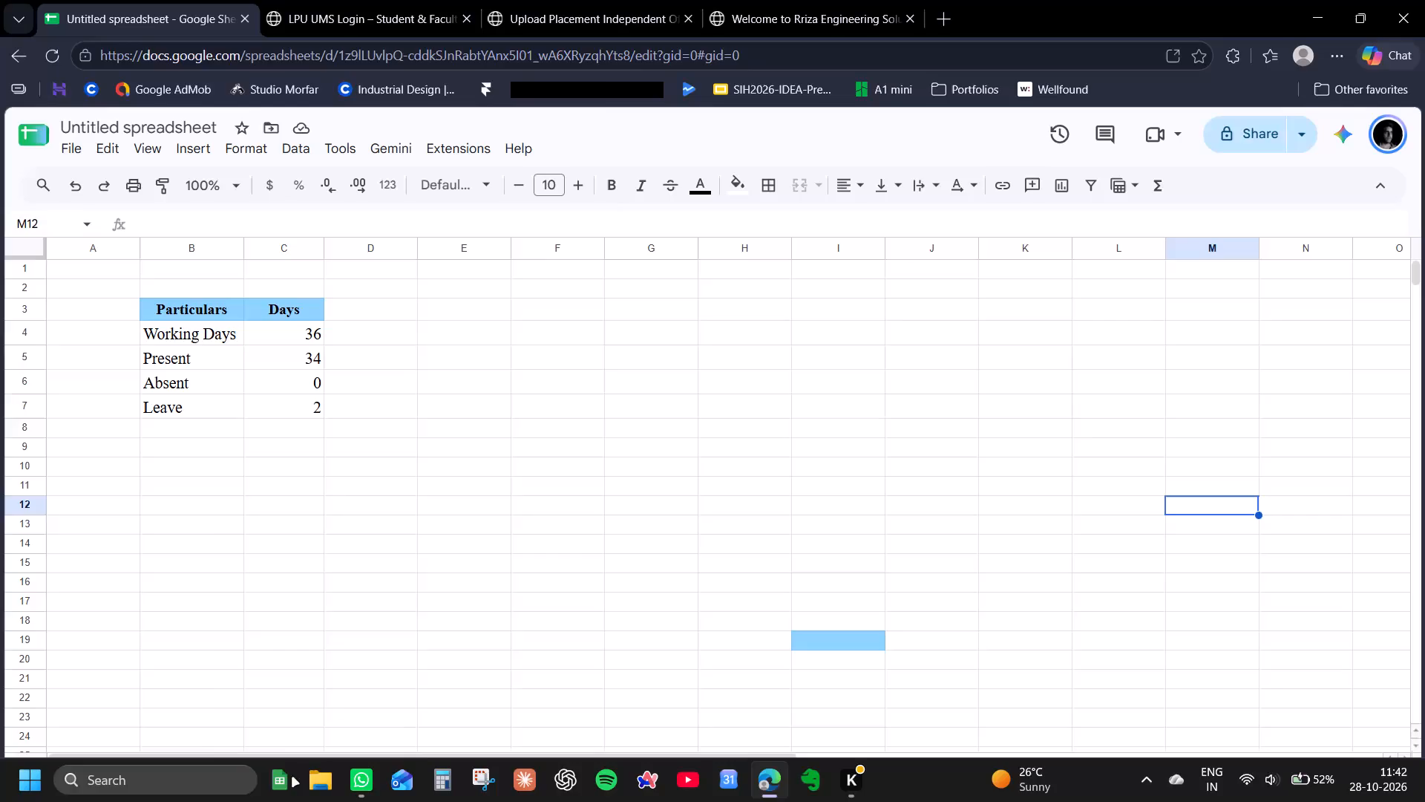
Switch to Figma and close the PlushH Studio Projects file, leaving the Linport file open.
click(0, 801)
click(295, 233)
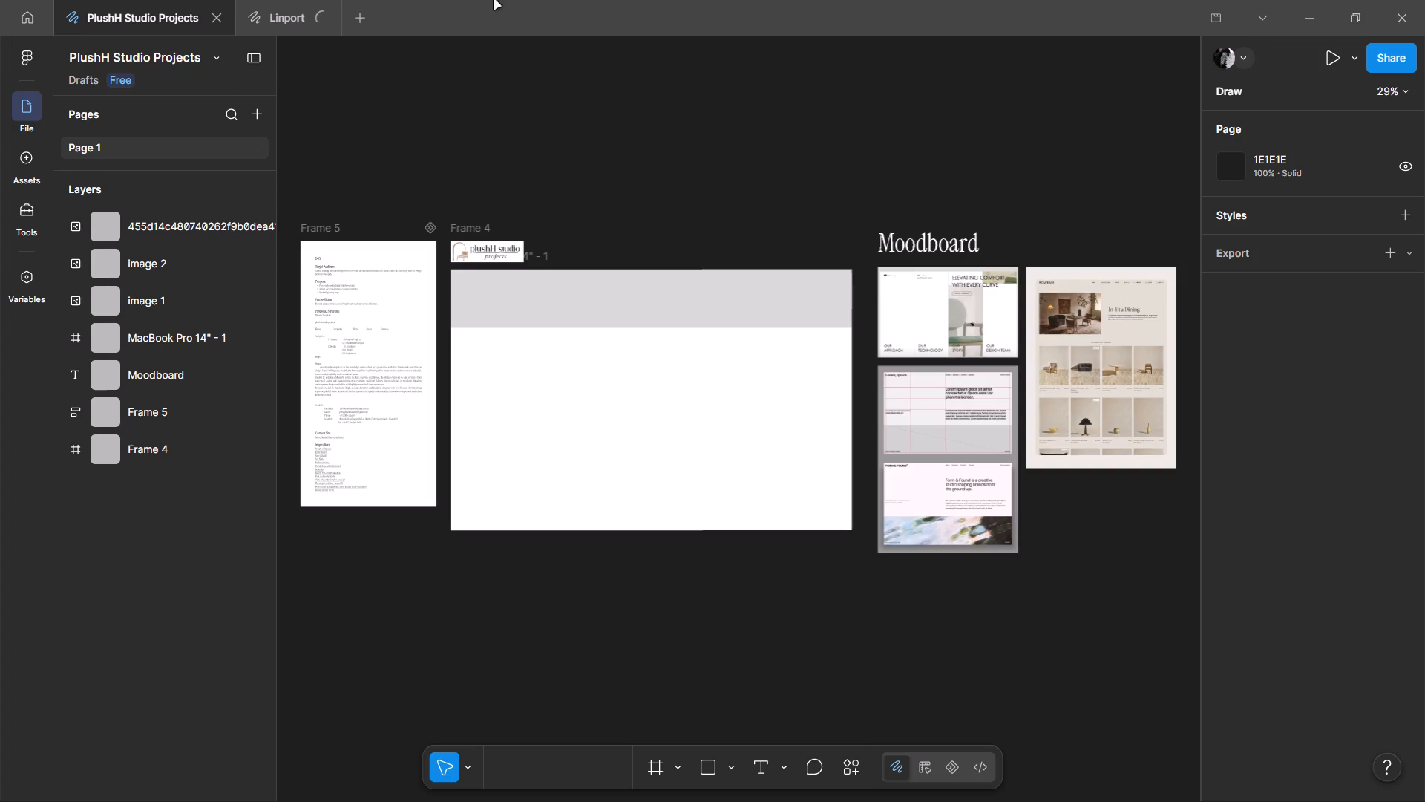
double_click(207, 17)
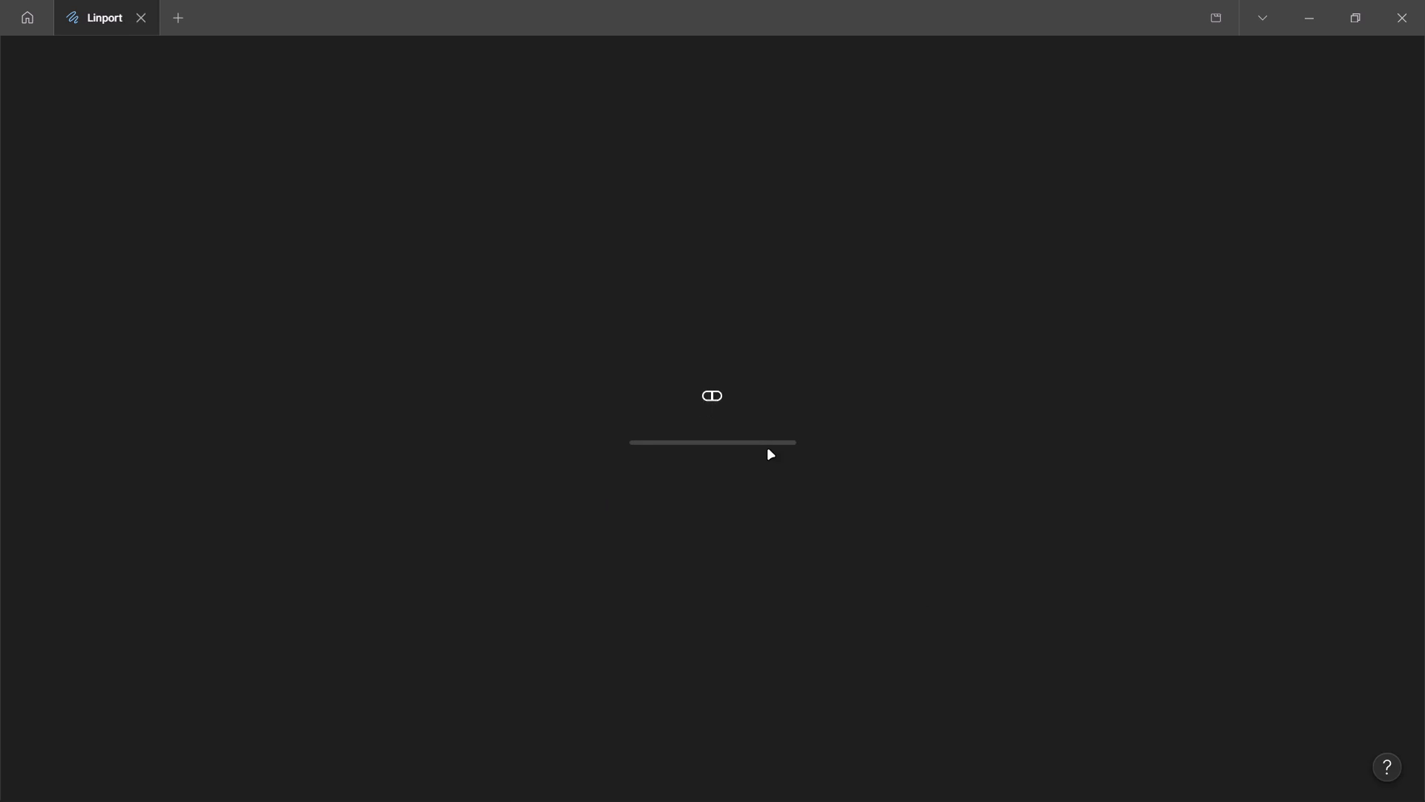
Examine the Liniature landing frame MacBook Air - 11, including its logo, navigation and headline.
middle_drag(931, 265, 623, 286)
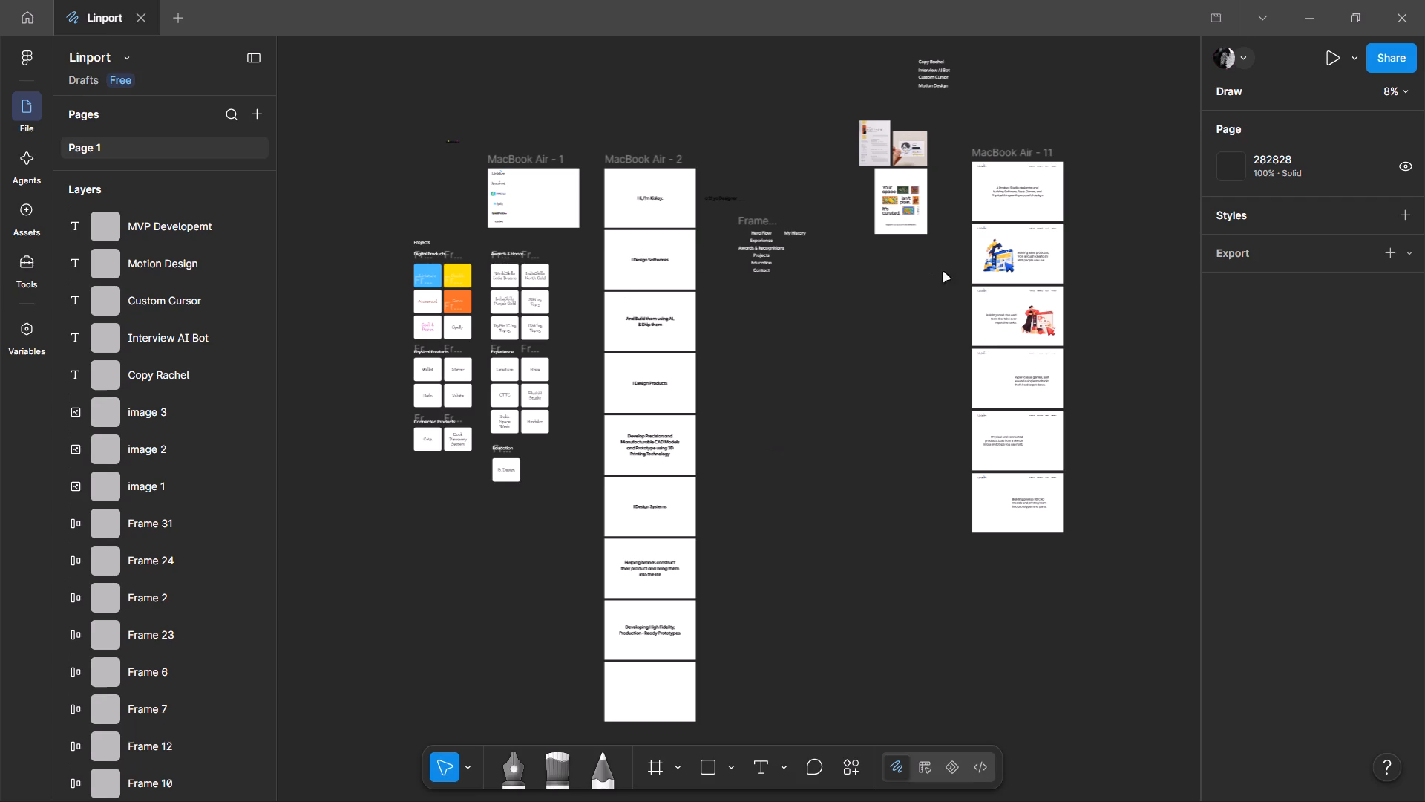
ctrl+scroll(1042, 266, up, 6)
click(1113, 251)
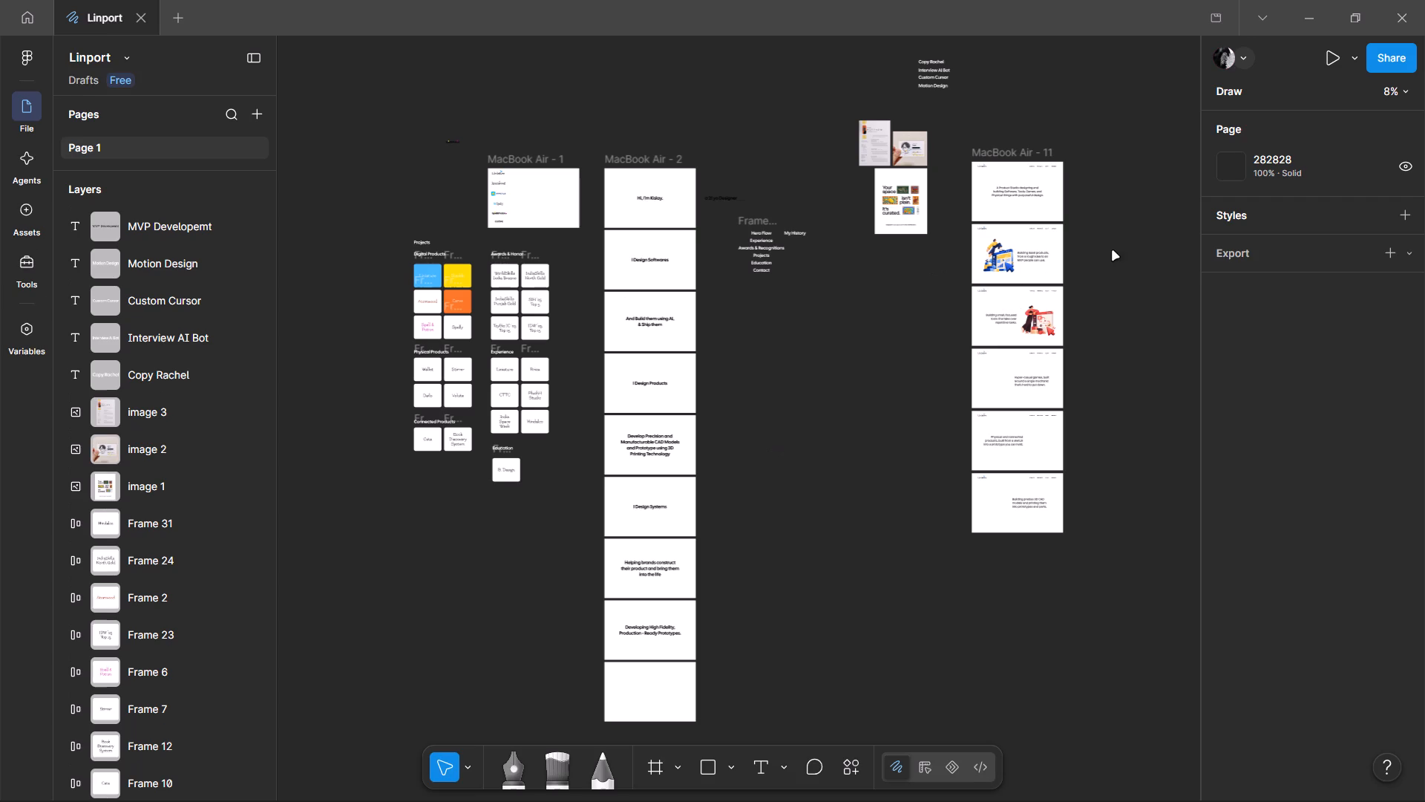
ctrl+scroll(1094, 251, up, 6)
scroll(918, 247, up, 4)
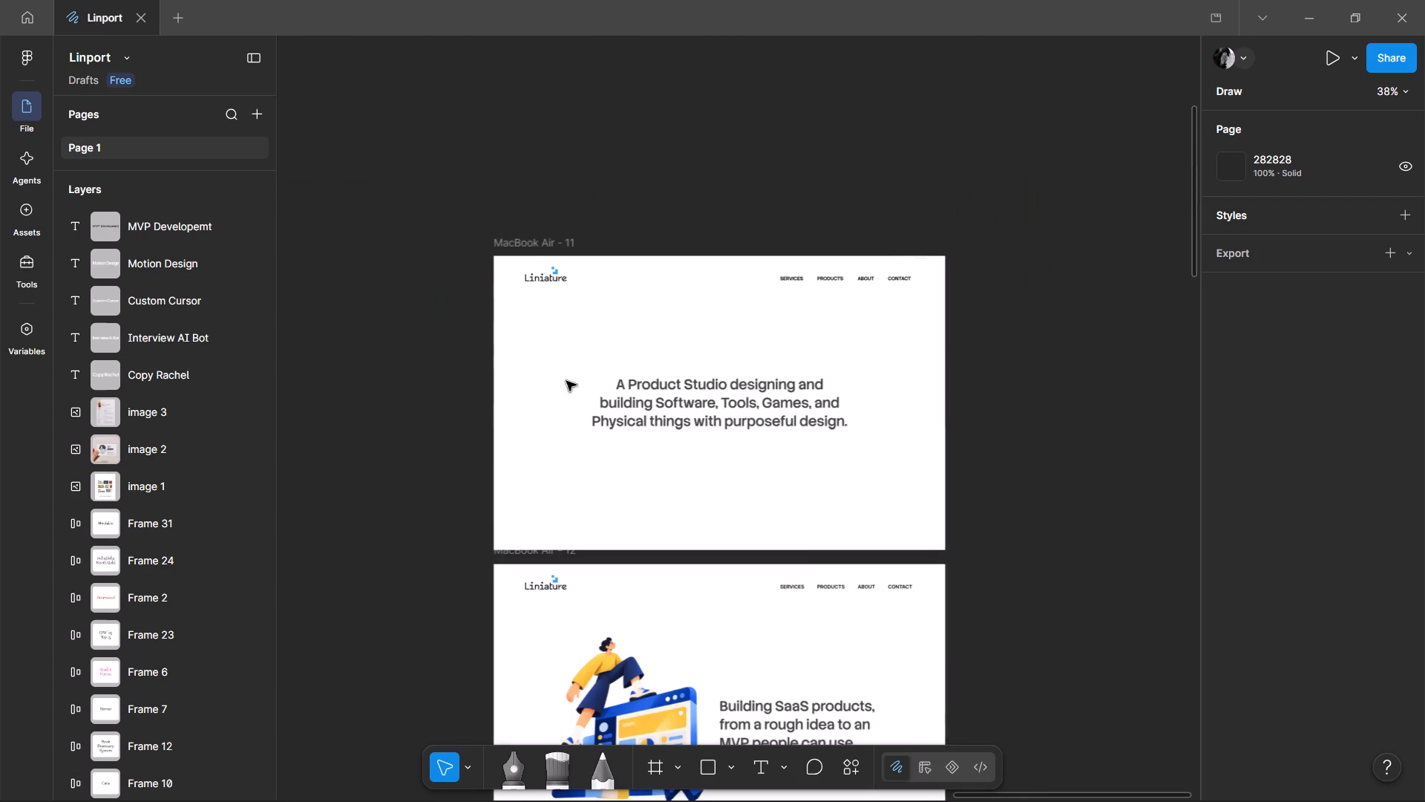
ctrl+scroll(531, 256, up, 6)
ctrl+scroll(531, 251, down, 4)
ctrl+scroll(752, 324, up, 3)
ctrl+scroll(398, 218, down, 2)
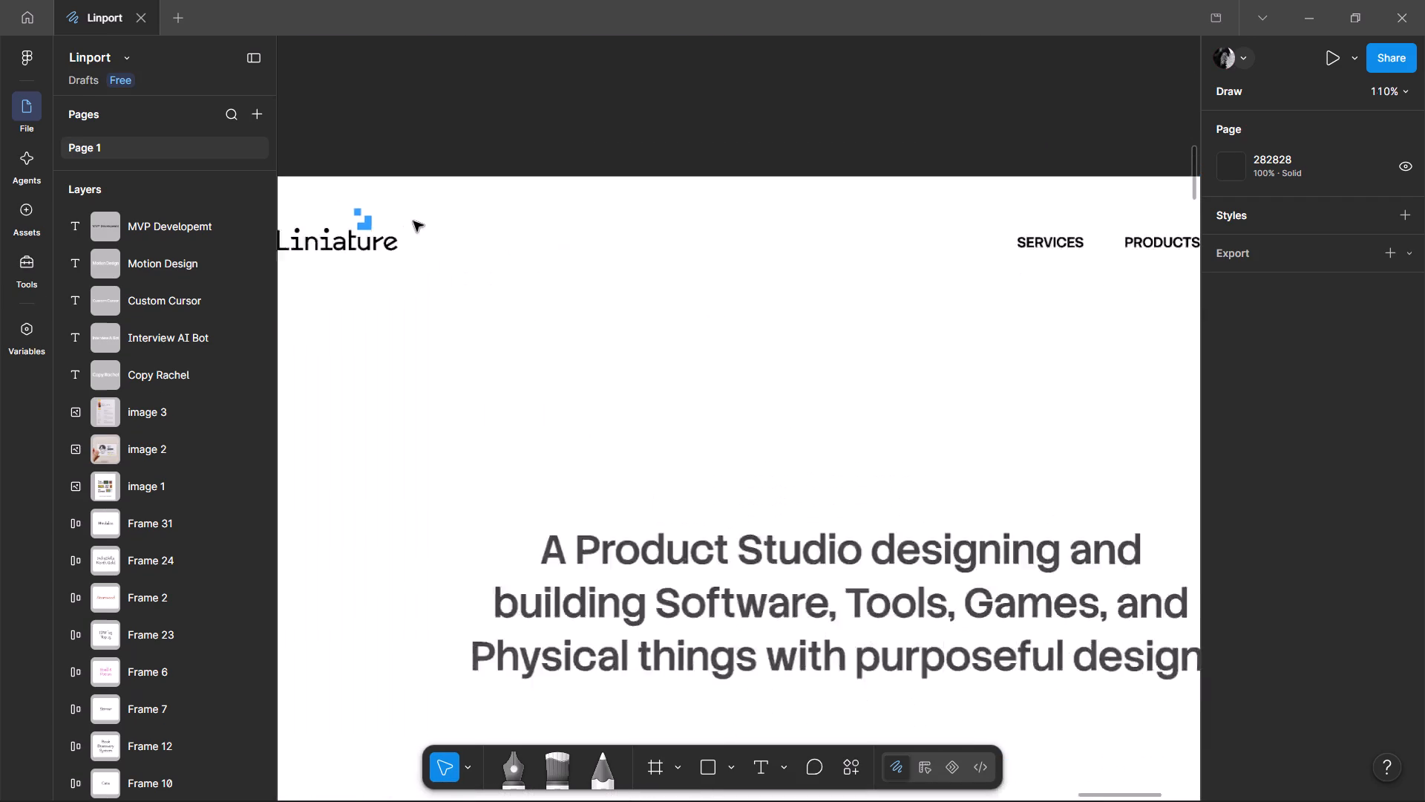
ctrl+scroll(413, 221, down, 3)
ctrl+scroll(466, 487, up, 2)
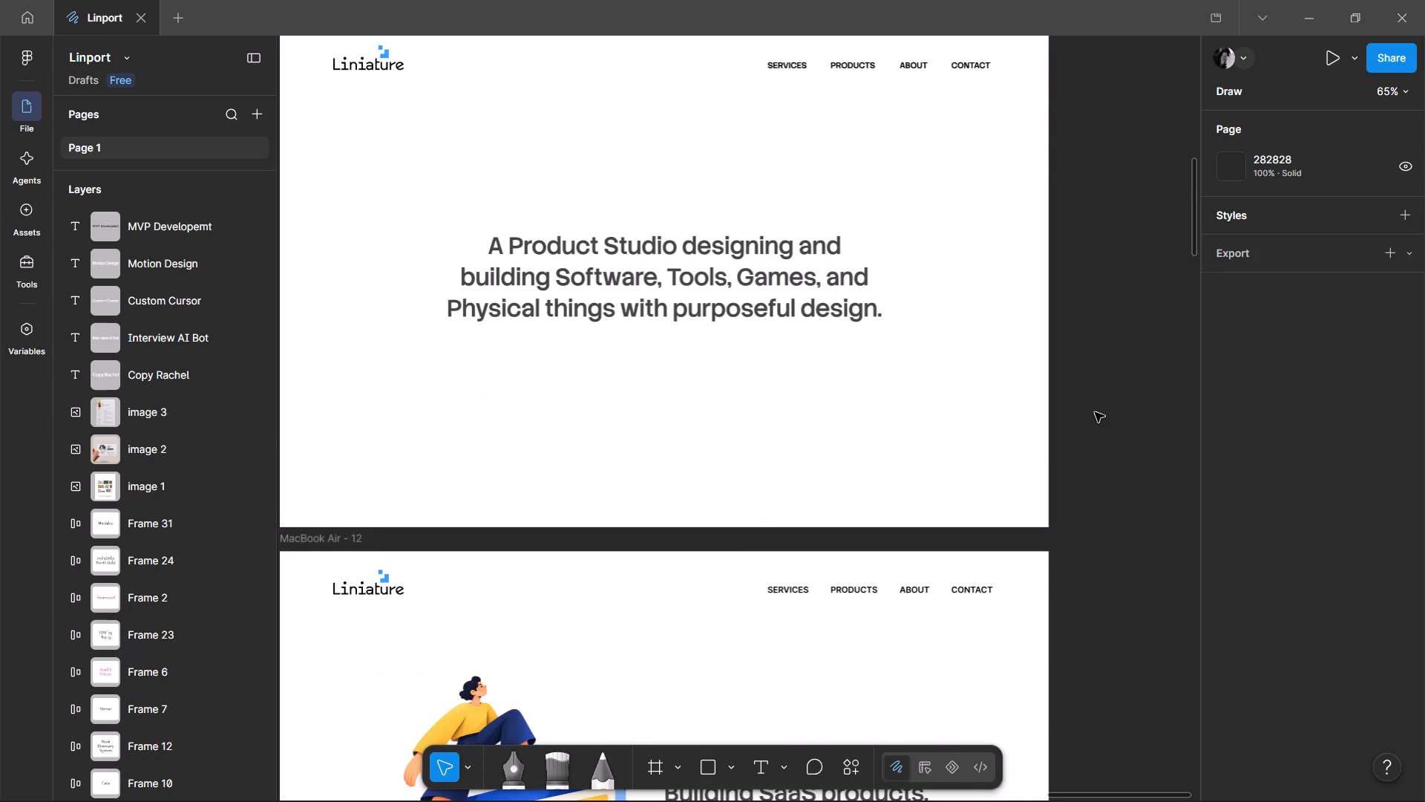
Review the service frames below MacBook Air - 11, covering SaaS, tools, games, connected products and 3D CAD.
scroll(1095, 412, down, 5)
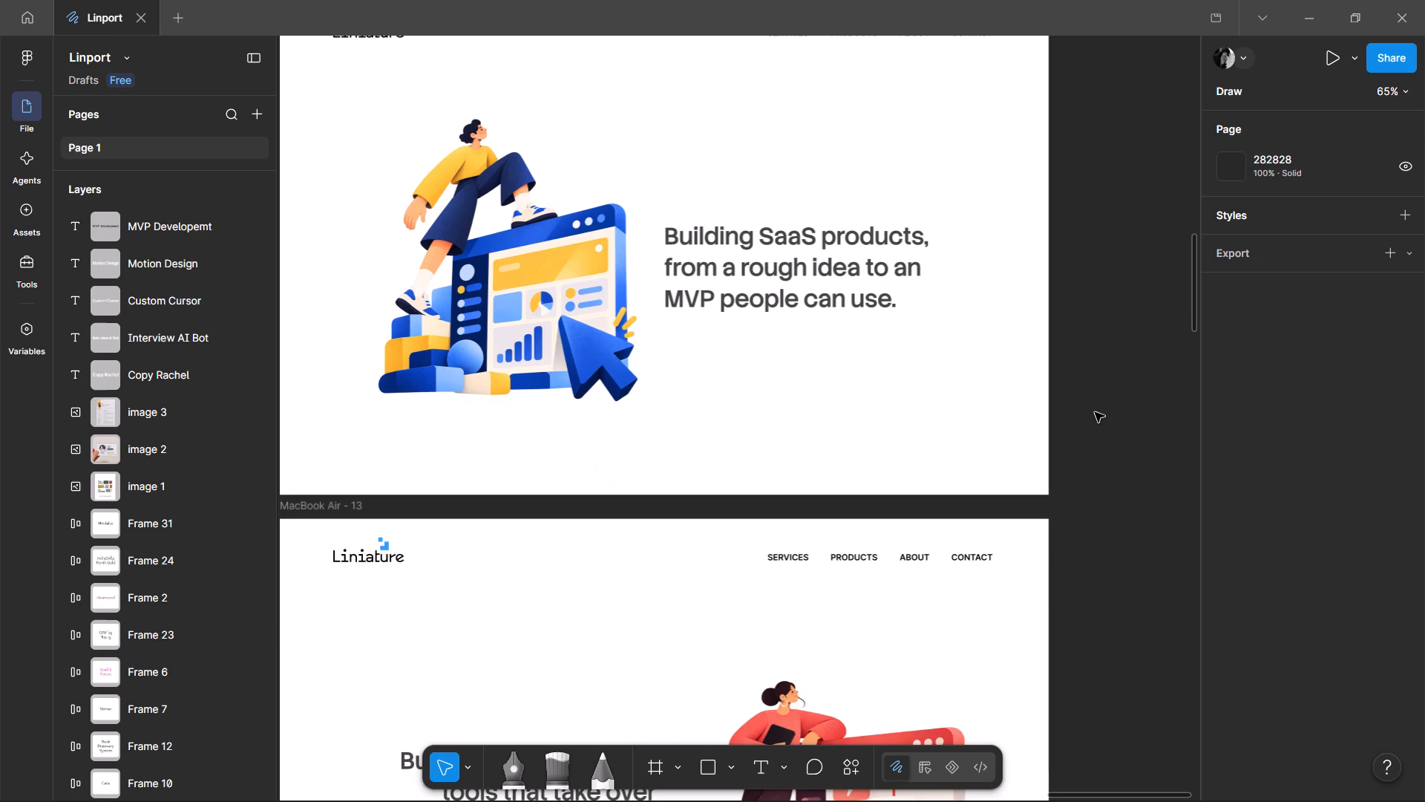
scroll(1095, 412, down, 3)
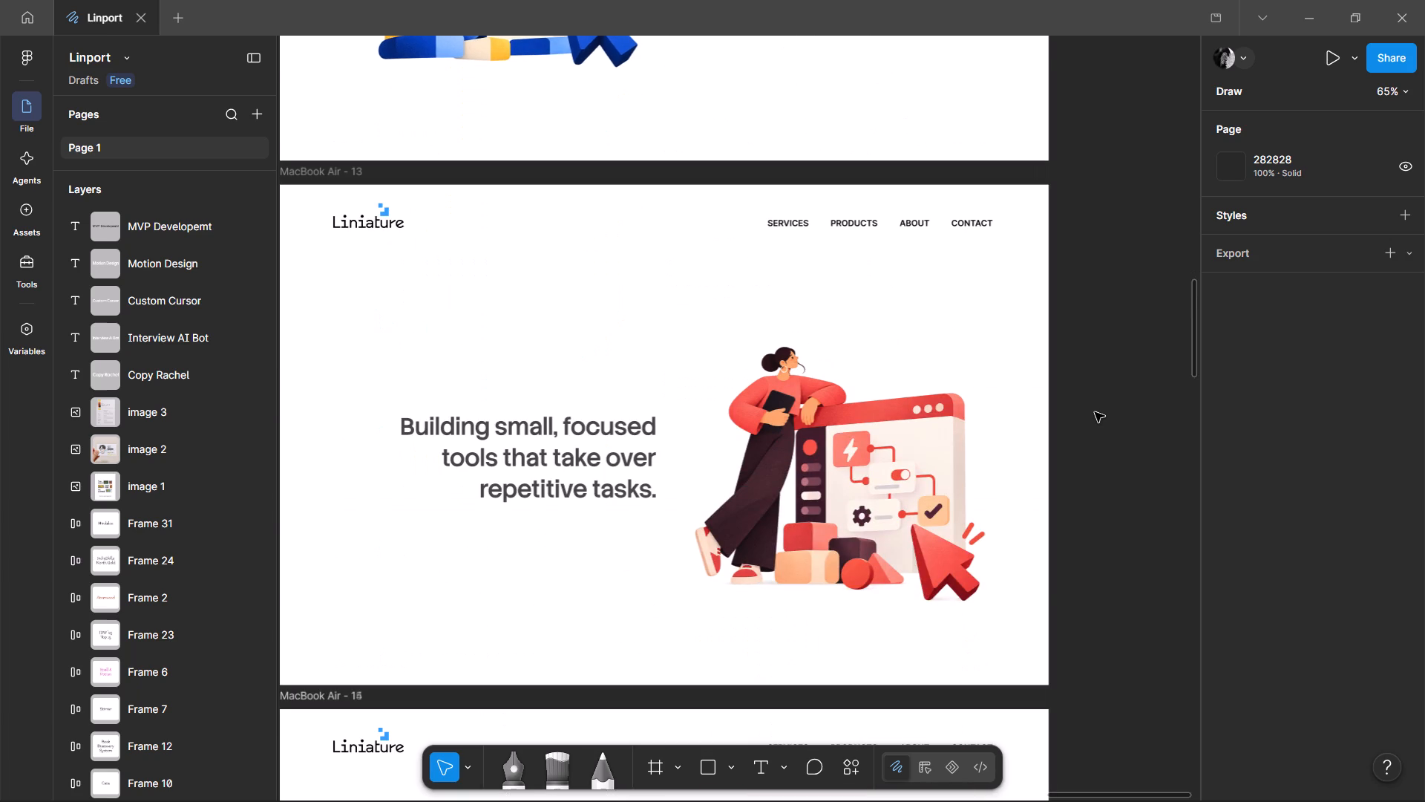
scroll(1095, 412, down, 3)
scroll(1095, 412, up, 2)
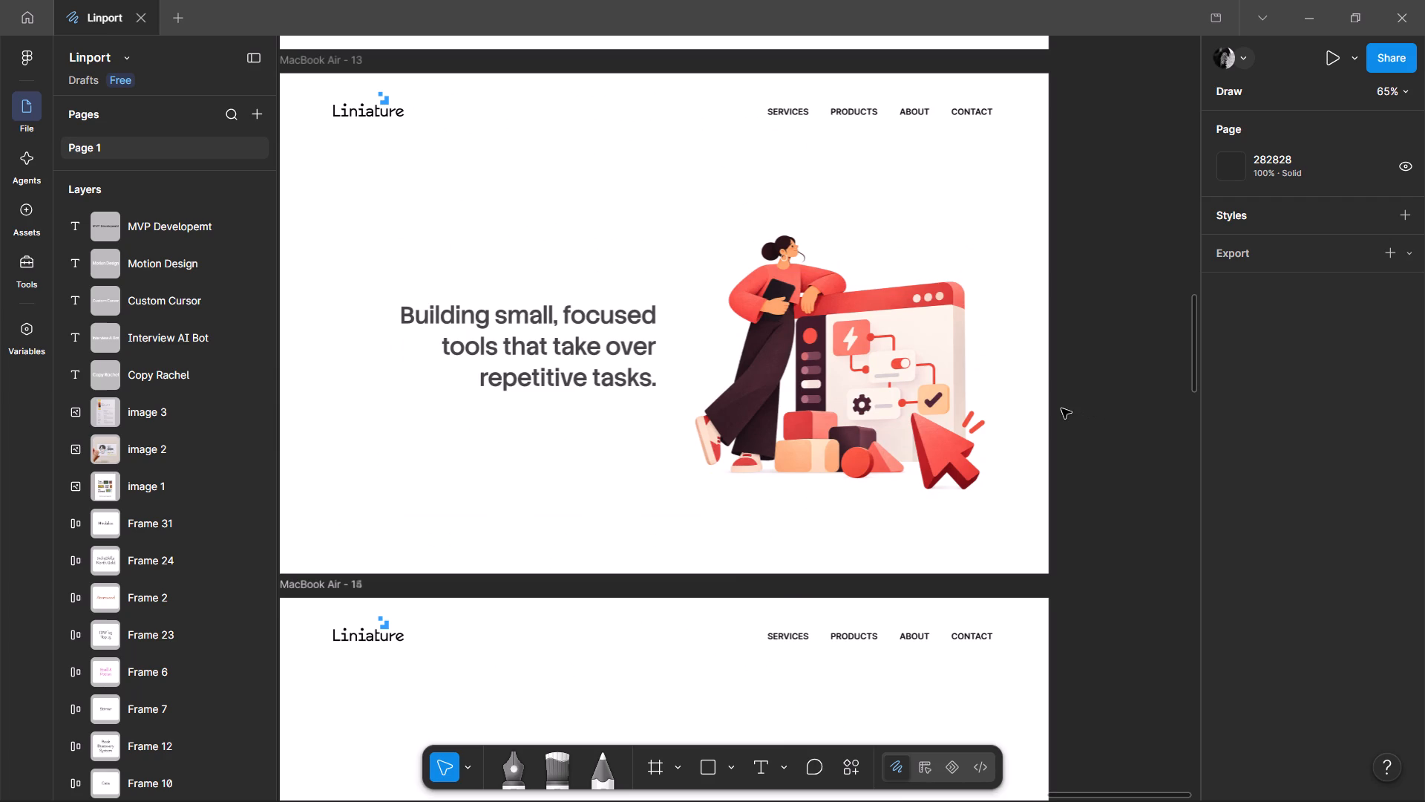
scroll(1057, 425, down, 3)
scroll(947, 378, down, 4)
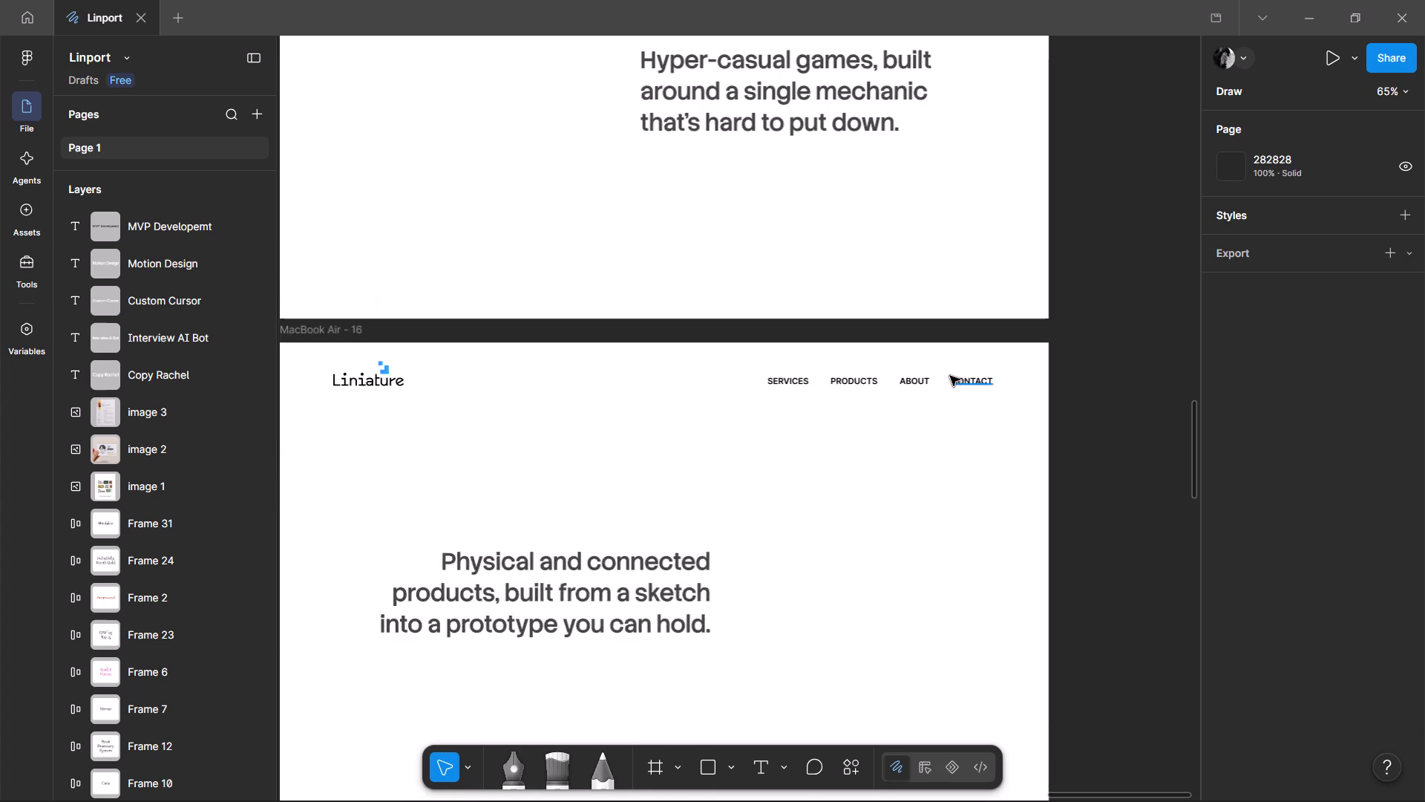
scroll(950, 376, down, 14)
scroll(951, 376, up, 6)
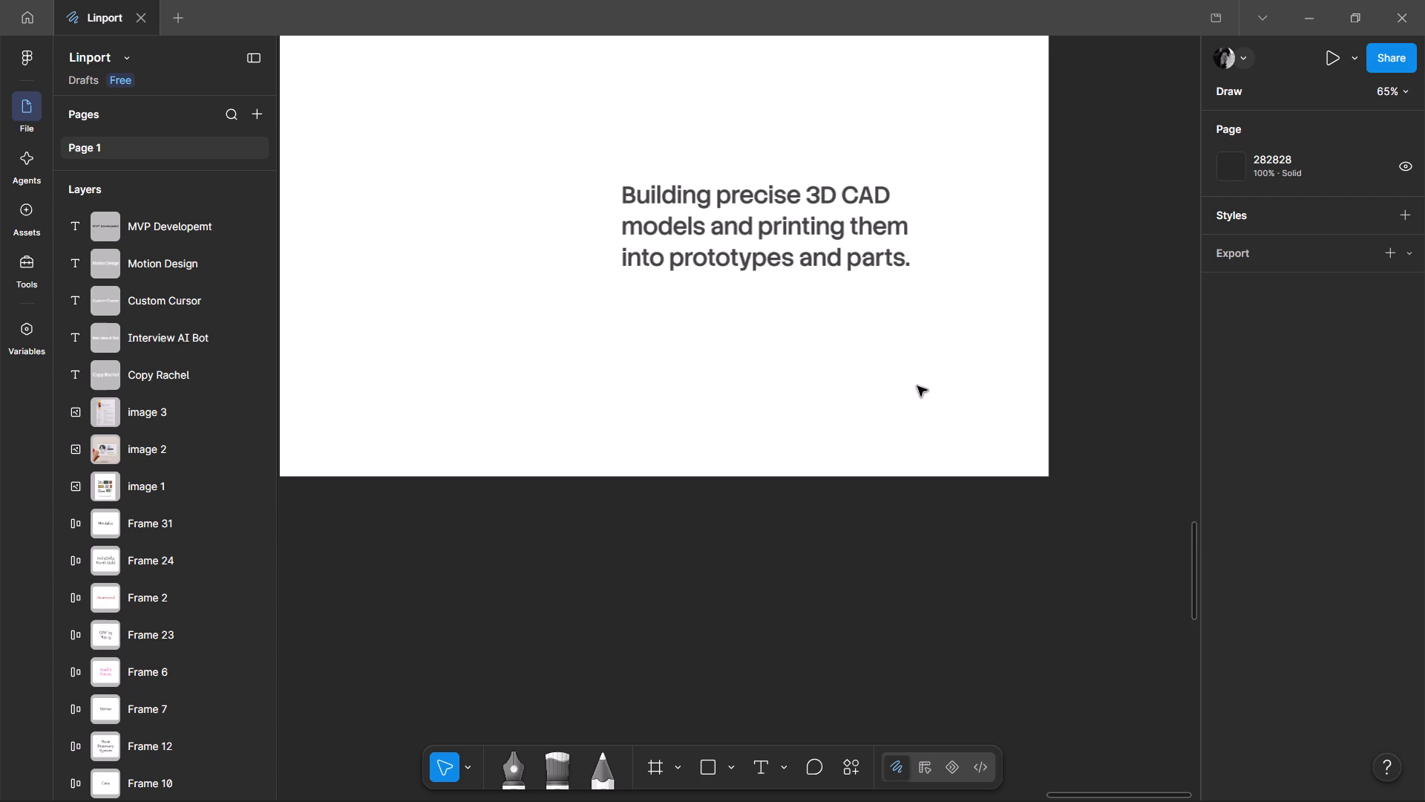
Switch to Microsoft Edge and search Google for "Connected Product Design" in a new tab.
click(756, 793)
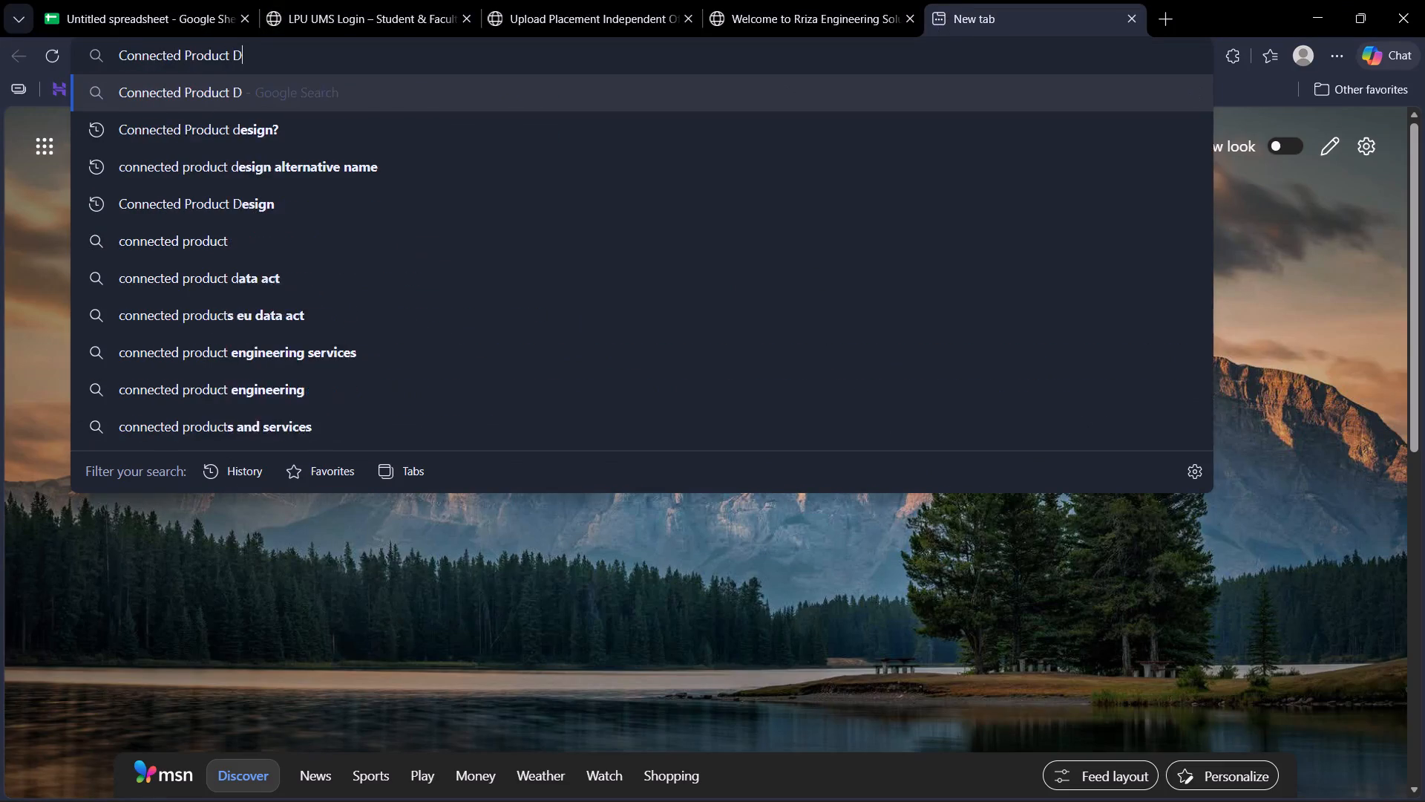
key(Return)
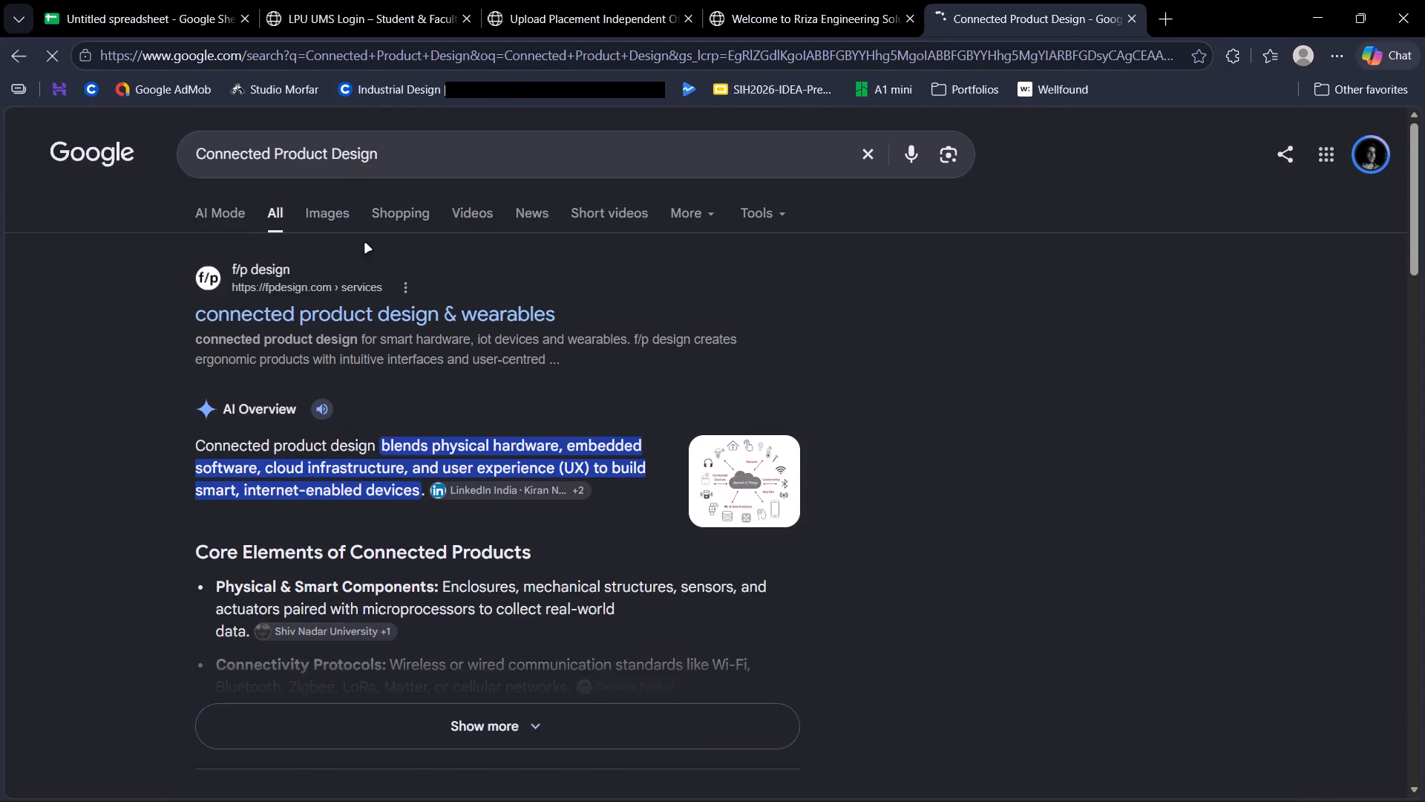
Open IBM's "What are Connected Products?" article from the results and read the section on elements of connected products.
scroll(387, 362, down, 4)
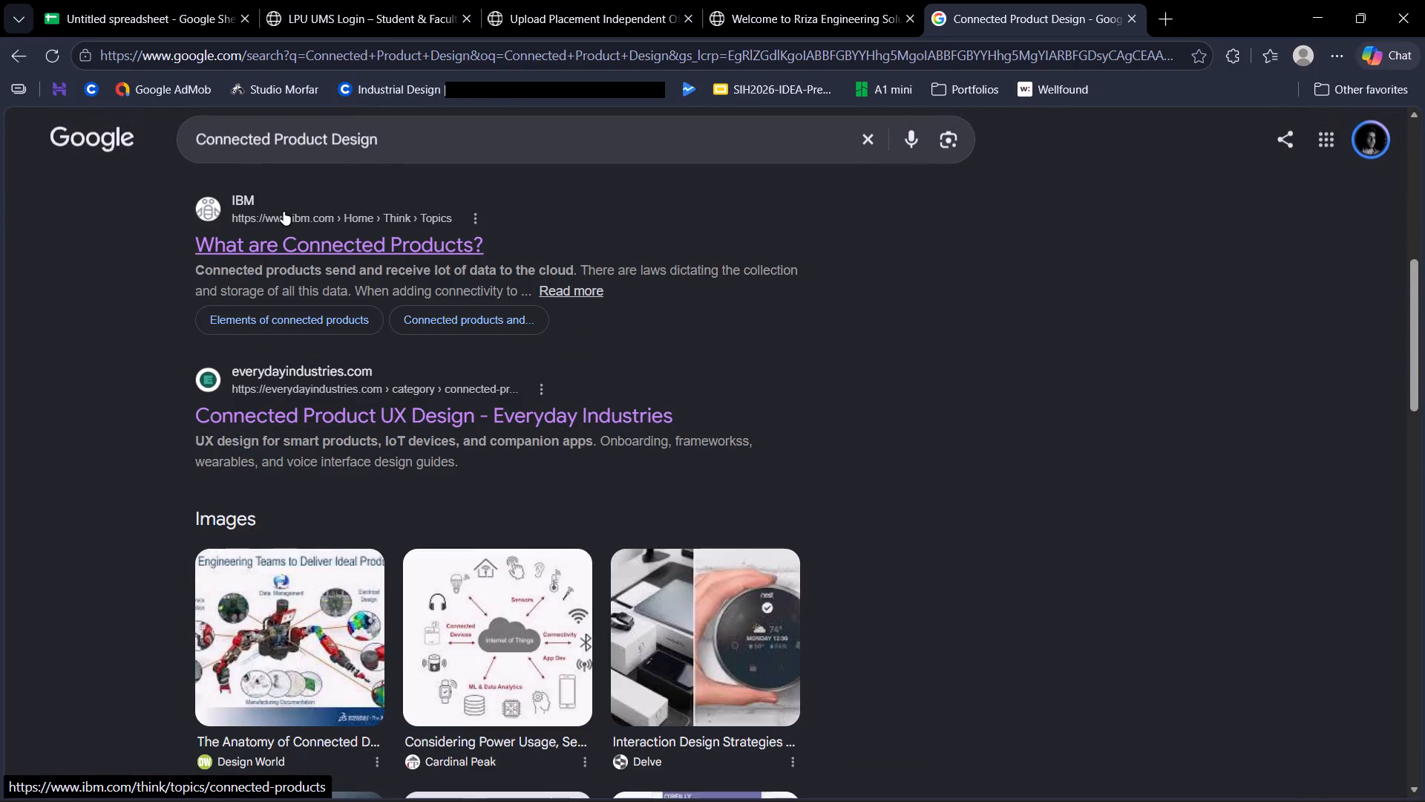
click(293, 226)
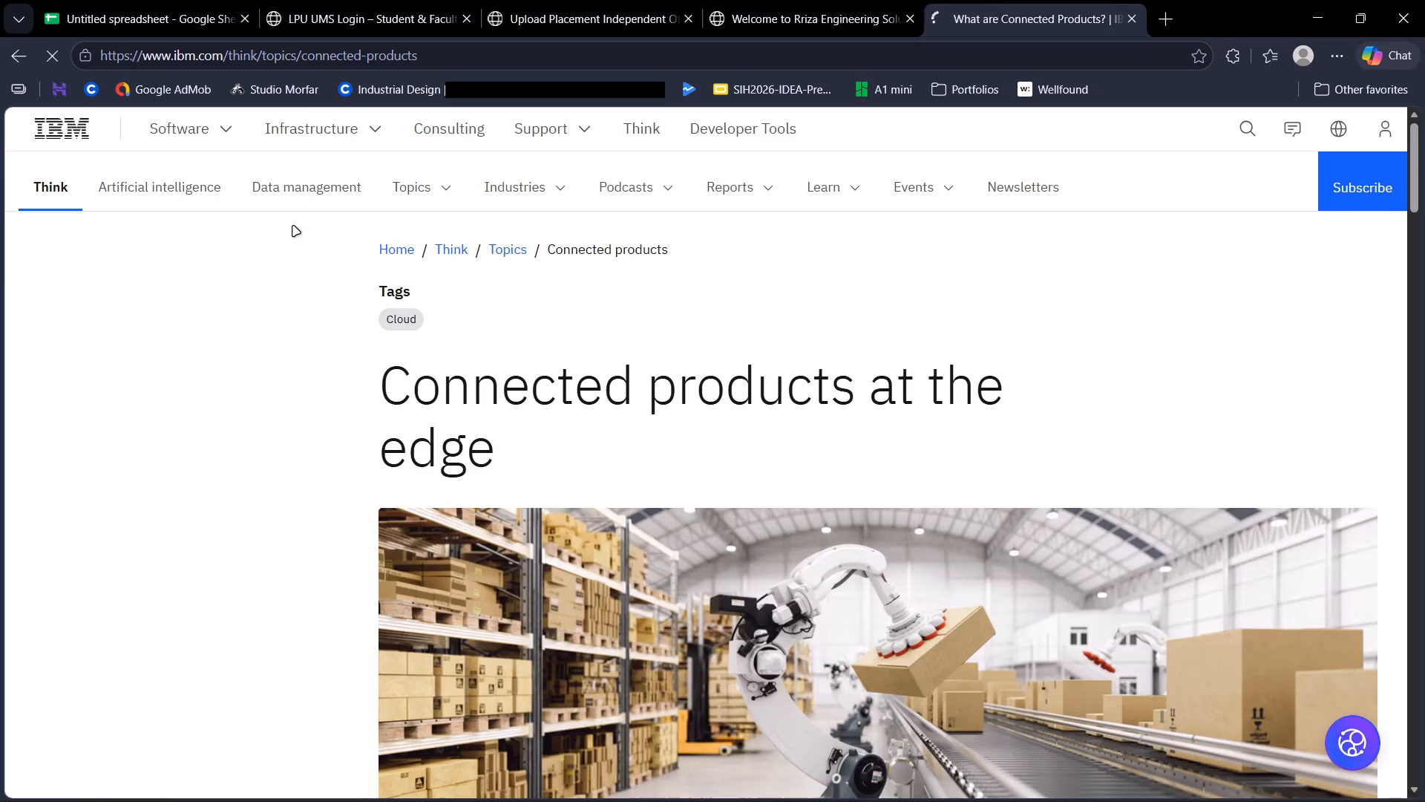
scroll(495, 347, down, 5)
scroll(667, 409, up, 1)
scroll(767, 413, down, 3)
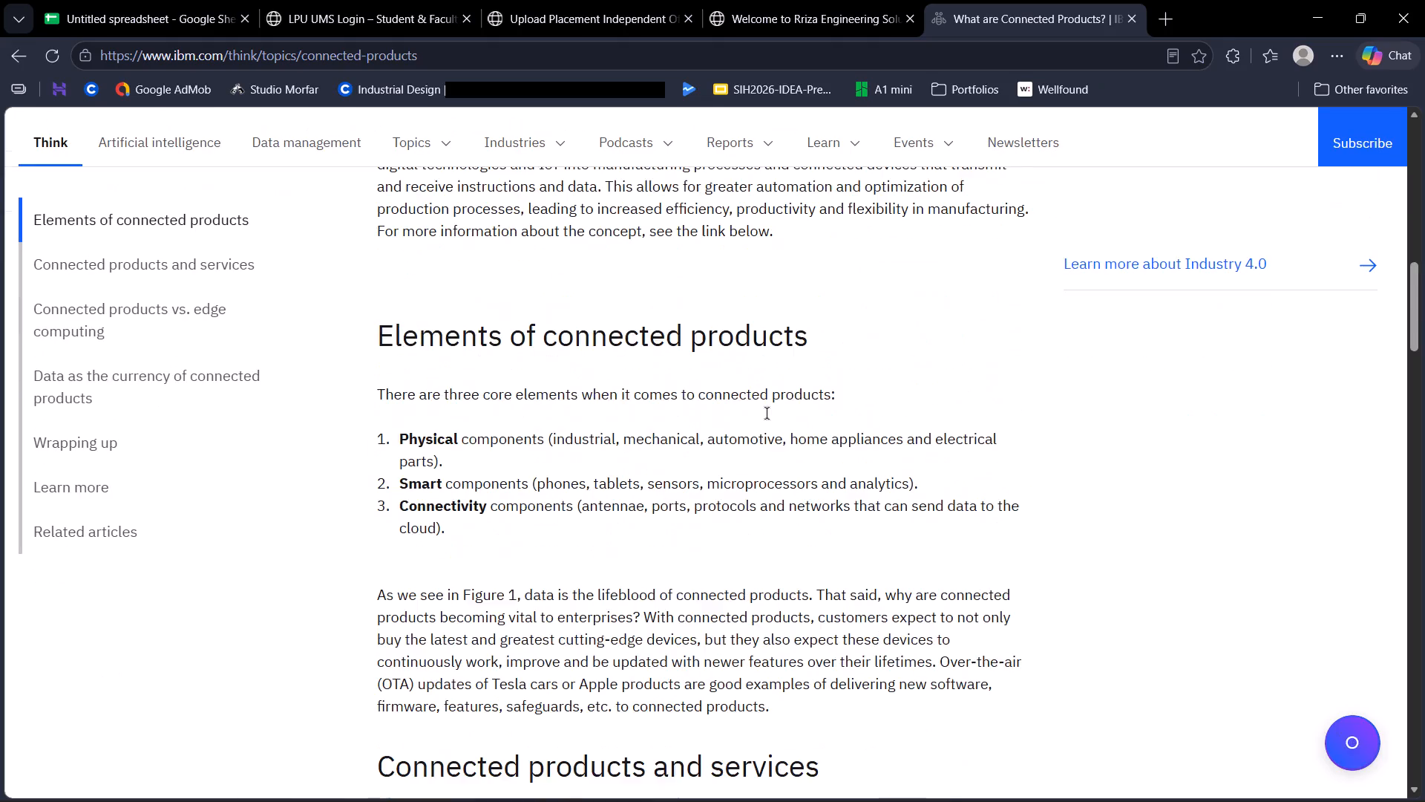
scroll(767, 413, down, 3)
scroll(767, 413, up, 3)
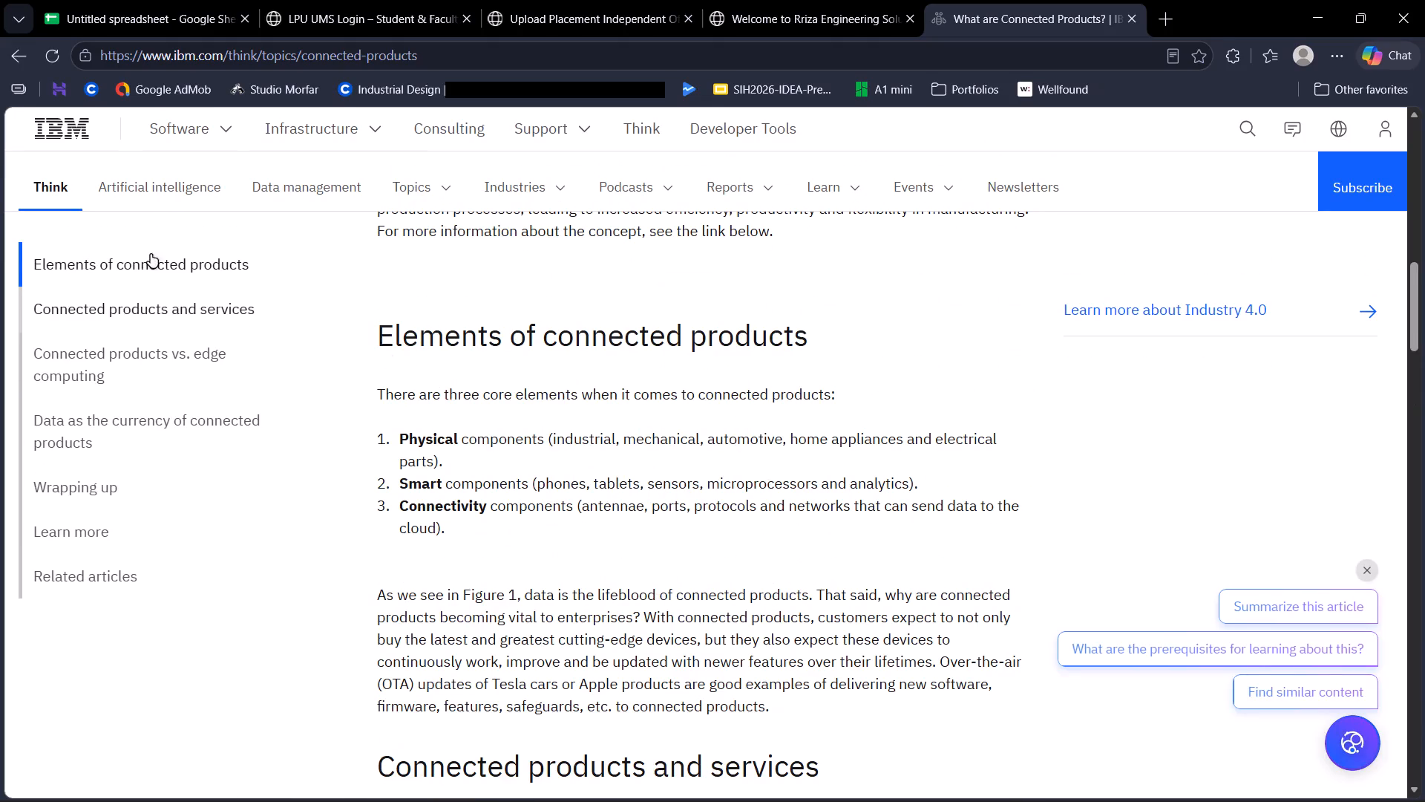
Return to the Connected Product Design search results and look over the image previews and listed links.
click(19, 57)
scroll(377, 412, down, 2)
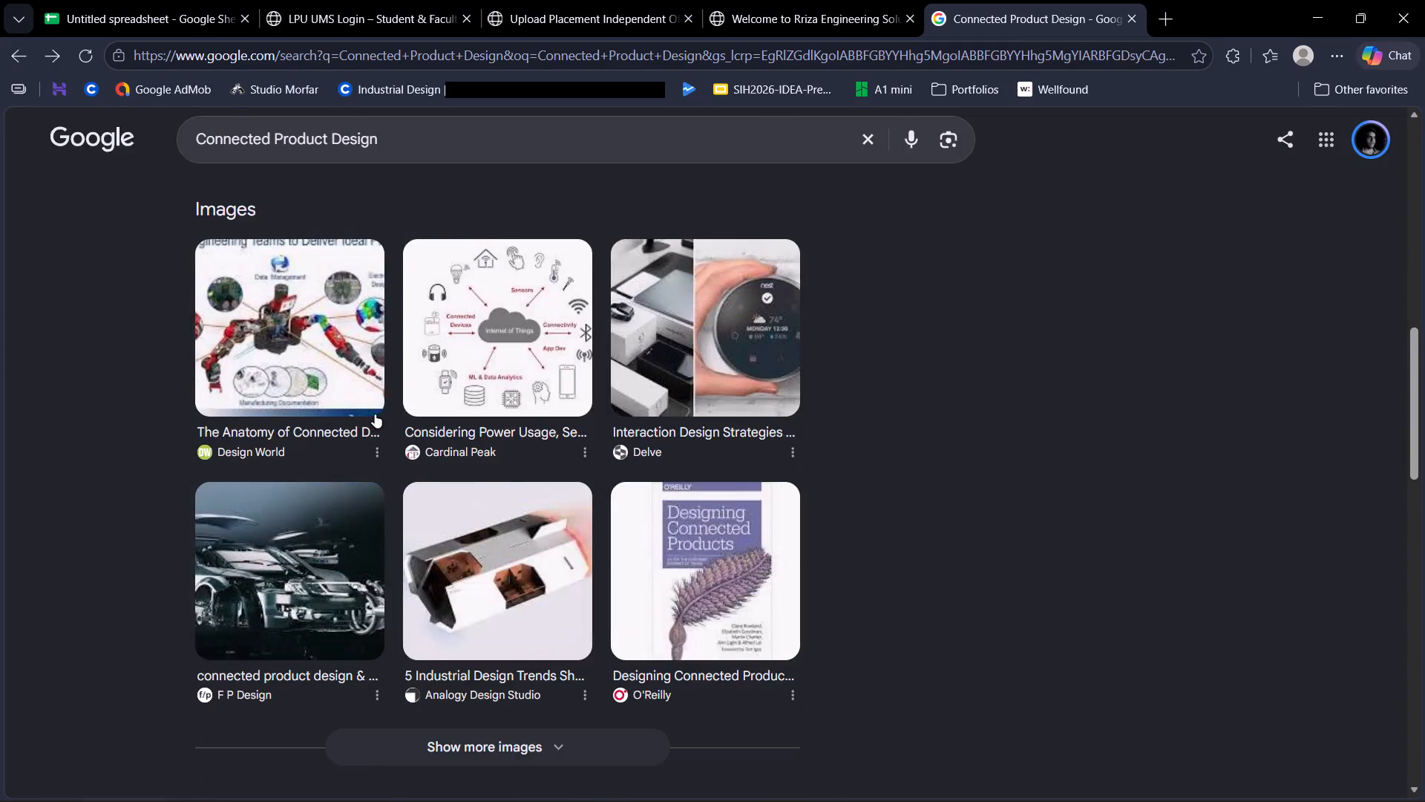
scroll(47, 501, down, 3)
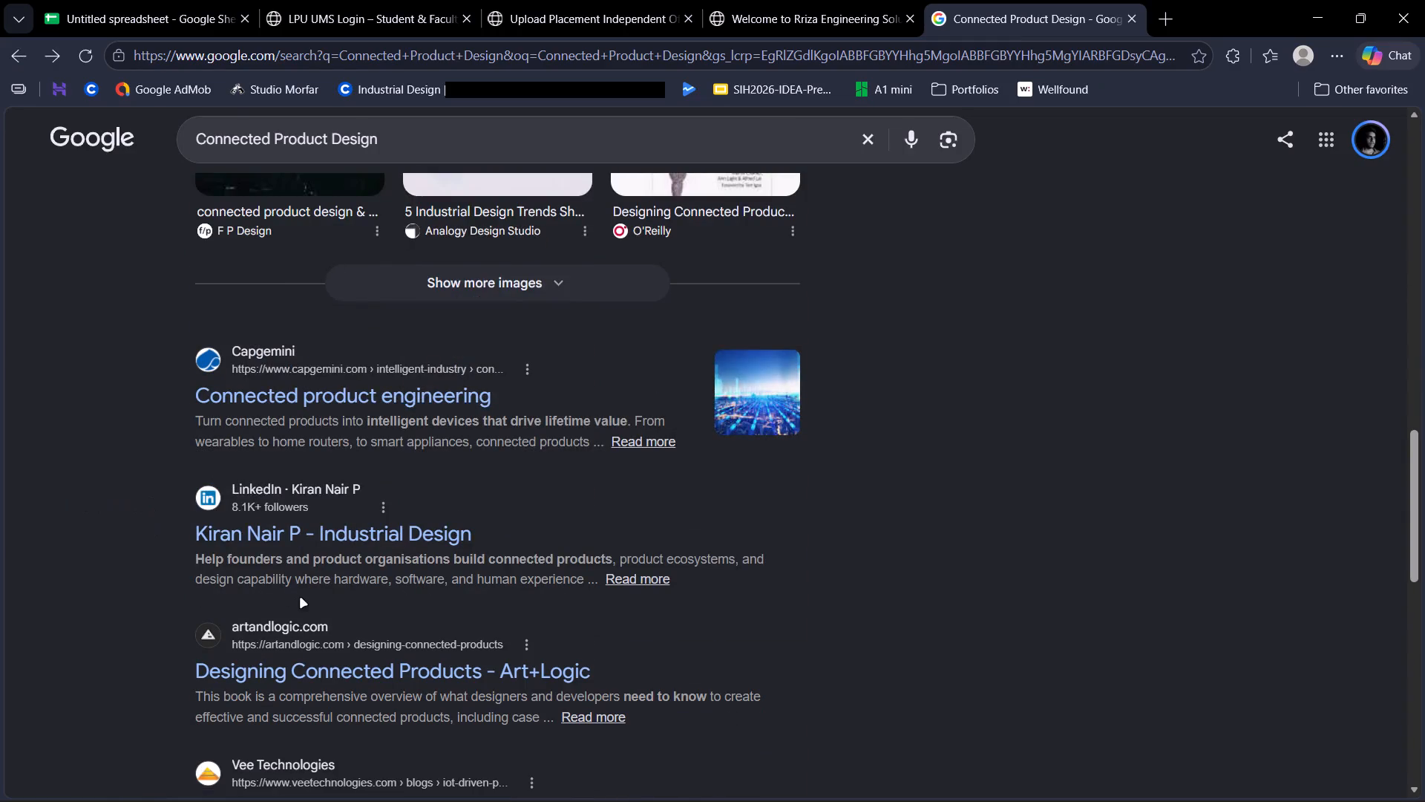
scroll(361, 586, up, 4)
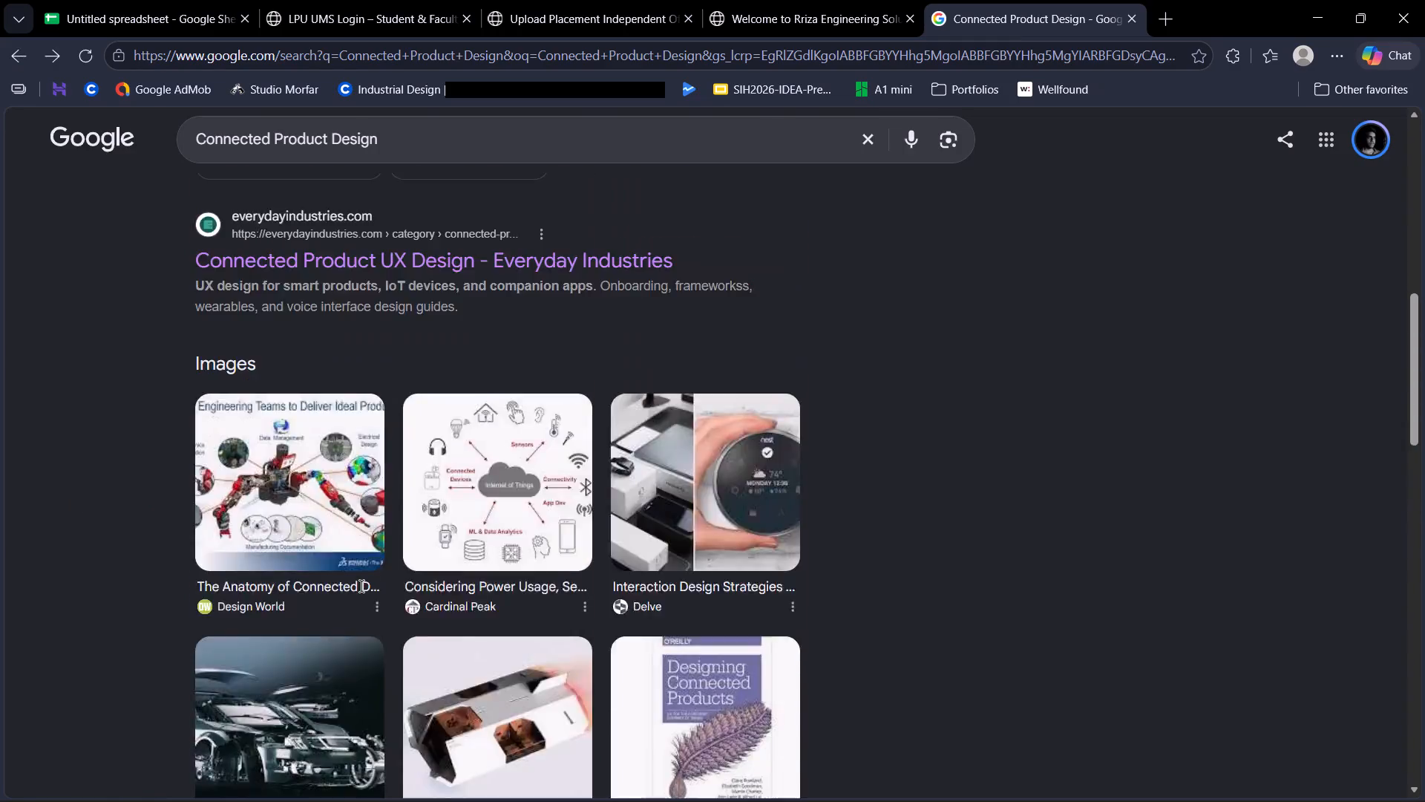
scroll(361, 586, down, 3)
scroll(361, 586, up, 2)
scroll(361, 586, down, 1)
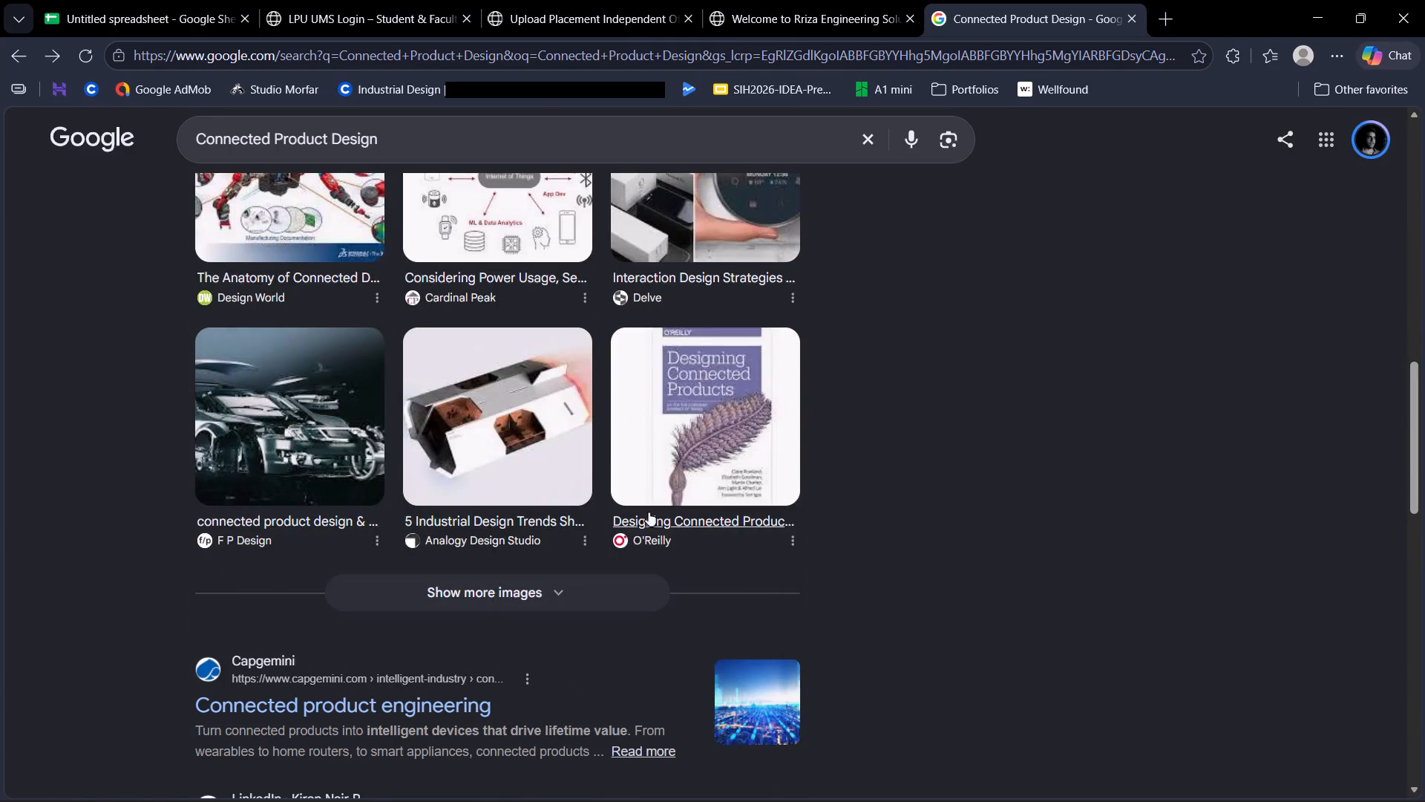
Preview the O'Reilly book image "Designing Connected Products", scan the surrounding results, and close the preview.
click(691, 451)
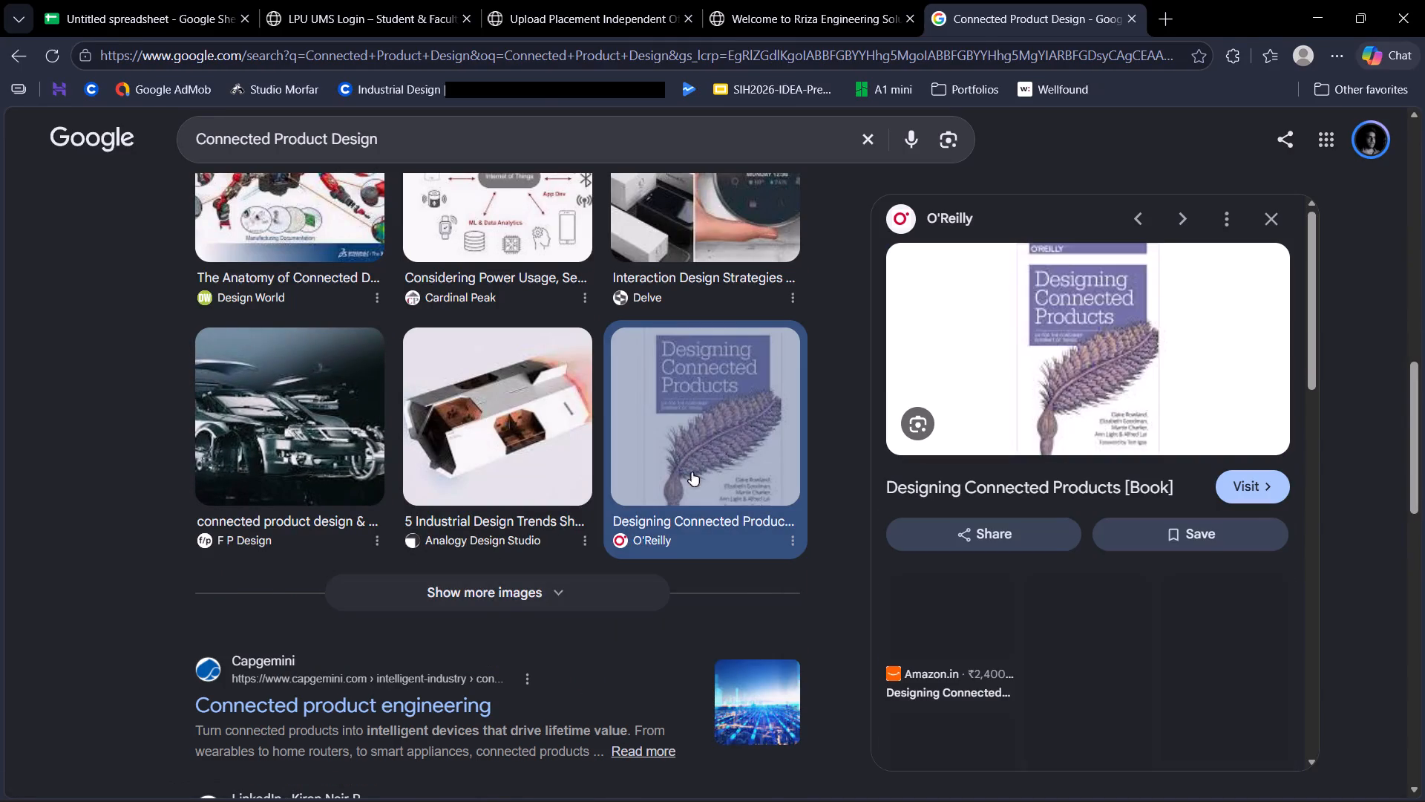
scroll(410, 524, down, 5)
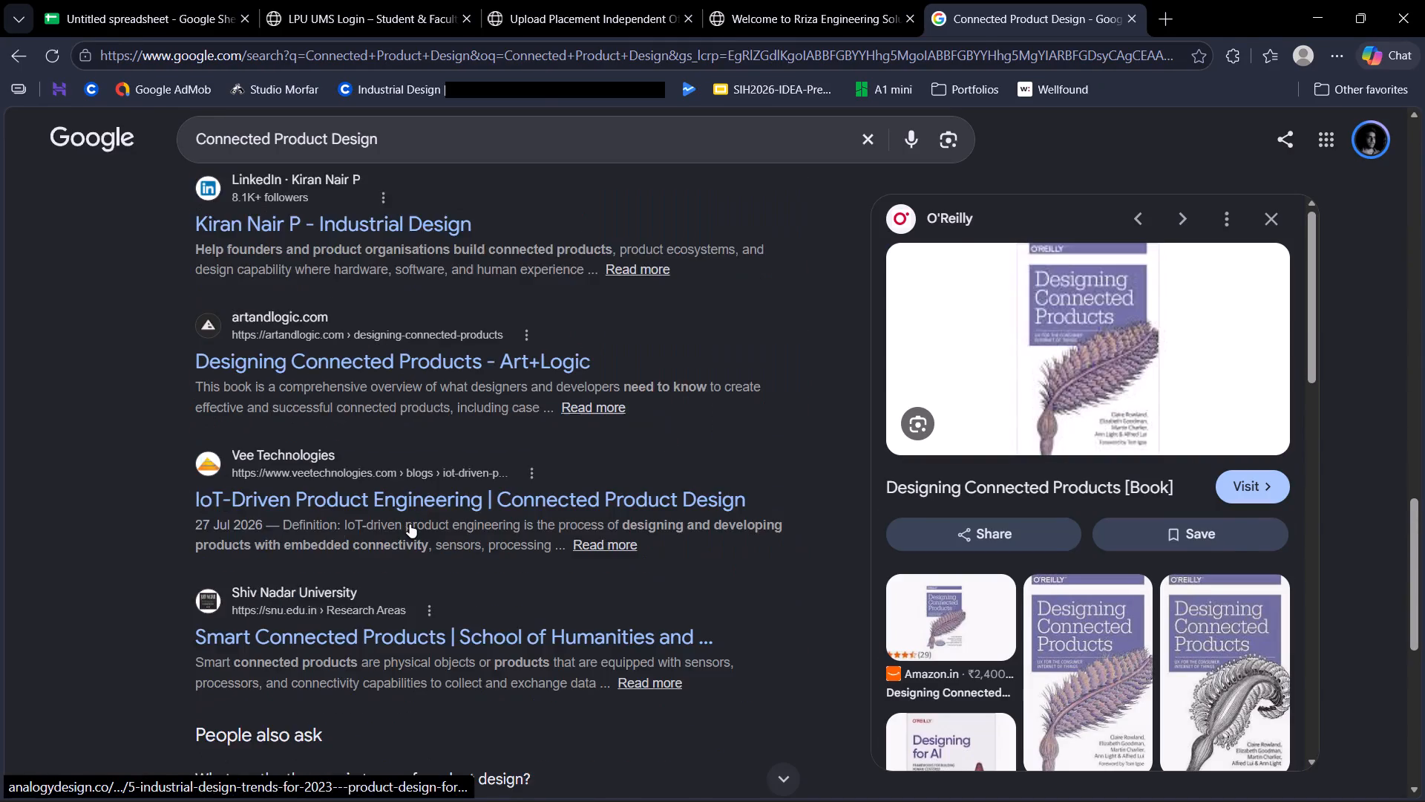
scroll(407, 501, up, 8)
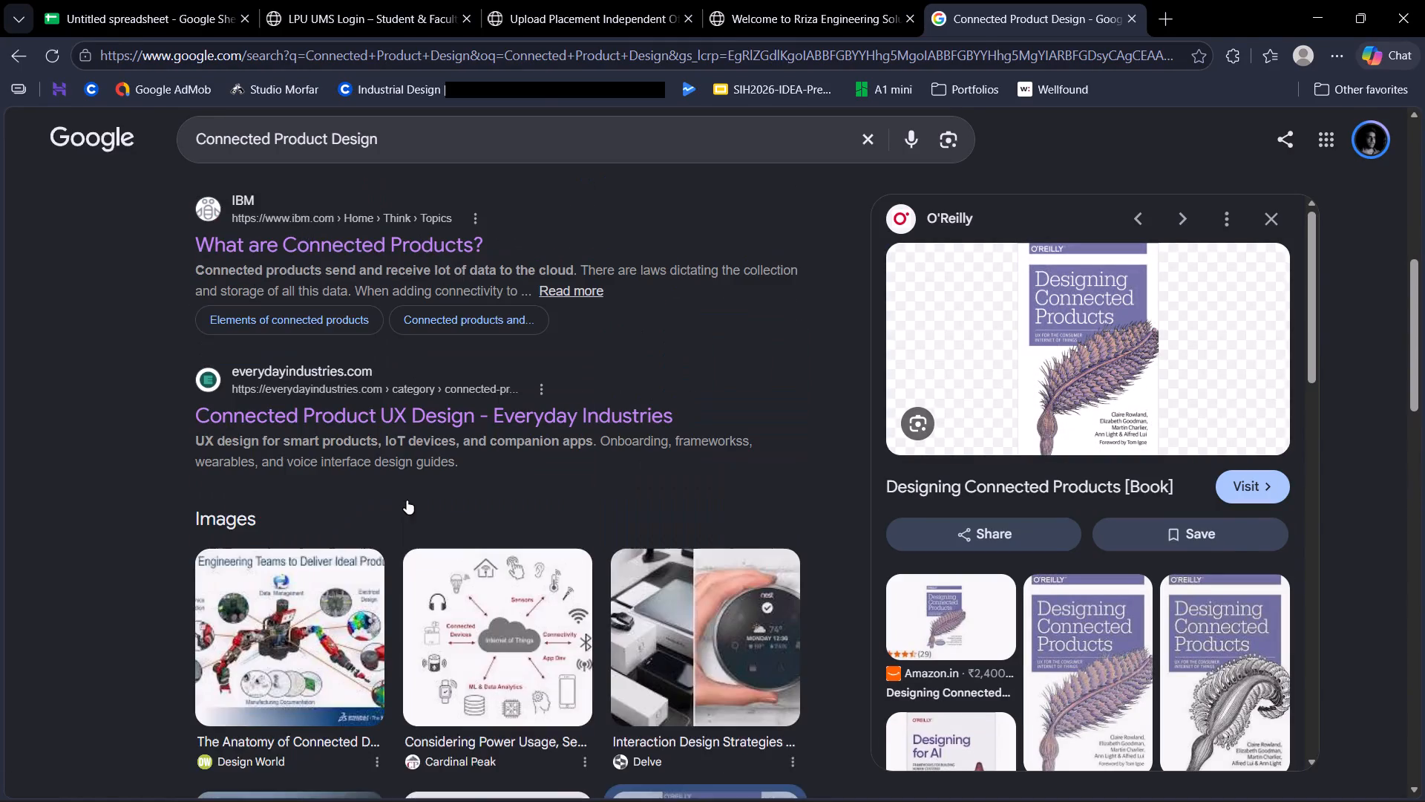
scroll(407, 501, up, 2)
click(1267, 206)
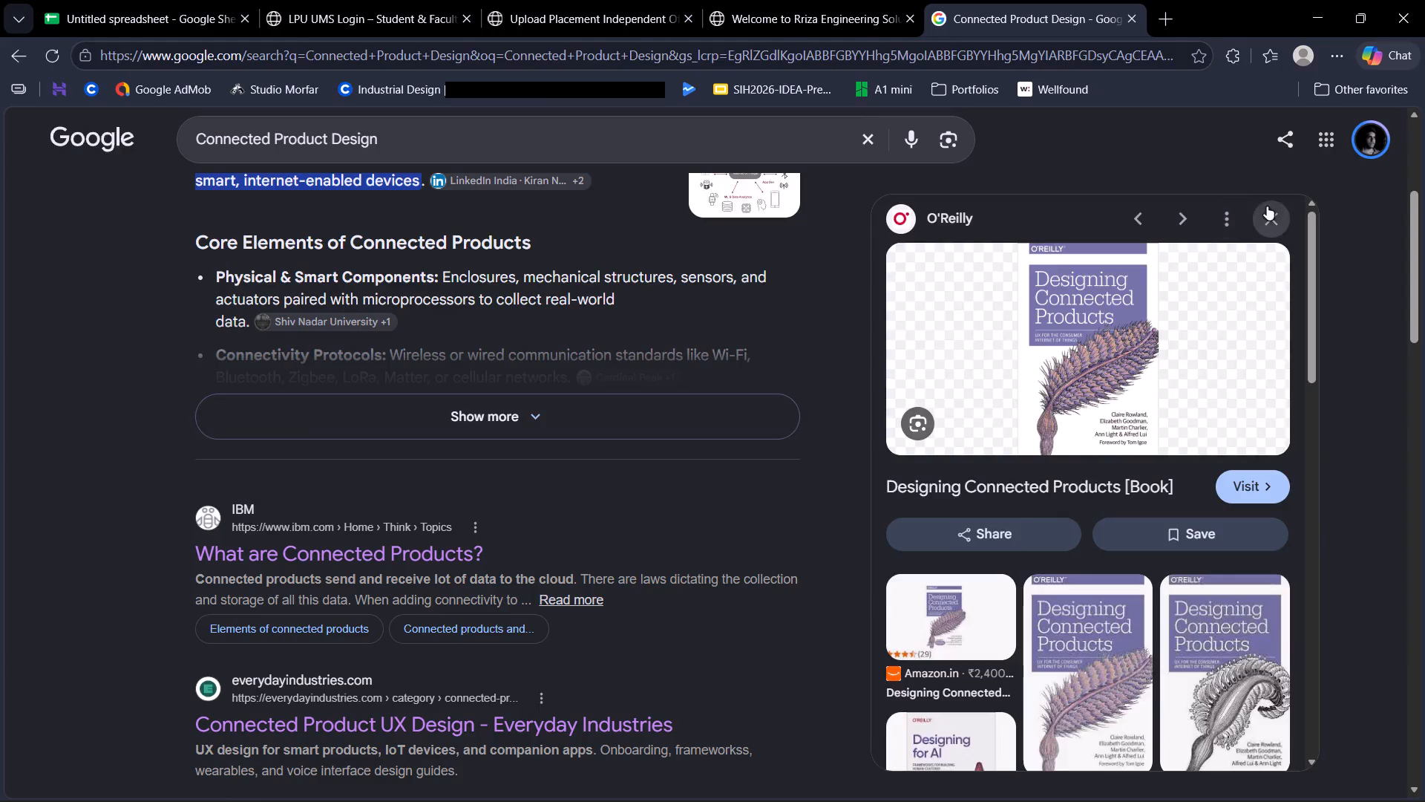
Expand the AI Overview on connected product design and read its core elements.
scroll(395, 391, up, 5)
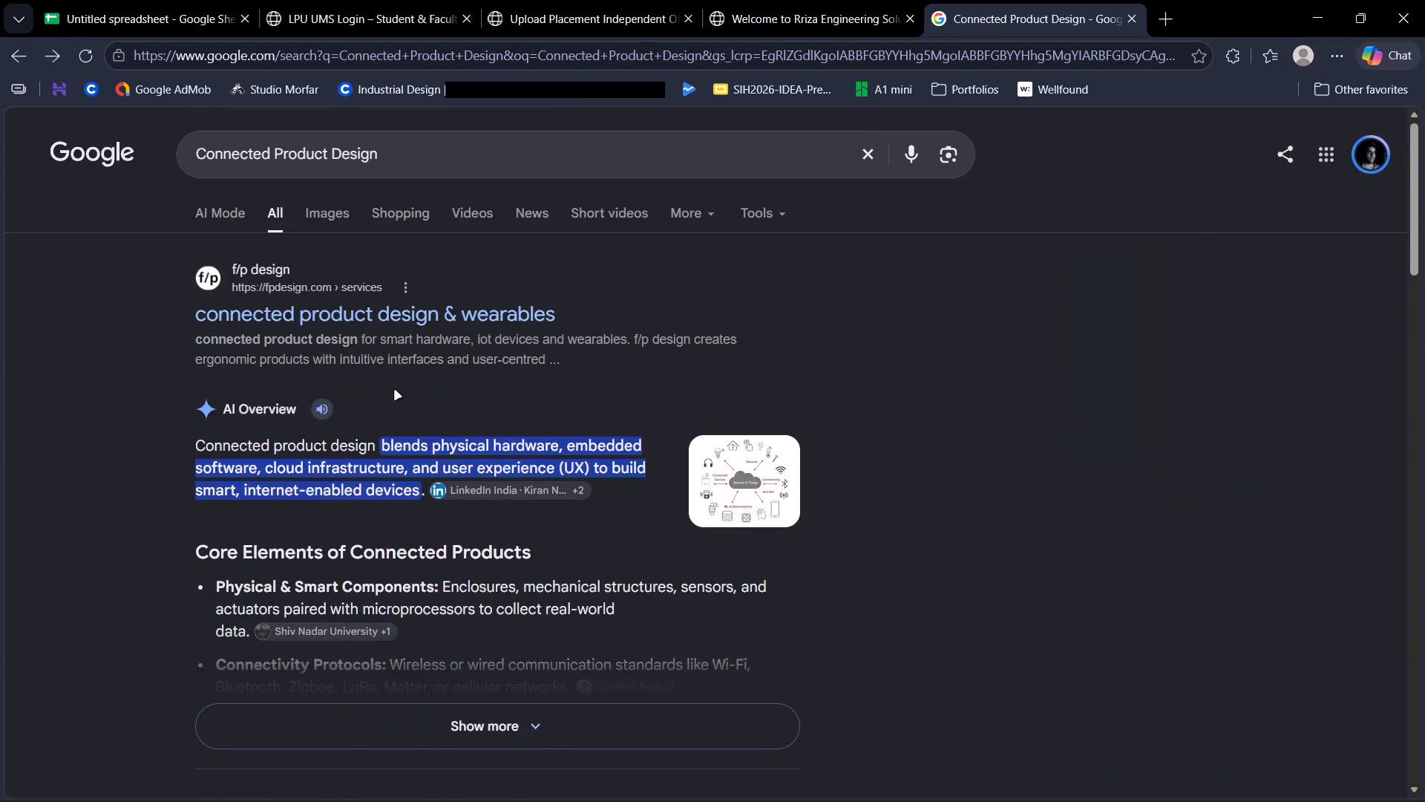
scroll(258, 431, up, 1)
scroll(258, 431, down, 2)
click(258, 431)
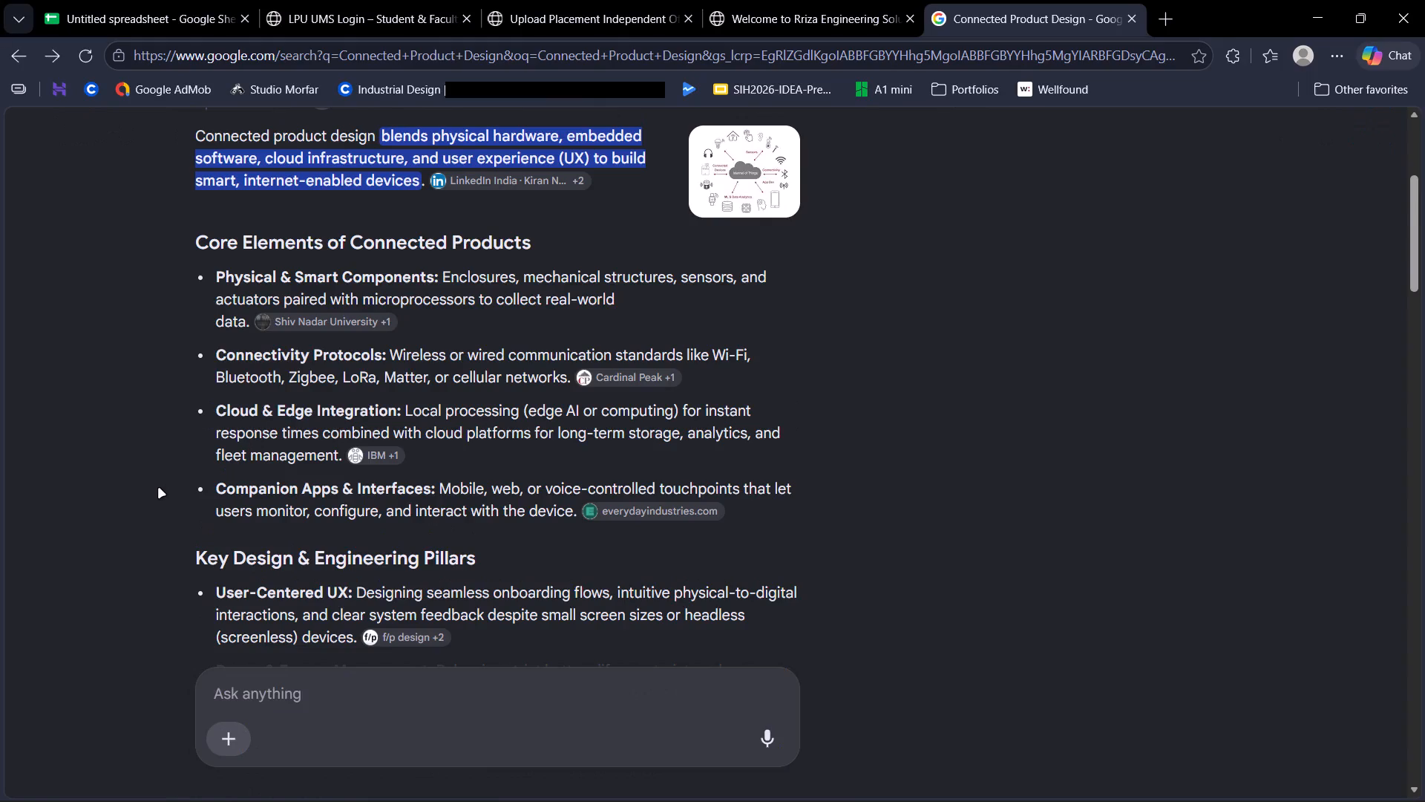
scroll(323, 400, up, 3)
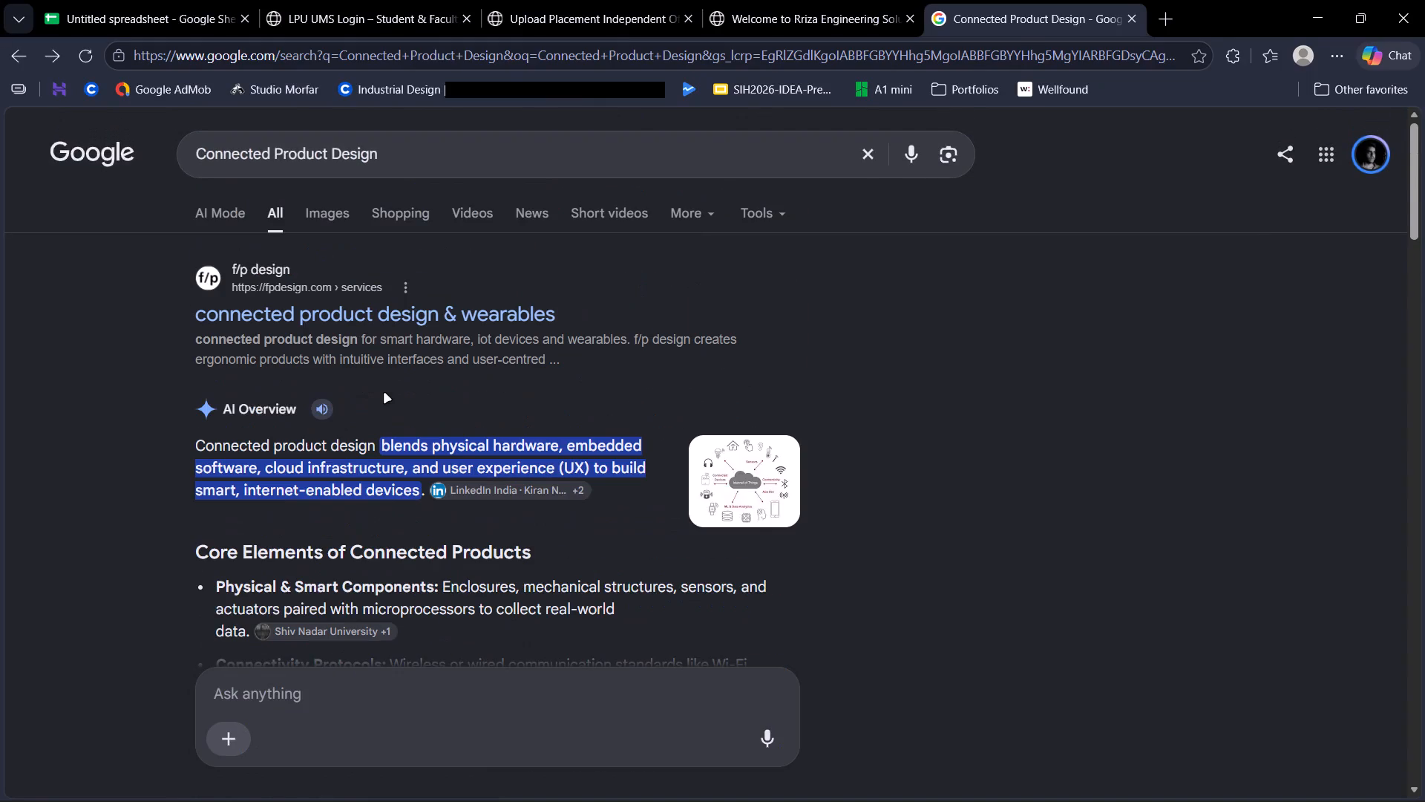
Check the image results for Connected Product Design, then return to all results and view the AI Overview.
click(332, 213)
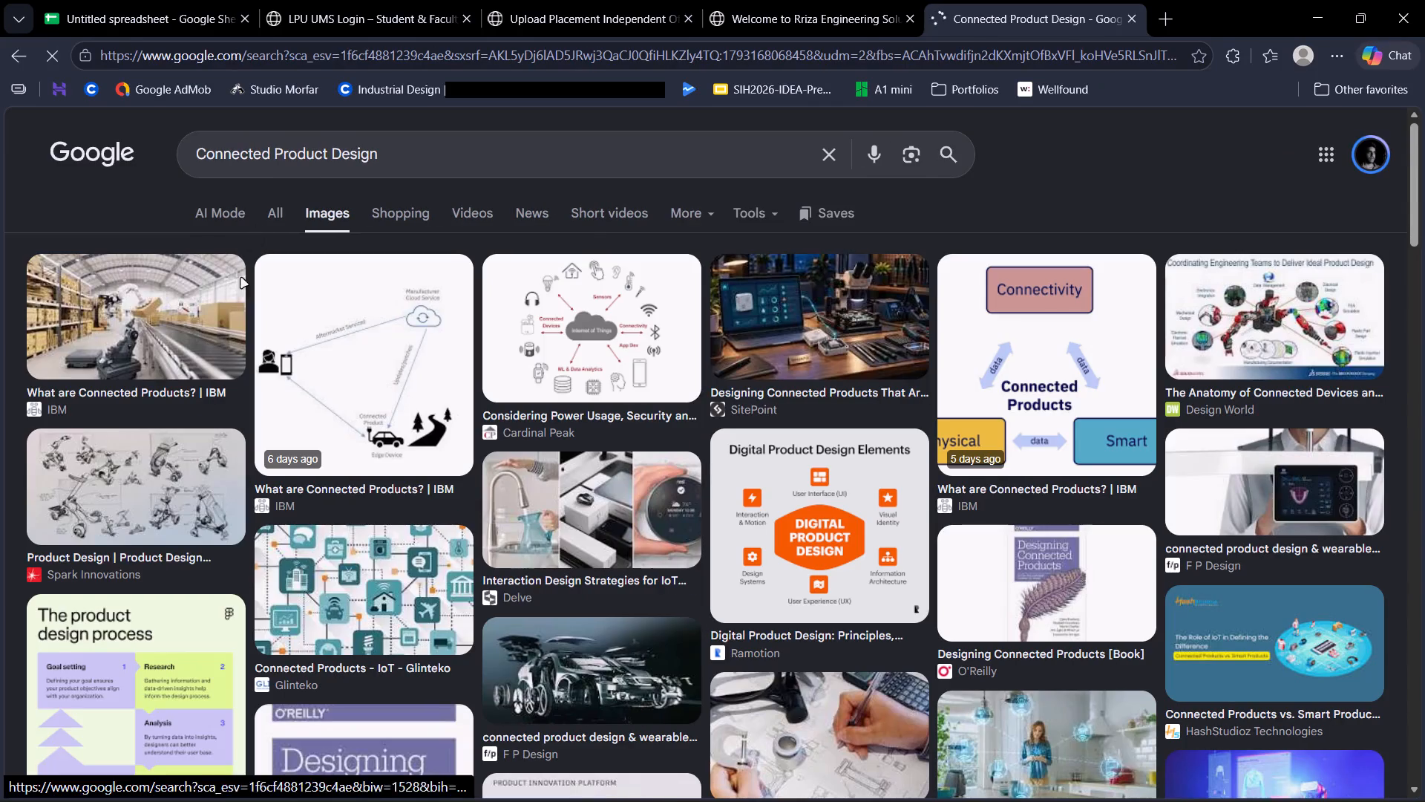
click(267, 246)
click(281, 209)
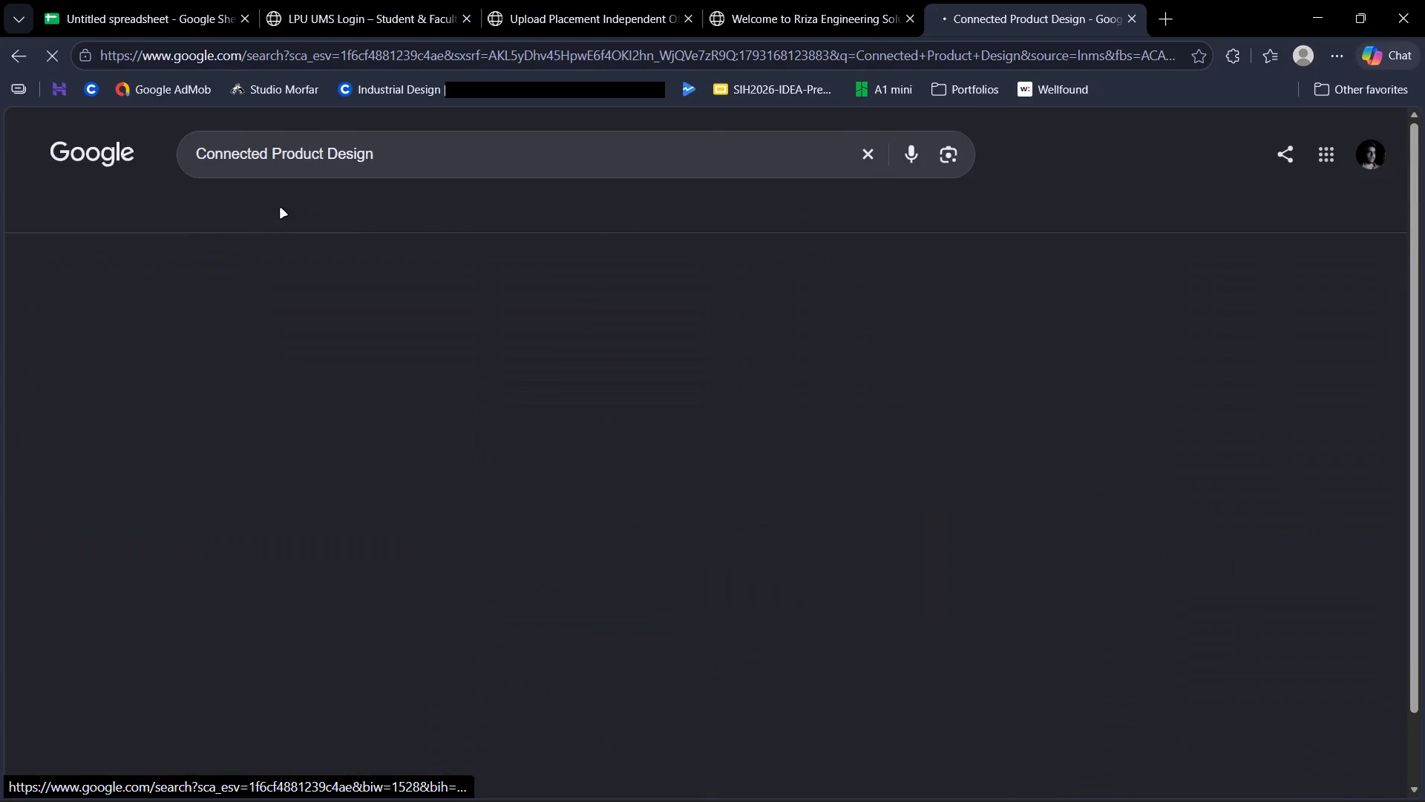
scroll(281, 209, down, 1)
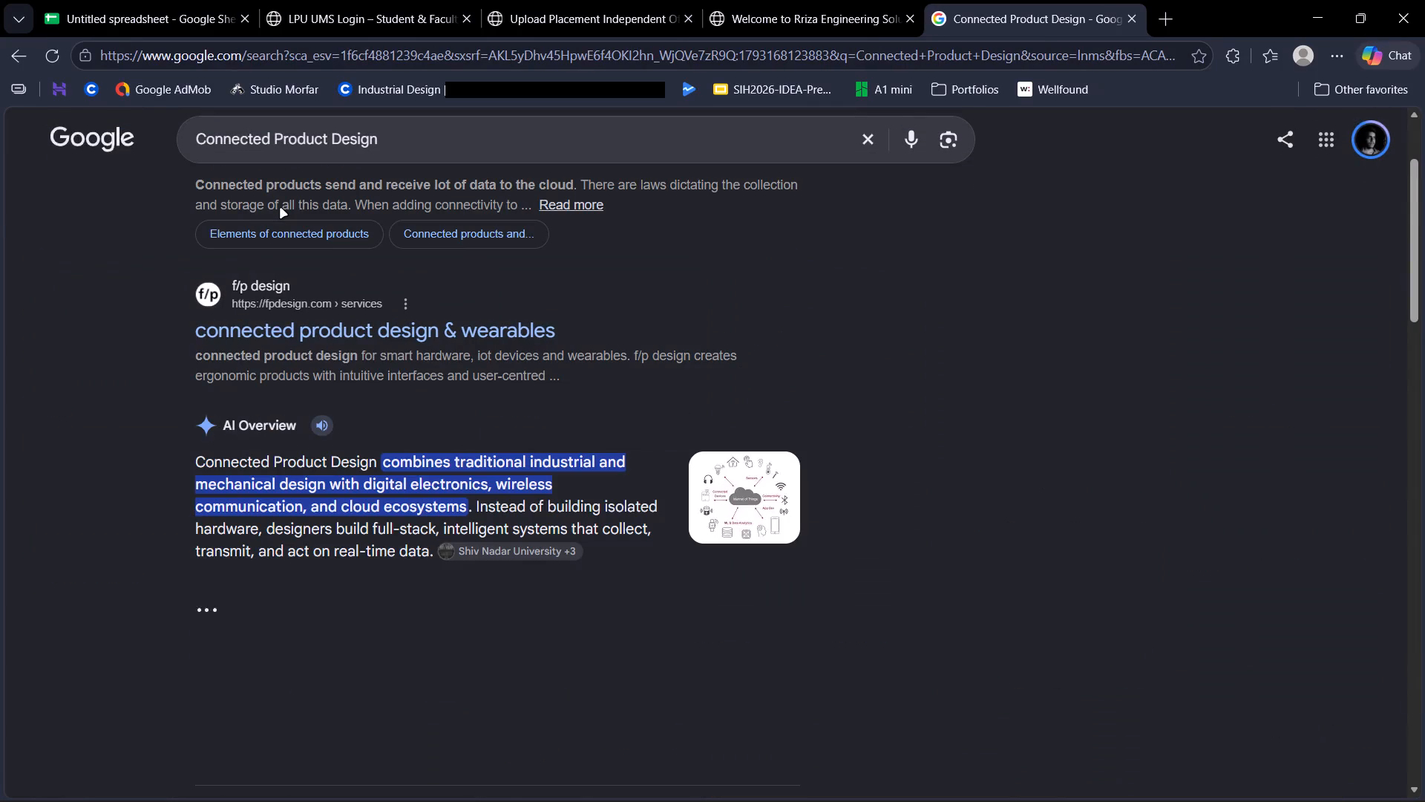
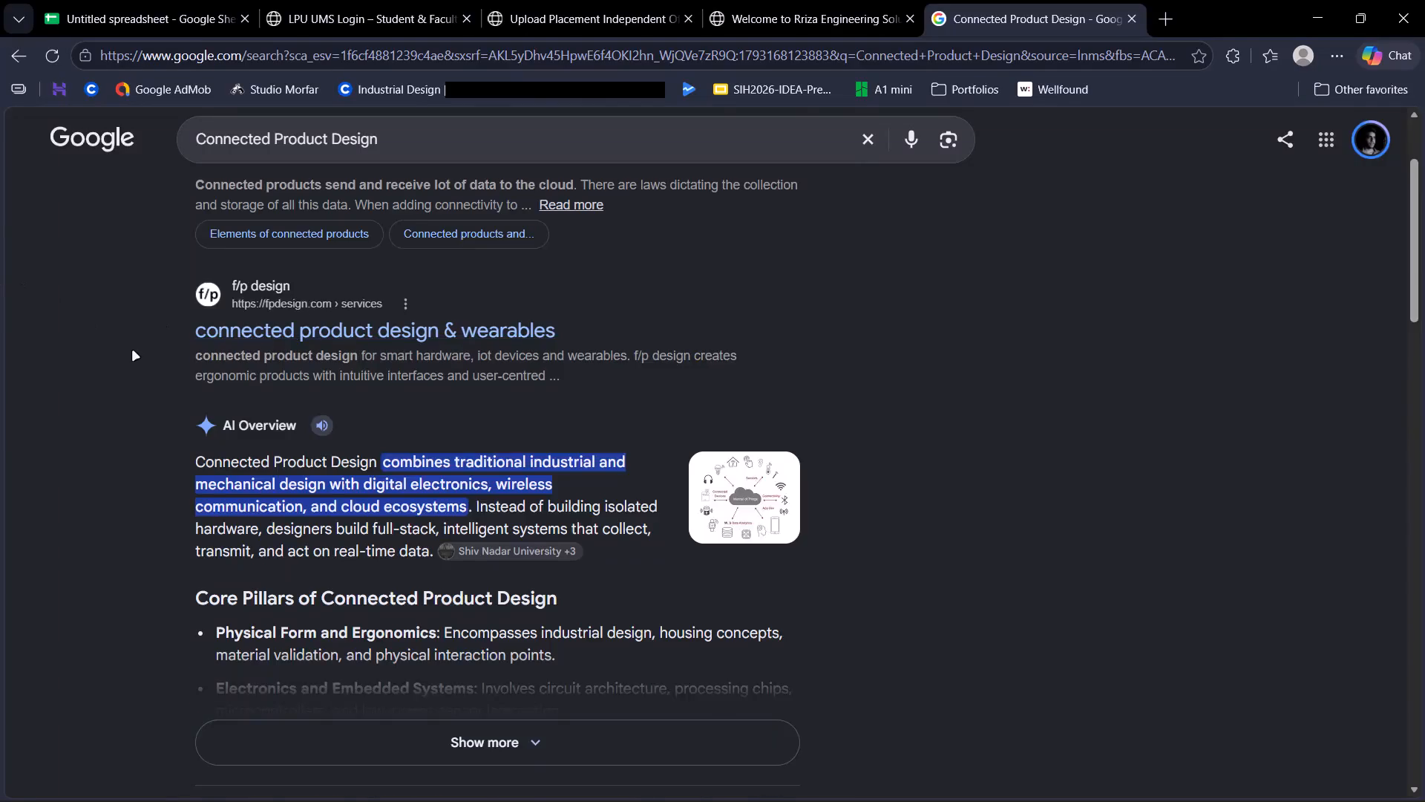
Close the Upload Placement Independent Offer and Rriza Engineering browser tabs.
scroll(135, 352, up, 4)
click(643, 0)
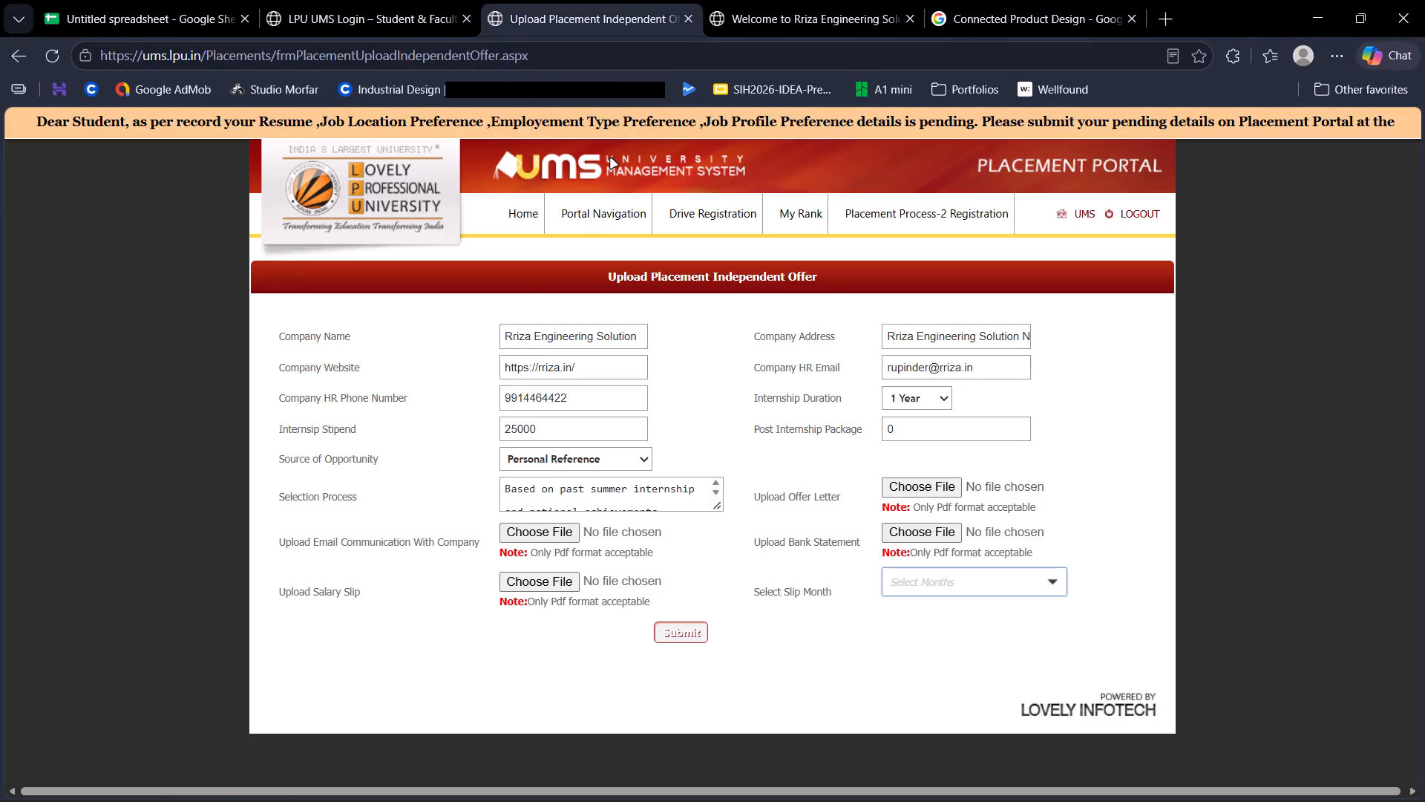
double_click(692, 13)
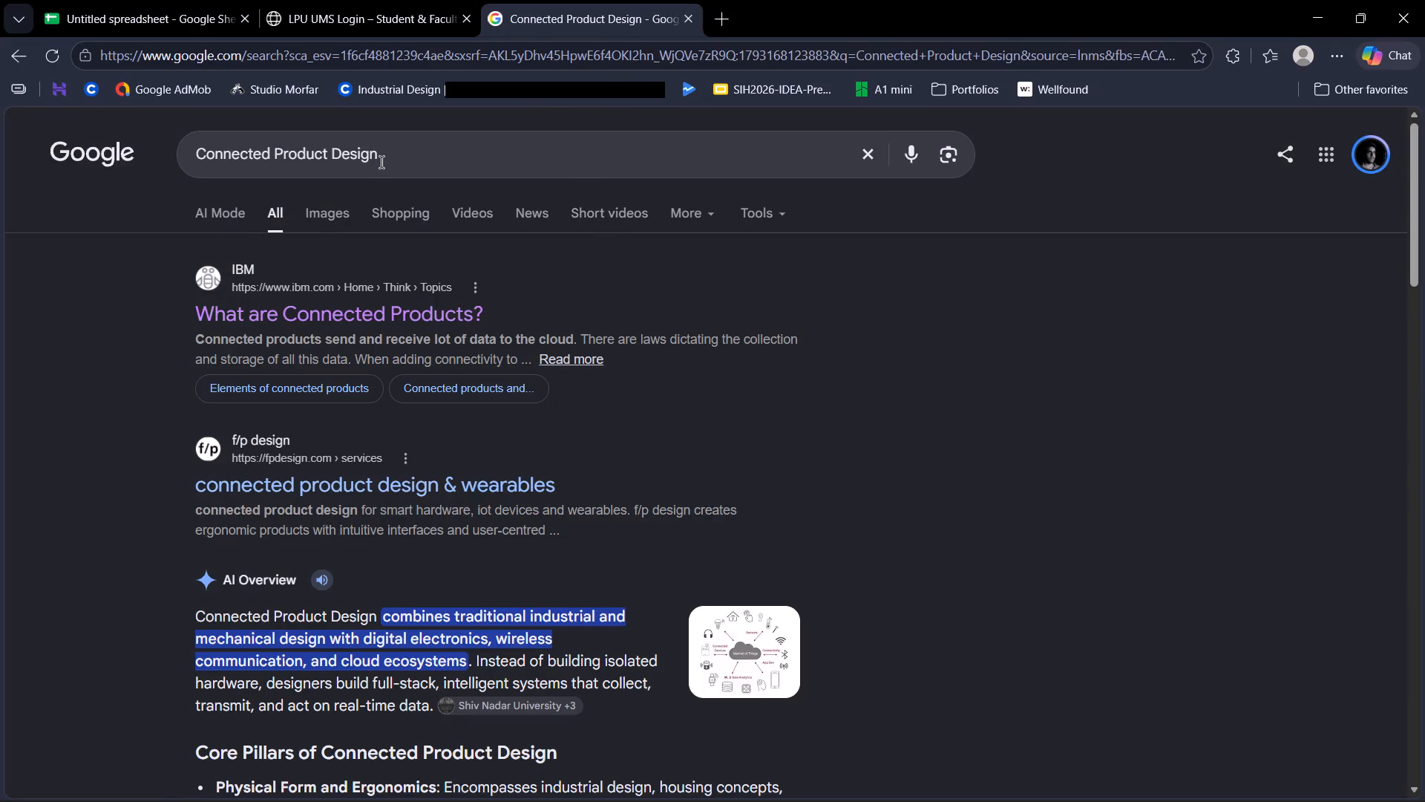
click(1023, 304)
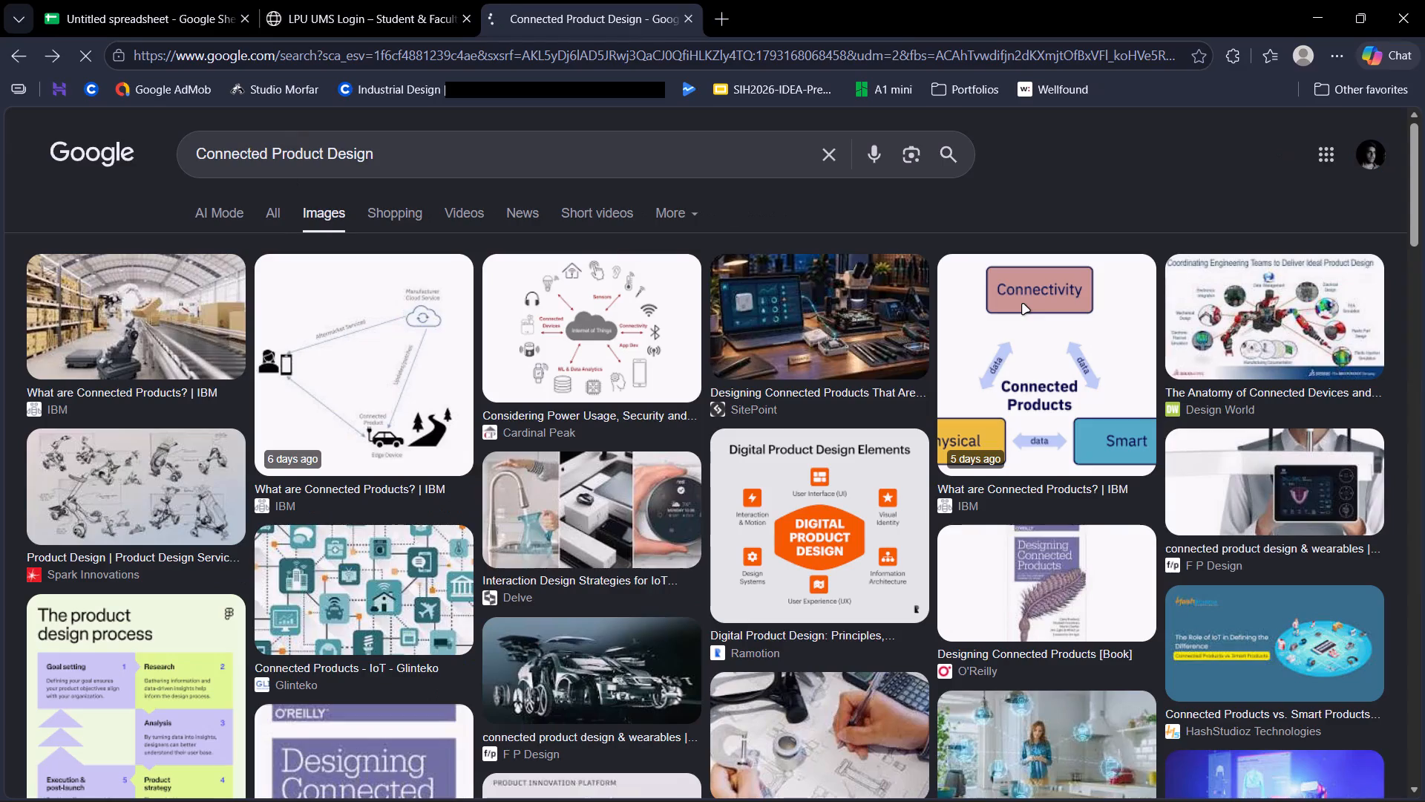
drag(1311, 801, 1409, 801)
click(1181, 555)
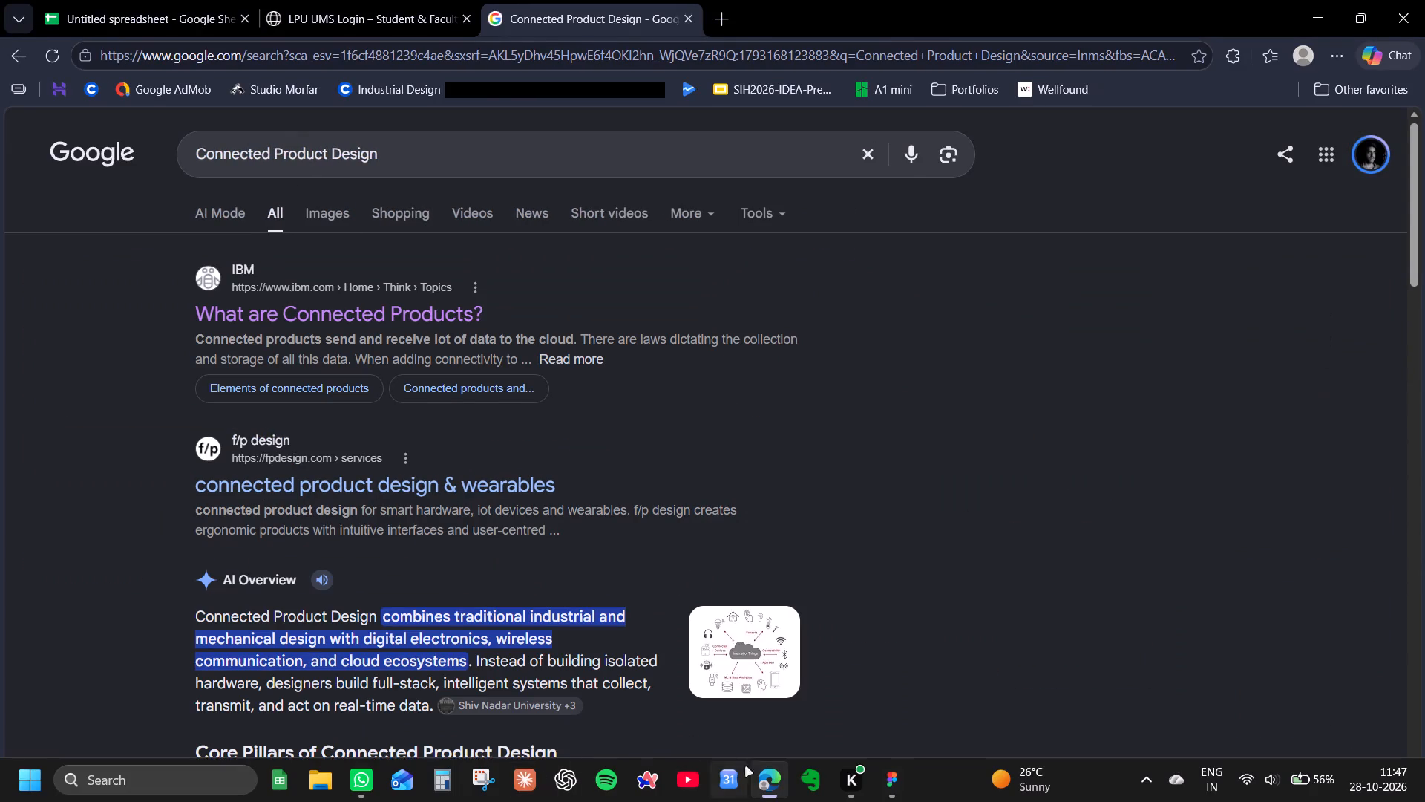
Switch to Figma and look over the MacBook Air frames and the empty canvas above MacBook Air - 11.
click(883, 787)
middle_drag(616, 319, 843, 697)
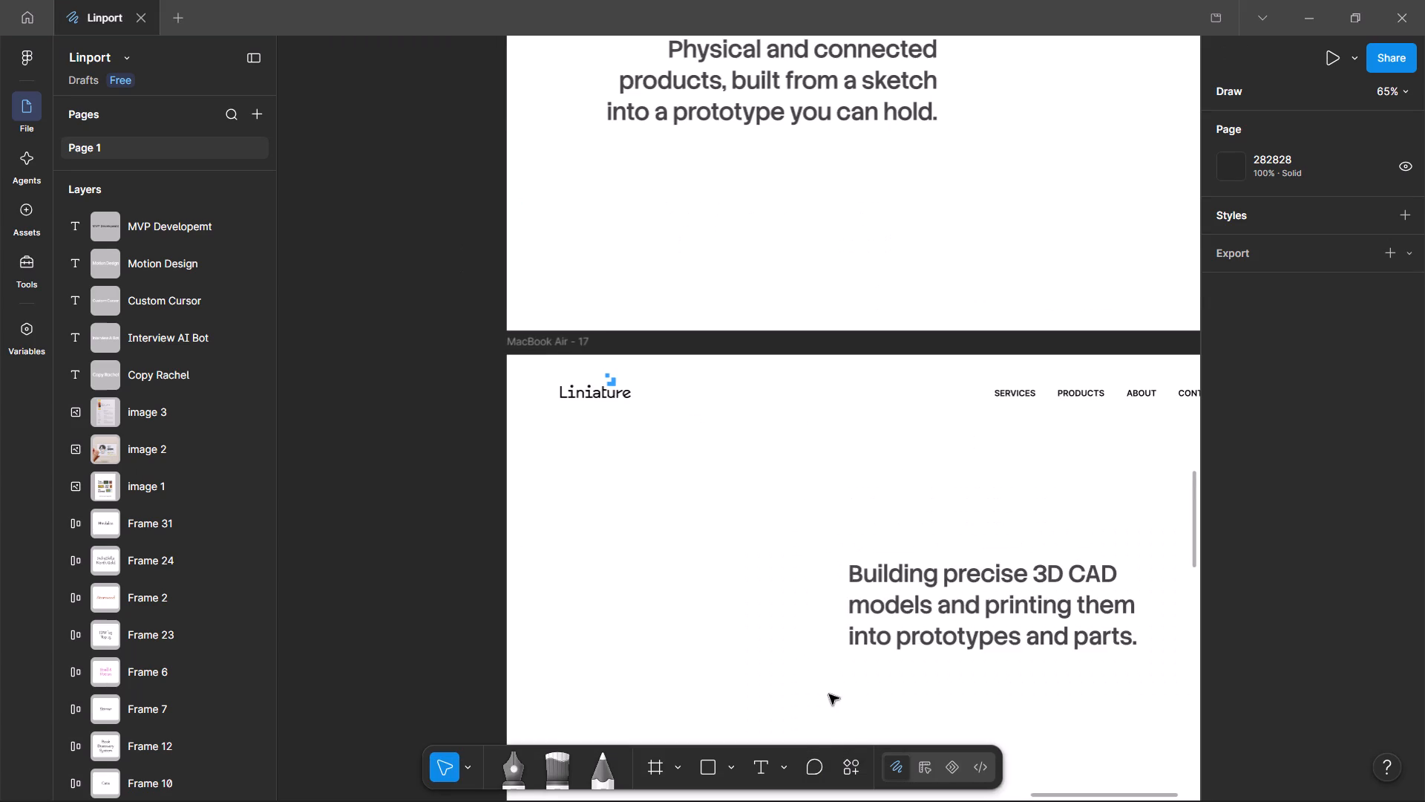
scroll(681, 494, down, 6)
scroll(681, 493, up, 3)
ctrl+scroll(675, 486, down, 7)
middle_drag(809, 450, 529, 752)
ctrl+scroll(539, 485, up, 3)
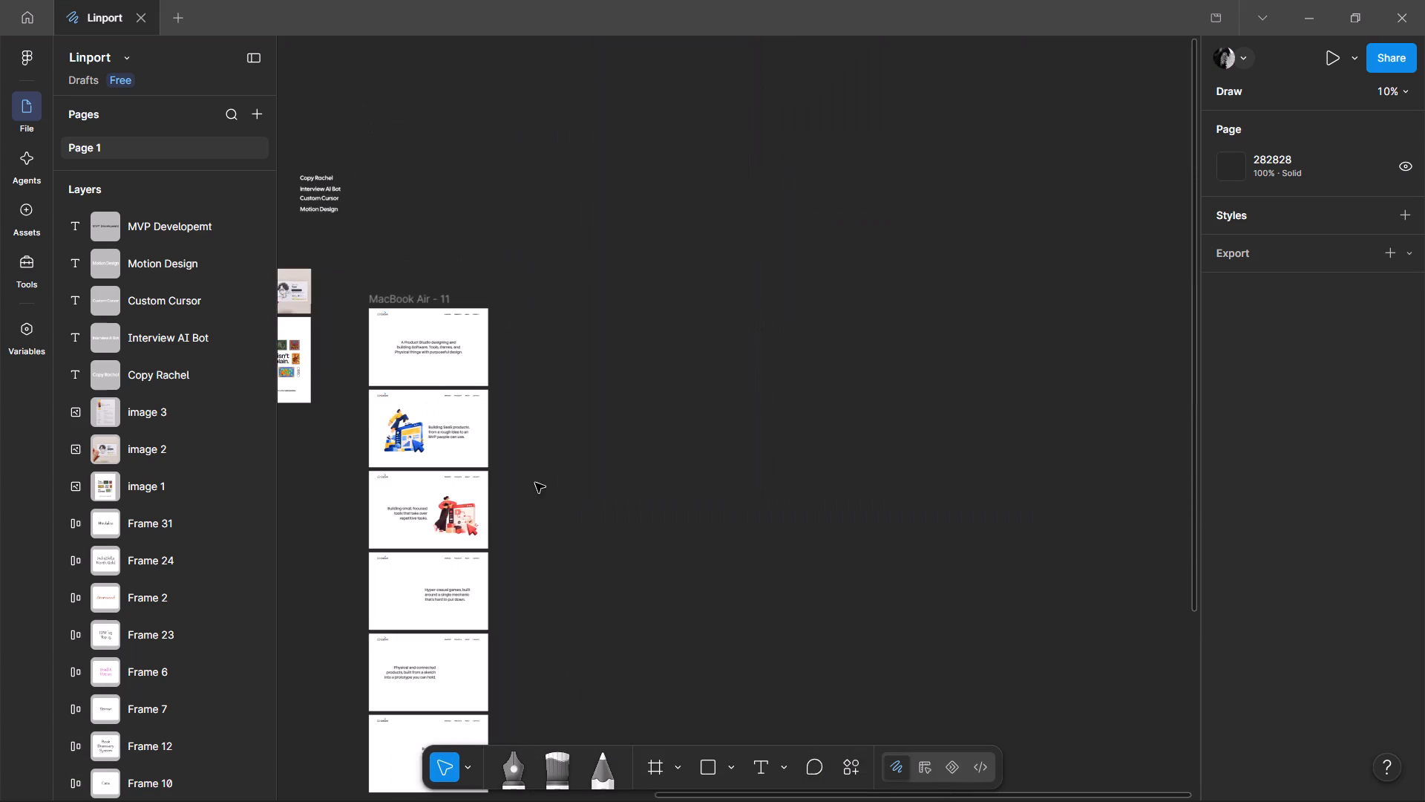
ctrl+scroll(535, 483, up, 1)
middle_drag(642, 429, 614, 759)
middle_drag(574, 664, 914, 615)
scroll(914, 615, up, 4)
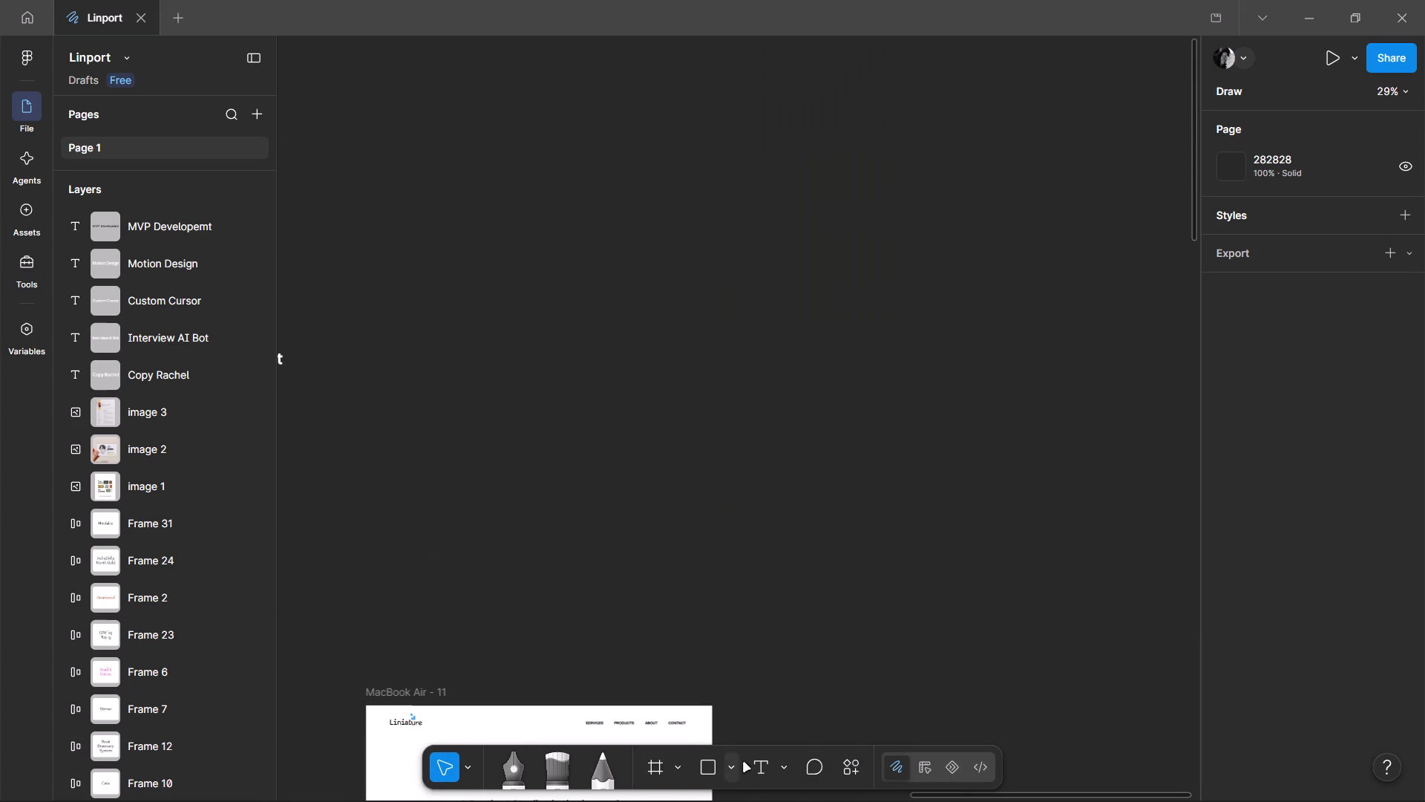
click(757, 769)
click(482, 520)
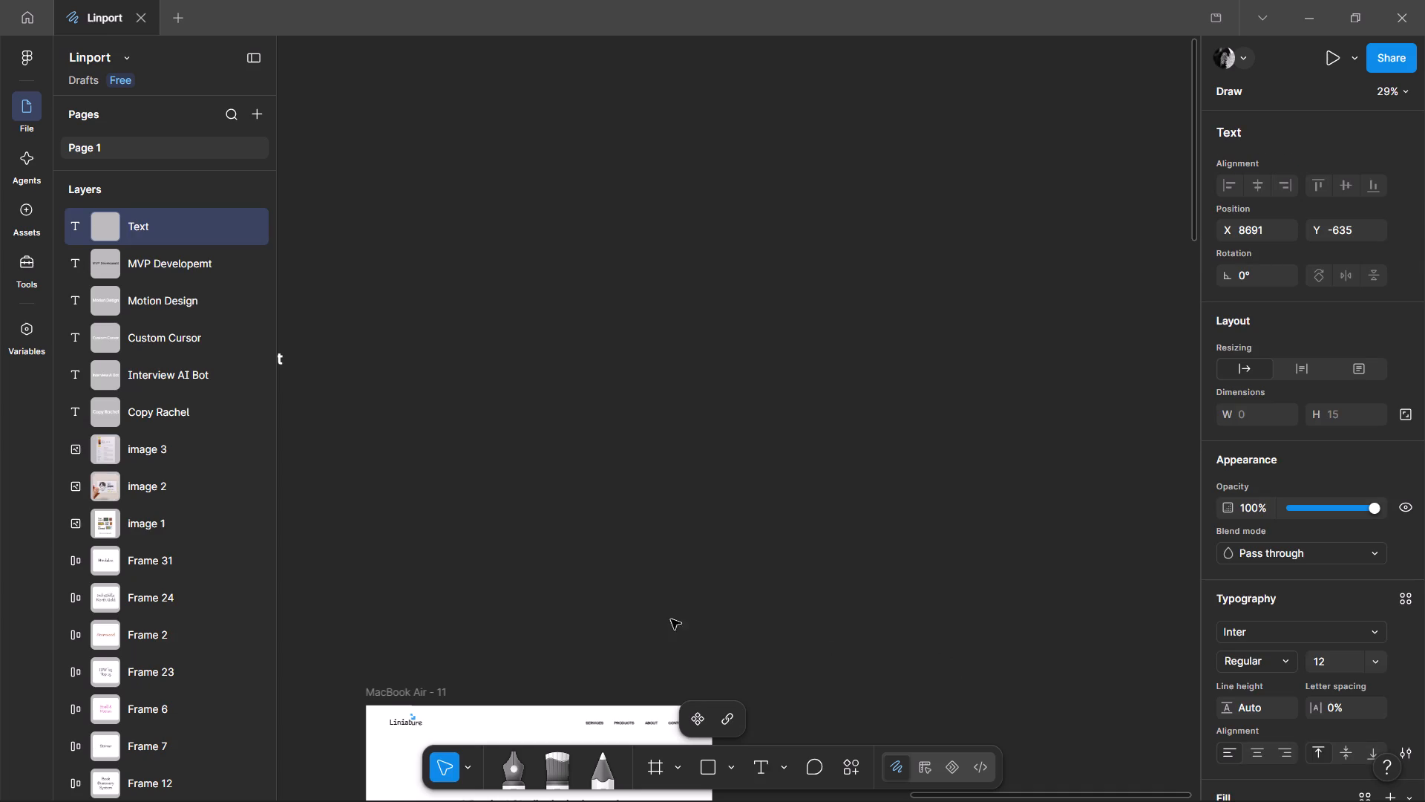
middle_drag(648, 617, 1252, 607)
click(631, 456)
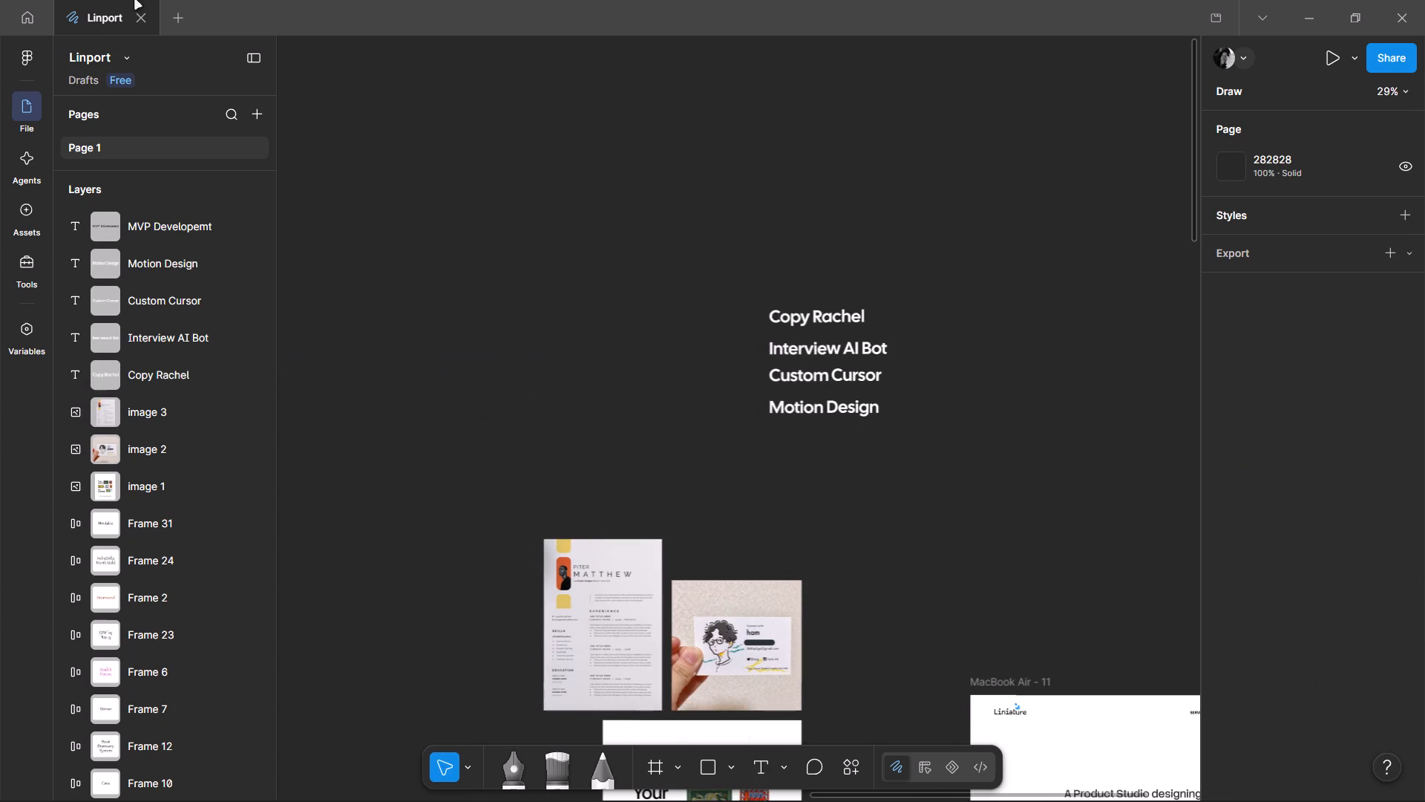
Duplicate the Motion Design label and place the copy above MacBook Air - 11, flush with its left edge, at about X 8263, Y -277.
click(845, 400)
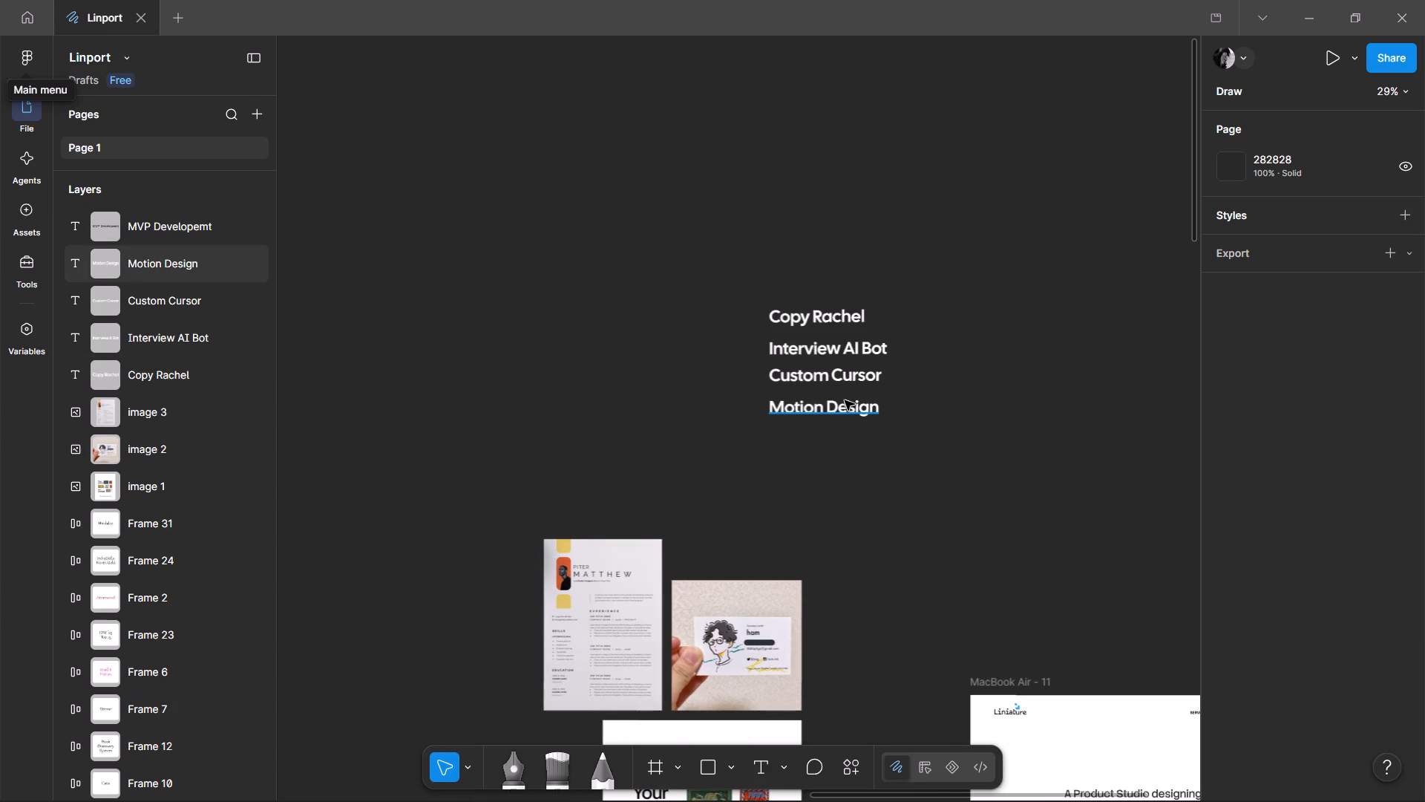
alt+drag(833, 405, 788, 577)
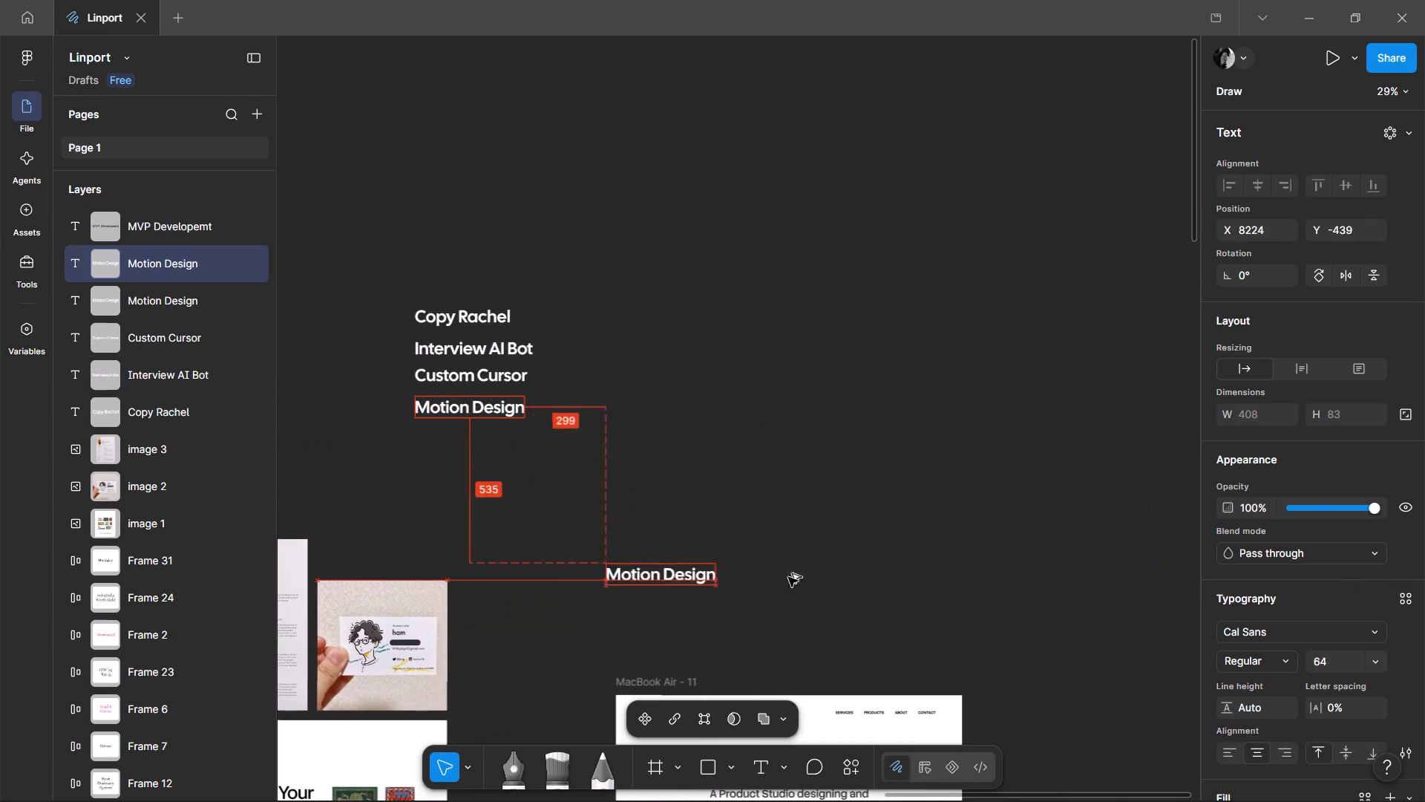
alt+drag(788, 577, 901, 586)
middle_drag(927, 639, 726, 446)
drag(692, 404, 501, 393)
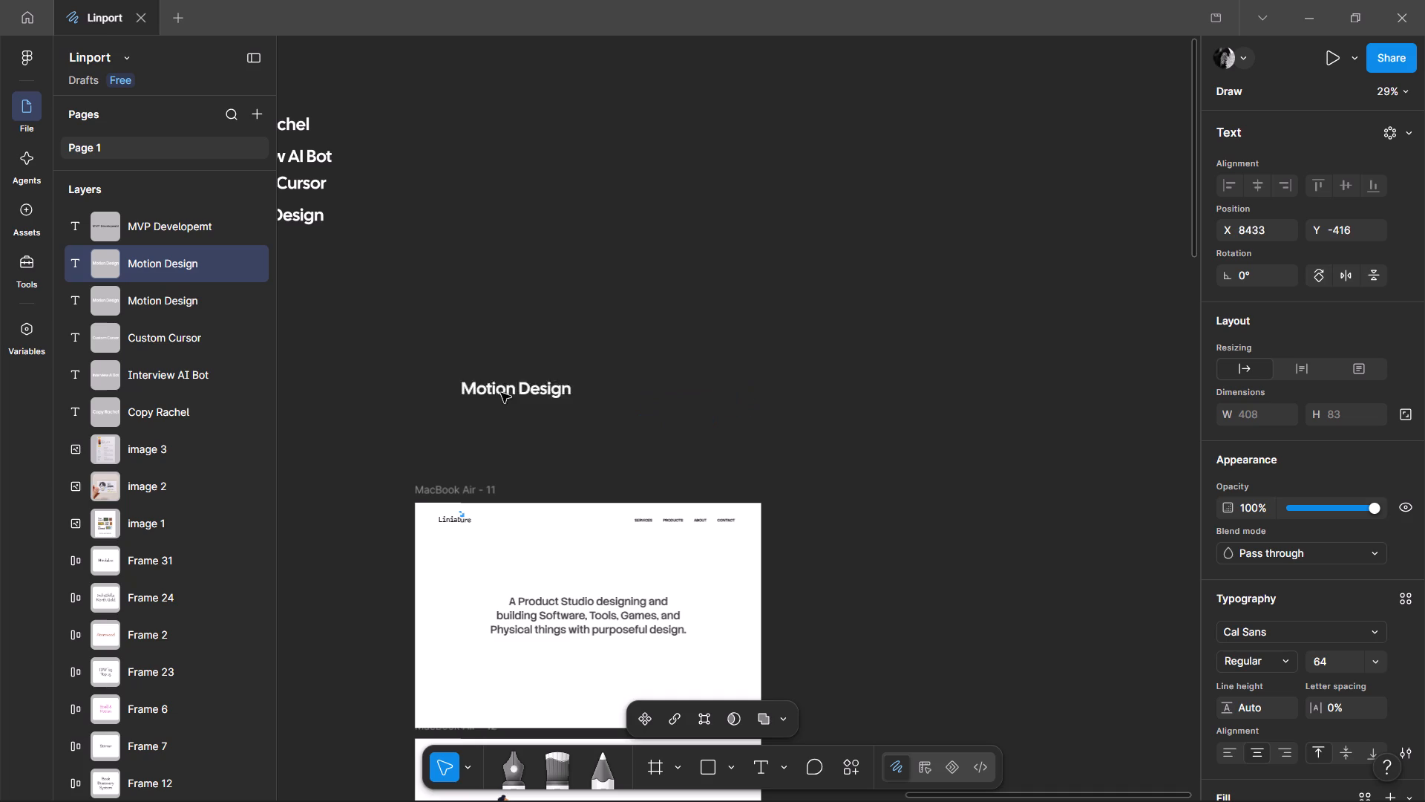
drag(501, 393, 470, 403)
ctrl+scroll(448, 416, up, 4)
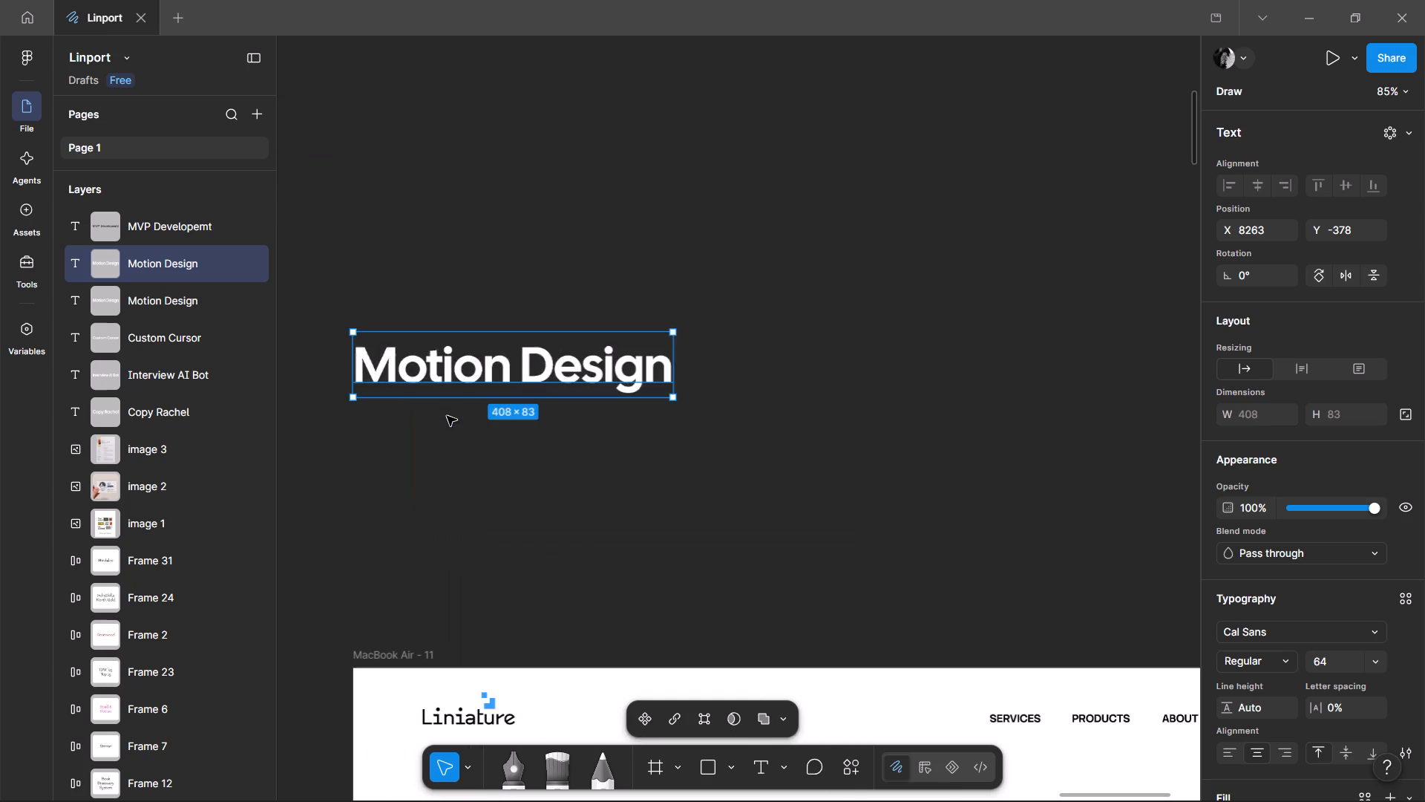
drag(505, 353, 506, 431)
Left-align the text of the copied Motion Design label.
double_click(506, 431)
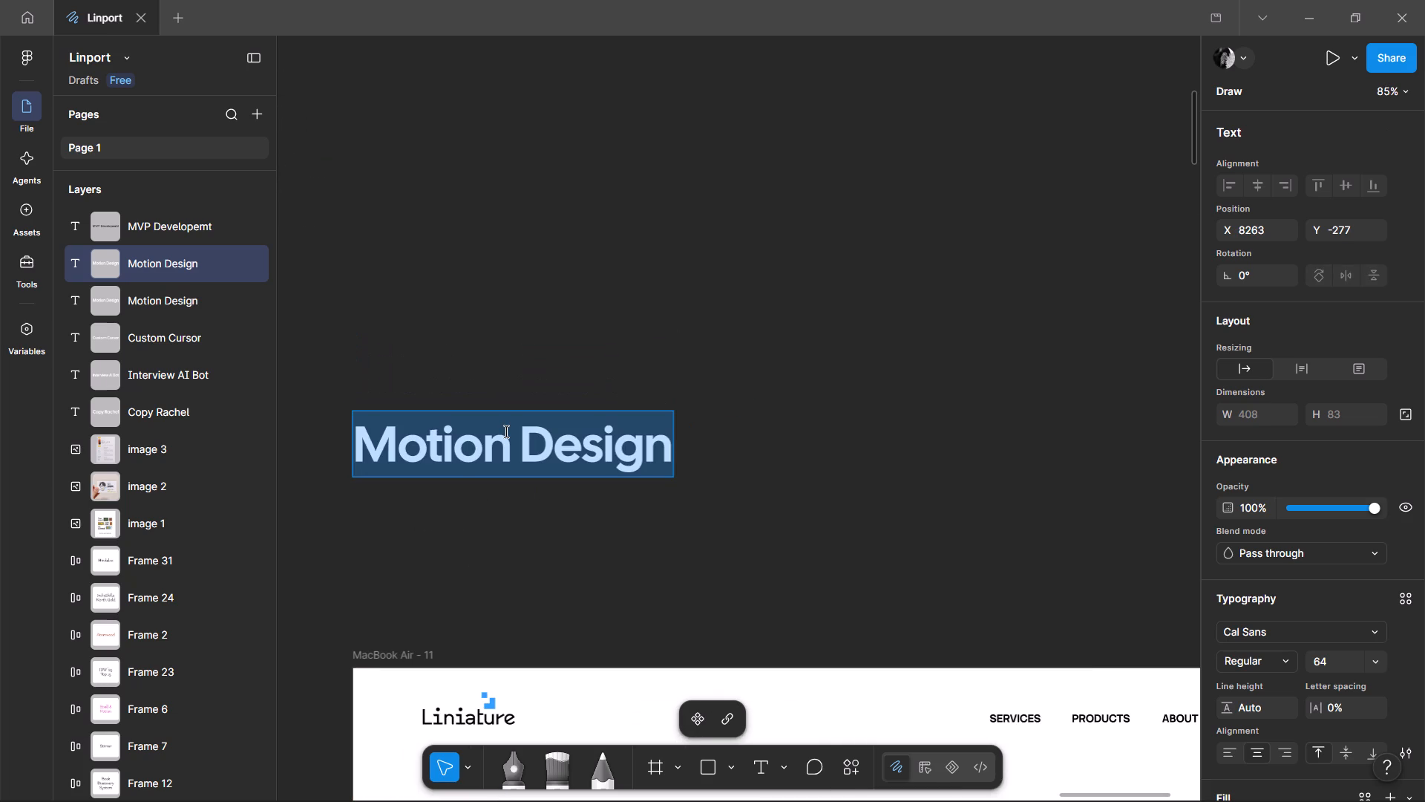
key(ctrl+z)
scroll(1250, 592, down, 3)
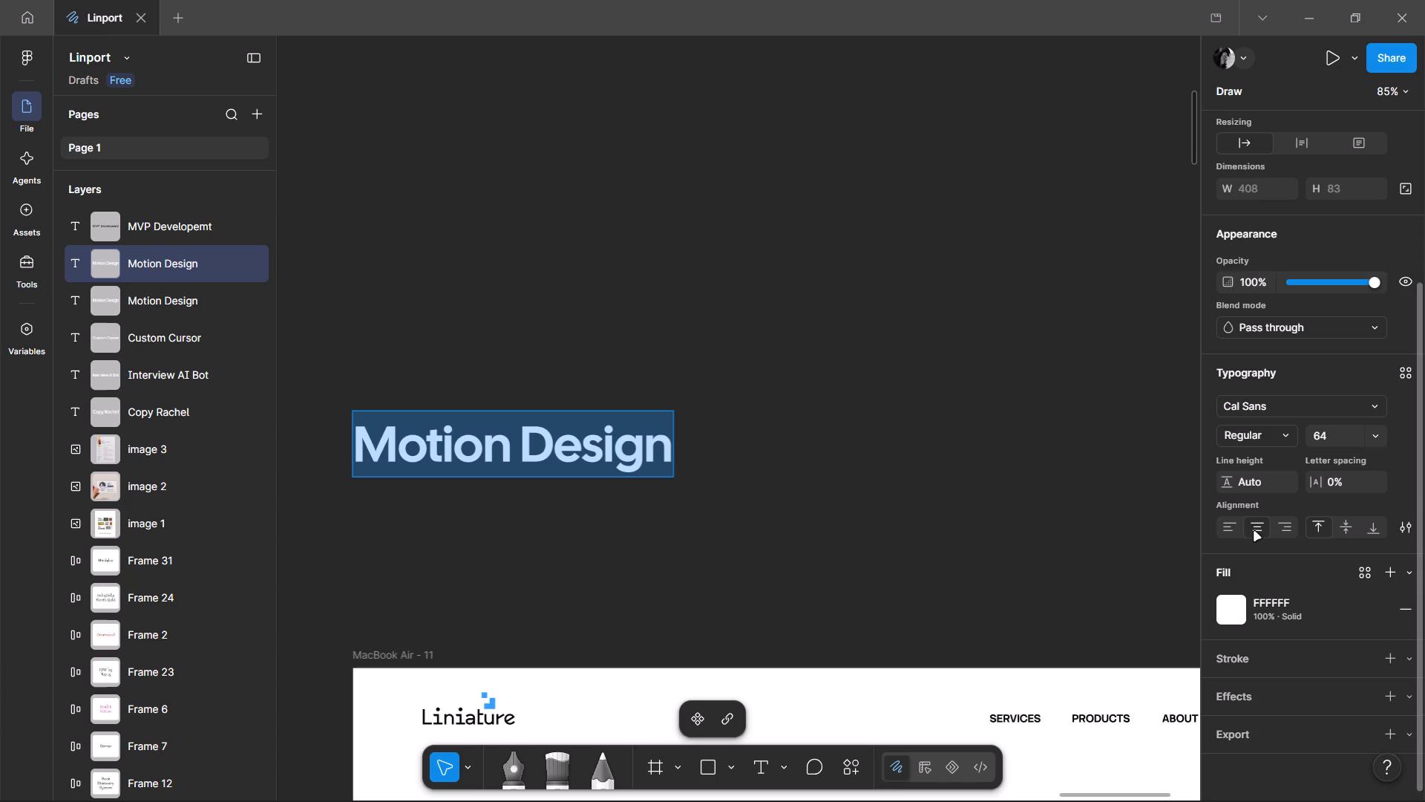
click(1227, 525)
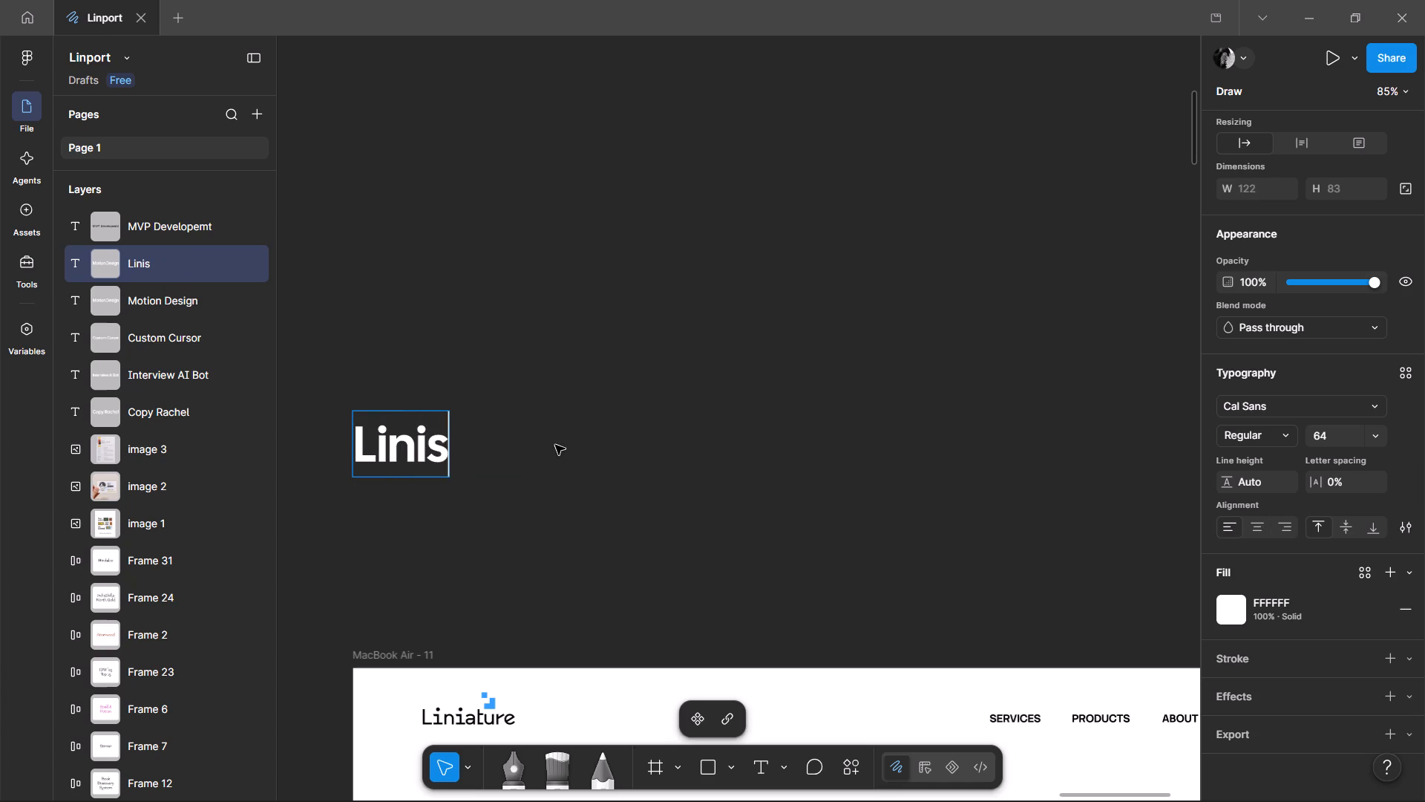
Replace the copied label's text with "Lini/\ture.com", using the two slashes in place of the letter a.
key(BackSpace)
text(\atu)
key(BackSpace)
key(BackSpace)
key(BackSpace)
key(BackSpace)
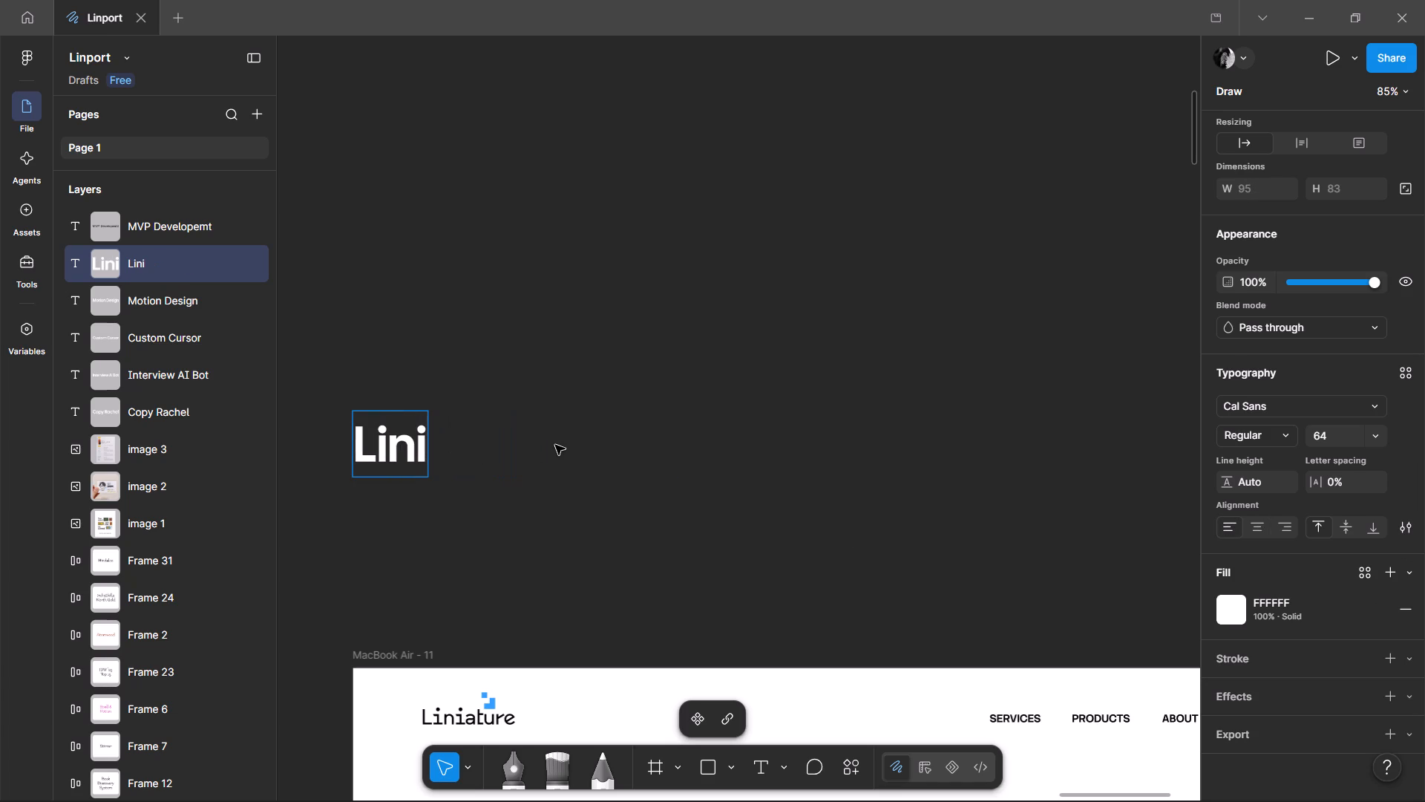
key(slash)
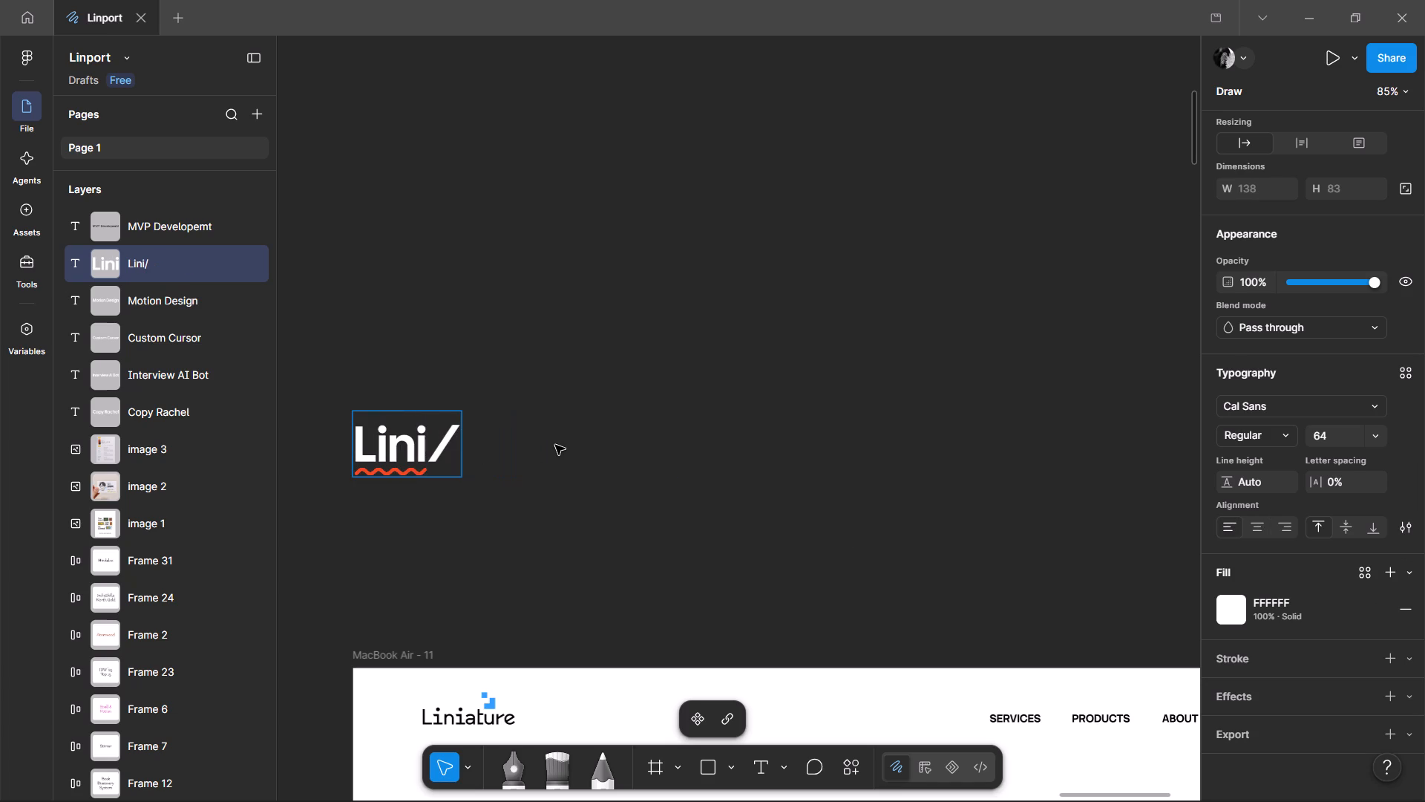
key(i)
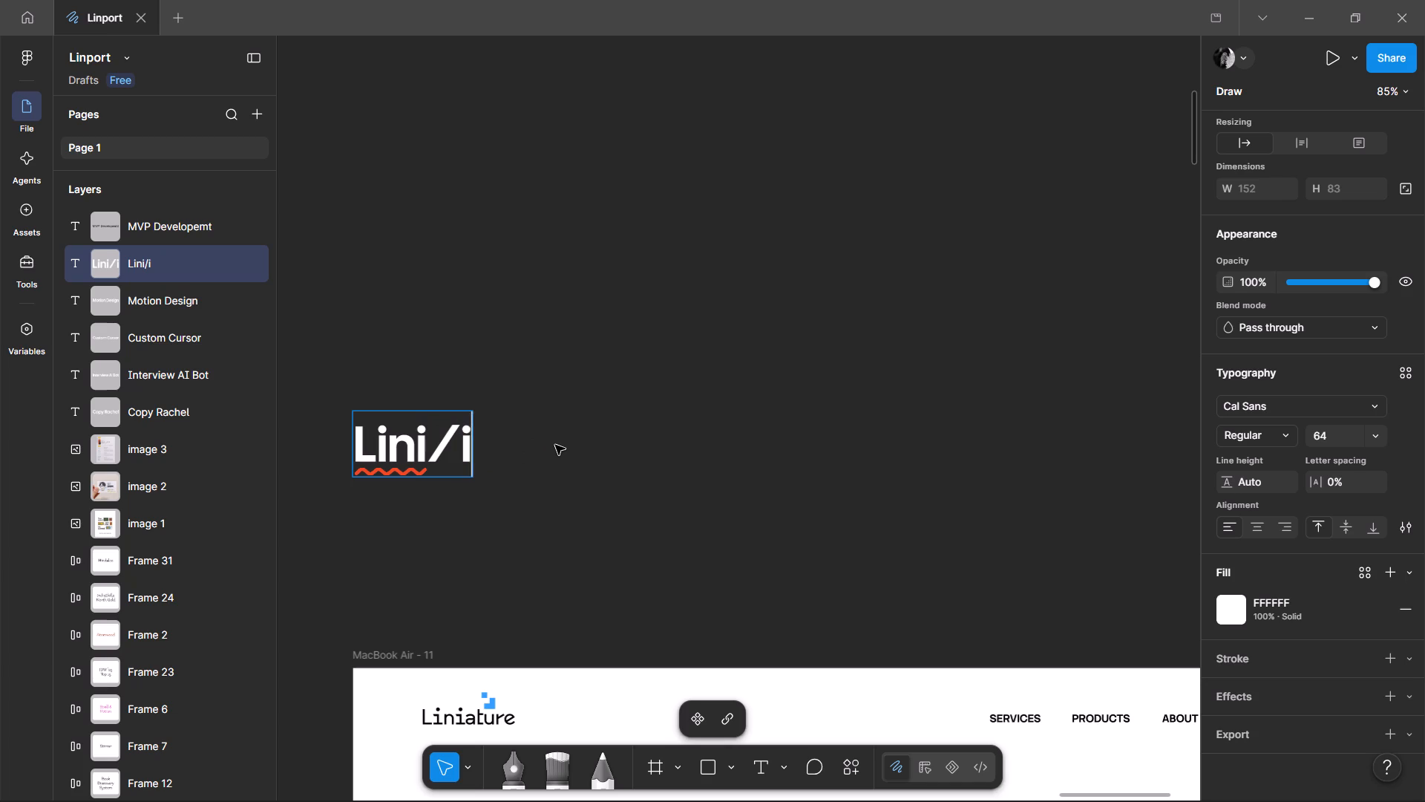
key(BackSpace)
key(slash)
key(BackSpace)
key(slash)
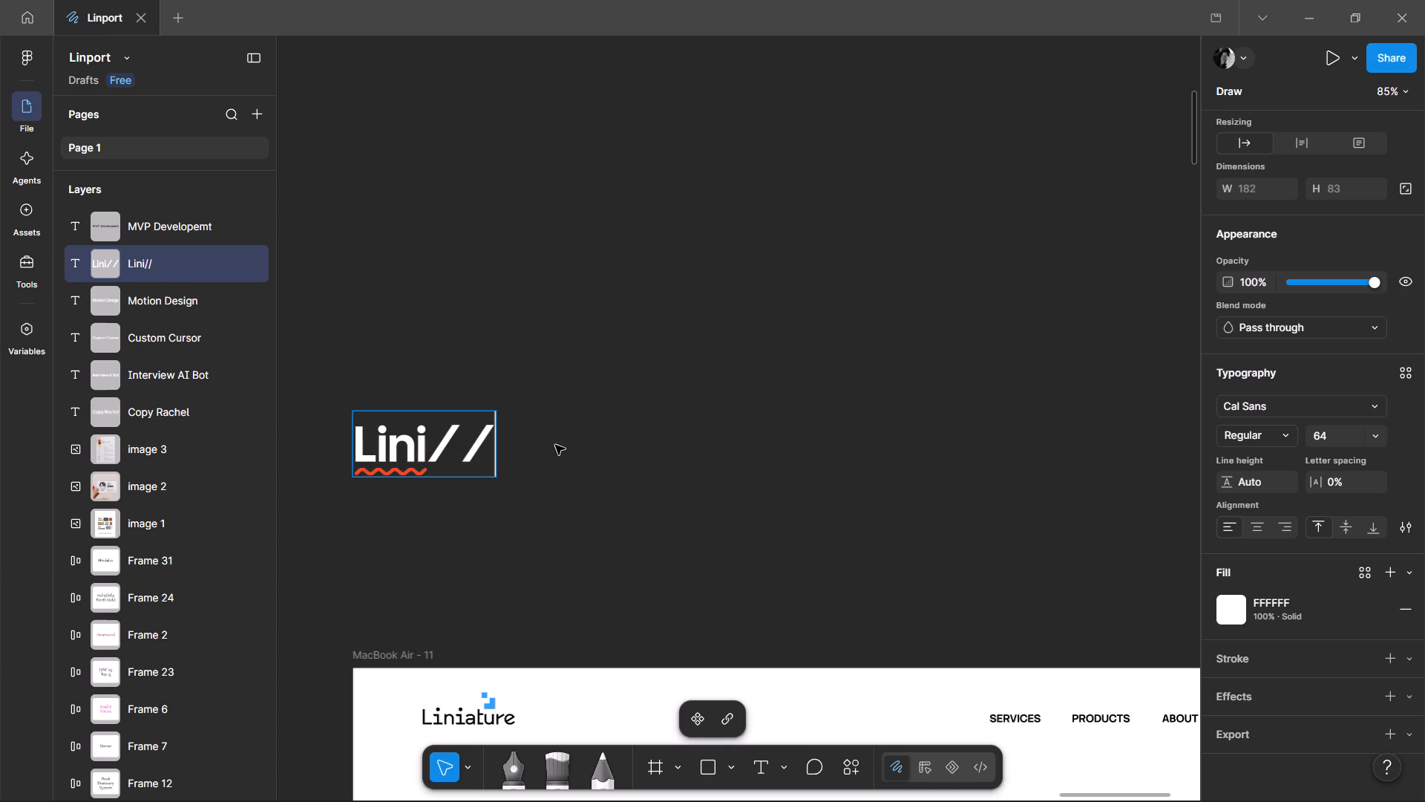
key(BackSpace)
key(backslash)
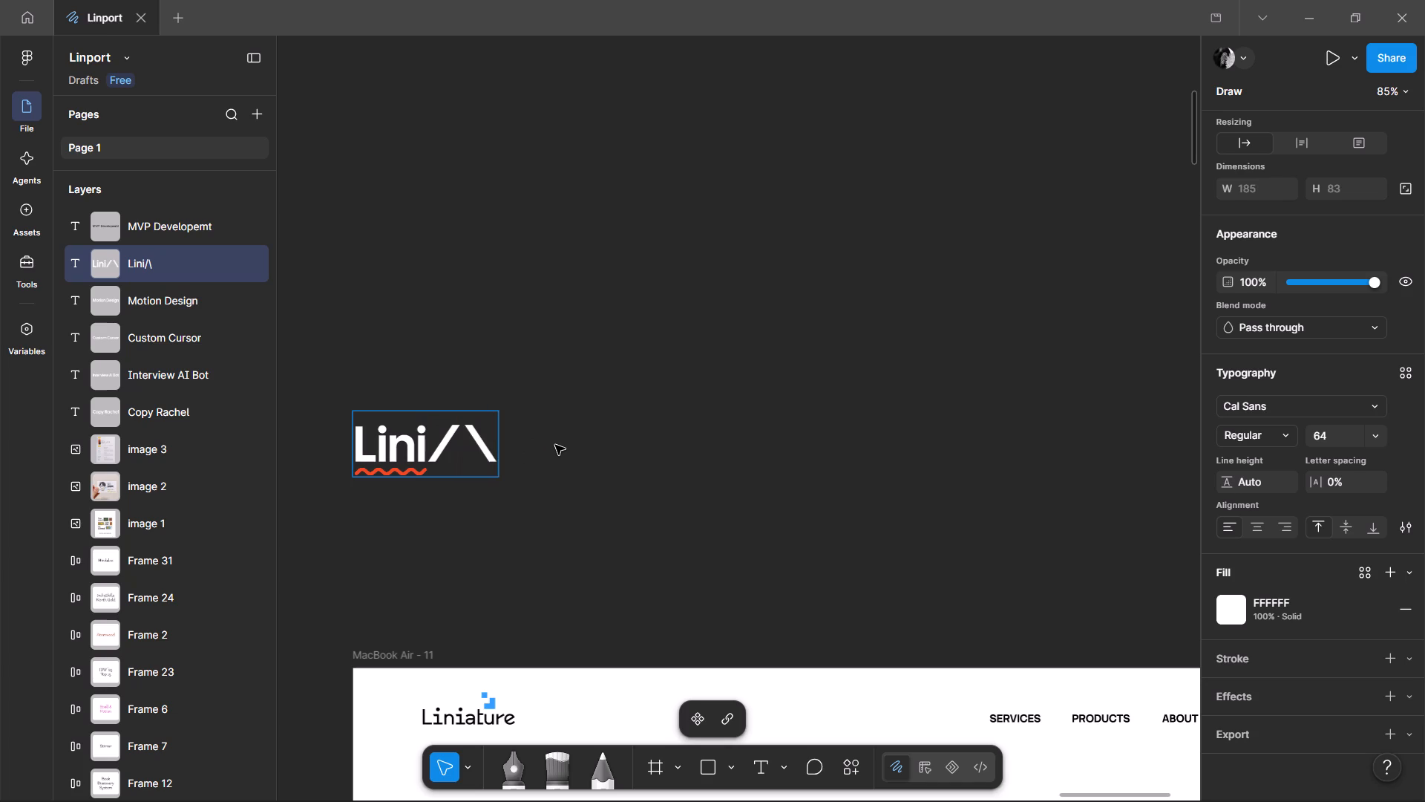
text(ture.com)
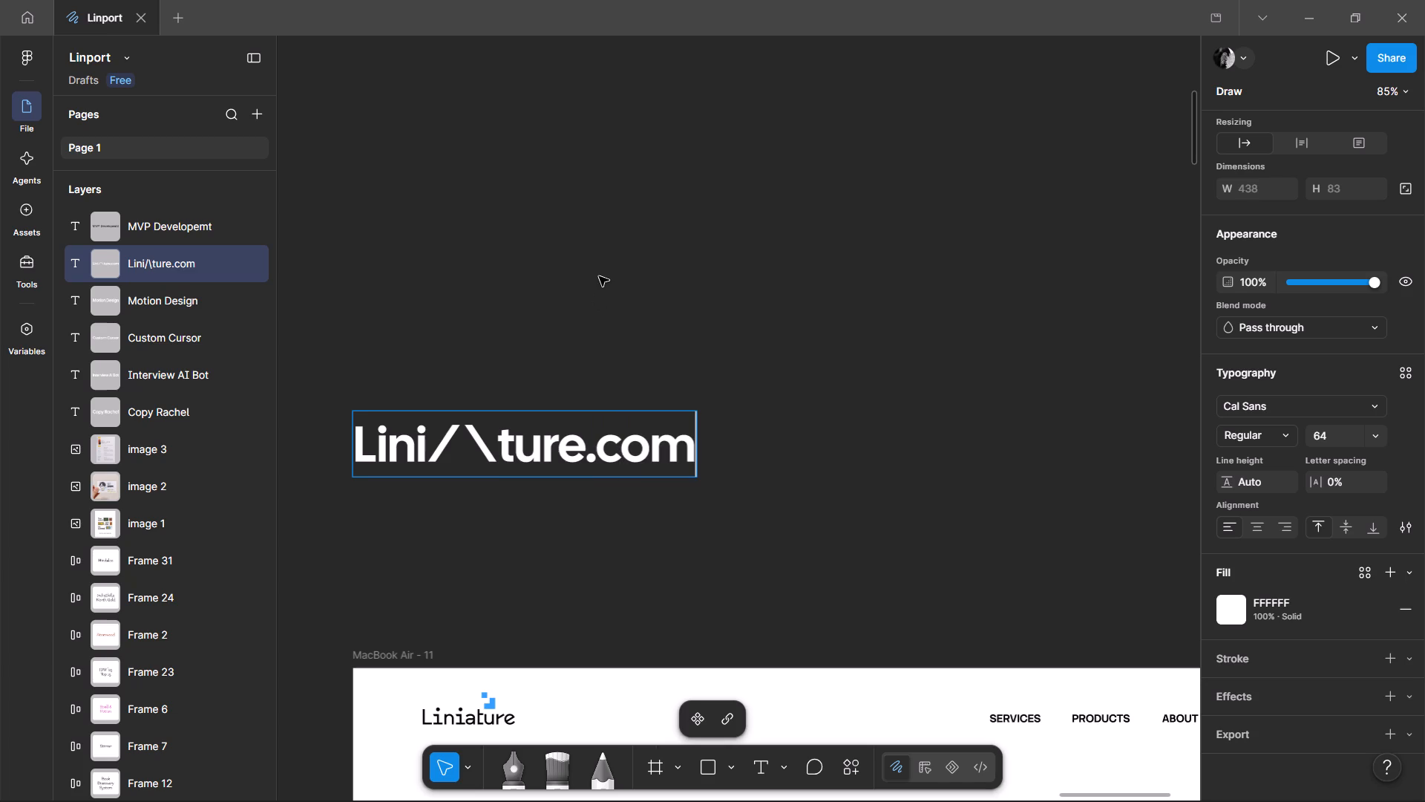
click(599, 276)
click(599, 276)
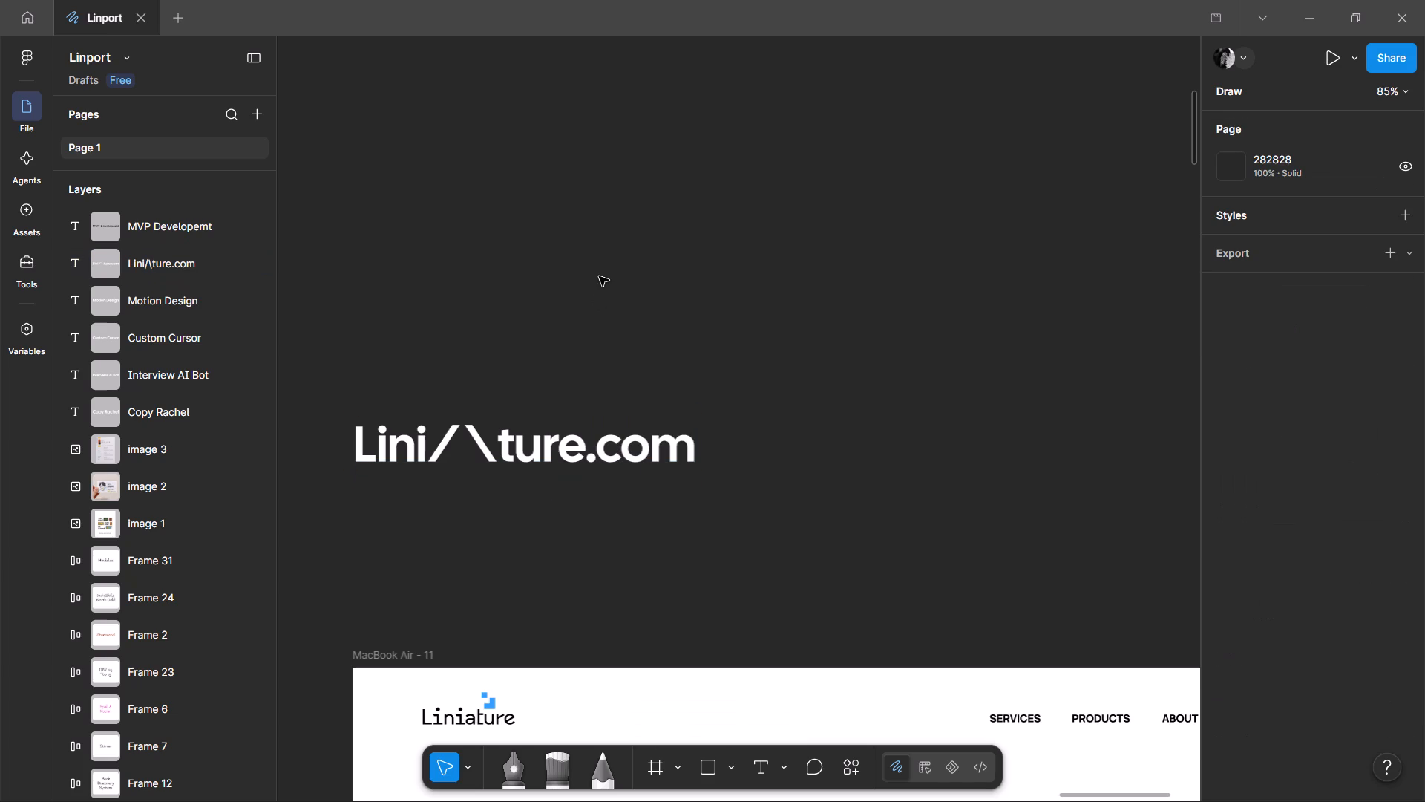
Replace the two slashes in the label with the letter a, making the text "Liniature.com".
double_click(603, 450)
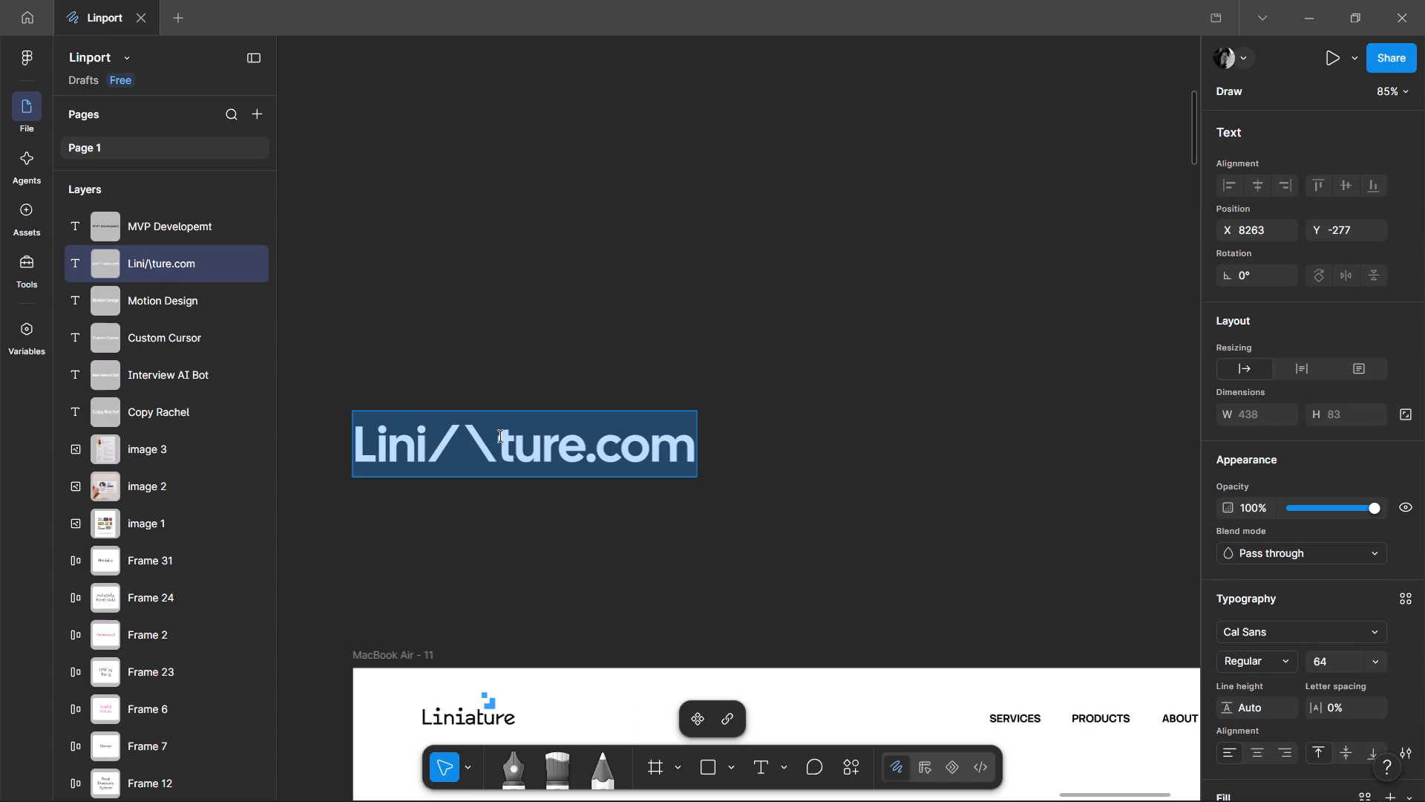
click(491, 431)
key(BackSpace)
key(BackSpace)
key(a)
click(624, 386)
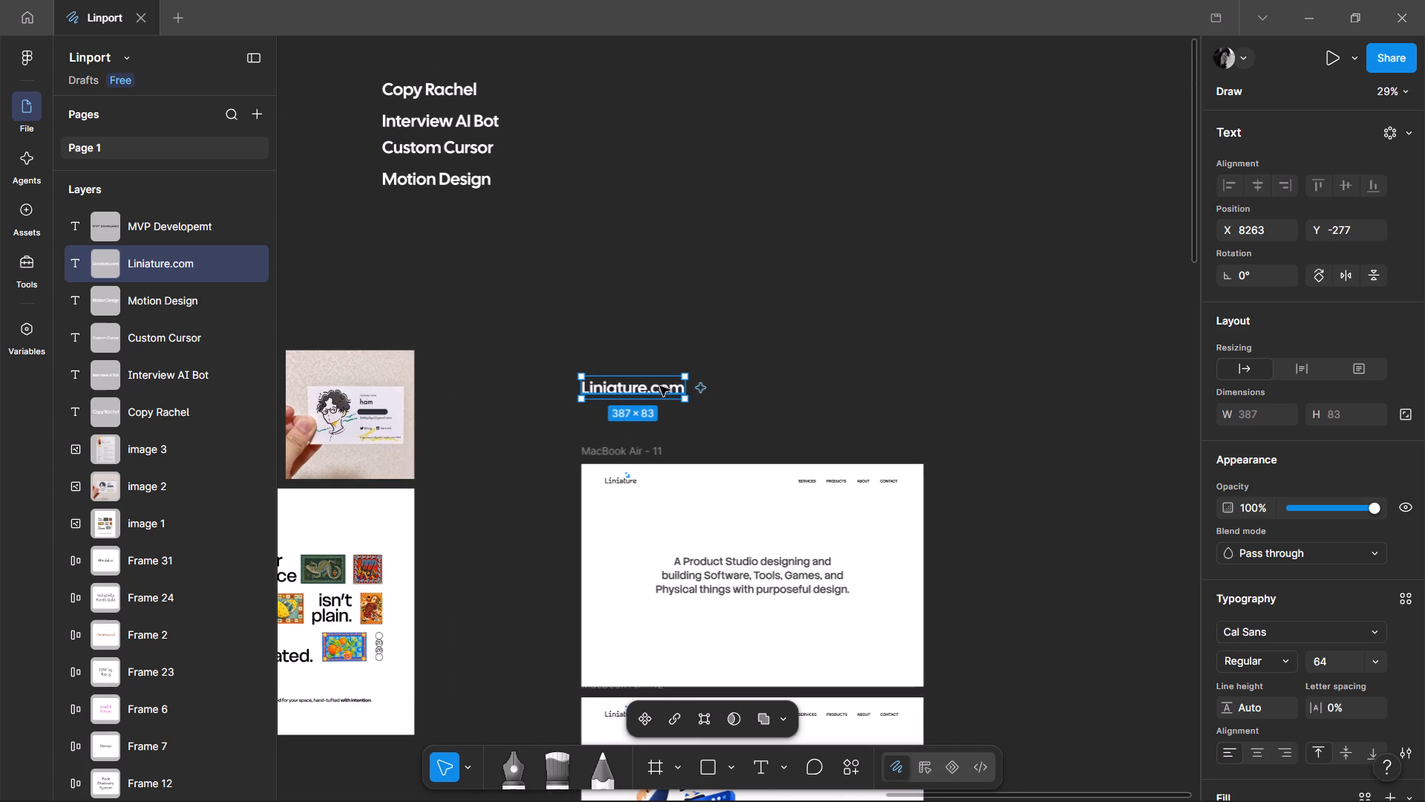
Duplicate the Liniature.com label and place a single copy beyond the right edge of MacBook Air - 11, at about X 9668, Y -296.
alt+drag(653, 391, 1012, 388)
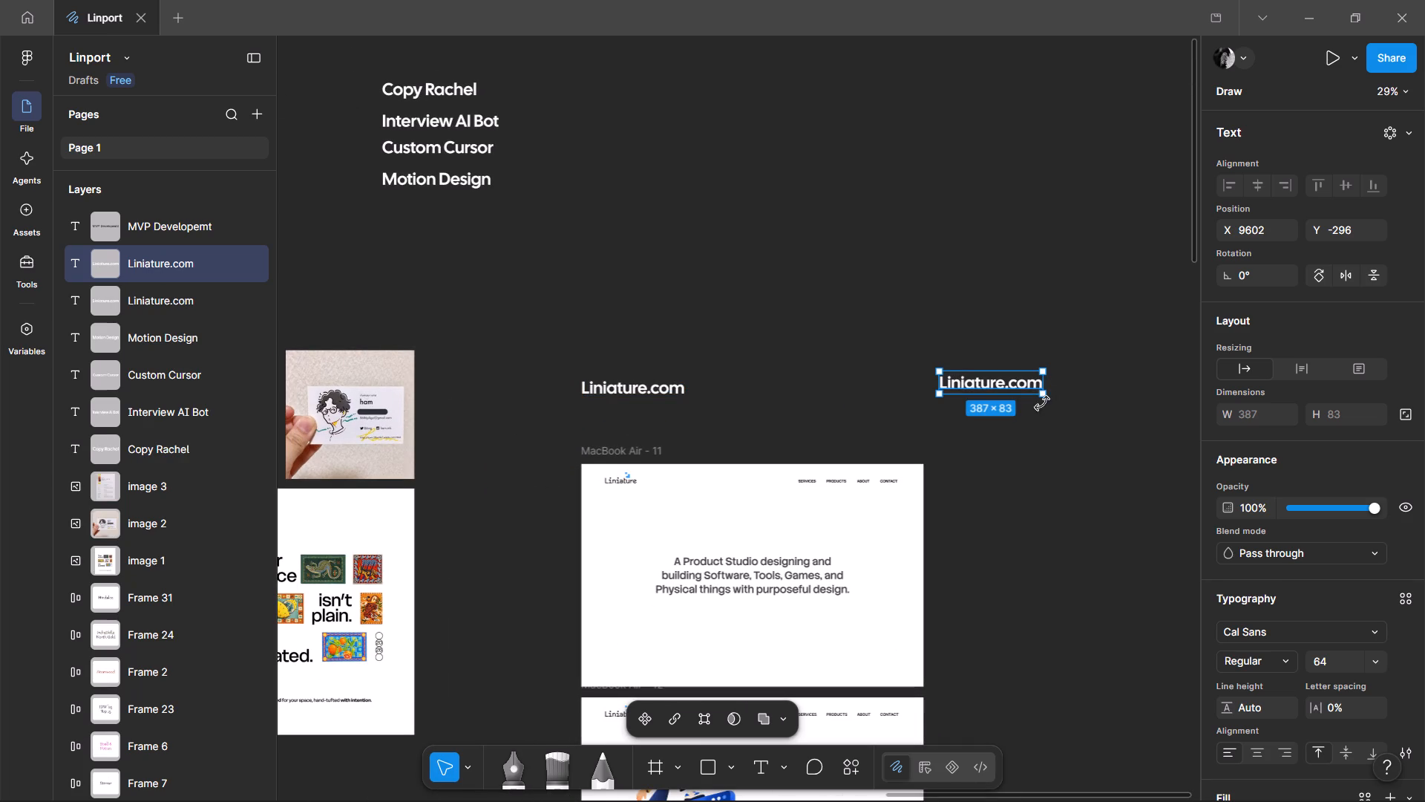
drag(1012, 388, 1039, 391)
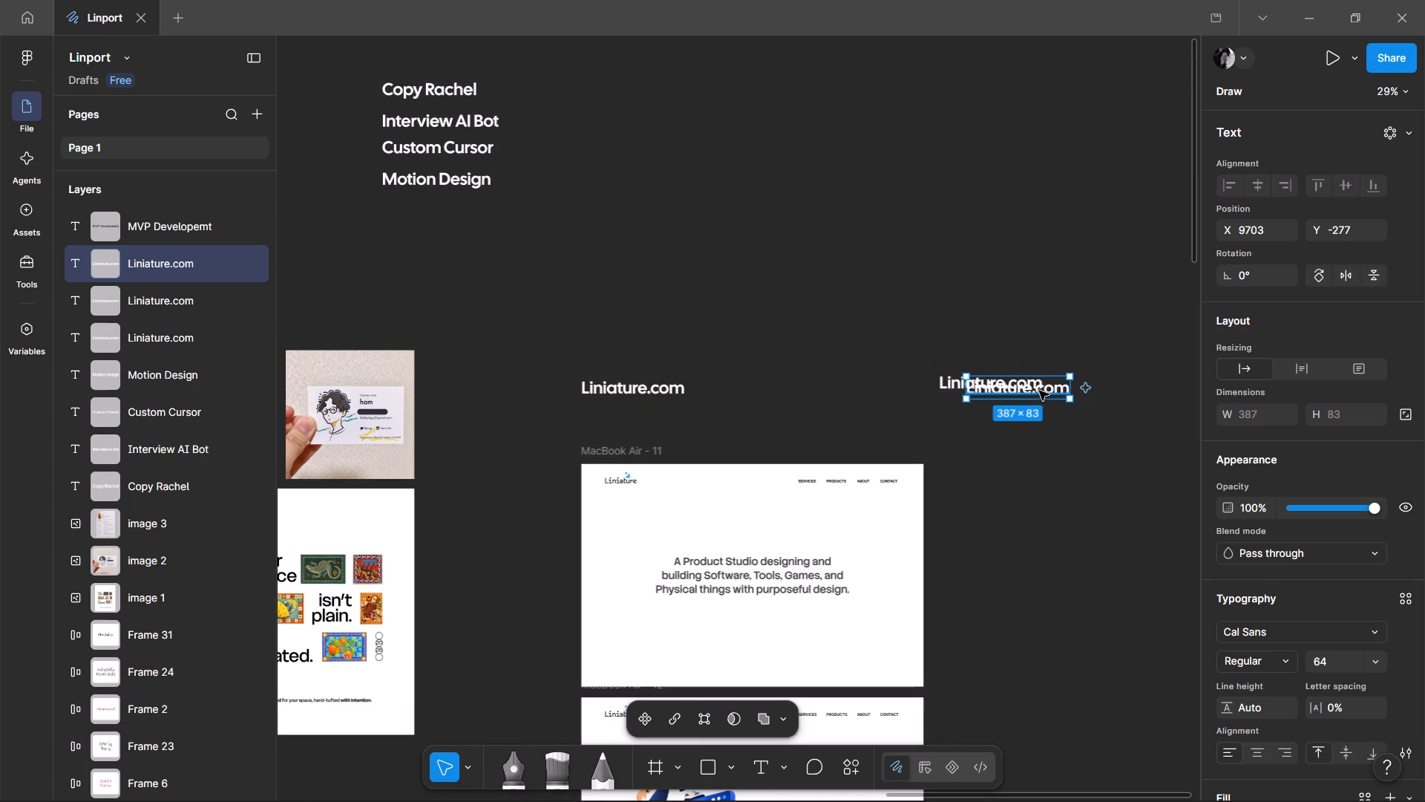
click(1039, 391)
key(Delete)
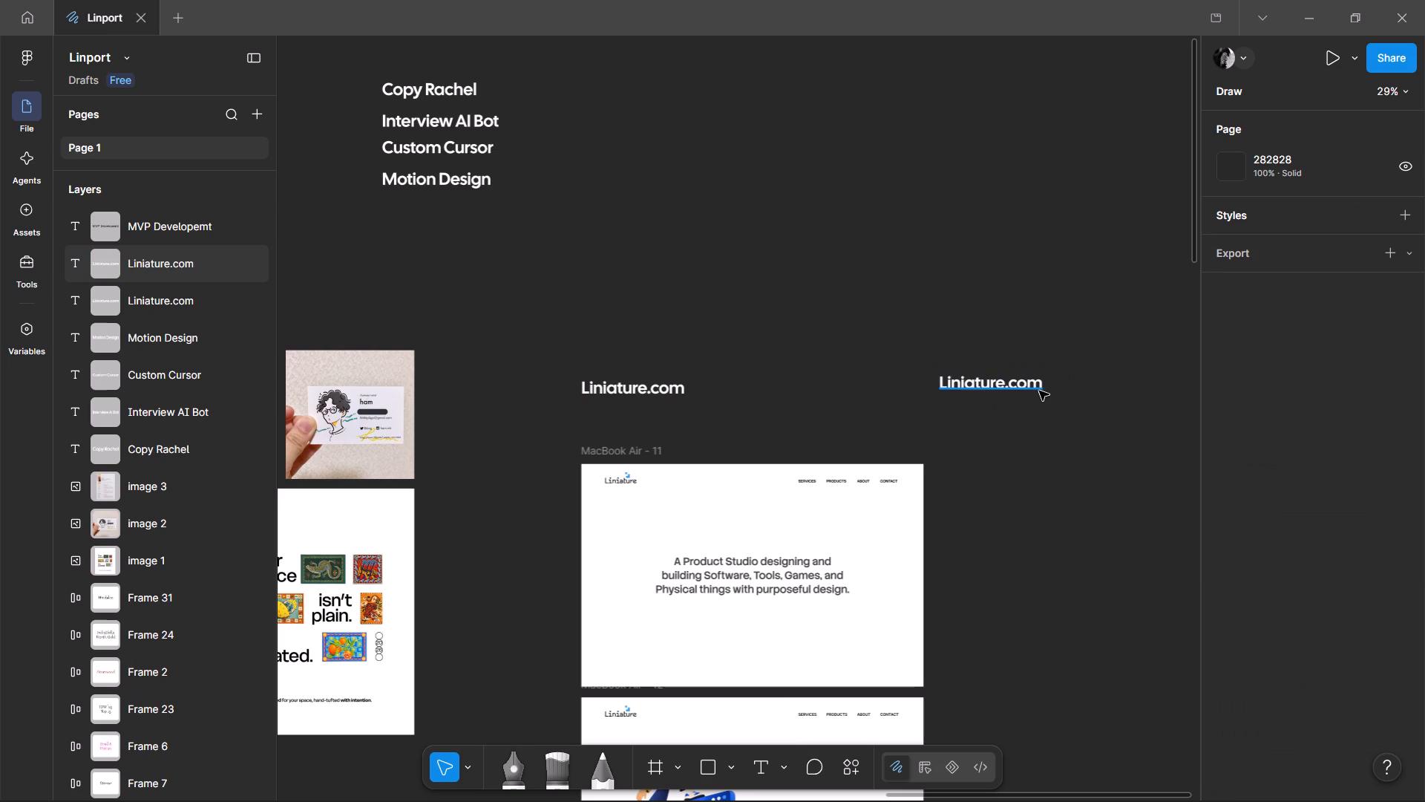
drag(983, 387, 1000, 387)
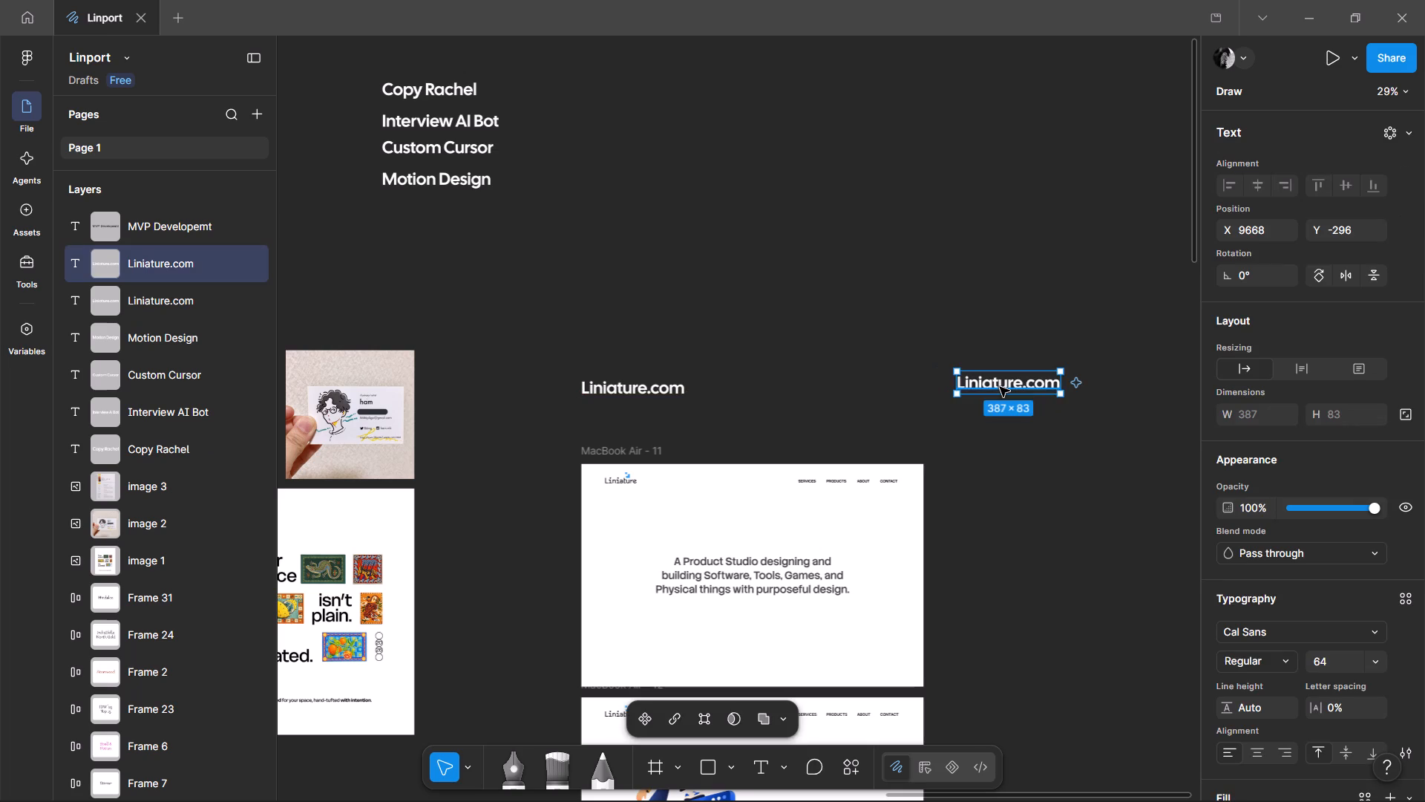
Append "/po" to the duplicated Liniature.com label, making its text "Liniature.com/po".
scroll(1000, 387, left, 1)
scroll(1000, 387, right, 1)
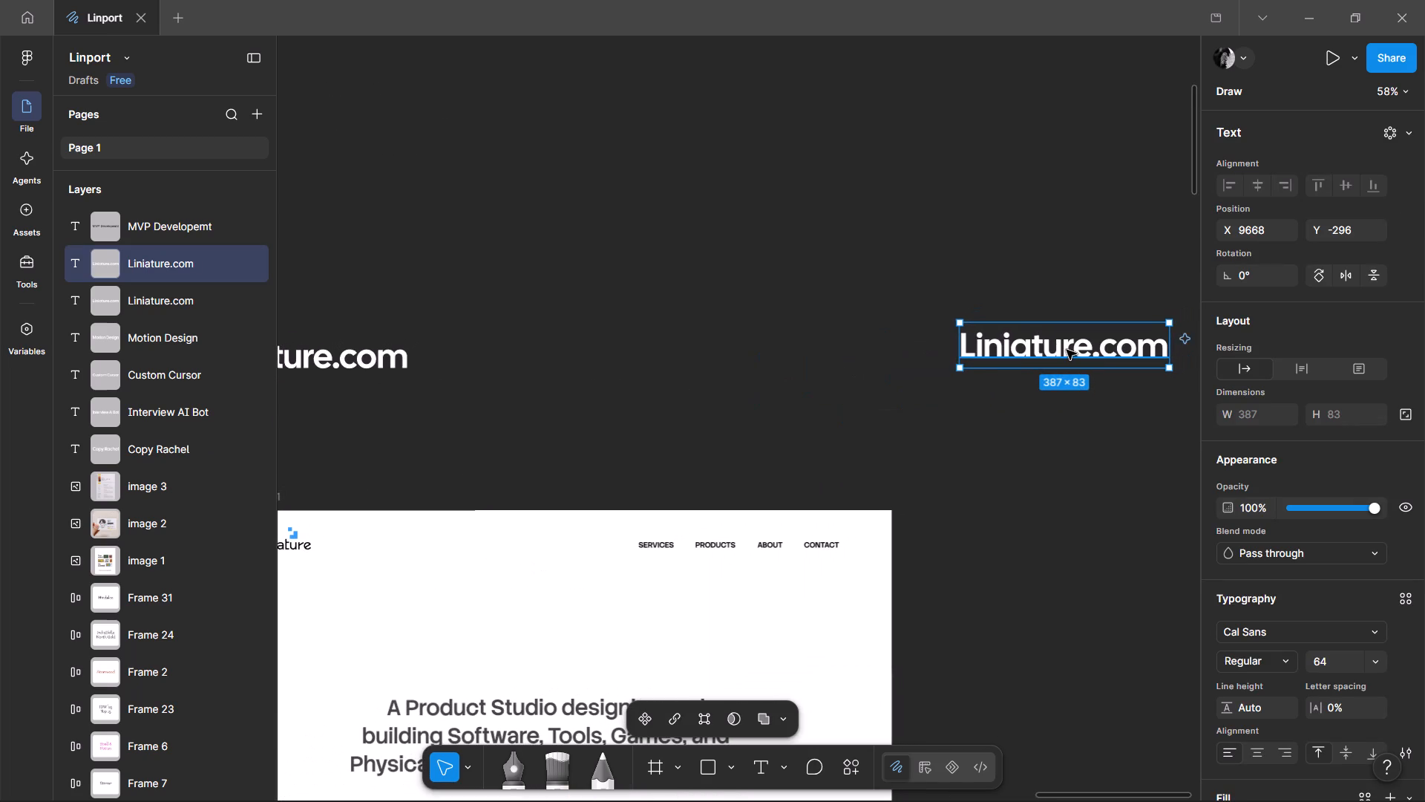
double_click(1067, 350)
click(1139, 344)
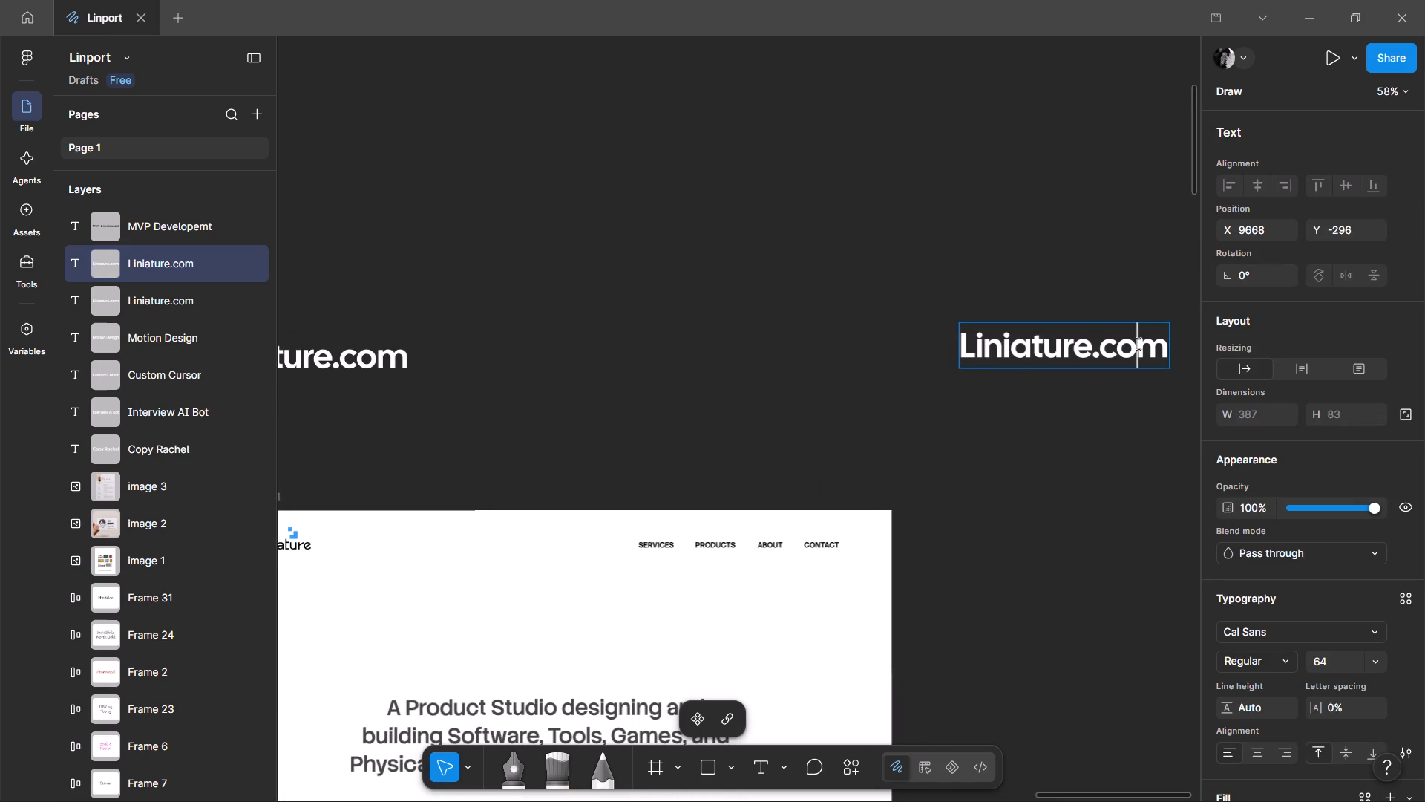
key(Right)
key(Right)
key(slash)
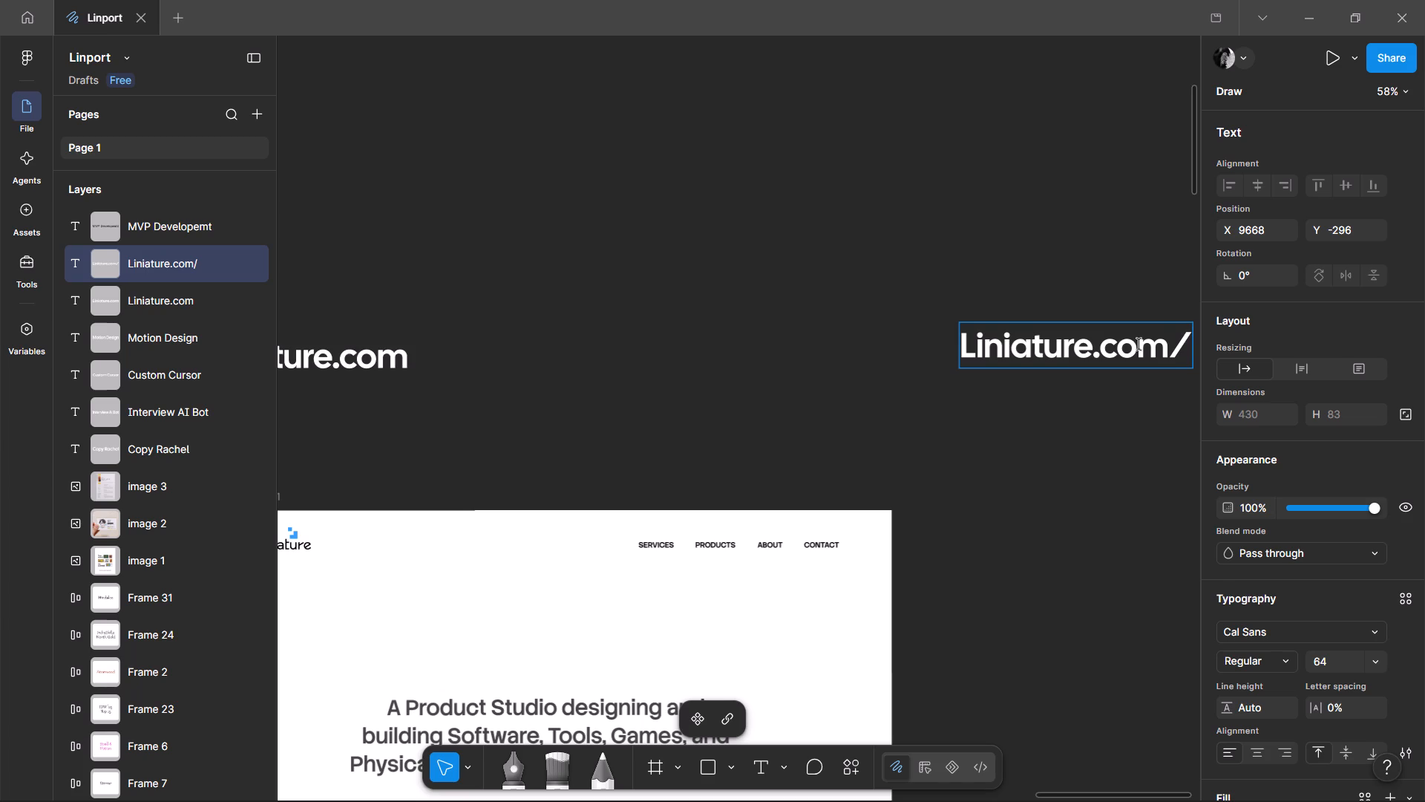
text(po)
Change the capital L to lowercase in the label above MacBook Air - 11, making it "liniature.com".
scroll(1139, 344, left, 1)
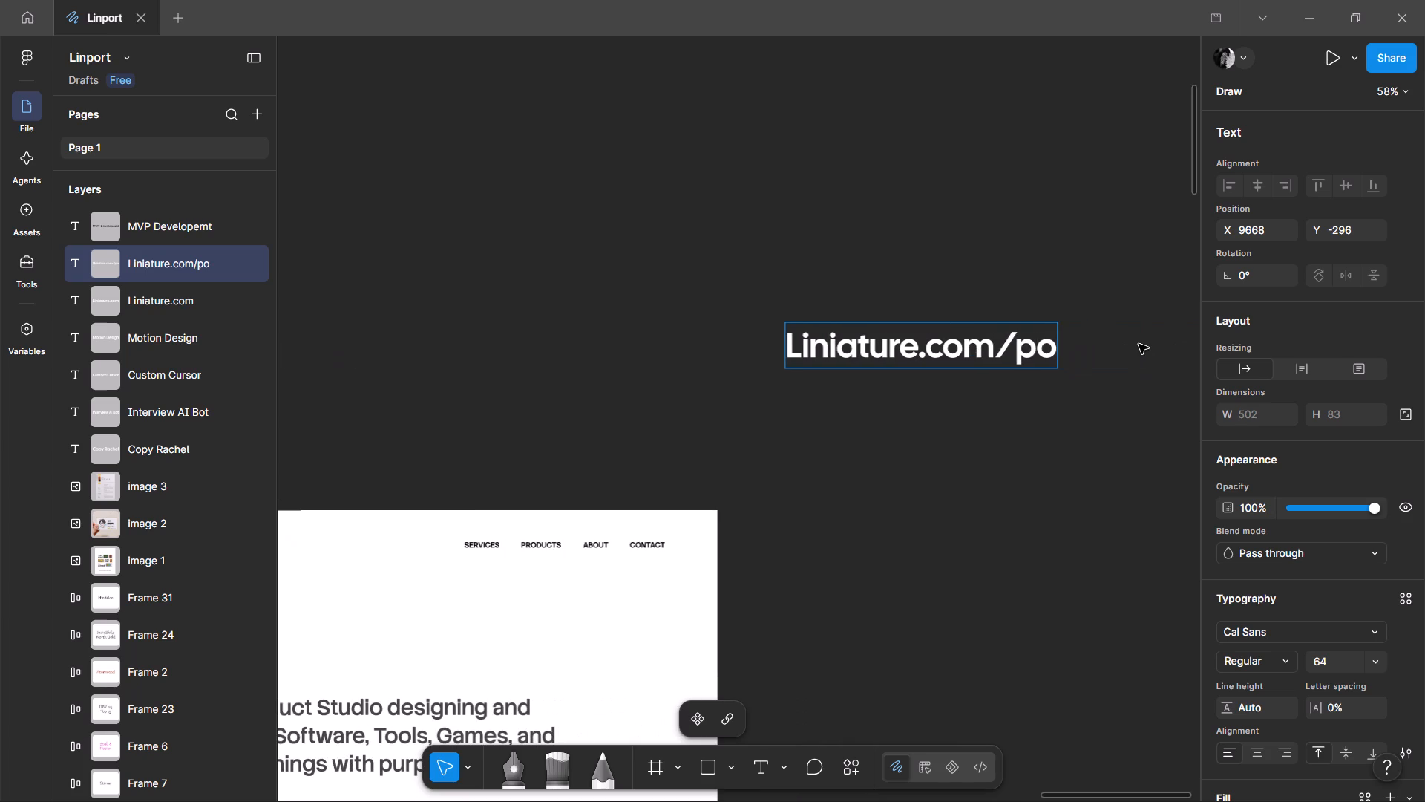
scroll(767, 420, right, 1)
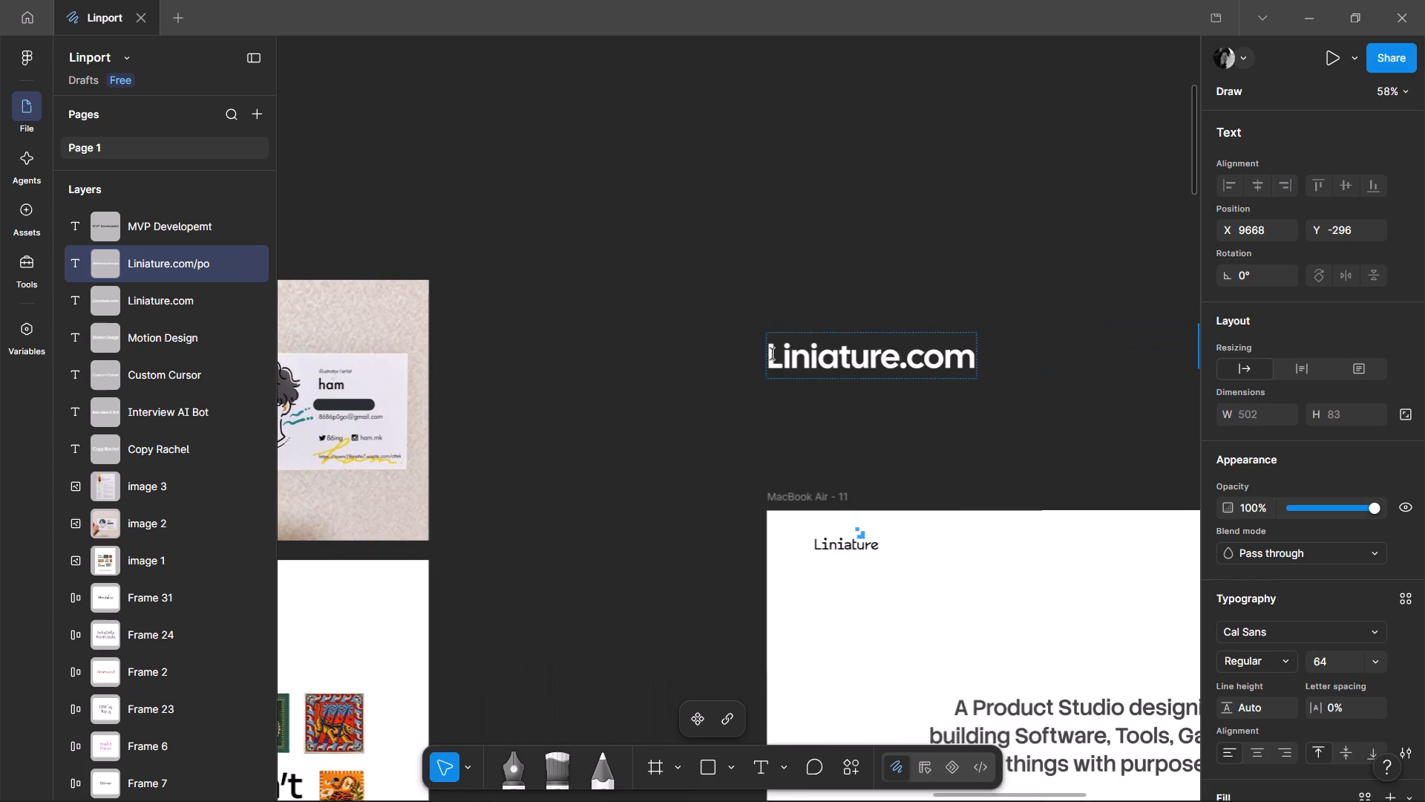
click(772, 353)
drag(772, 353, 791, 353)
click(791, 353)
key(Left)
key(BackSpace)
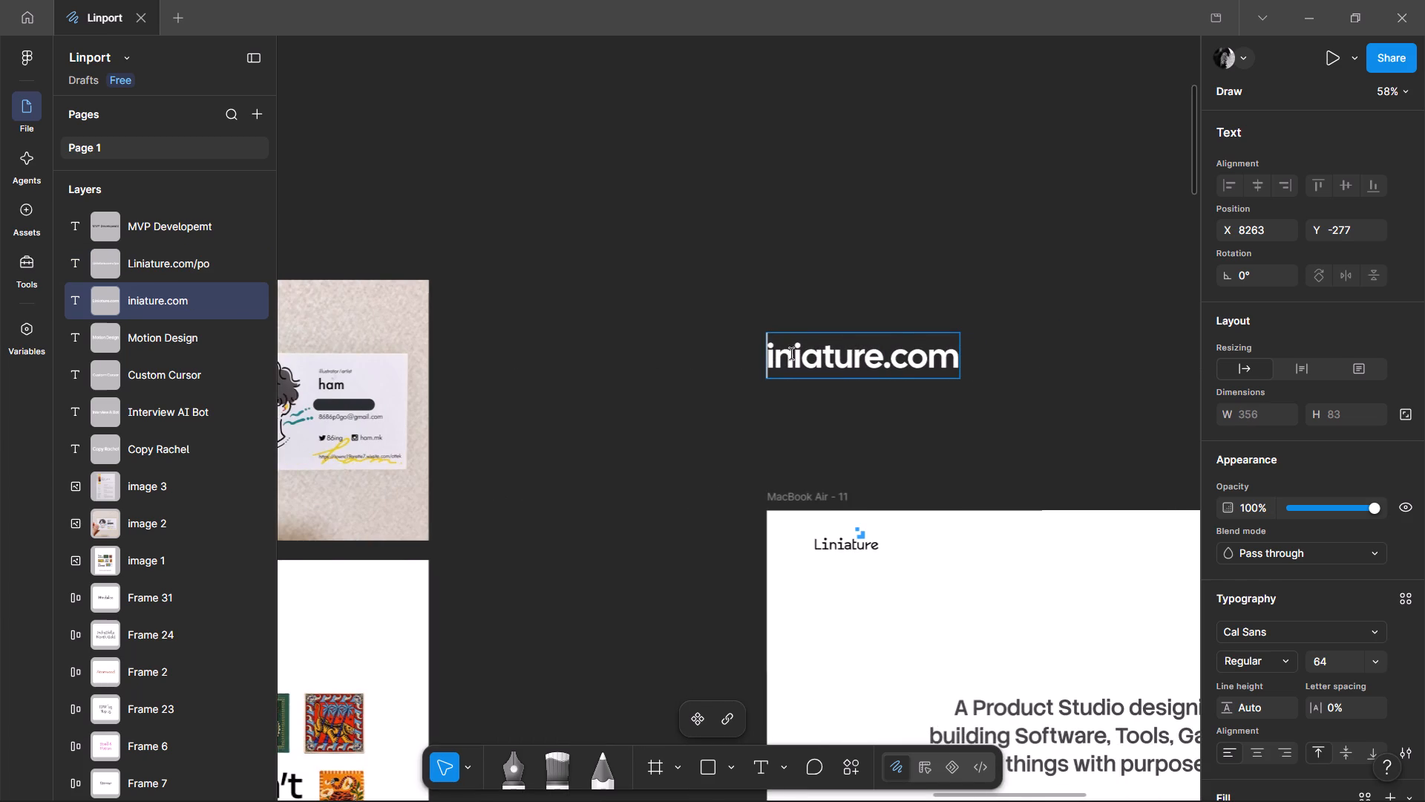
key(l)
scroll(791, 353, left, 2)
double_click(841, 348)
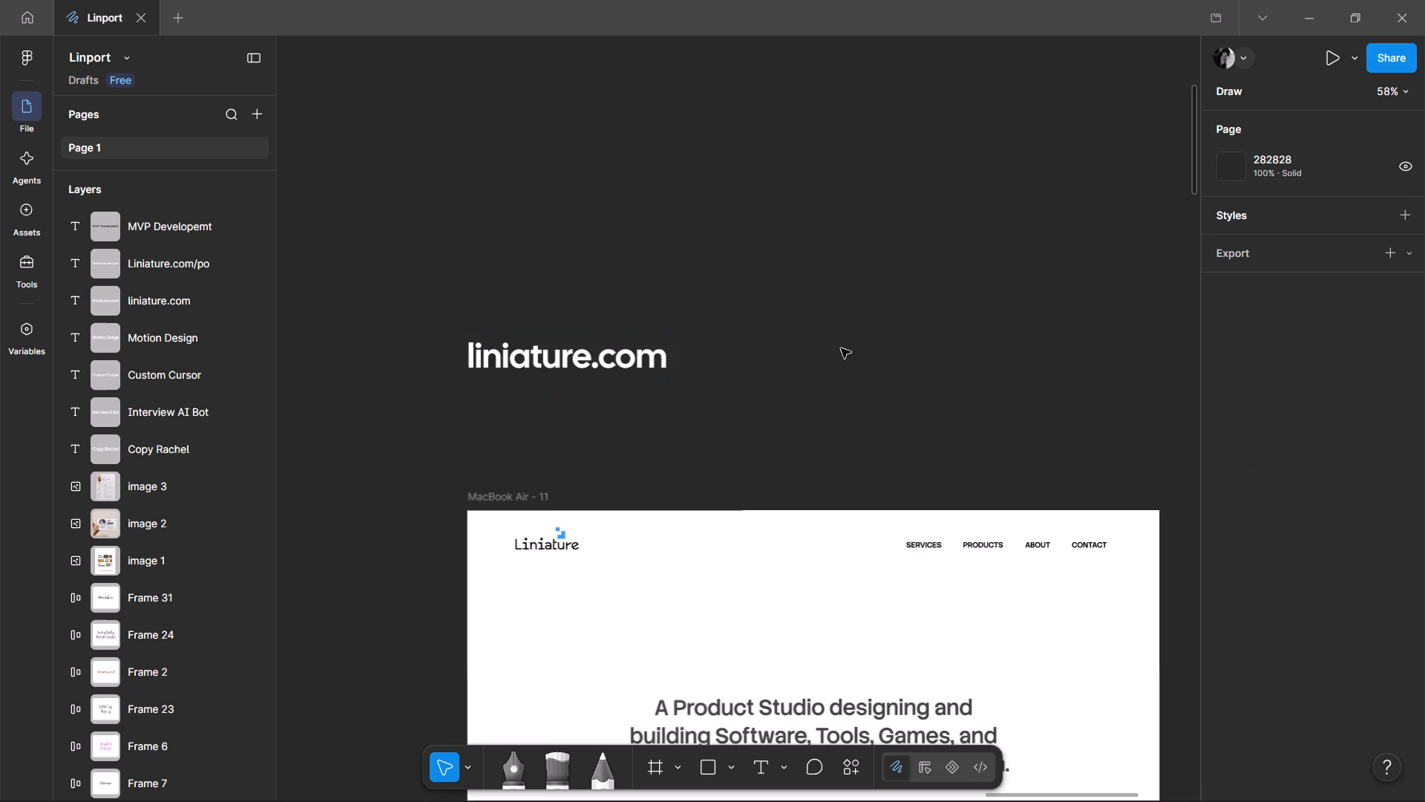
Change the capital L of the Liniature.com/po label to lowercase, making it "liniature.com/po".
scroll(841, 348, left, 3)
double_click(819, 348)
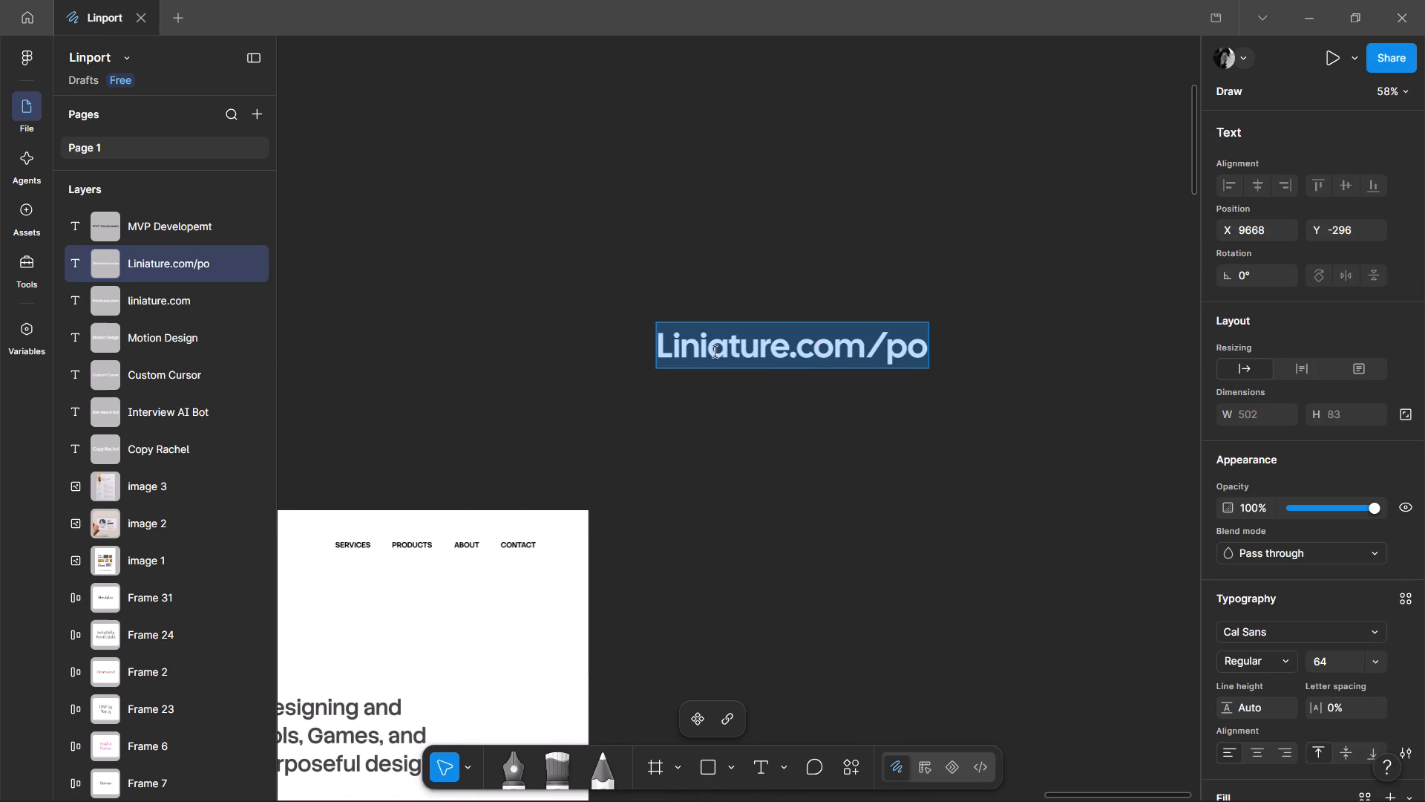
click(664, 348)
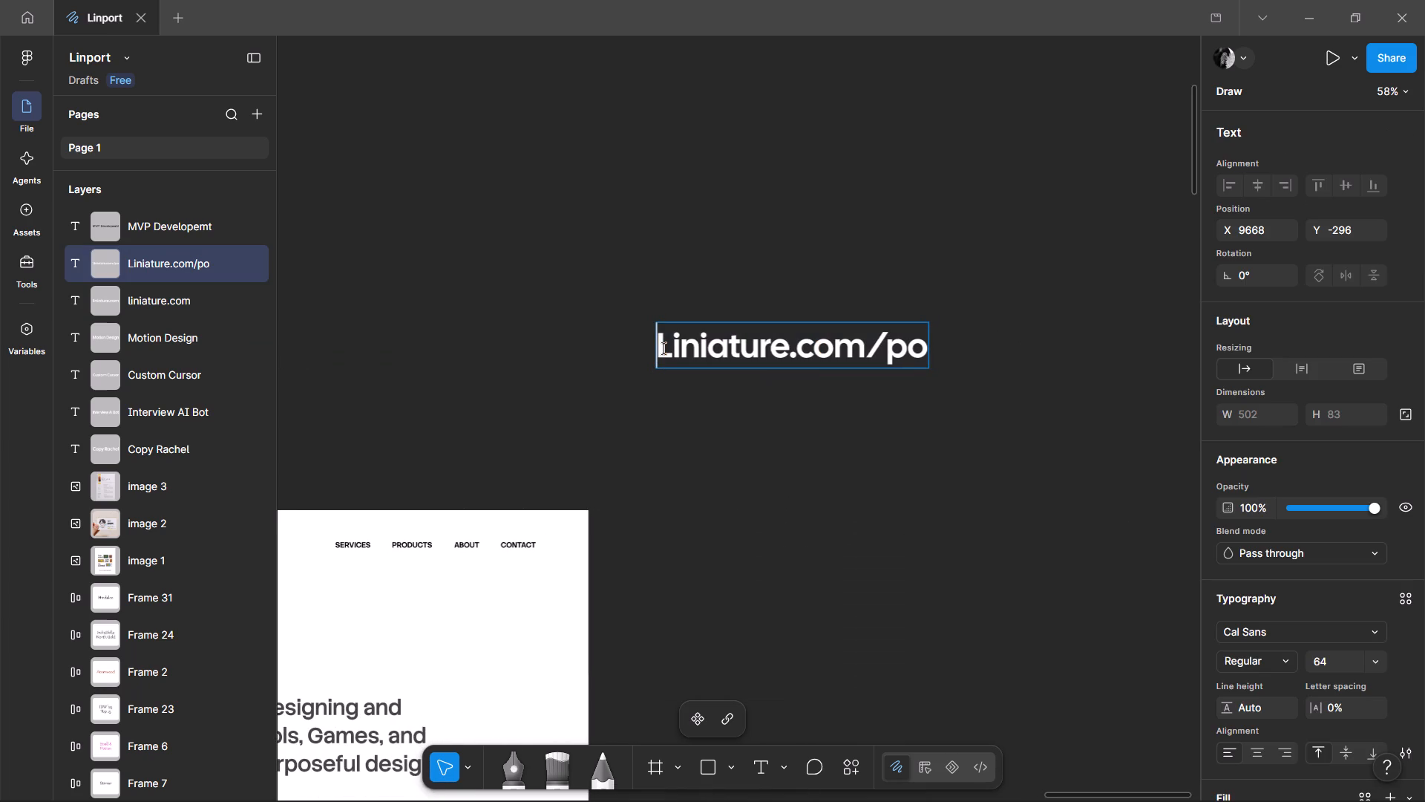
click(664, 348)
key(Right)
key(BackSpace)
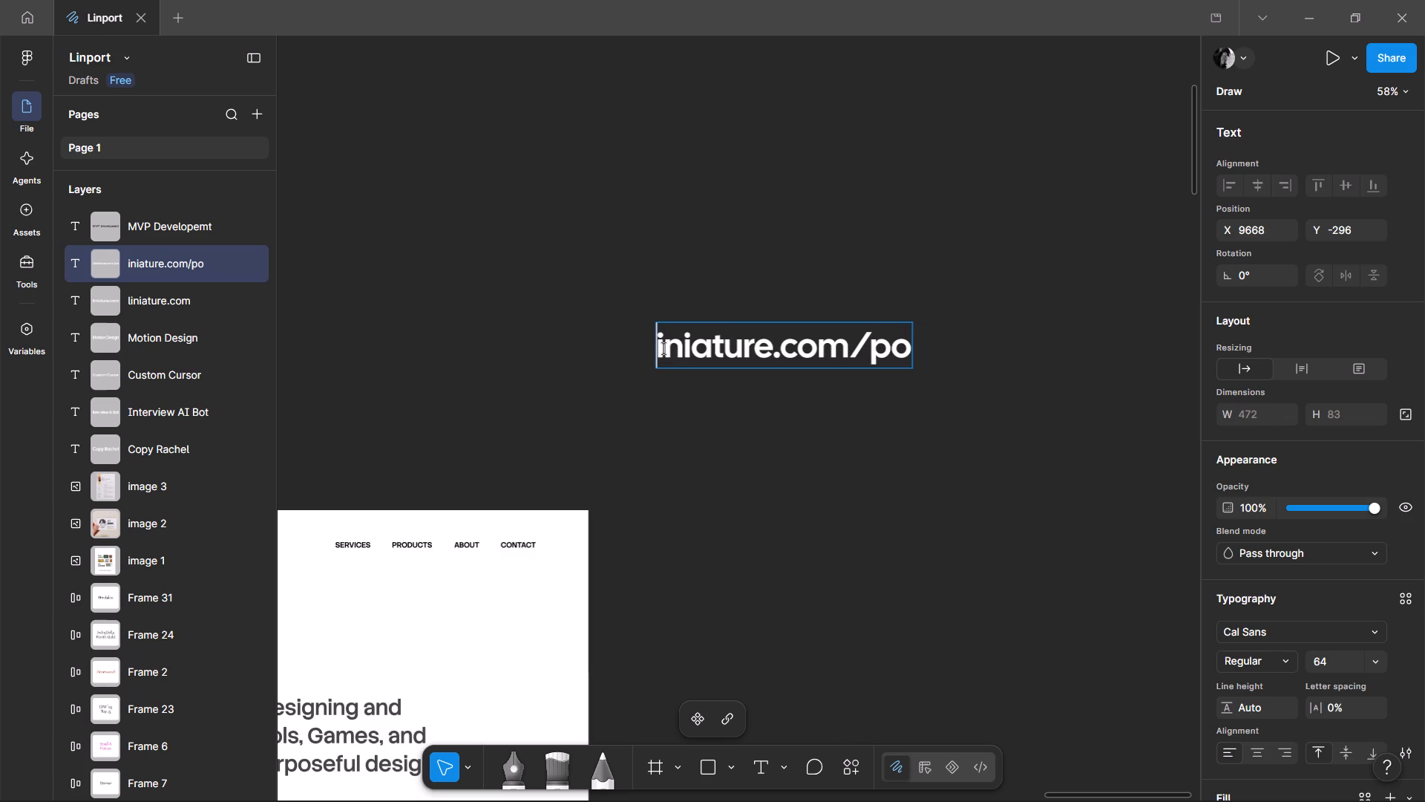
key(l)
double_click(675, 373)
Complete the liniature.com/po label so that it reads "liniature.com/portfolio".
scroll(675, 373, left, 1)
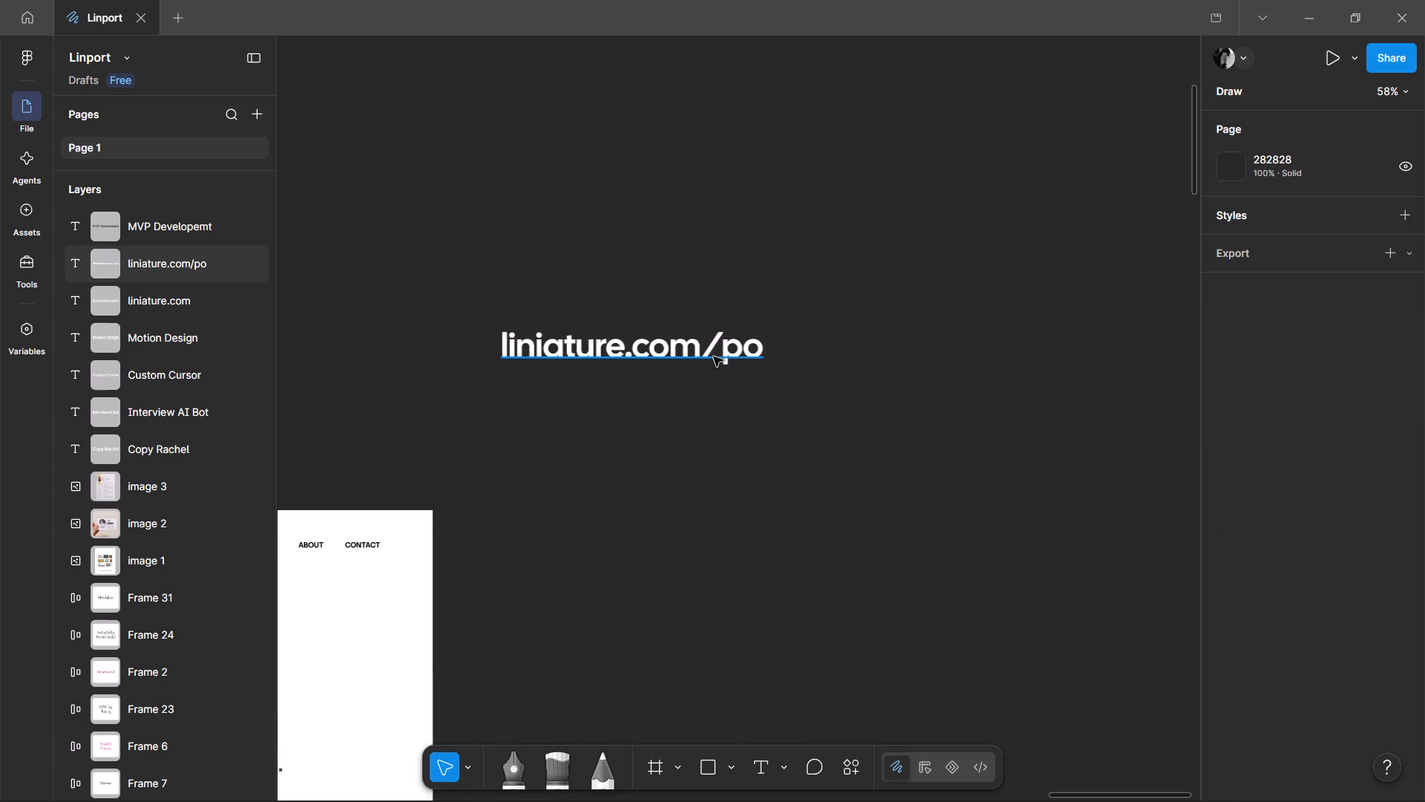
double_click(713, 356)
click(753, 352)
text(rtfolio)
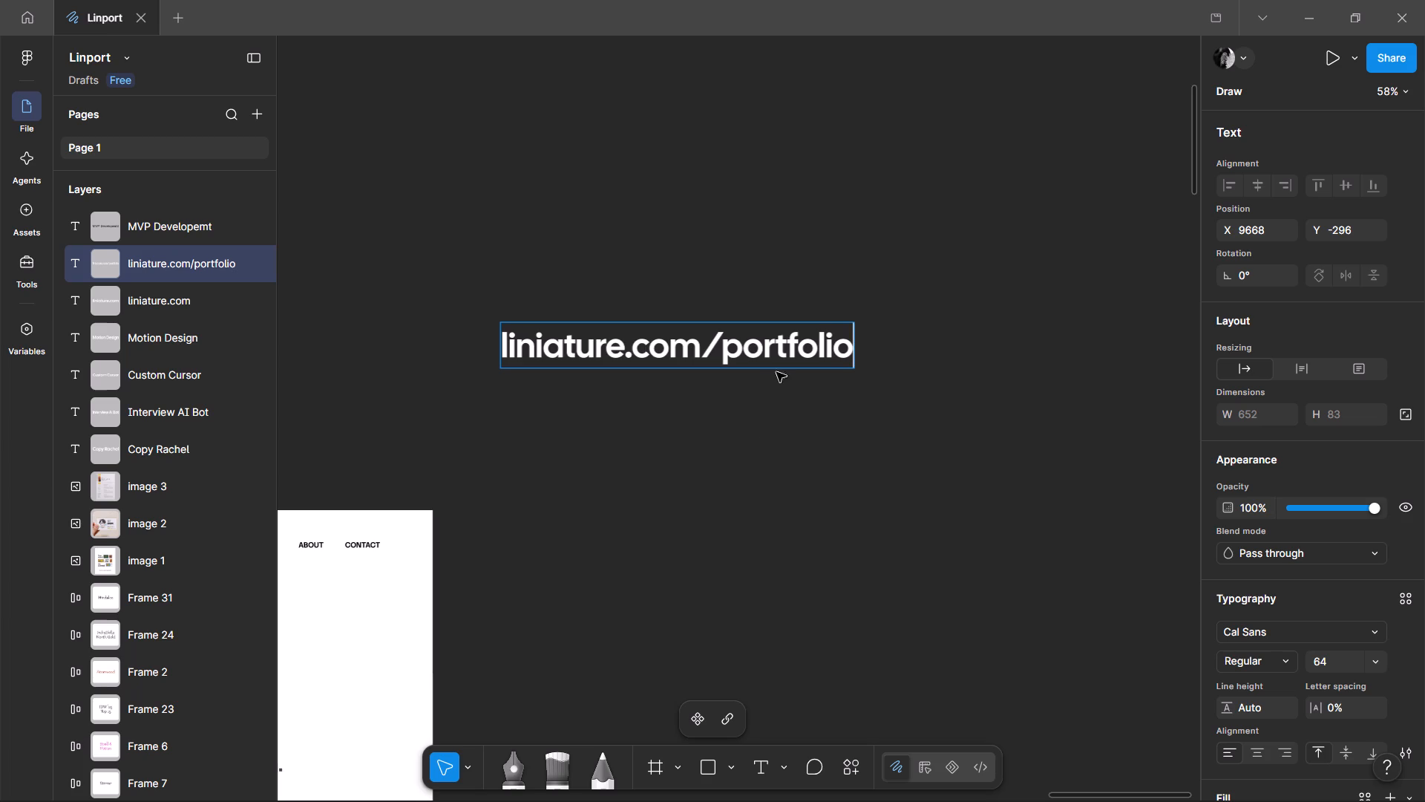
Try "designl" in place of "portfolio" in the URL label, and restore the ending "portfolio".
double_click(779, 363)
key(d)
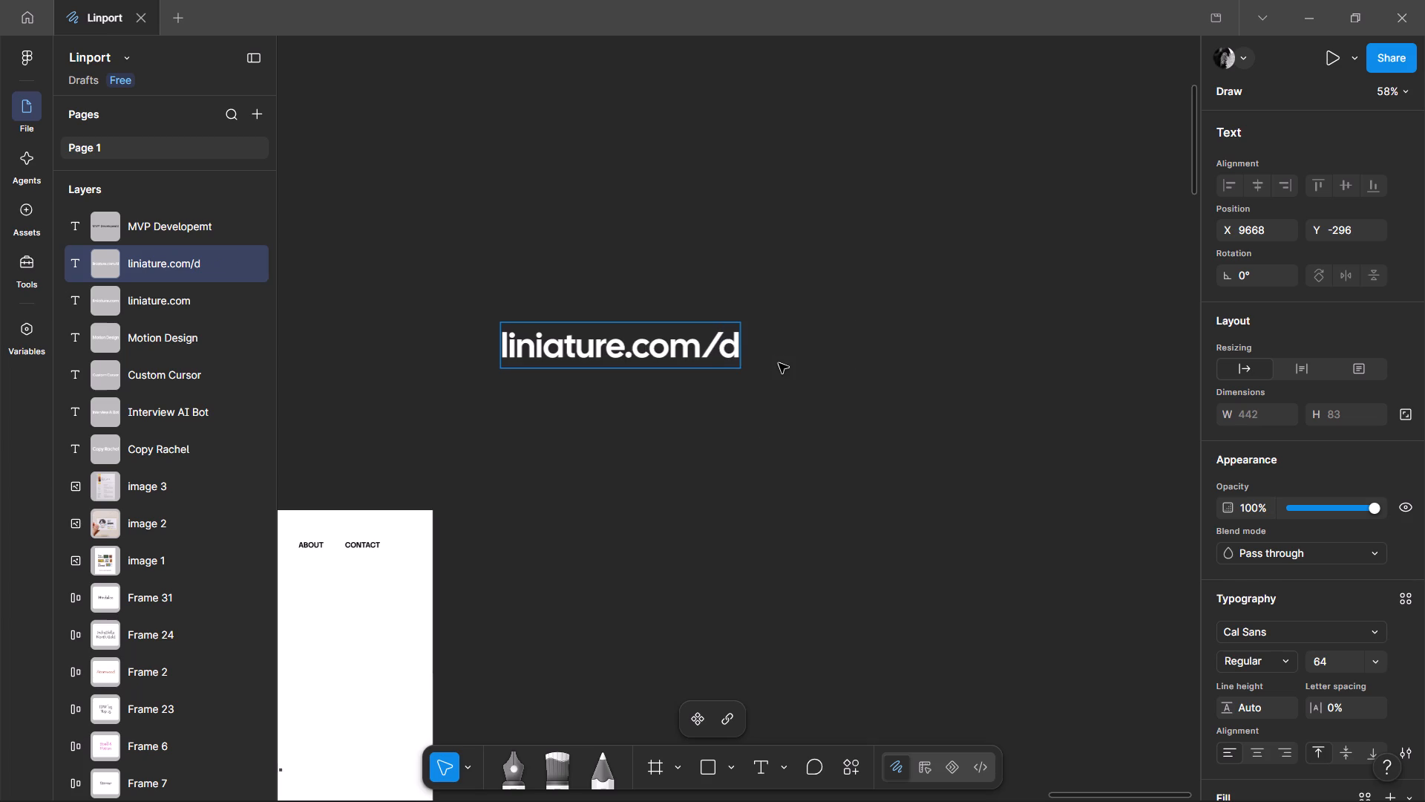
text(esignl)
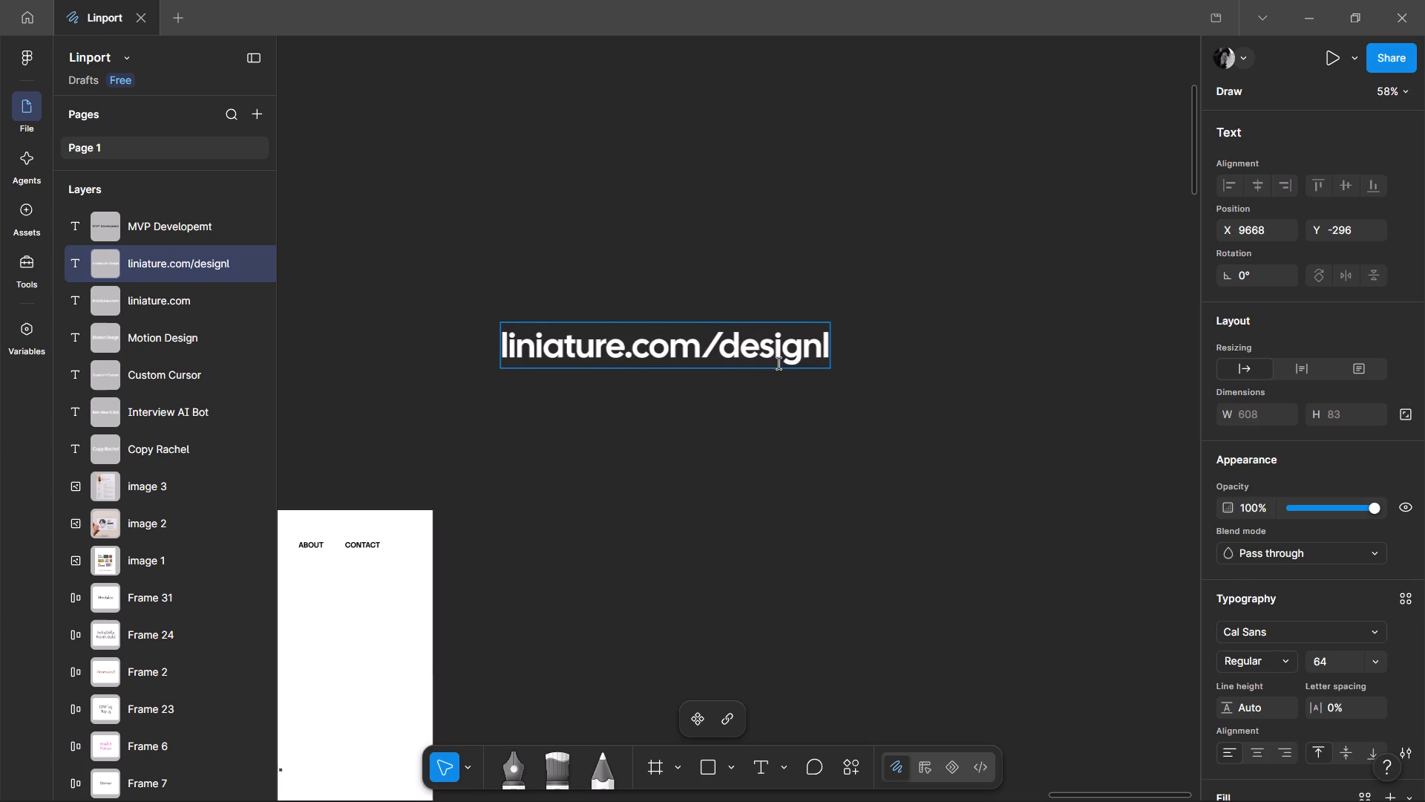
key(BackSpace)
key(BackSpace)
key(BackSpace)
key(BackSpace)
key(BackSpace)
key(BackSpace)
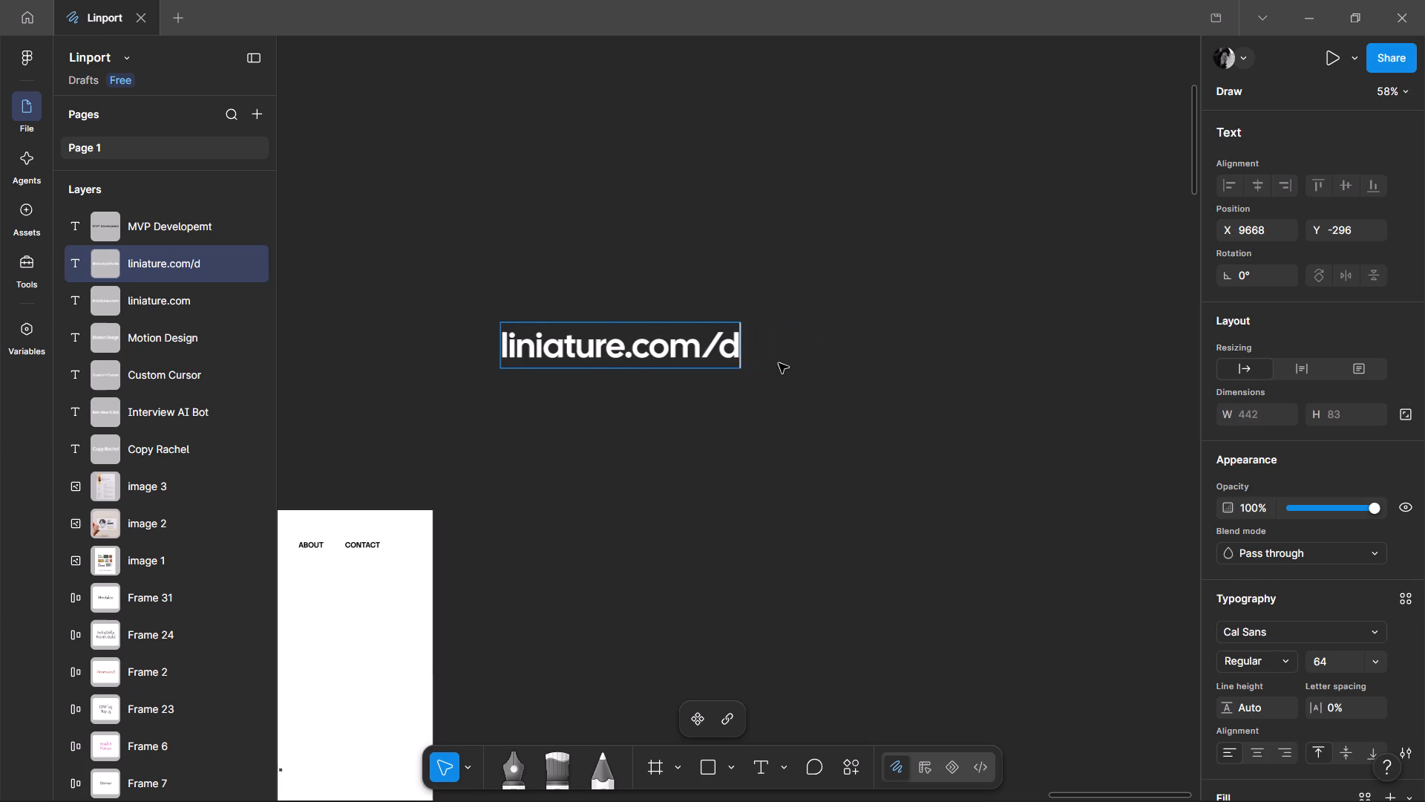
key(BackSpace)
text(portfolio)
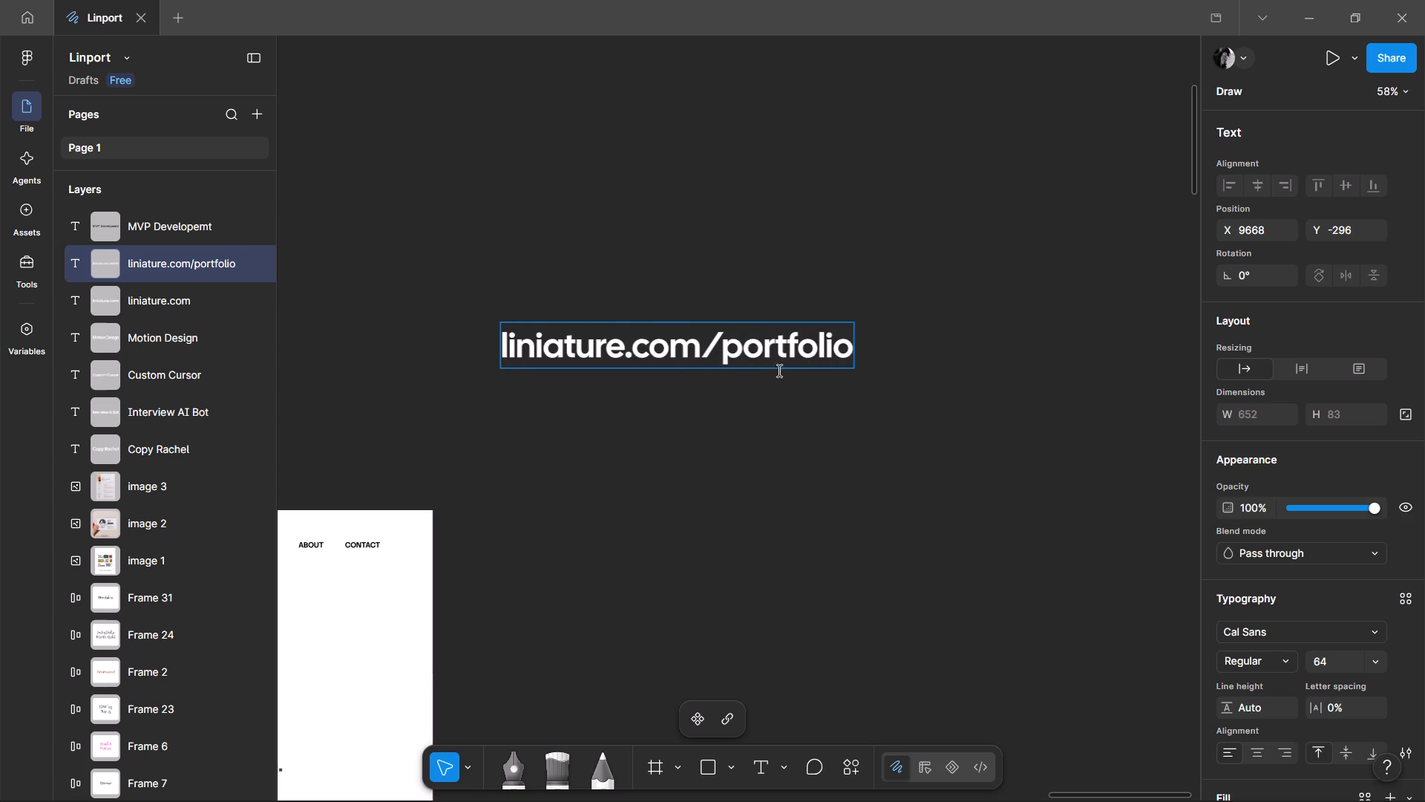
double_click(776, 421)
Duplicate the MacBook Air - 11 frame and place the copy under the liniature.com/portfolio label at X 9668, Y 50.
scroll(787, 386, right, 1)
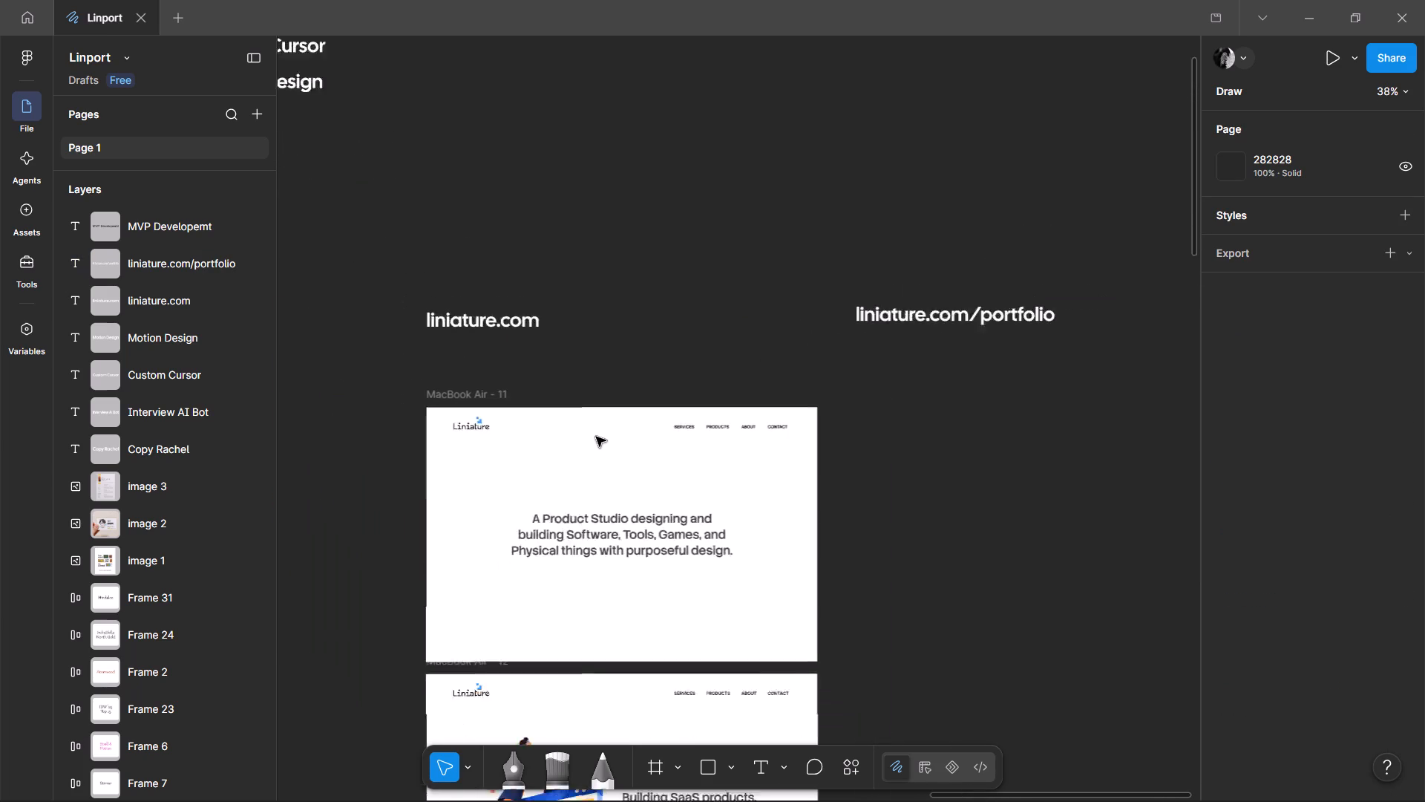
alt+drag(482, 394, 896, 385)
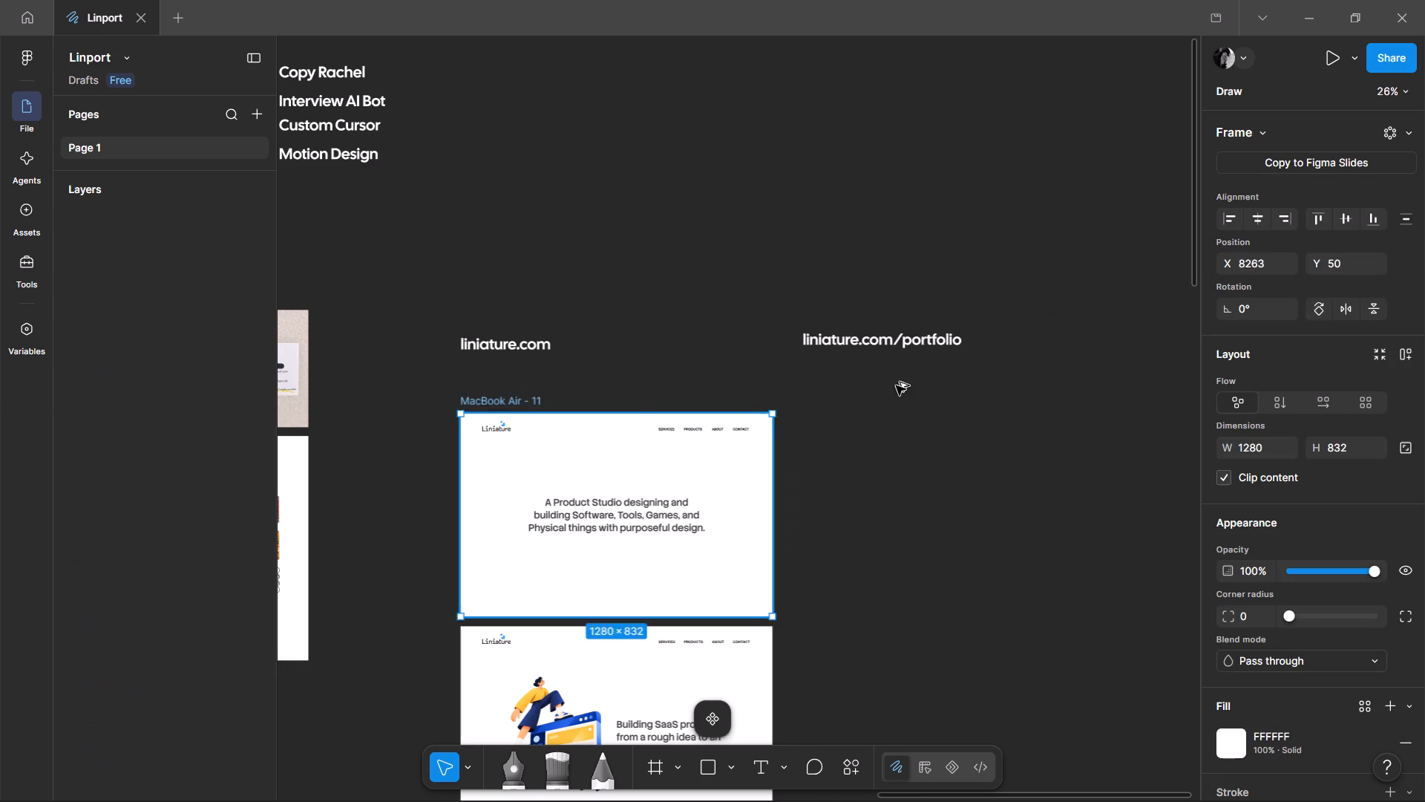
alt+drag(896, 385, 814, 398)
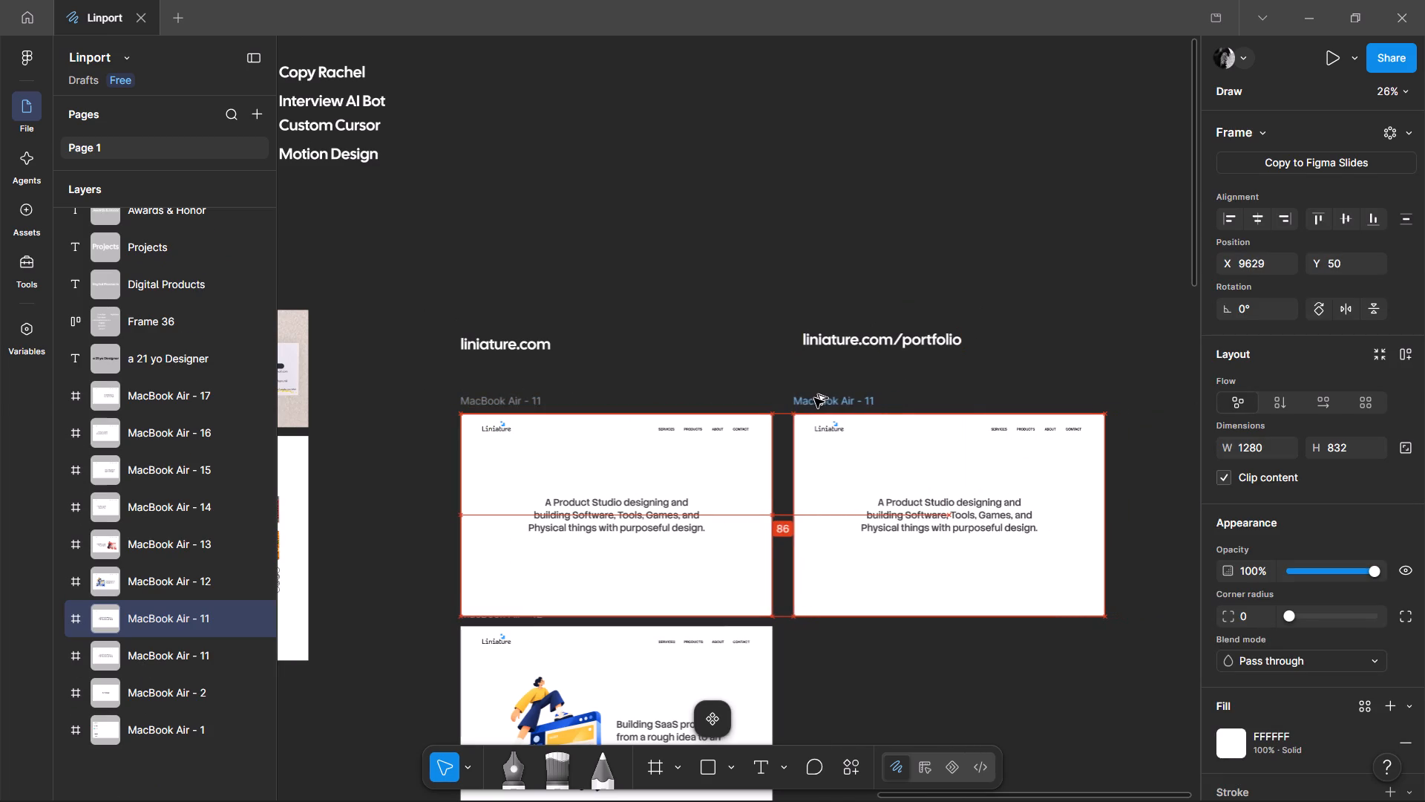
alt+drag(814, 398, 820, 398)
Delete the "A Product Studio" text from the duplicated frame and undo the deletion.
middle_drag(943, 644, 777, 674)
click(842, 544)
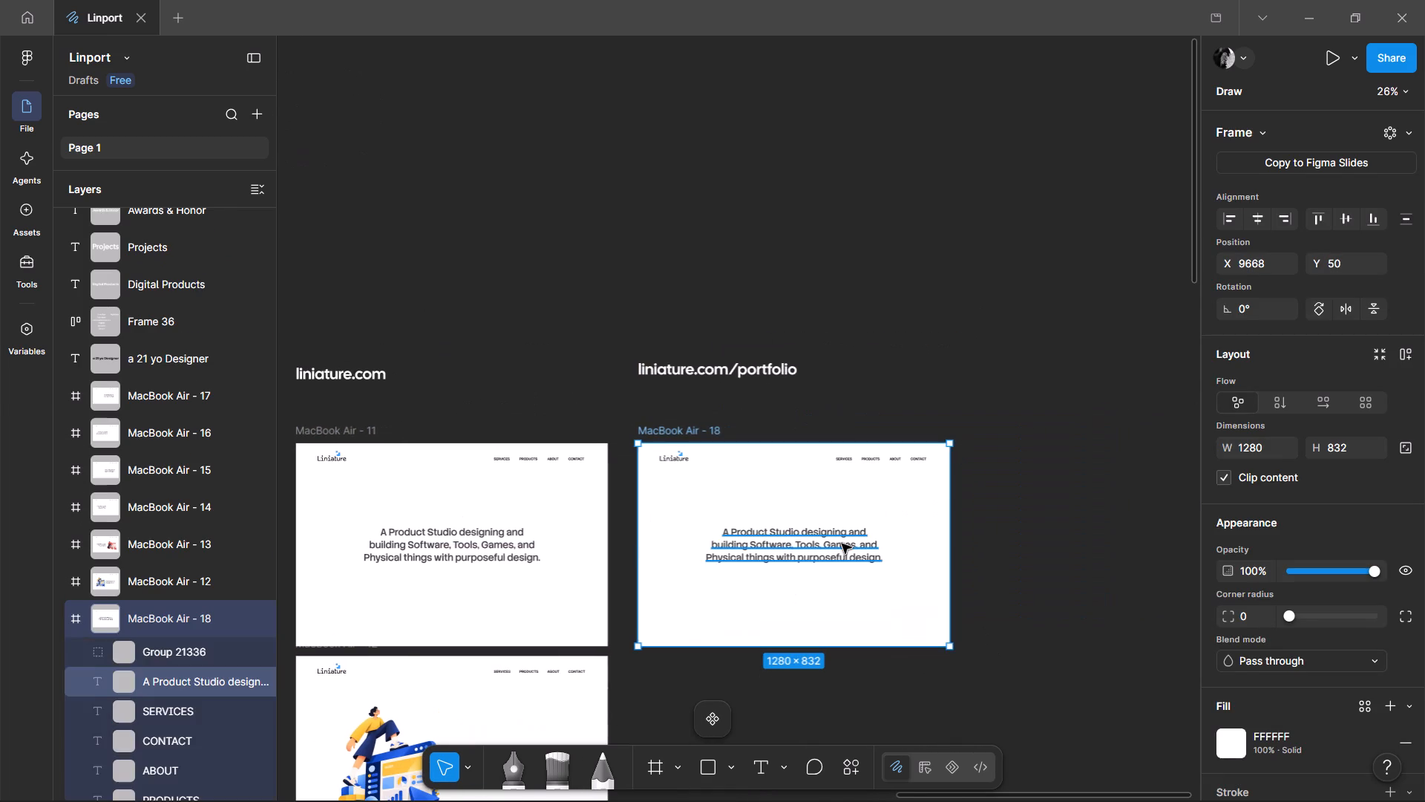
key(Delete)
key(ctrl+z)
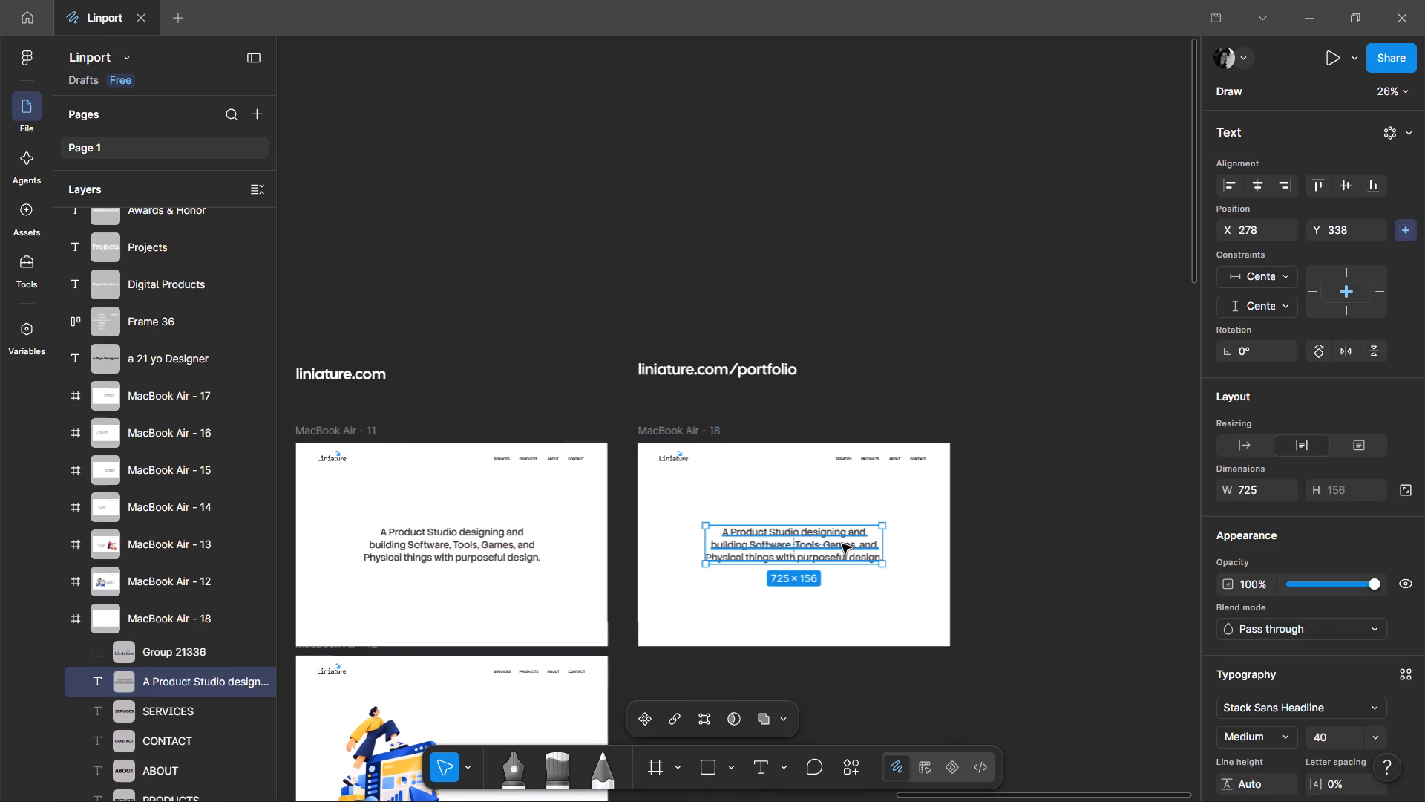
Set the font weight of the "A Product Studio" text in MacBook Air - 18 to Light.
ctrl+scroll(853, 553, up, 6)
click(1302, 727)
click(1280, 734)
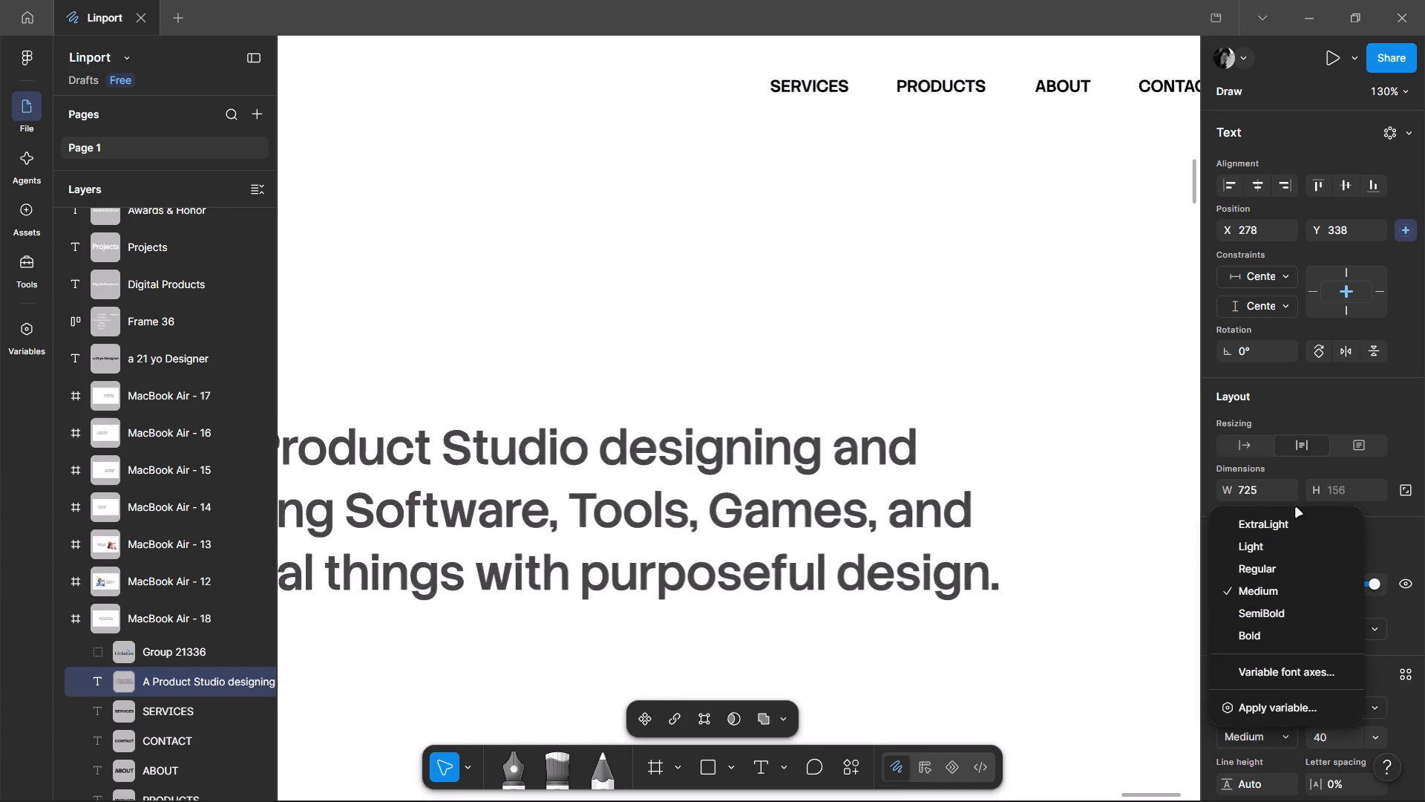
click(1280, 535)
ctrl+scroll(1095, 537, down, 2)
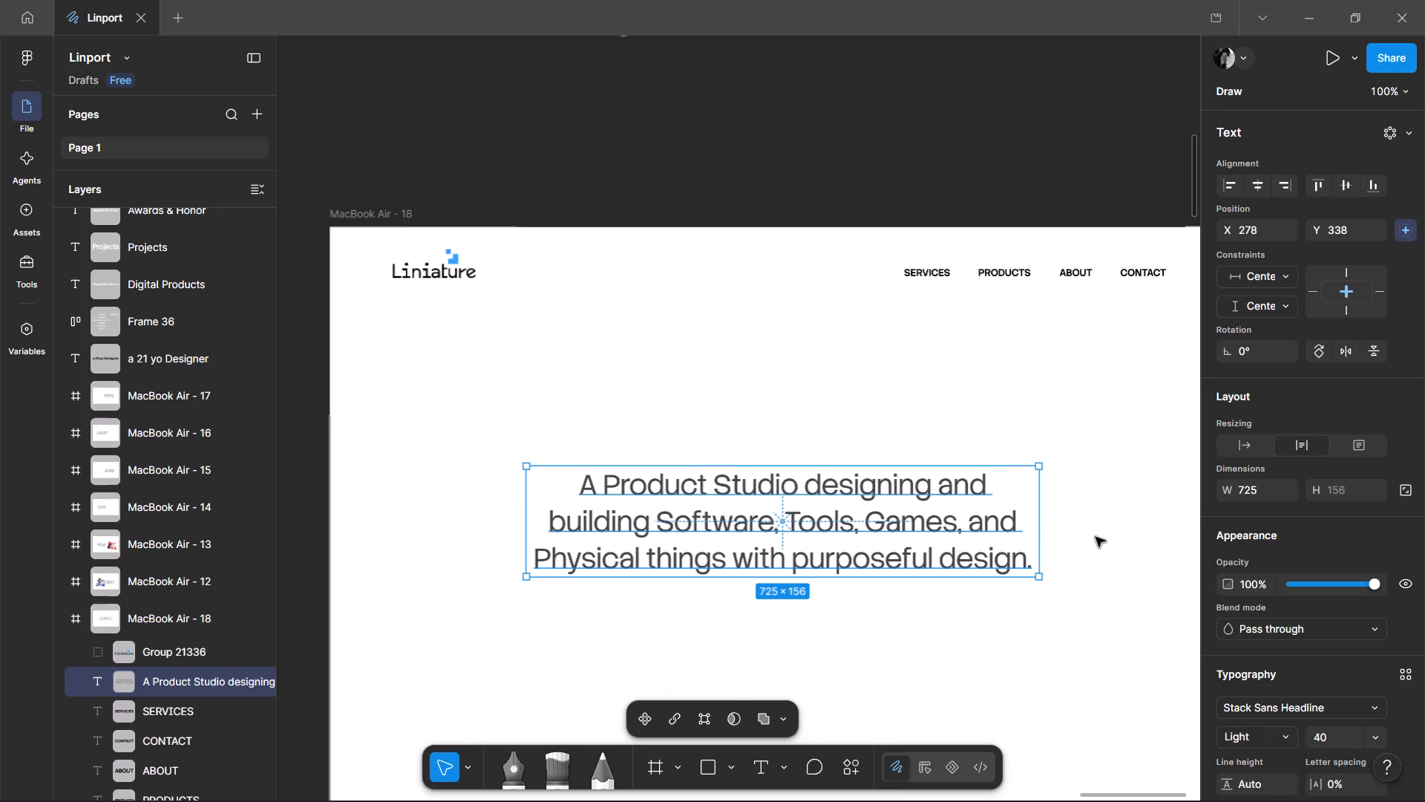
click(1095, 537)
Set the "A Product Studio" text in MacBook Air - 18 to font size 16 and left-align it.
middle_drag(1095, 537, 965, 482)
click(738, 503)
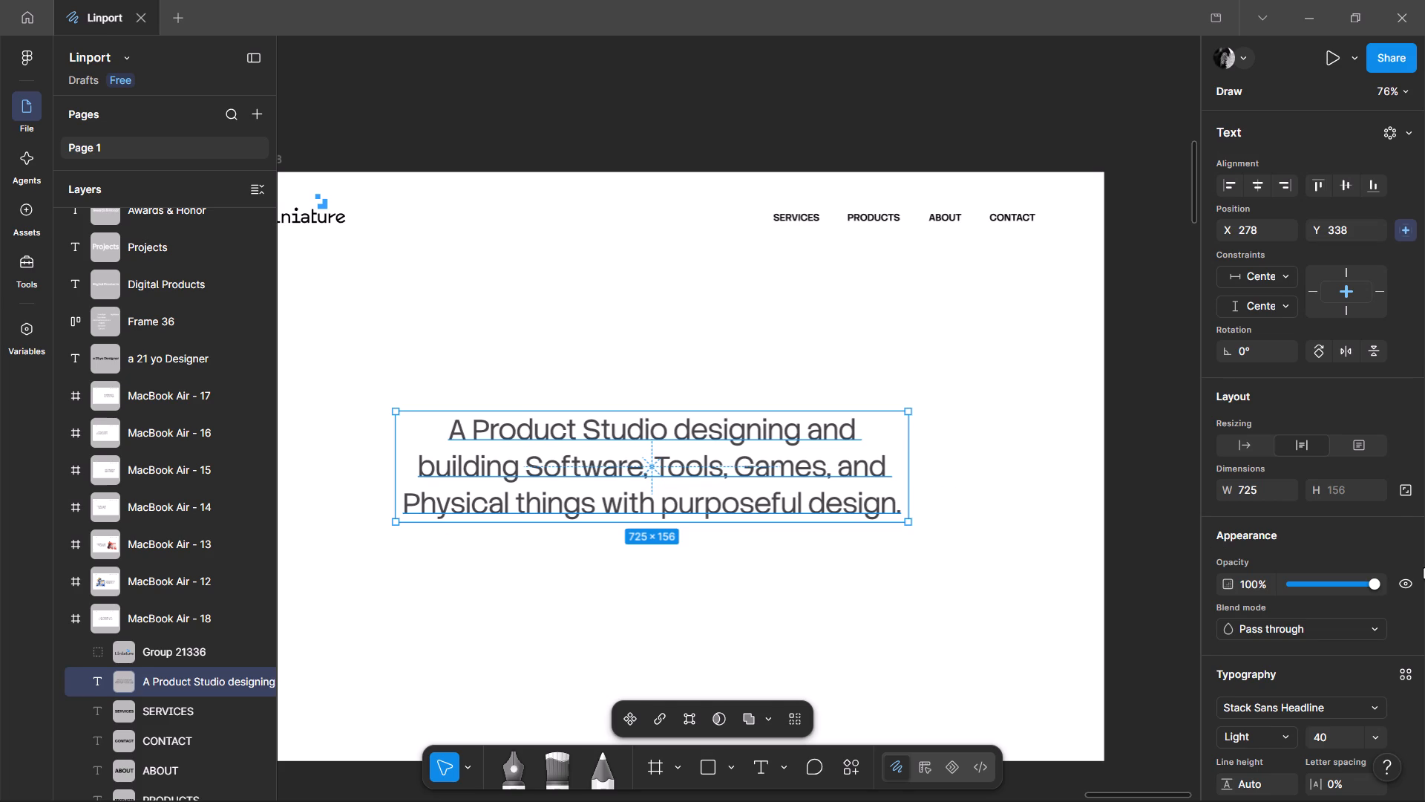
click(1384, 735)
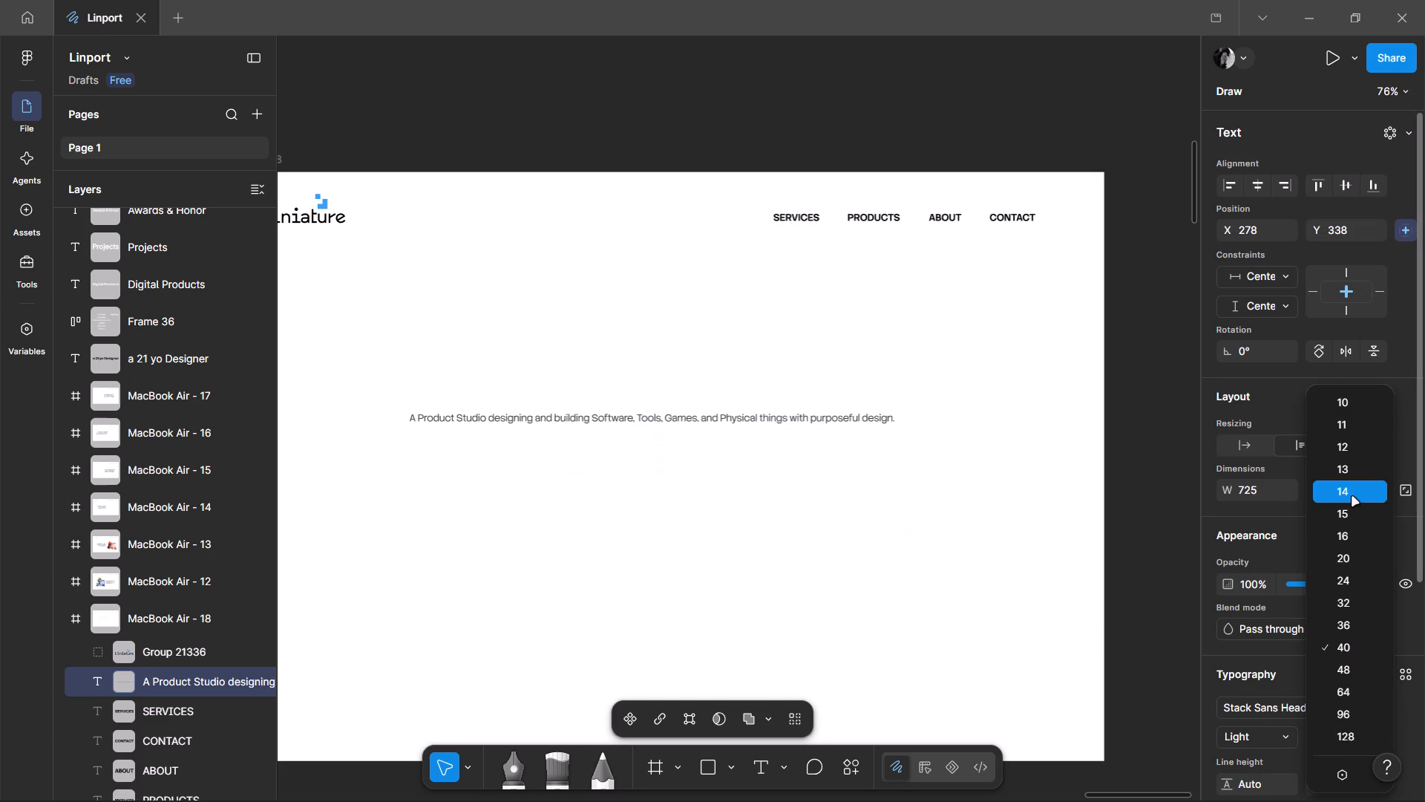
click(1352, 526)
middle_drag(747, 557, 828, 581)
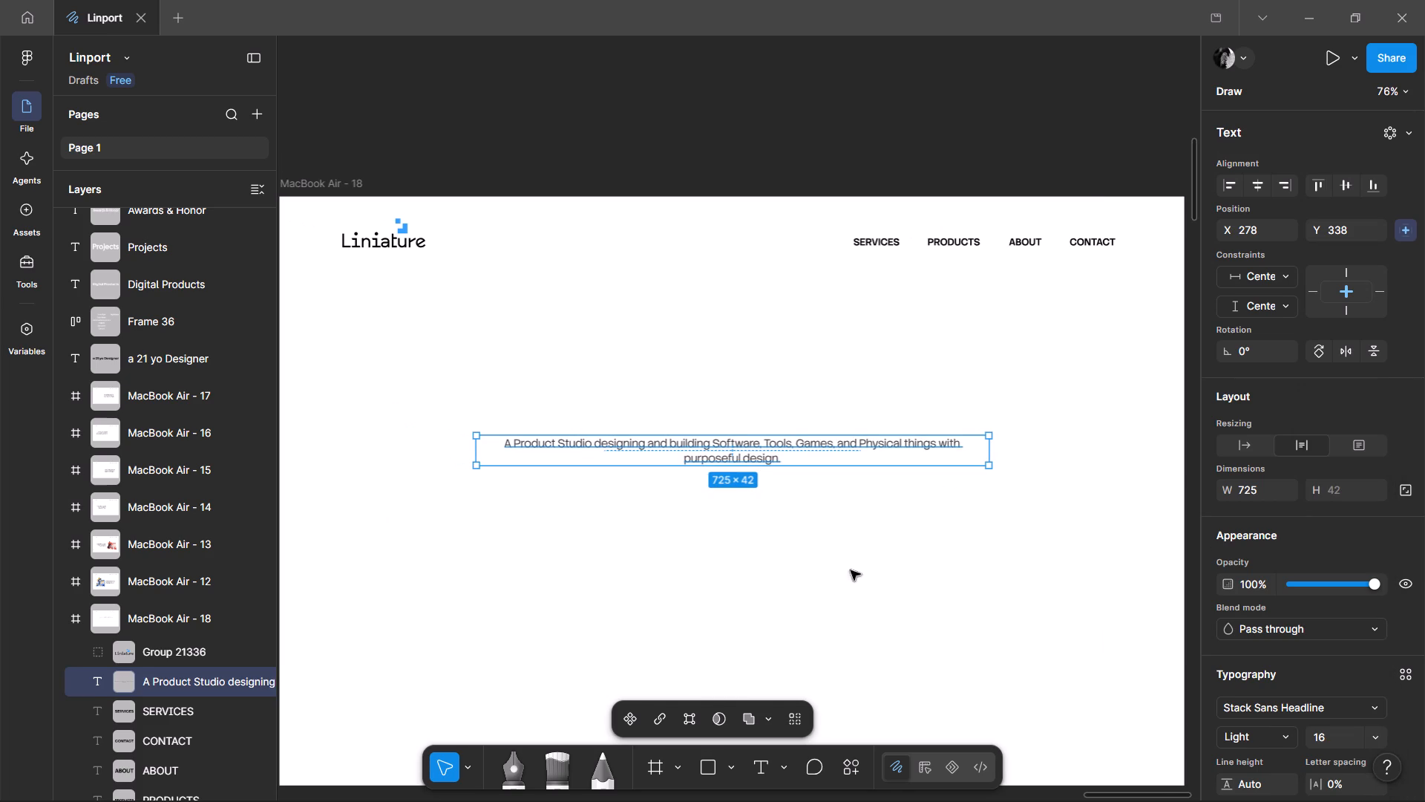
scroll(1221, 656, down, 1)
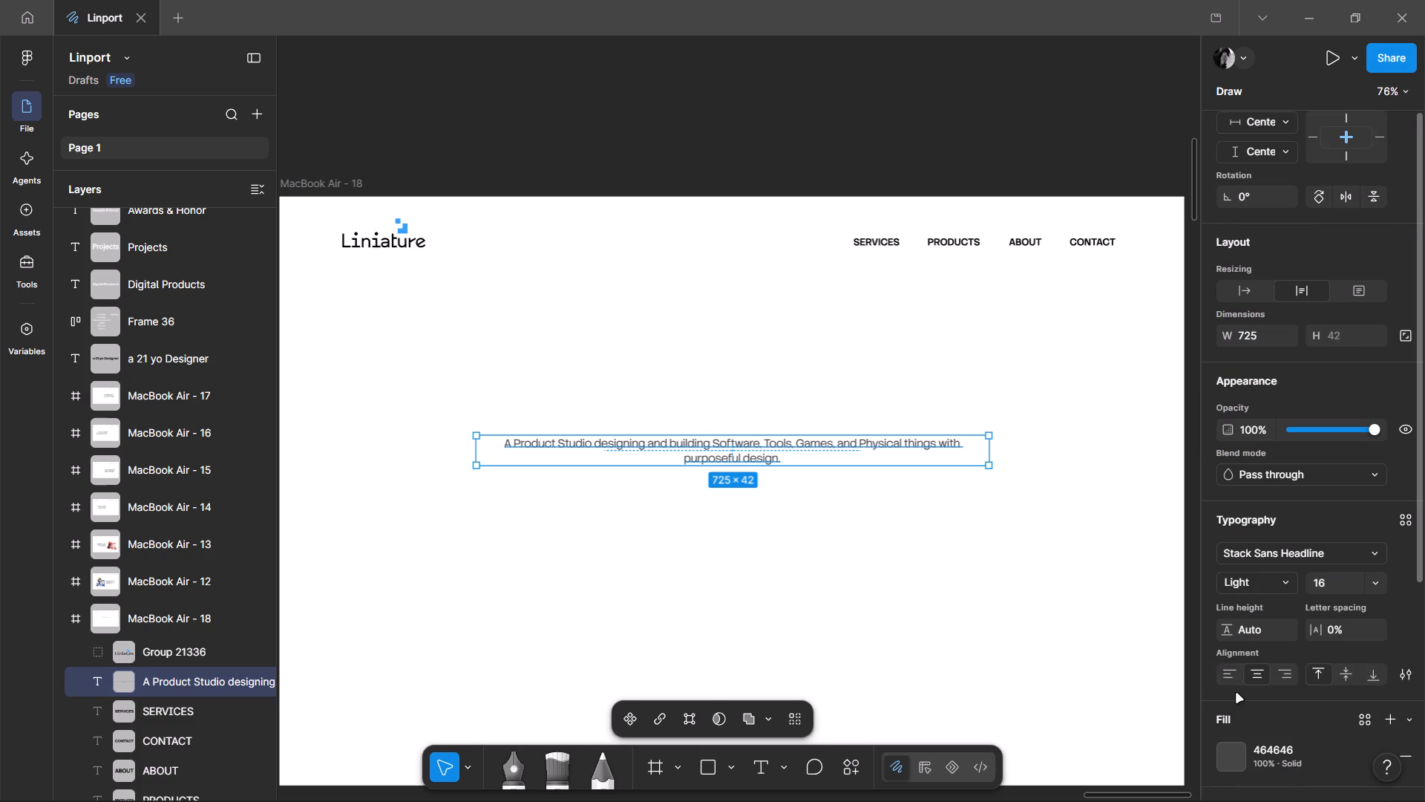
click(1231, 669)
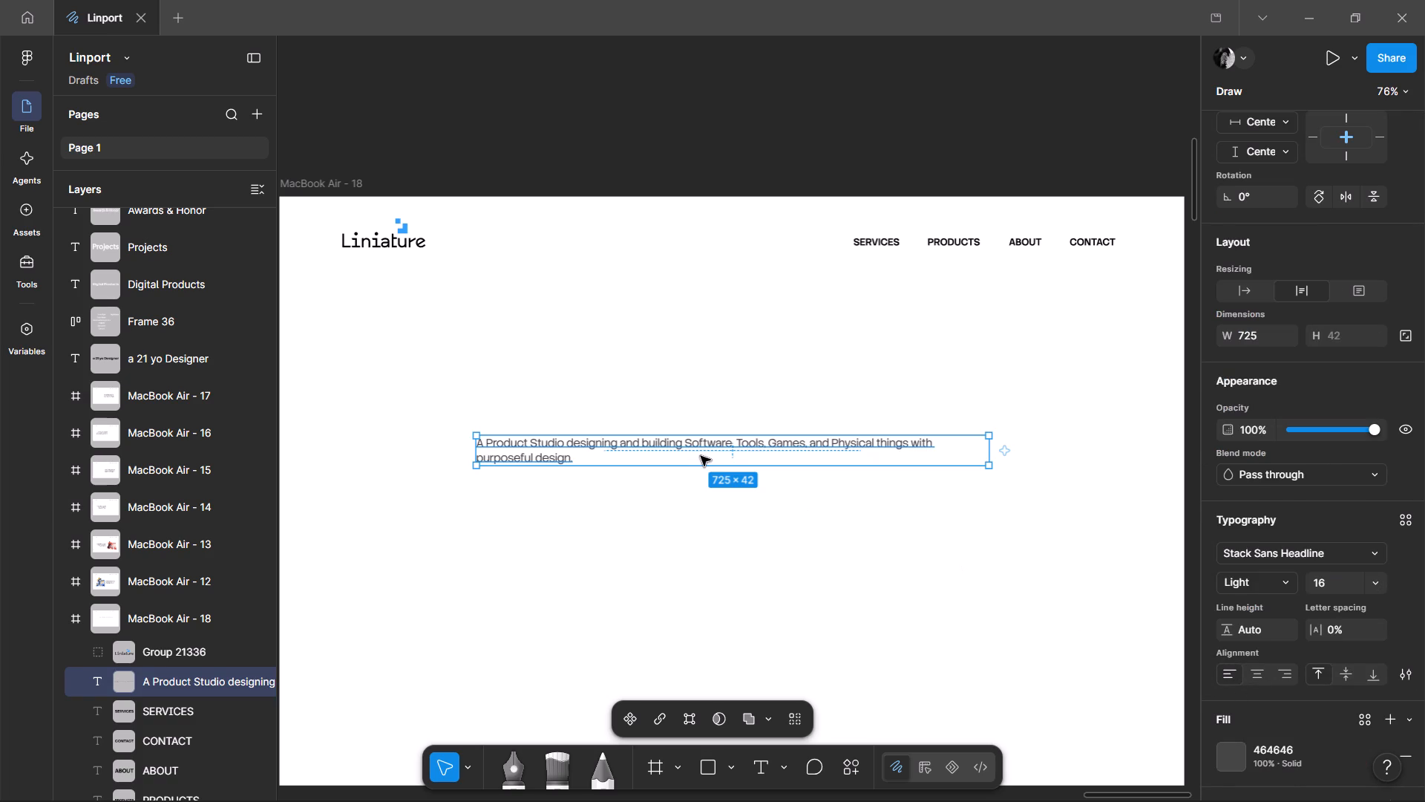
Move the "A Product Studio" text down to about Y 400 and center it horizontally in MacBook Air - 18.
drag(701, 456, 727, 503)
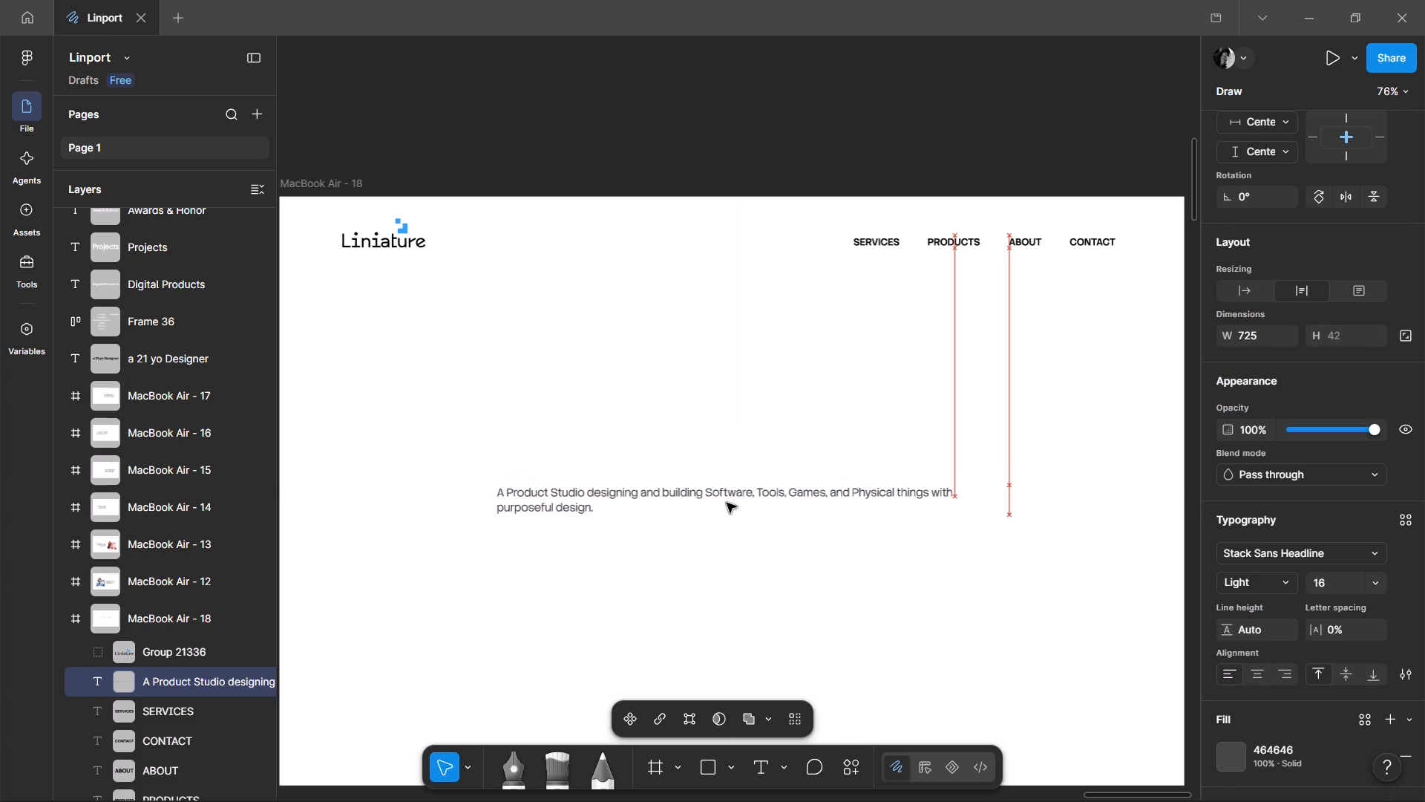
drag(727, 503, 770, 500)
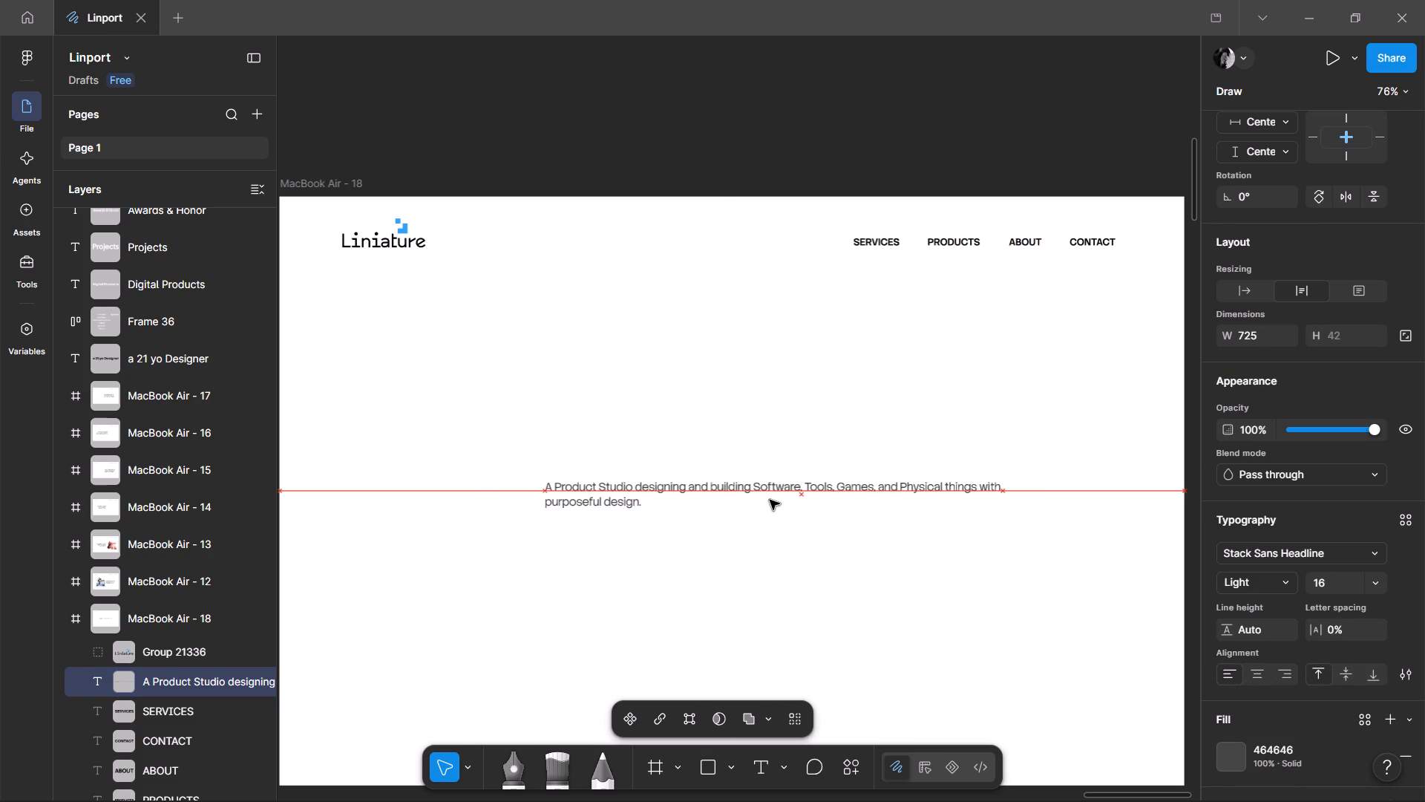
drag(770, 500, 721, 509)
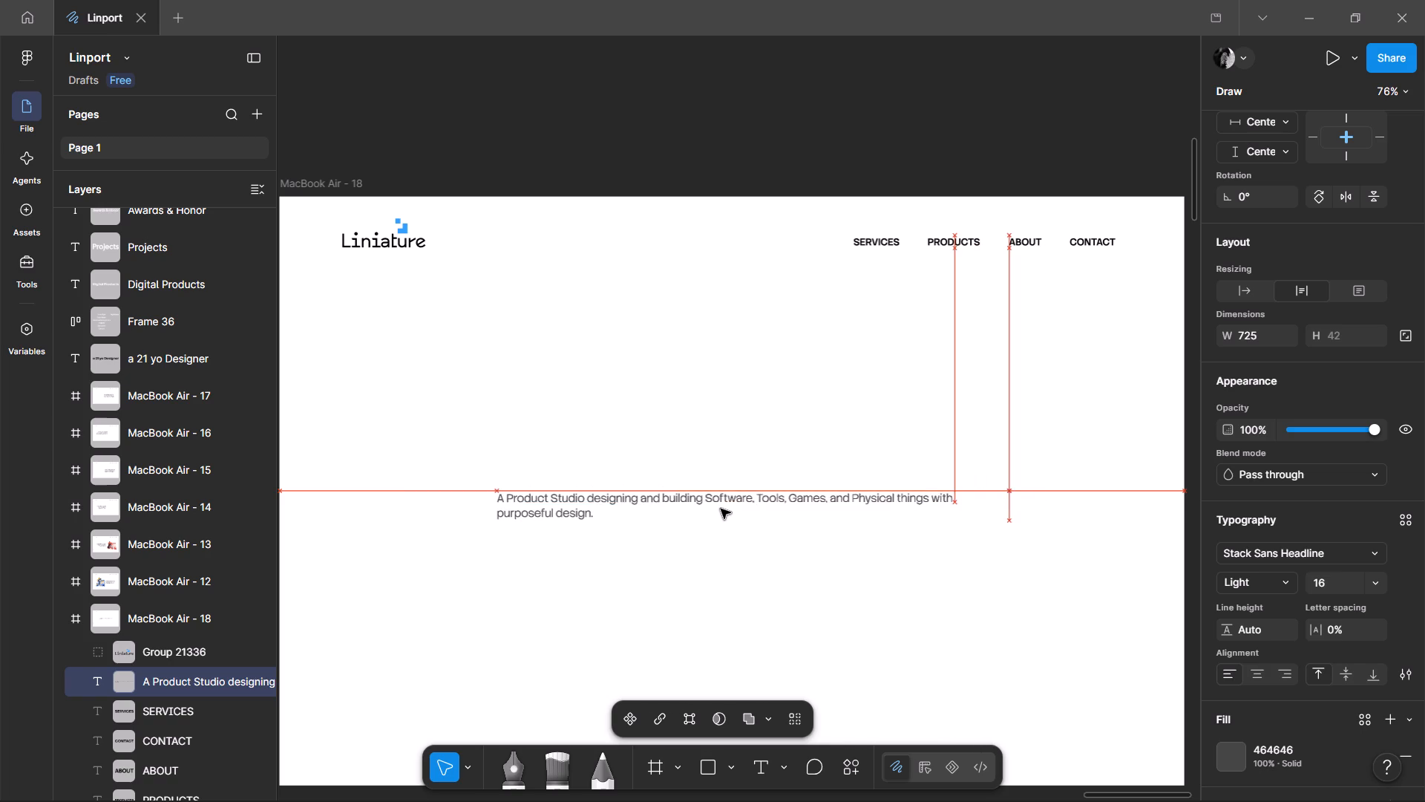
drag(721, 509, 757, 502)
scroll(1266, 371, up, 3)
click(1249, 182)
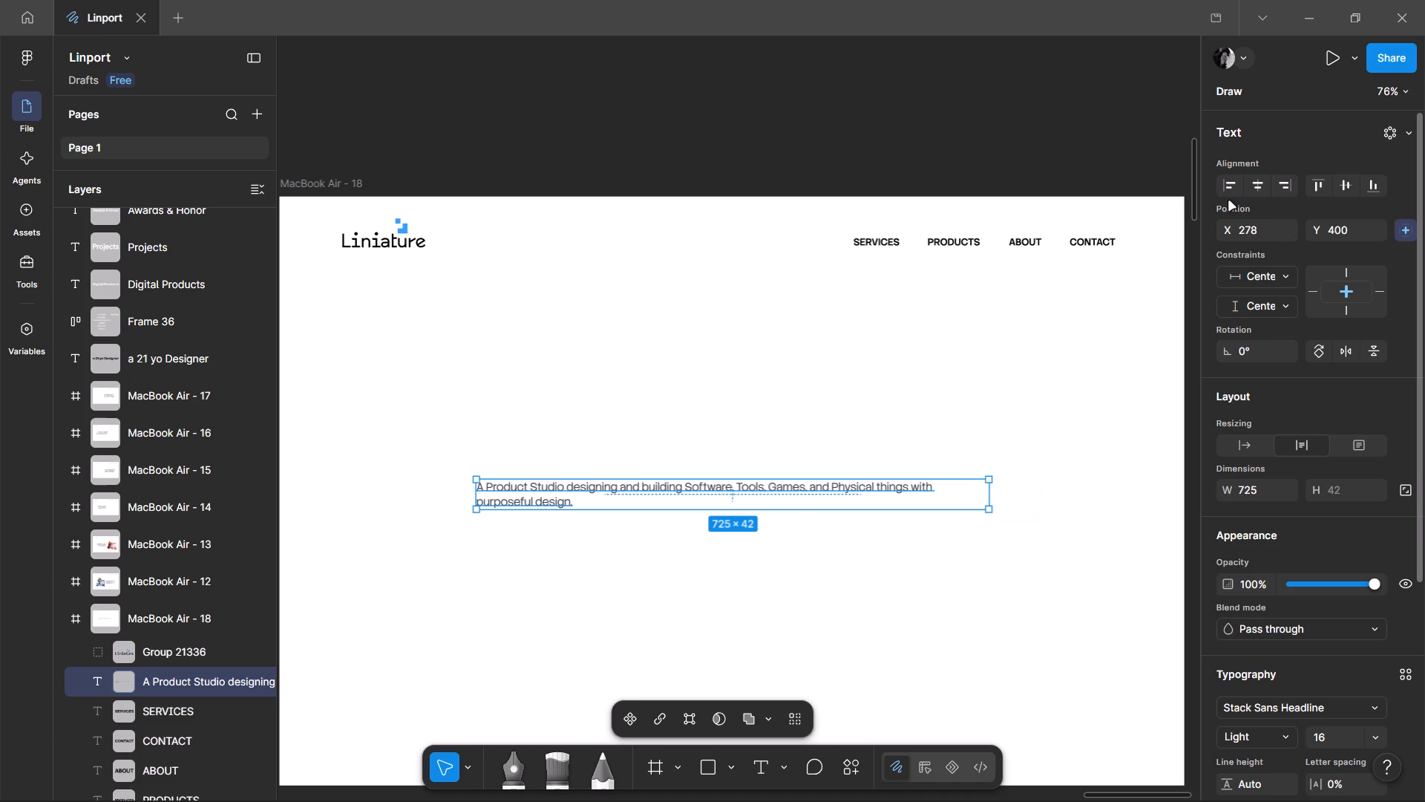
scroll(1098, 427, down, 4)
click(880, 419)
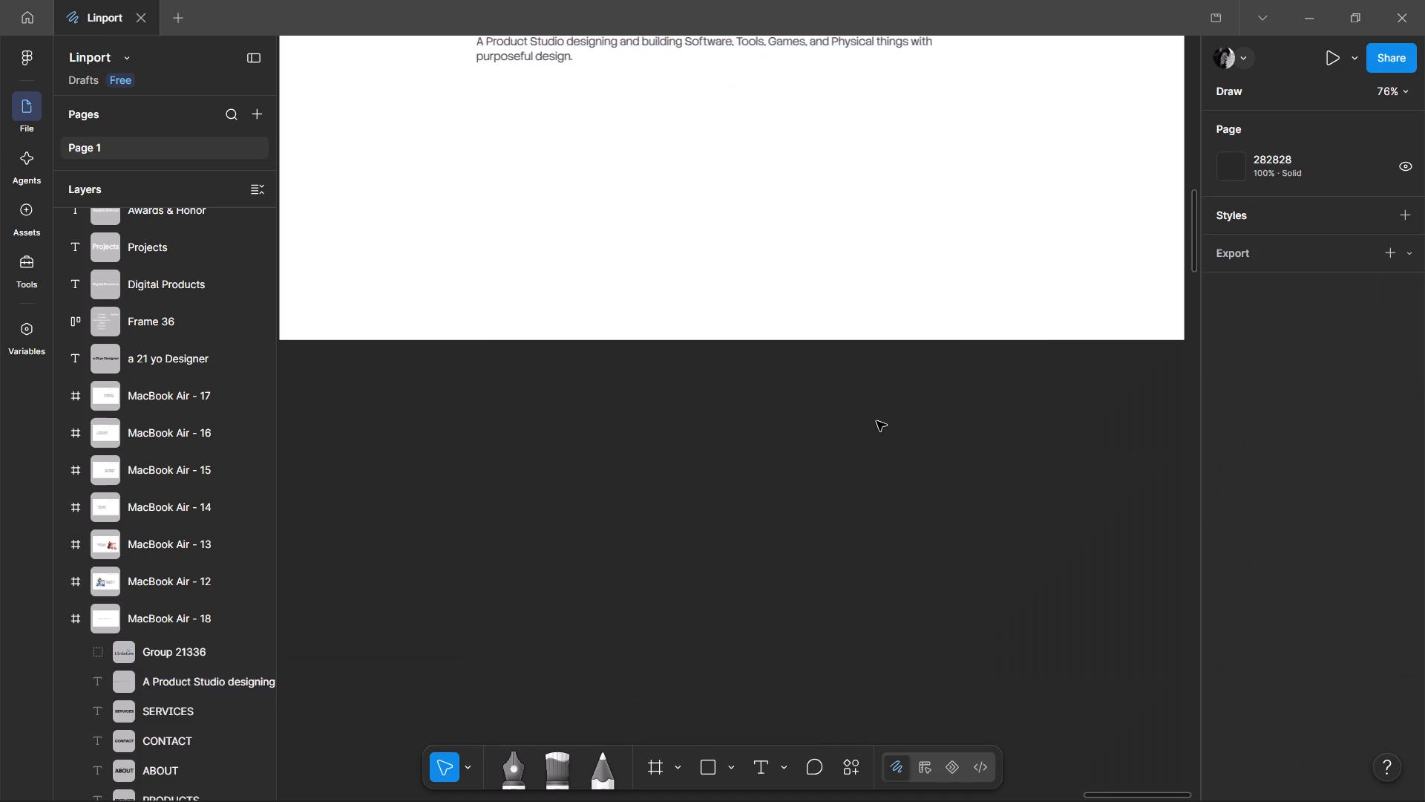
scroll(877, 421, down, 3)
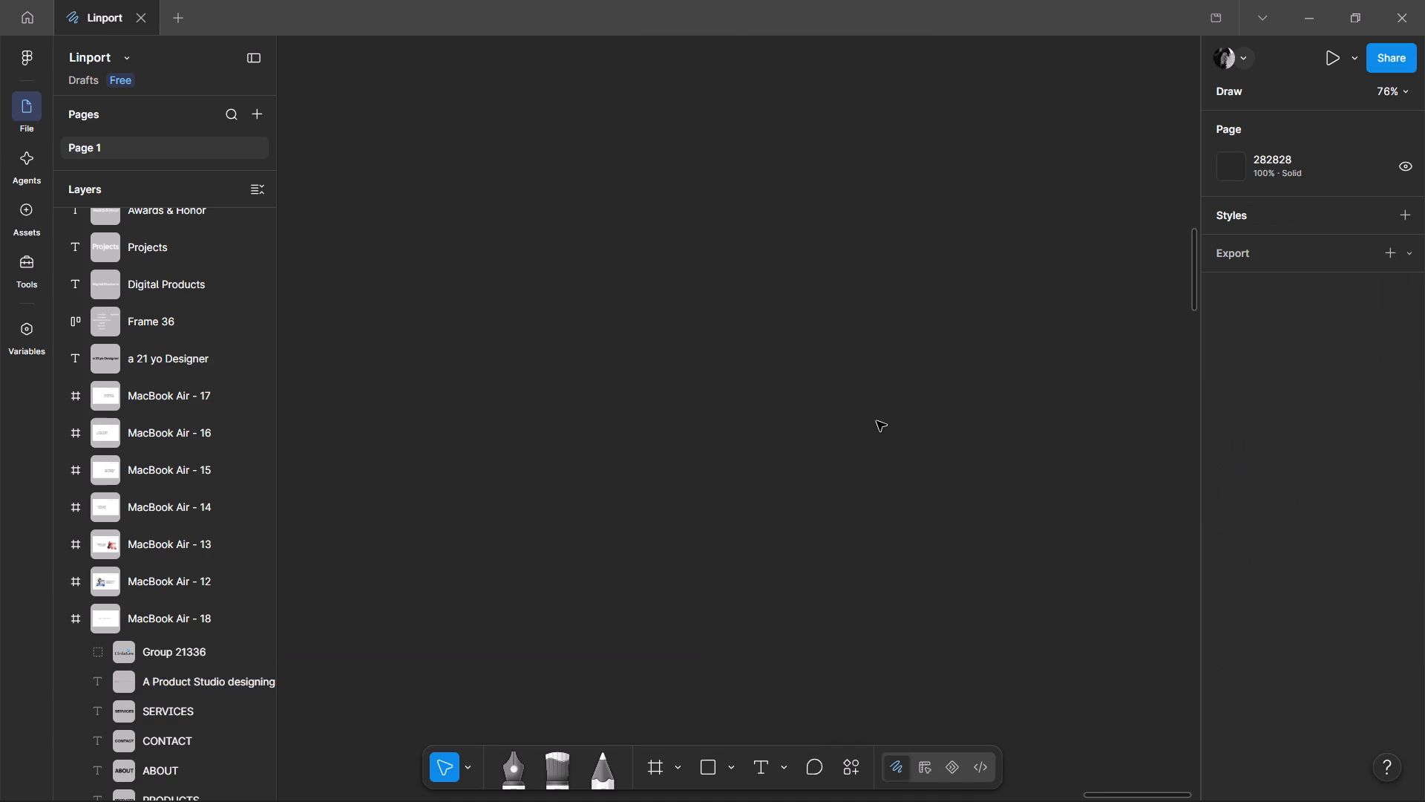
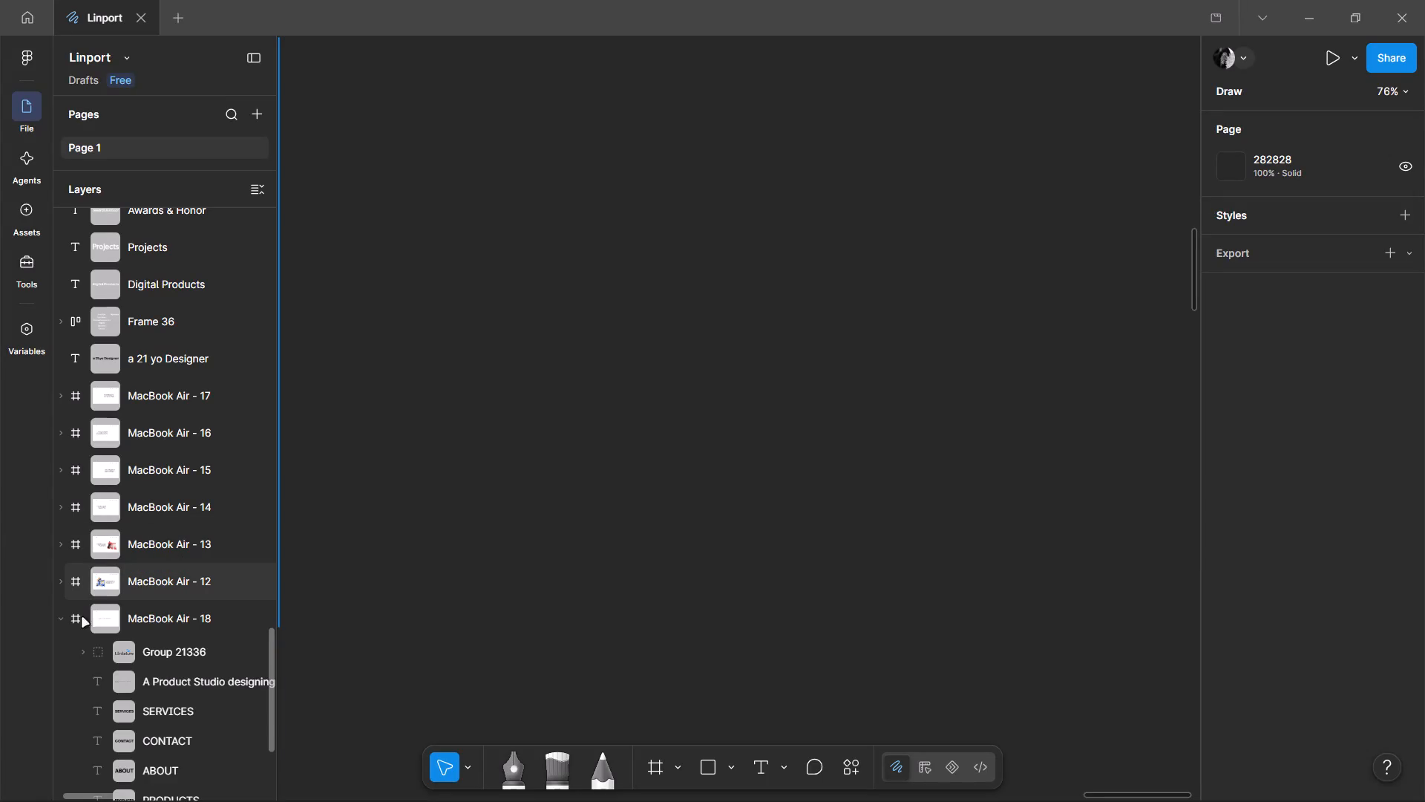
Collapse the MacBook Air - 18 layer and review the MacBook Air - 12 page before returning to MacBook Air - 18.
click(62, 619)
ctrl+scroll(814, 382, down, 6)
click(814, 382)
ctrl+scroll(772, 259, up, 4)
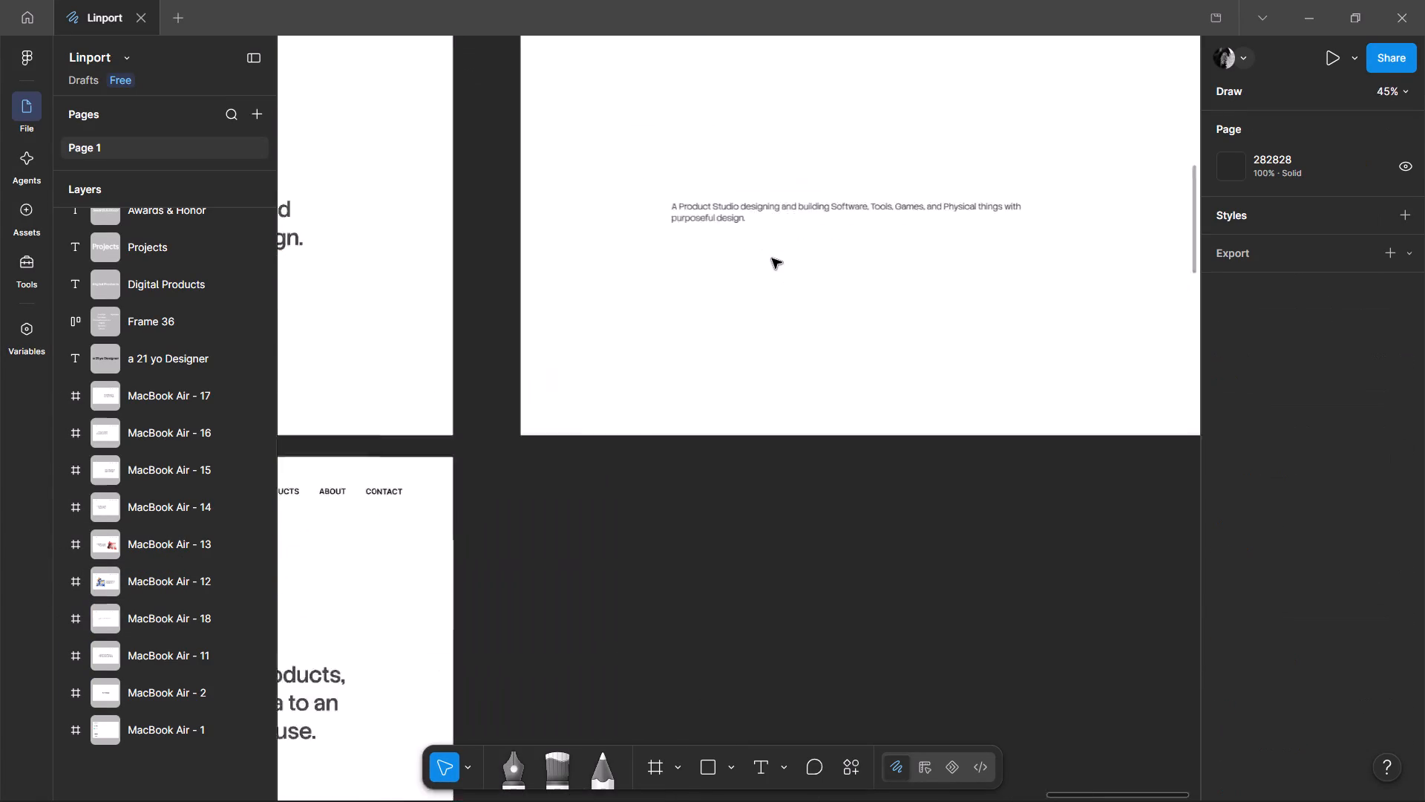
ctrl+scroll(772, 258, up, 2)
scroll(772, 537, down, 3)
middle_drag(614, 503, 1424, 431)
middle_click(1424, 431)
middle_click(1424, 431)
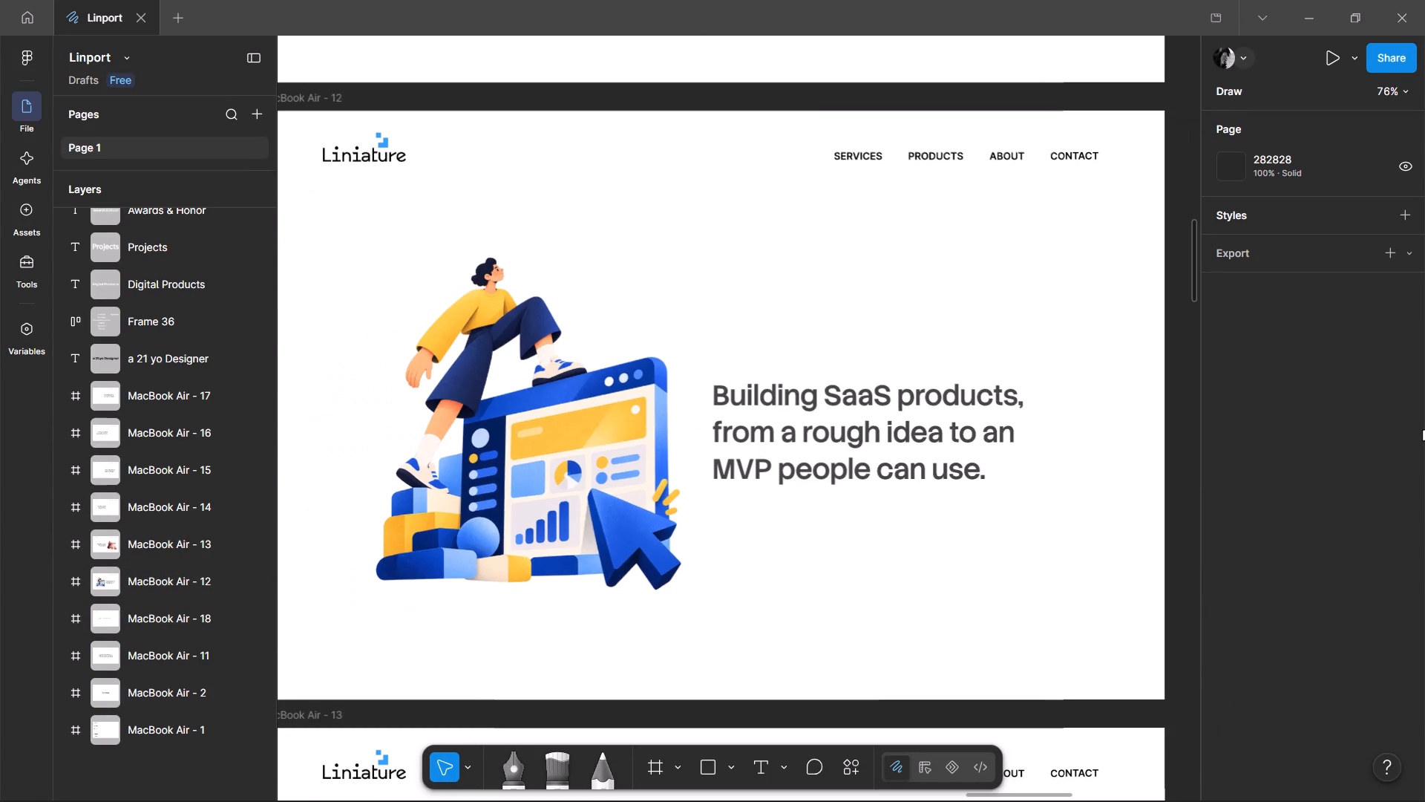
middle_drag(963, 322, 41, 560)
middle_drag(500, 363, 453, 454)
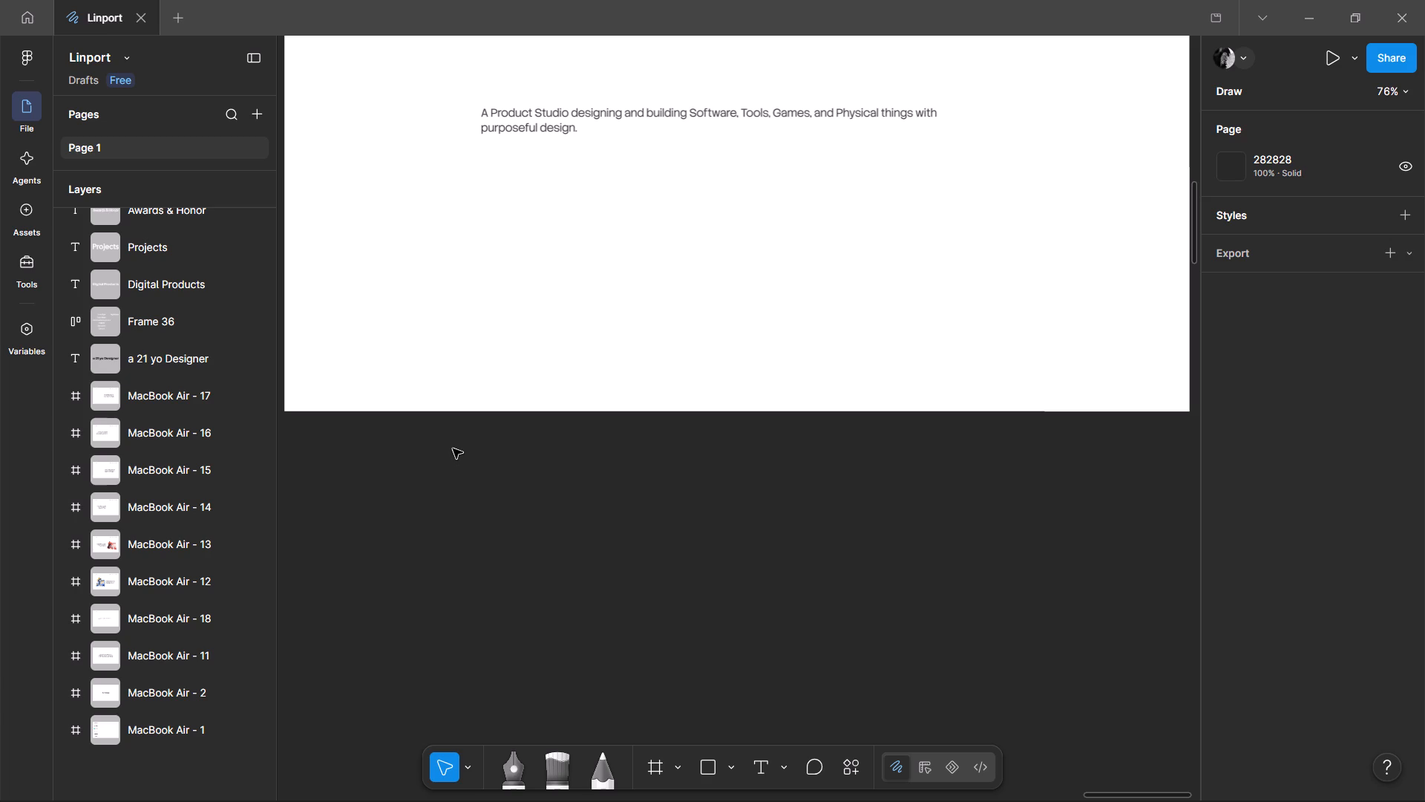
scroll(453, 448, down, 2)
scroll(626, 410, up, 4)
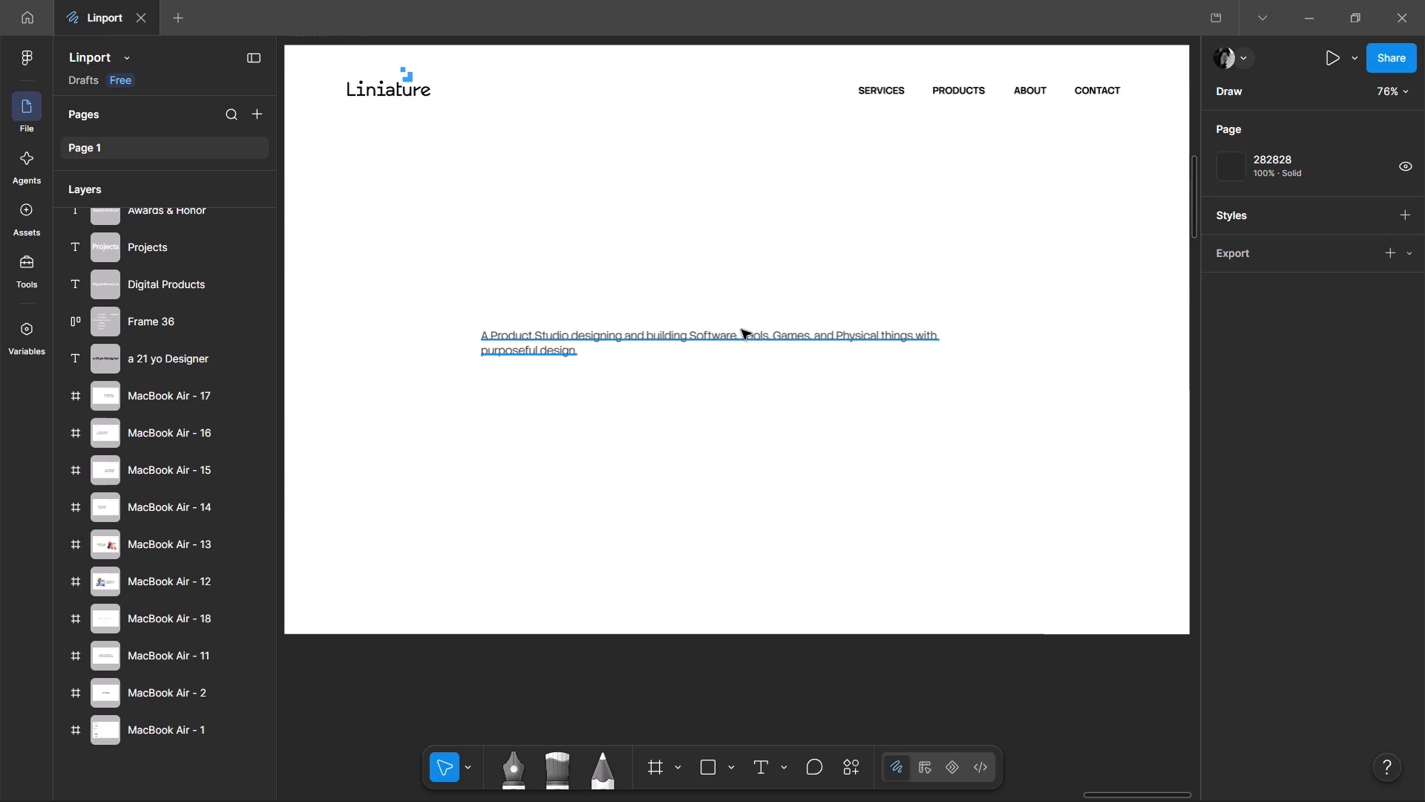
Replace the "A Product Studio" paragraph in MacBook Air - 18 with the text "Digital Product Design".
ctrl+scroll(690, 339, up, 2)
click(690, 339)
scroll(1038, 548, down, 1)
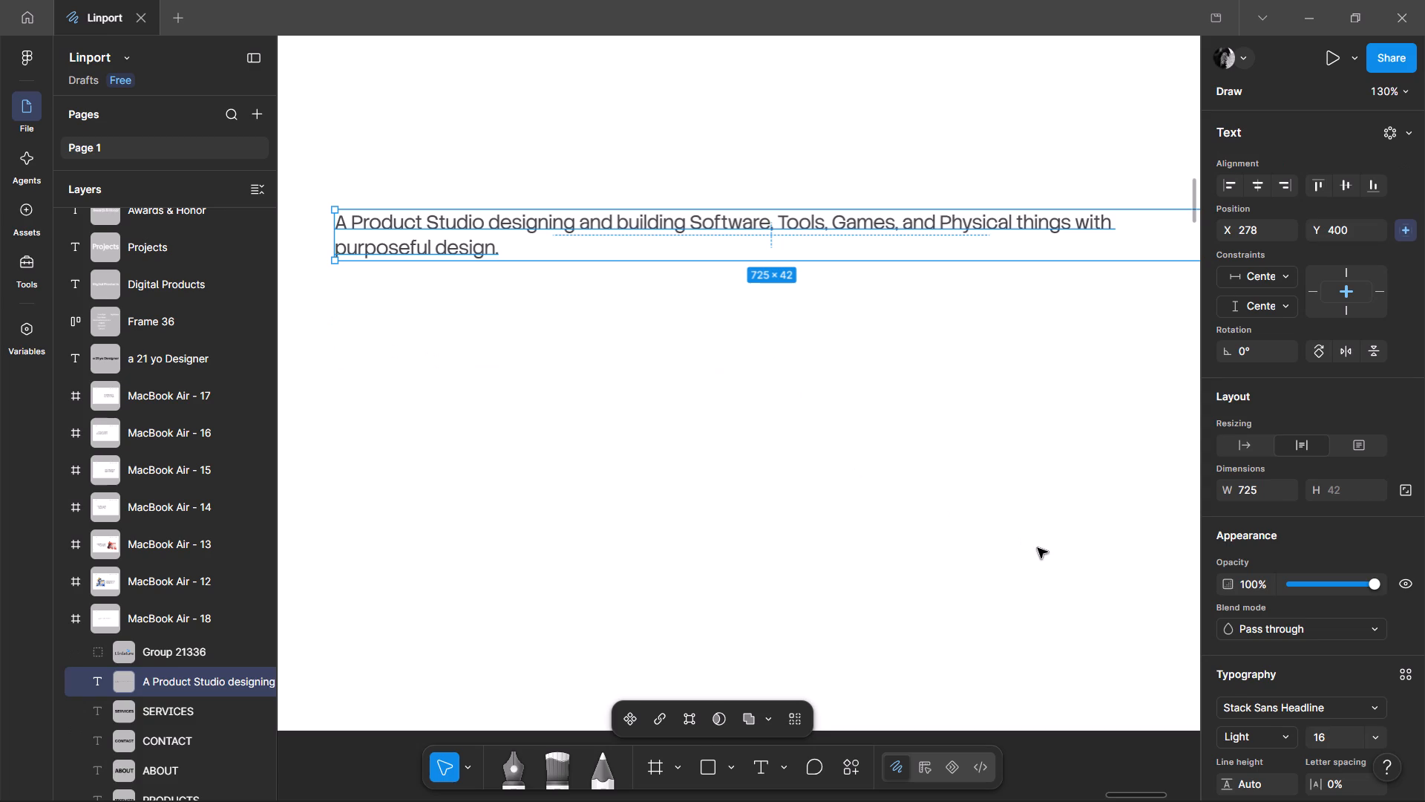
click(790, 230)
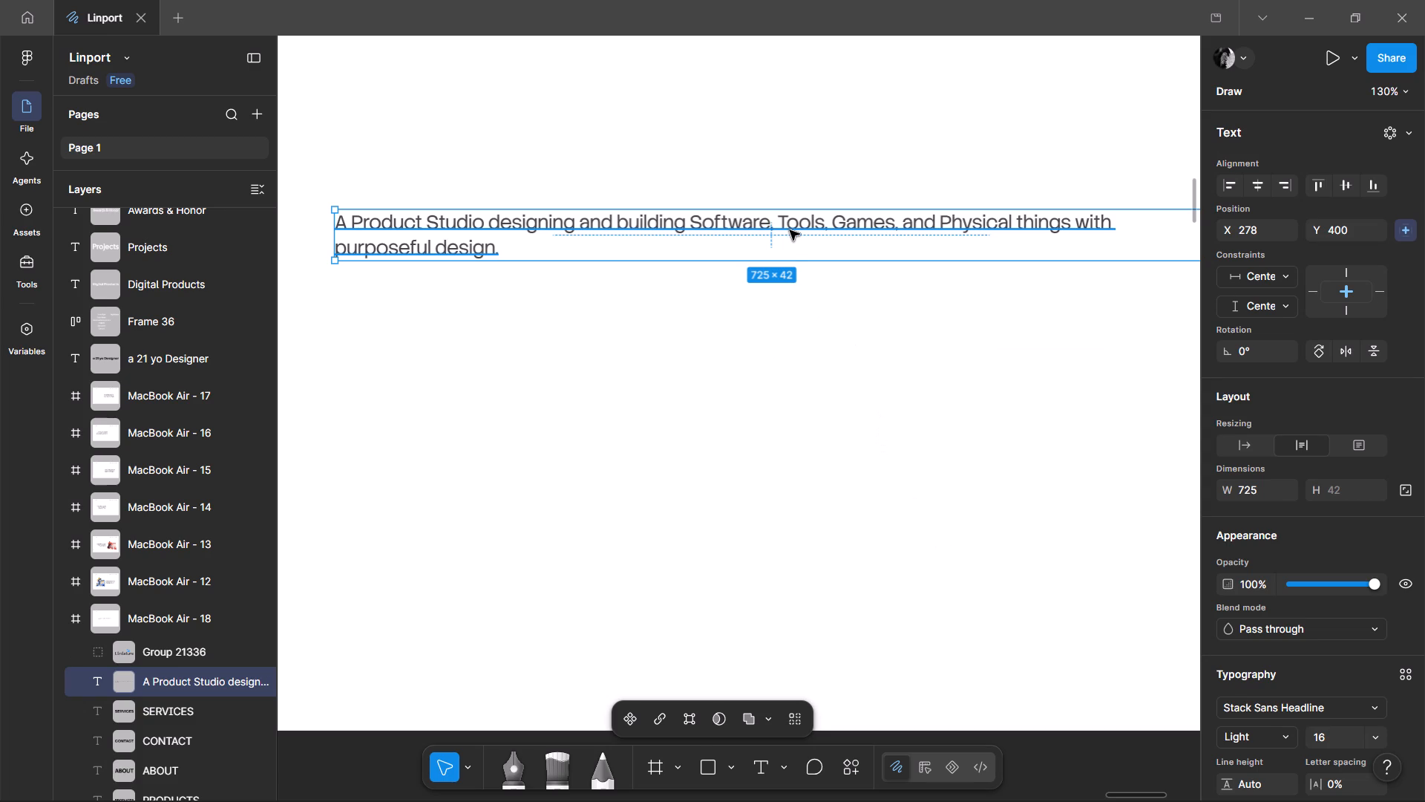
double_click(790, 230)
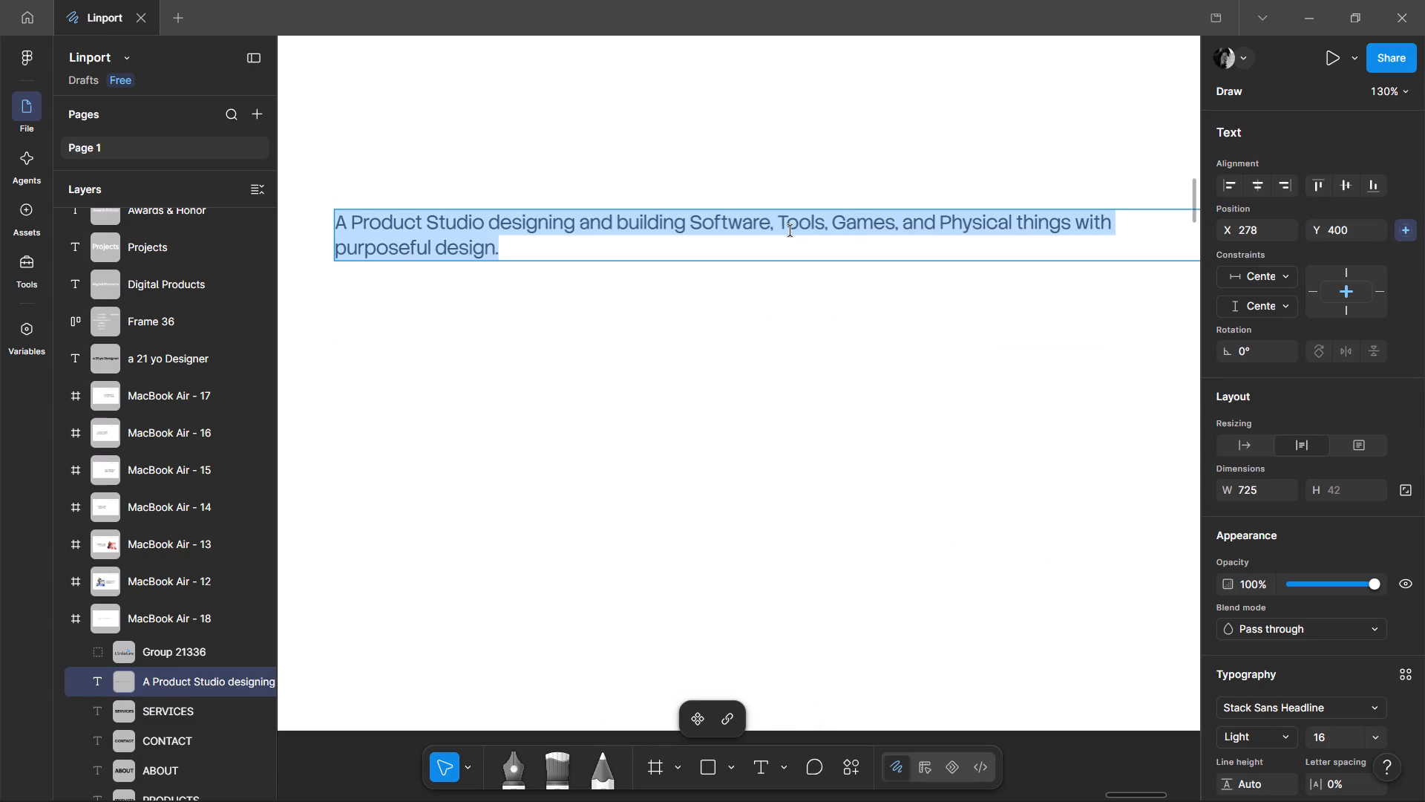
key(BackSpace)
key(BackSpace)
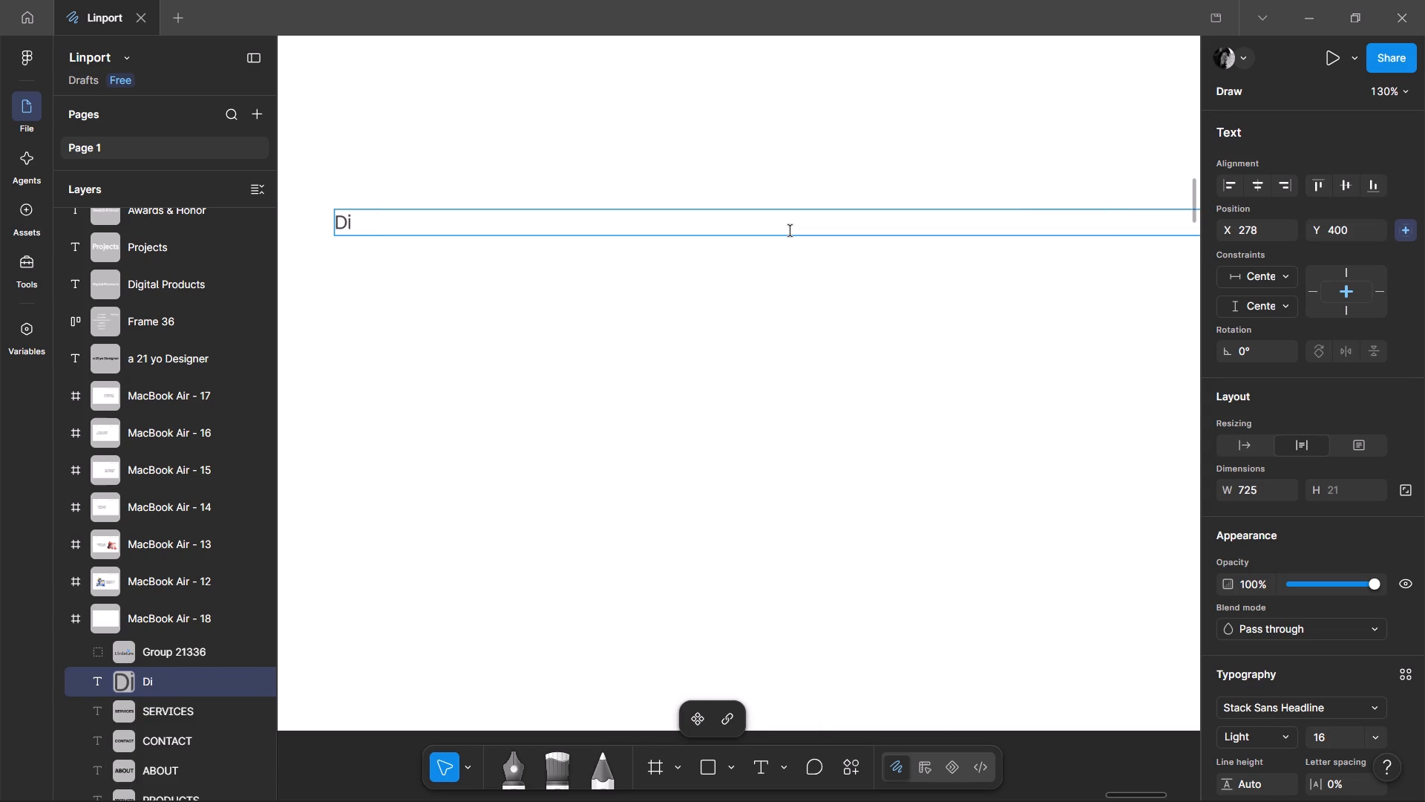
text(gital)
key(space)
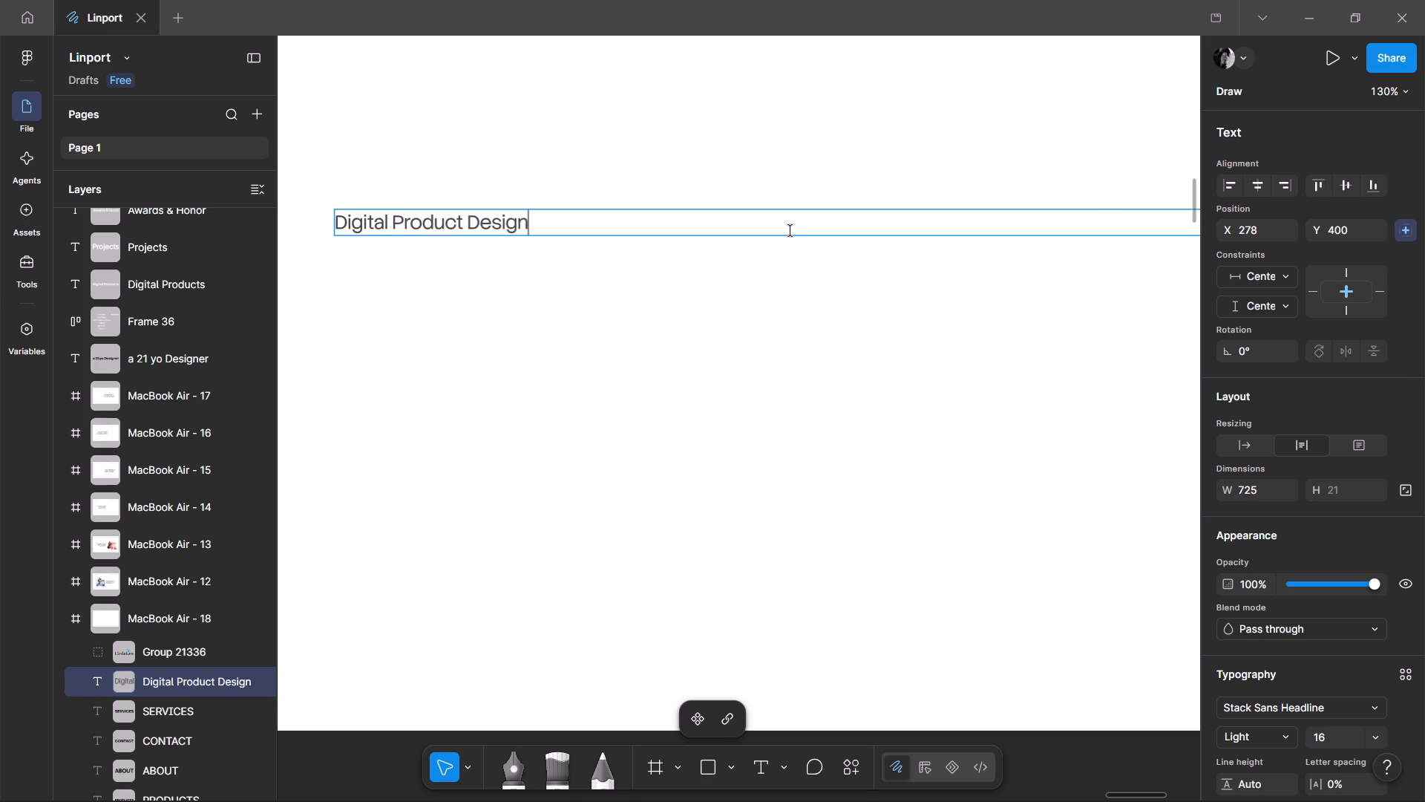
click(790, 230)
drag(790, 230, 785, 257)
click(785, 257)
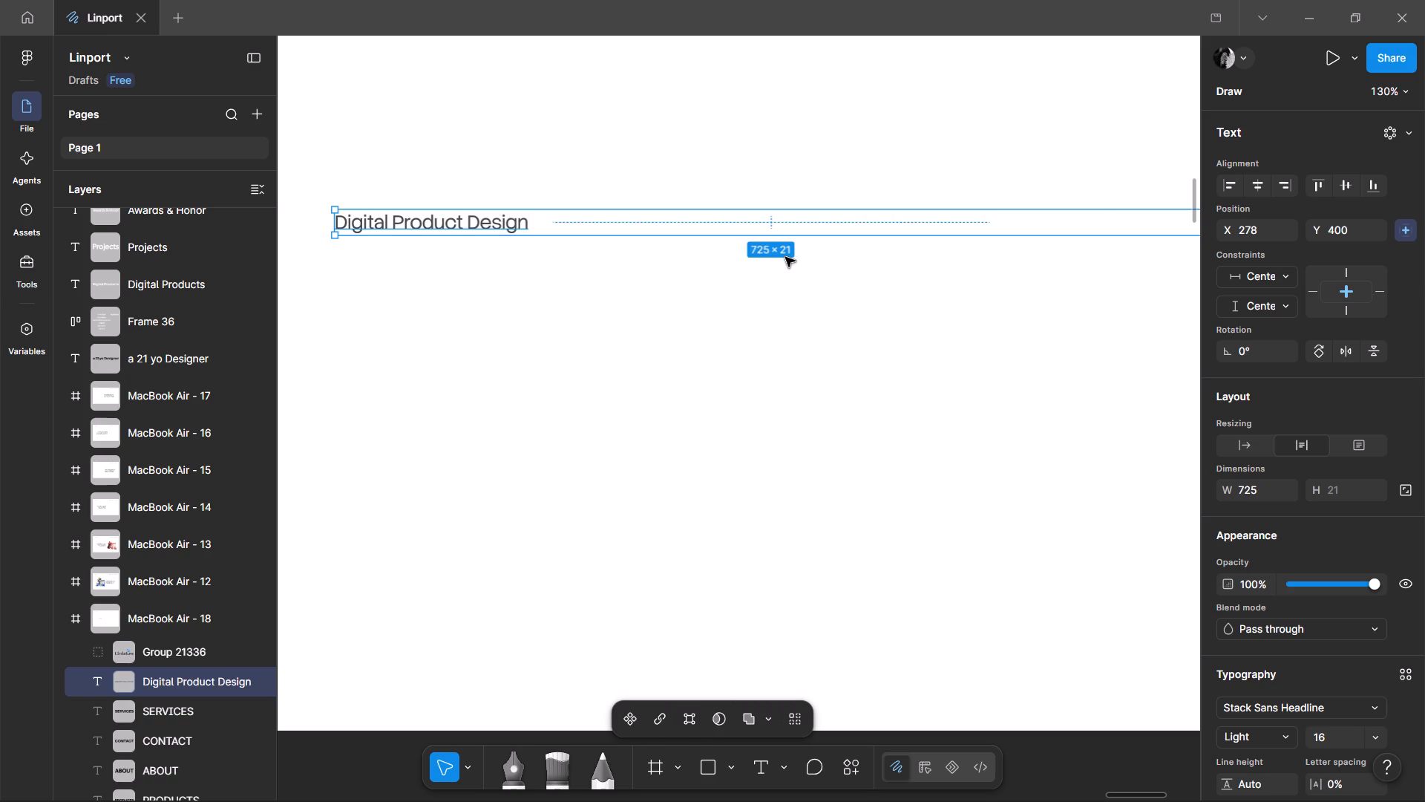
Set the "Digital Product Design" text box to auto-width resizing.
click(1230, 447)
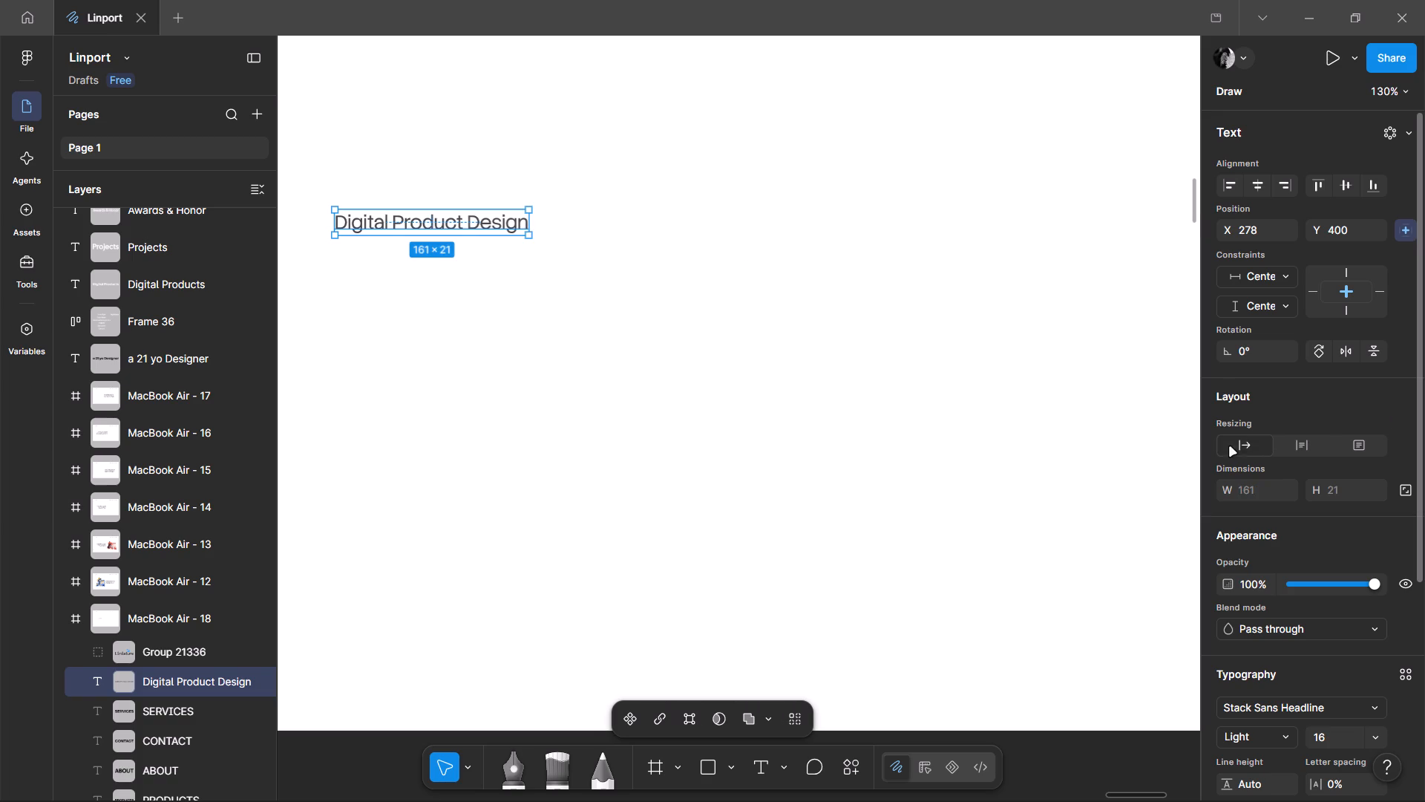
Duplicate the "Digital Product Design" text directly below the original, left edges aligned at X 278 and Y 439.
alt+drag(463, 221, 465, 274)
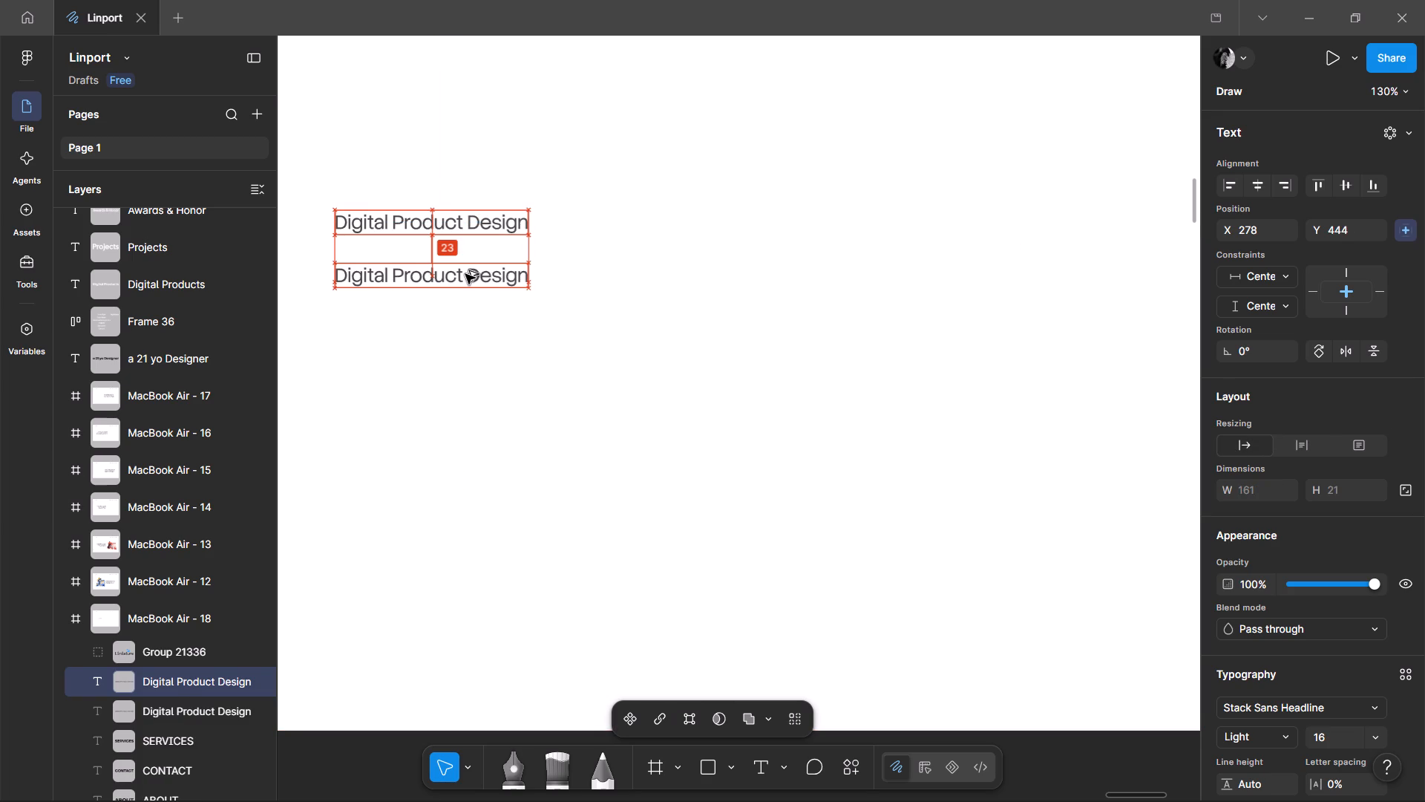
alt+drag(465, 274, 468, 268)
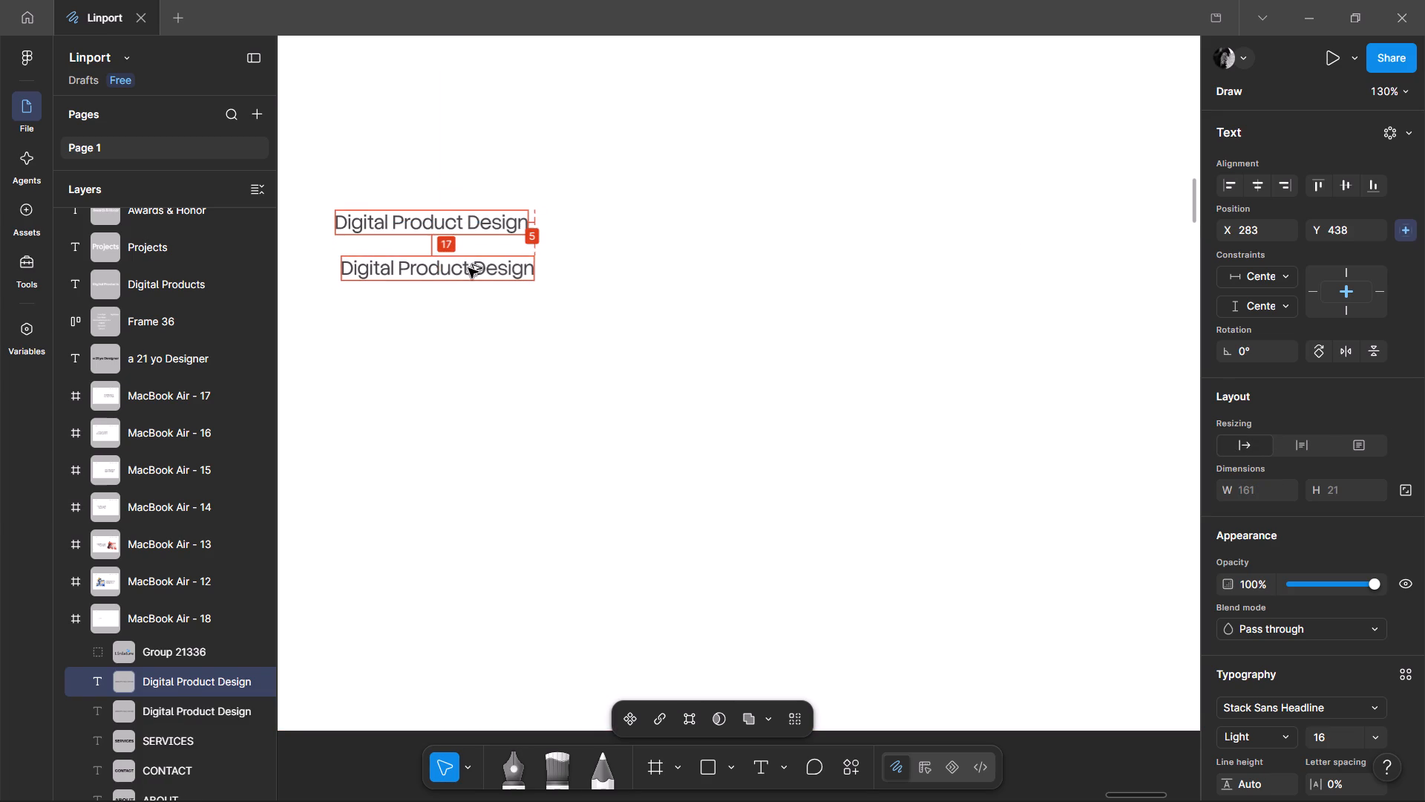
alt+drag(468, 268, 464, 268)
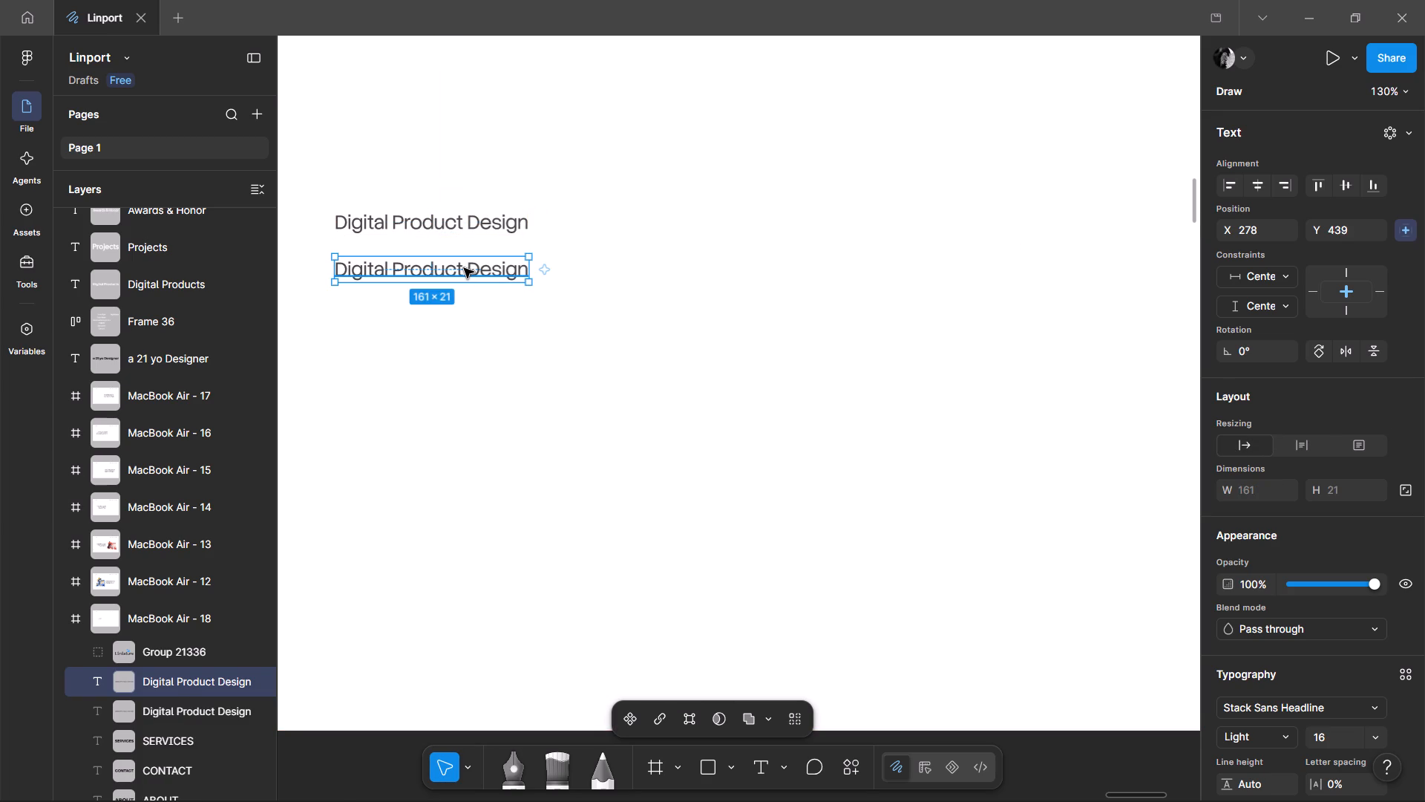
Change the duplicated second line's text to "Rapid Software Prototyping".
double_click(464, 268)
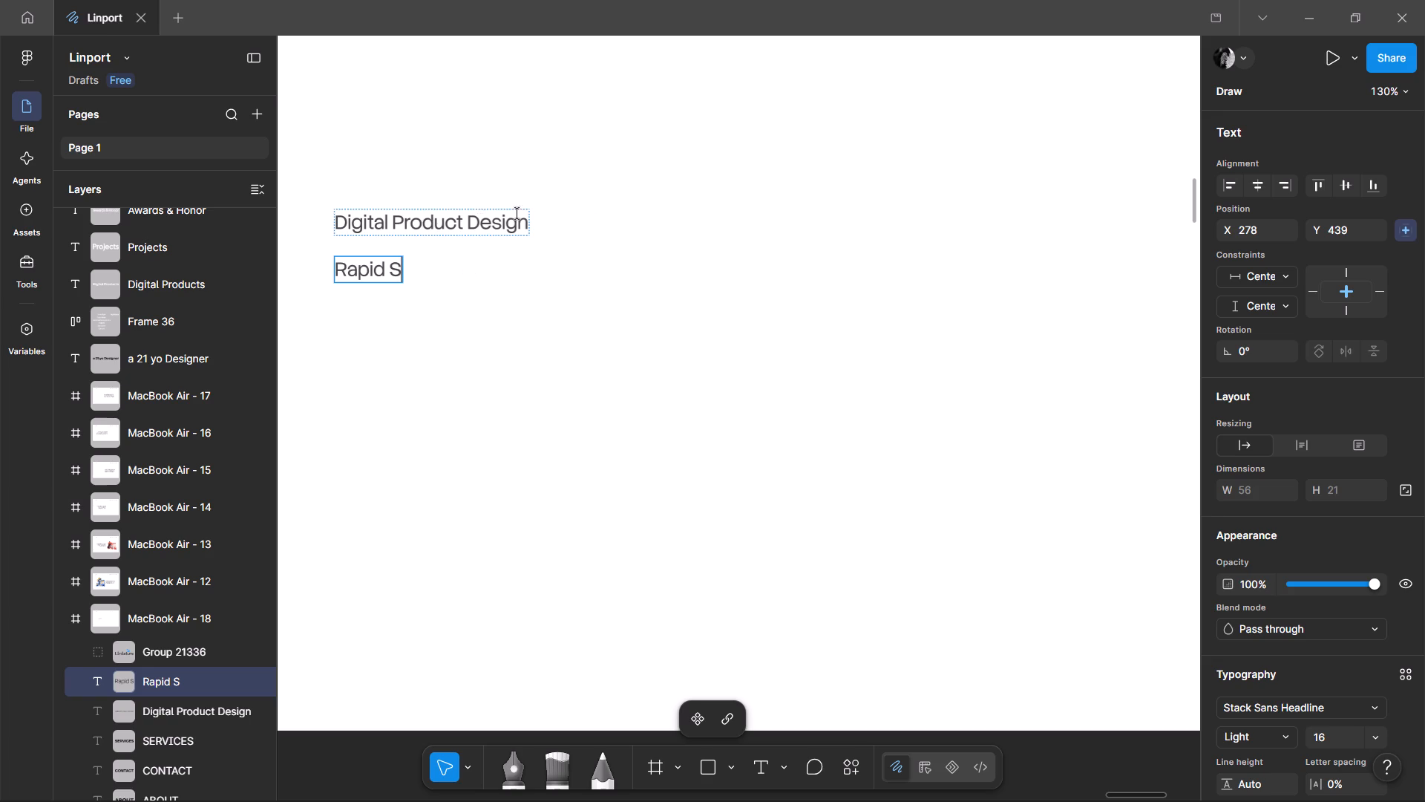
text(oftw)
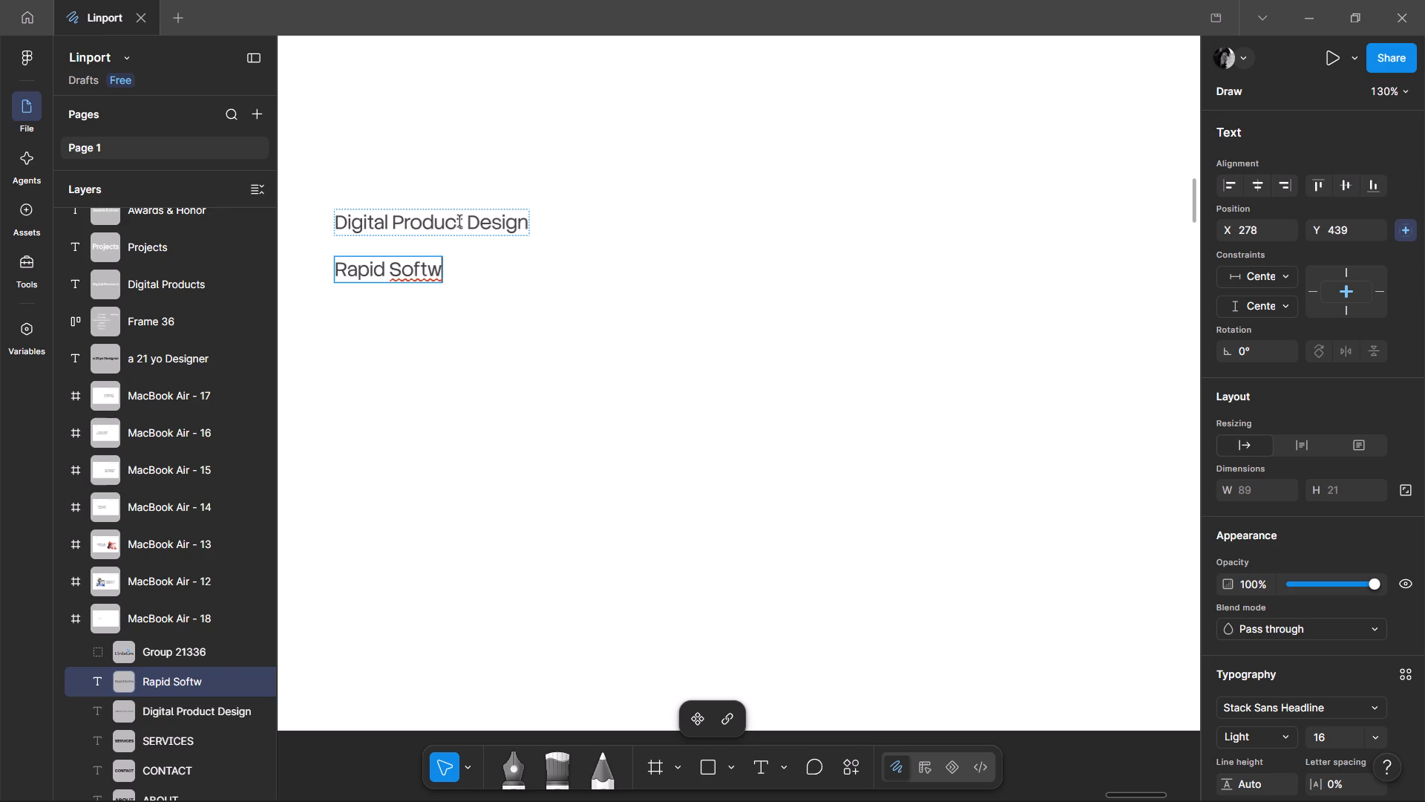
text(wafre)
key(BackSpace)
key(BackSpace)
key(BackSpace)
key(BackSpace)
key(BackSpace)
key(BackSpace)
key(BackSpace)
text(are)
key(space)
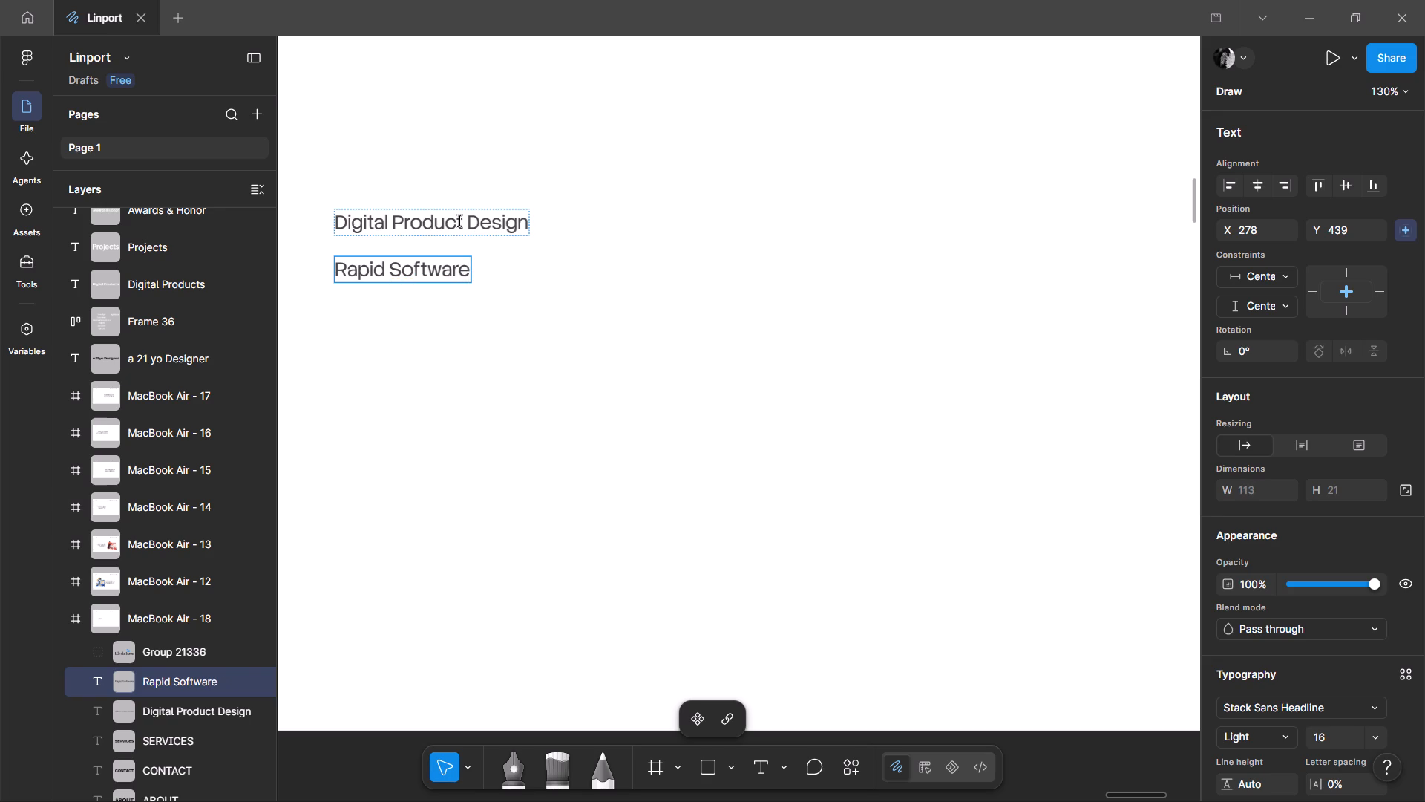
text(typing)
click(468, 314)
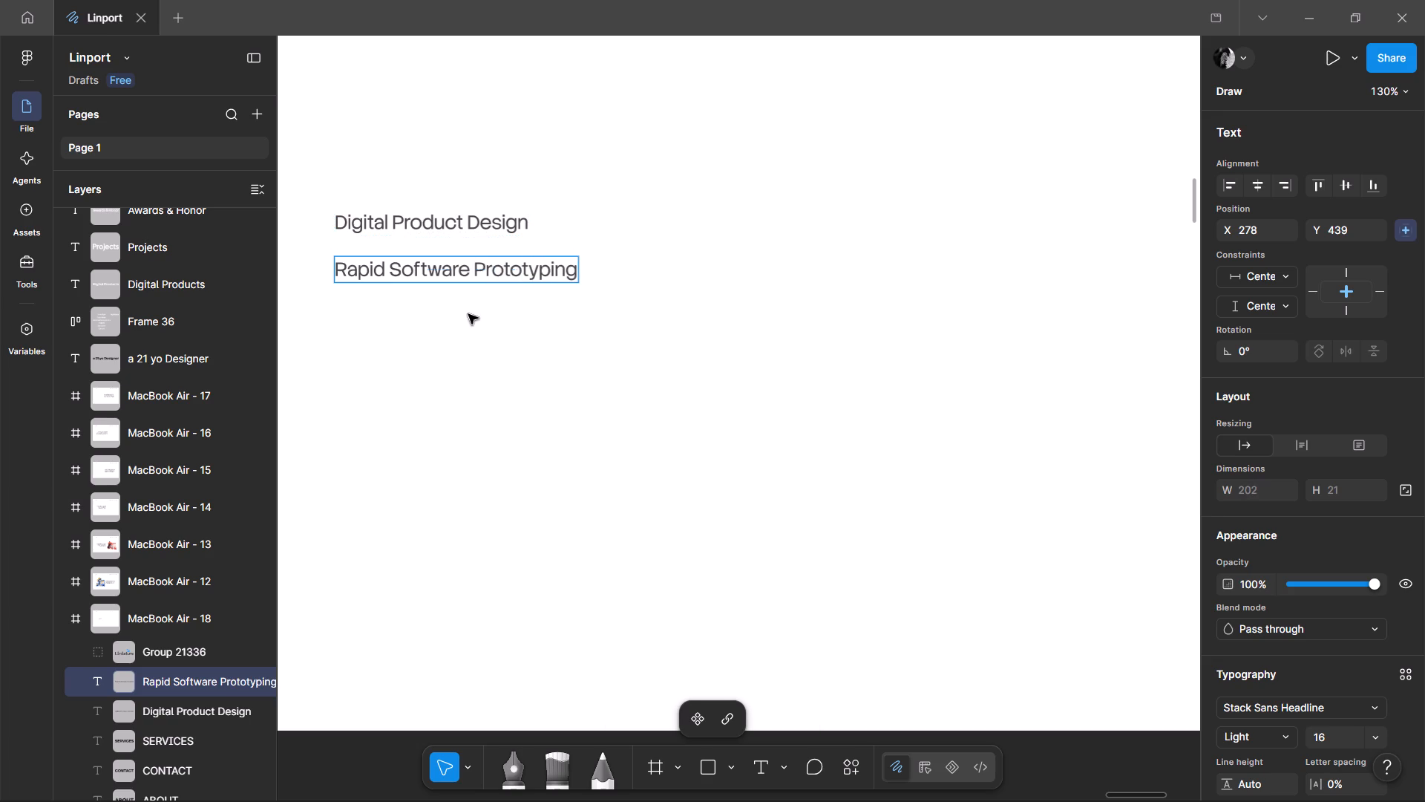
Duplicate the "Rapid Software Prototyping" text directly below itself at X 278, Y 478.
alt+drag(464, 268, 464, 319)
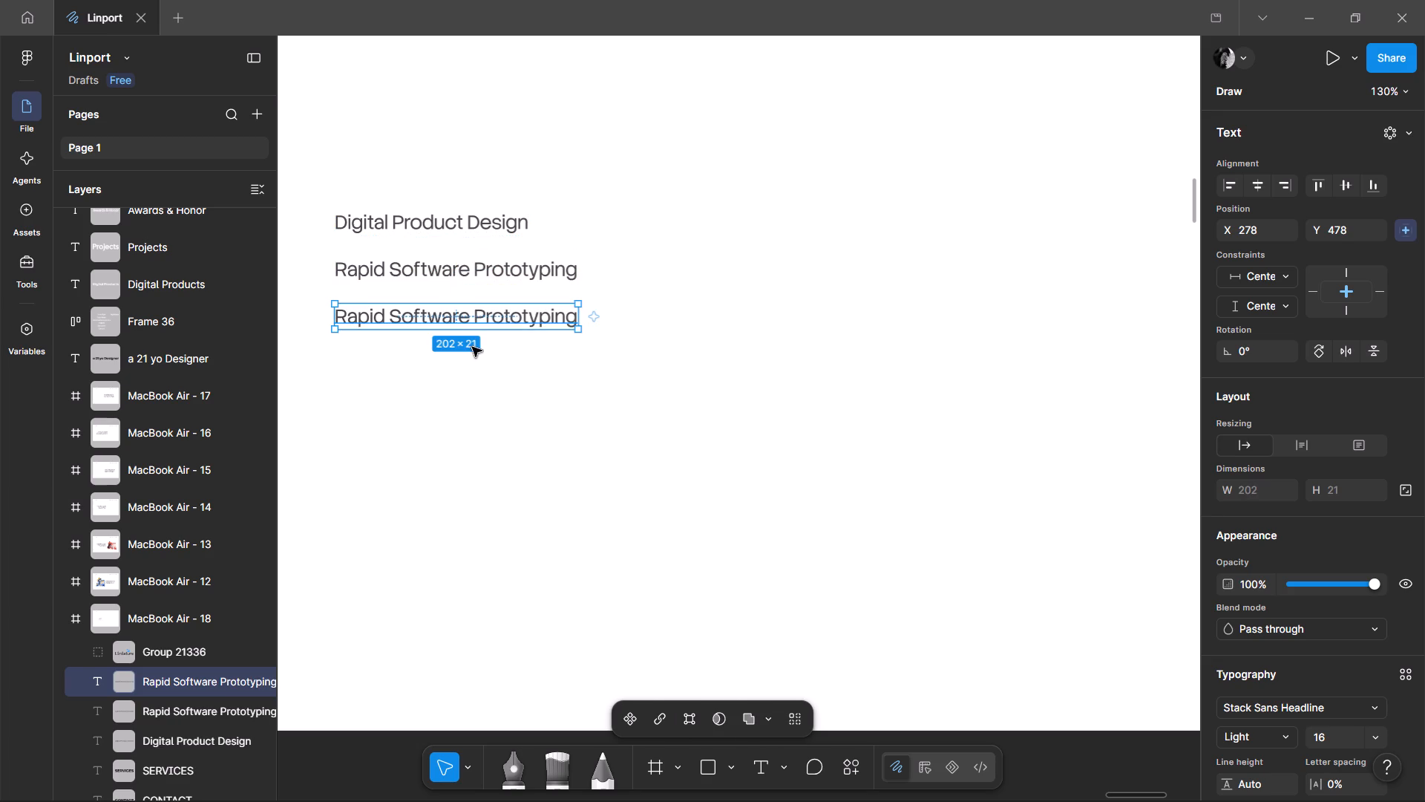
click(473, 351)
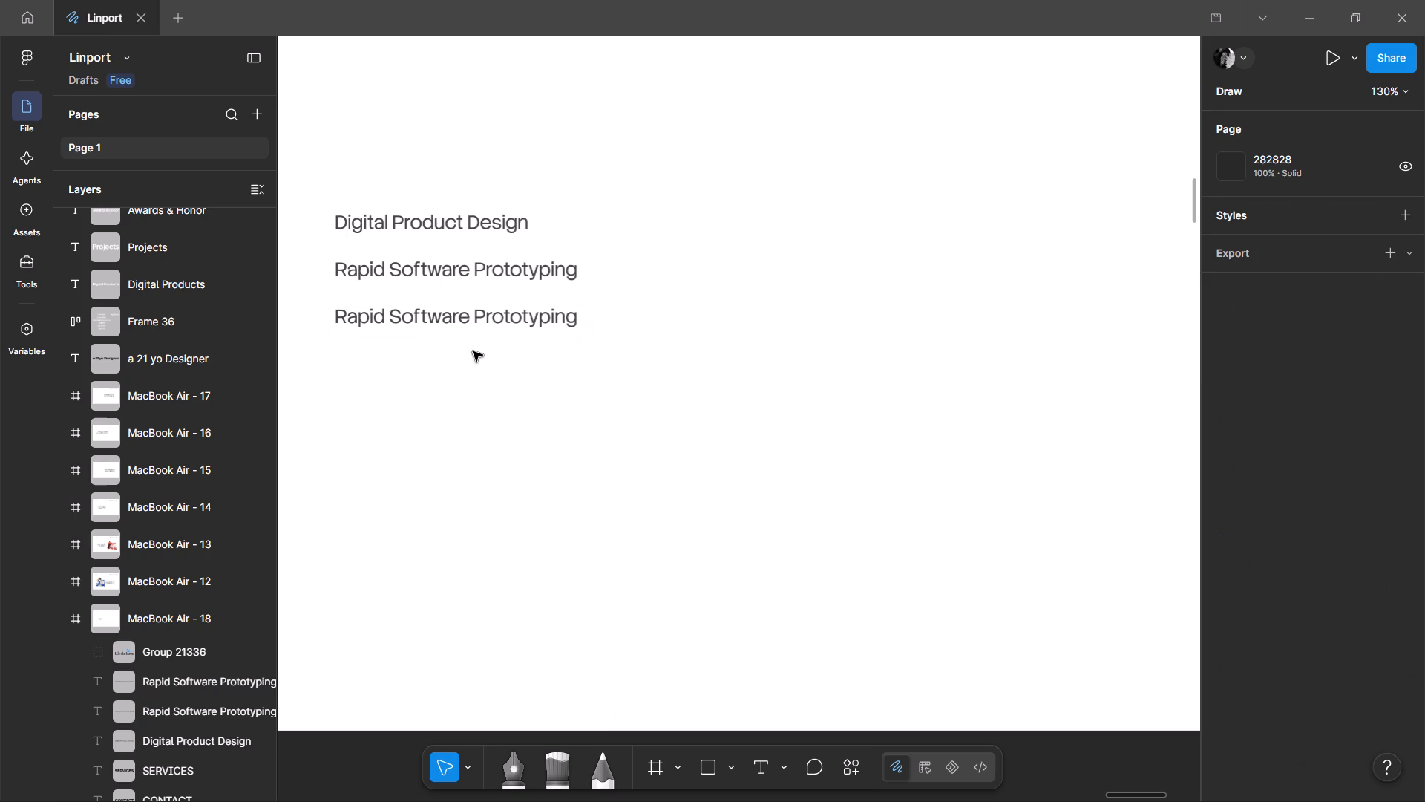
Change the duplicated third line's text to "Industrial & Product Design".
triple_click(494, 321)
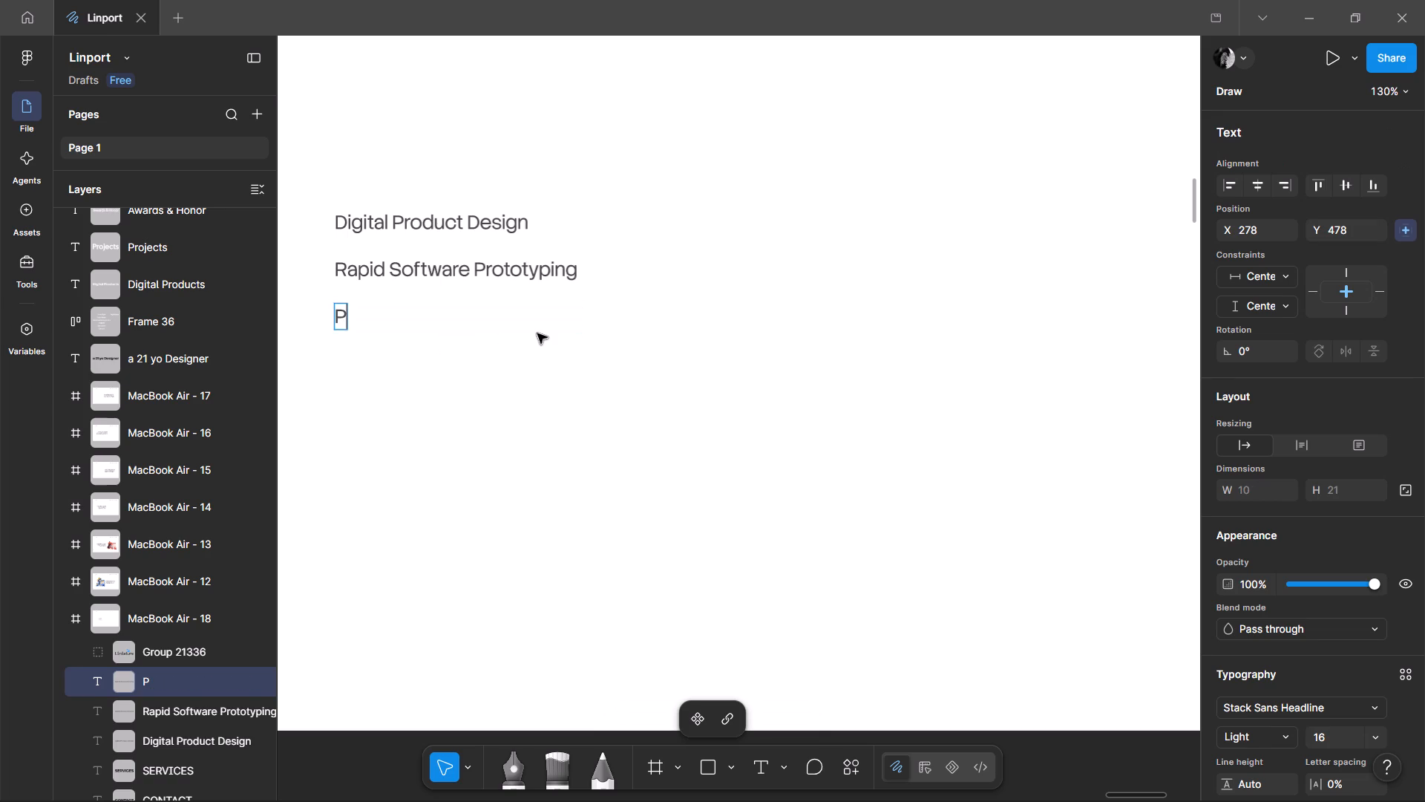
text(ro)
key(BackSpace)
key(BackSpace)
key(BackSpace)
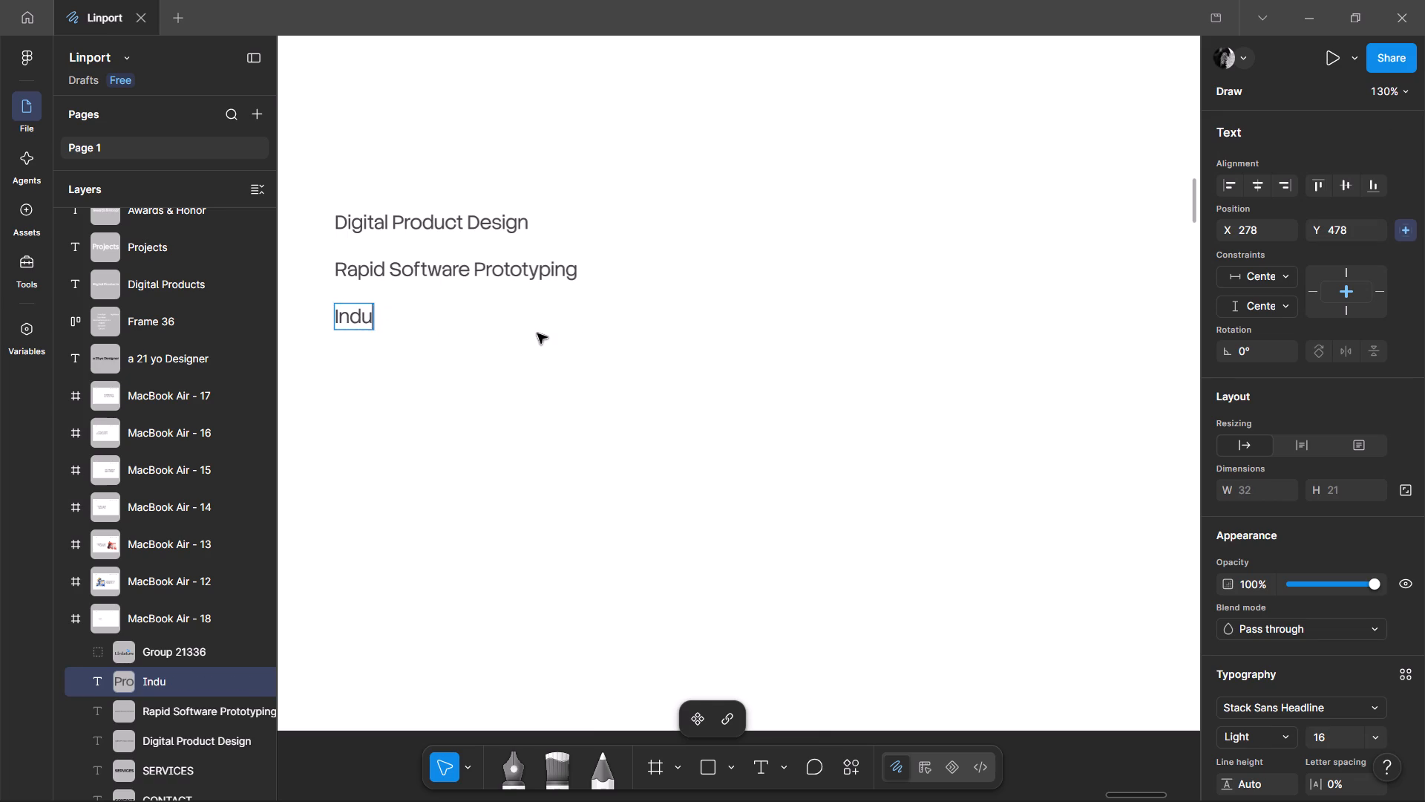
key(BackSpace)
text(ustrial)
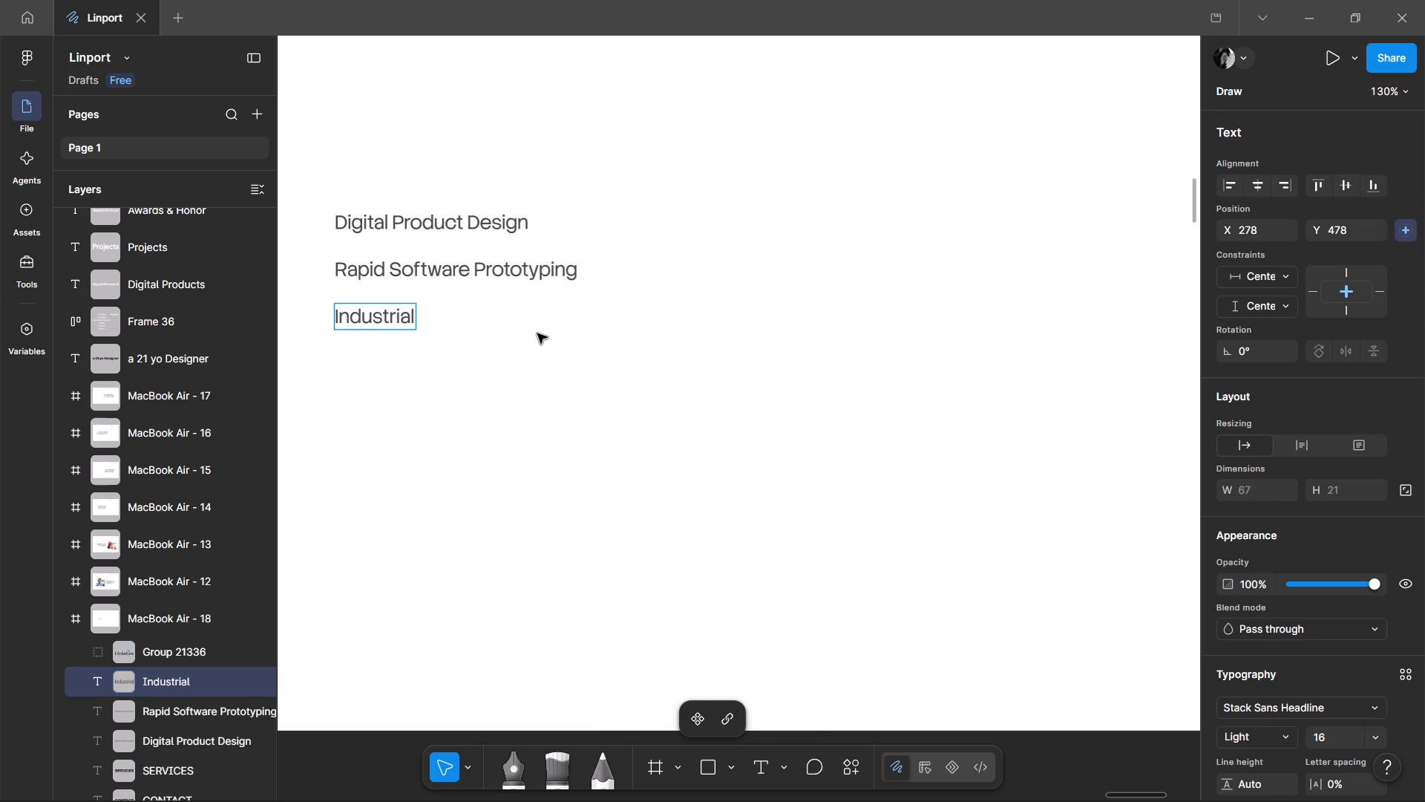
key(space)
text(&)
key(space)
key(i)
key(BackSpace)
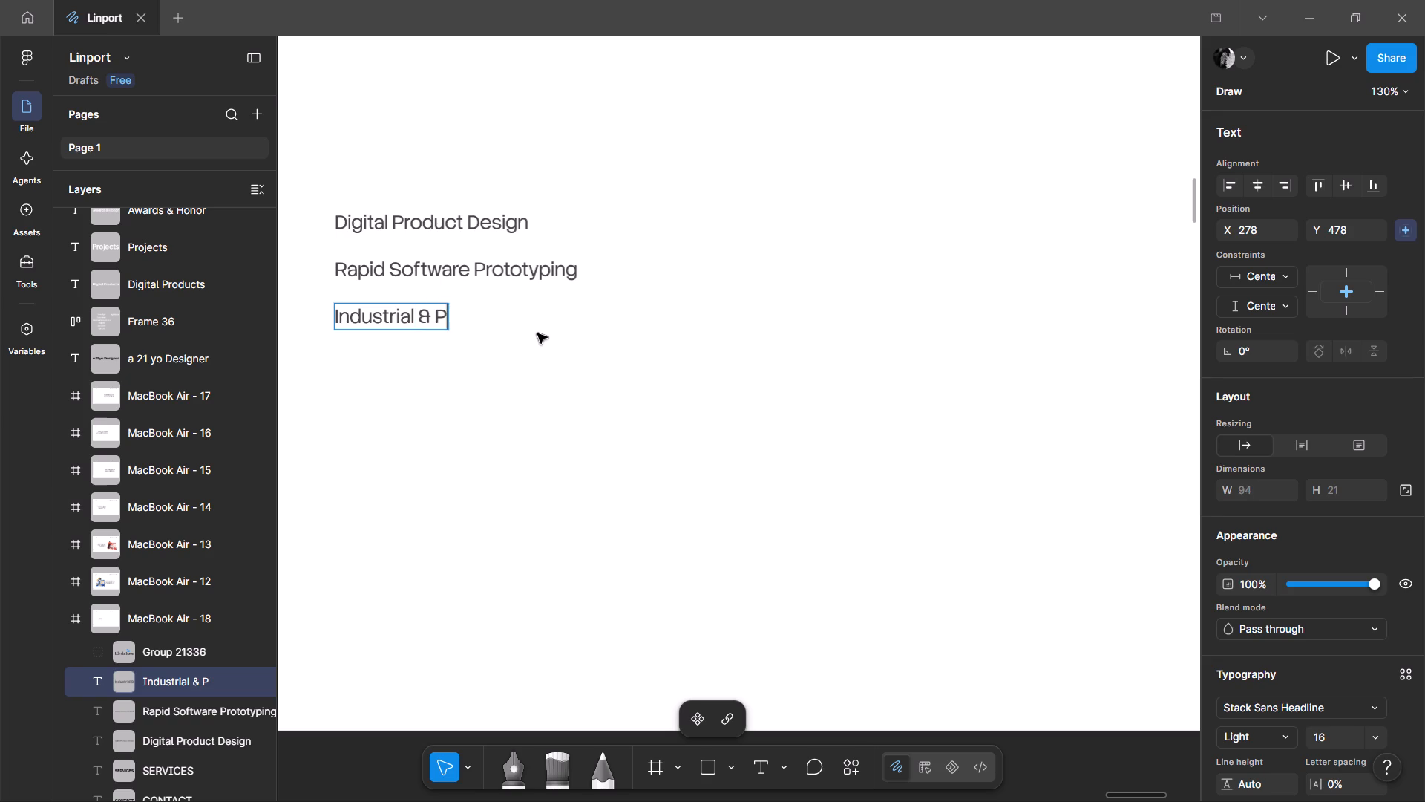
key(BackSpace)
key(BackSpace)
key(BackSpace)
key(BackSpace)
key(BackSpace)
text(rod)
text(uct)
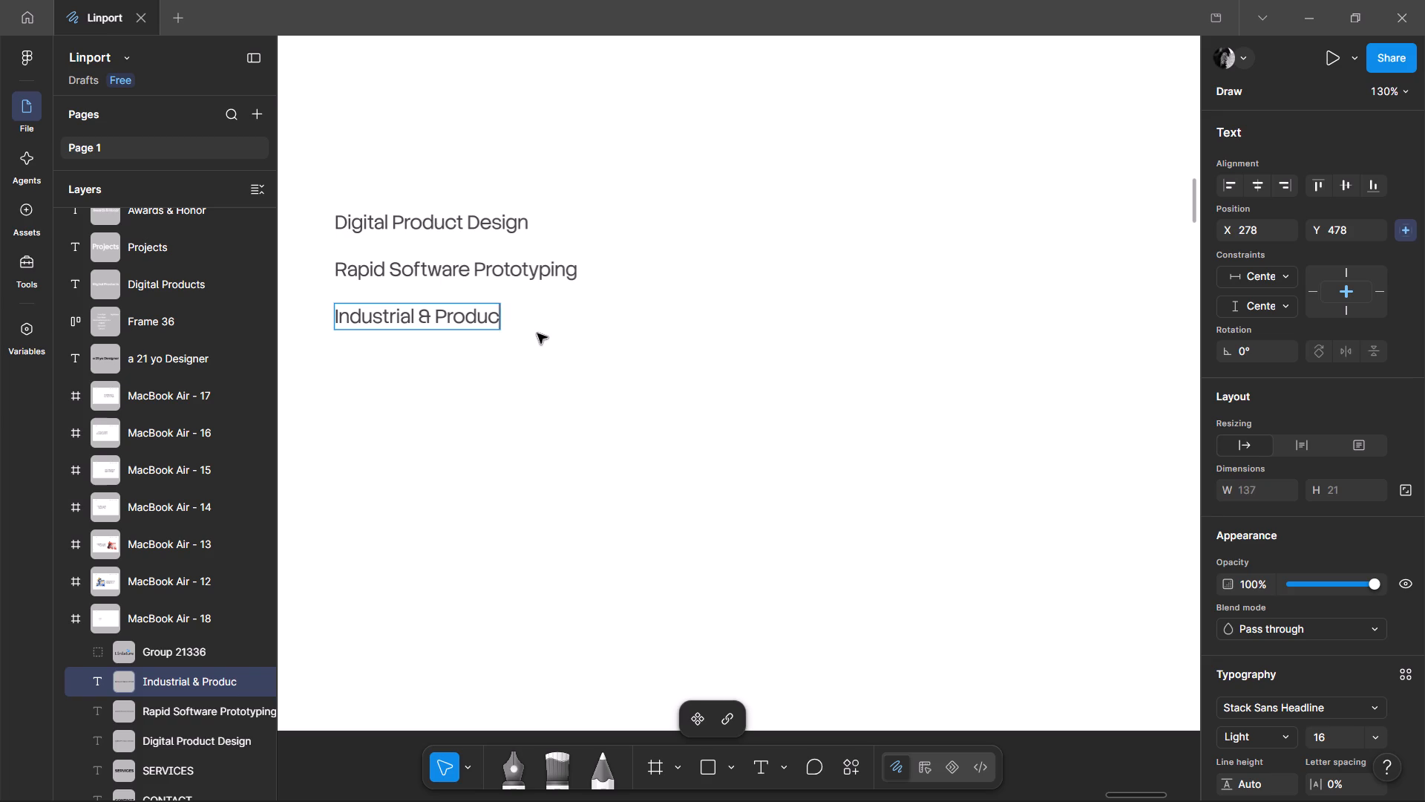
key(space)
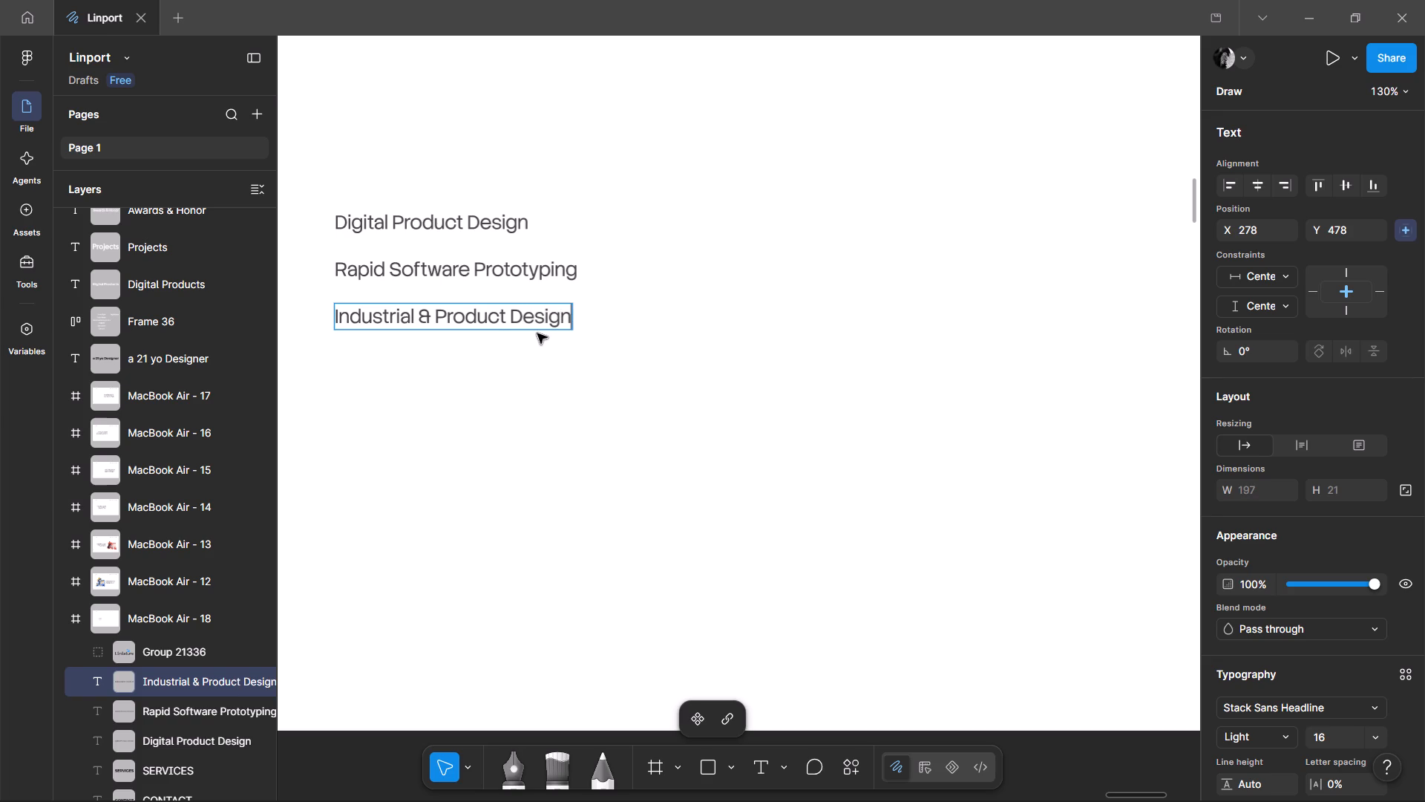
click(531, 374)
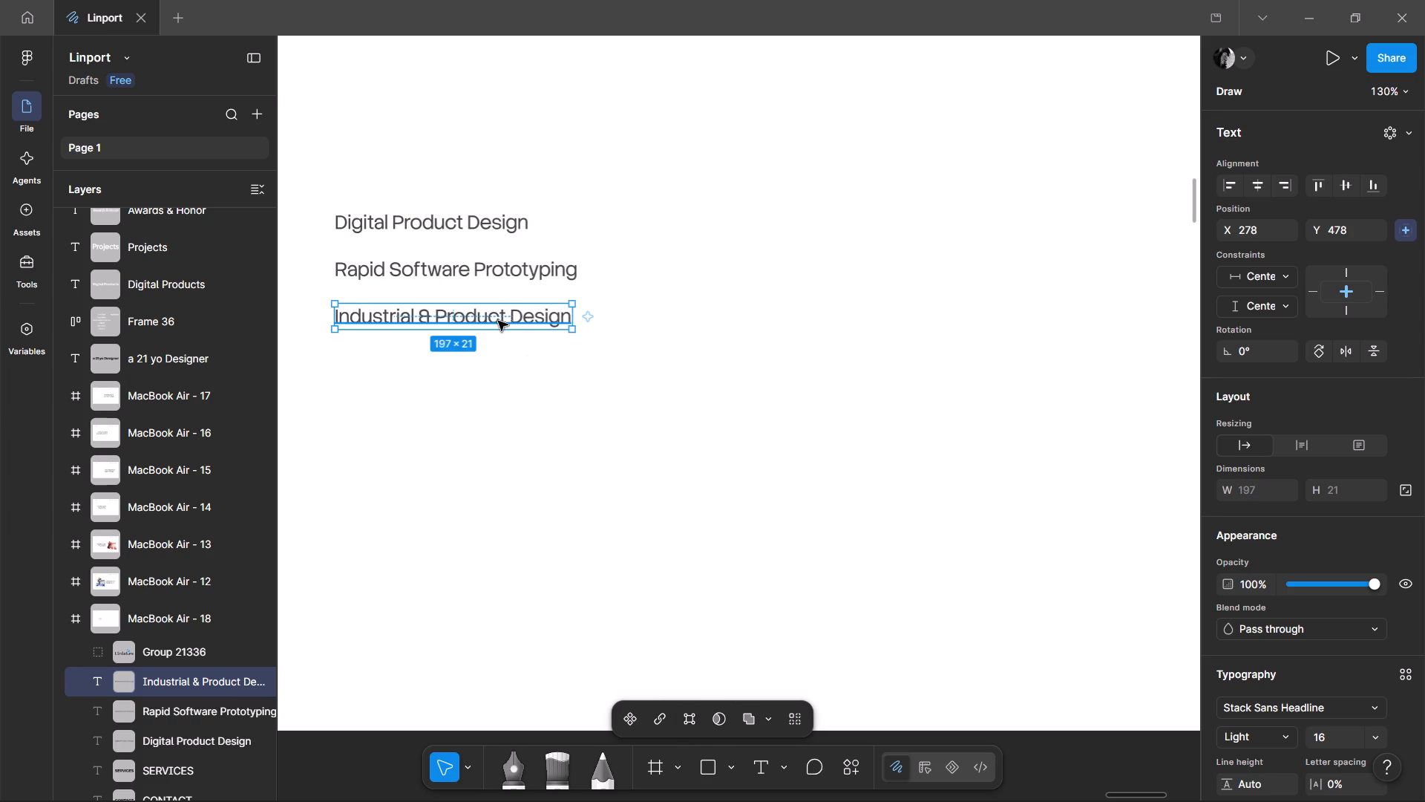
Duplicate the "Industrial & Product Design" text directly below itself at X 278, Y 517.
alt+drag(498, 321, 496, 368)
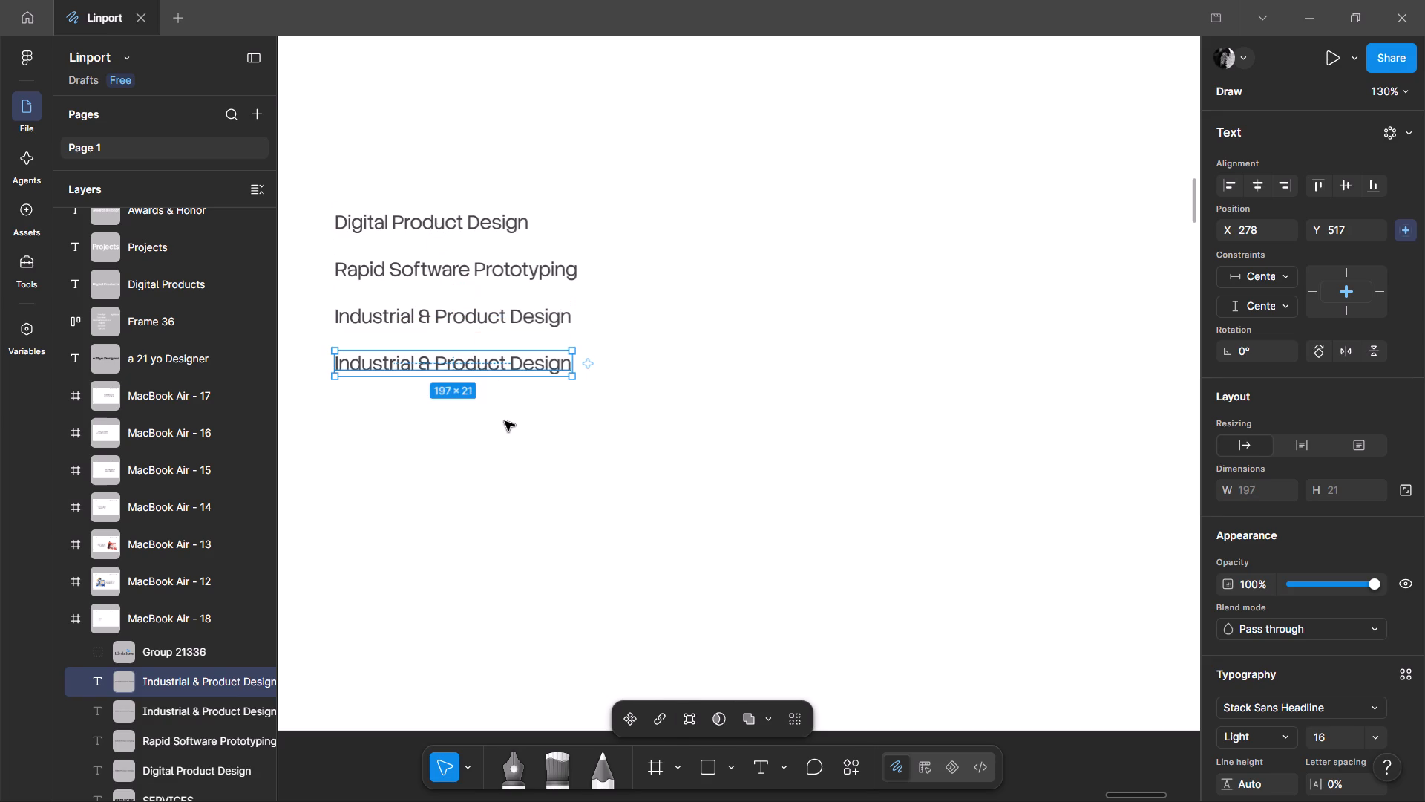
click(505, 421)
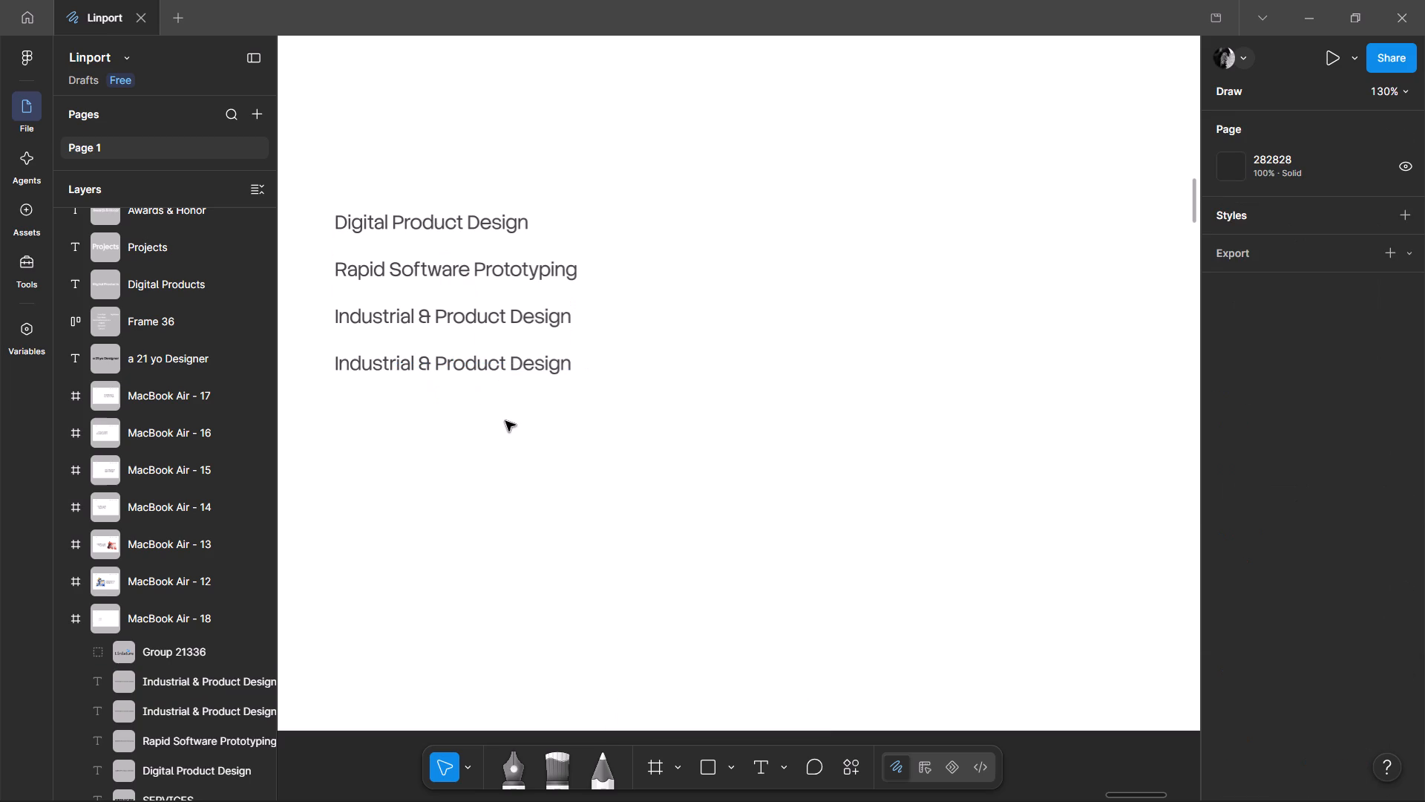
Move the third-line "Industrial & Product Design" text level with "Digital Product Design" as a second column at X 524, Y 400.
drag(468, 327, 707, 269)
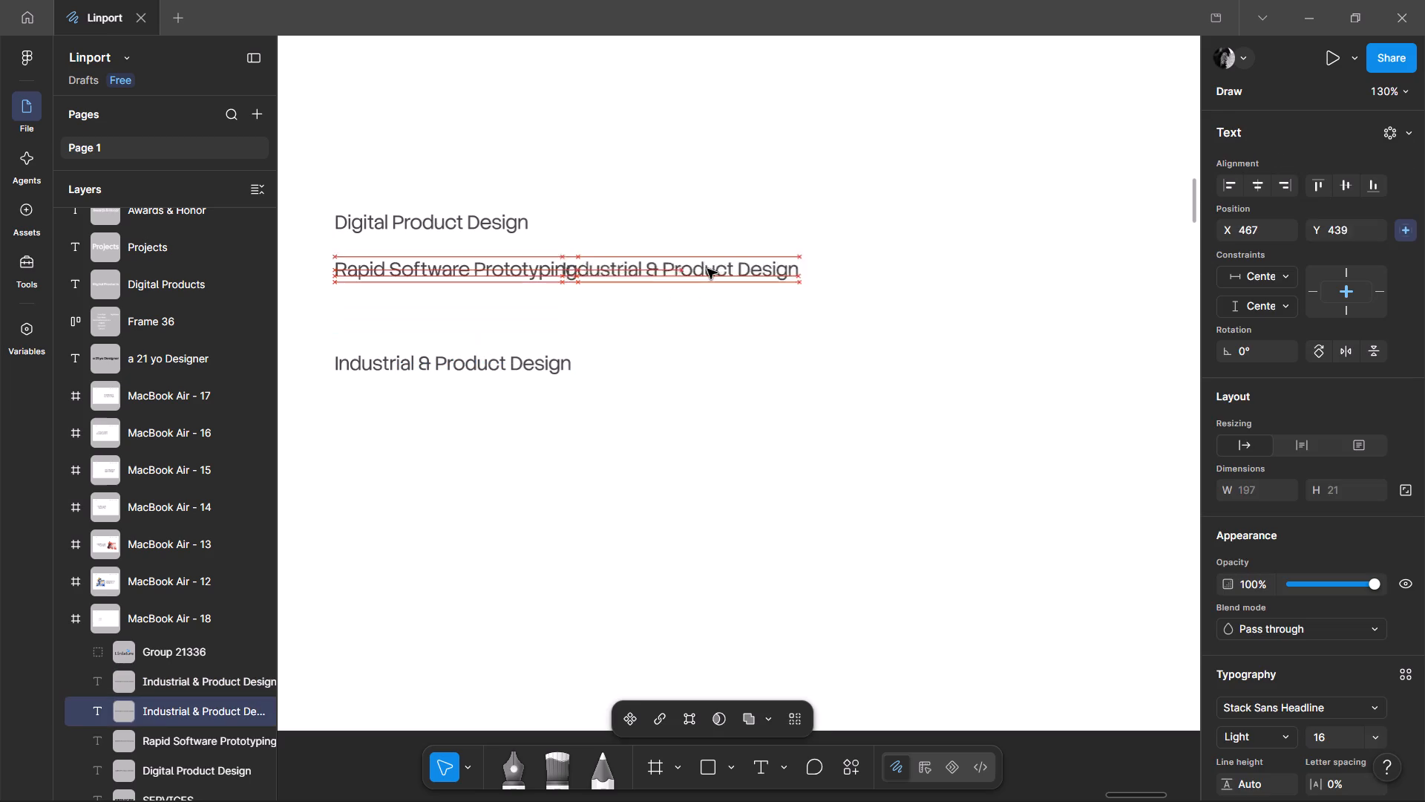
drag(707, 269, 747, 235)
drag(747, 235, 787, 226)
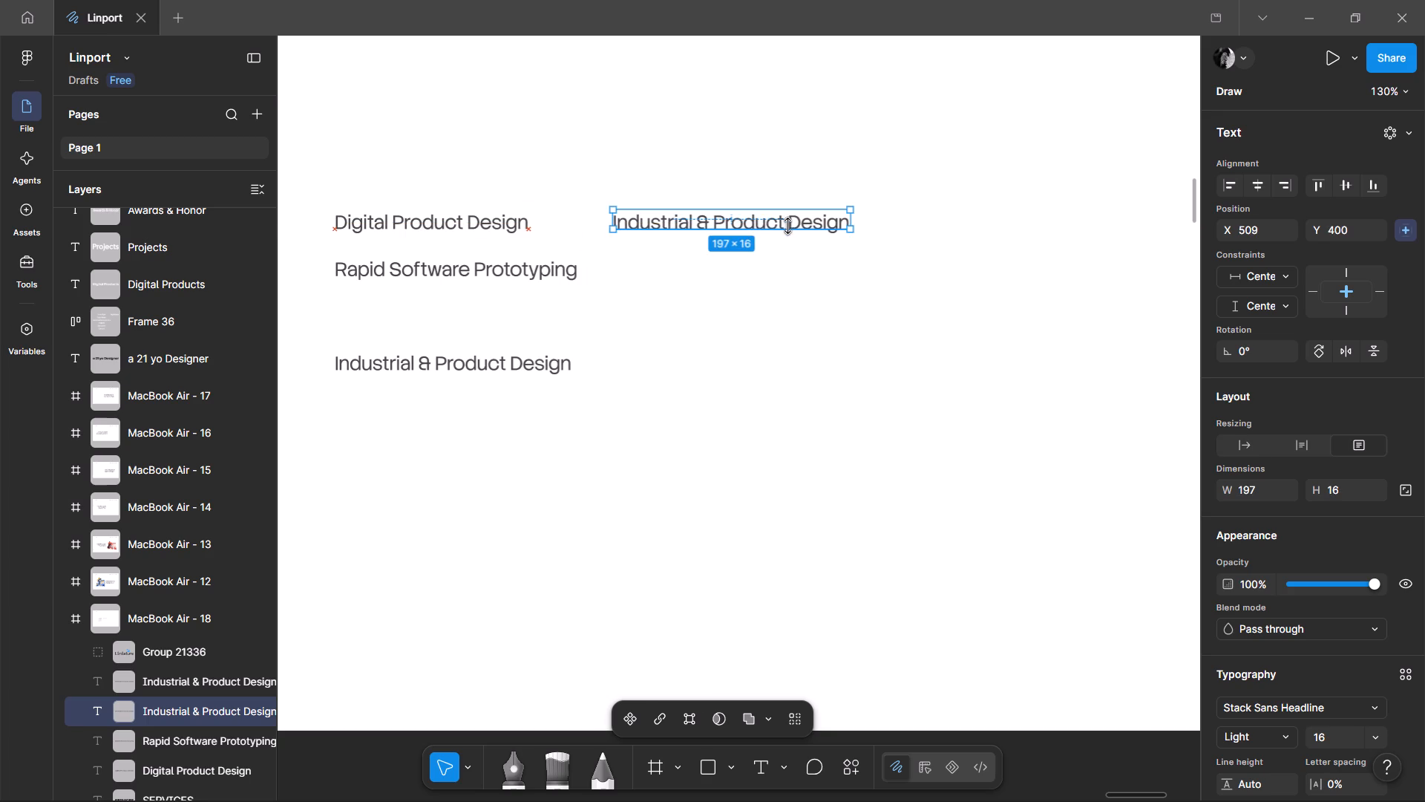
drag(787, 226, 789, 226)
key(ctrl+z)
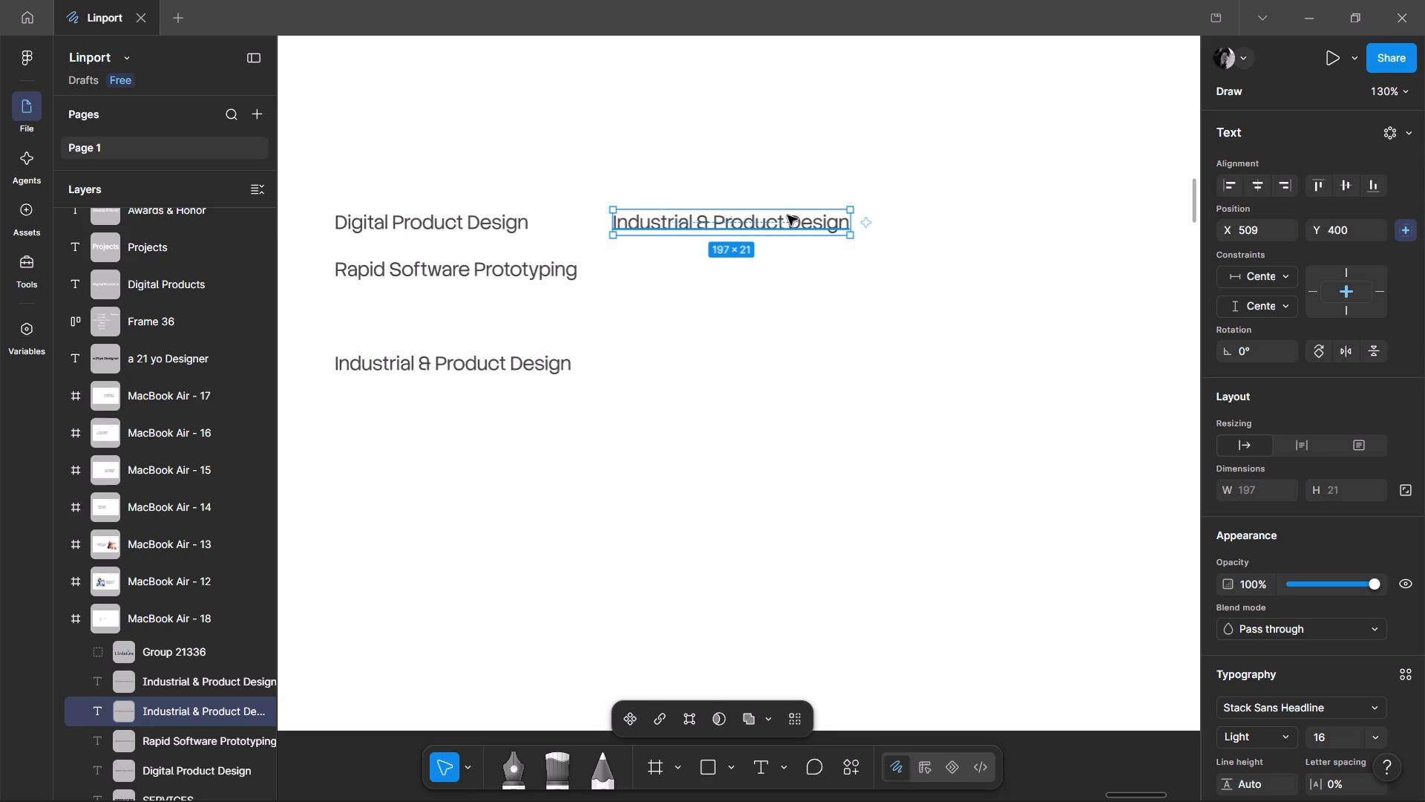
drag(787, 216, 805, 215)
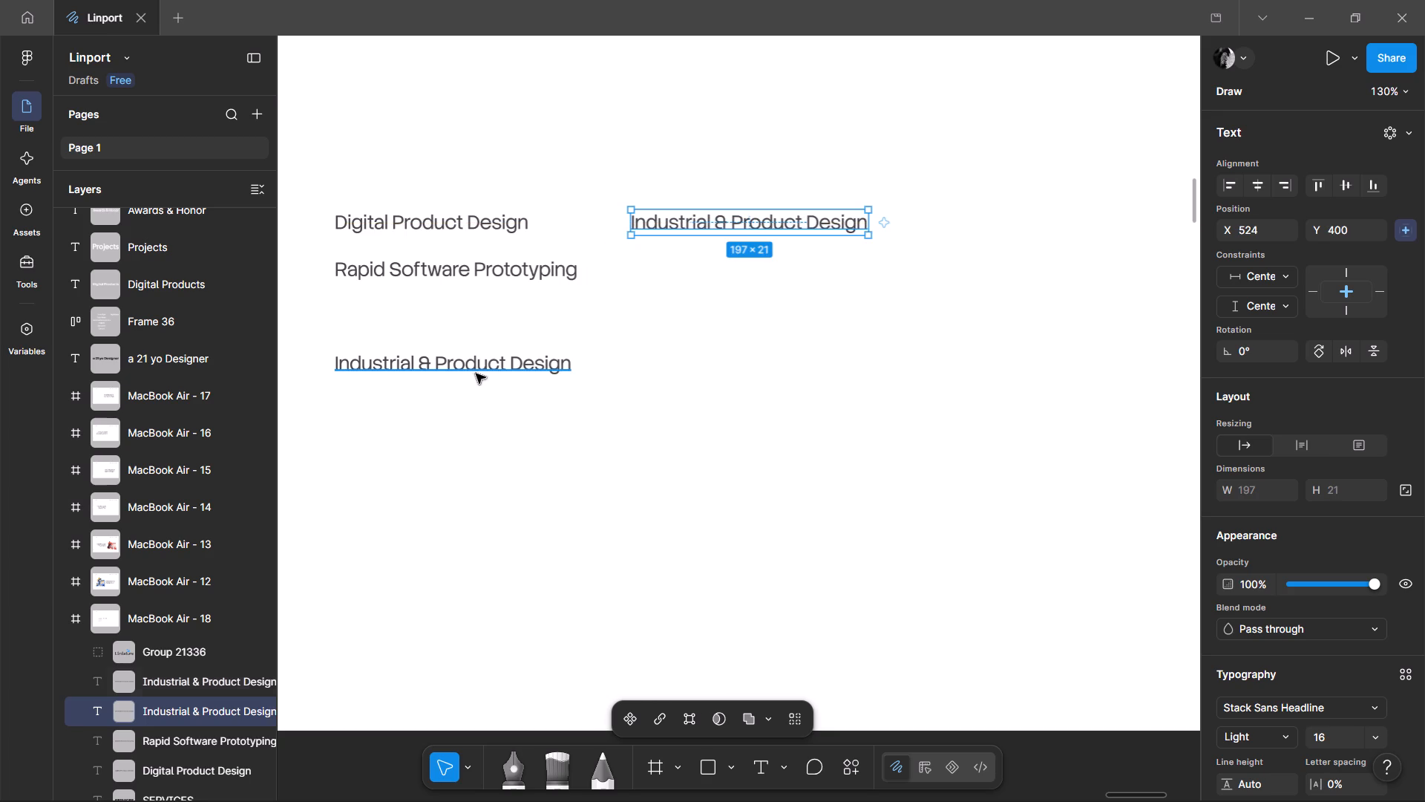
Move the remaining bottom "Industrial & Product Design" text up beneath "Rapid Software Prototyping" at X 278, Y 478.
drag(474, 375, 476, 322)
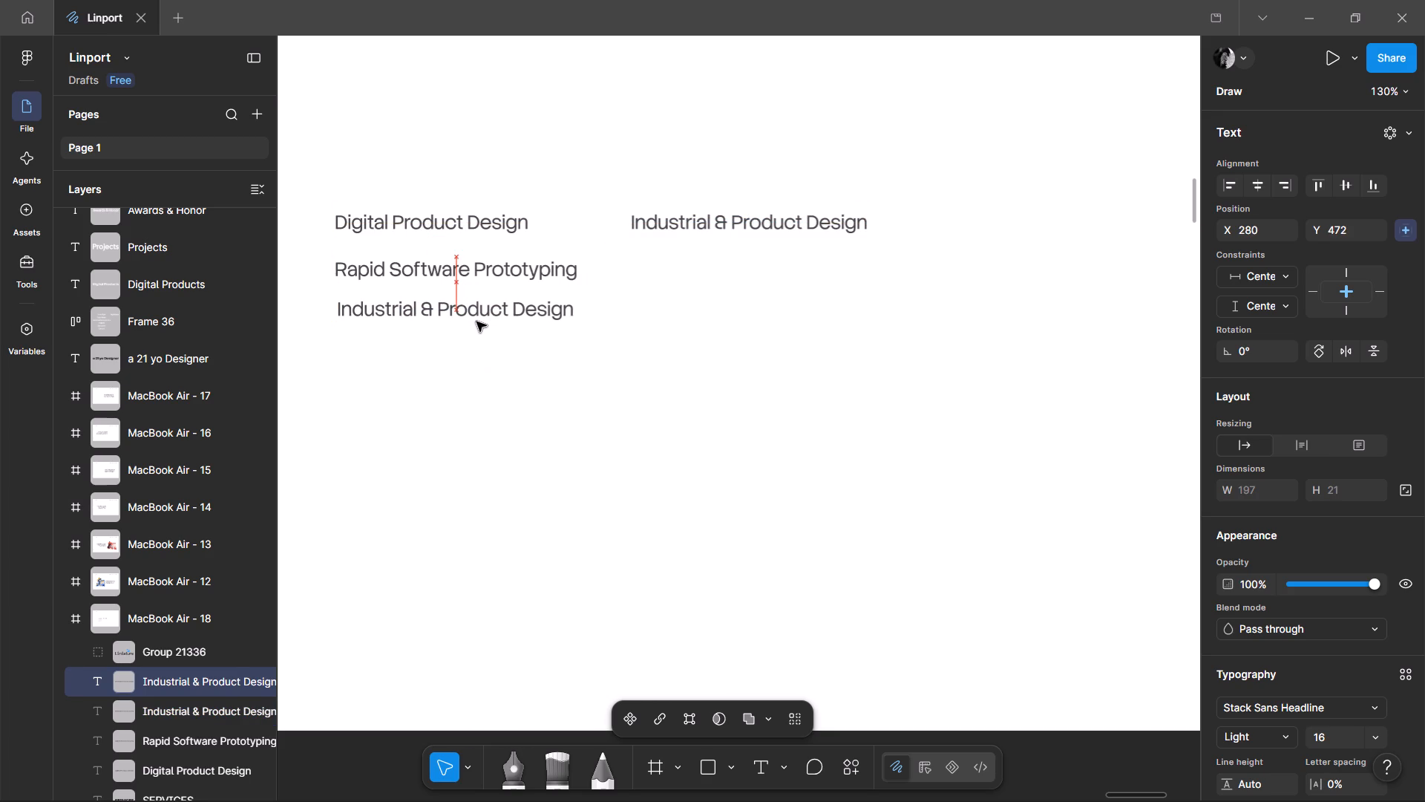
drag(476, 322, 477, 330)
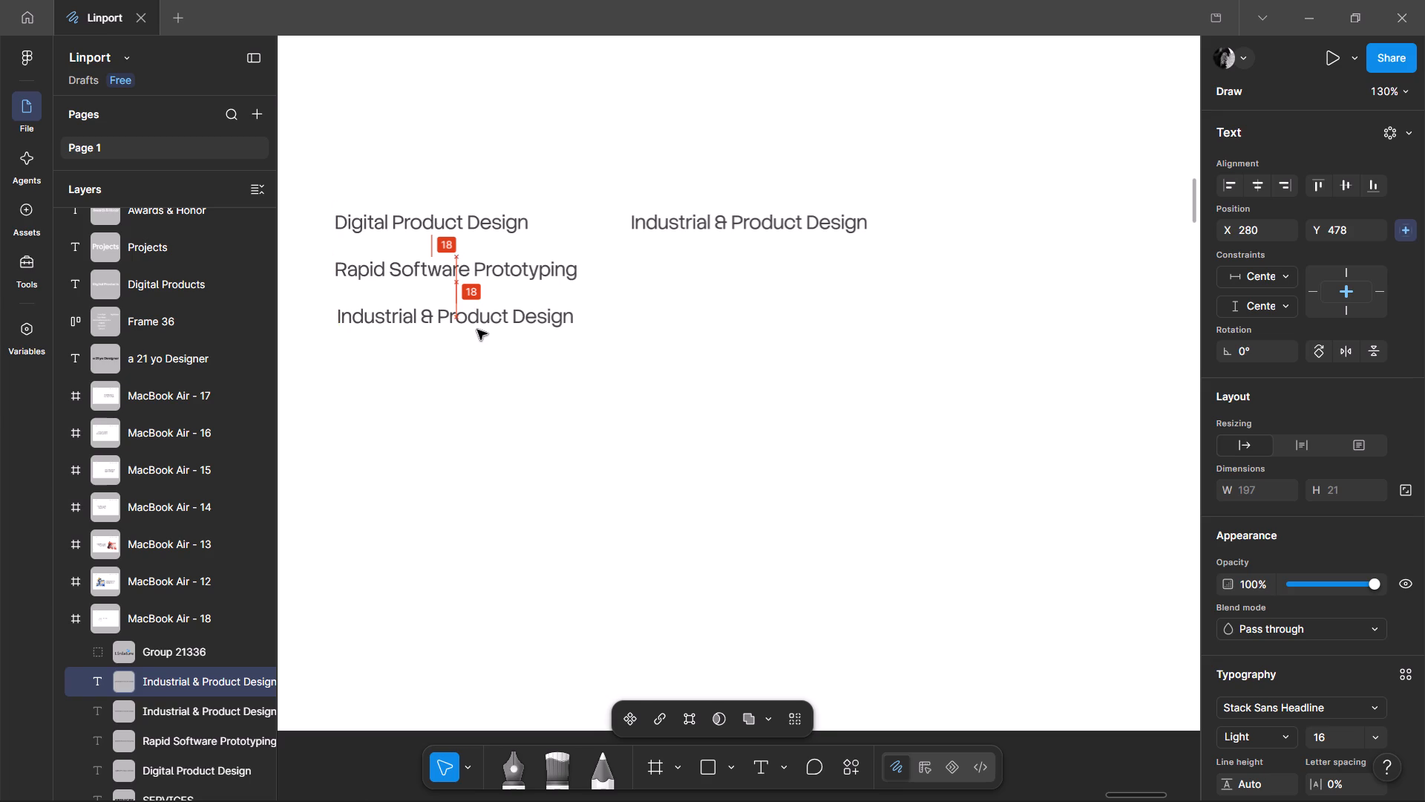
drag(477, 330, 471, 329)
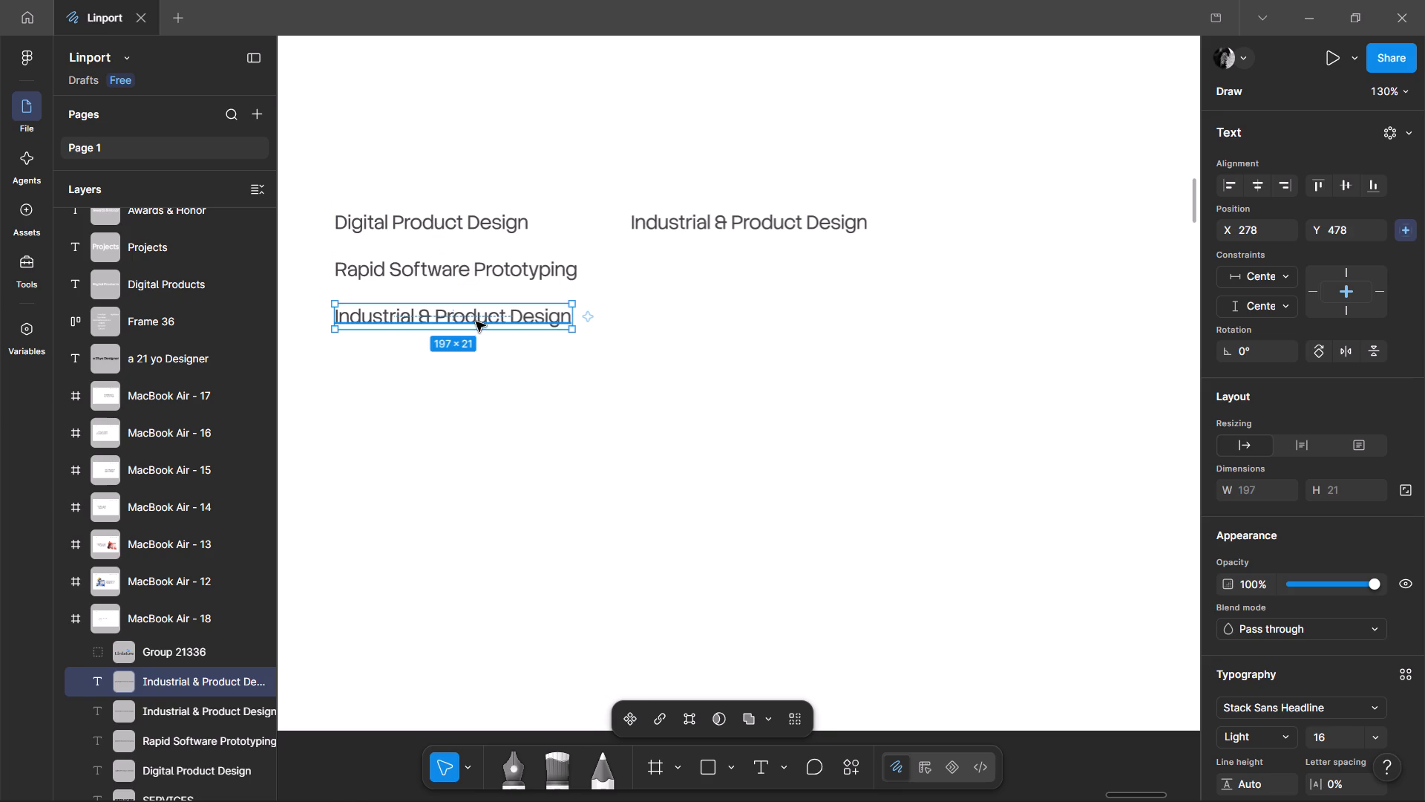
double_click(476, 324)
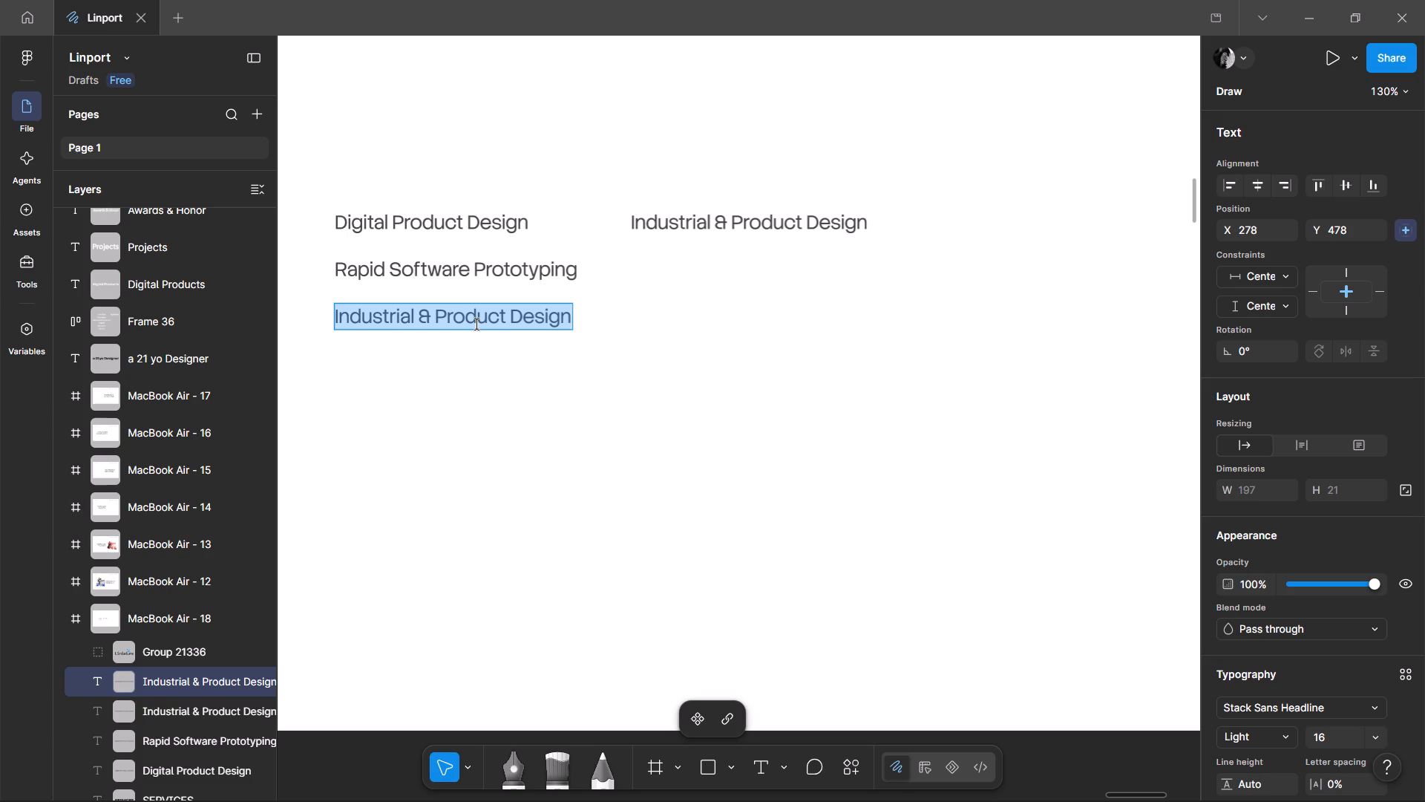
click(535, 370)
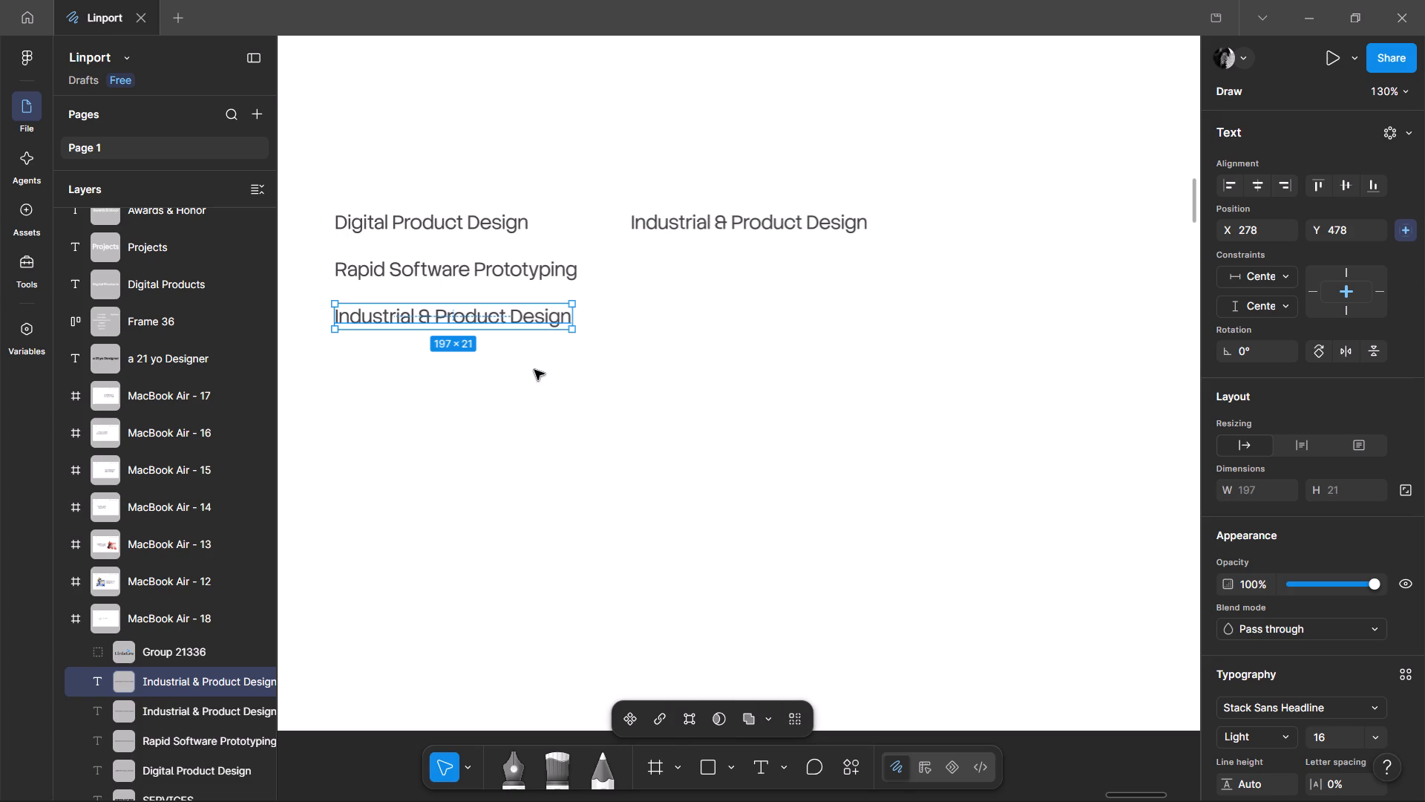
Move the third-line "Industrial & Product Design" text into the second column beside "Rapid Software Prototyping" at X 524, Y 439.
alt+drag(534, 313, 818, 267)
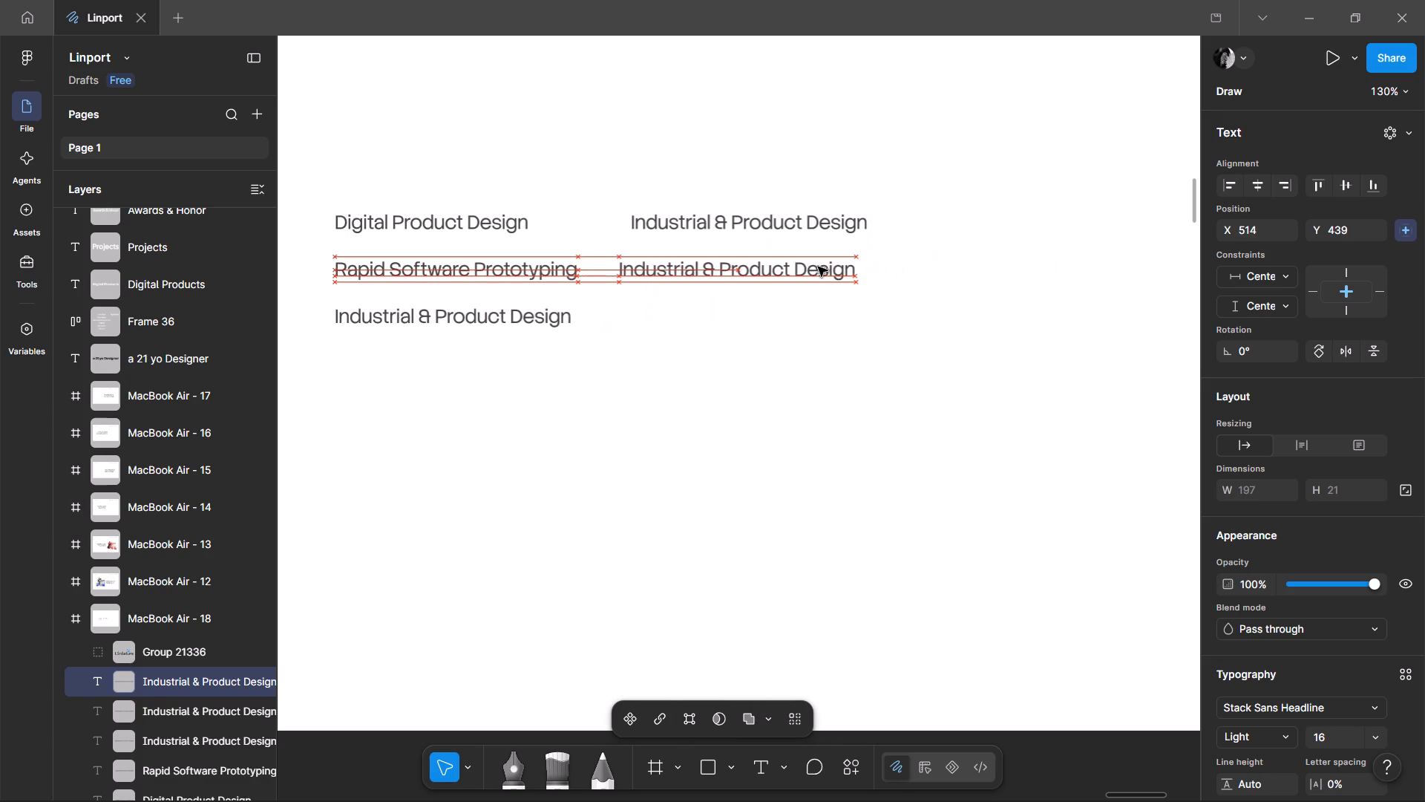
alt+drag(818, 267, 827, 268)
Duplicate the second row's two texts together directly below as a third row at Y 478.
drag(762, 320, 456, 264)
alt+drag(465, 276, 468, 330)
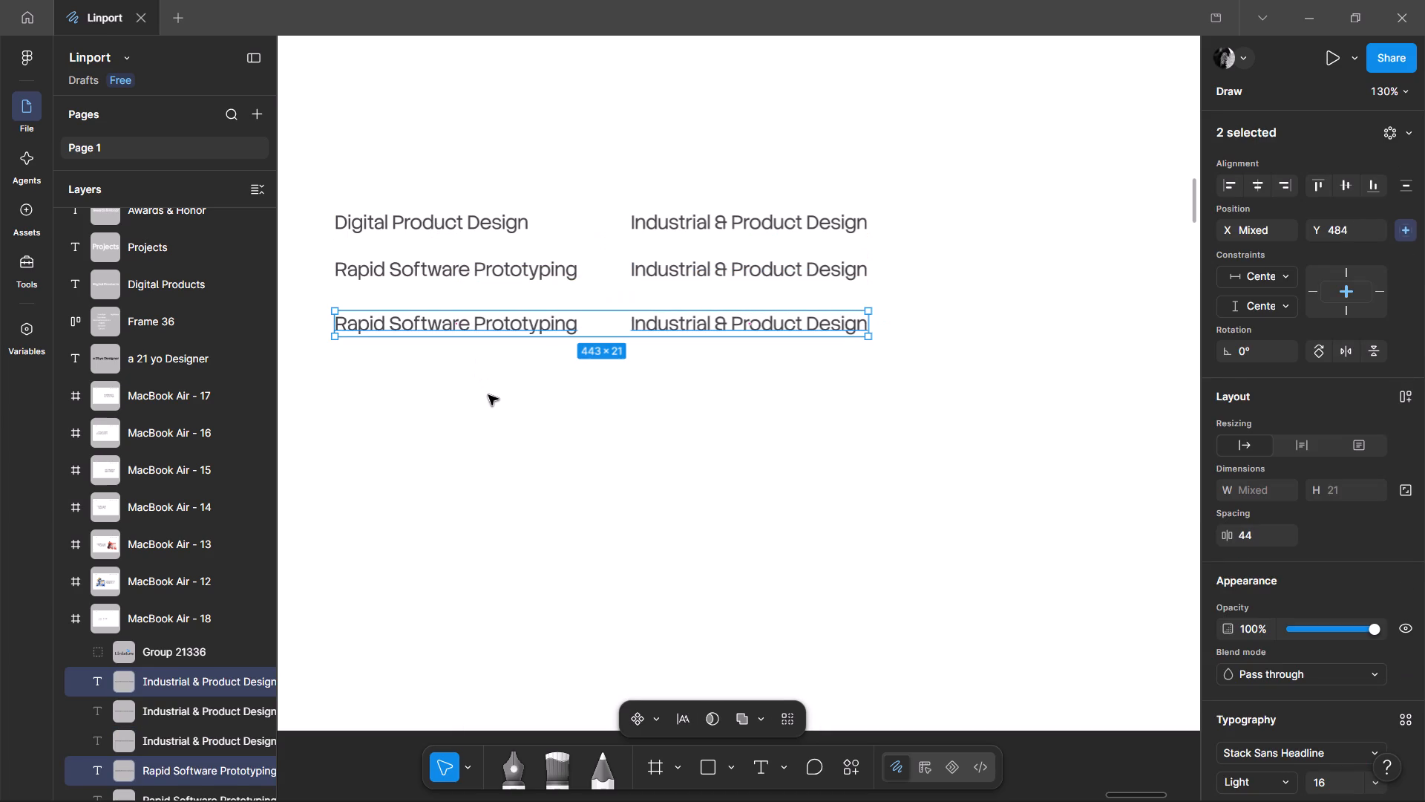
drag(552, 322, 552, 319)
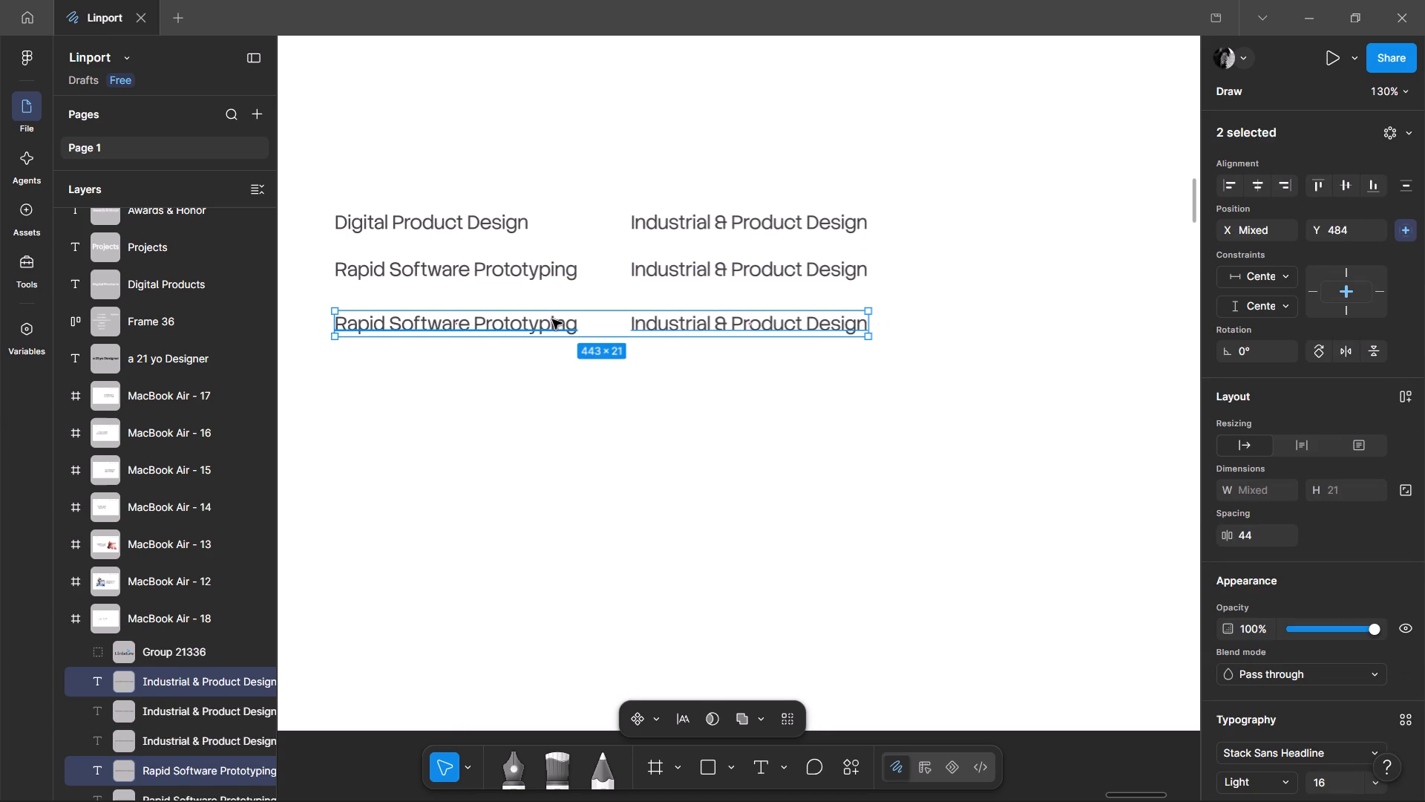
drag(552, 319, 552, 313)
click(577, 382)
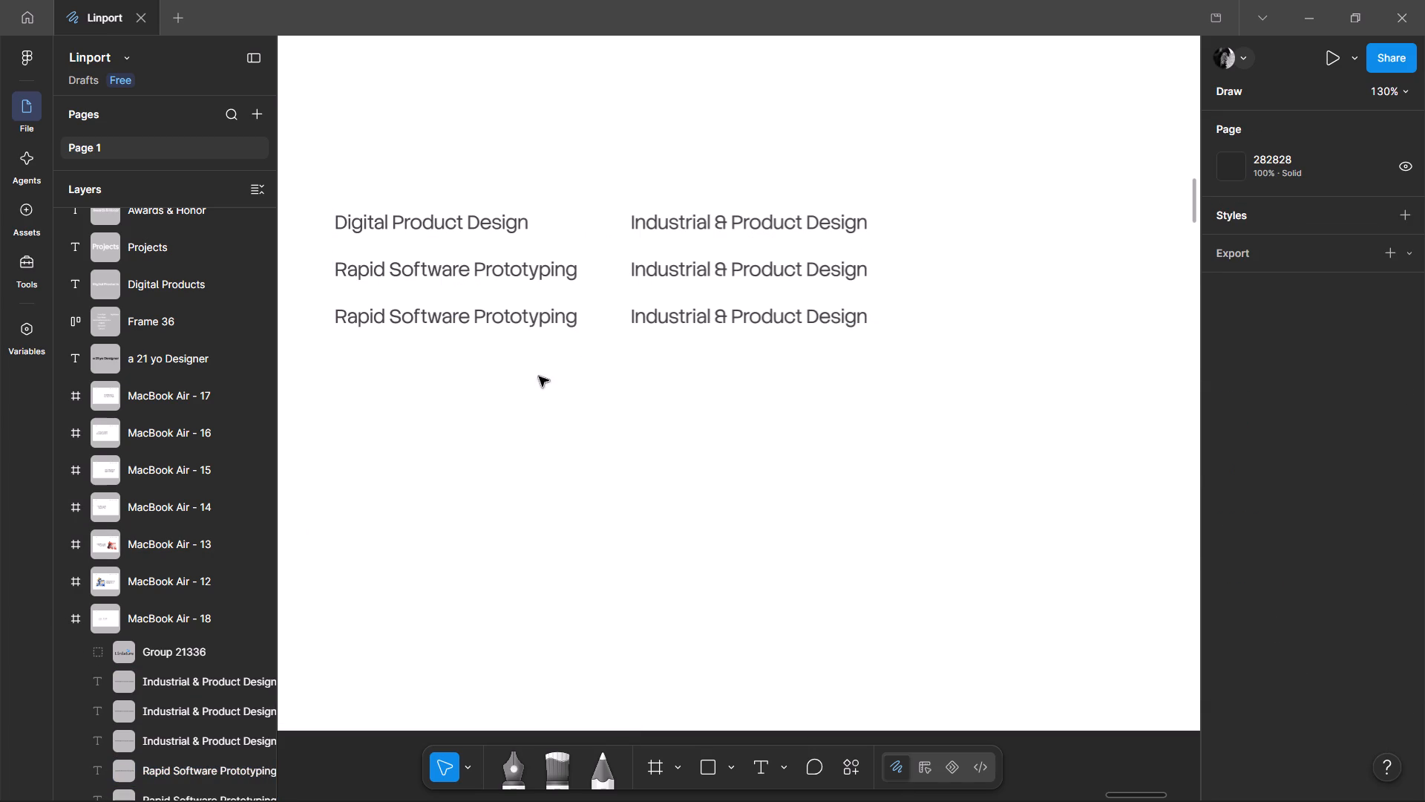
Change the first column's third line to "Hypercasual Game Design".
double_click(483, 330)
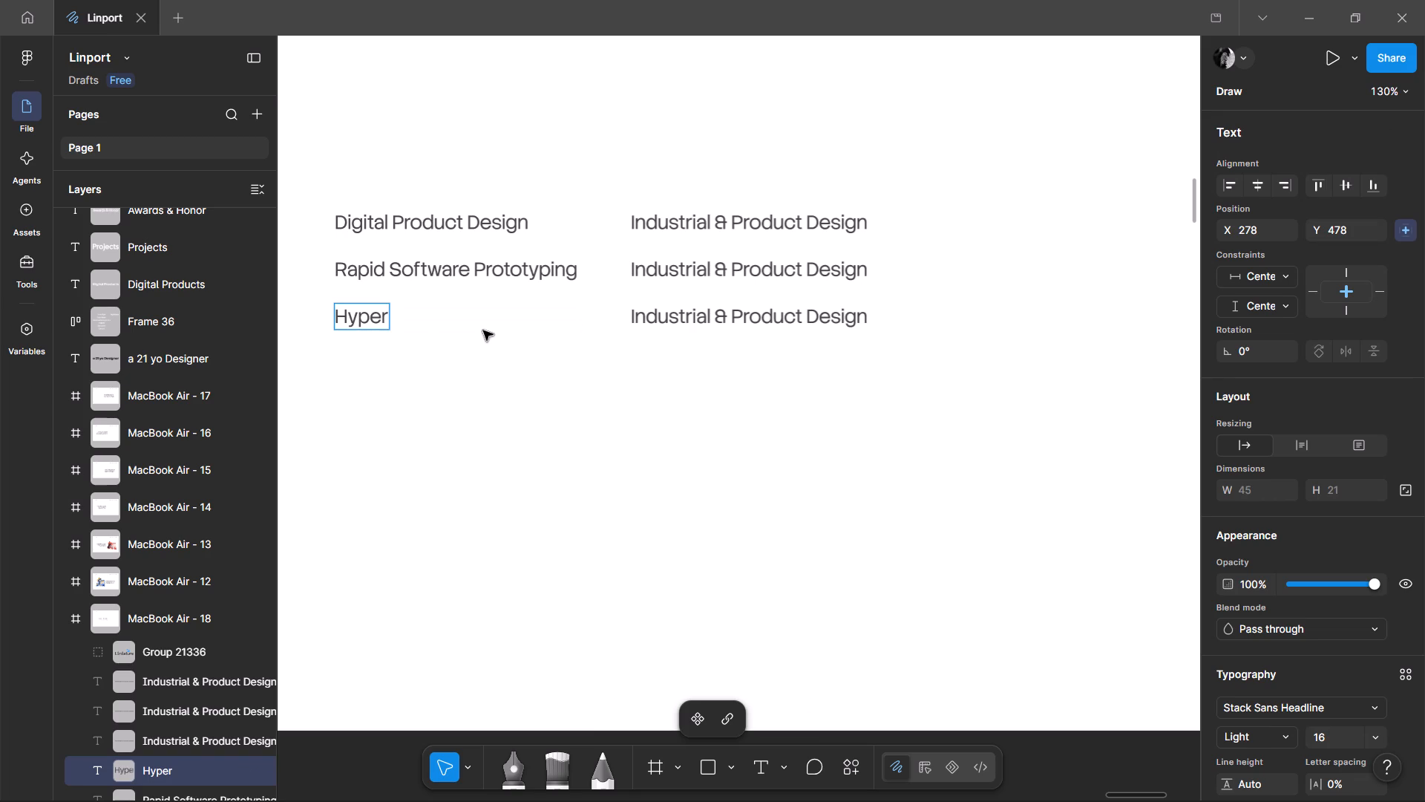
text(casual)
key(space)
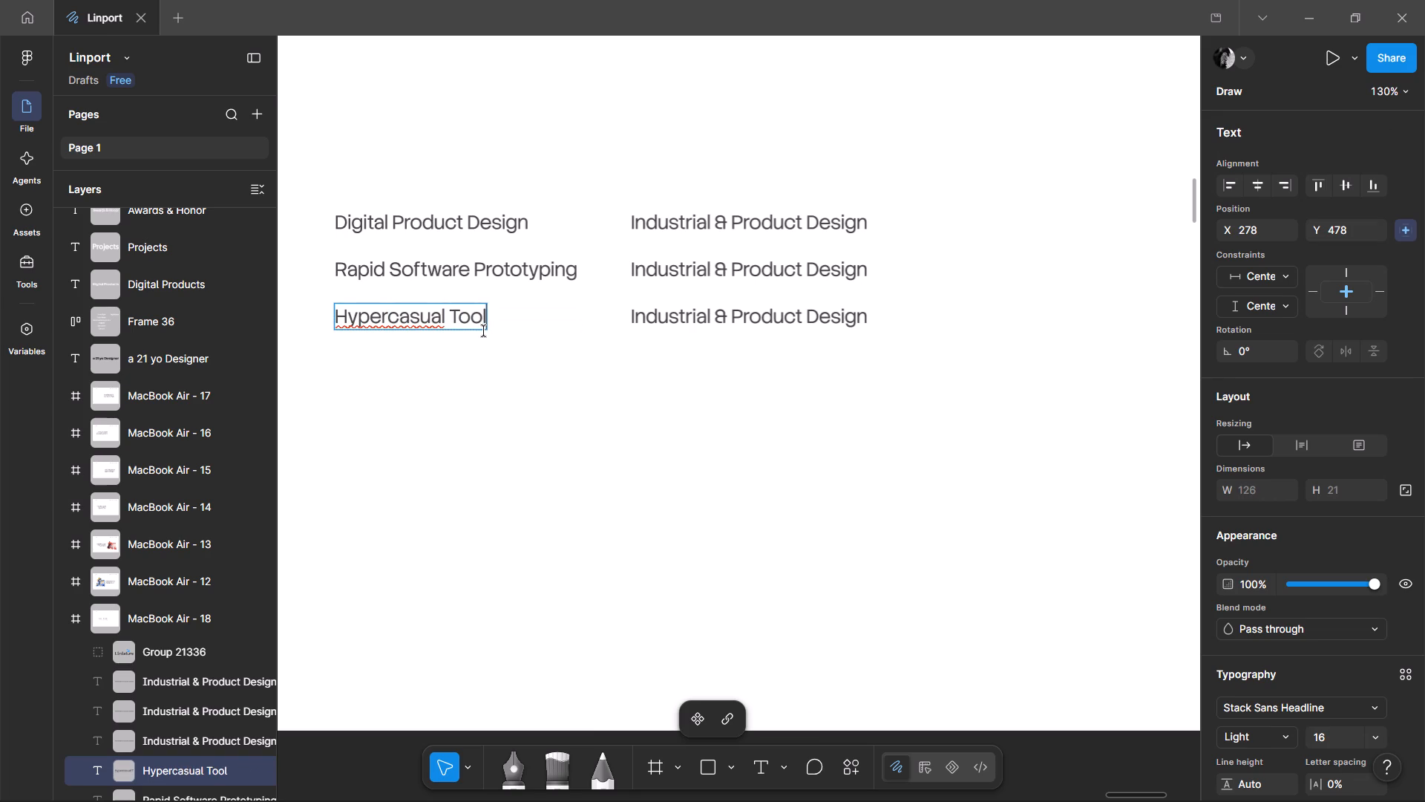
key(BackSpace)
key(BackSpace)
key(BackSpace)
key(BackSpace)
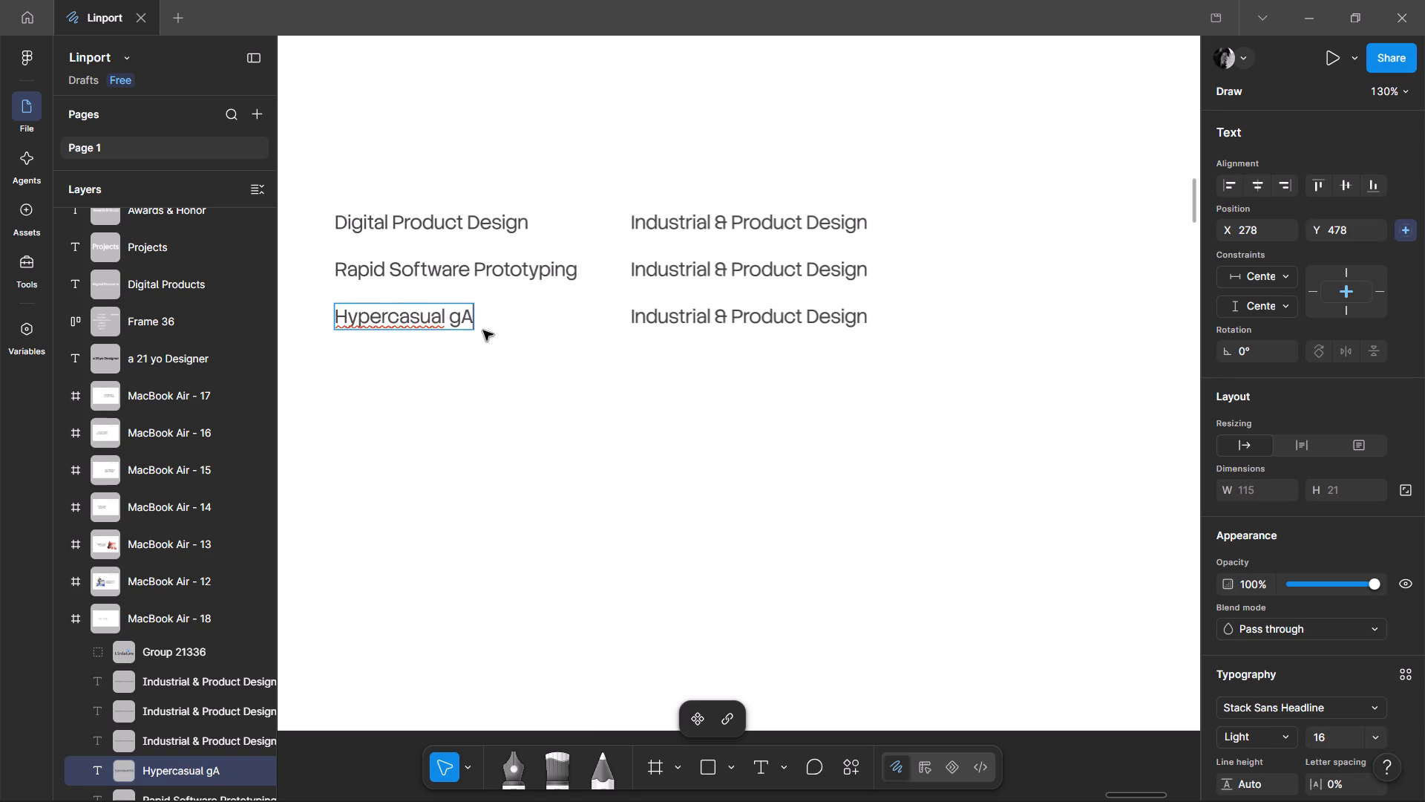
key(BackSpace)
key(BackSpace)
key(BackSpace)
text(ame)
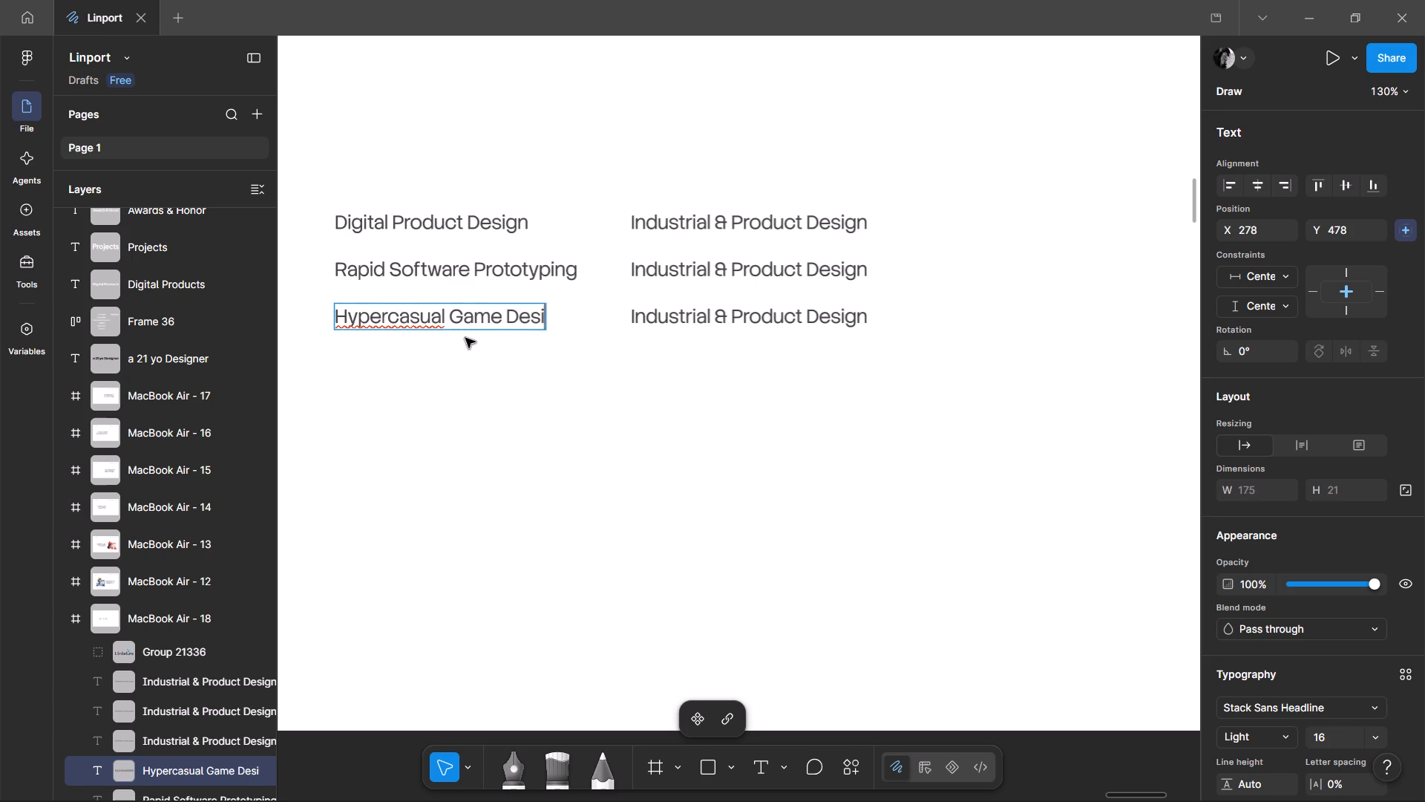
double_click(608, 378)
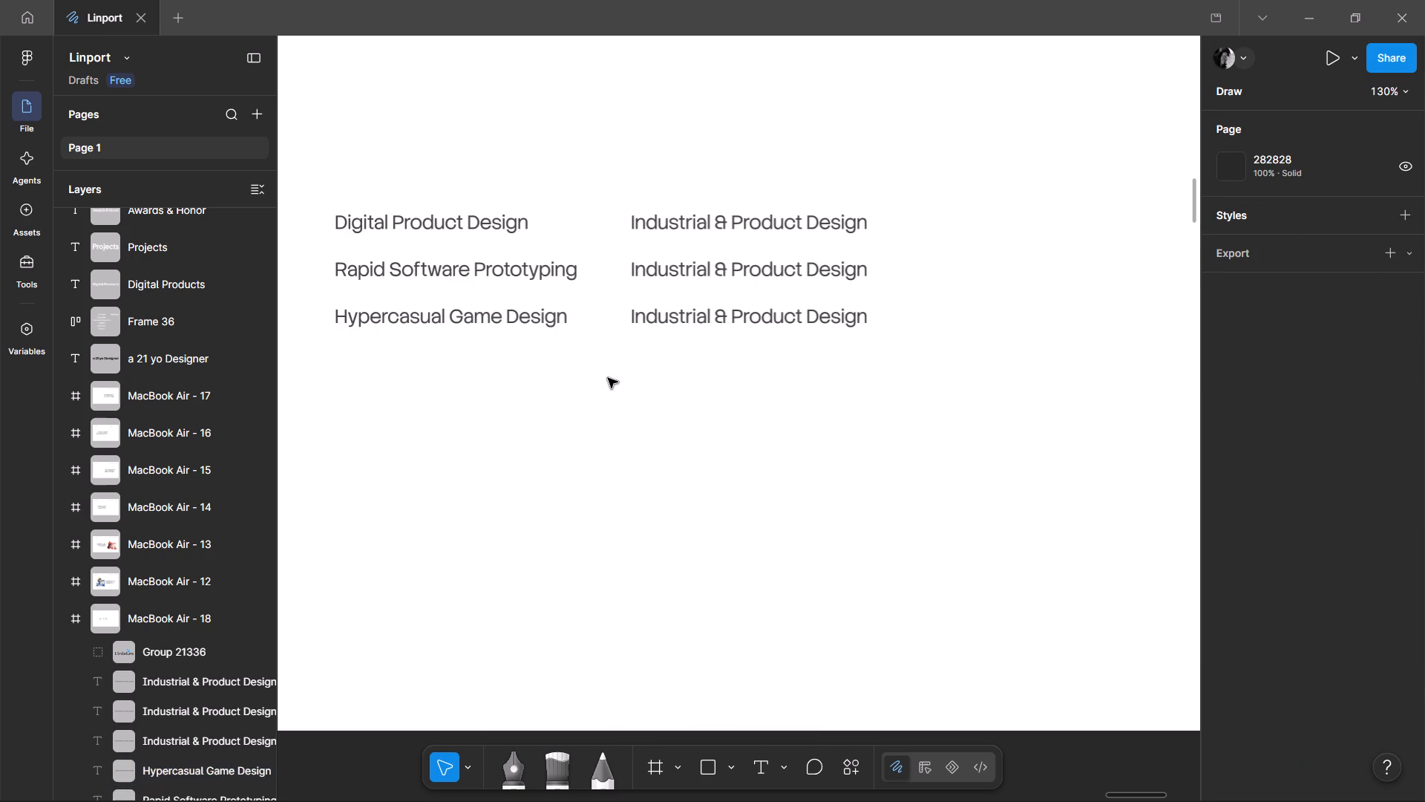
Move the second column's three "Industrial & Product Design" texts together horizontally to X 562, keeping them level with the first column.
drag(614, 376, 692, 152)
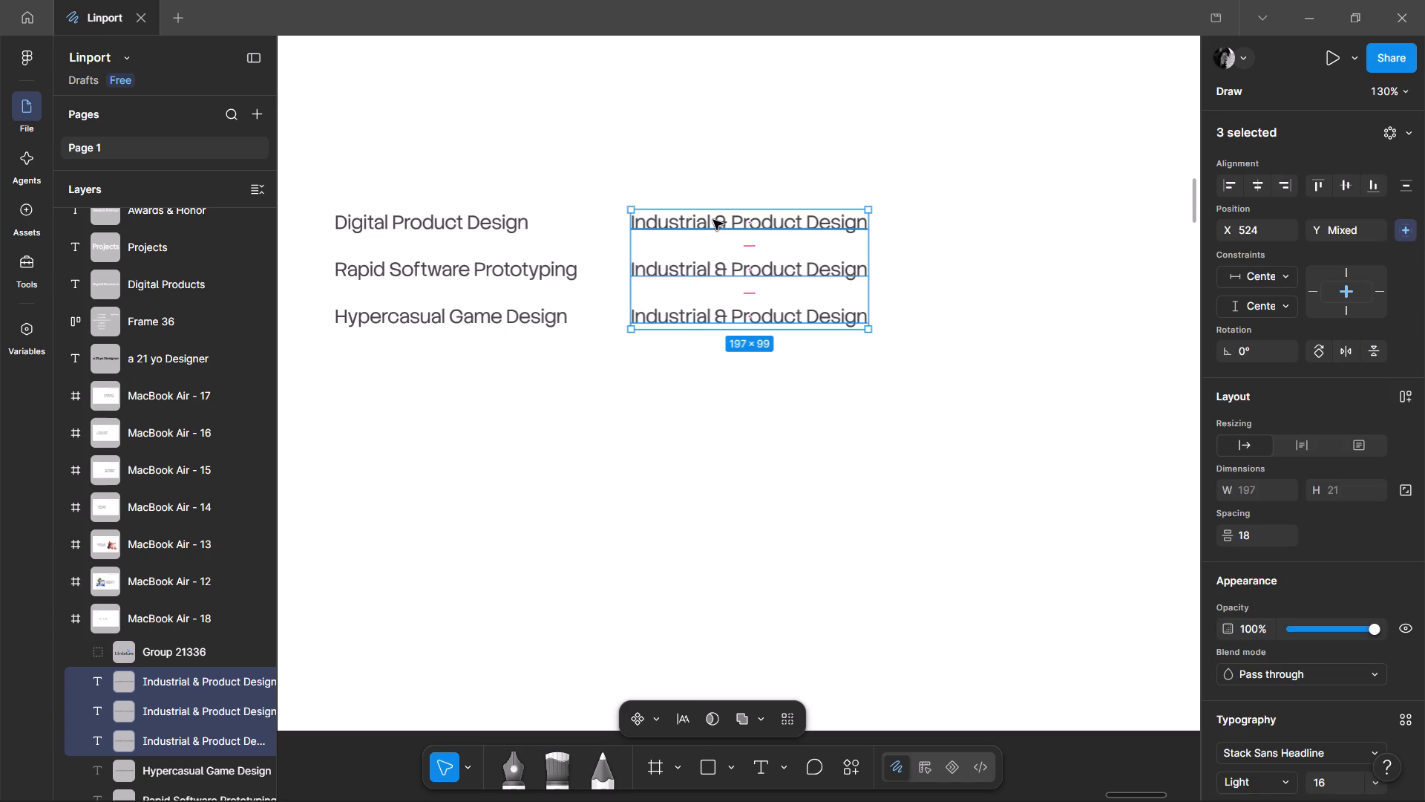
shift+drag(713, 220, 736, 234)
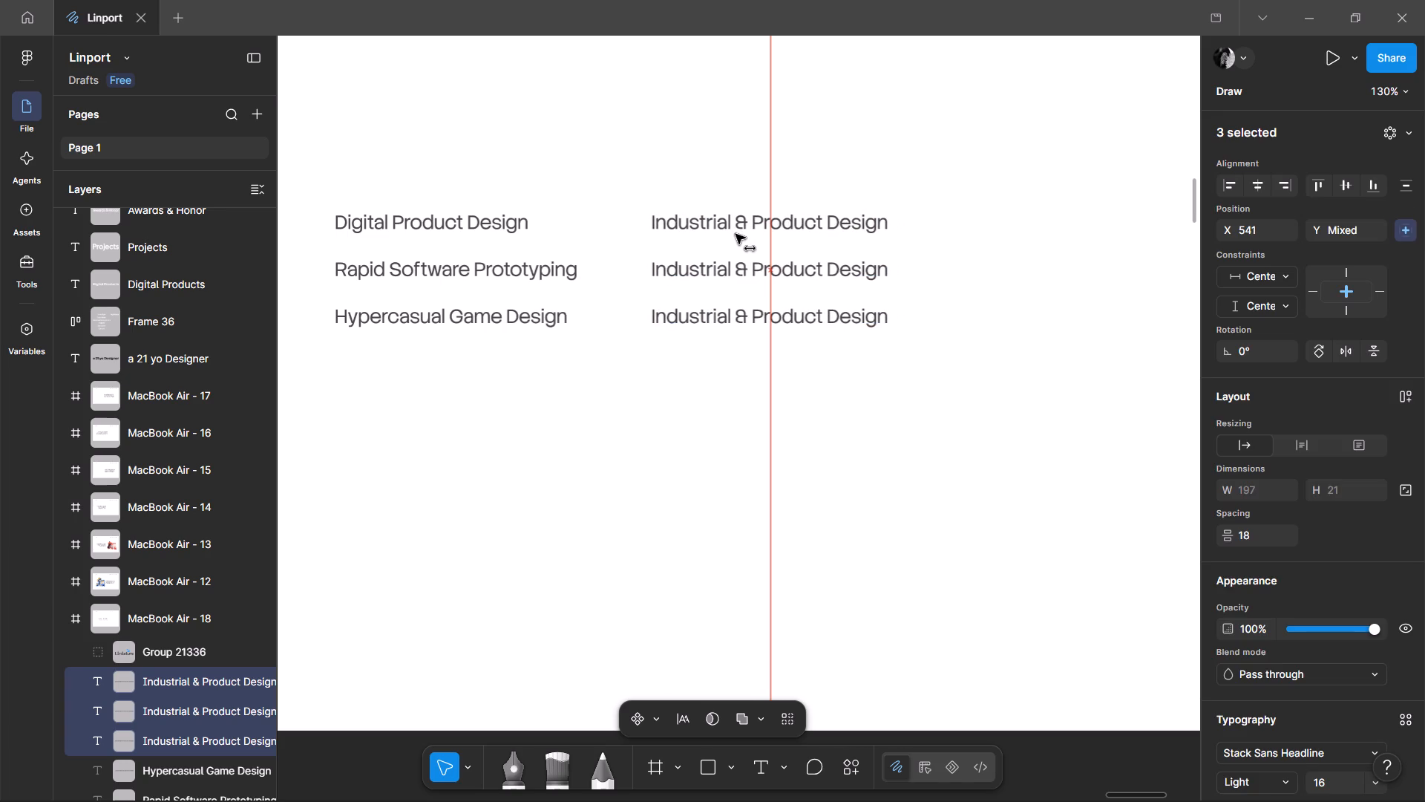
shift+drag(736, 234, 789, 250)
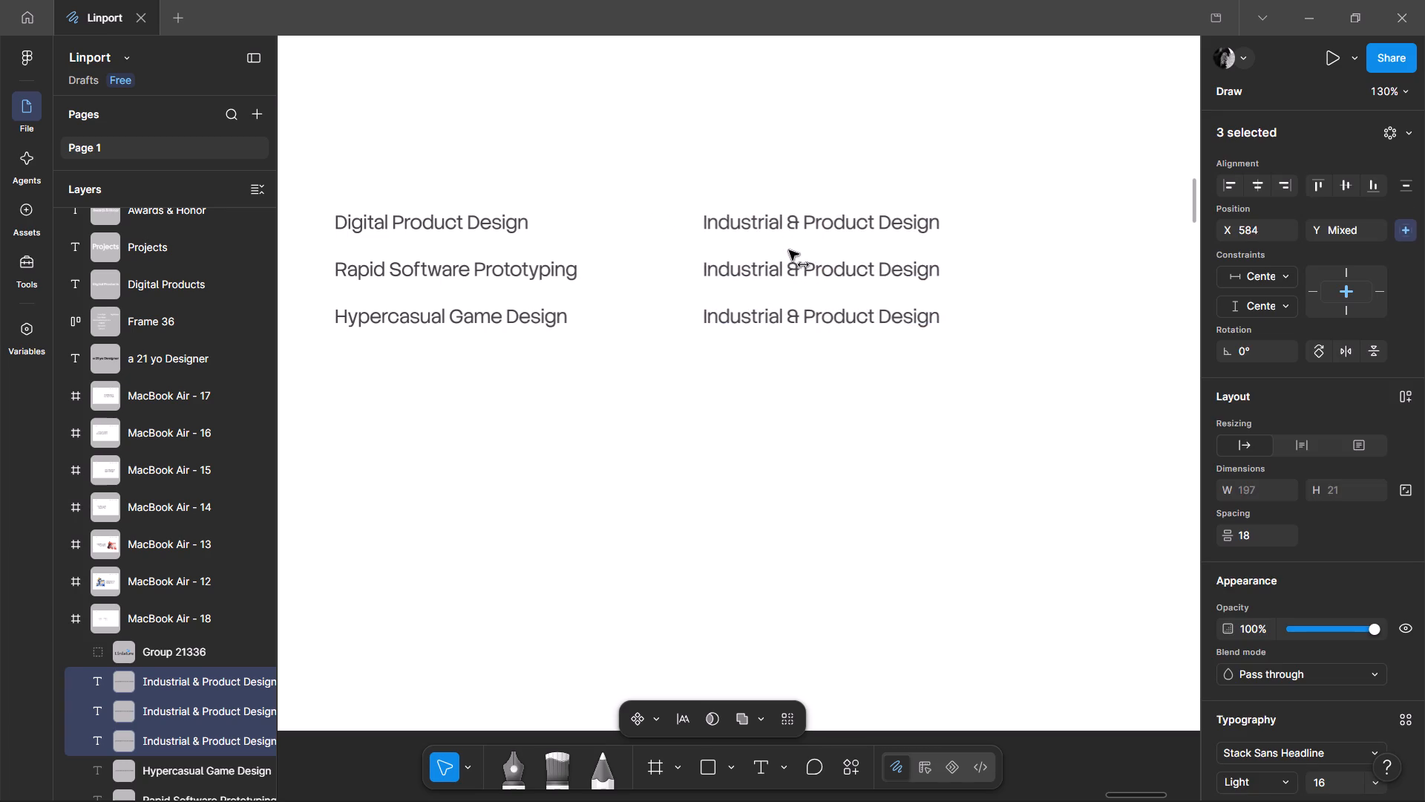
shift+drag(789, 250, 779, 256)
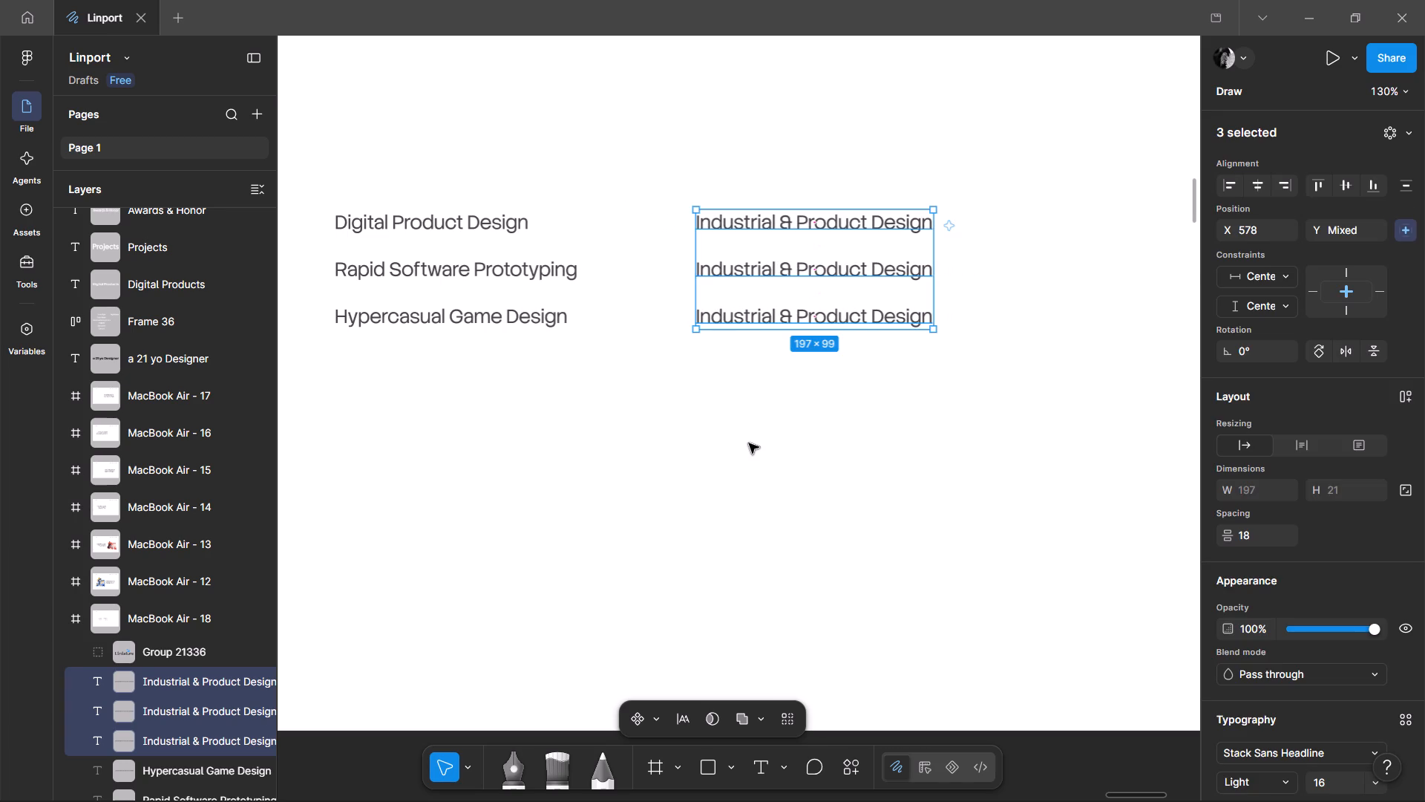
click(749, 443)
drag(757, 413, 703, 148)
shift+drag(777, 244, 790, 249)
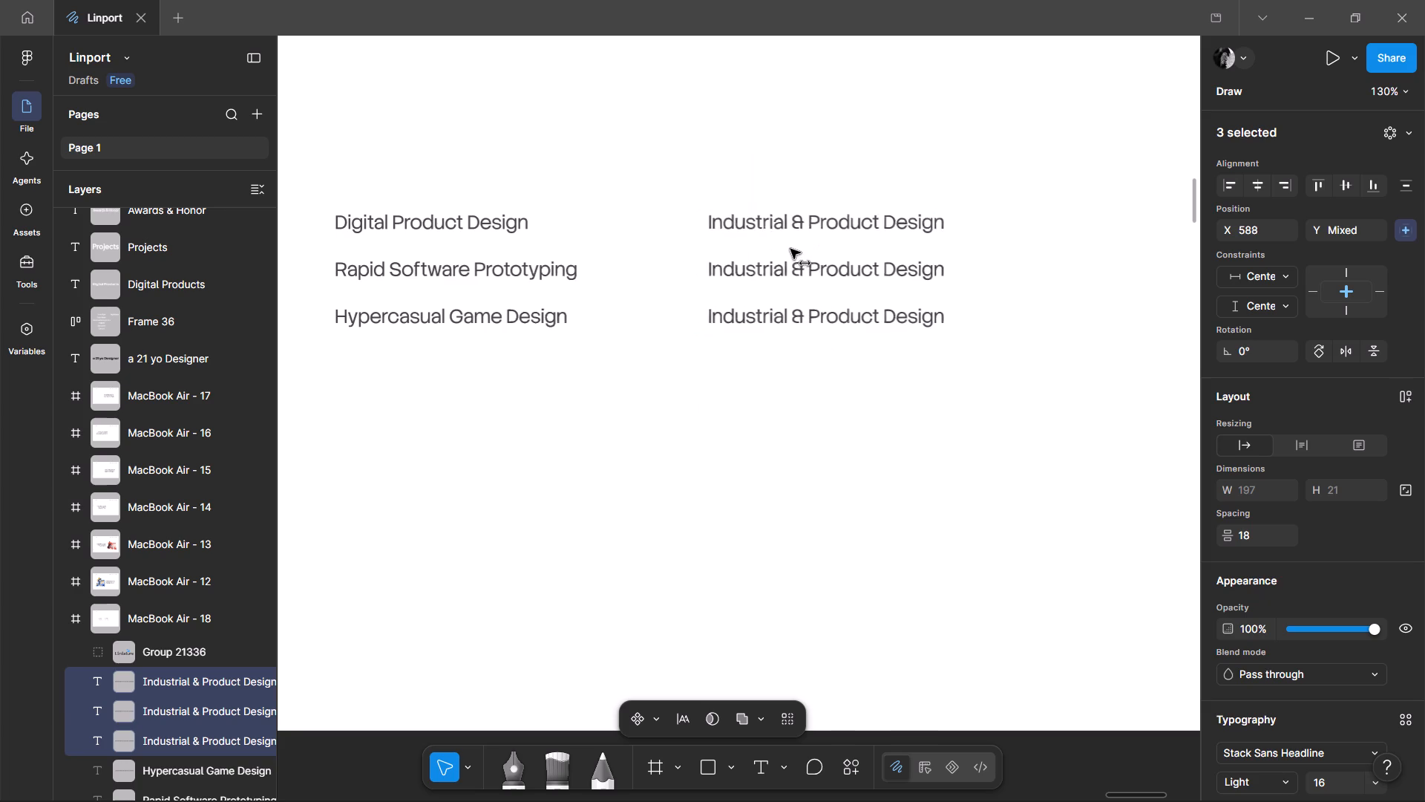
shift+drag(790, 249, 795, 251)
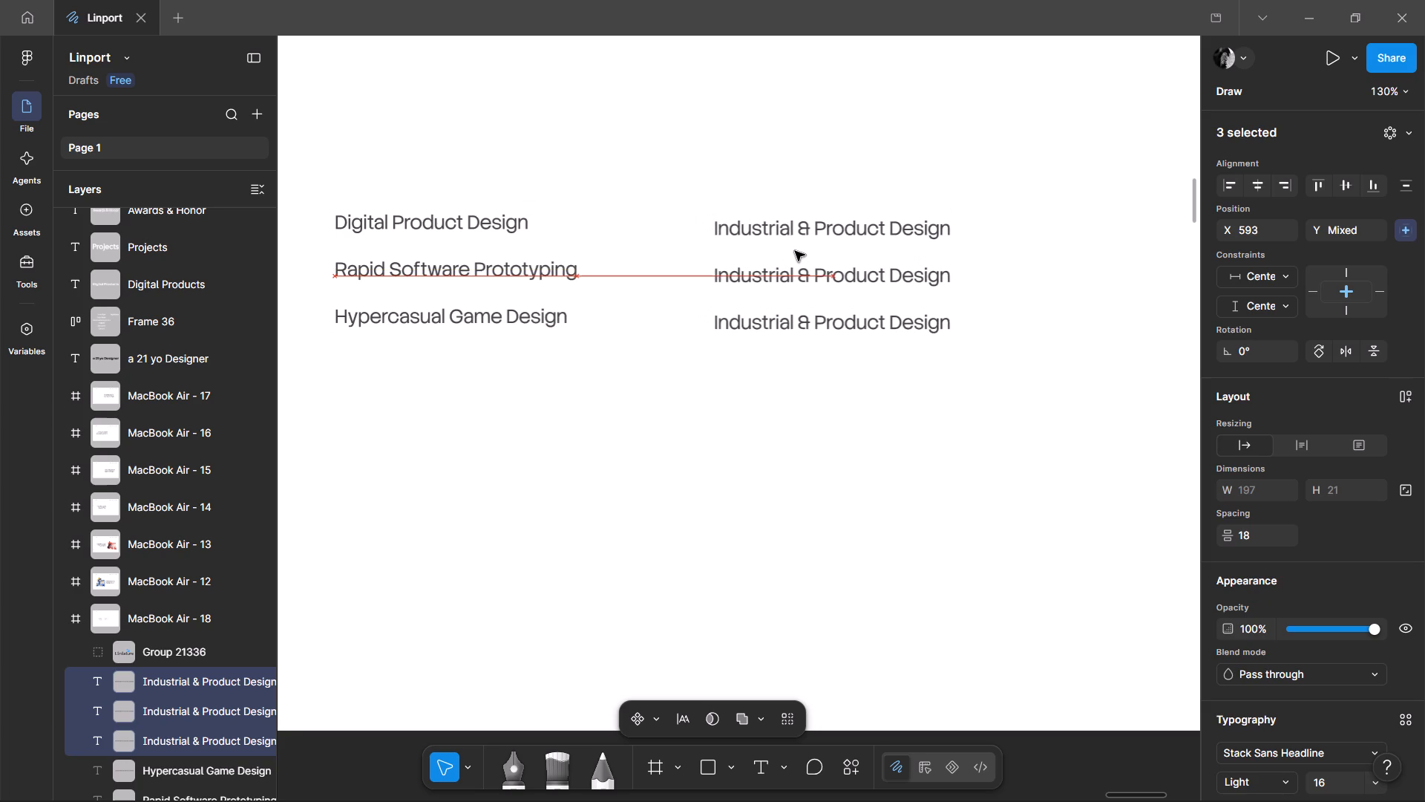
shift+drag(795, 251, 770, 245)
click(779, 347)
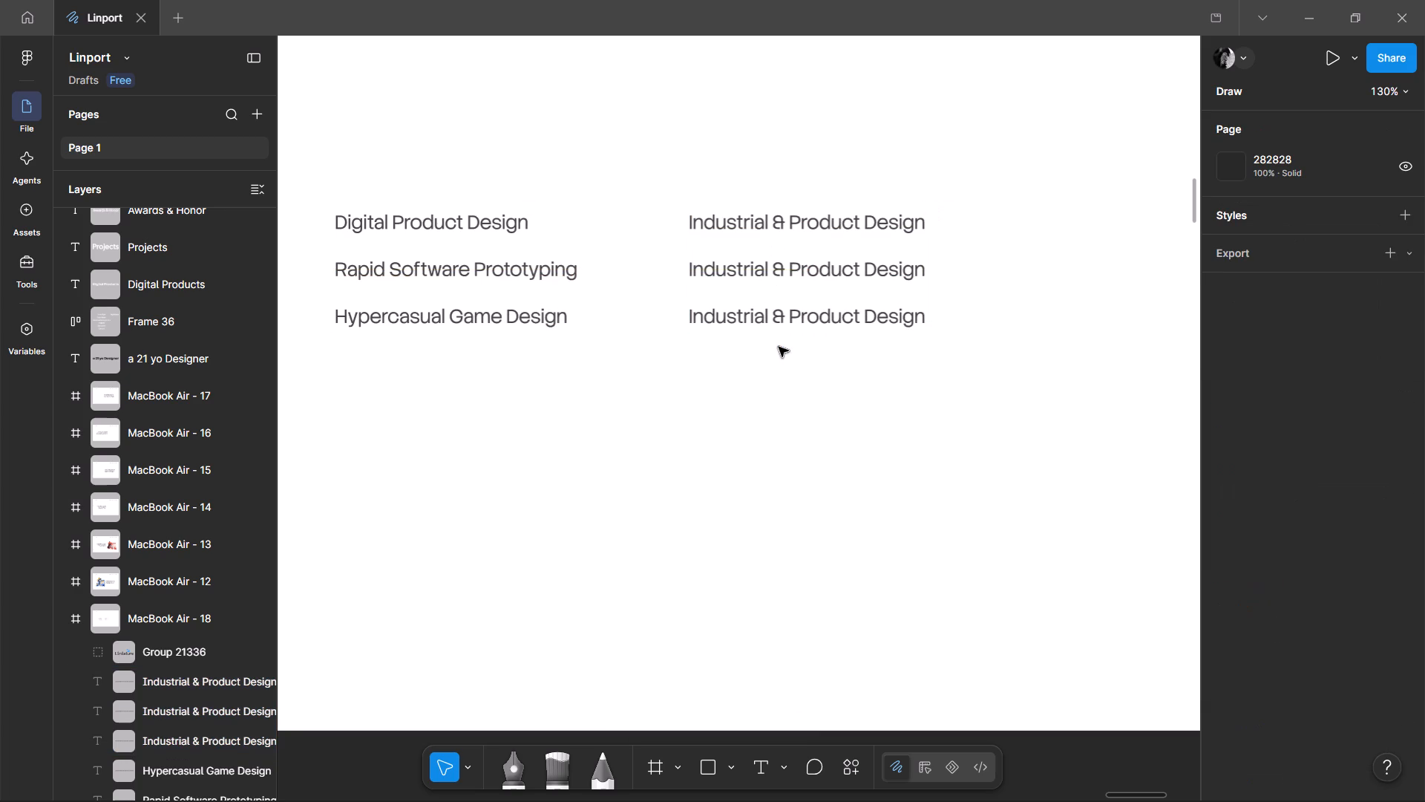
drag(796, 339, 770, 252)
drag(770, 252, 758, 200)
drag(751, 219, 739, 219)
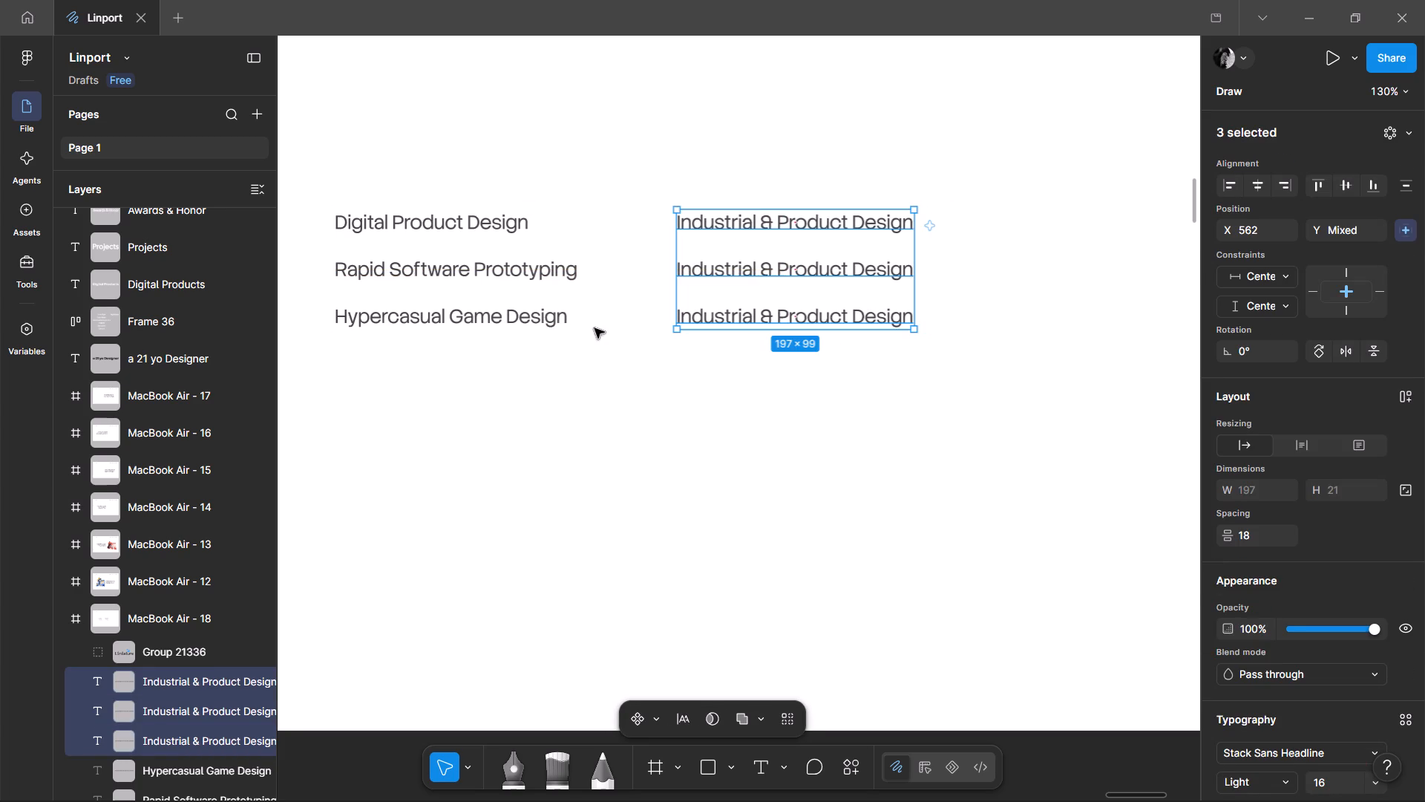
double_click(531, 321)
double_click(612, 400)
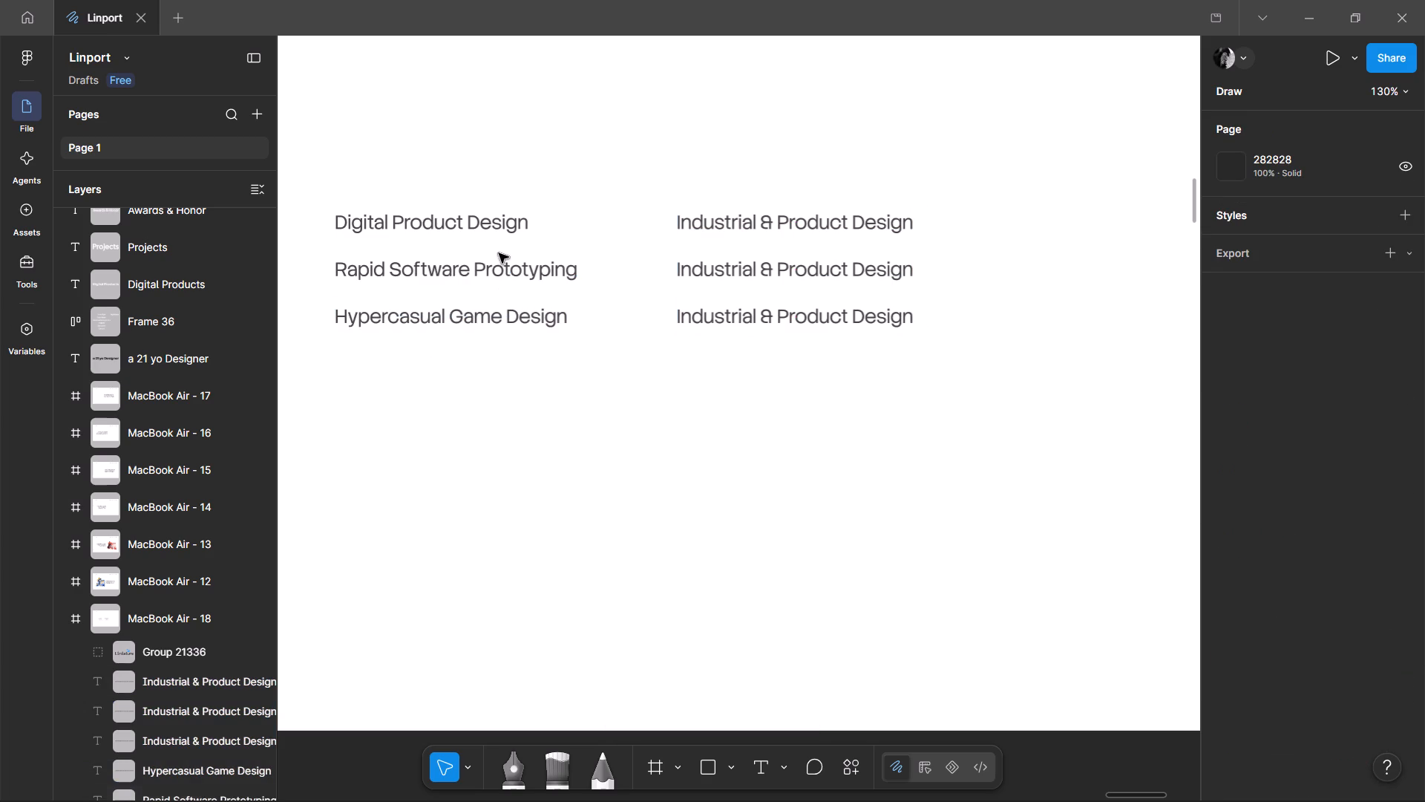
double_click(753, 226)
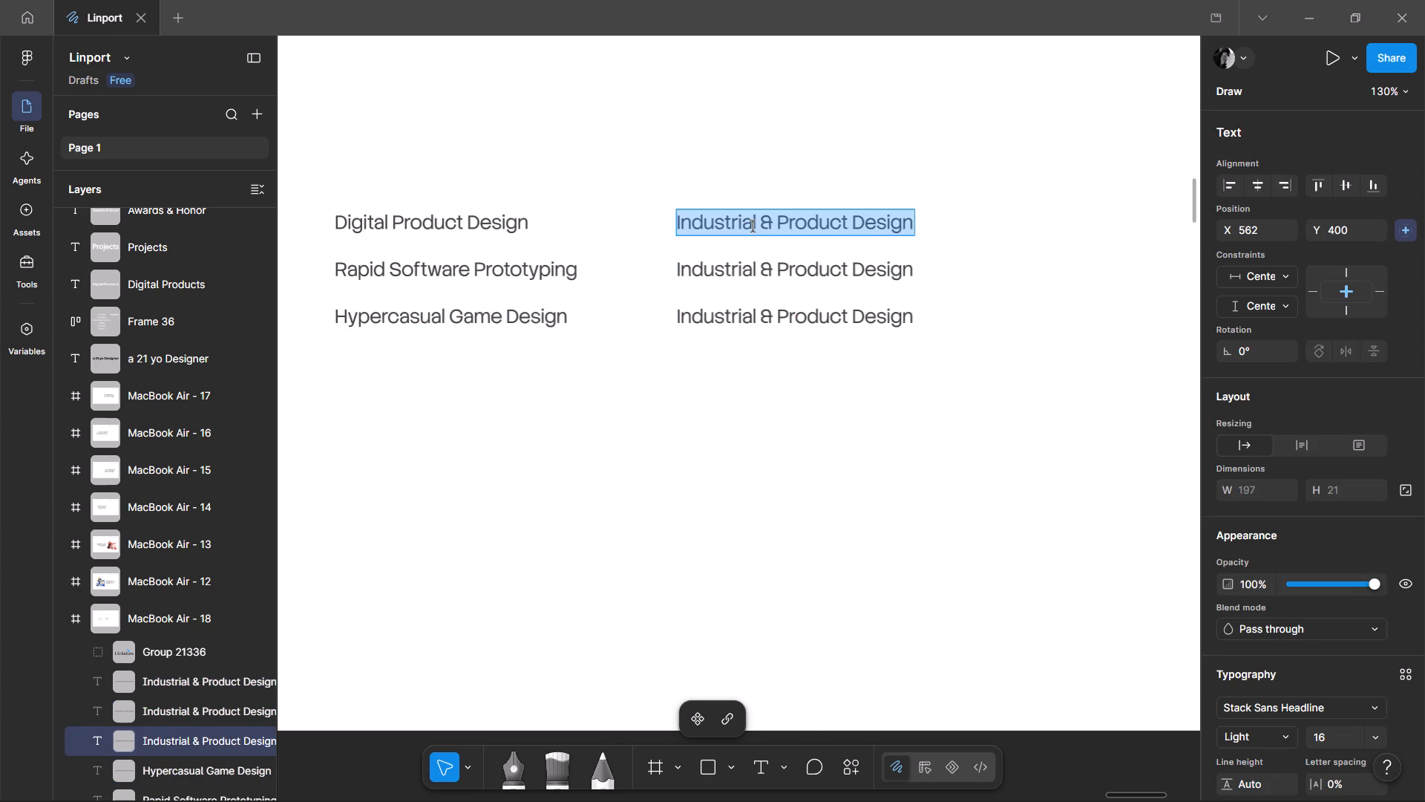
Change the second column's second line to "Parametric 3D Modelling".
triple_click(784, 270)
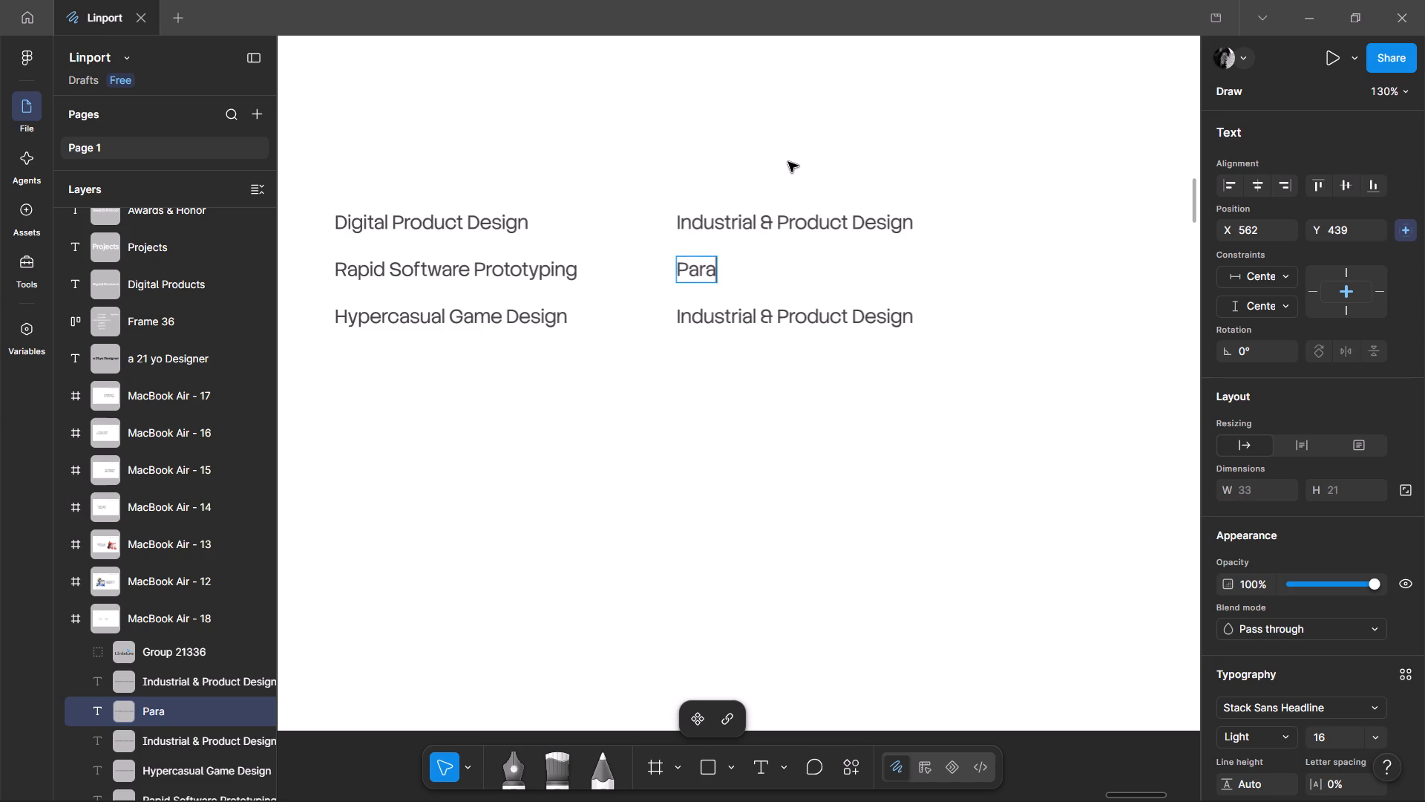
text(metric)
key(space)
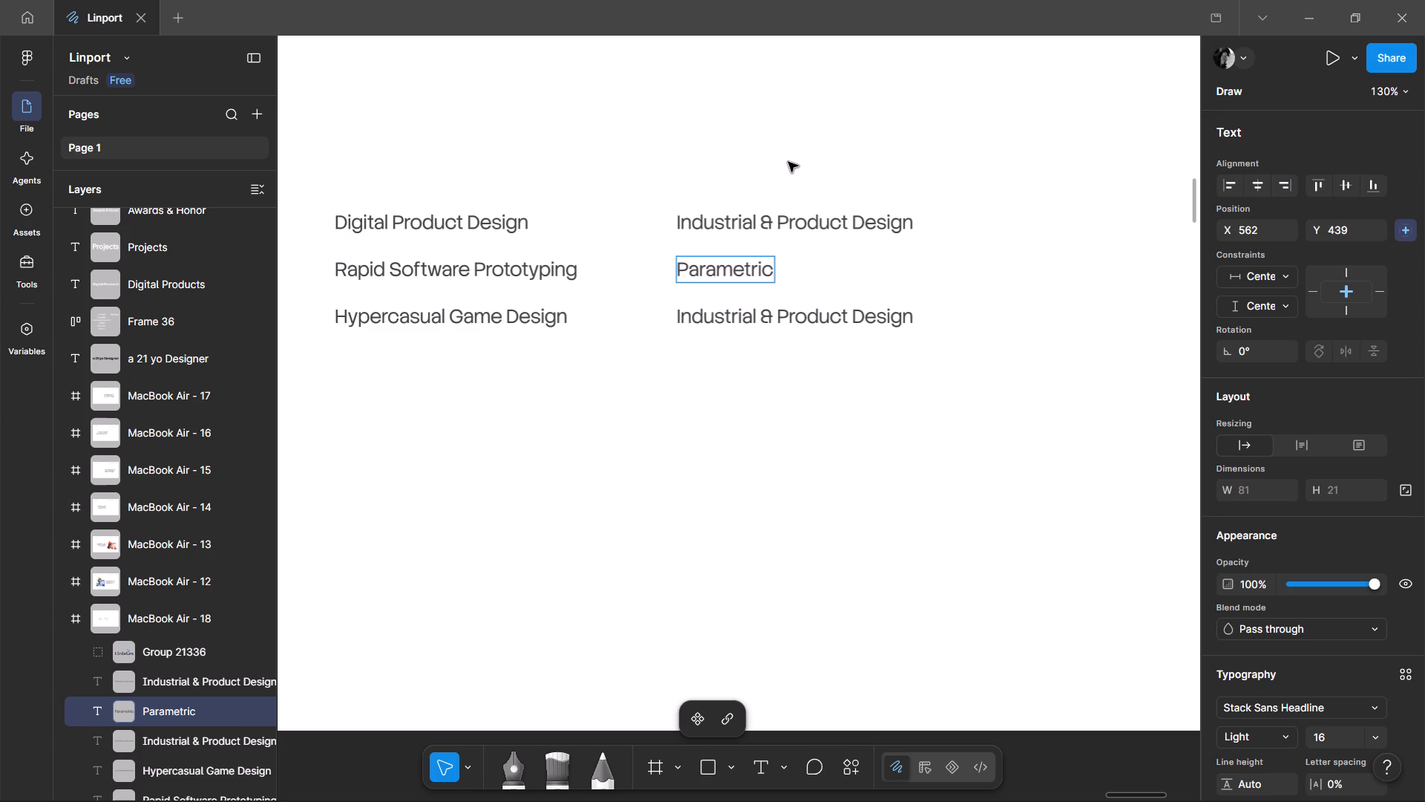
text(3D)
key(space)
text(M)
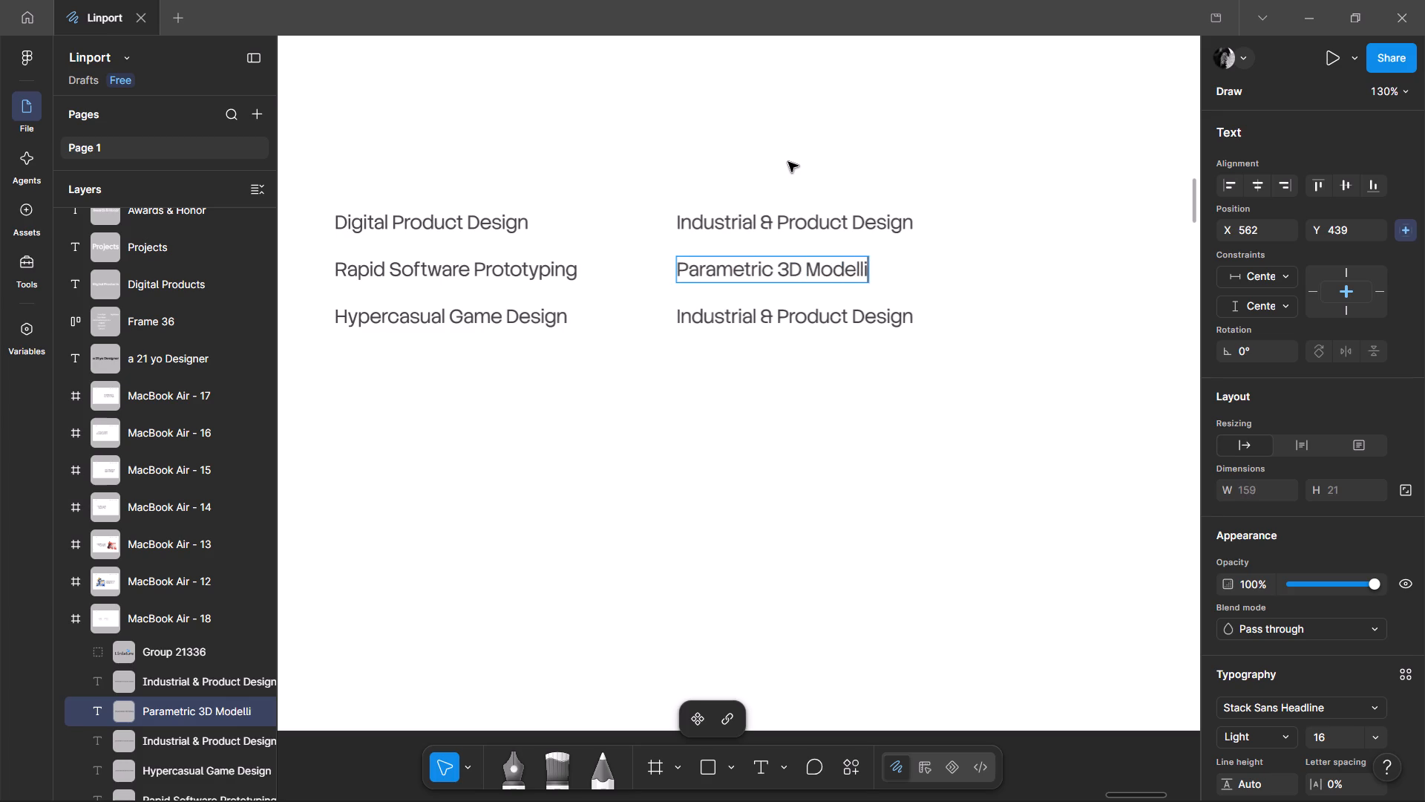
key(BackSpace)
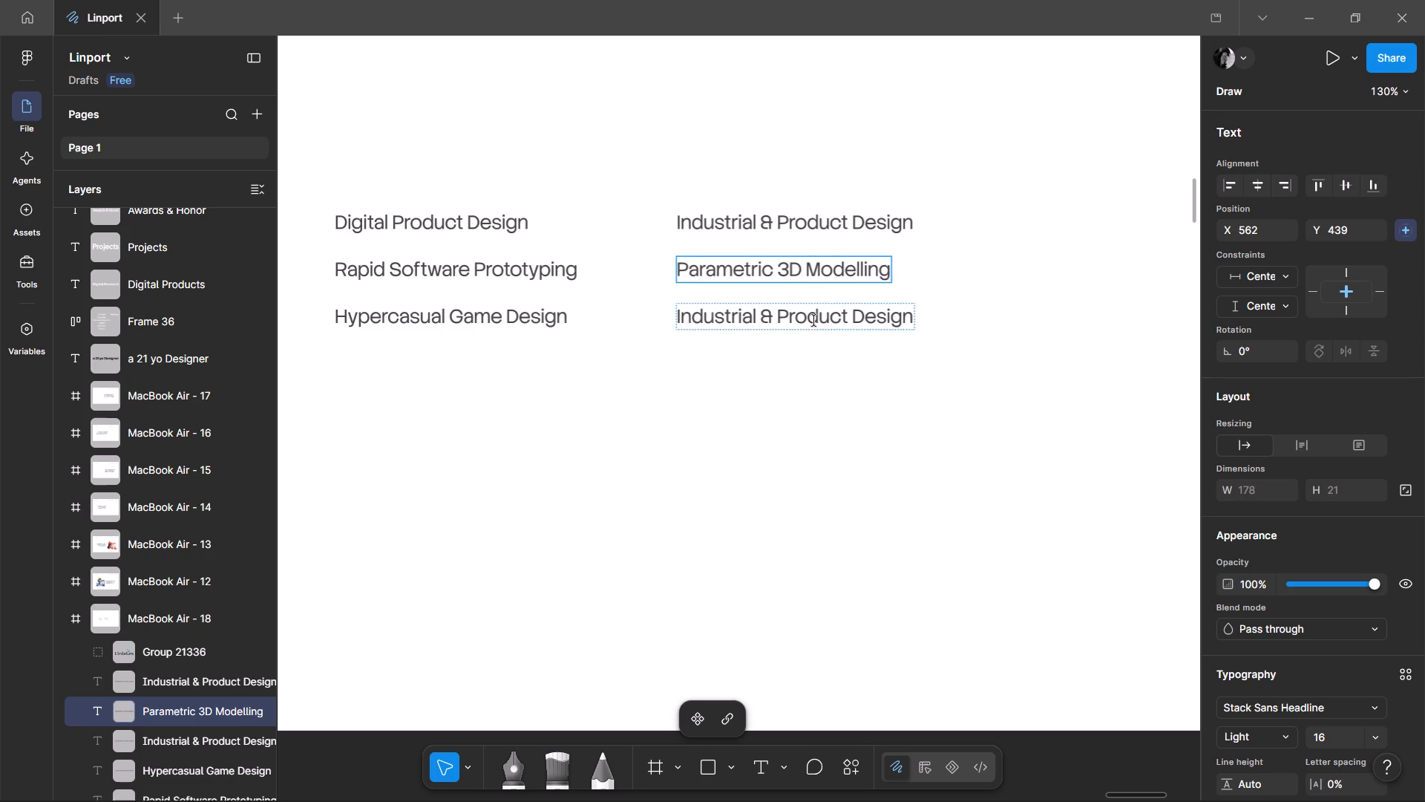
Change the second column's third line to "Manufacturing Drawing & Drafting".
triple_click(813, 320)
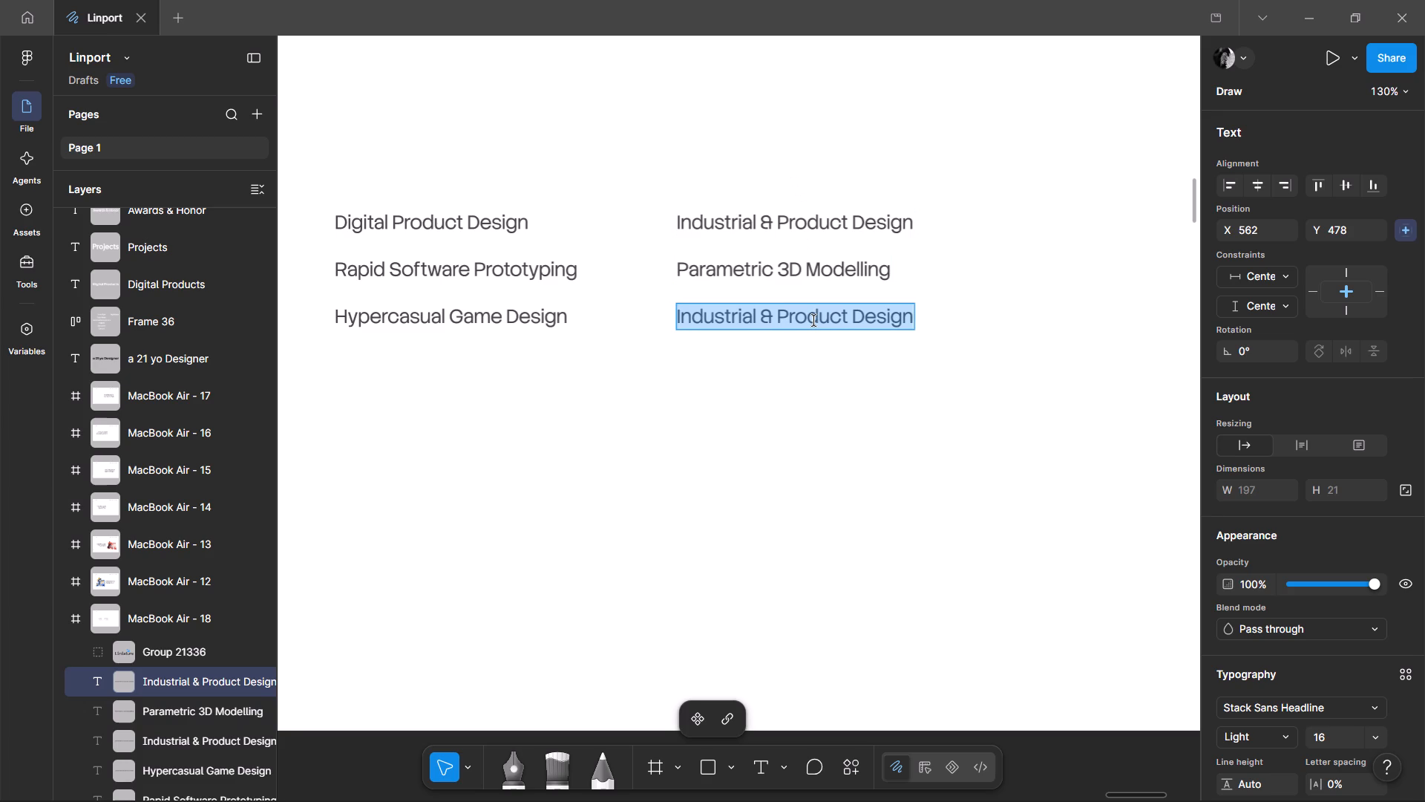
key(a)
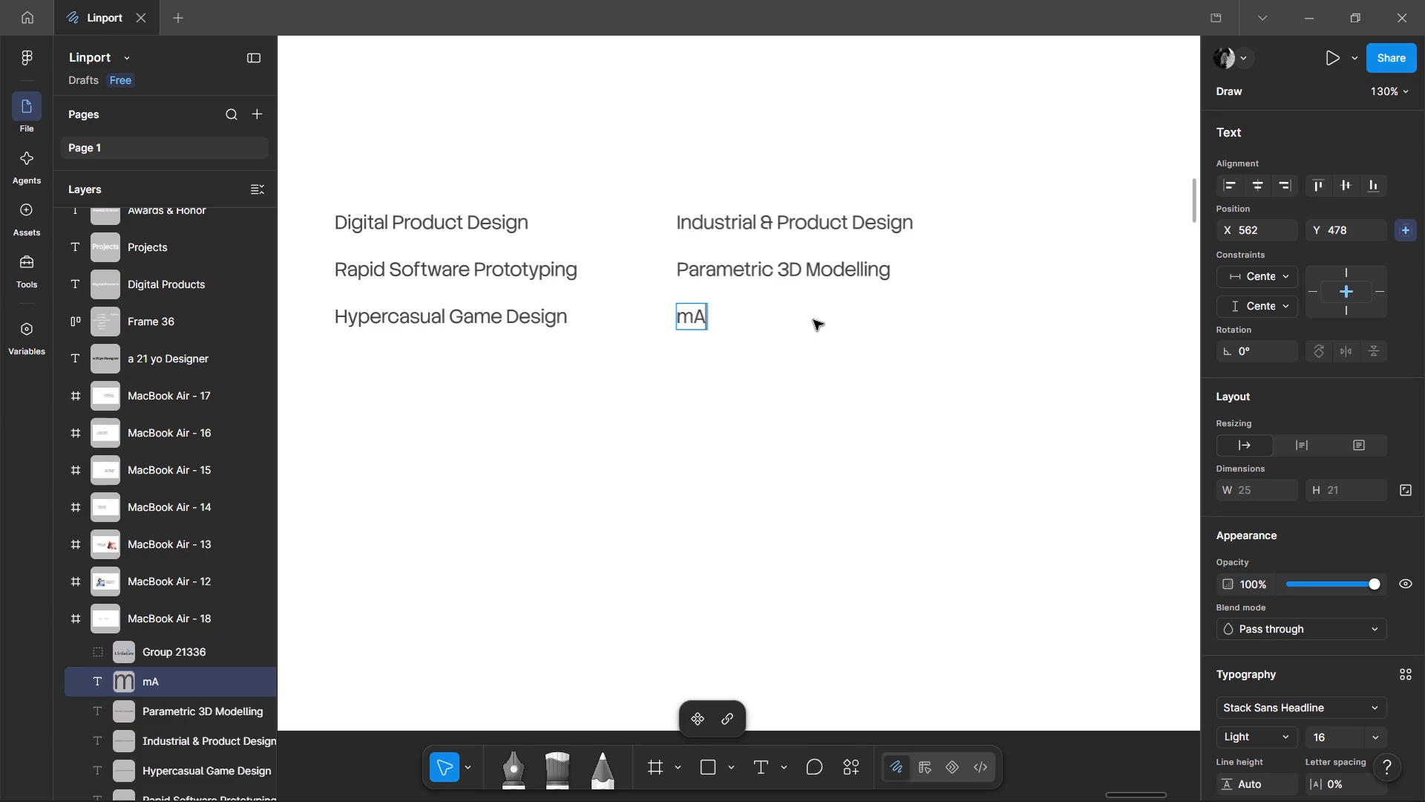
key(BackSpace)
key(BackSpace)
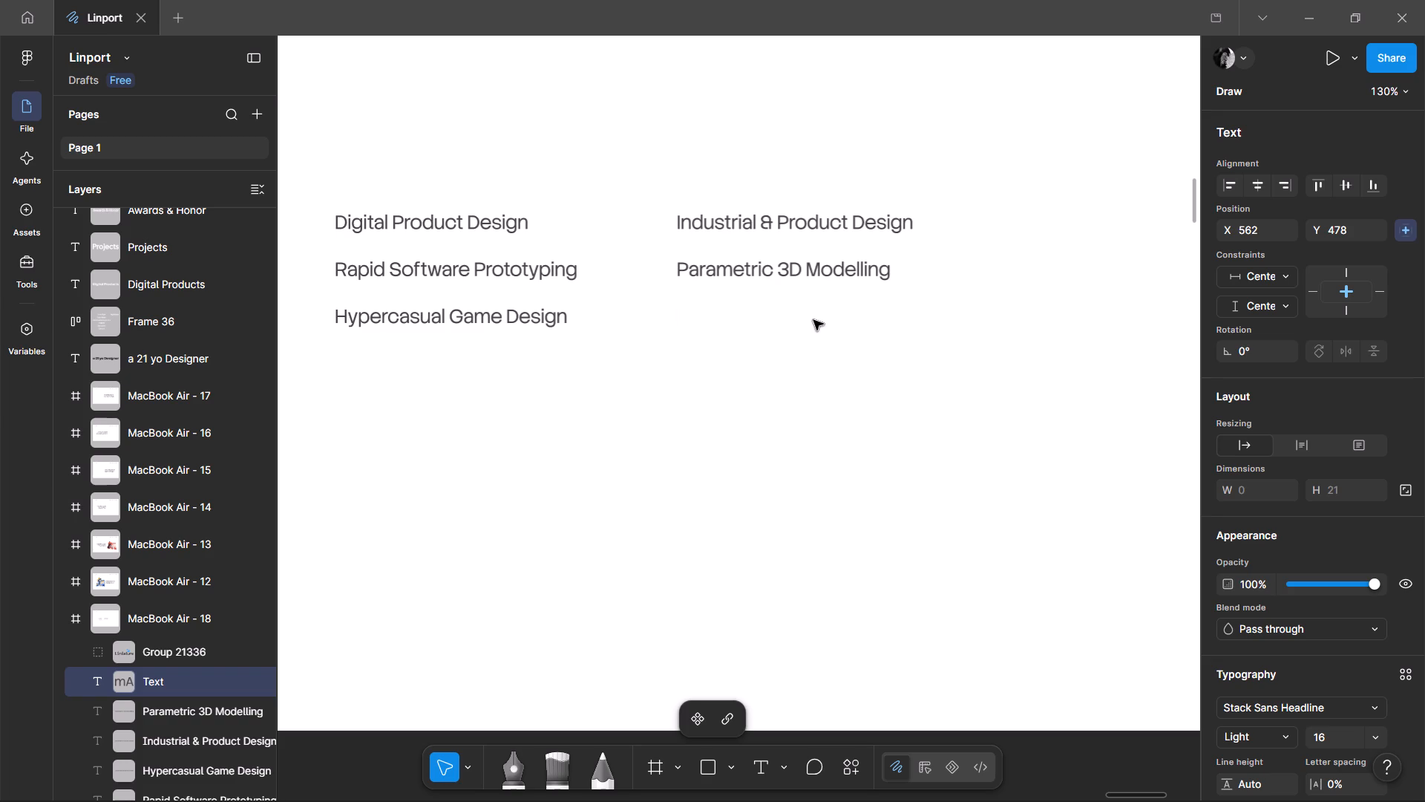
key(m)
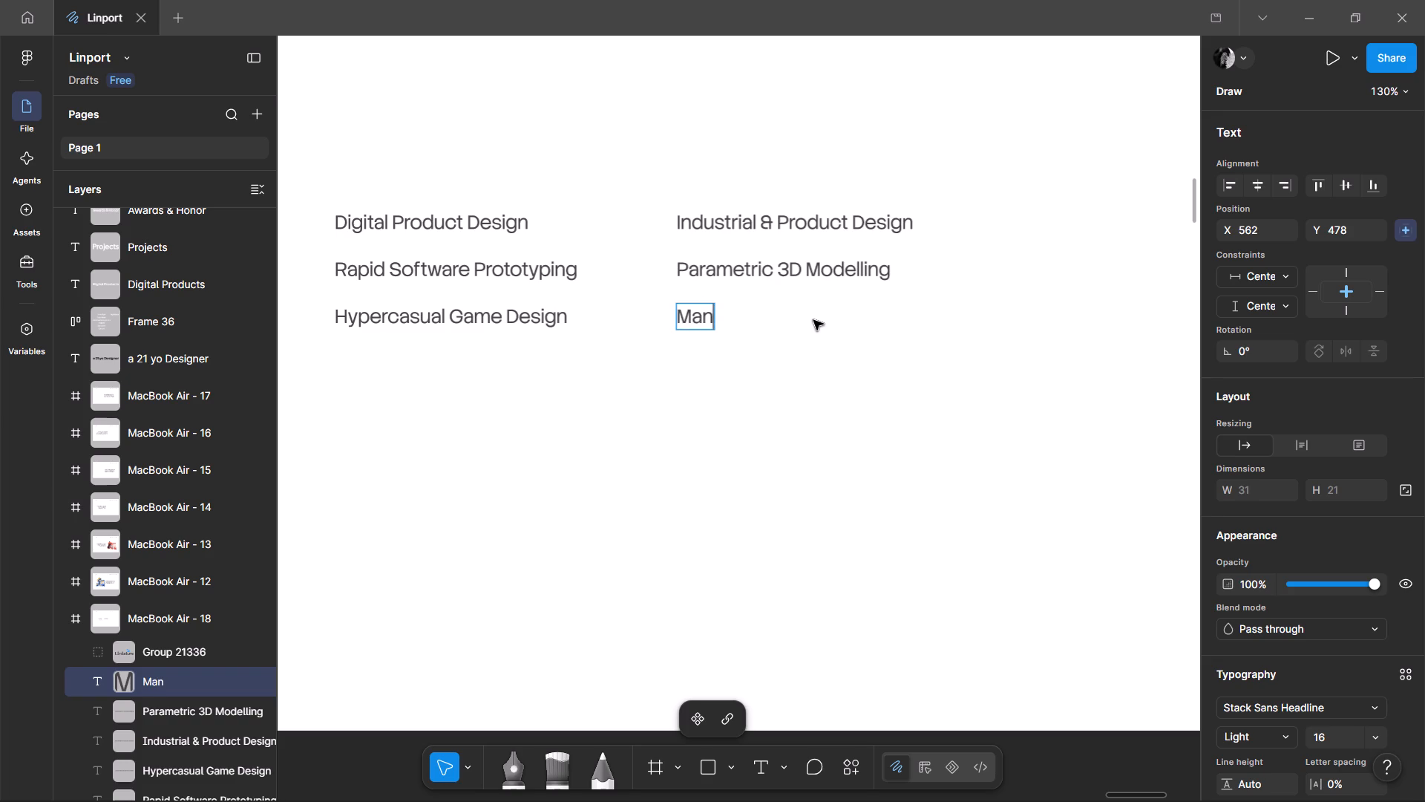
text(ufactr)
key(BackSpace)
text(uring)
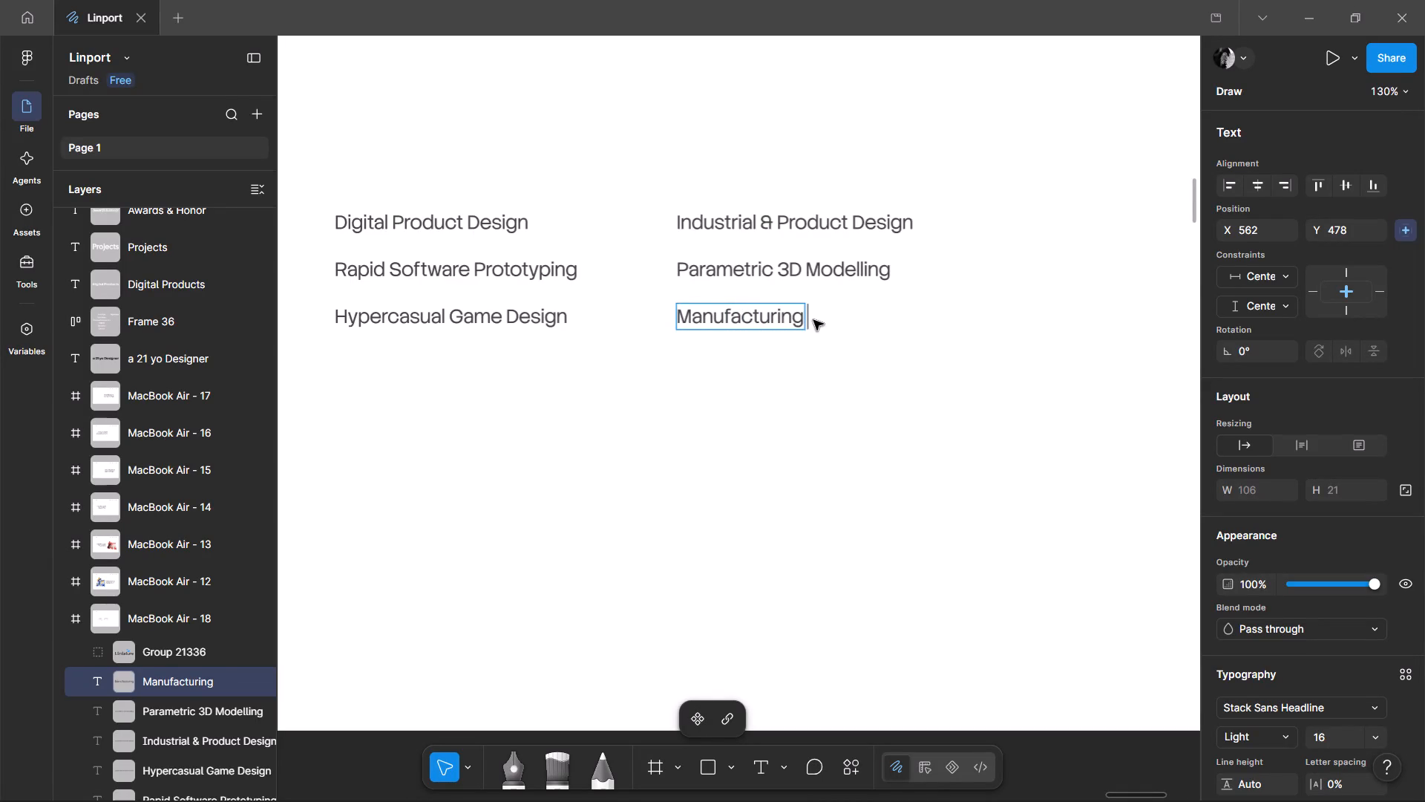
key(BackSpace)
key(BackSpace)
text(rai)
key(BackSpace)
text(wing &)
key(space)
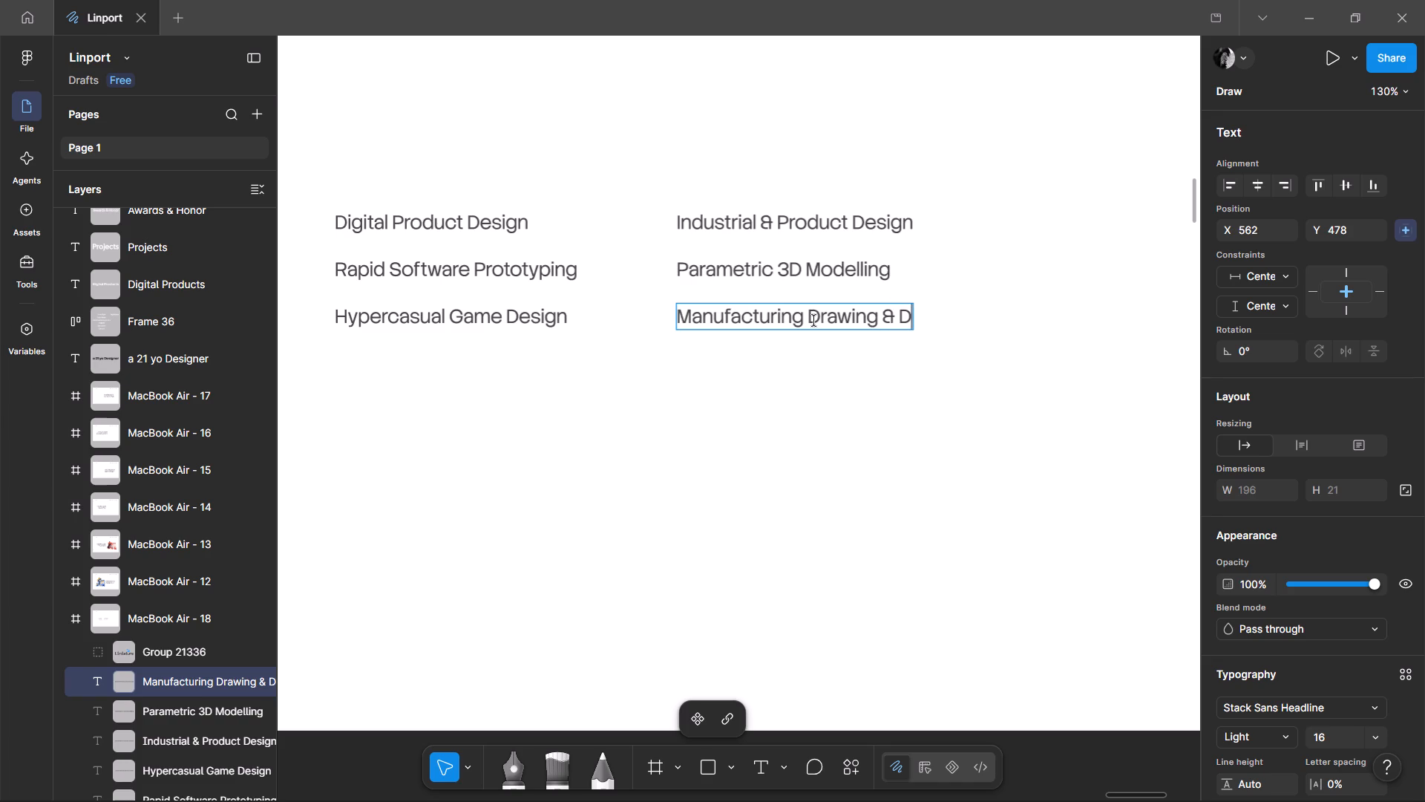
text(rafting)
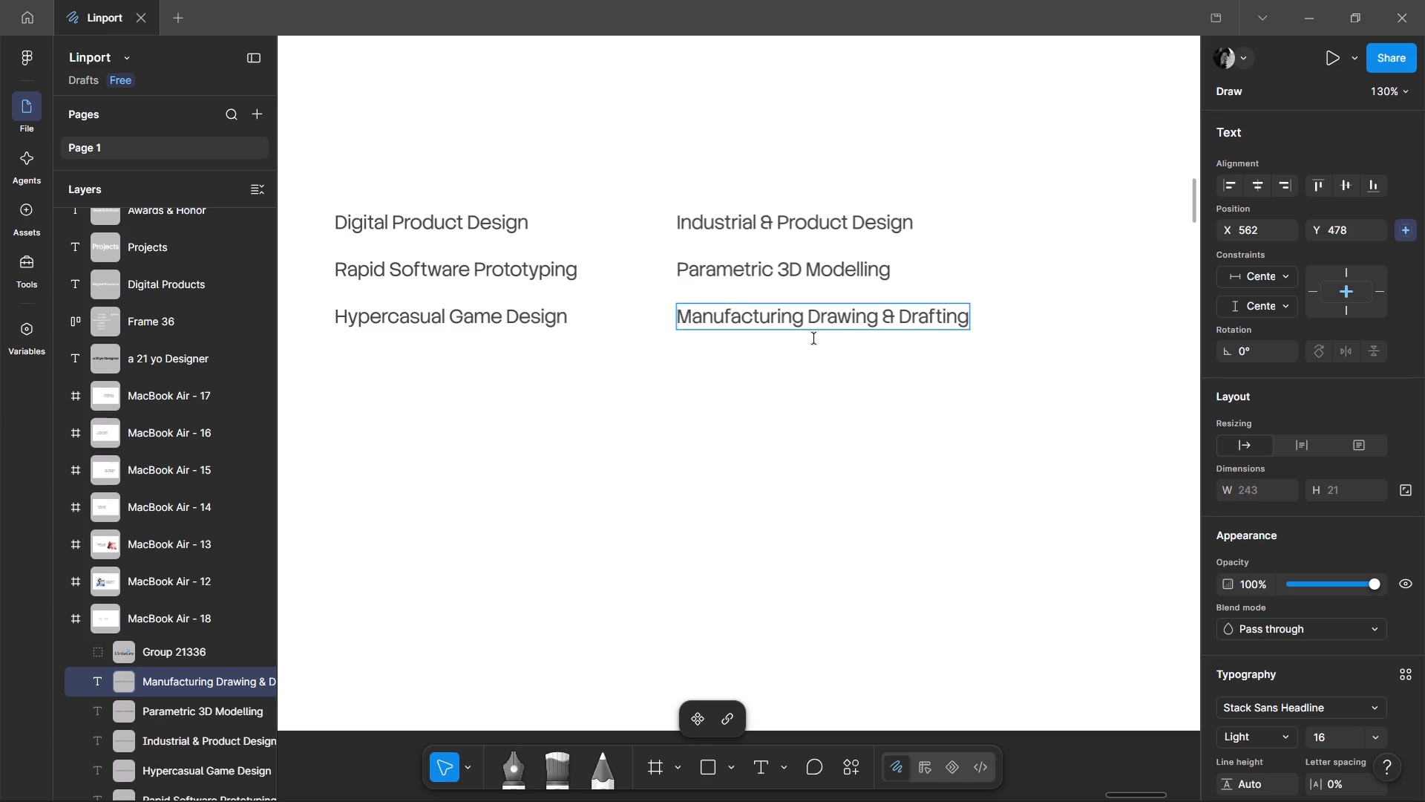
triple_click(813, 373)
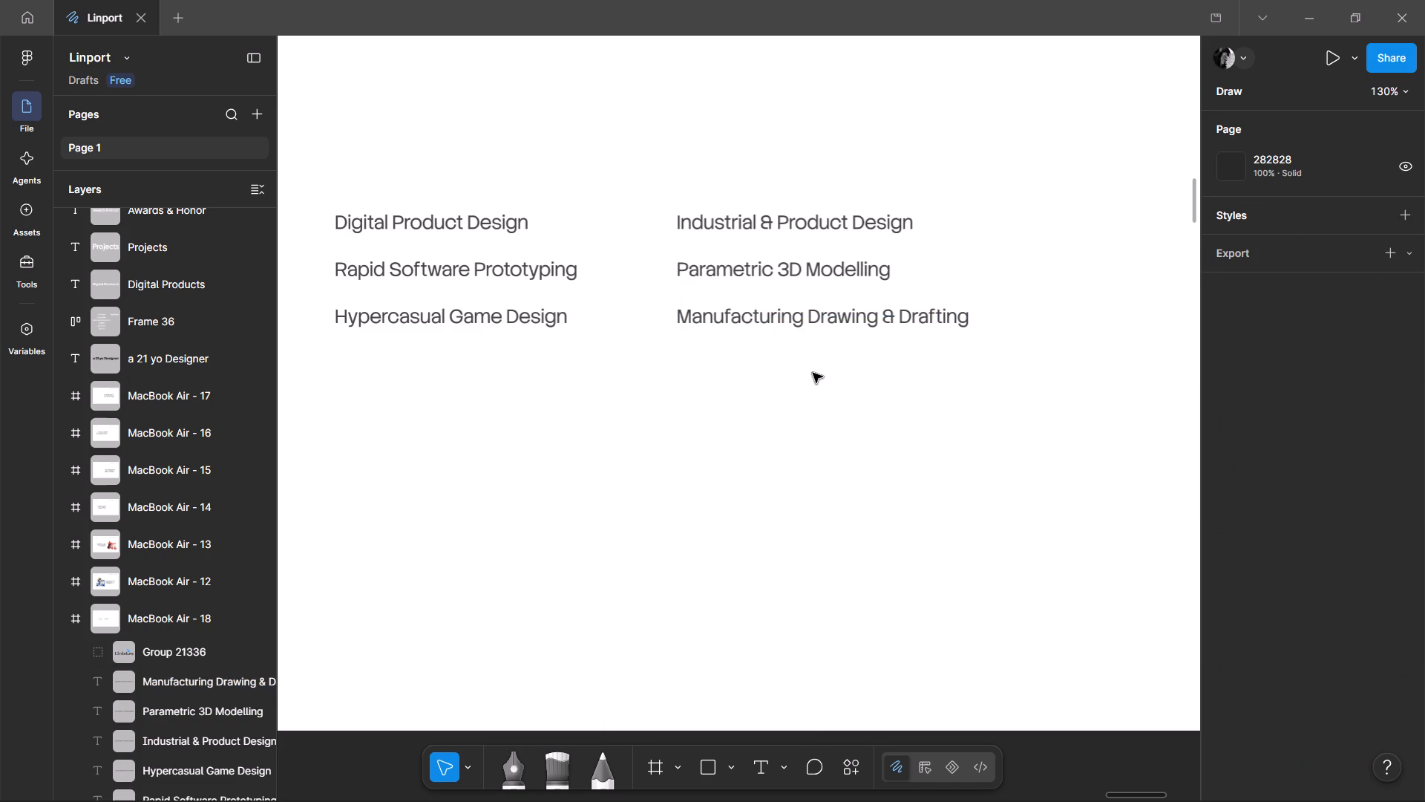
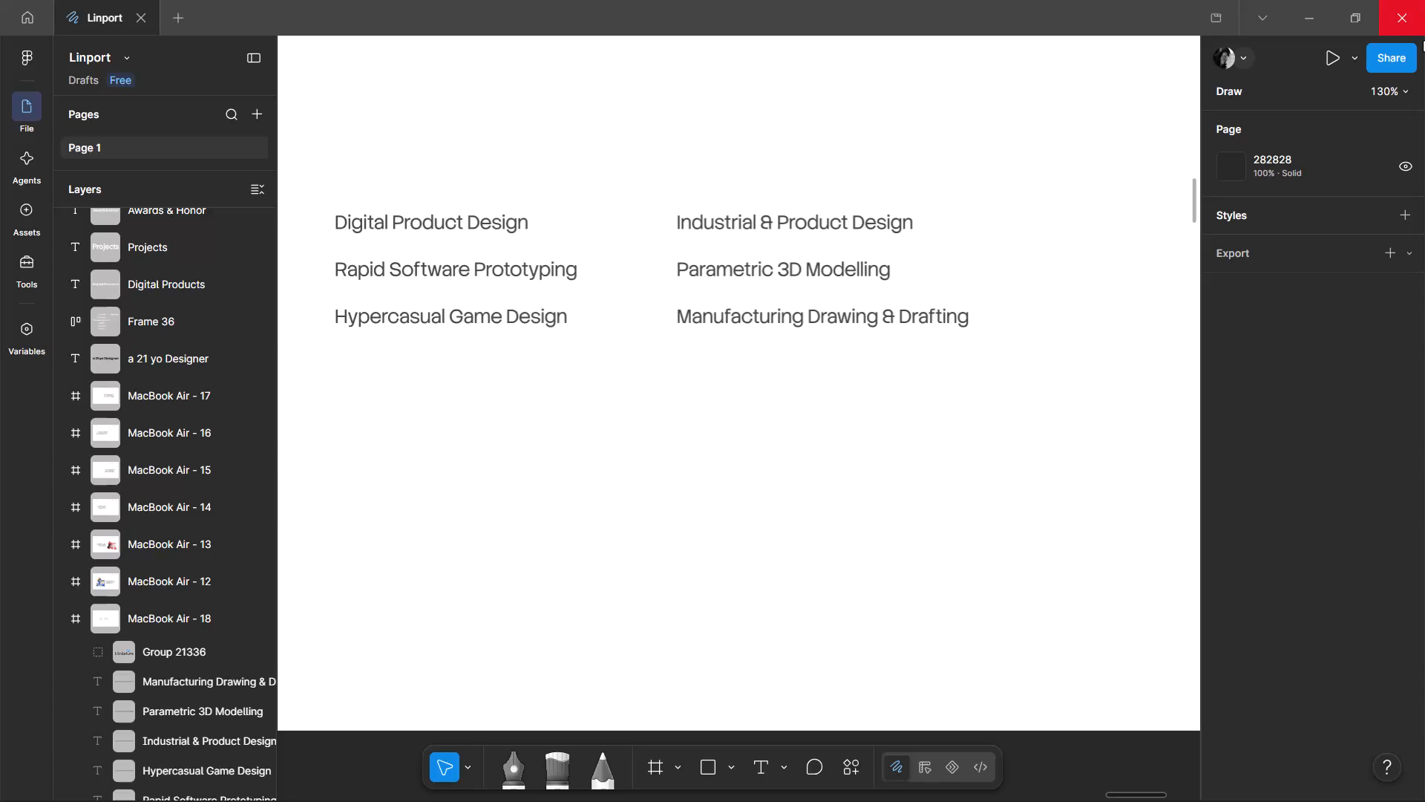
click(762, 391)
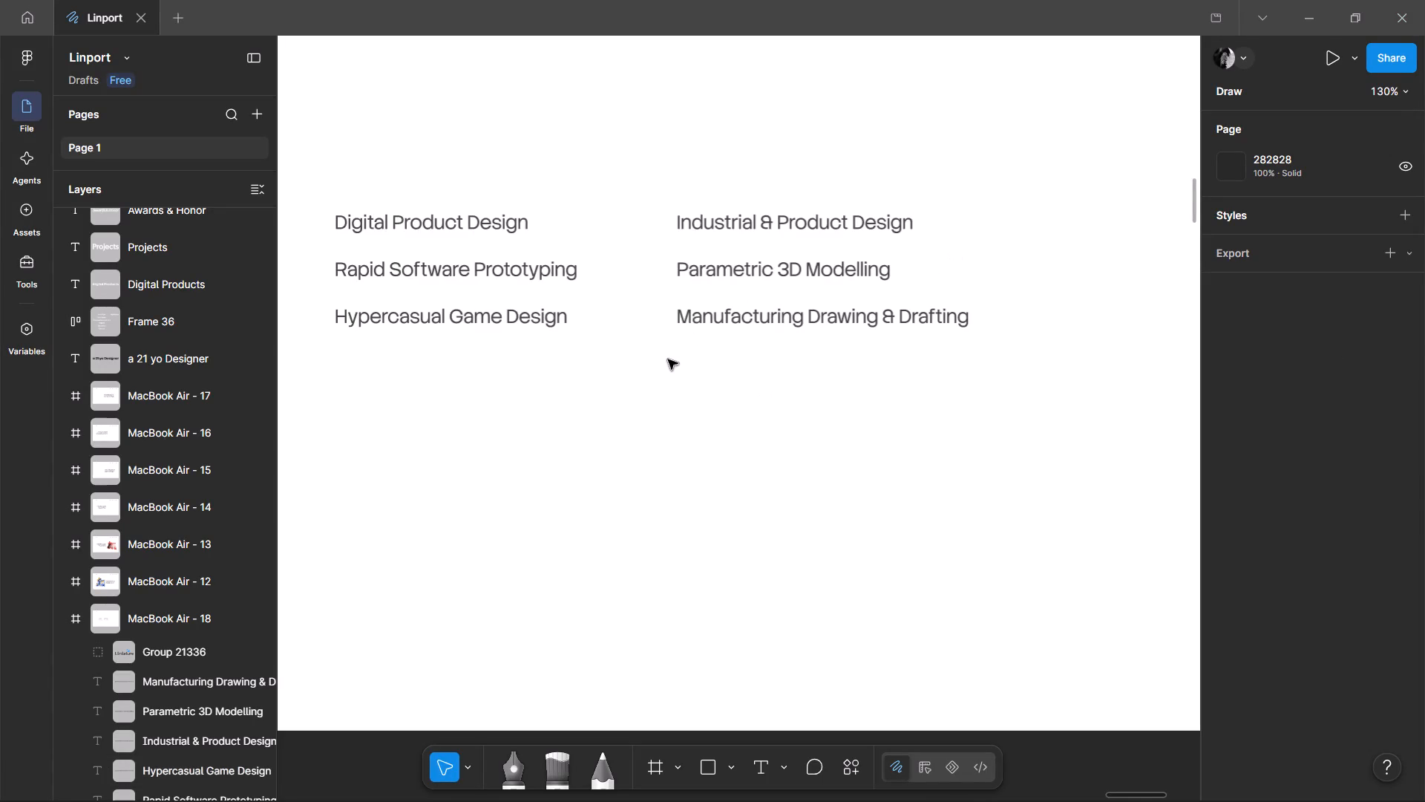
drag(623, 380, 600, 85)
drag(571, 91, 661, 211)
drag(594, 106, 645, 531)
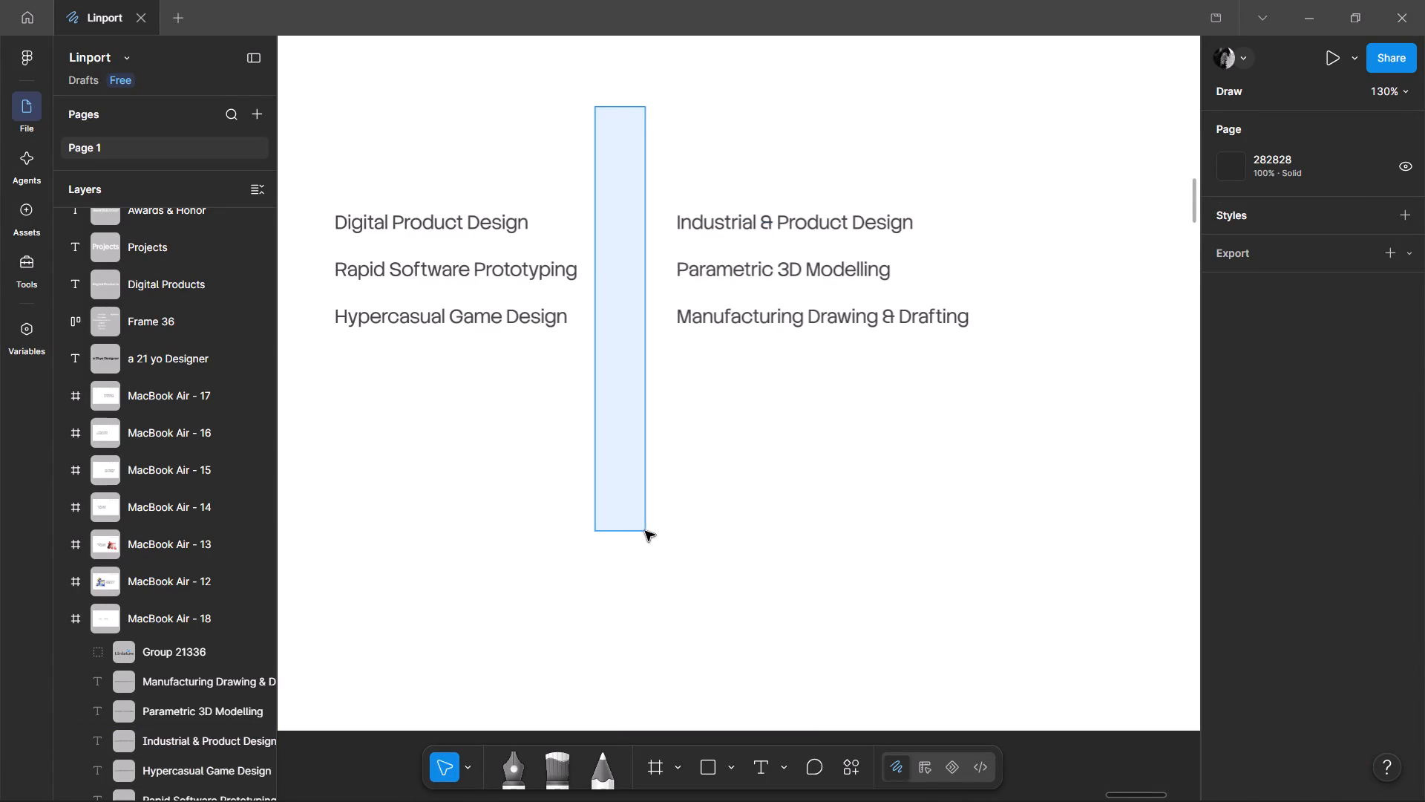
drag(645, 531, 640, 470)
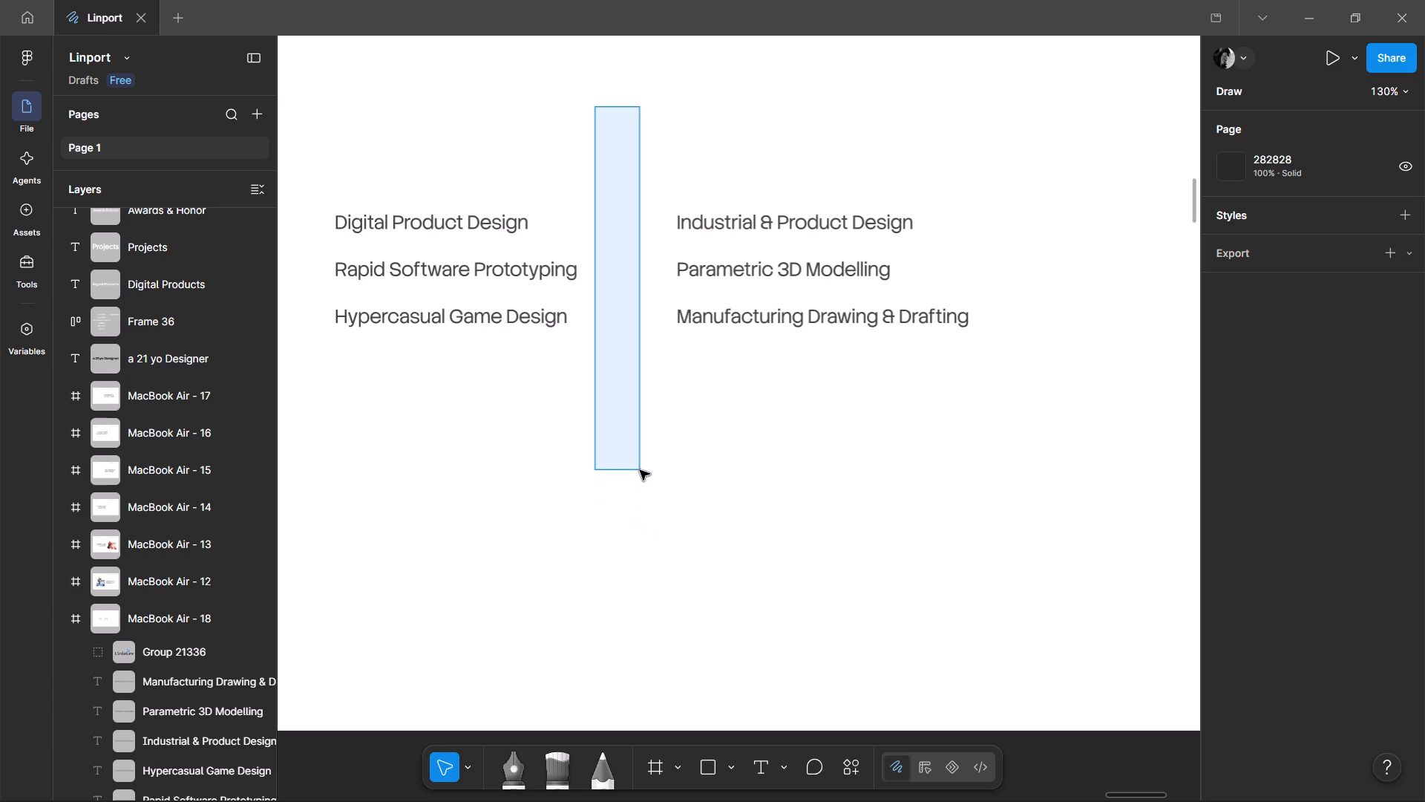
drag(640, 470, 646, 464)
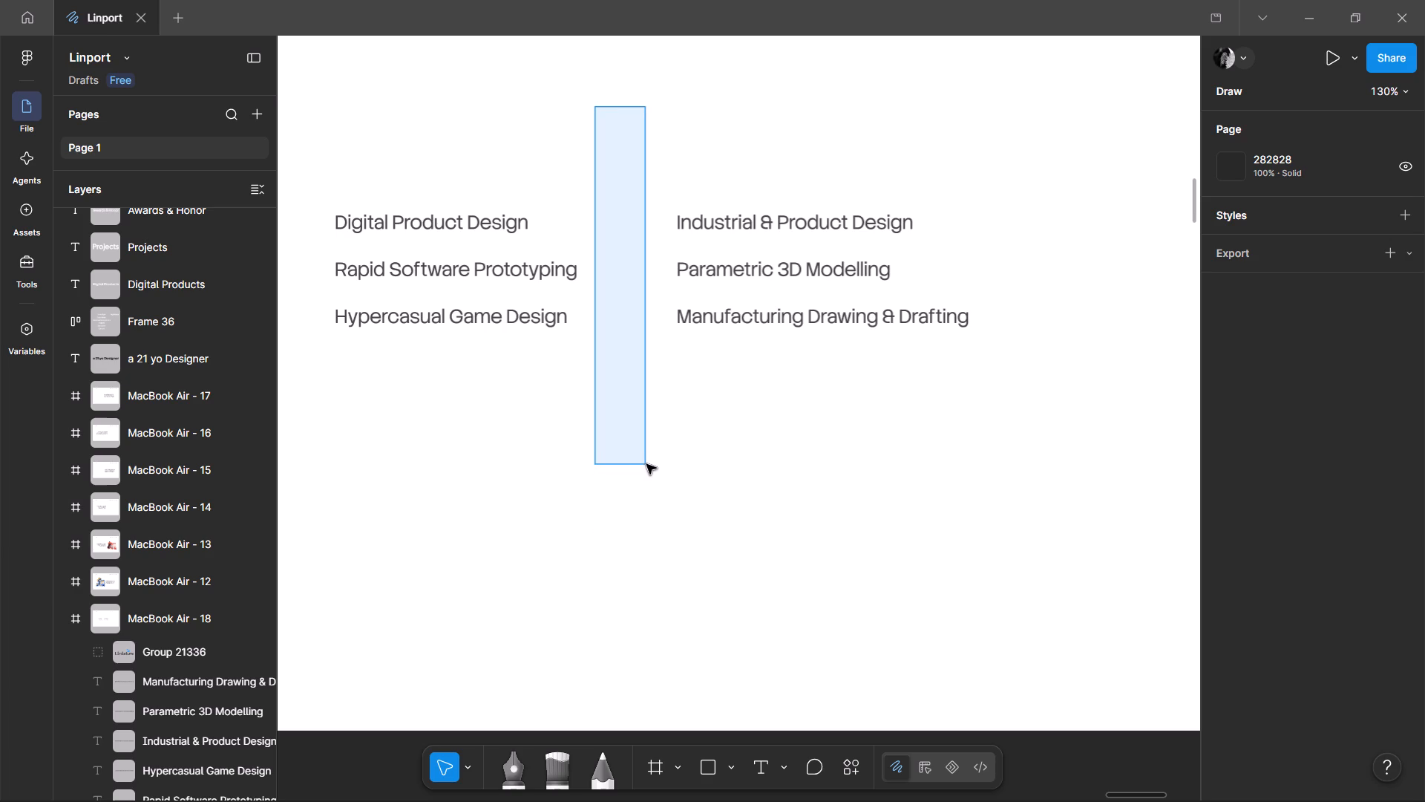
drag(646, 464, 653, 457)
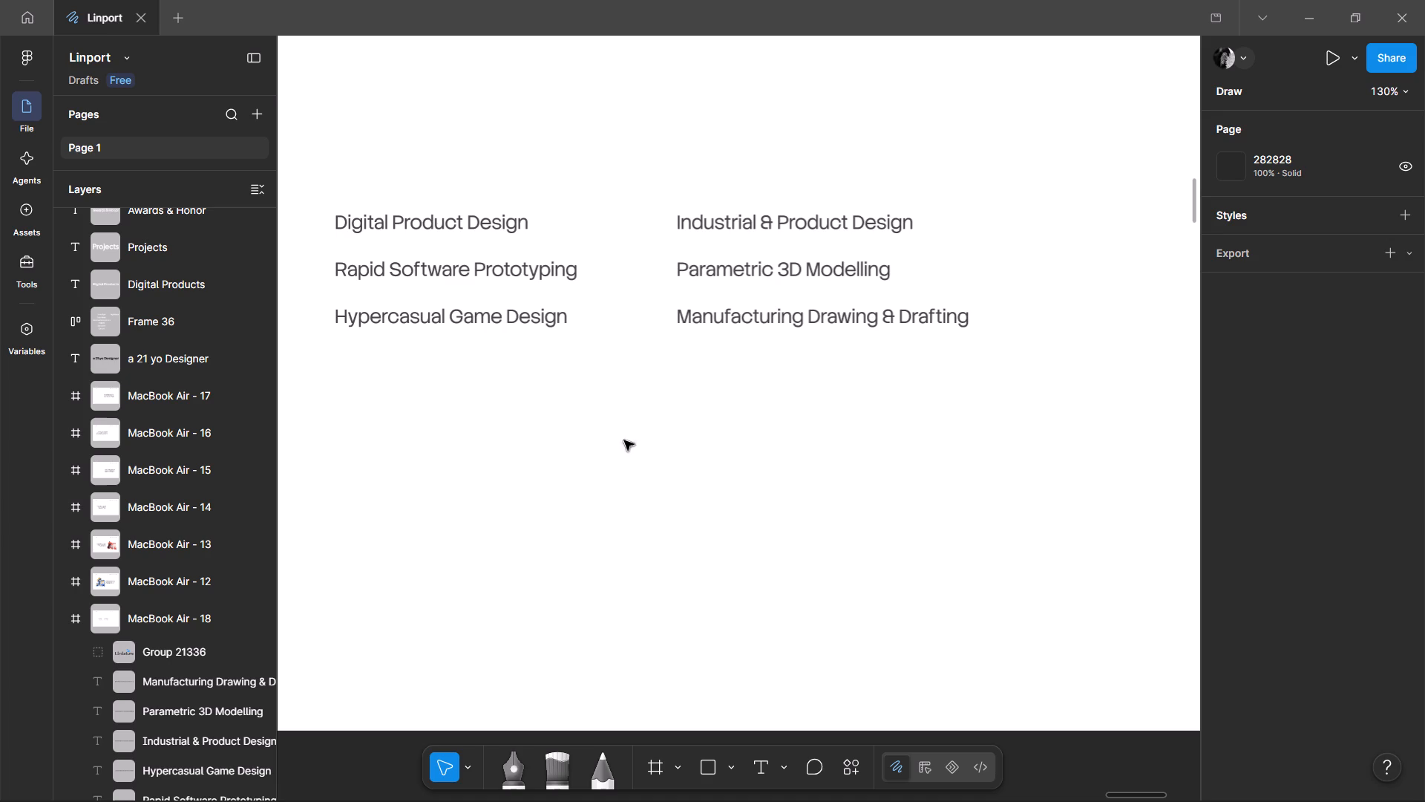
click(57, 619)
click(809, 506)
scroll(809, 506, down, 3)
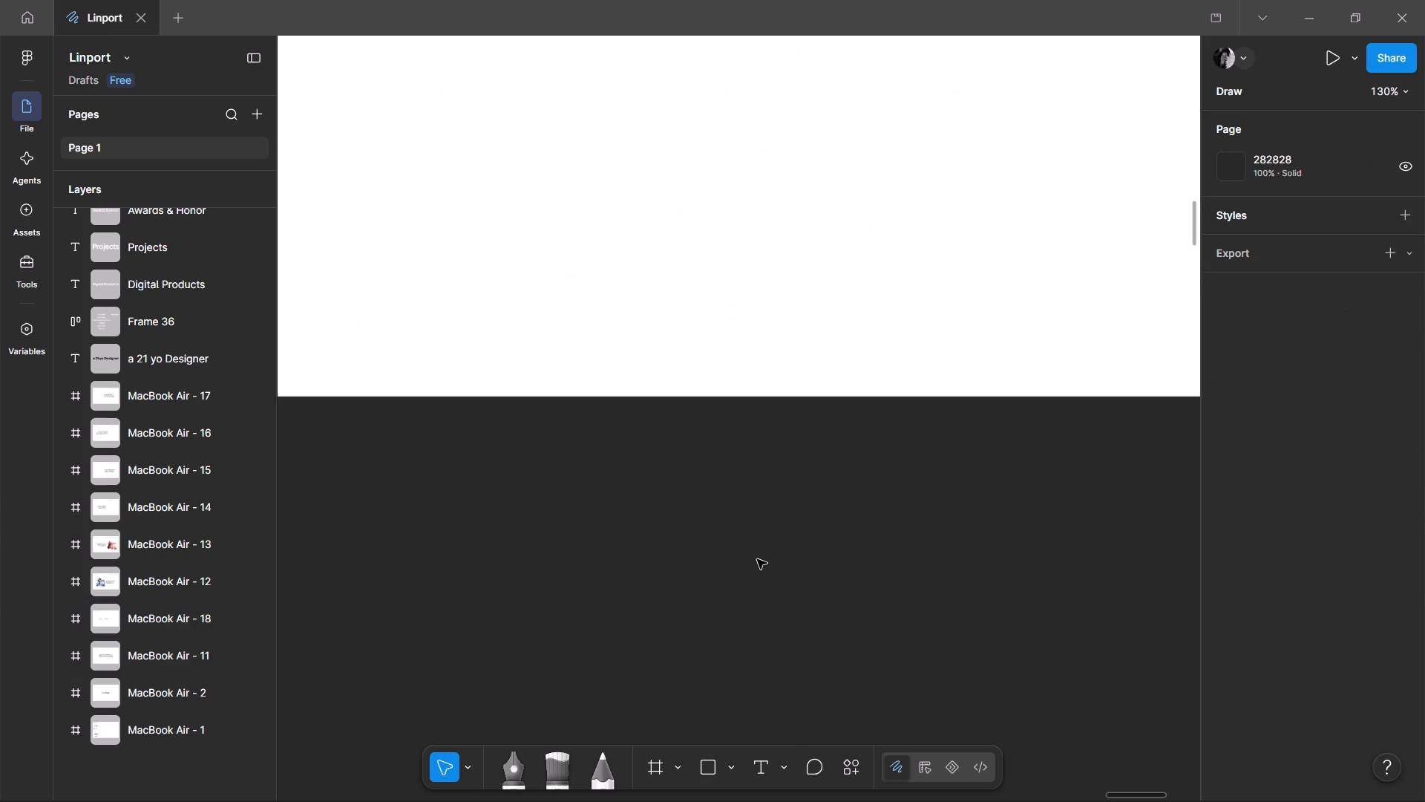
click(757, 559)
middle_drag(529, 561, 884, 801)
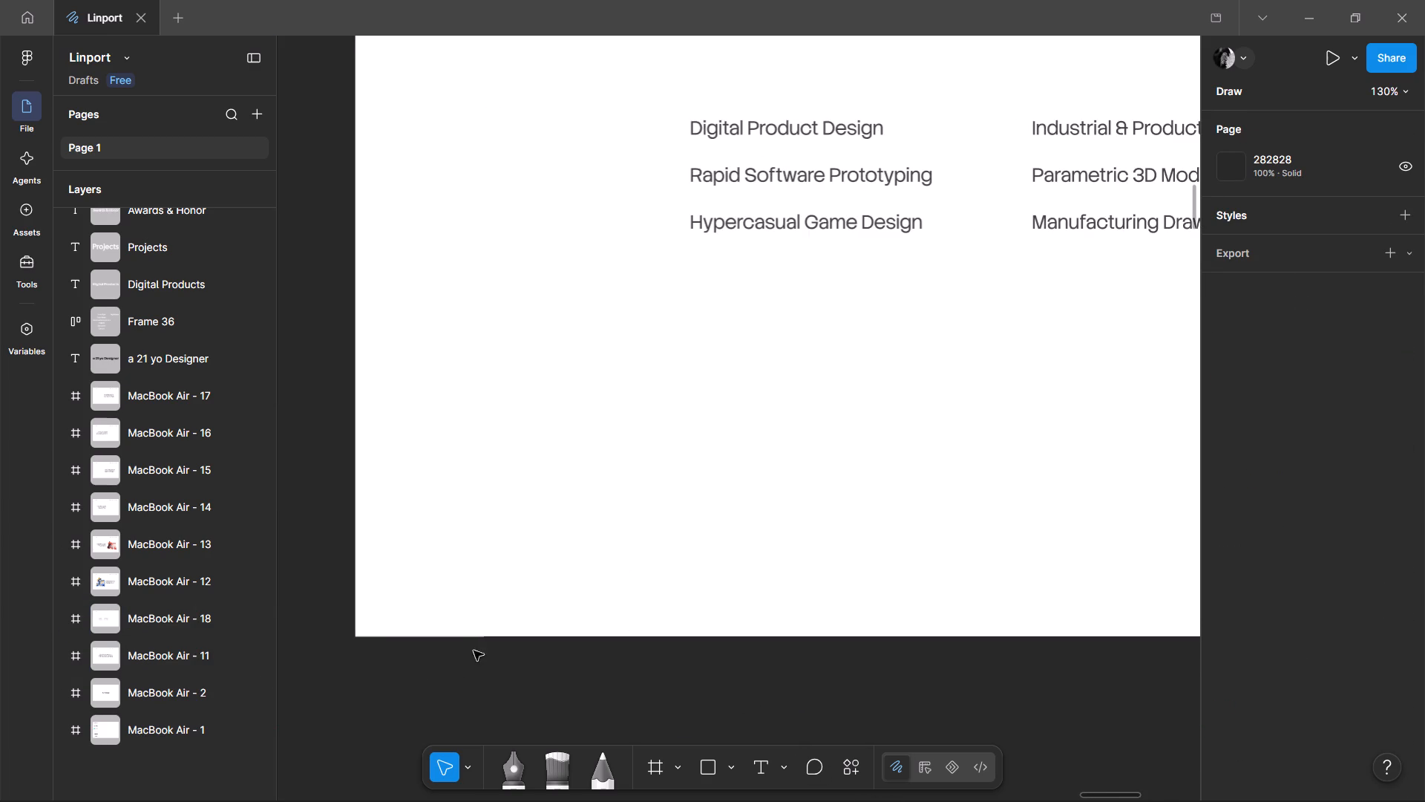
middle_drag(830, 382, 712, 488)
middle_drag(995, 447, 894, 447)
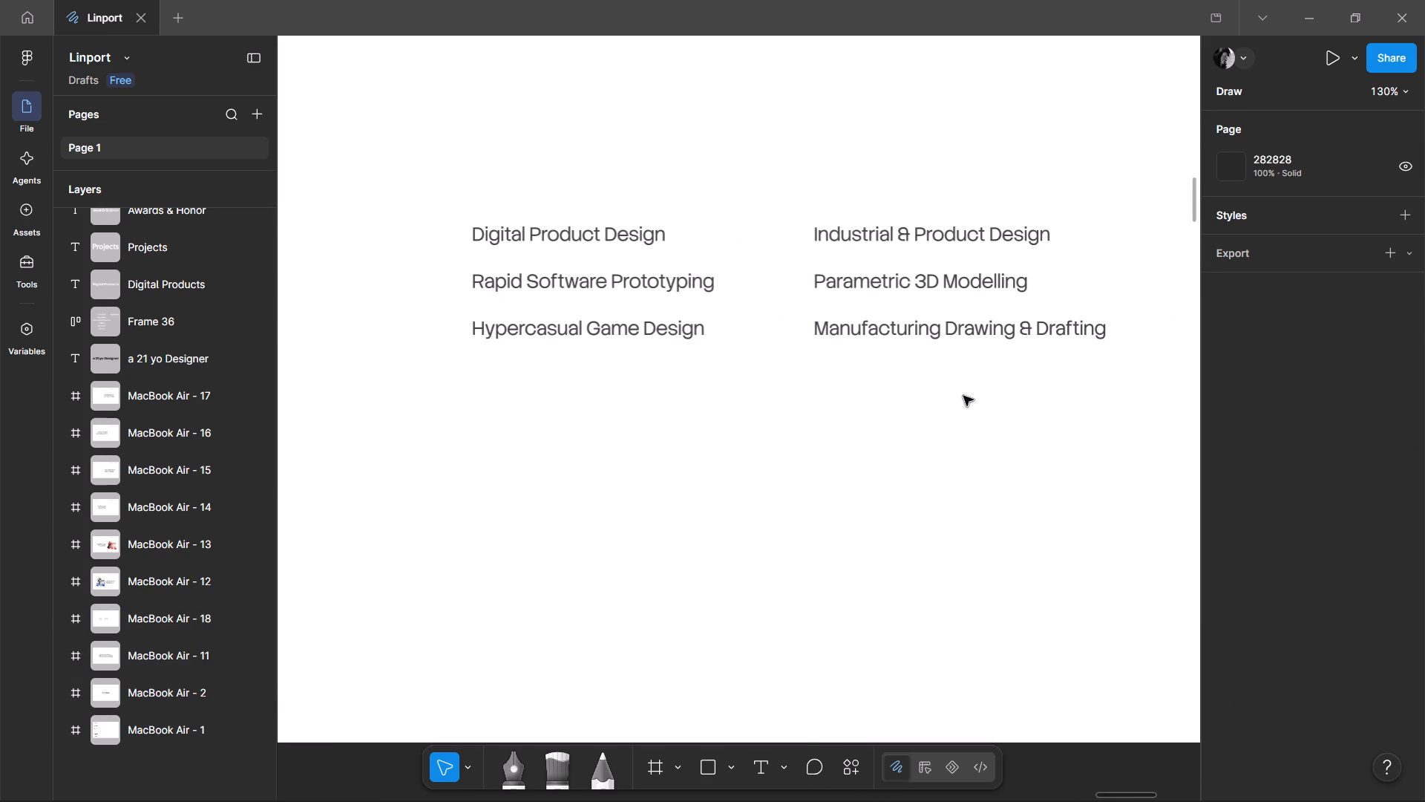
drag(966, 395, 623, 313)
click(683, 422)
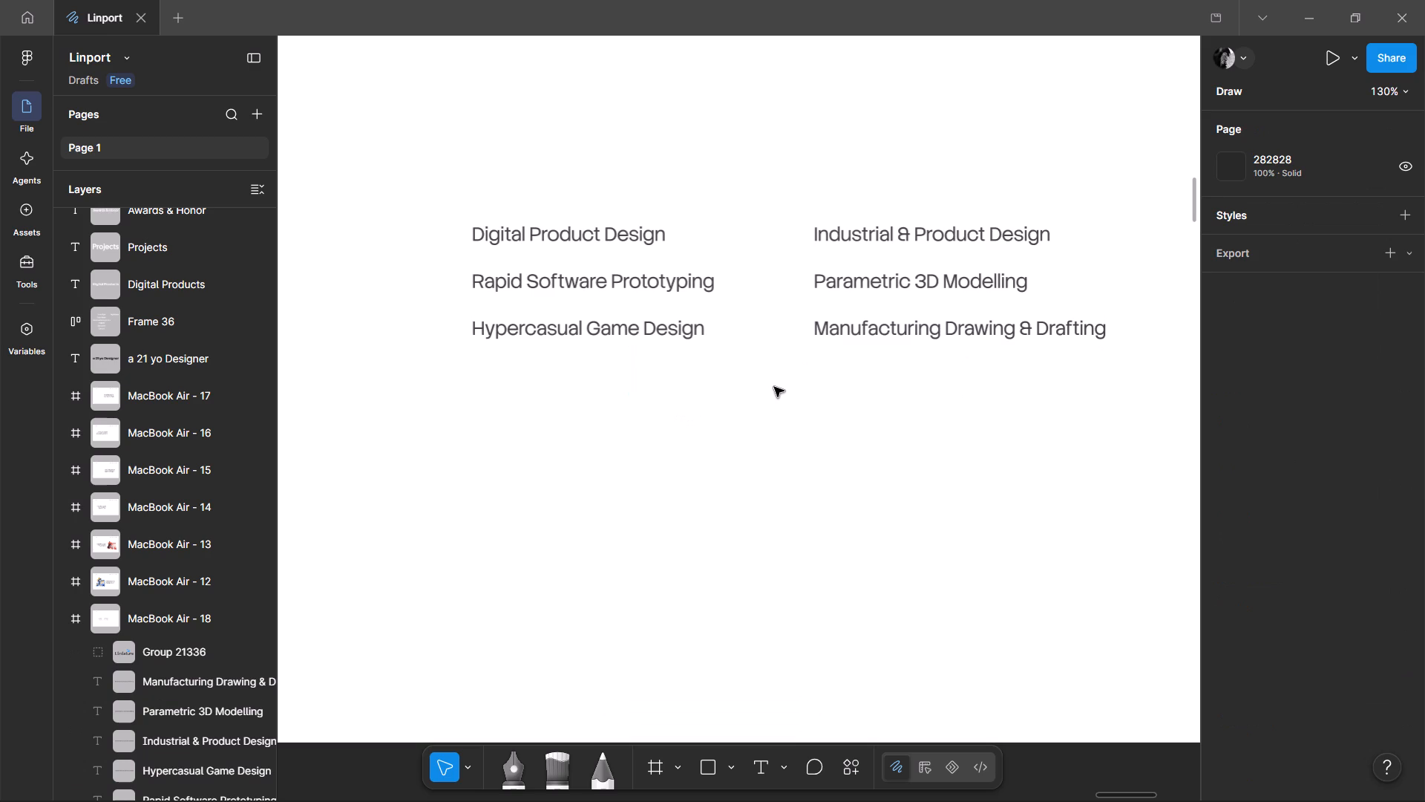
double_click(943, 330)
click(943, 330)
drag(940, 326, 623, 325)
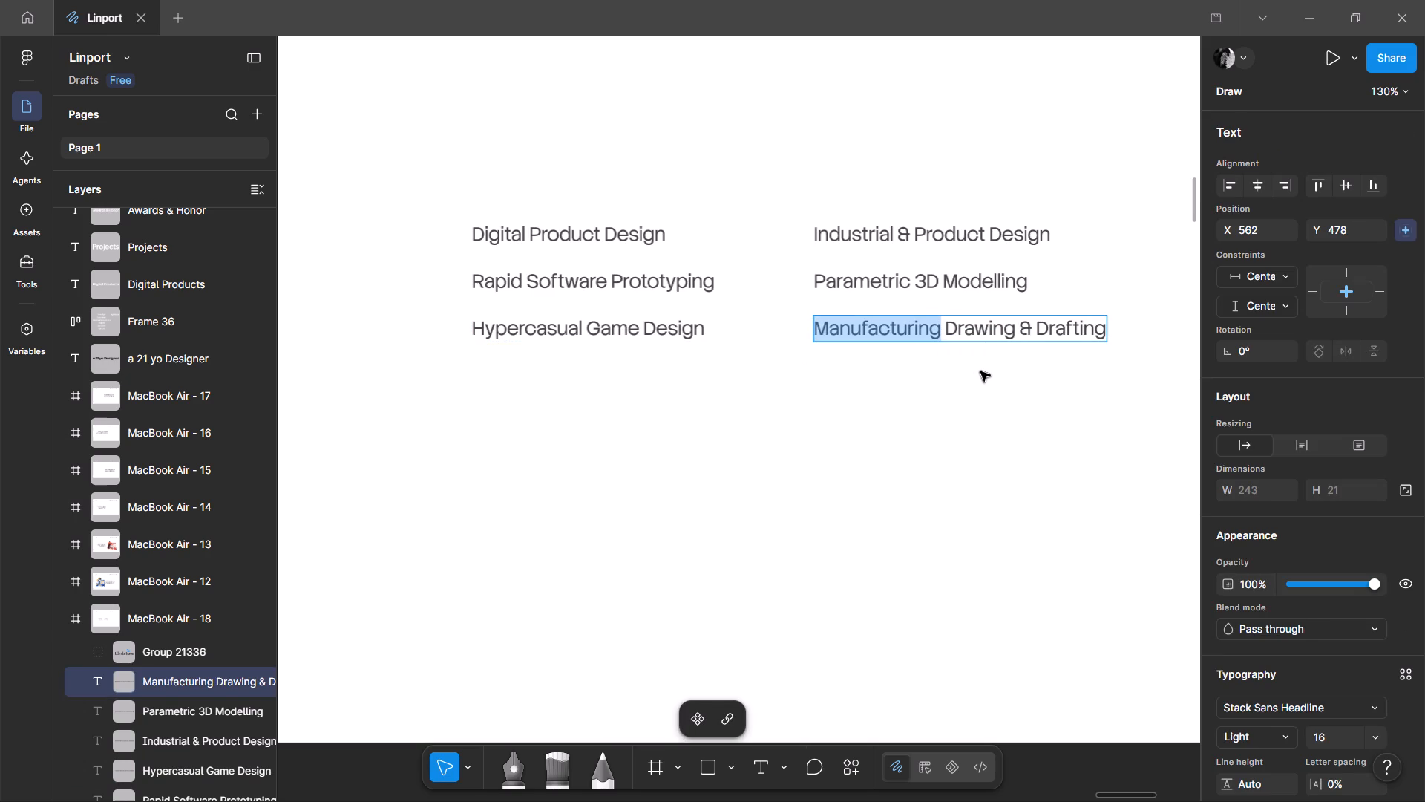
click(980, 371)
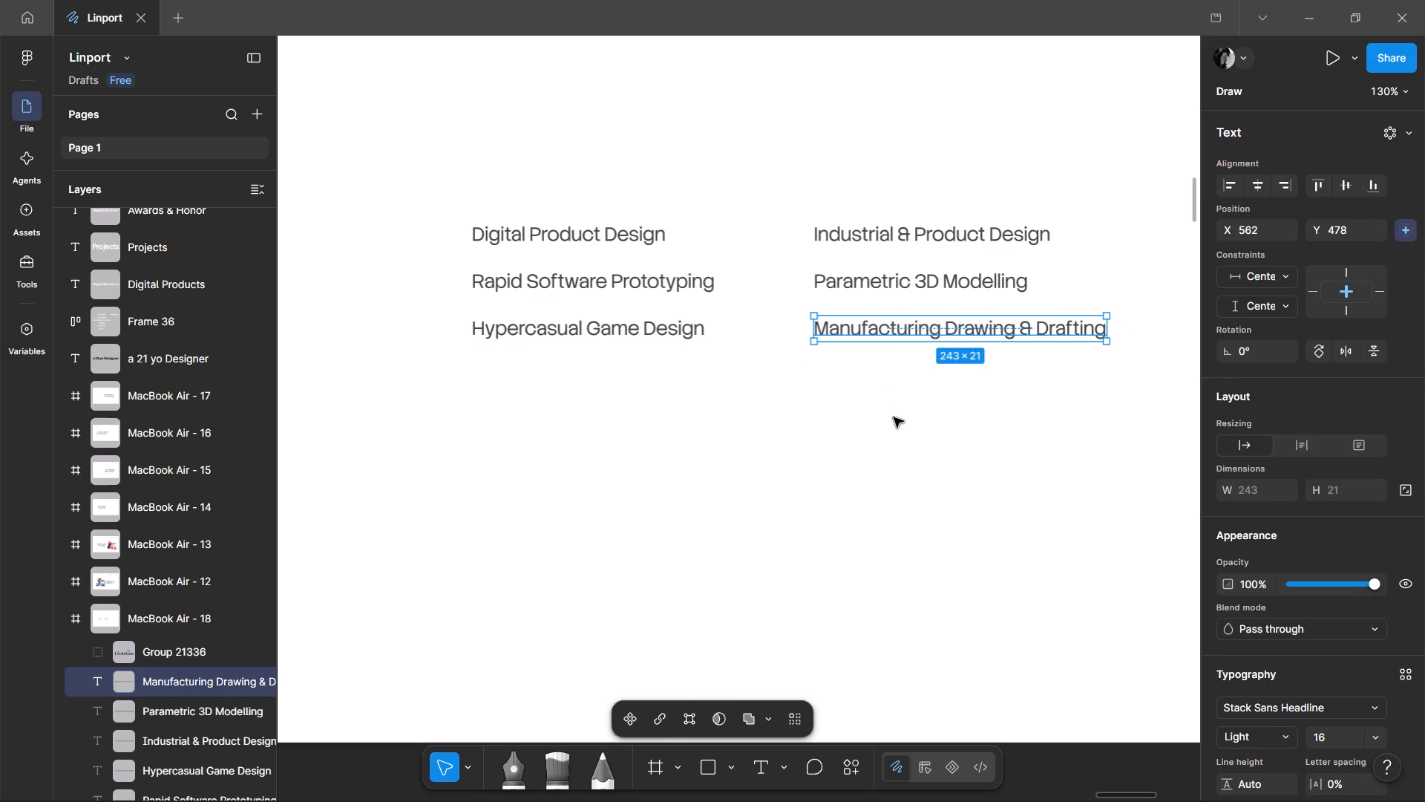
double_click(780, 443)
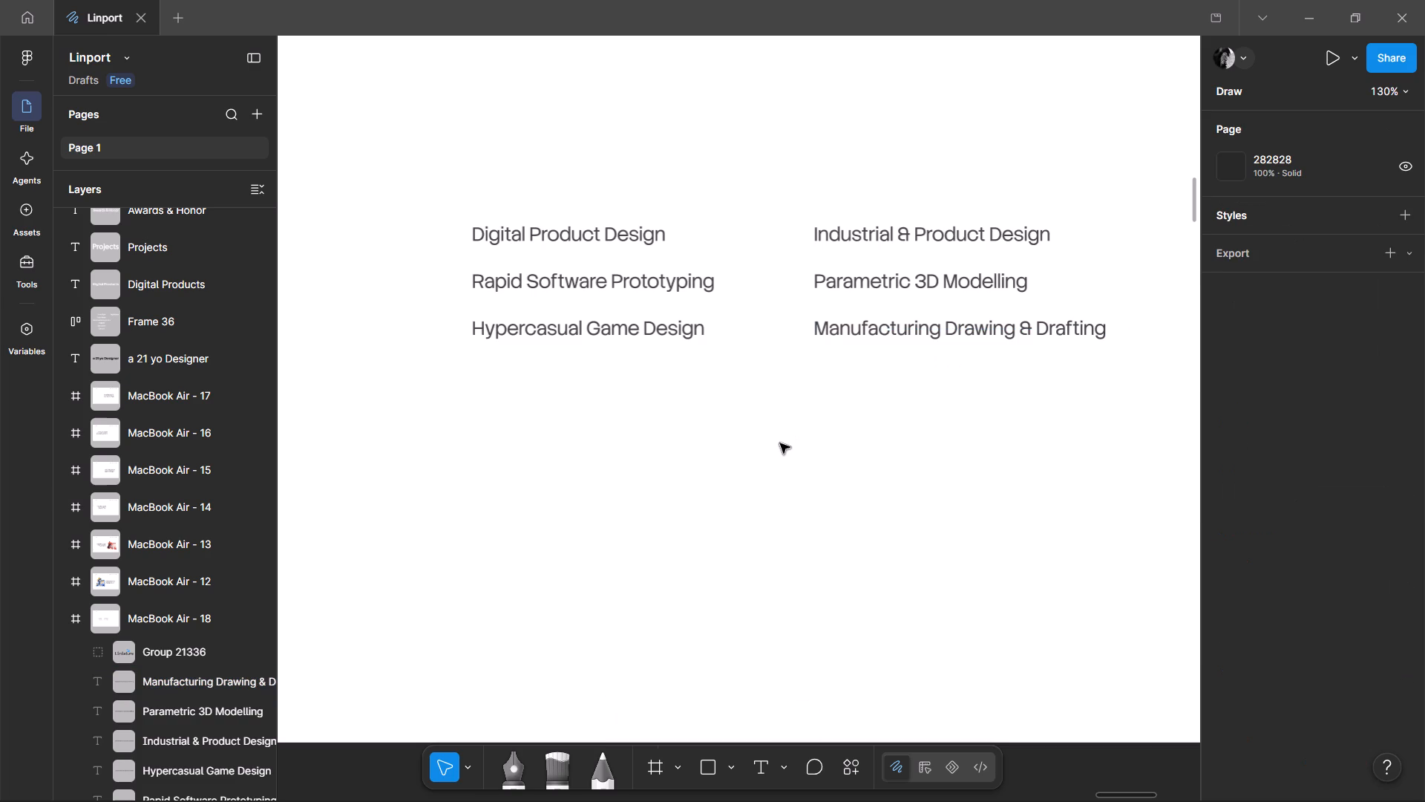
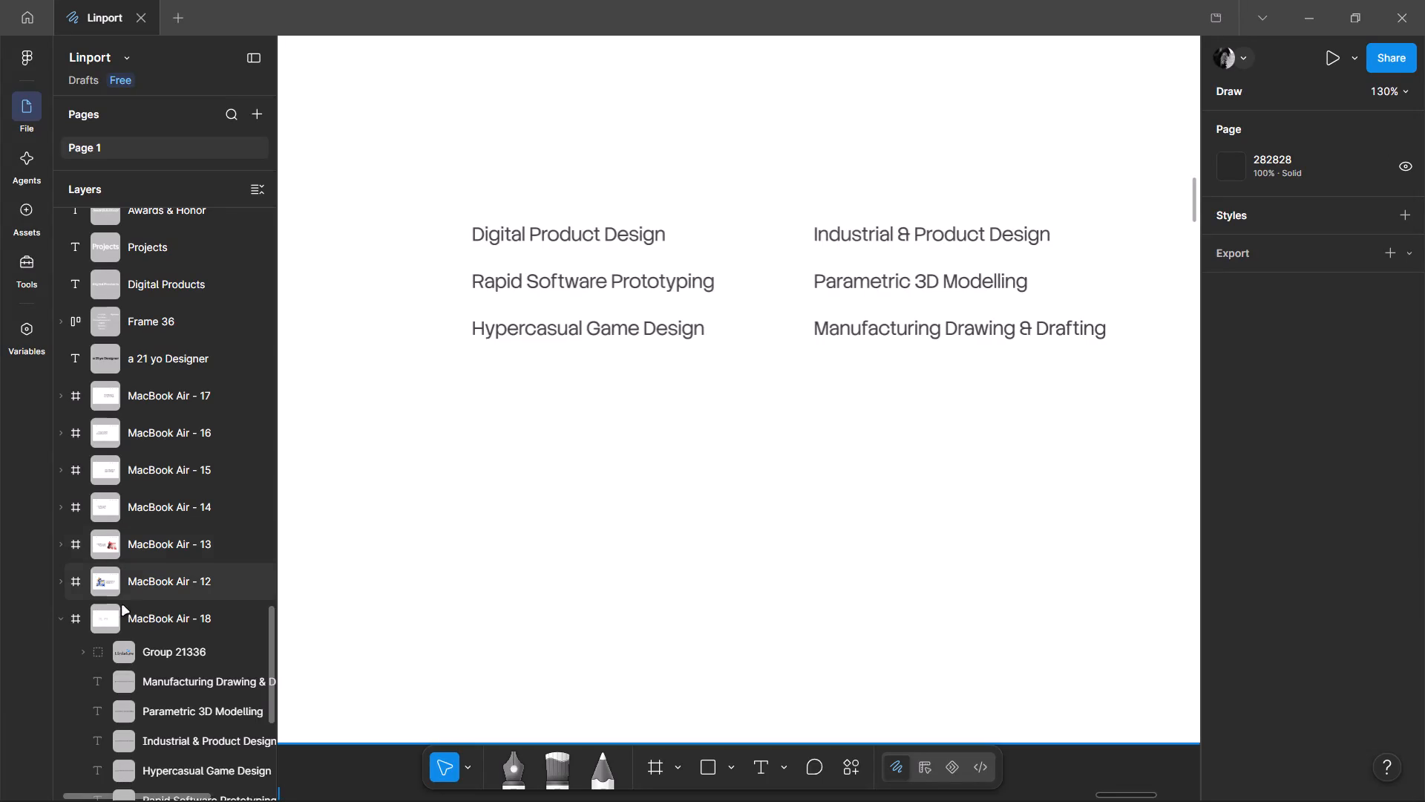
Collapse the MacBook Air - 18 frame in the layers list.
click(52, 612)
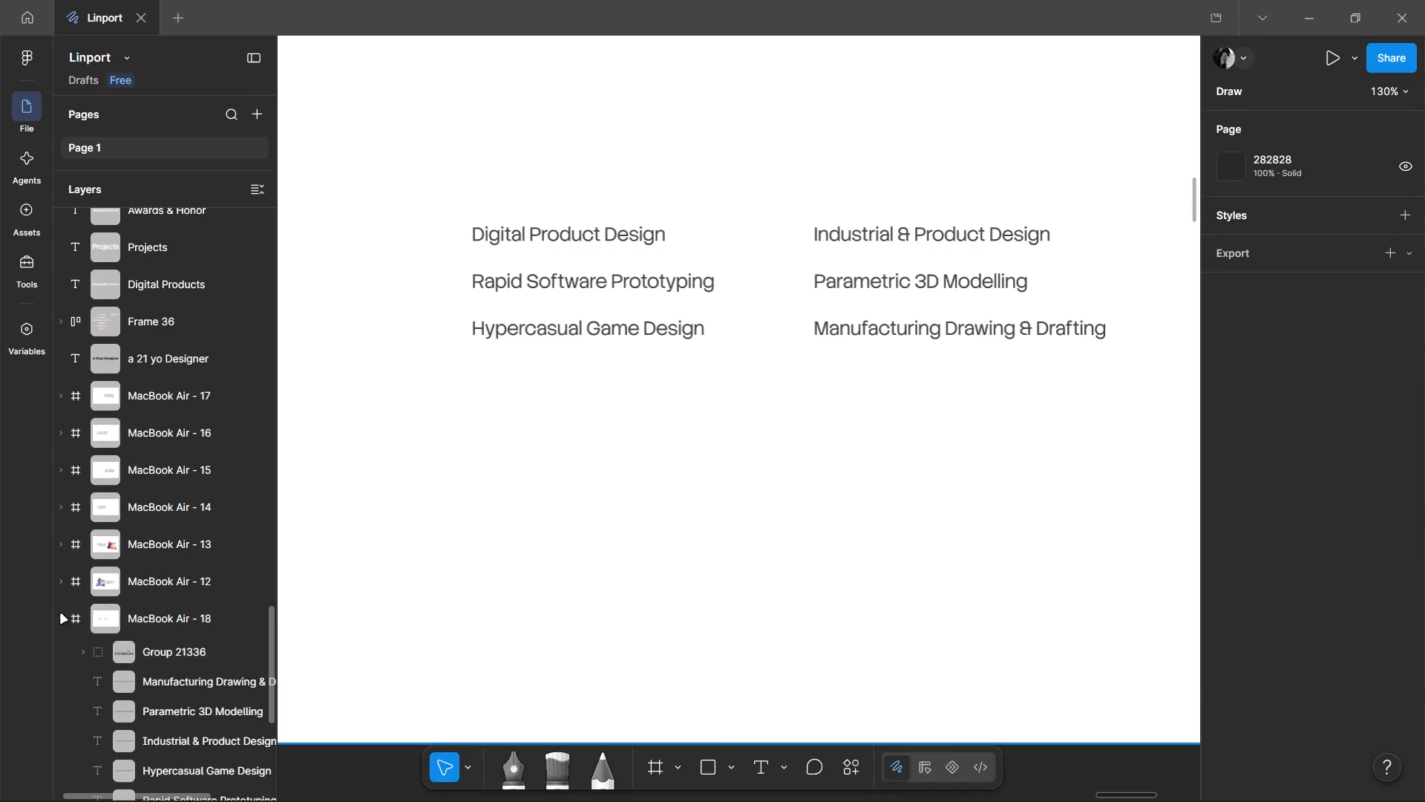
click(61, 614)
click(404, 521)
Draw a 36 × 36 square below Hypercasual Game Design and round its corners to radius 18, making a circle.
scroll(404, 521, up, 1)
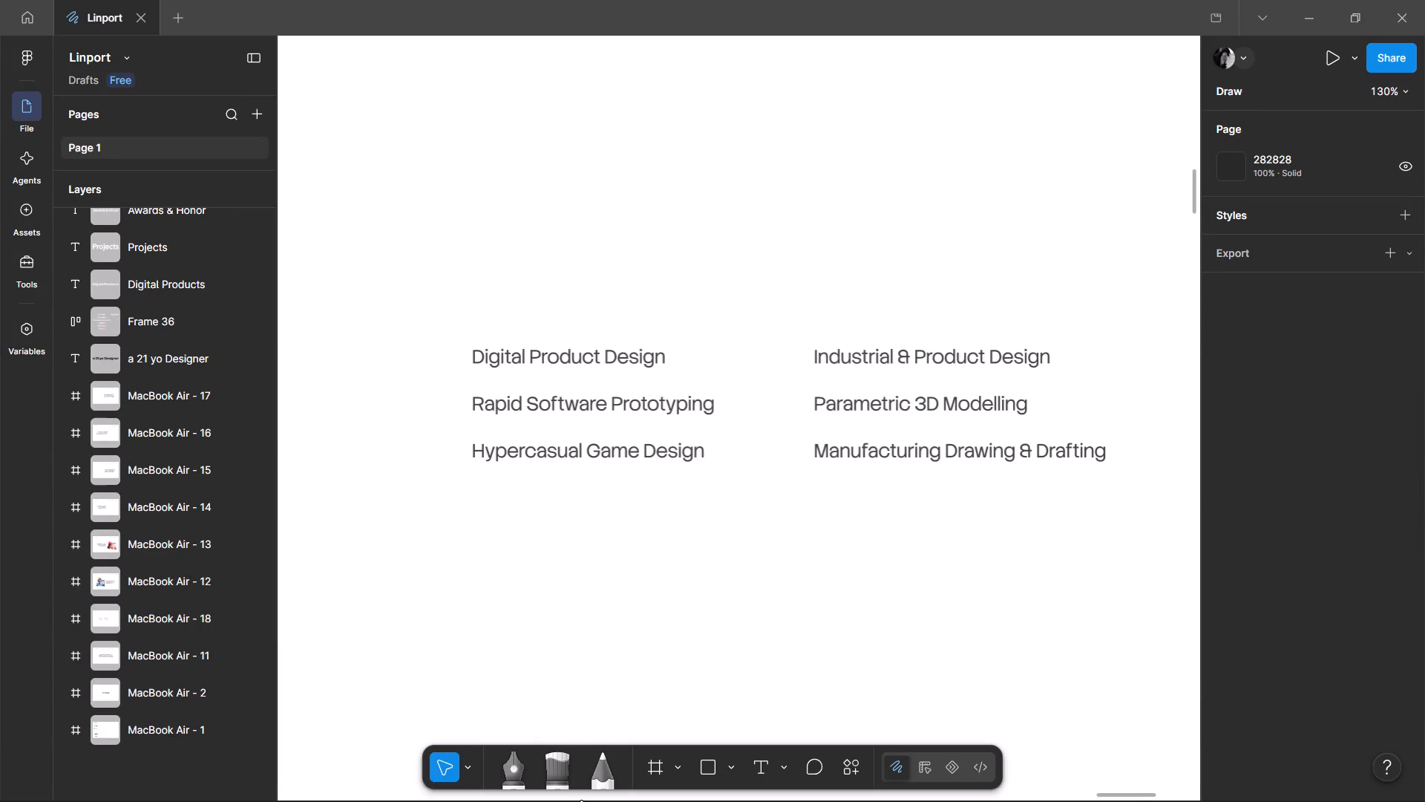
click(713, 763)
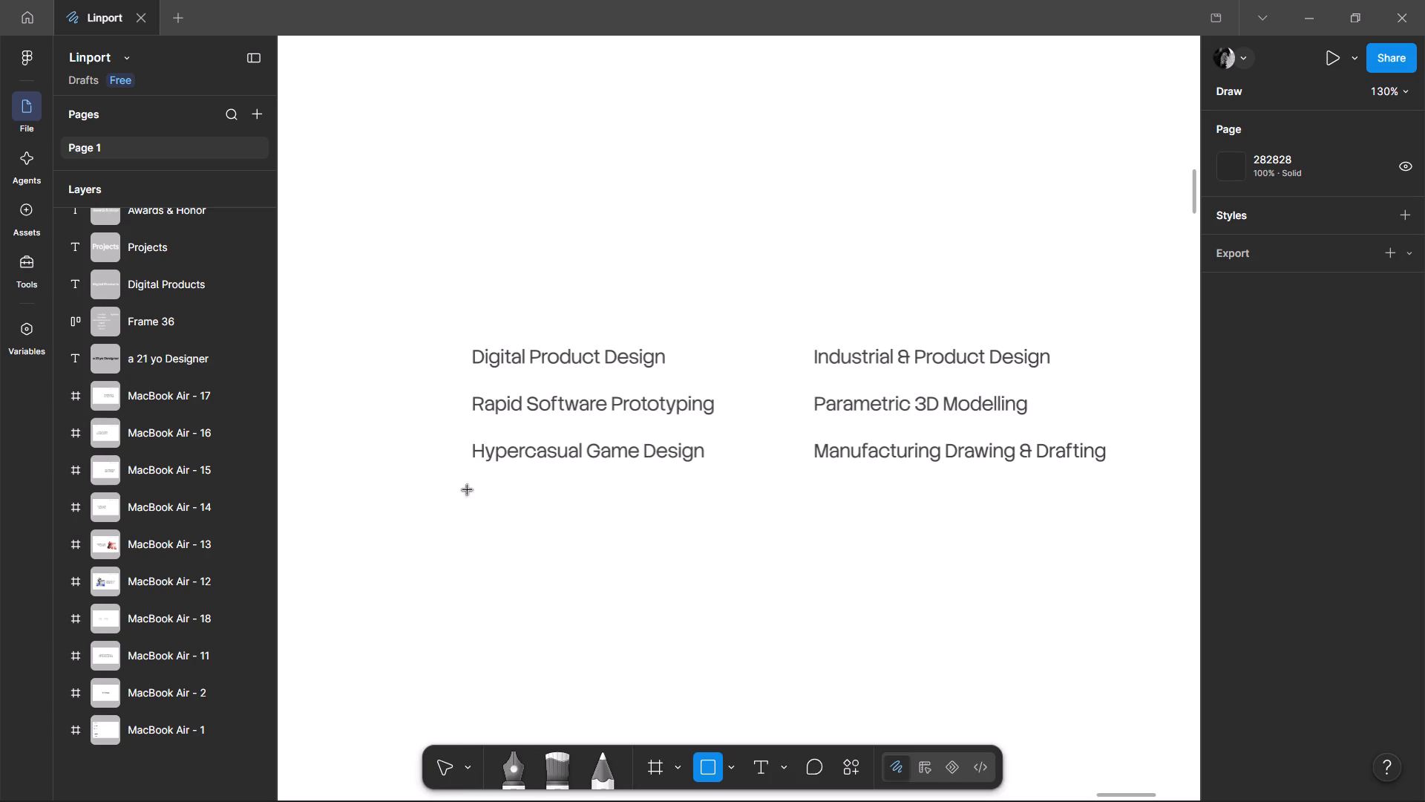
shift+drag(480, 506, 523, 536)
ctrl+scroll(475, 505, up, 6)
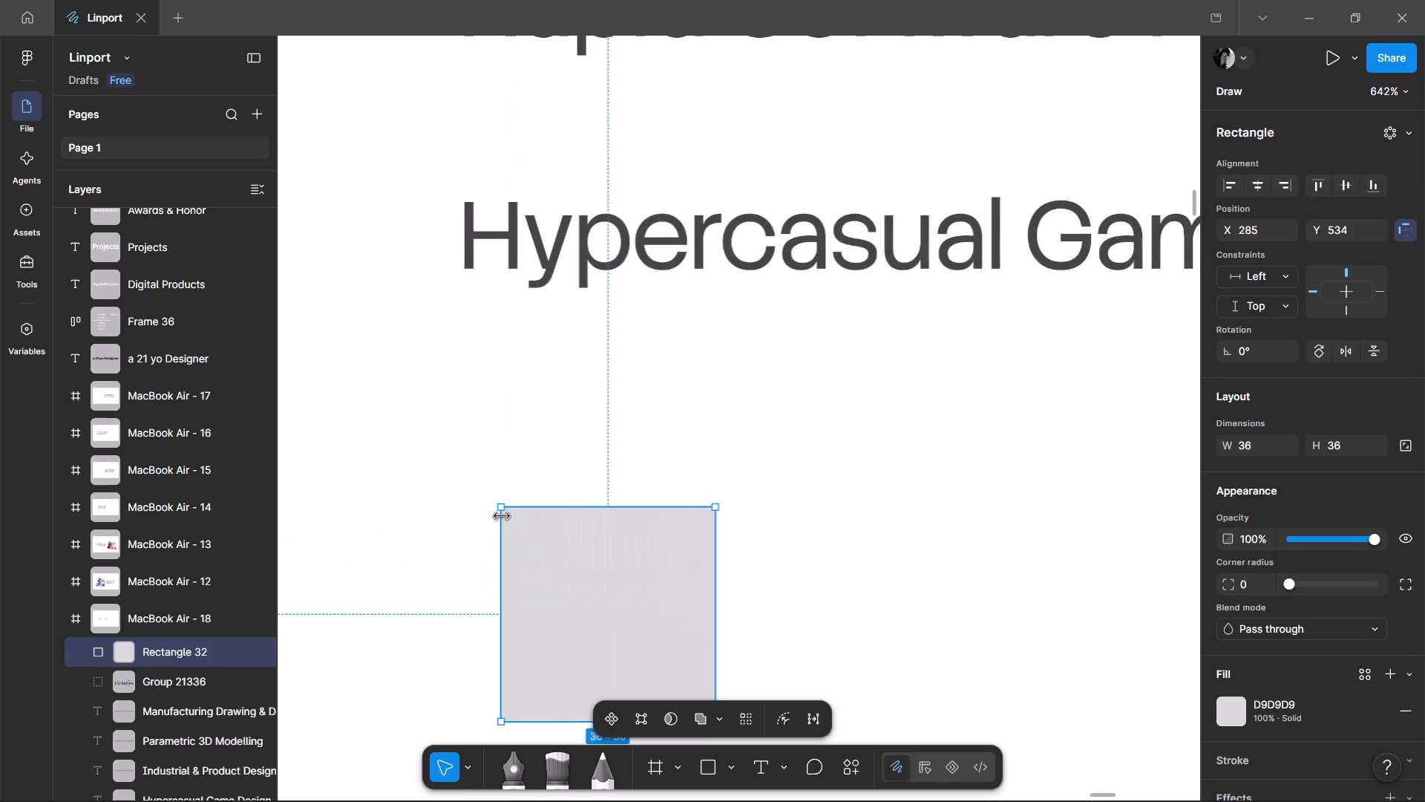
drag(510, 518, 692, 711)
Shrink the circle to 6 × 6 and place it just before the Digital Product Design text as a bullet.
drag(652, 638, 503, 241)
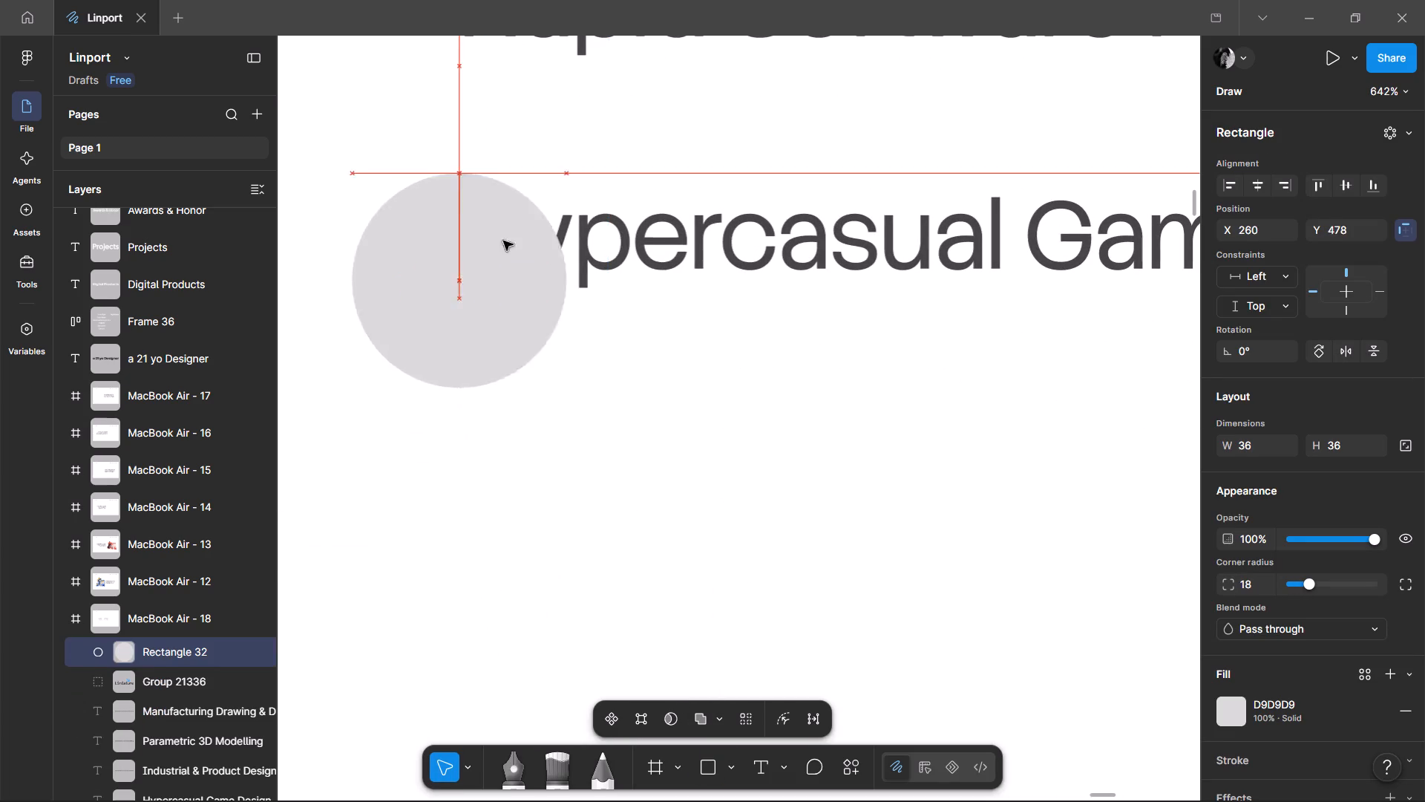
drag(503, 241, 506, 229)
scroll(560, 334, up, 4)
ctrl+scroll(561, 334, down, 1)
drag(537, 547, 441, 234)
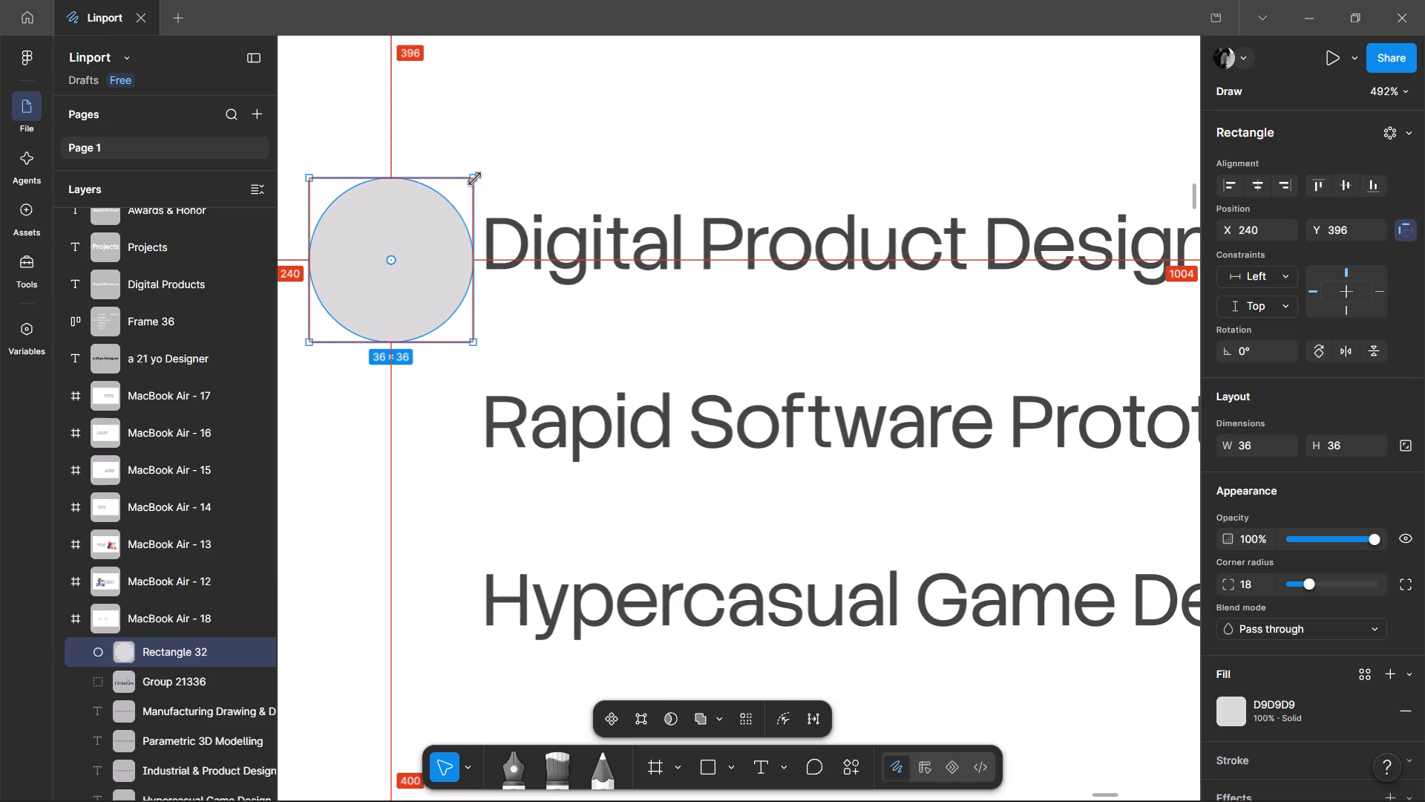
alt+shift+drag(475, 179, 402, 246)
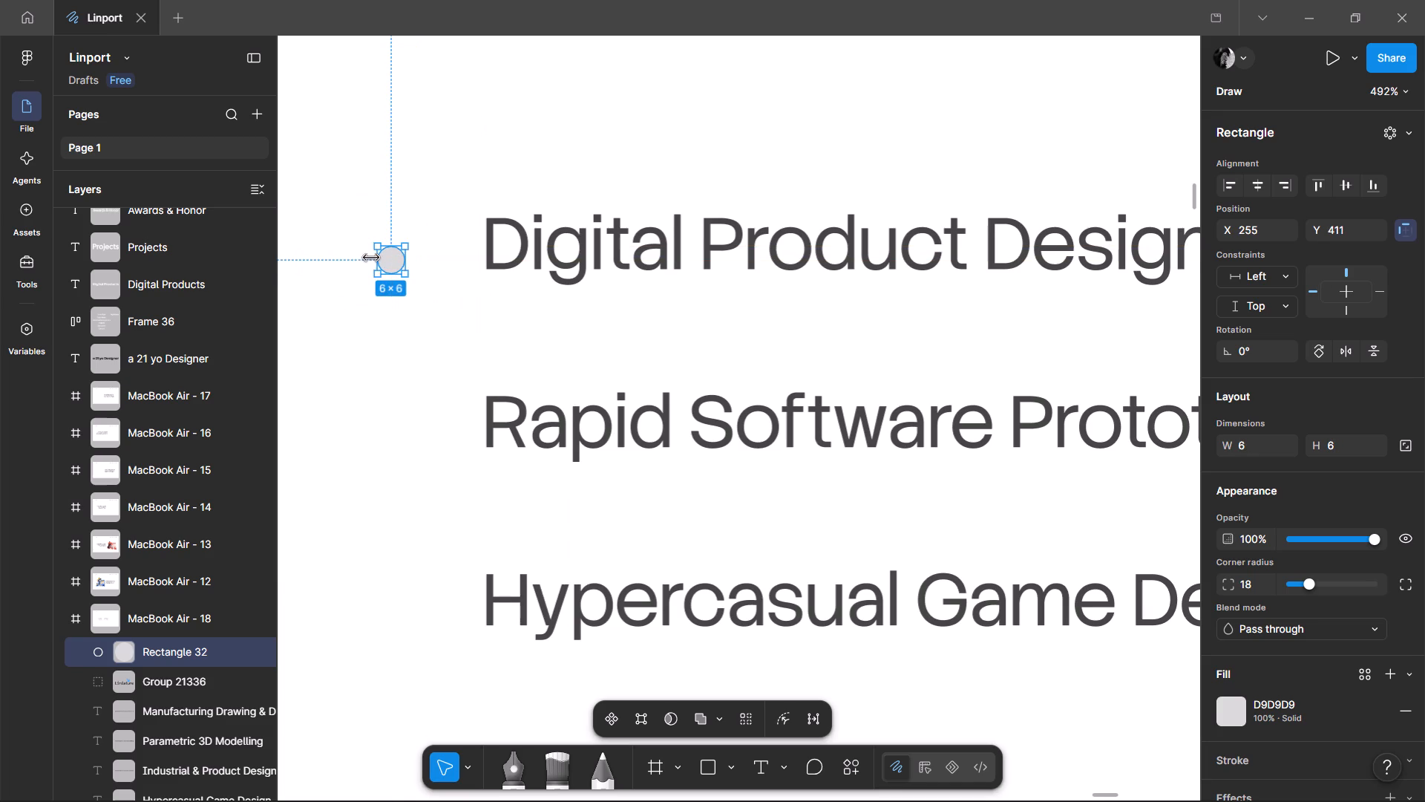
drag(390, 261, 440, 247)
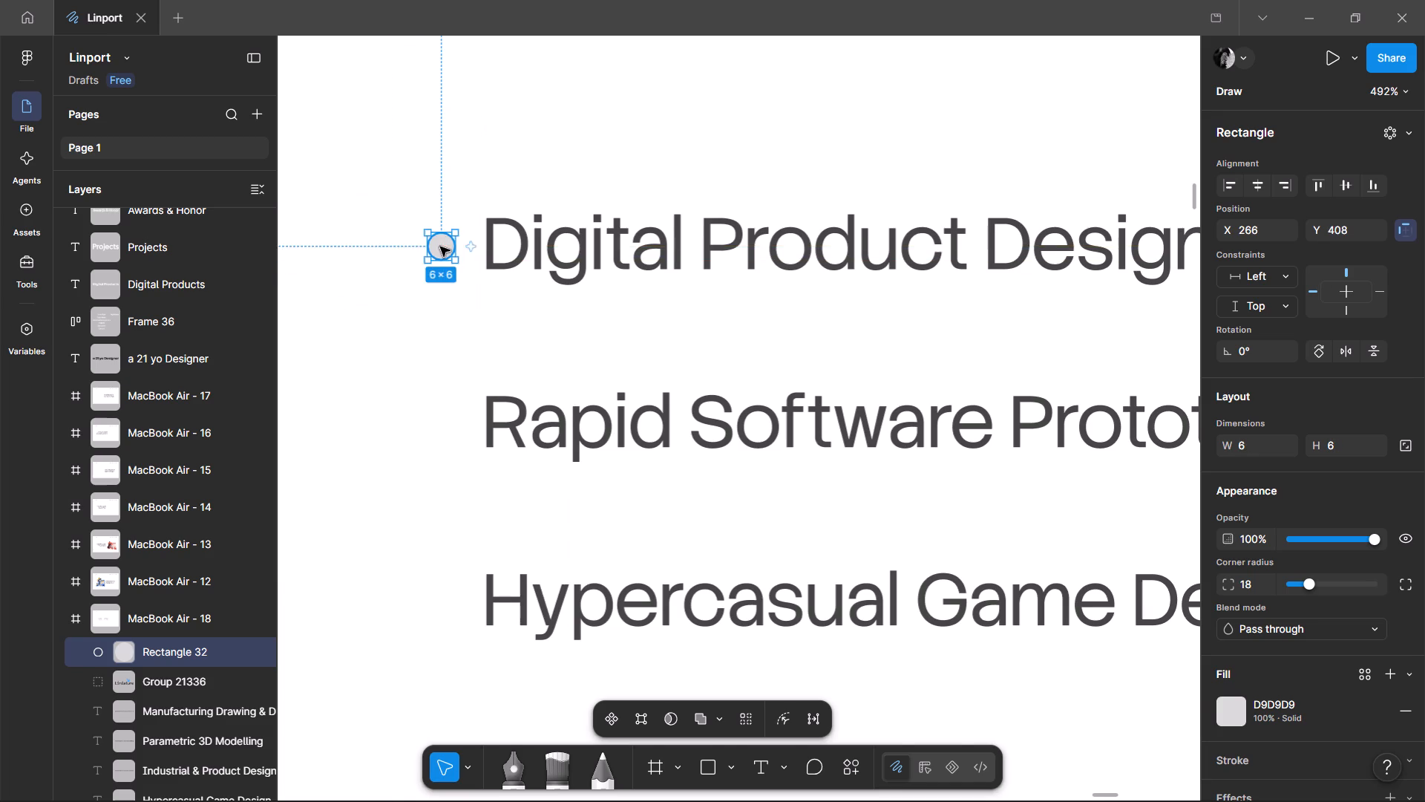
ctrl+scroll(440, 247, up, 1)
ctrl+scroll(440, 247, down, 4)
click(452, 278)
ctrl+scroll(445, 261, up, 3)
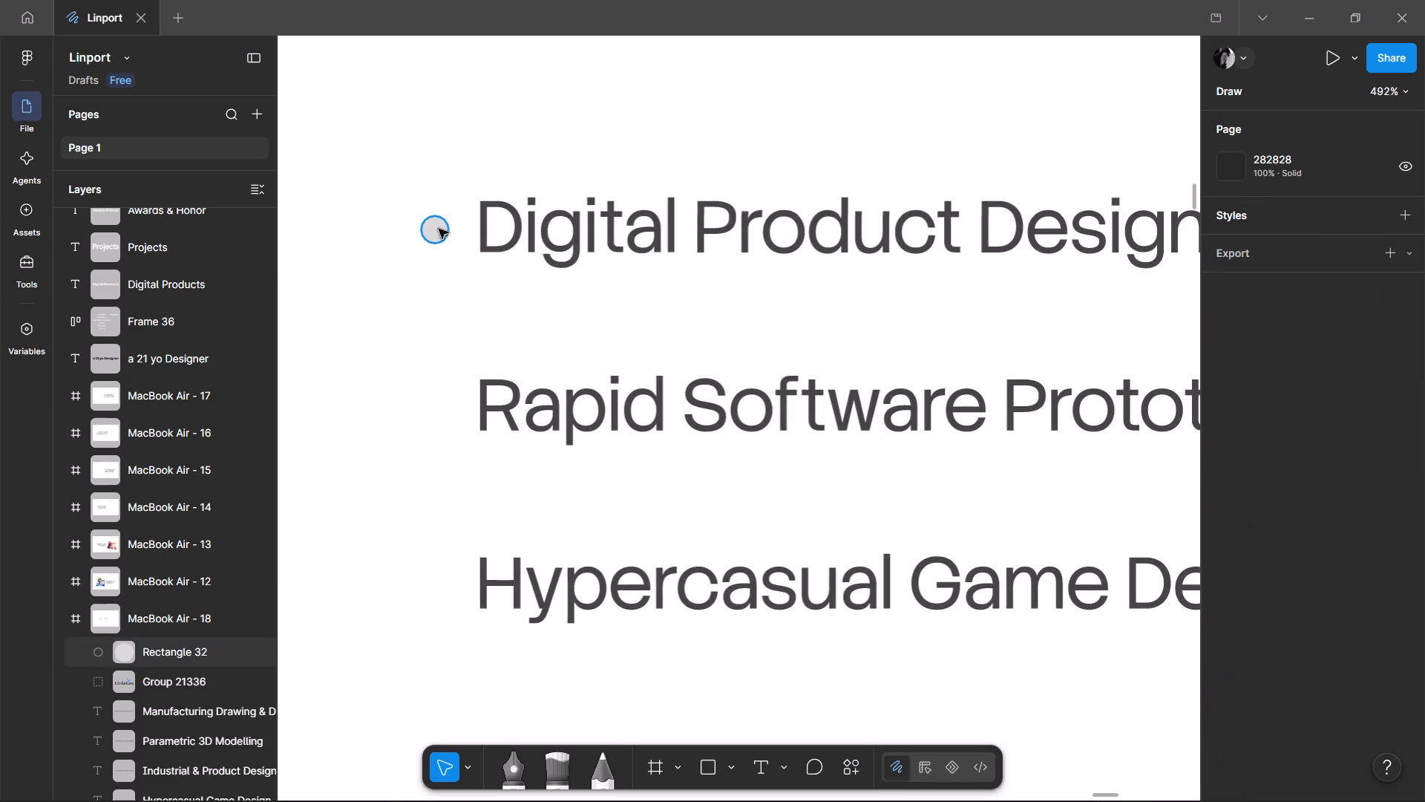
Resize the bullet before Digital Product Design to 8 × 8.
click(437, 229)
alt+shift+click(417, 215)
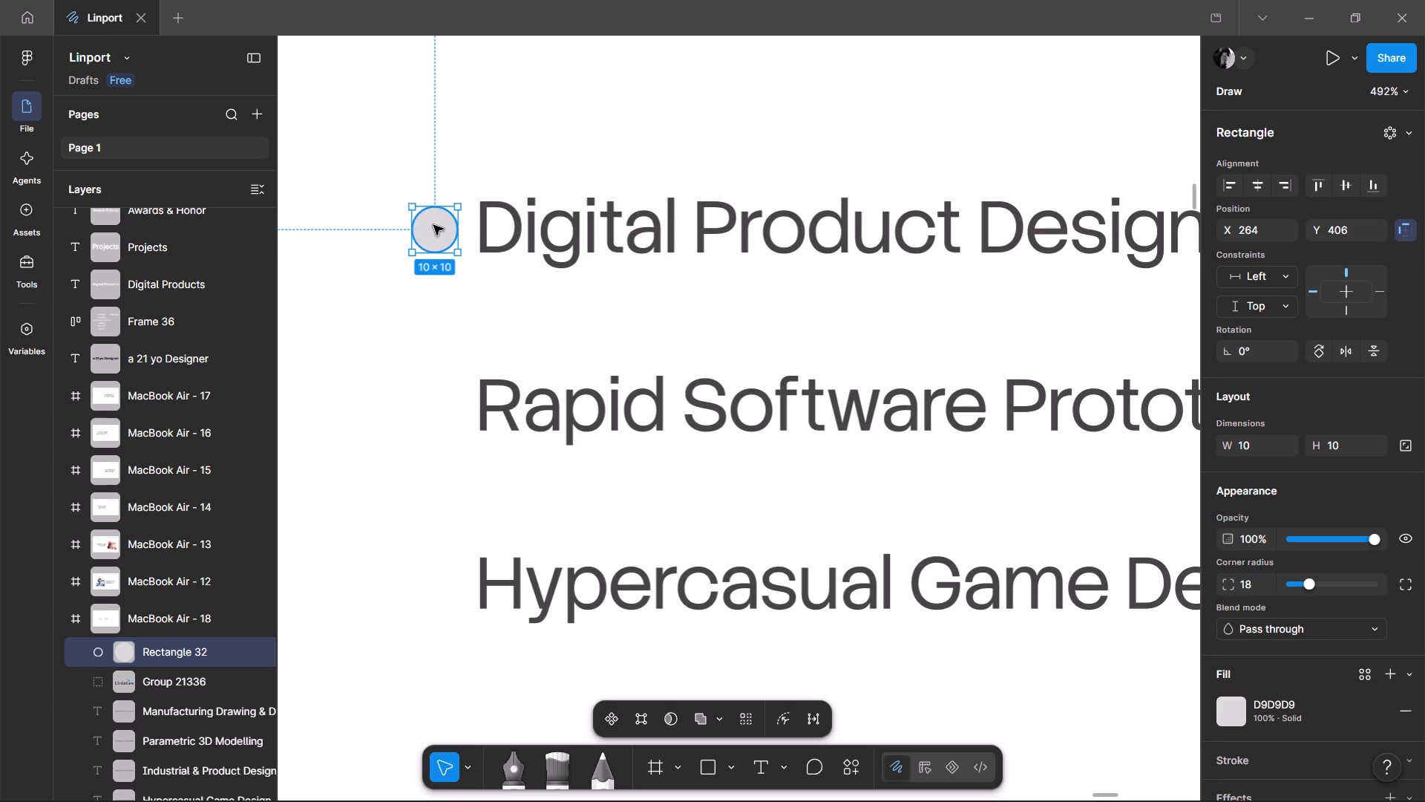
ctrl+scroll(433, 225, down, 4)
ctrl+scroll(433, 225, up, 12)
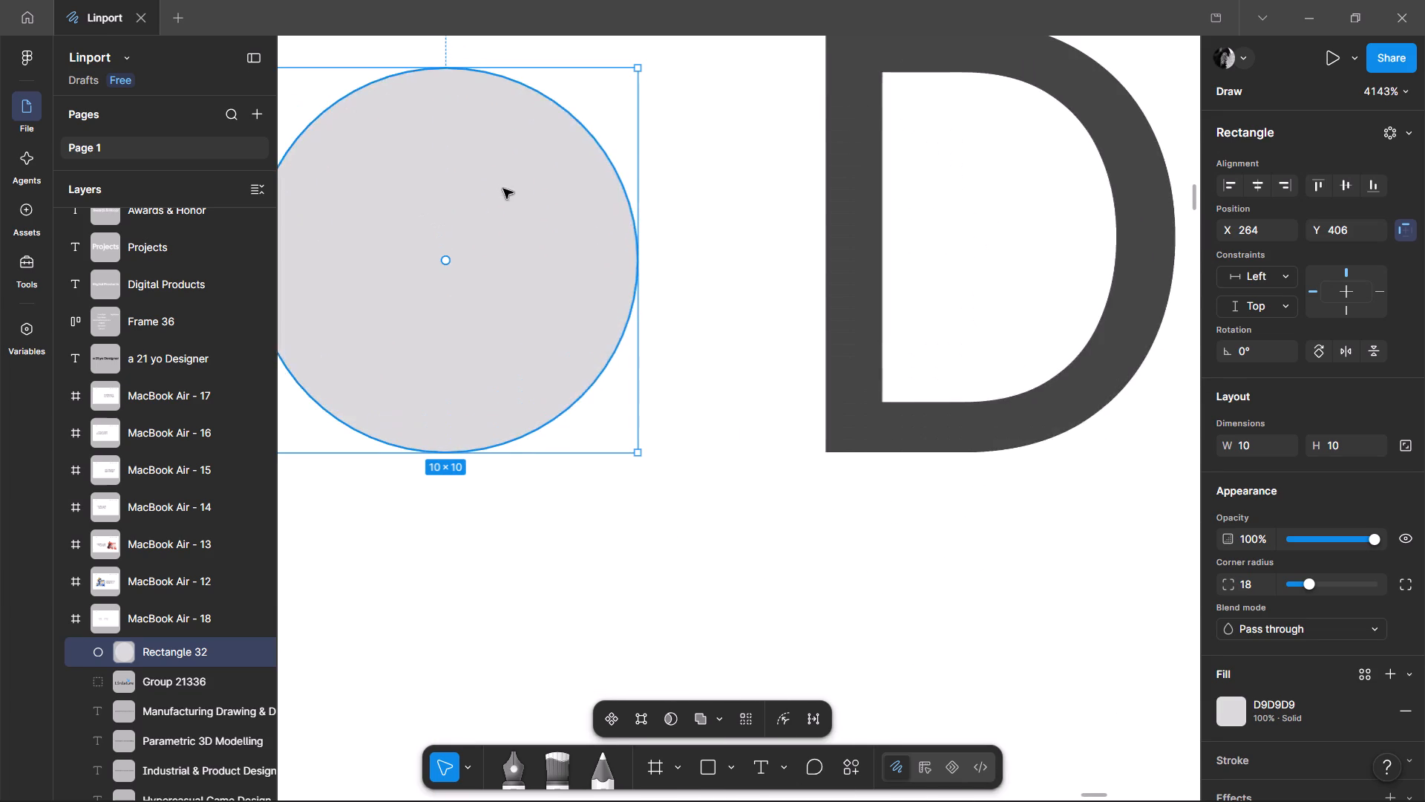
ctrl+scroll(503, 189, down, 1)
alt+shift+drag(309, 91, 329, 117)
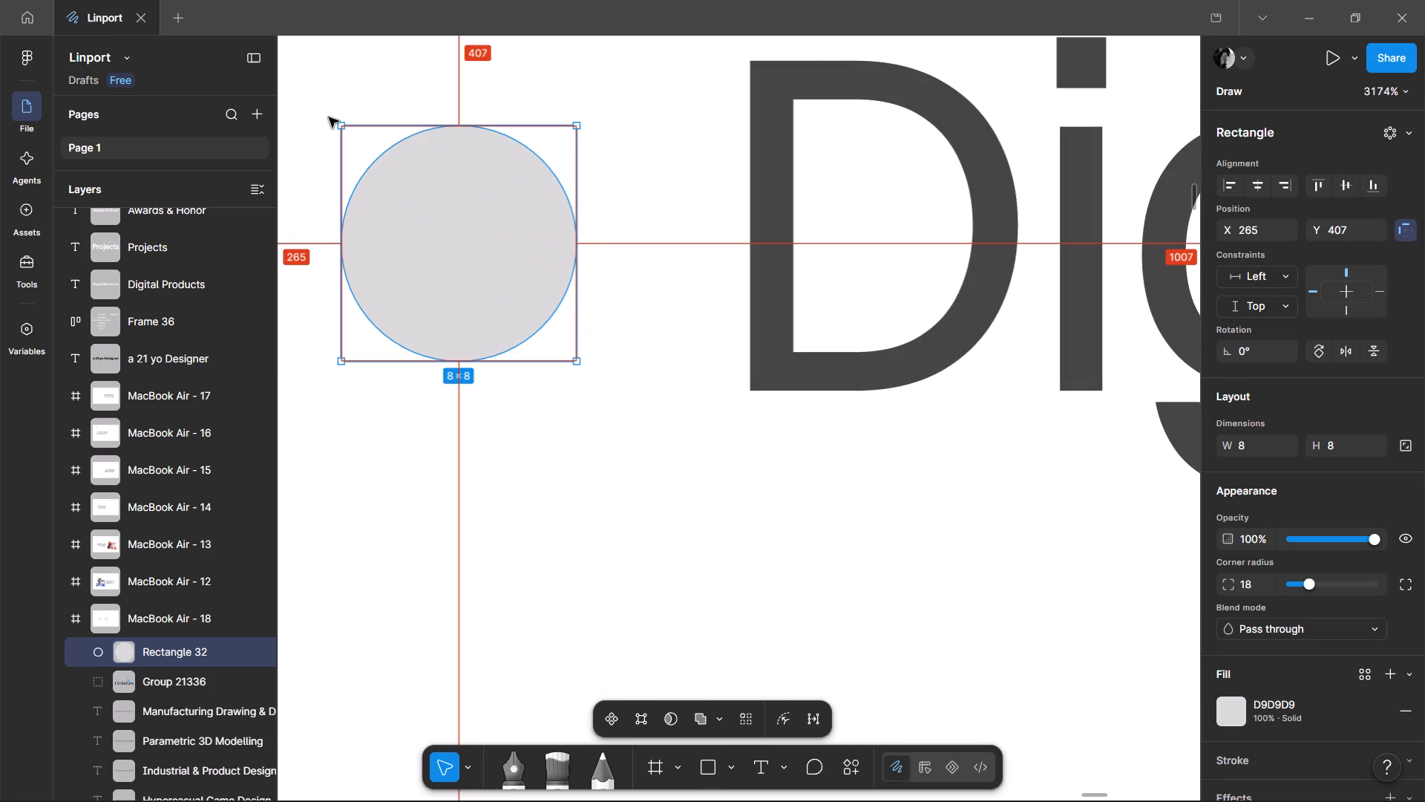
ctrl+scroll(451, 200, down, 13)
click(446, 420)
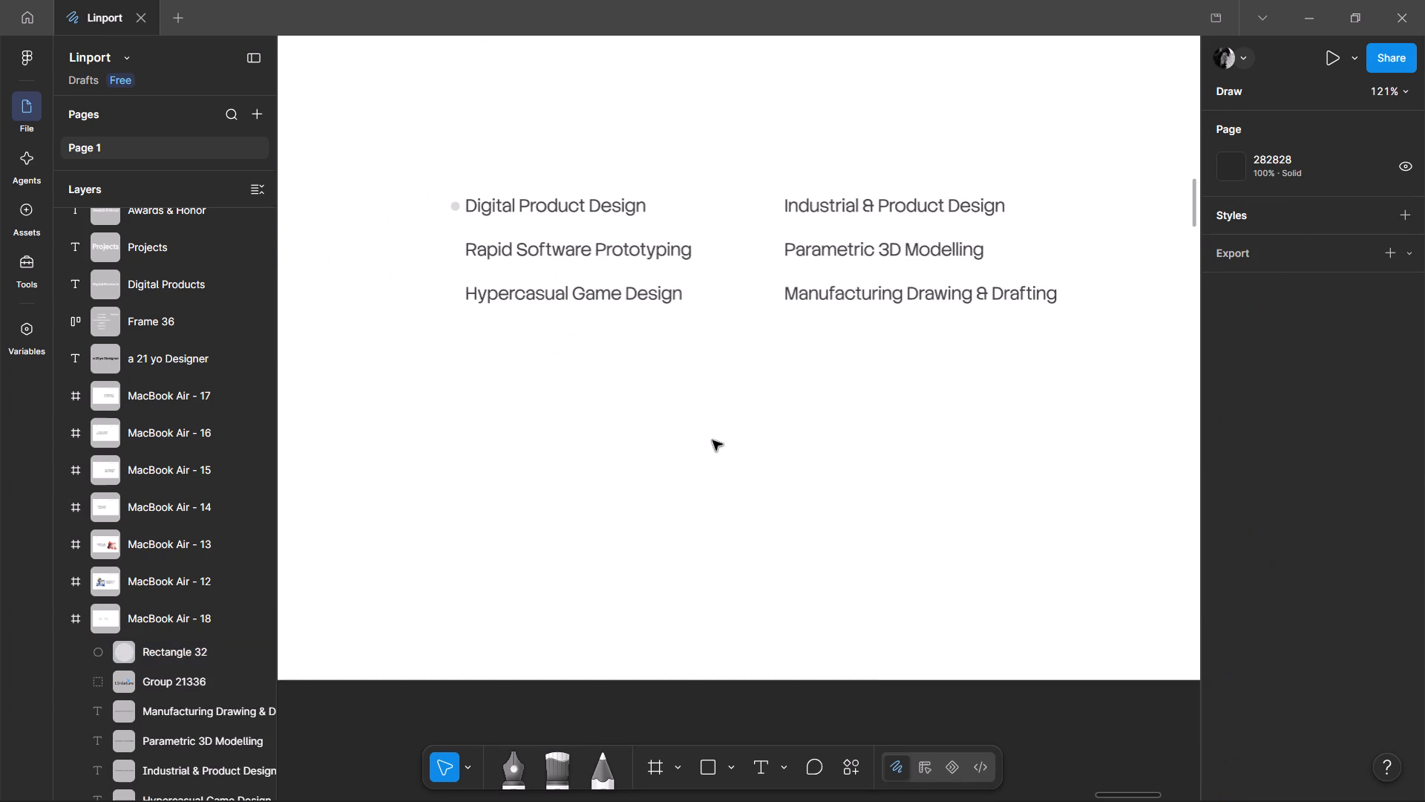
Position the bullet before Digital Product Design at X 266, Y 407.
scroll(715, 439, up, 2)
ctrl+scroll(457, 446, up, 7)
click(456, 339)
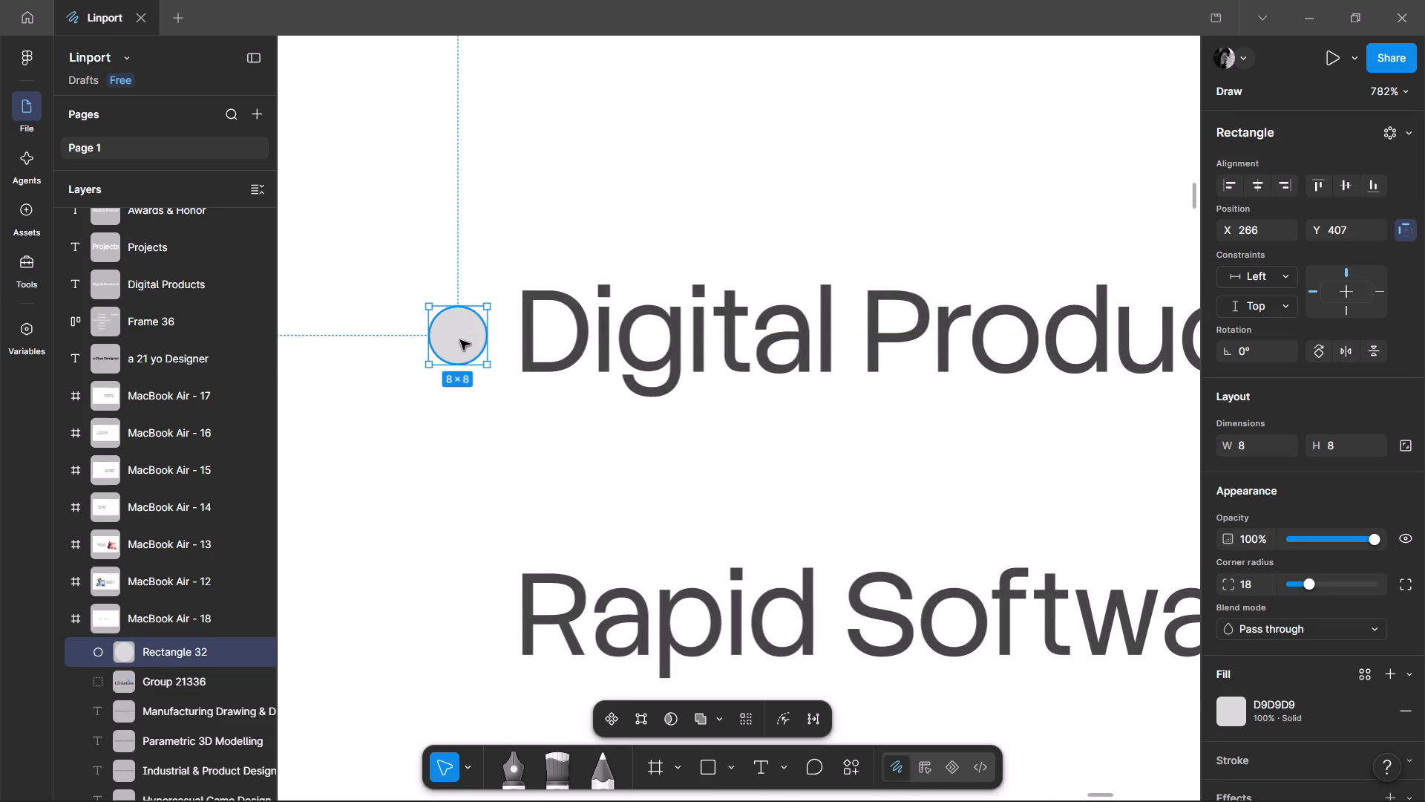
click(473, 410)
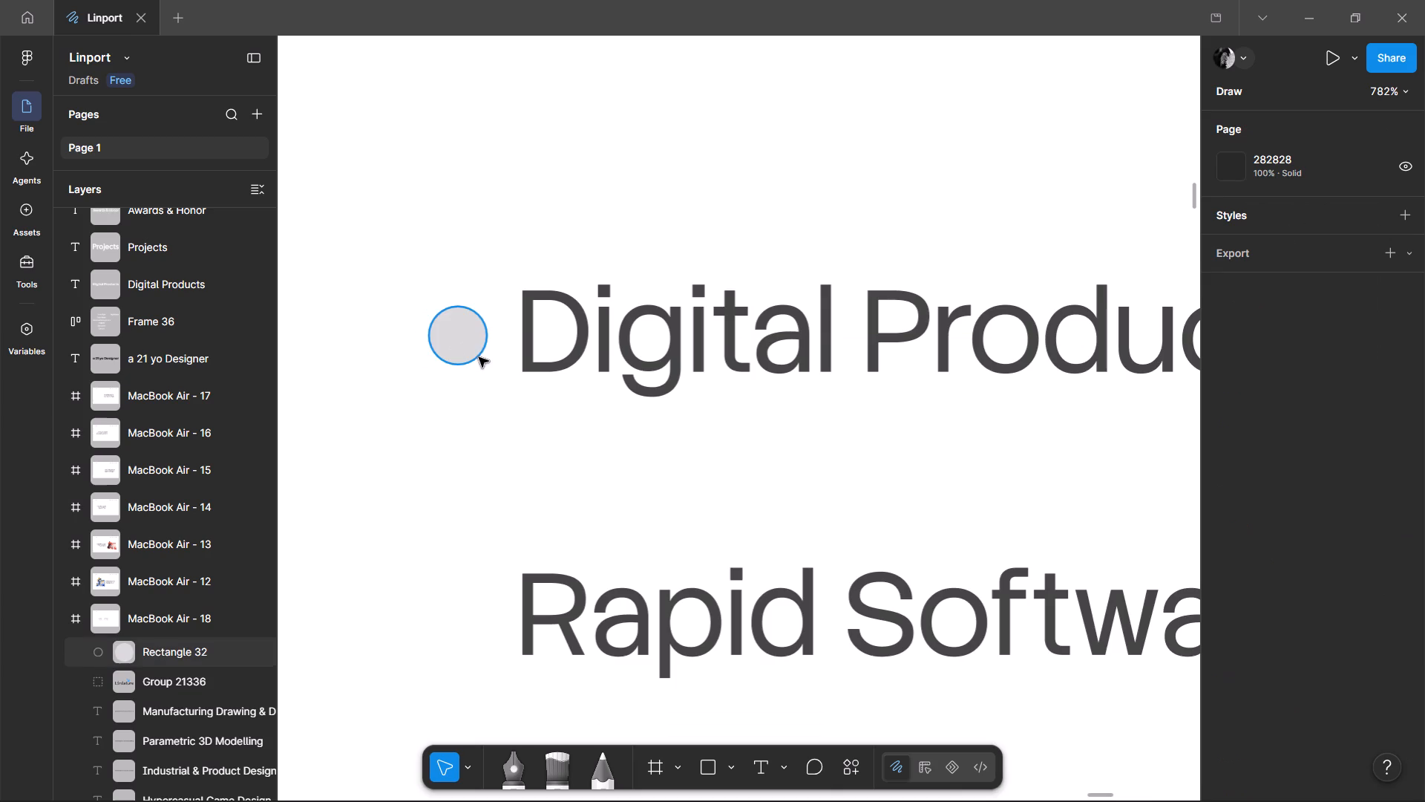
Duplicate the bullet in front of Industrial & Product Design, level with the original at X 551, Y 407.
scroll(466, 344, down, 5)
ctrl+scroll(466, 344, down, 6)
click(595, 495)
ctrl+scroll(596, 495, down, 4)
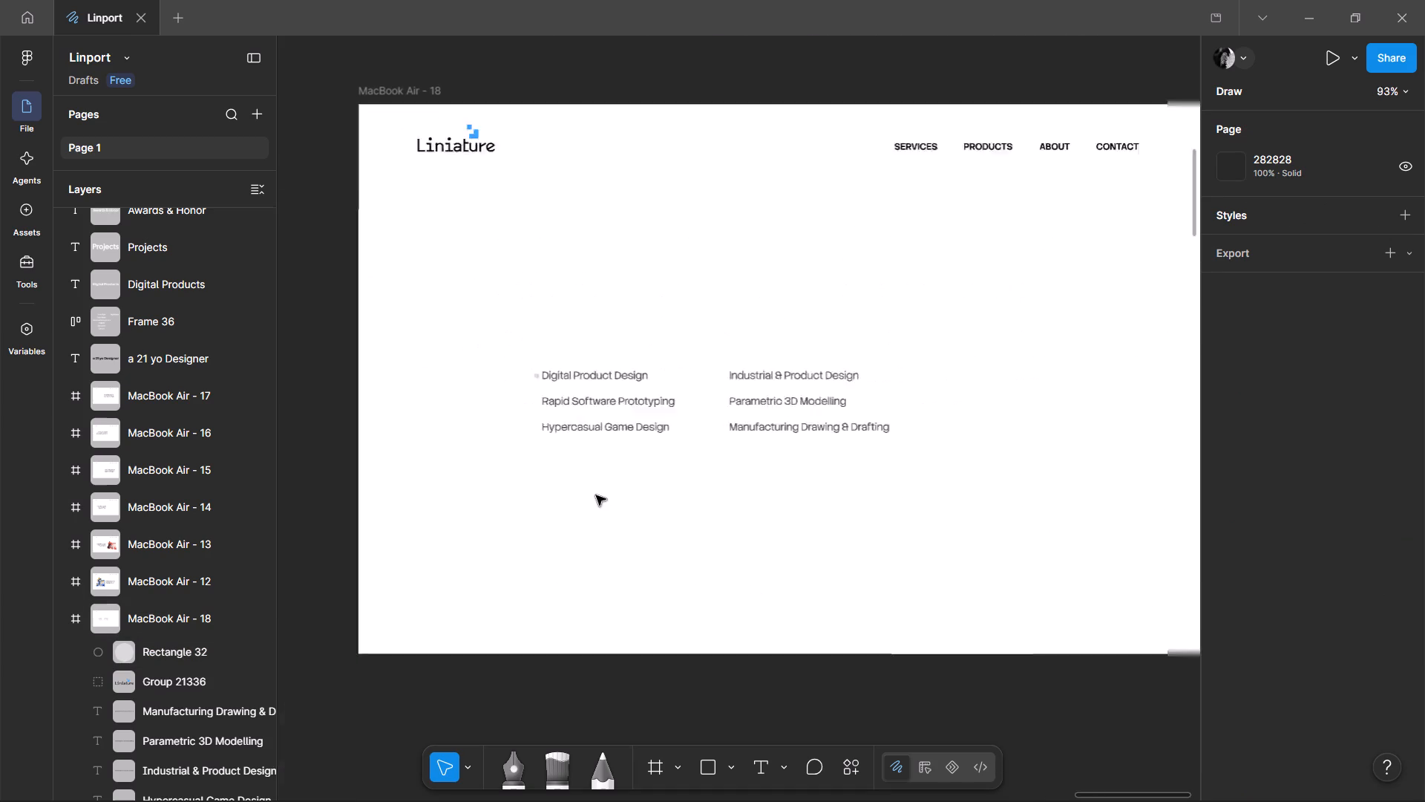
ctrl+scroll(727, 431, up, 3)
middle_drag(554, 411, 813, 469)
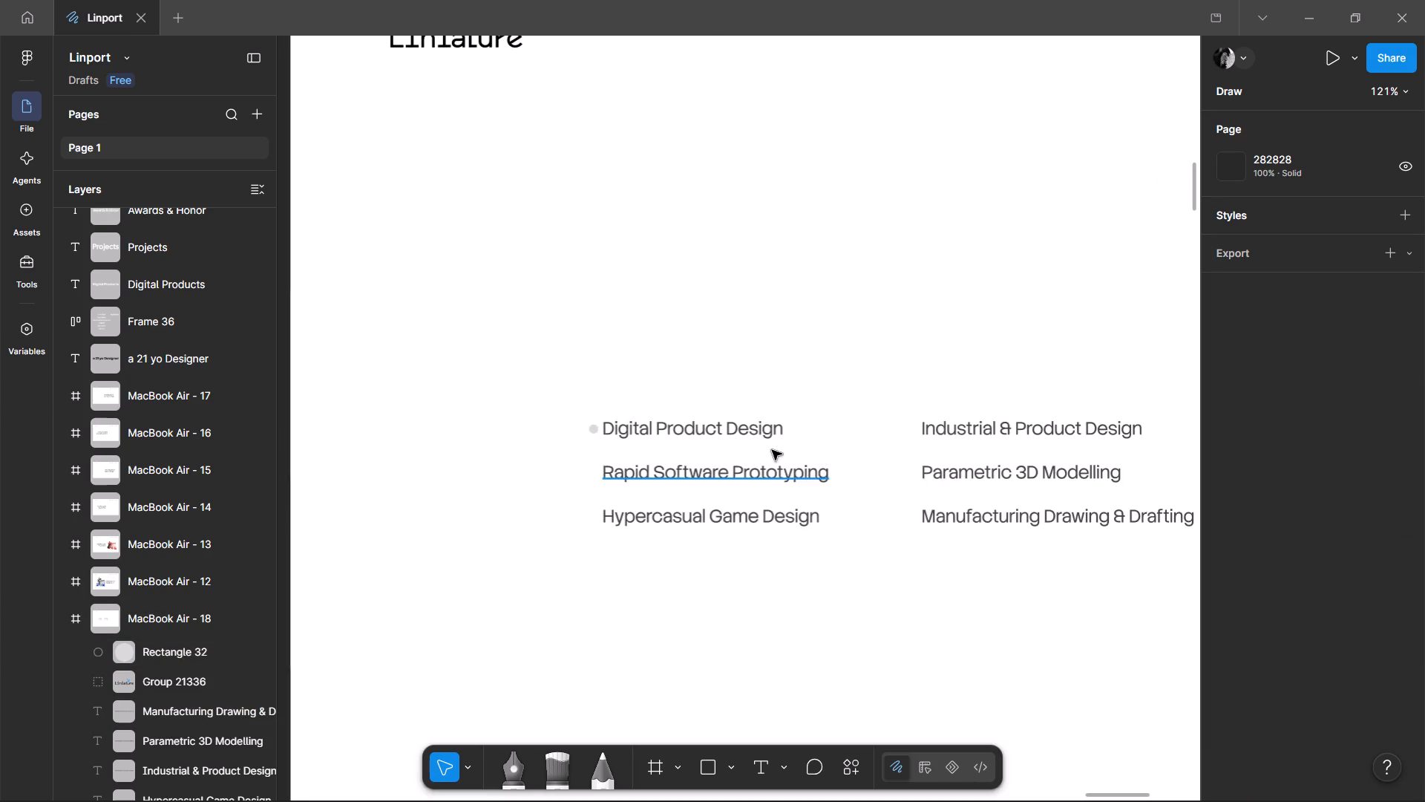
scroll(841, 462, up, 1)
middle_drag(841, 462, 728, 399)
ctrl+scroll(784, 553, up, 3)
ctrl+scroll(785, 554, down, 2)
ctrl+scroll(381, 457, up, 1)
click(387, 453)
alt+drag(390, 454, 758, 476)
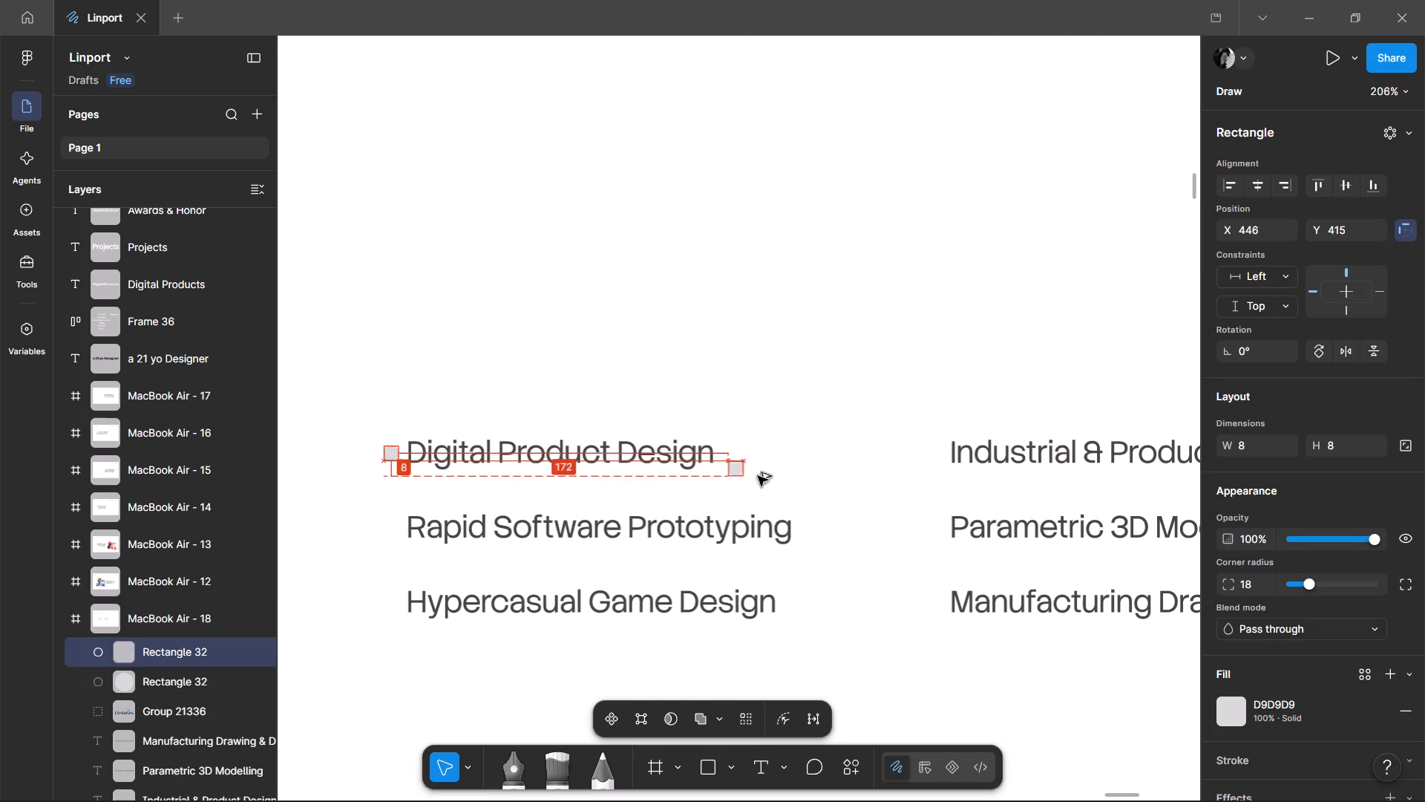
alt+drag(758, 476, 937, 456)
ctrl+scroll(383, 502, down, 3)
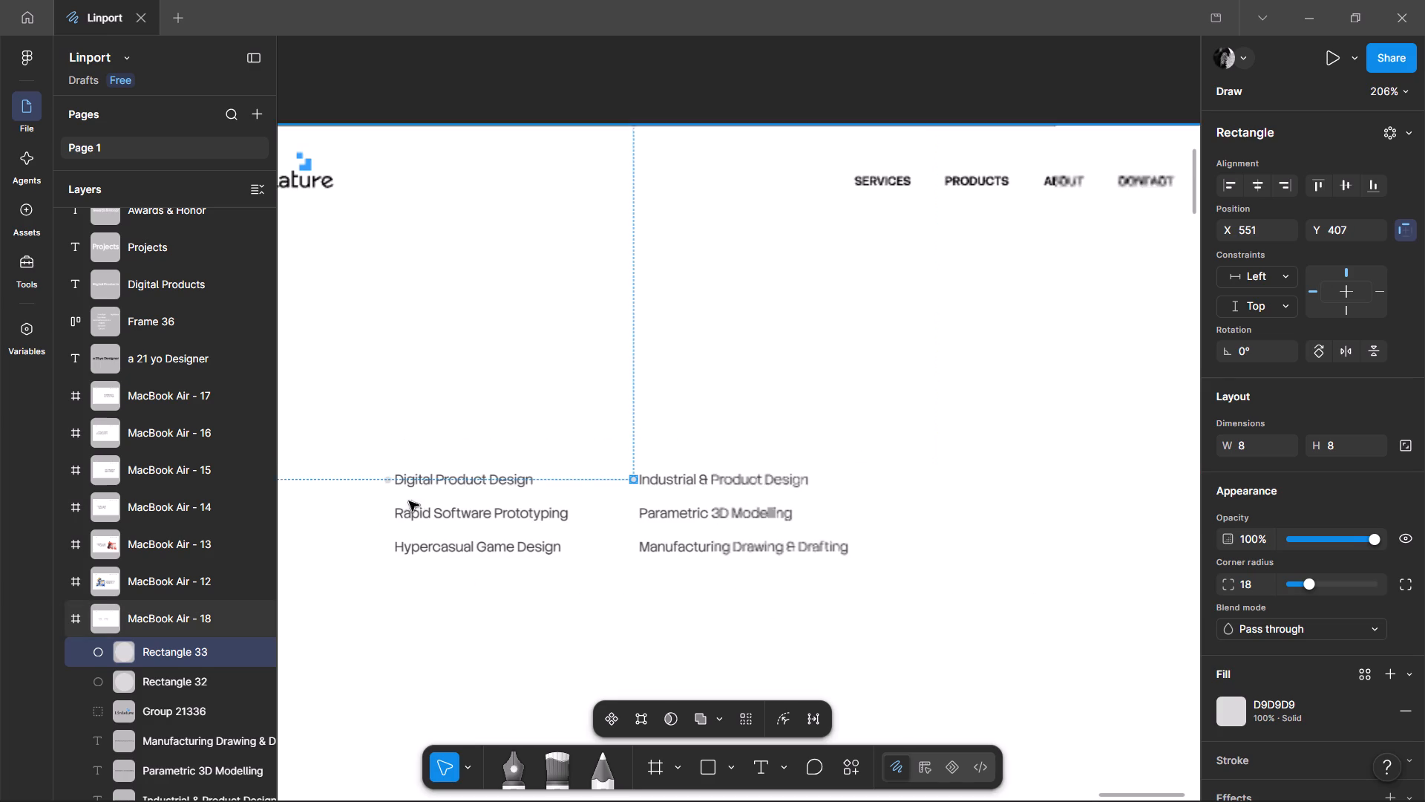
click(451, 600)
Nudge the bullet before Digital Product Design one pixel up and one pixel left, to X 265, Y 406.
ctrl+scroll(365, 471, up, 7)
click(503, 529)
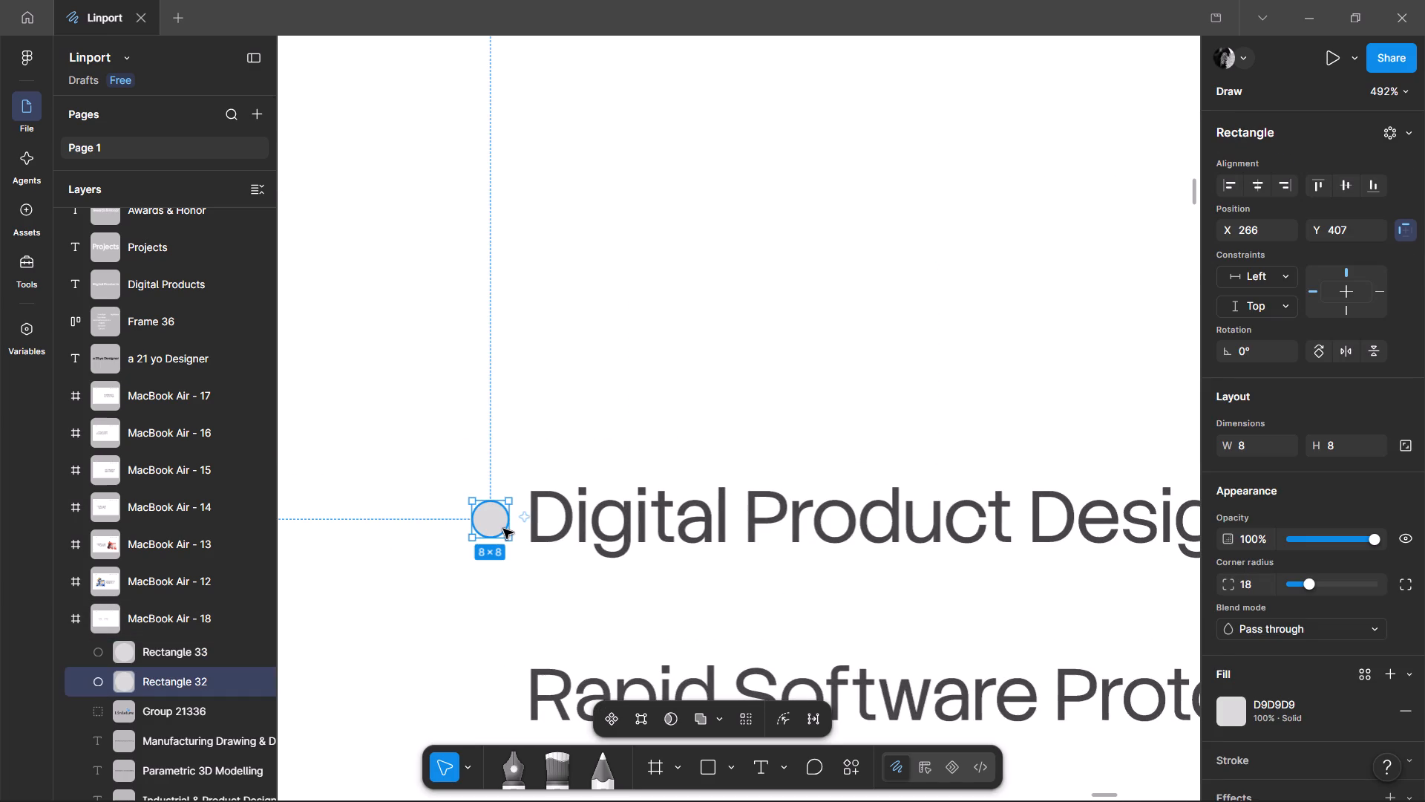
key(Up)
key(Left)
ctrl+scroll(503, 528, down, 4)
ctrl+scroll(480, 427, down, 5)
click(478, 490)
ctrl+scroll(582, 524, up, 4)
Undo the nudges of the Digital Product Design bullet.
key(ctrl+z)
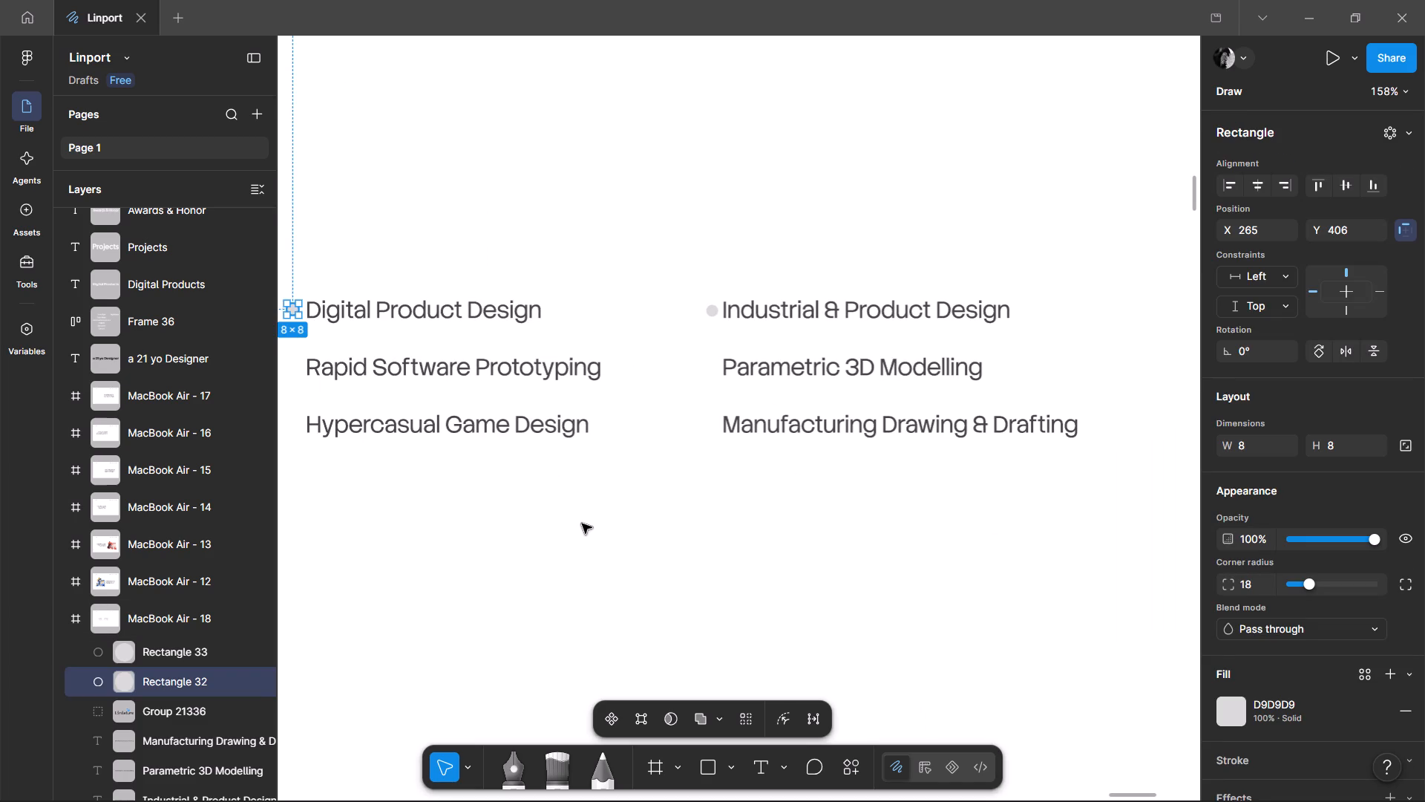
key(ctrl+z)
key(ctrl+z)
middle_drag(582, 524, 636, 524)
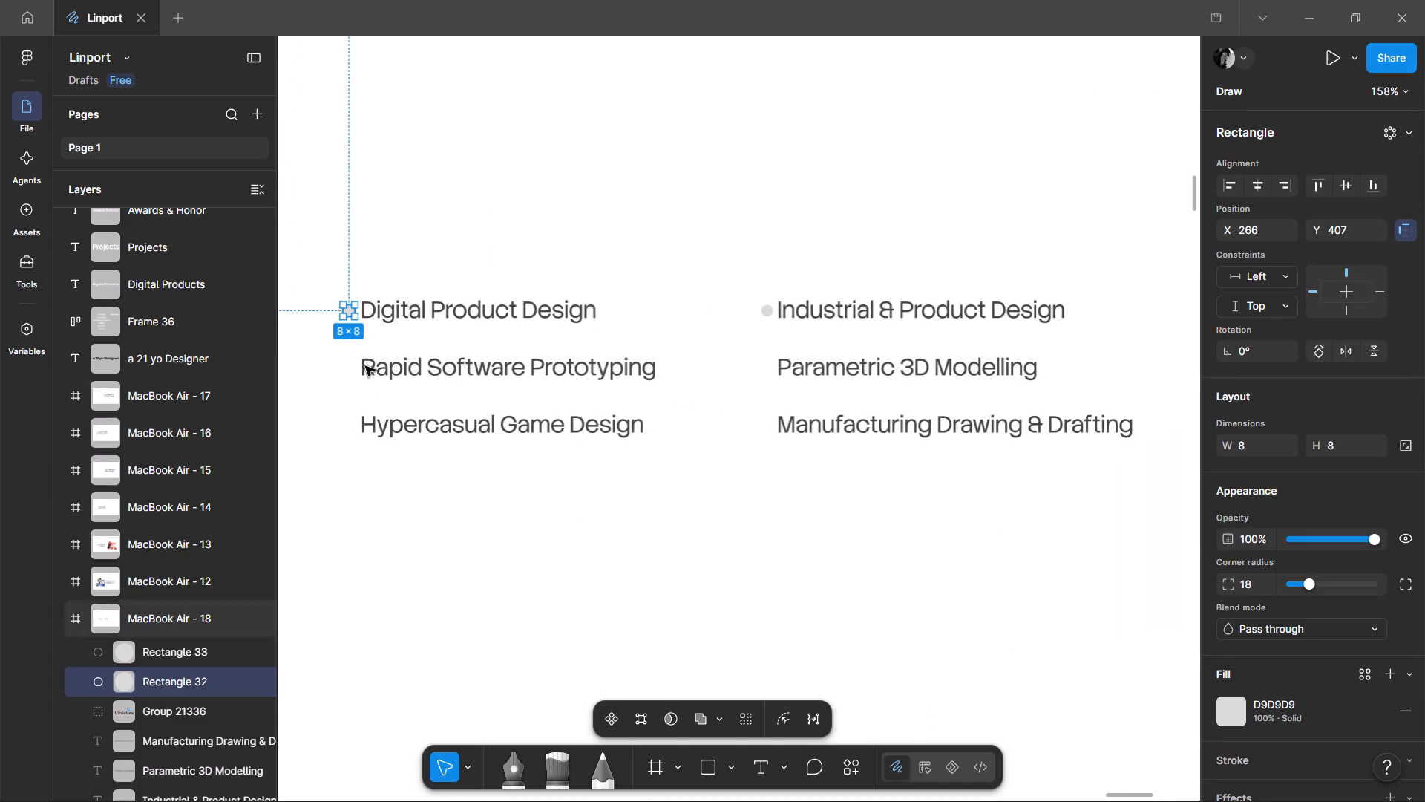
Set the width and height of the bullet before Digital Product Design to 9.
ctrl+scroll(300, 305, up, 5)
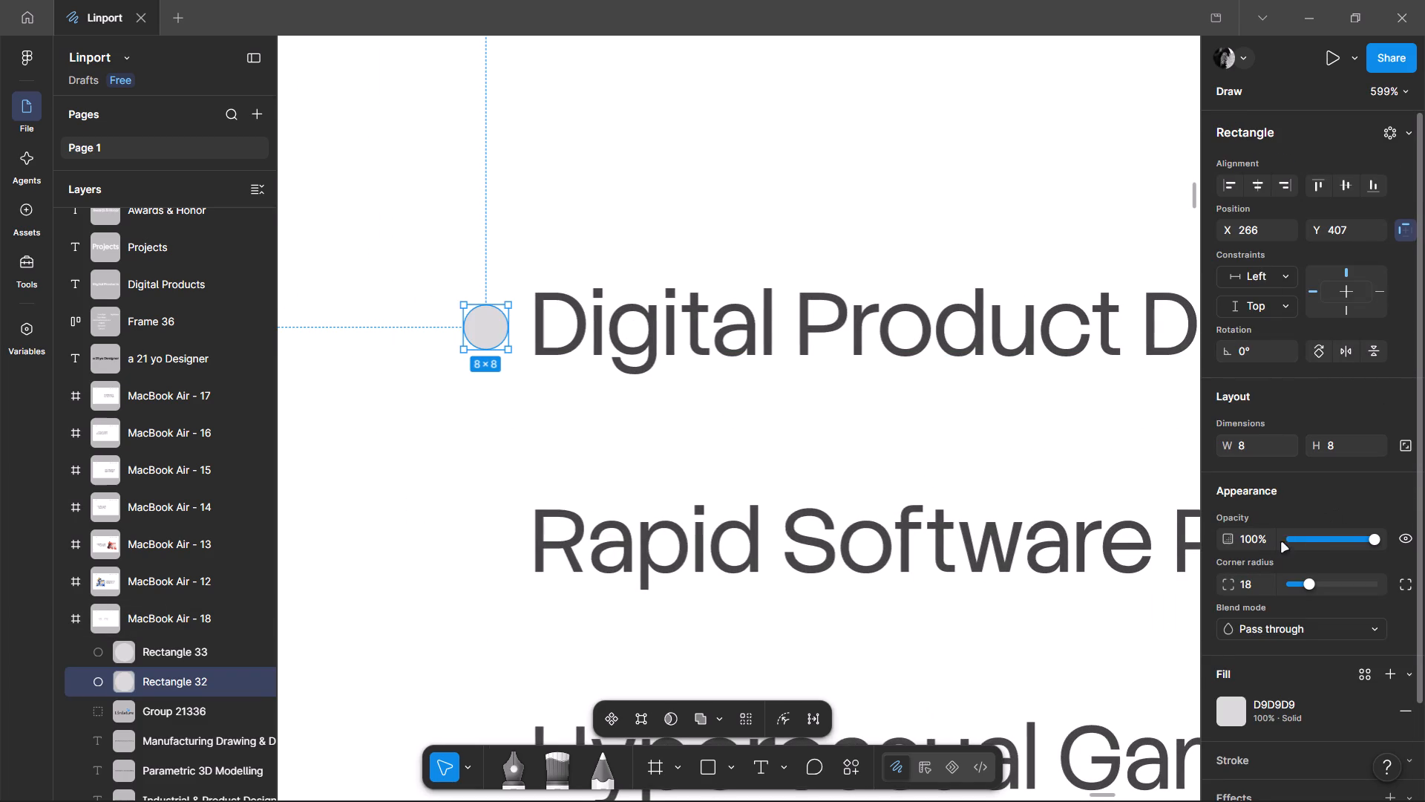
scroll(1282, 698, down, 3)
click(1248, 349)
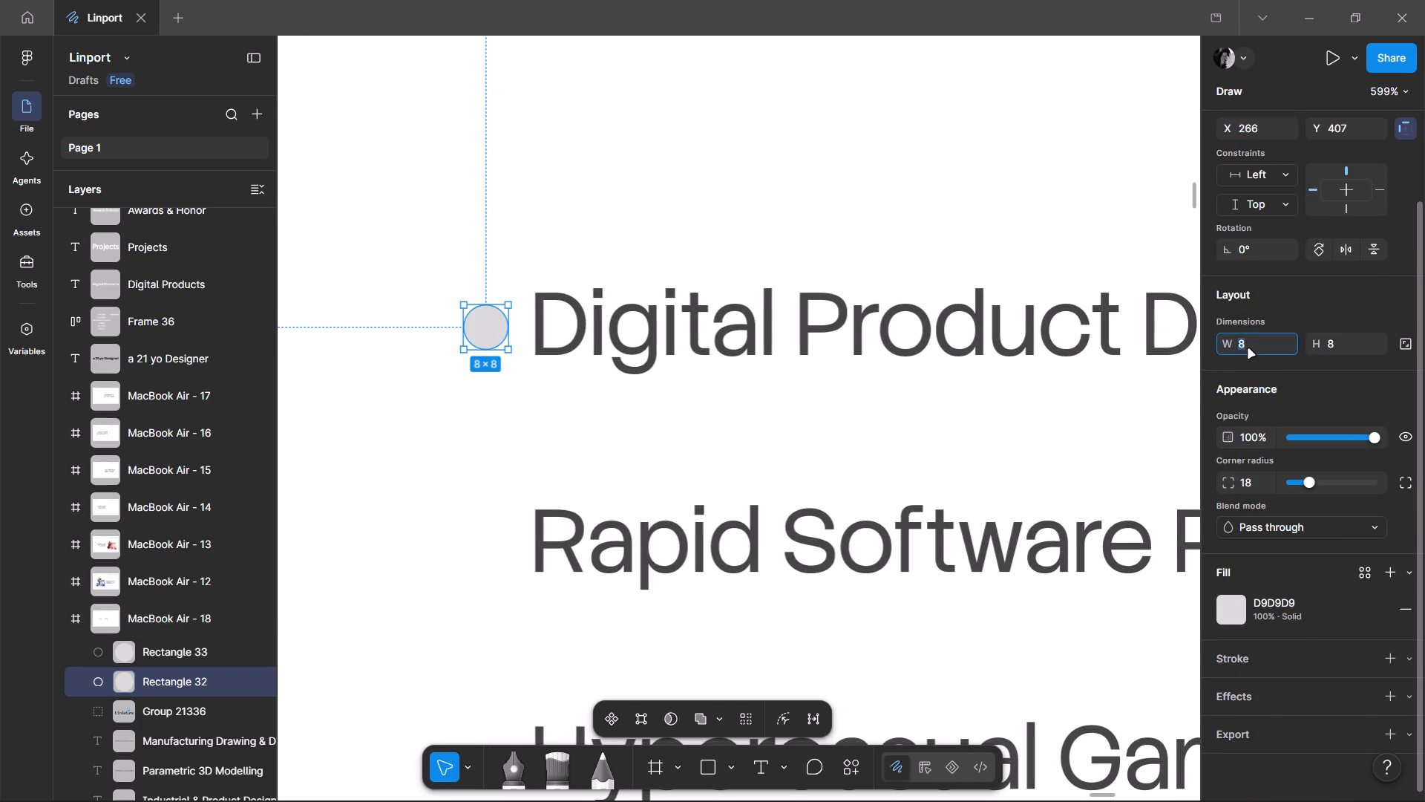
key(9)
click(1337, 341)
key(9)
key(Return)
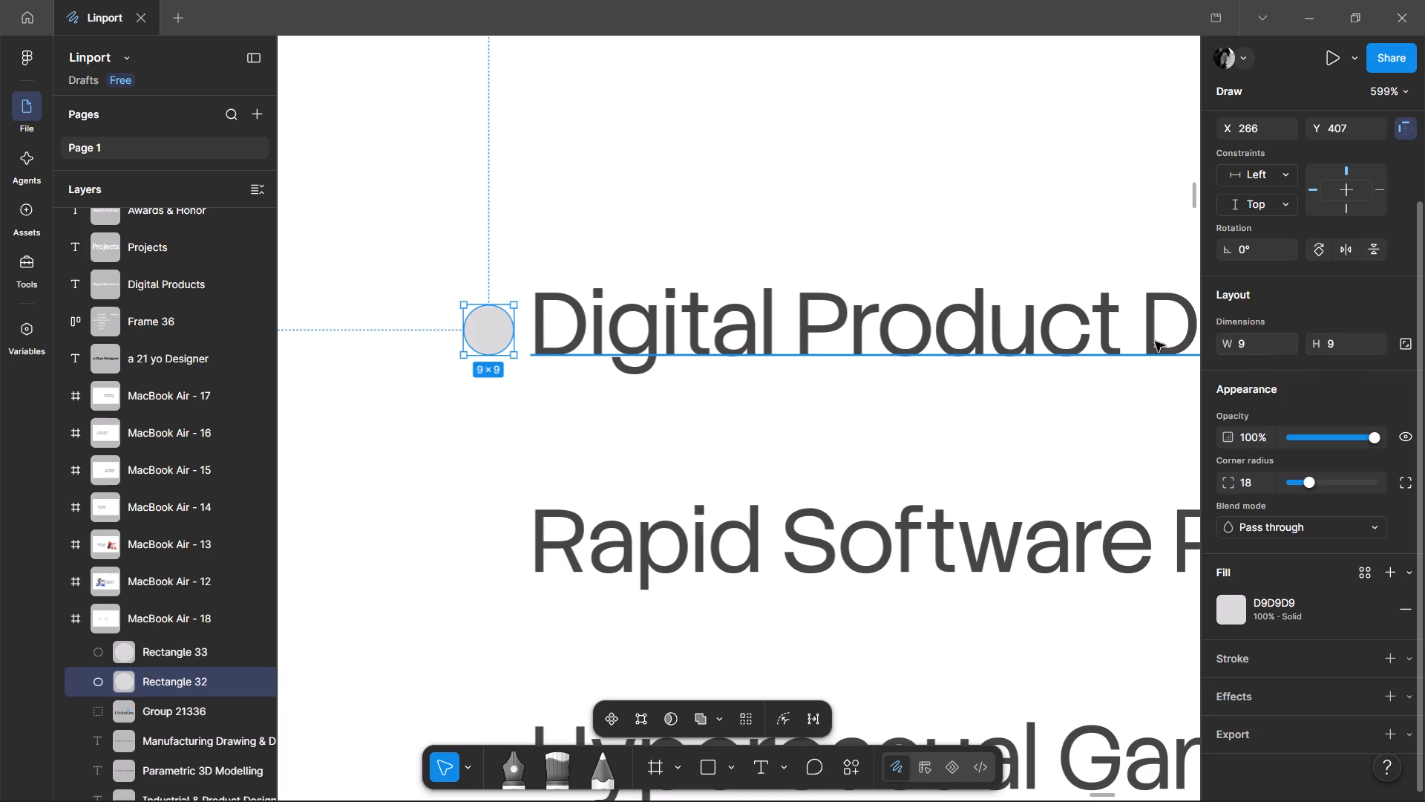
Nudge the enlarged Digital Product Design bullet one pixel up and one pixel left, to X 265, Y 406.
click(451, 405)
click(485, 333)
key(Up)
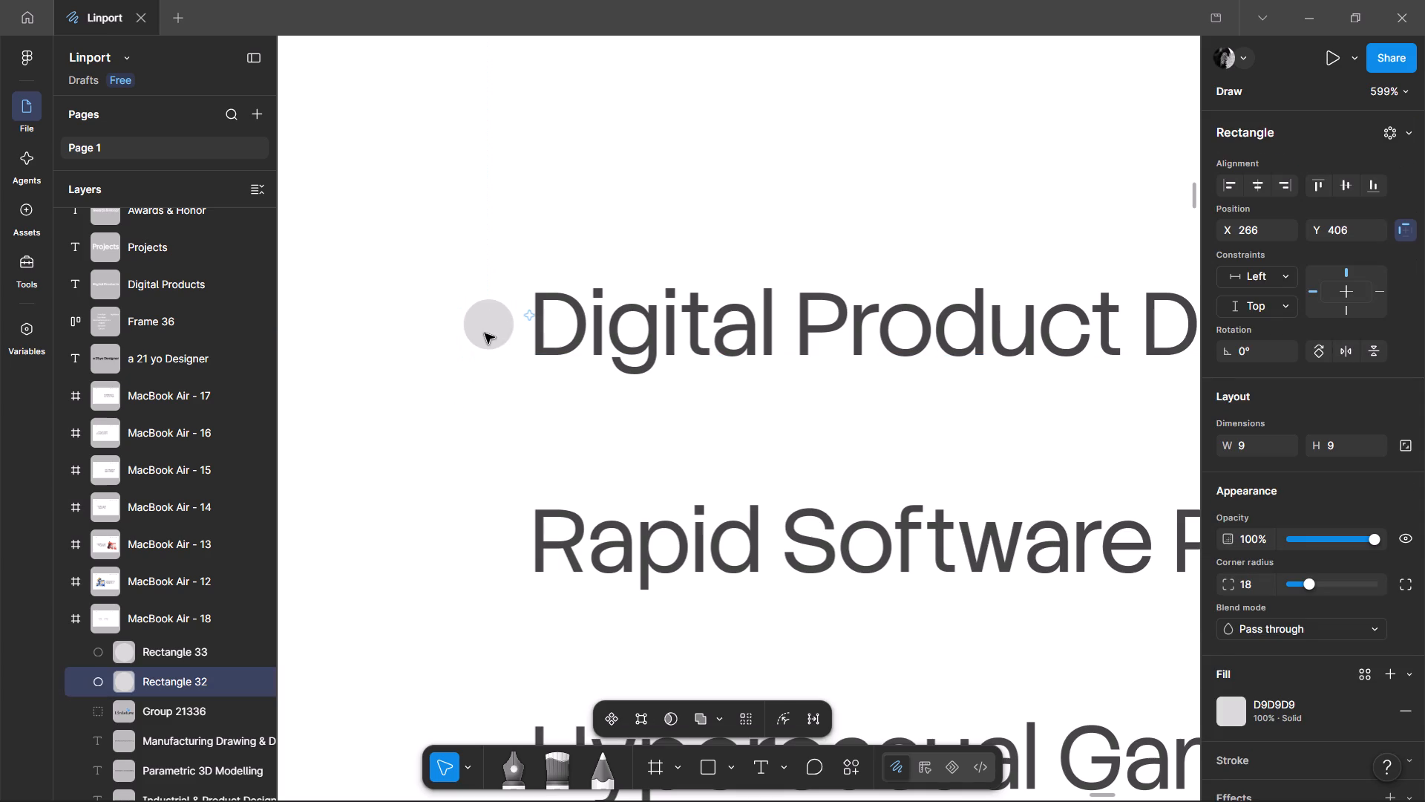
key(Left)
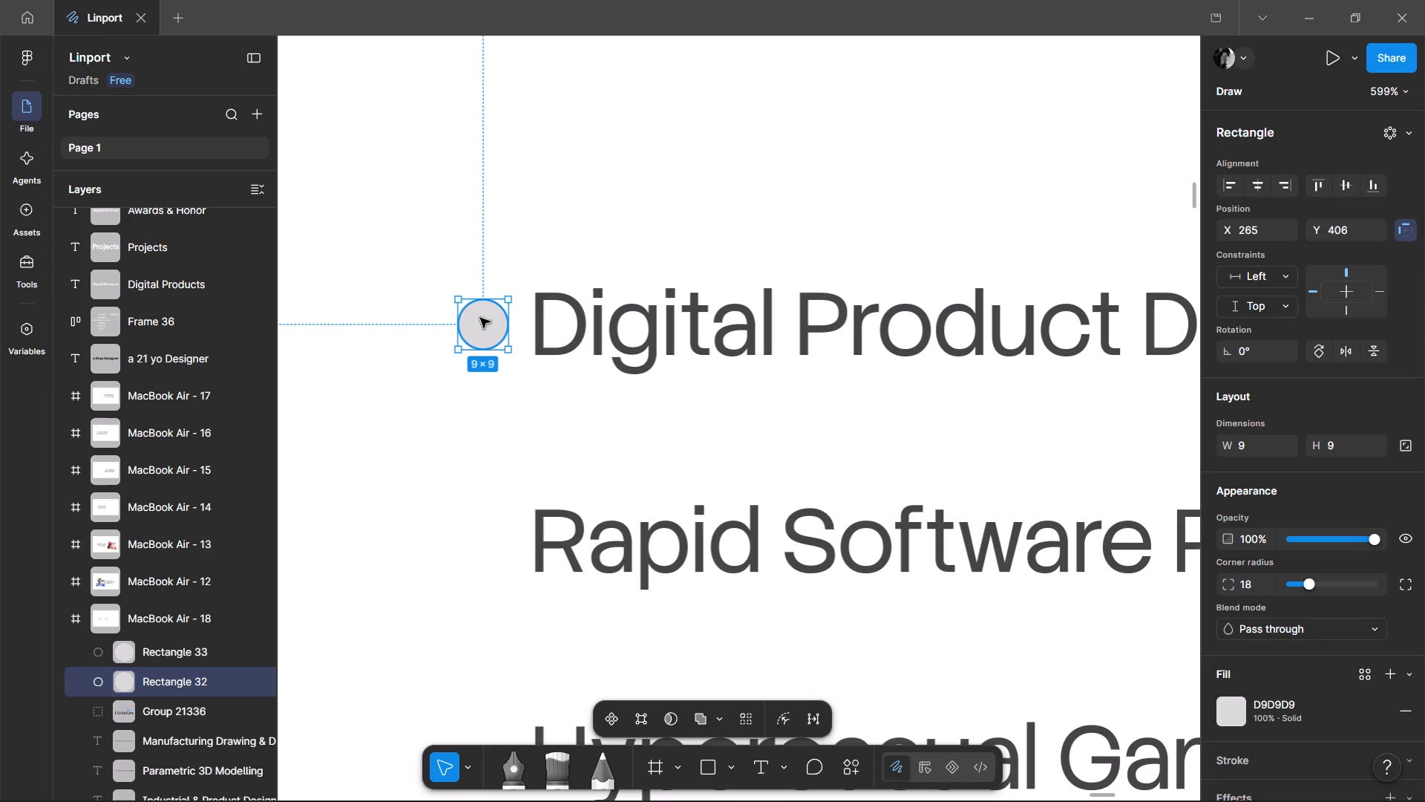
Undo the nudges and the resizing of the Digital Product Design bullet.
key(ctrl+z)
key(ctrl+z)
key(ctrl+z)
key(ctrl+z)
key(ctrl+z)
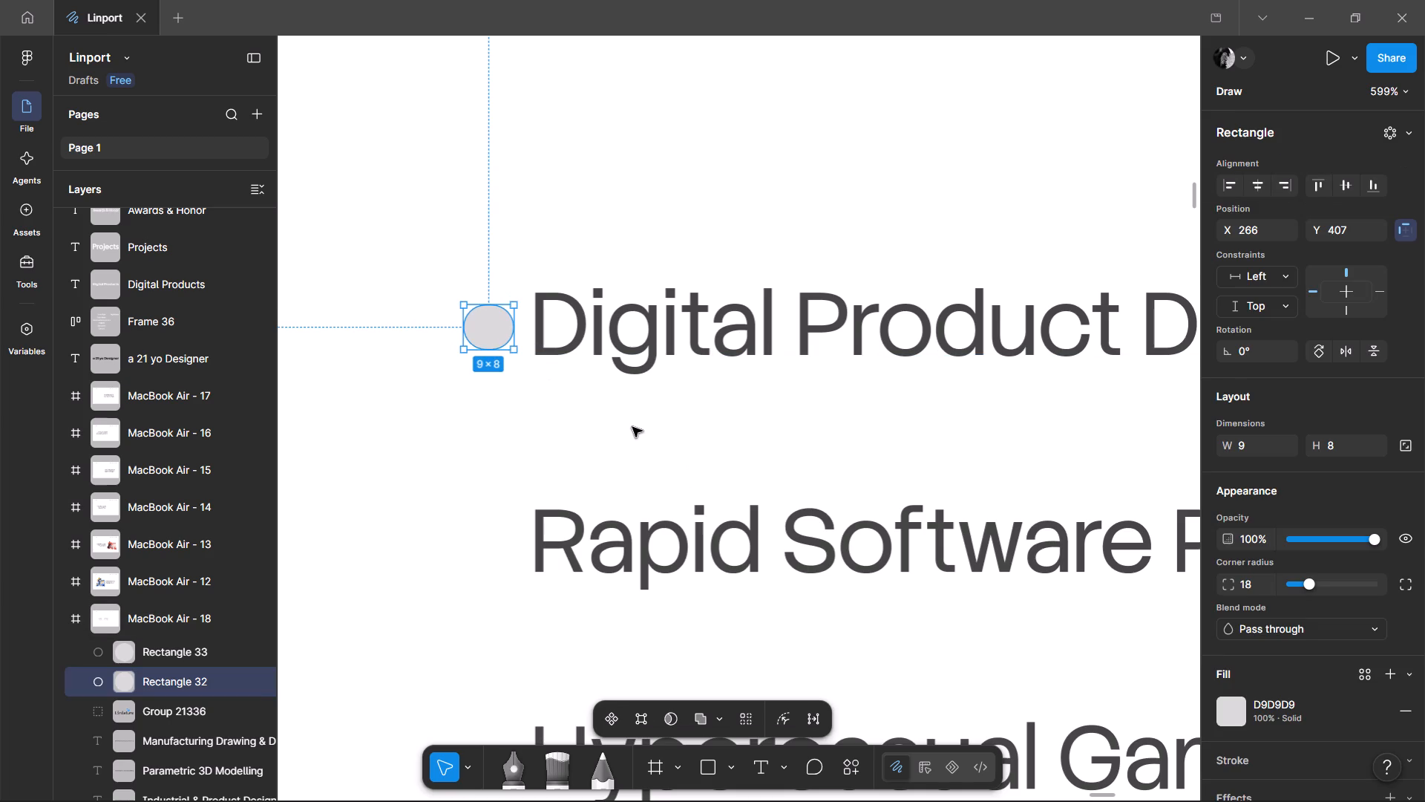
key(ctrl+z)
Duplicate the Digital Product Design bullet straight down in front of Rapid Software Prototyping, at X 266, Y 446.
ctrl+scroll(567, 416, down, 8)
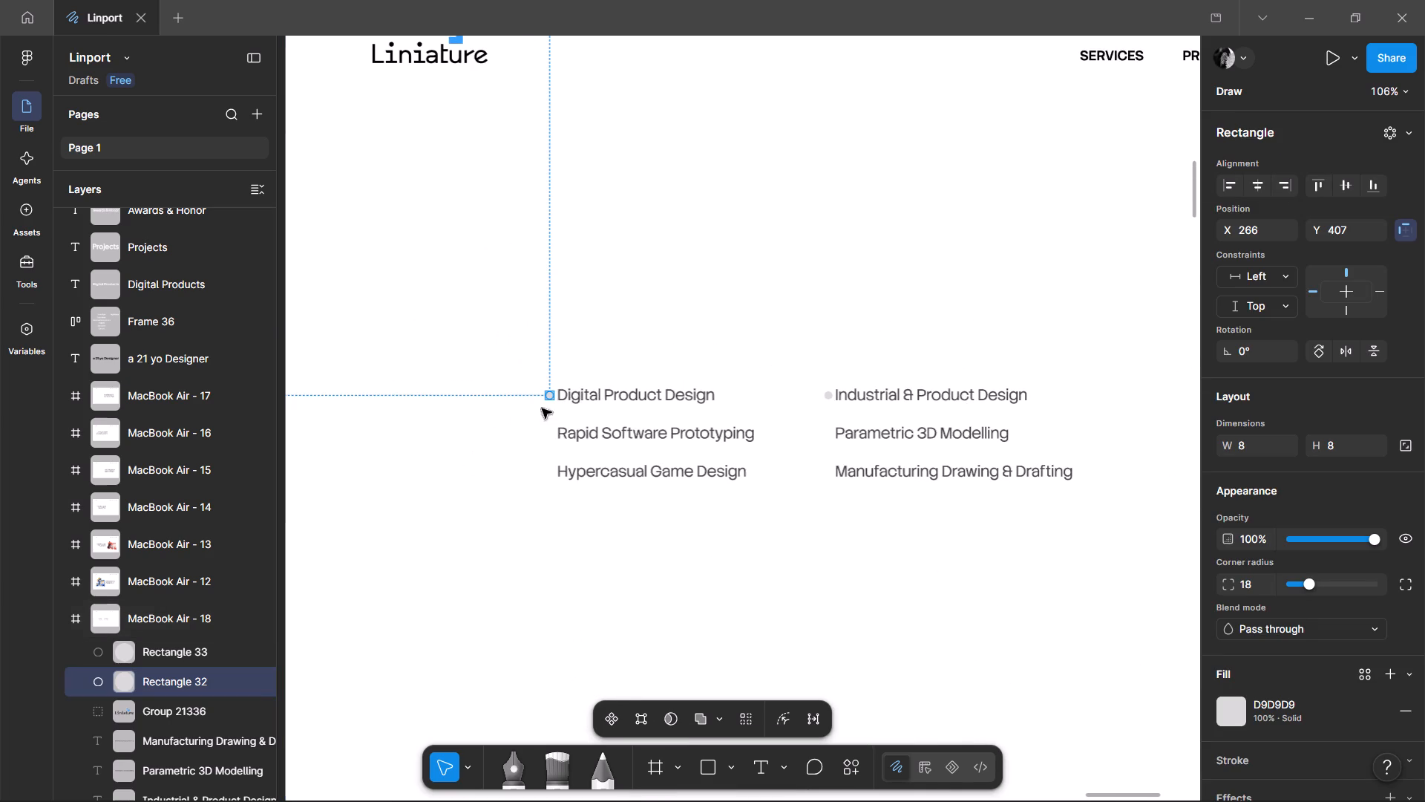
ctrl+scroll(585, 397, up, 6)
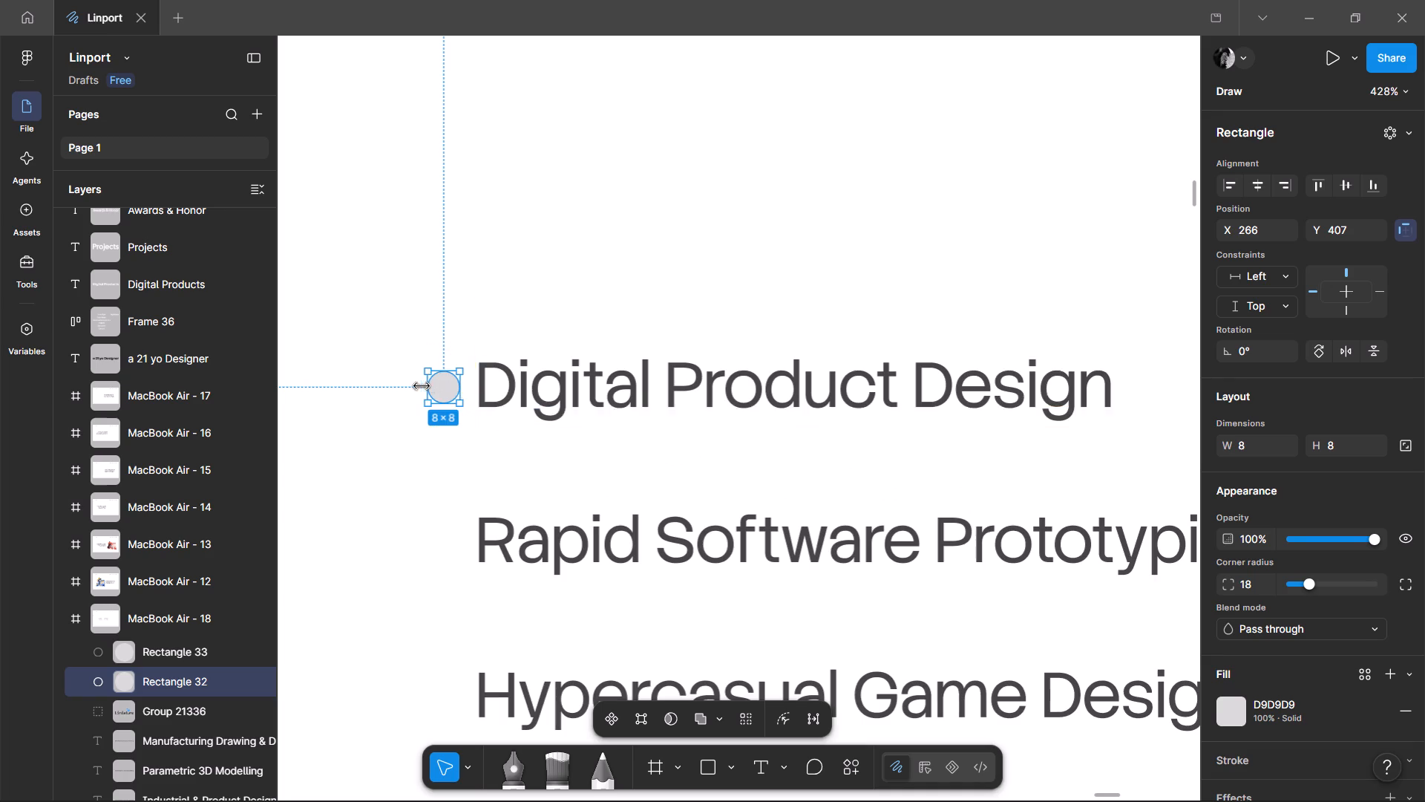
ctrl+scroll(422, 385, down, 4)
click(405, 471)
click(431, 385)
alt+drag(431, 385, 431, 434)
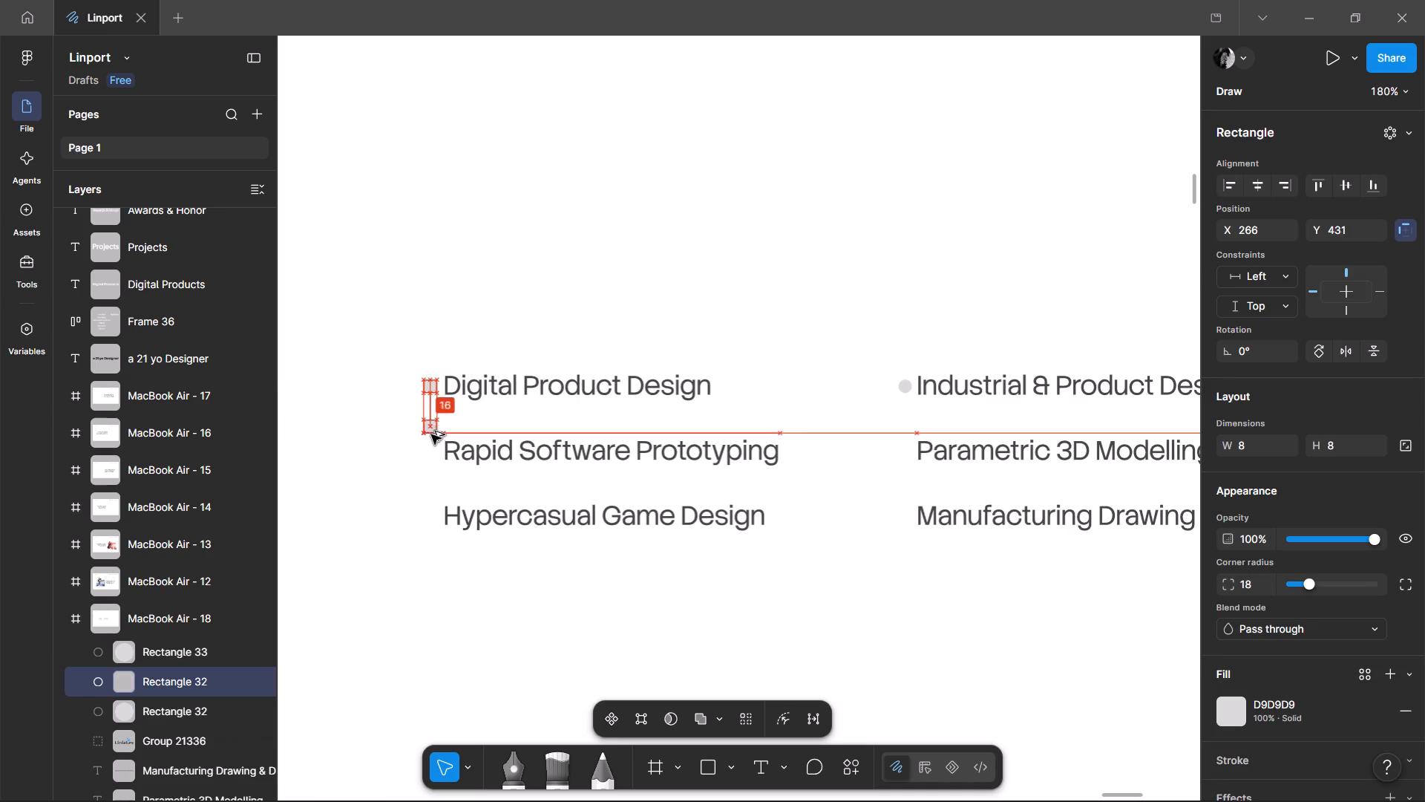
alt+drag(431, 434, 429, 449)
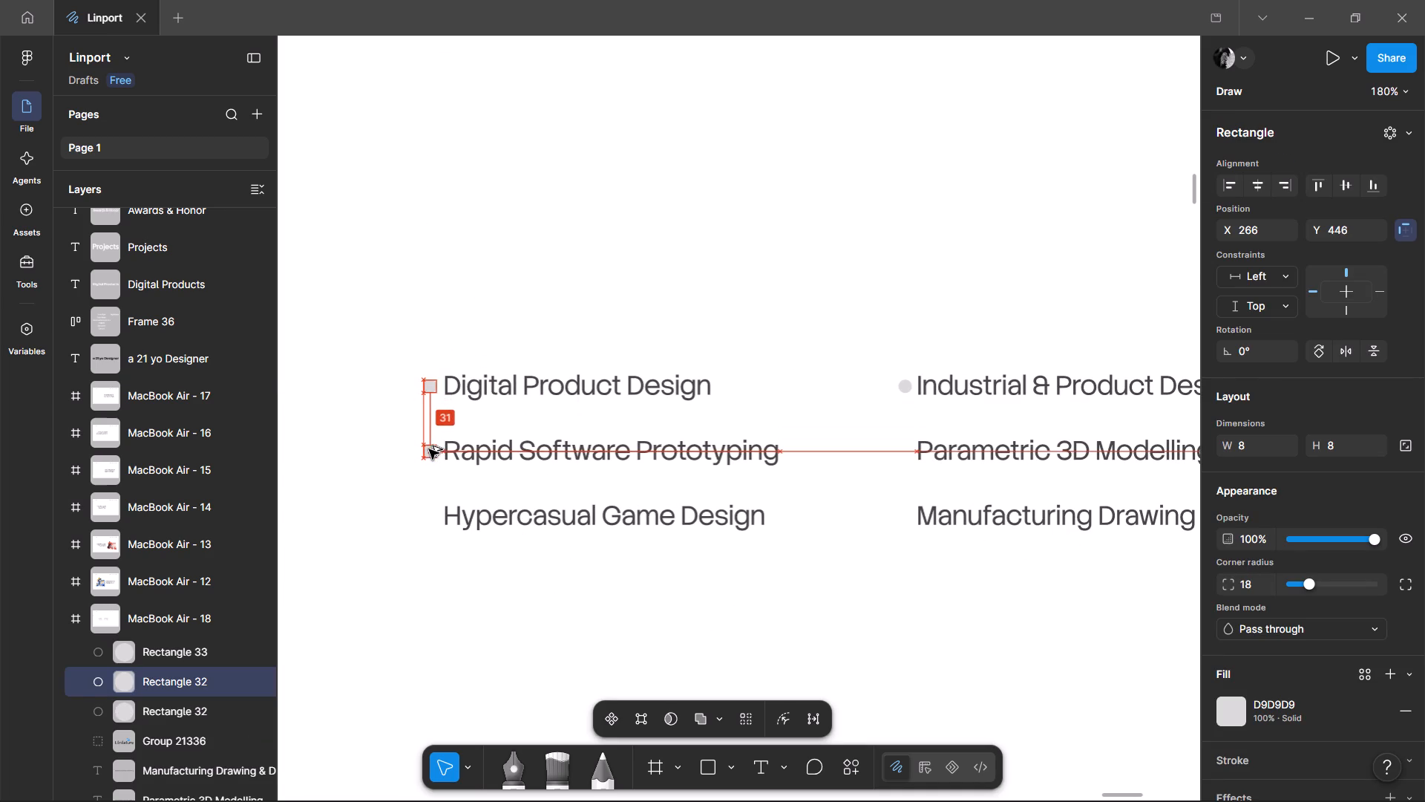
alt+drag(429, 449, 430, 451)
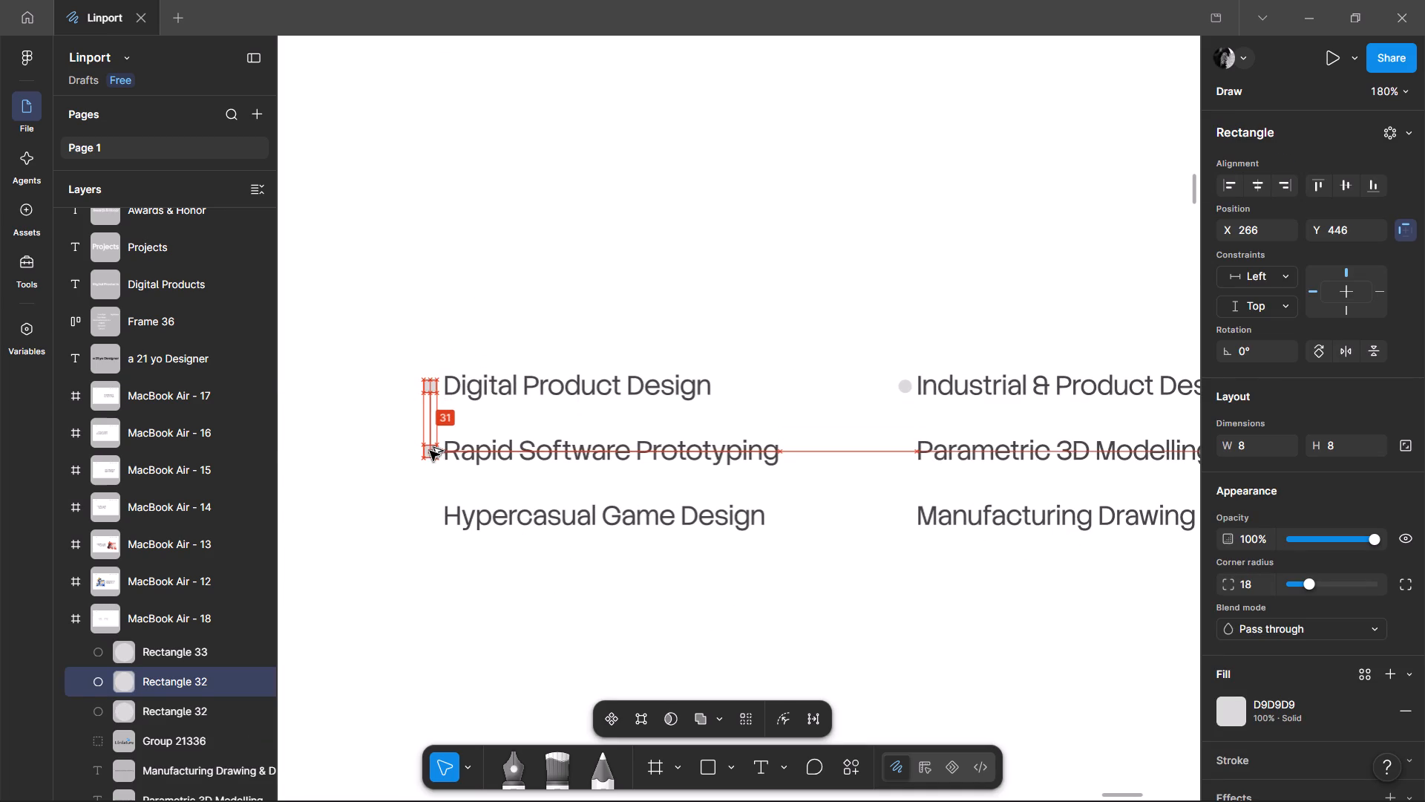
click(437, 482)
Align the Rapid Software Prototyping text and its bullet by their vertical centers.
click(445, 445)
shift+click(431, 450)
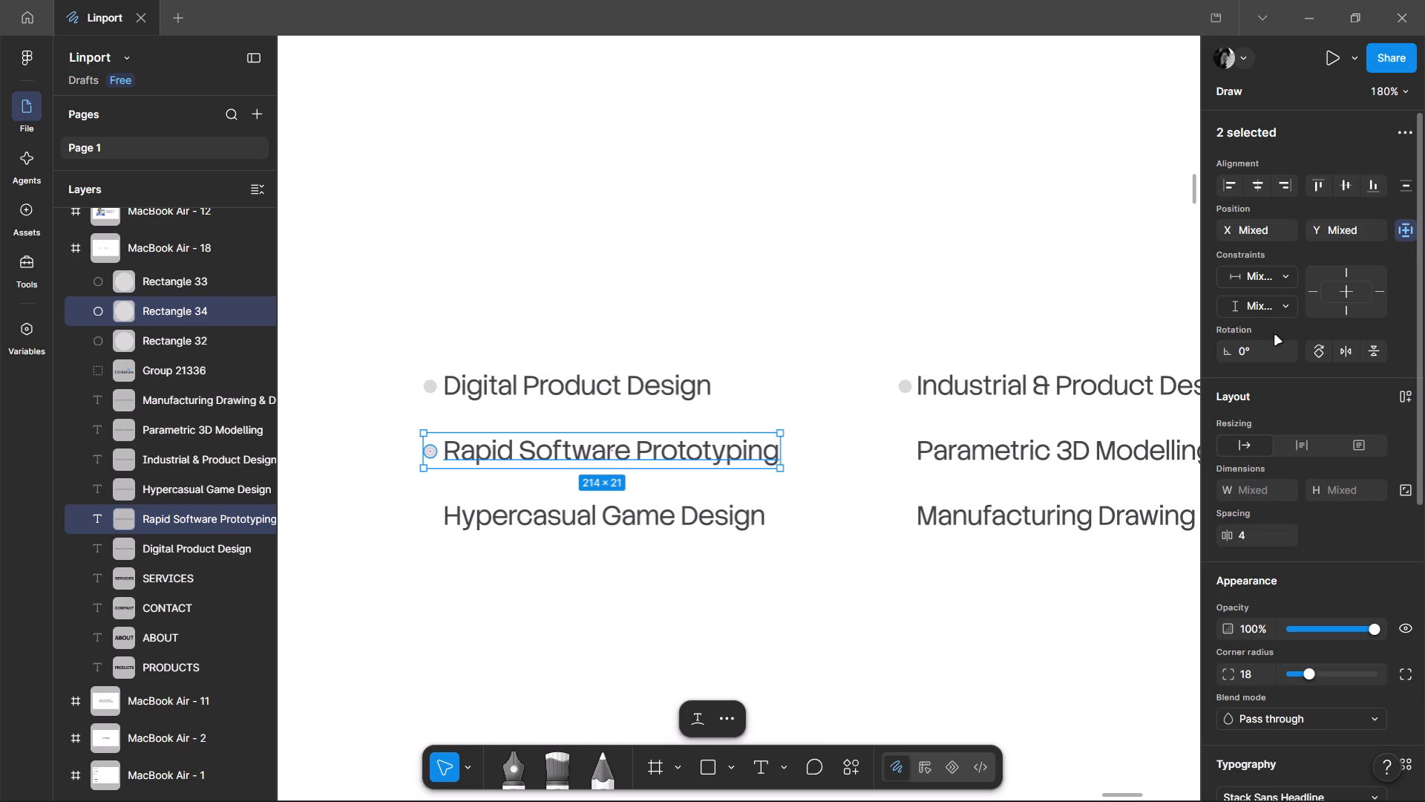
click(1352, 184)
Align the Digital Product Design text and its bullet by their vertical centers.
drag(327, 241, 459, 396)
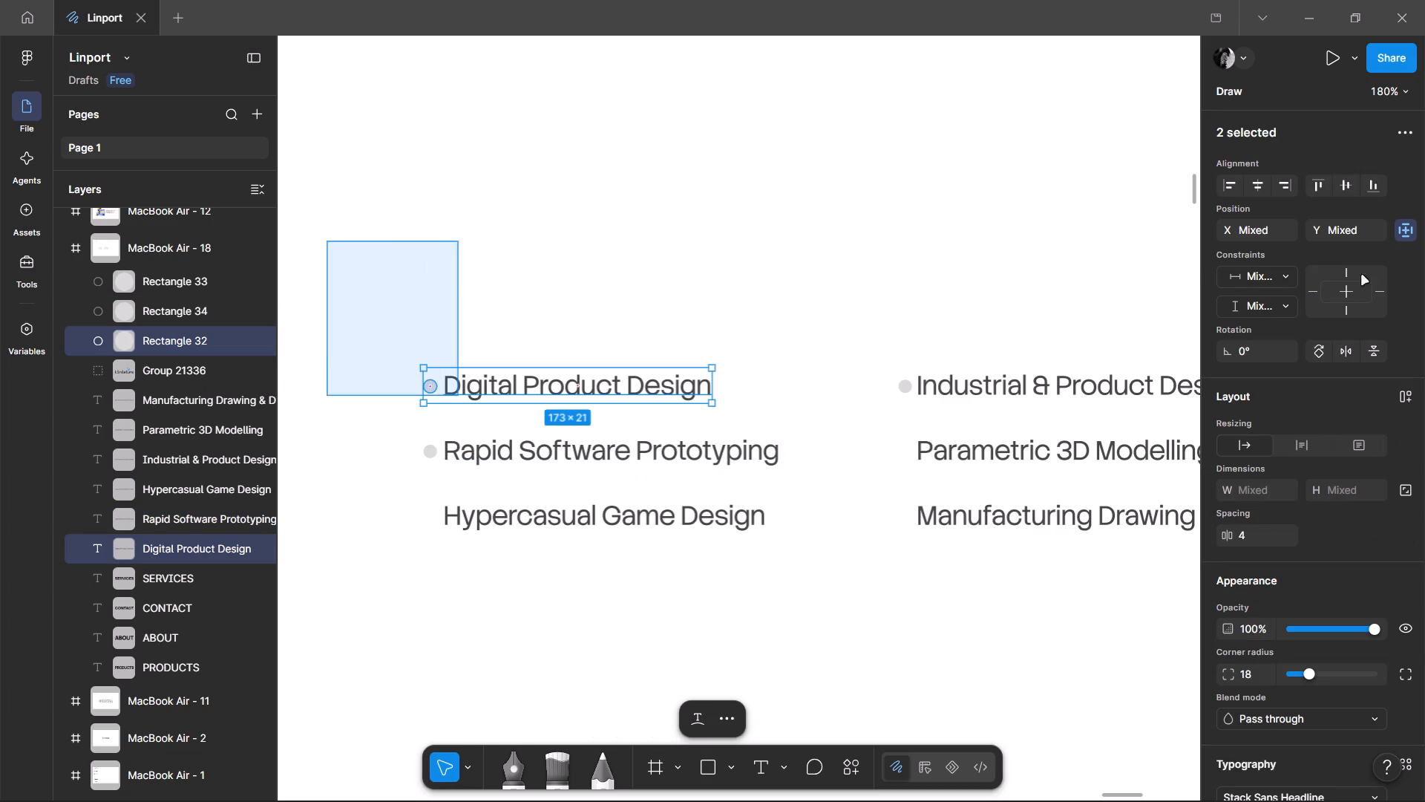
click(1354, 191)
click(611, 270)
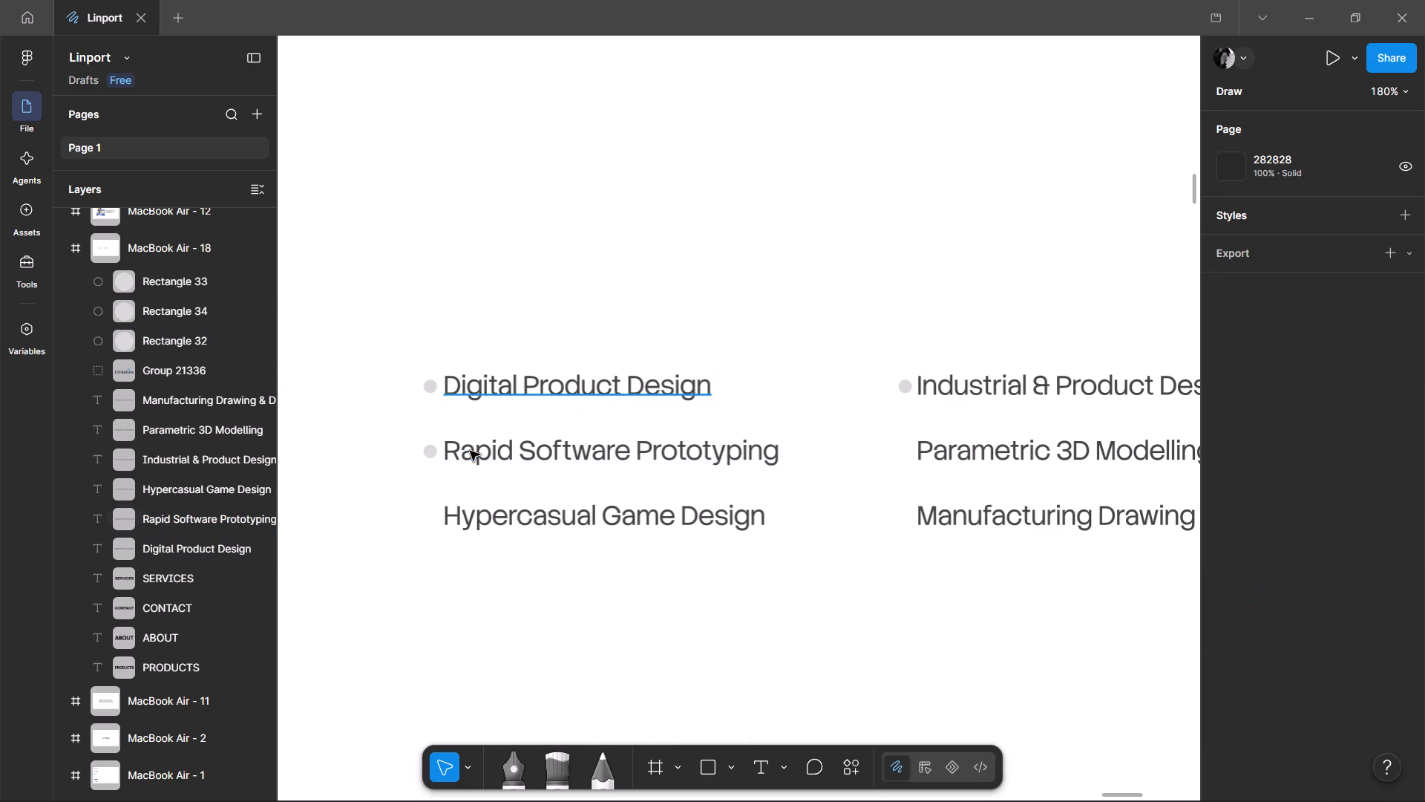
Duplicate the Rapid Software Prototyping bullet straight down in front of Hypercasual Game Design, at X 266, Y 485.
click(430, 455)
alt+drag(431, 451, 430, 456)
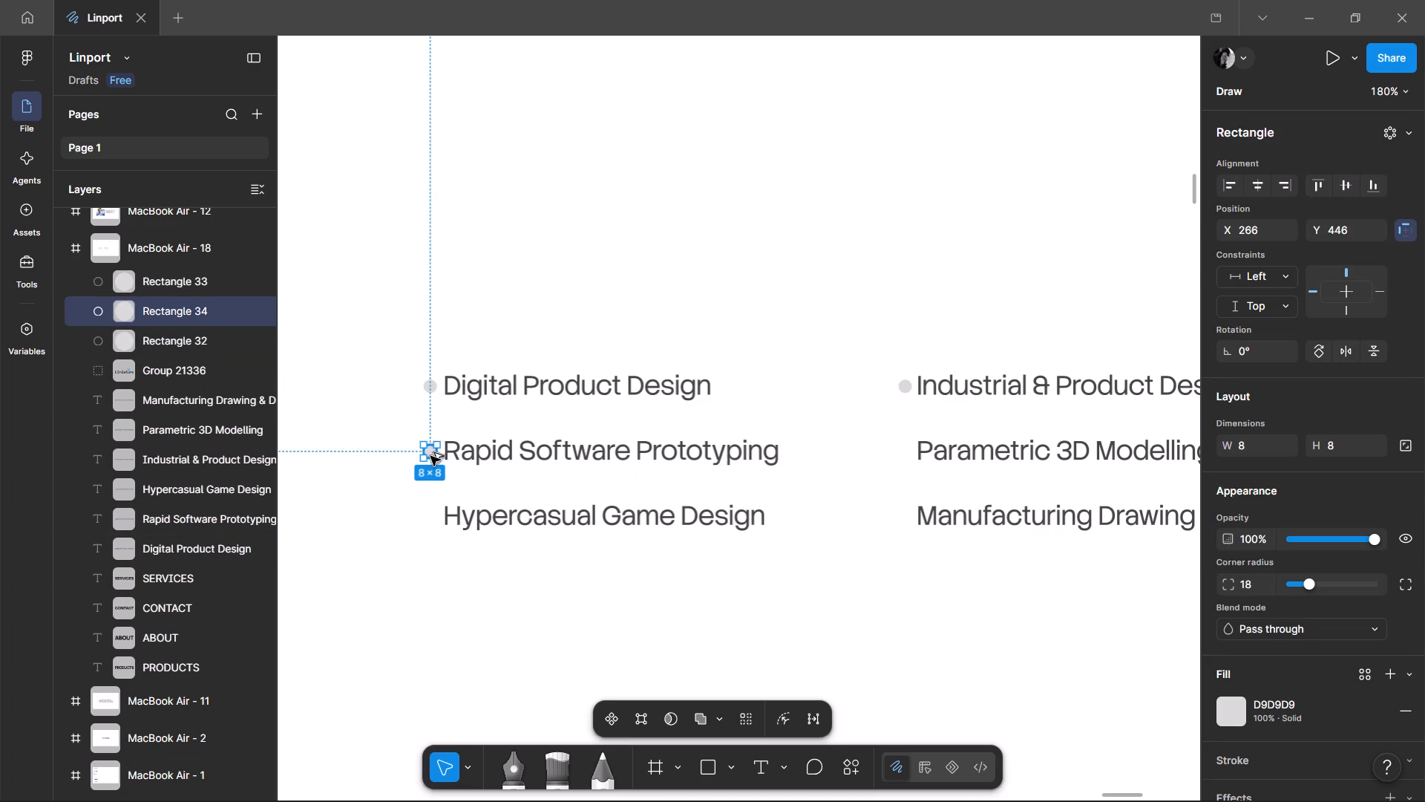
alt+drag(430, 456, 430, 516)
click(476, 569)
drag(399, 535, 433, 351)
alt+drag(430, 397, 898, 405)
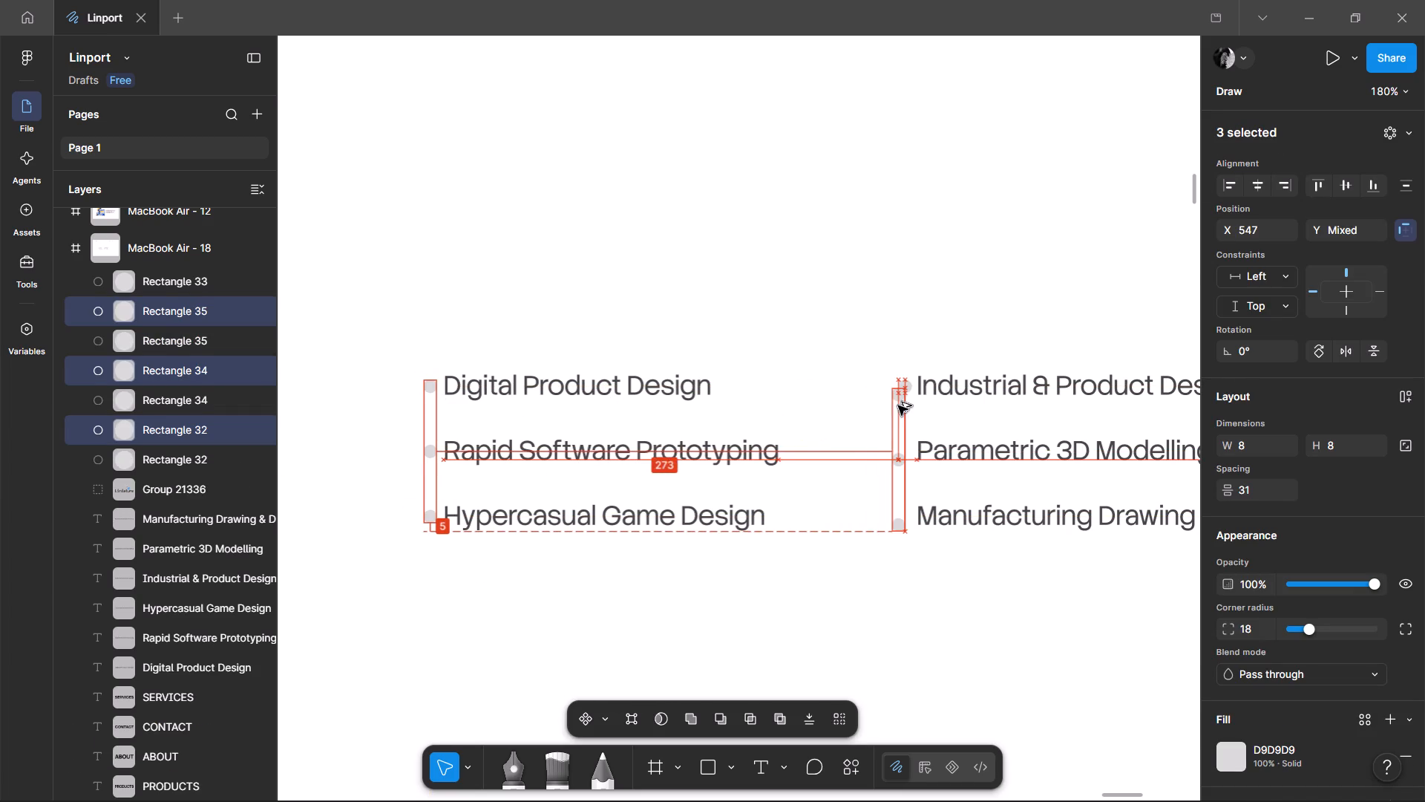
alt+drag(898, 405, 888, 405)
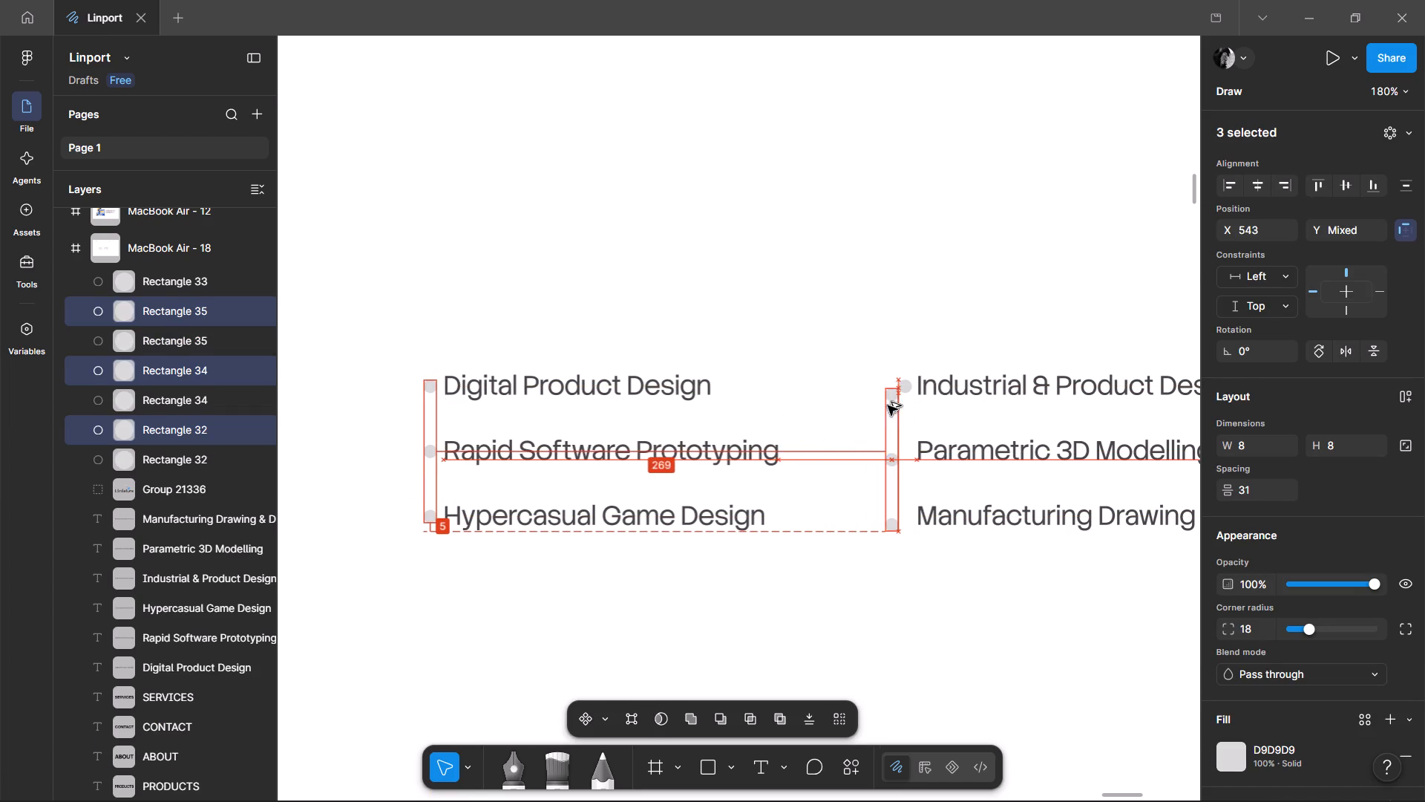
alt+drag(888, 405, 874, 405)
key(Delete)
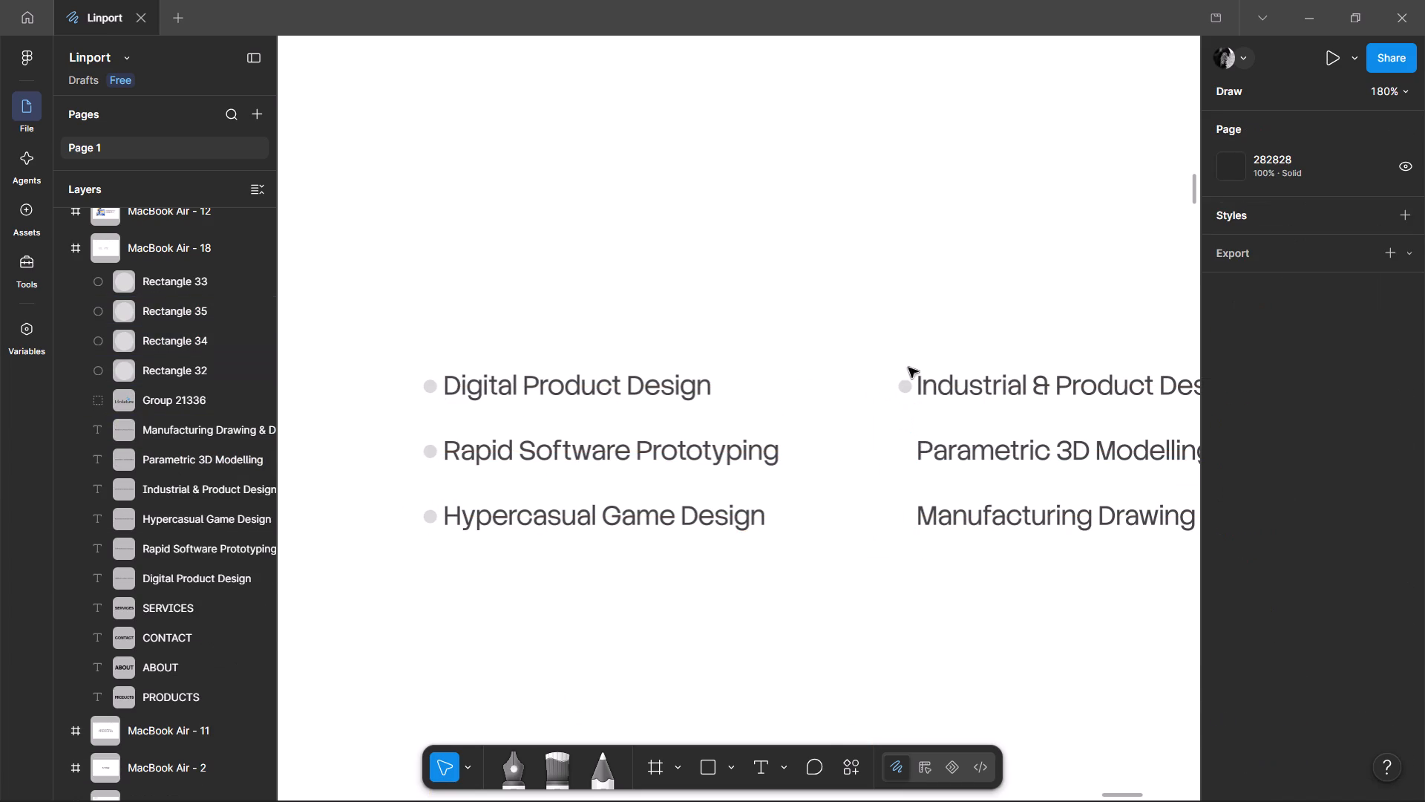
Delete the existing bullet in front of Industrial & Product Design.
click(905, 385)
key(Delete)
Top-align the two service texts in each of the three rows, pairing every first-column text with its second-column neighbour.
click(955, 372)
shift+click(655, 402)
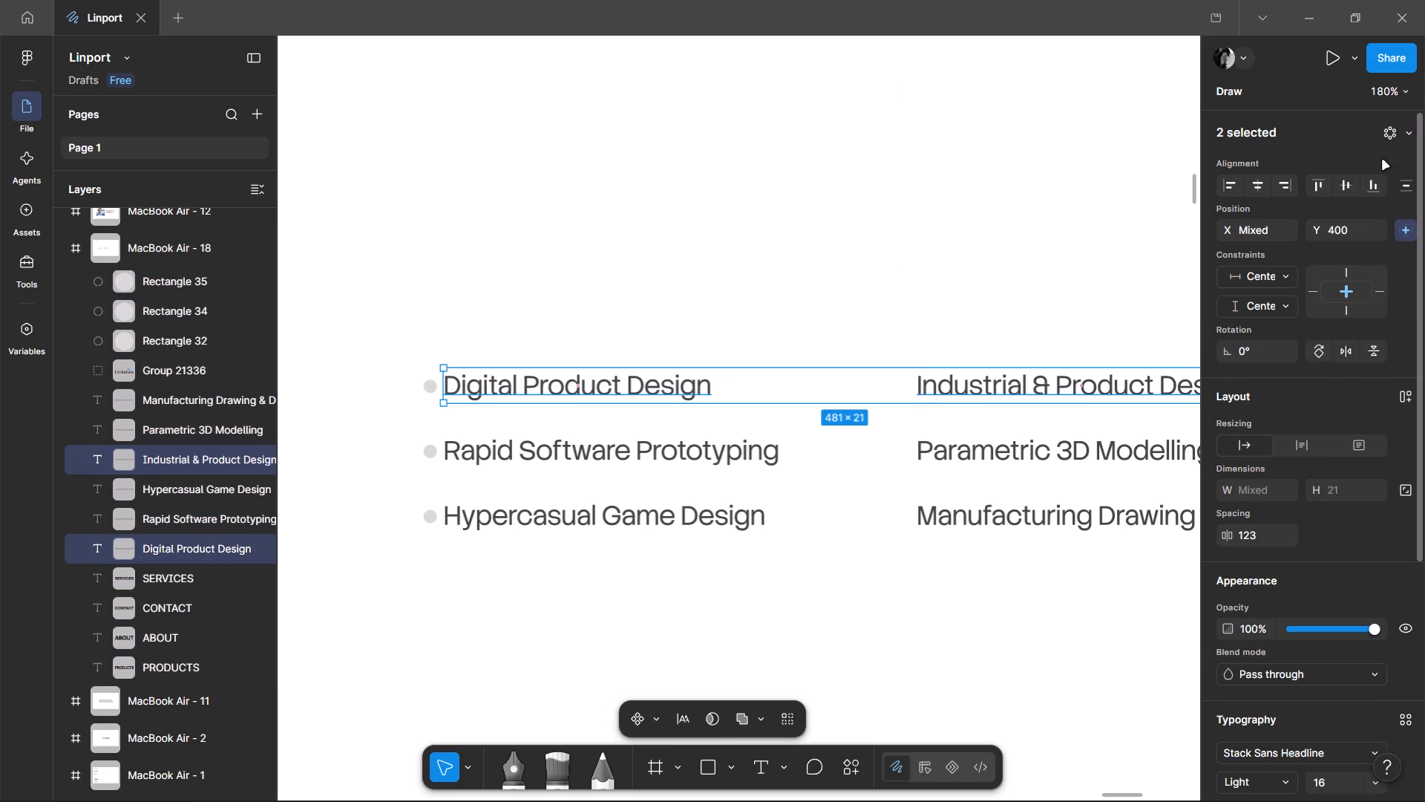
click(1319, 186)
click(963, 467)
shift+click(698, 457)
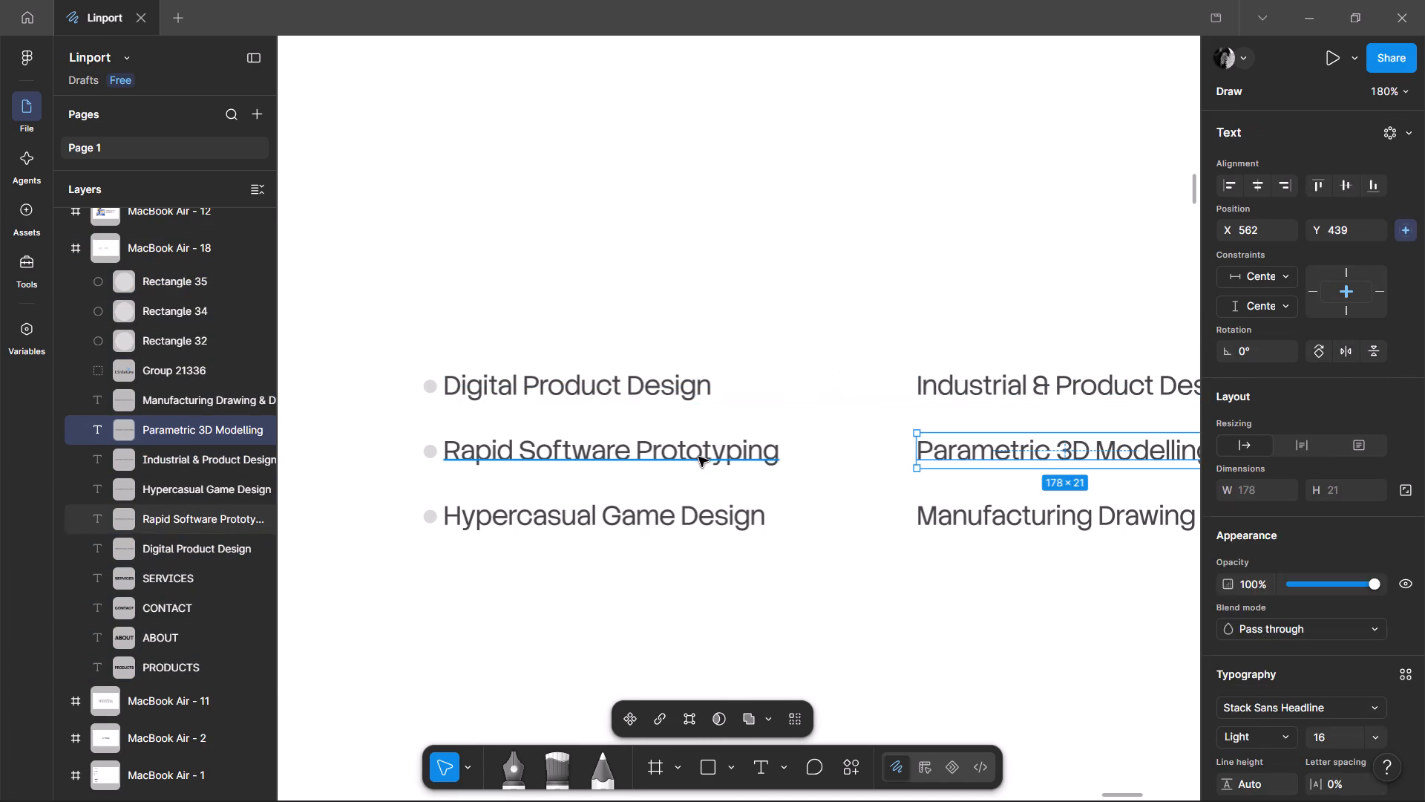
click(1323, 184)
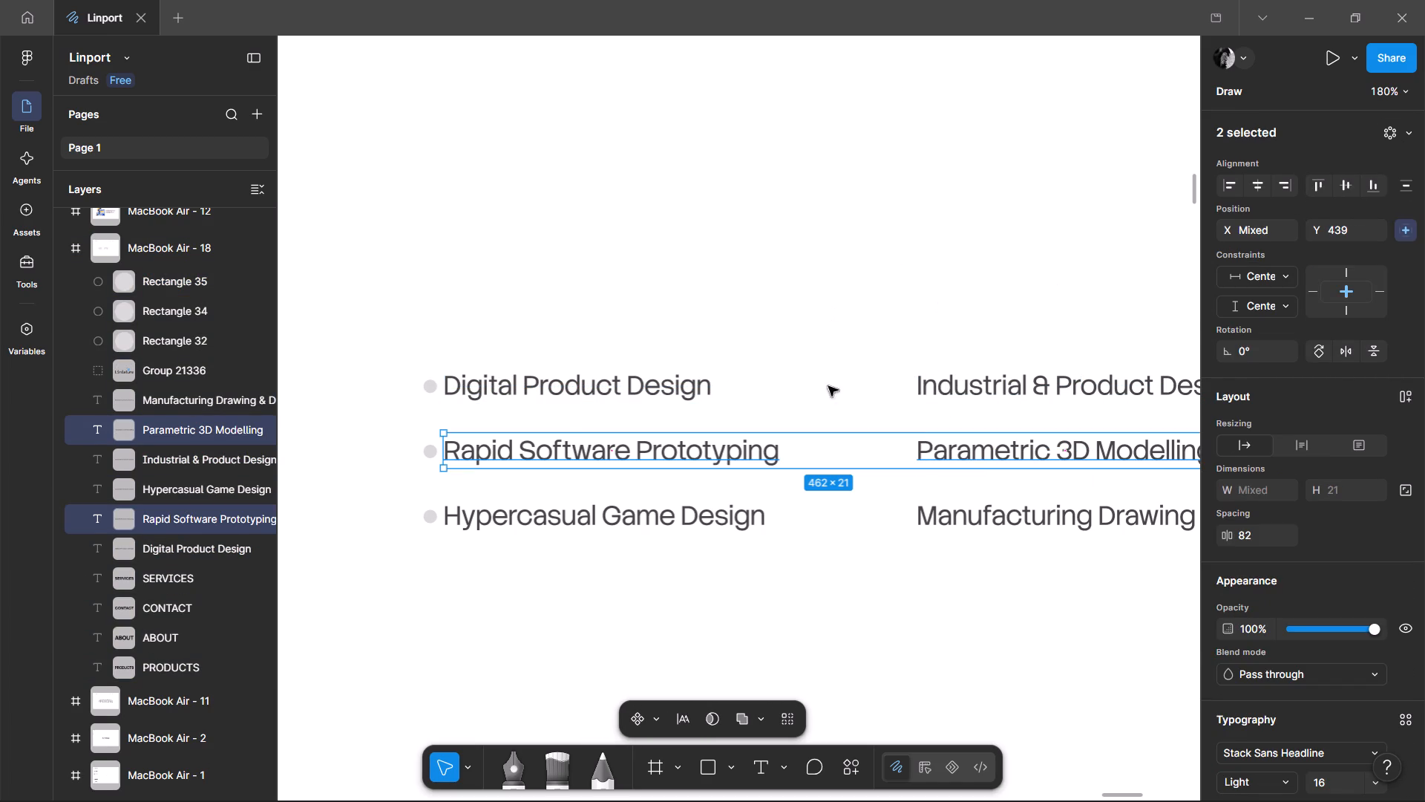
click(722, 515)
shift+click(989, 515)
click(1321, 183)
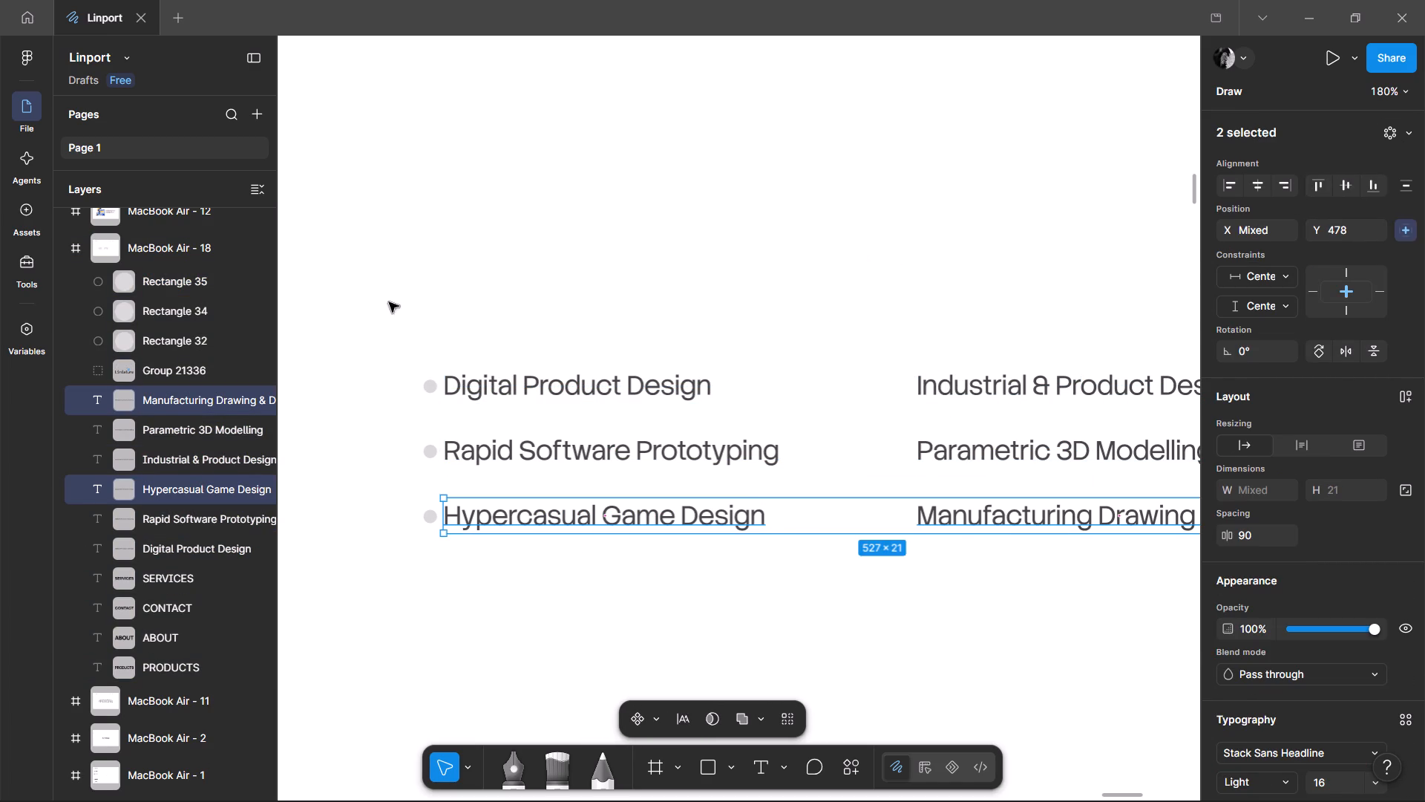
Duplicate the three first-column bullets level across to the second column, in front of its texts at X 550.
drag(332, 301, 435, 593)
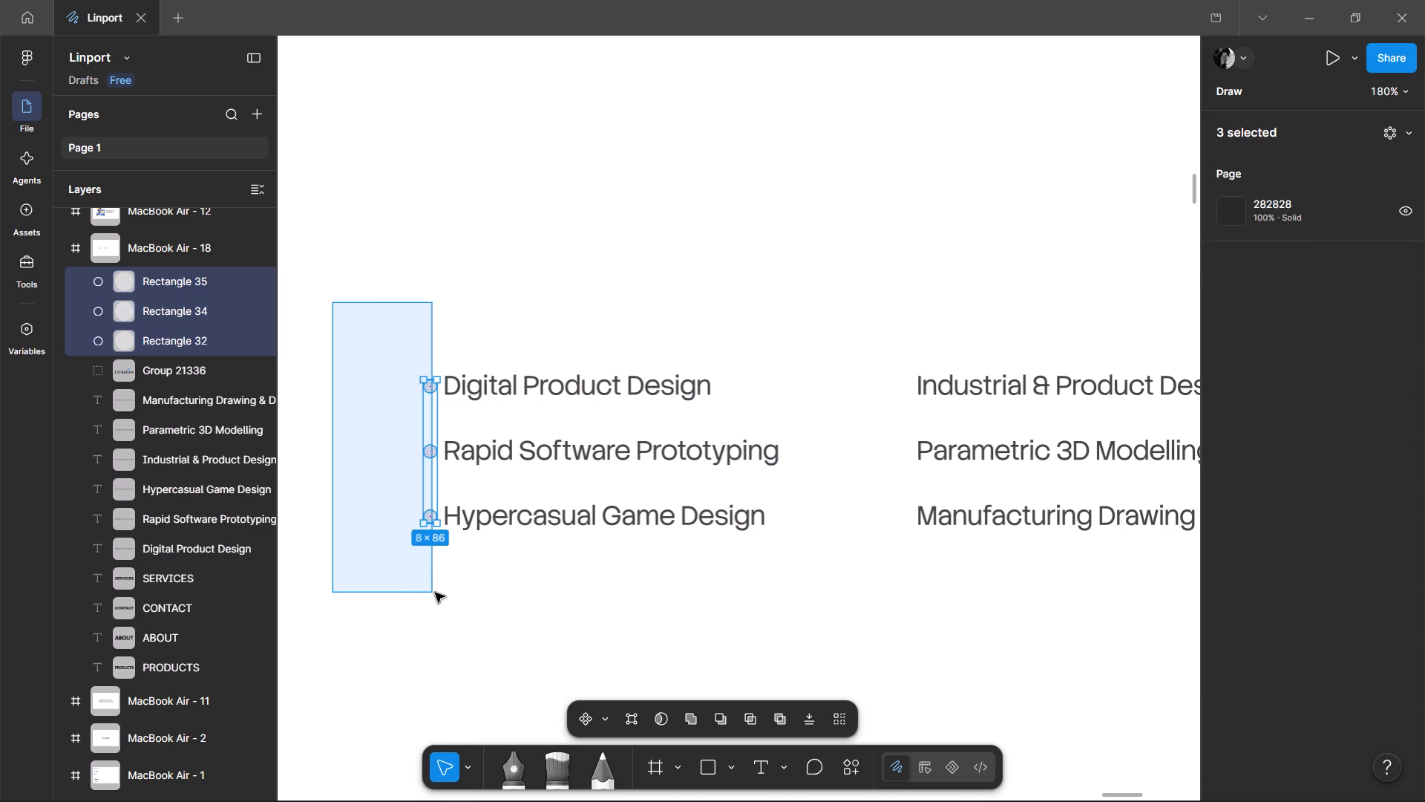
drag(435, 593, 435, 593)
alt+drag(427, 451, 907, 451)
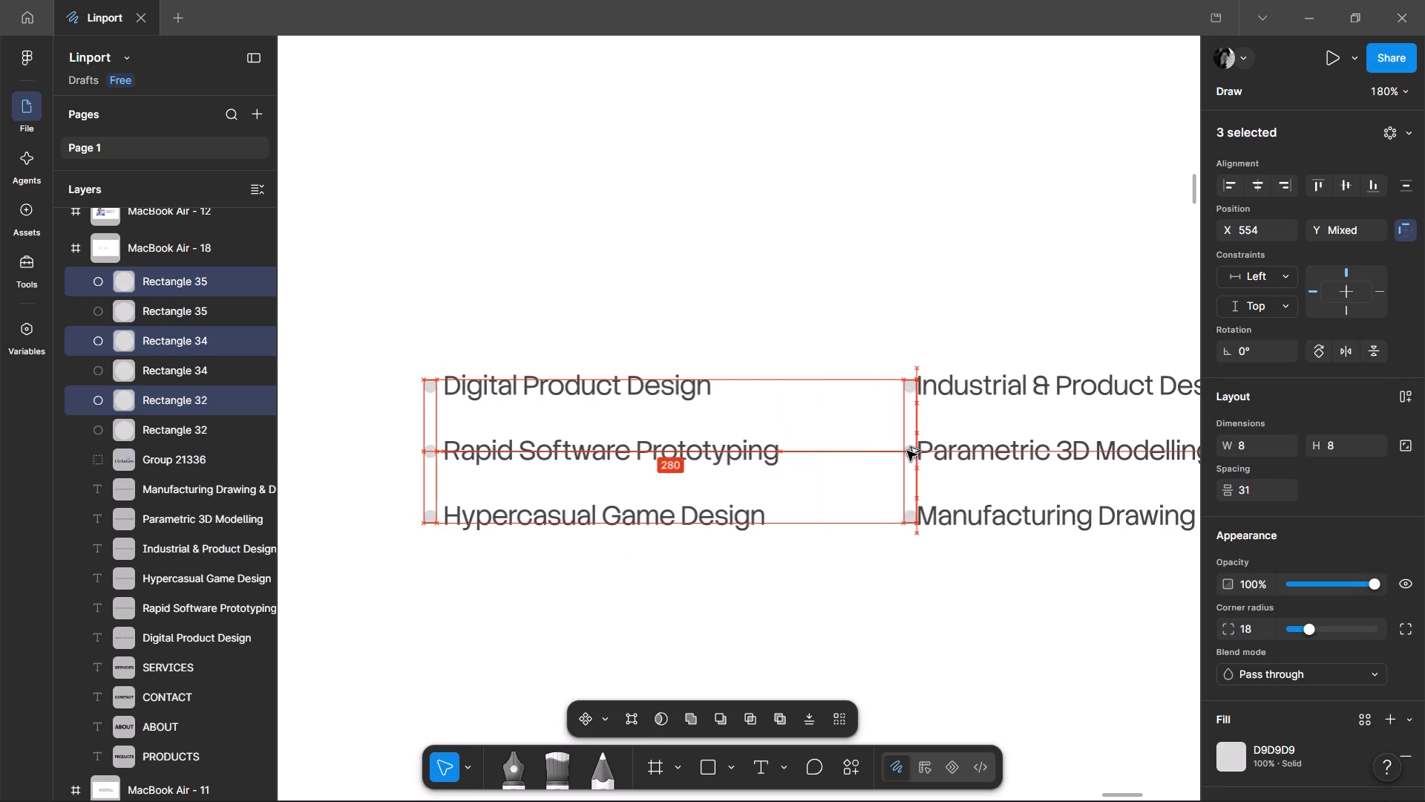
alt+drag(907, 451, 898, 451)
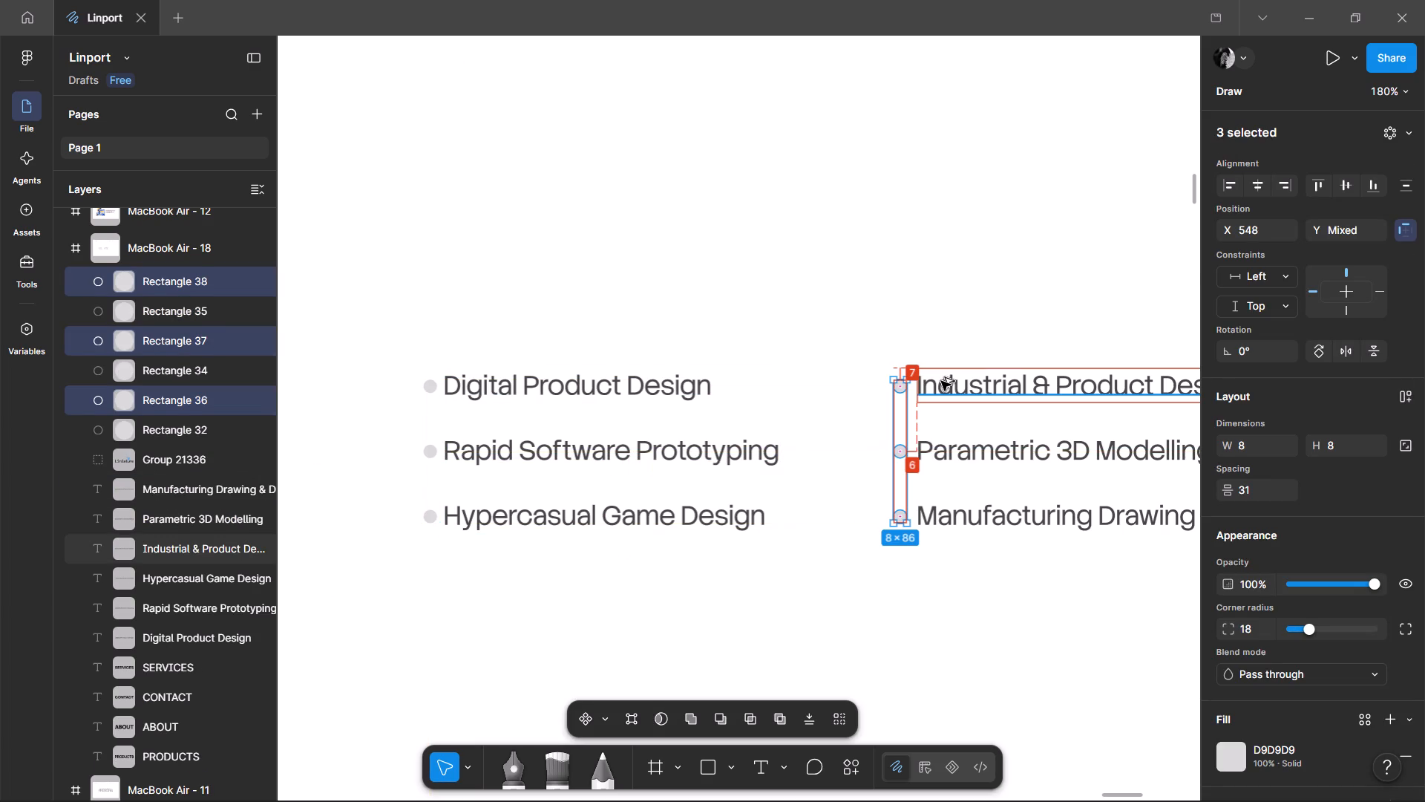
key(Right)
key(alt+Right)
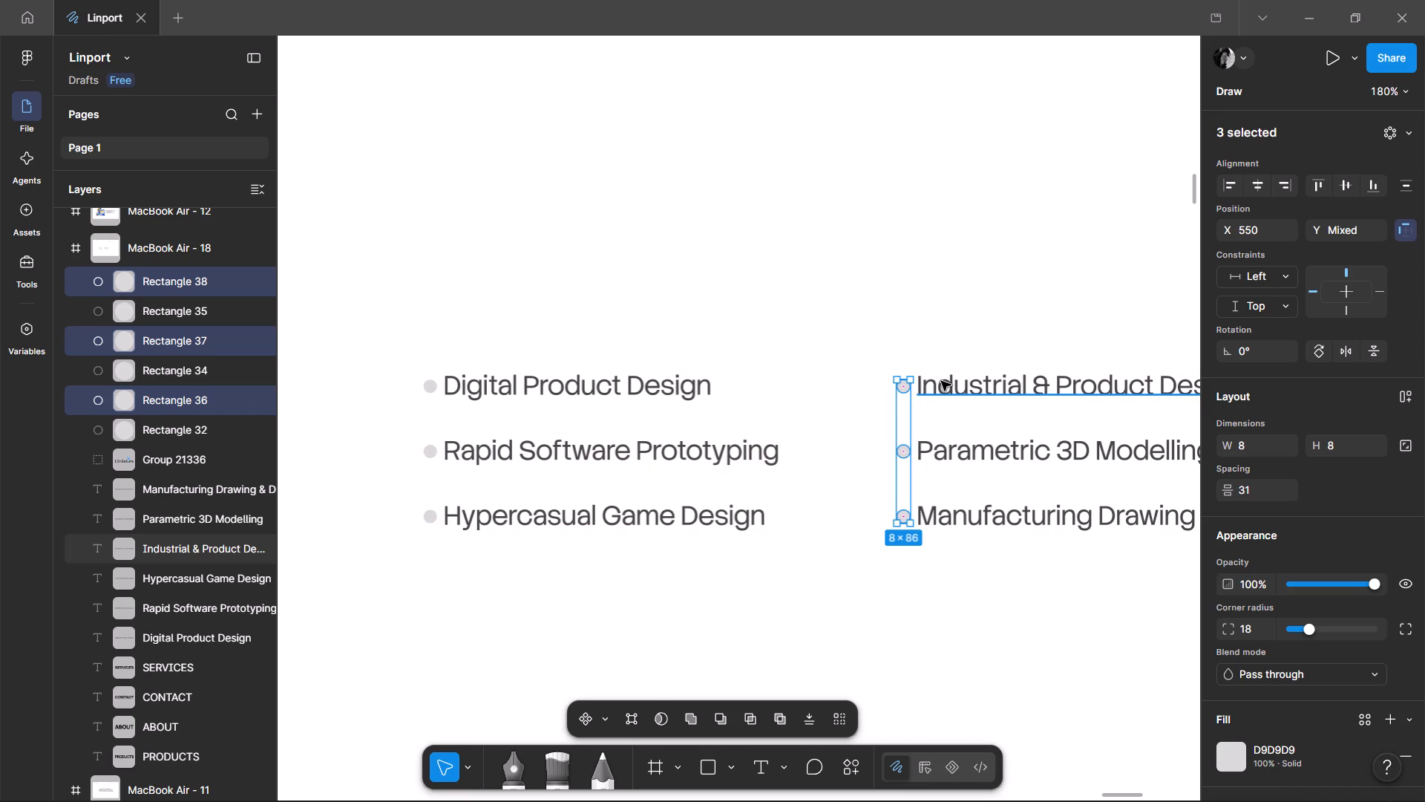
click(819, 176)
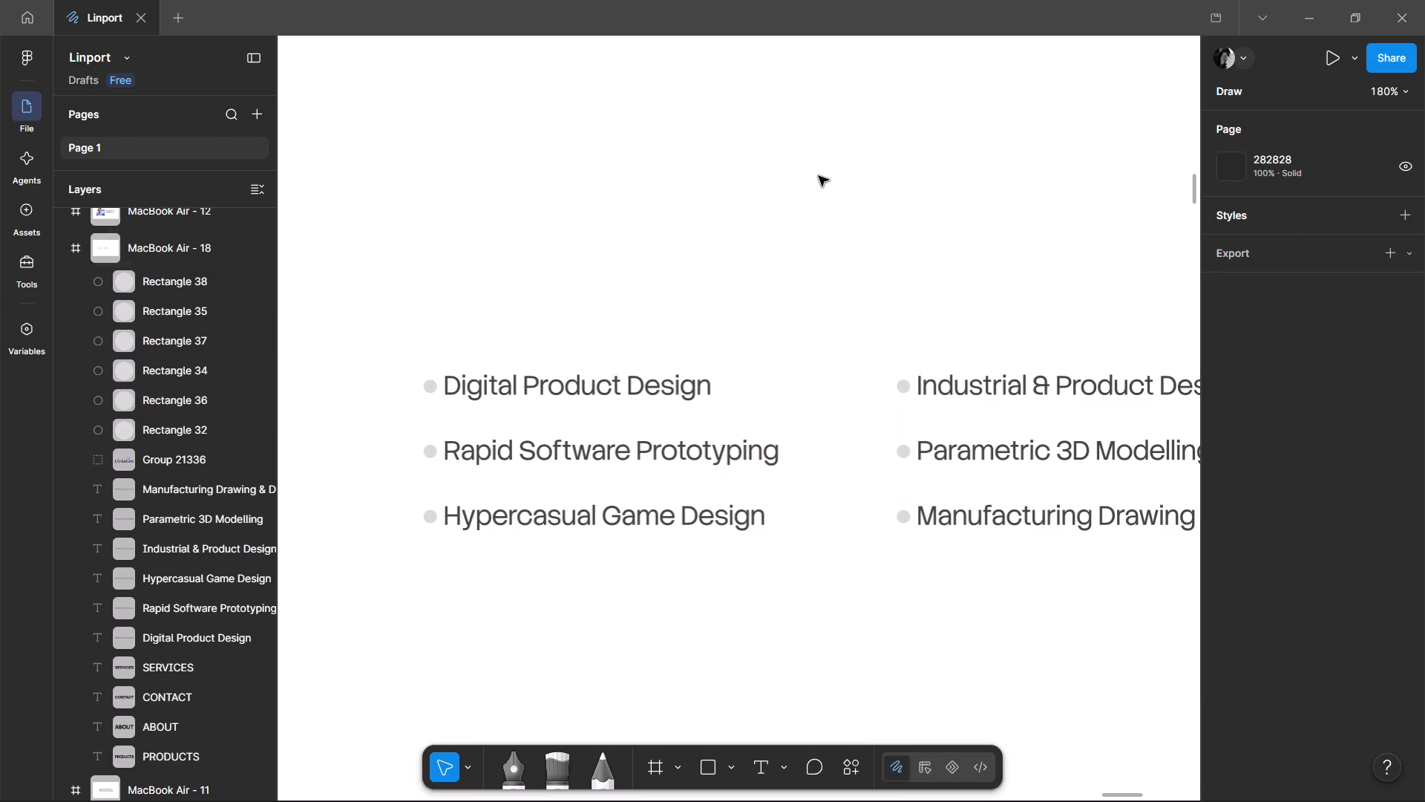
Examine the bullets' size and alignment against the service texts, both up close and across the whole MacBook Air - 18 frame.
ctrl+scroll(819, 176, down, 3)
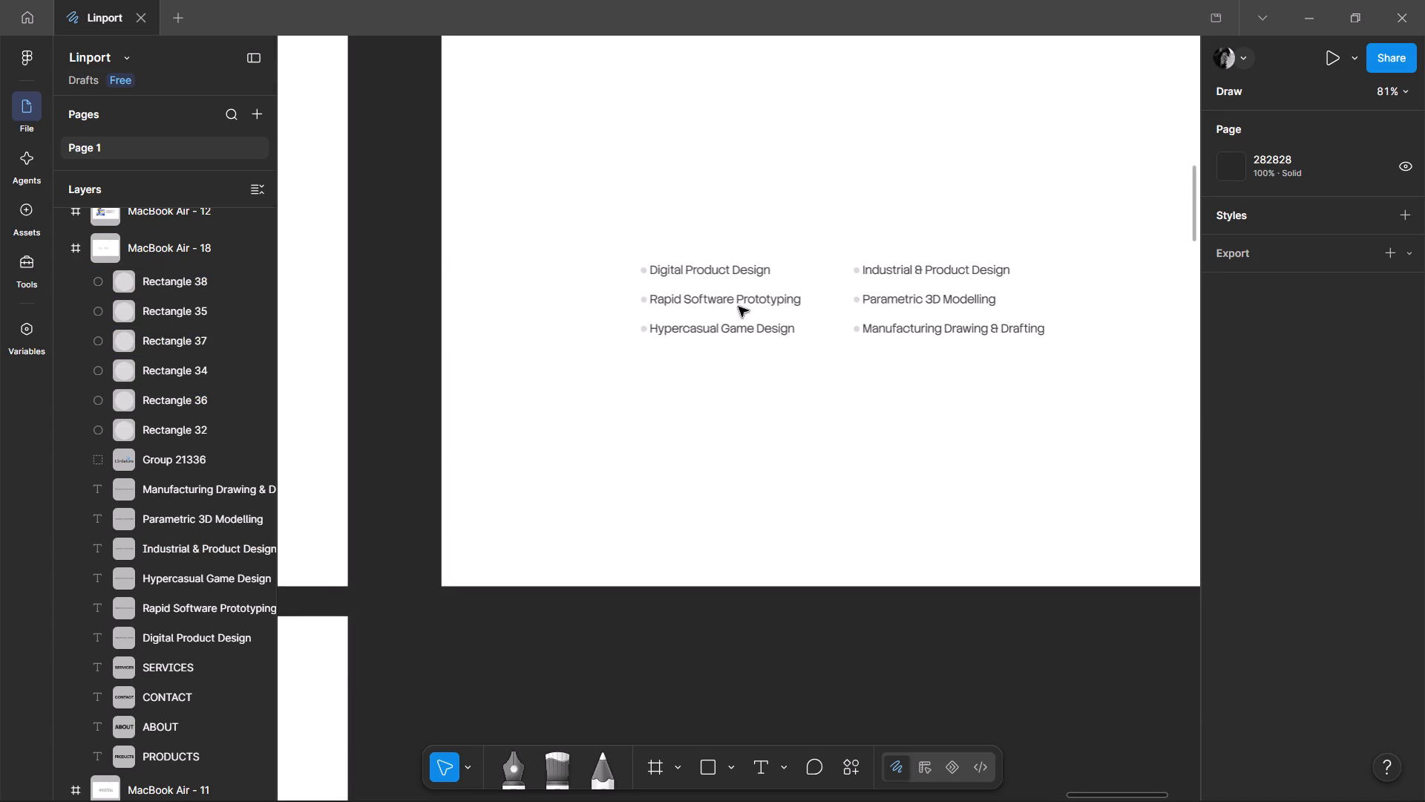
ctrl+scroll(665, 304, up, 5)
click(592, 185)
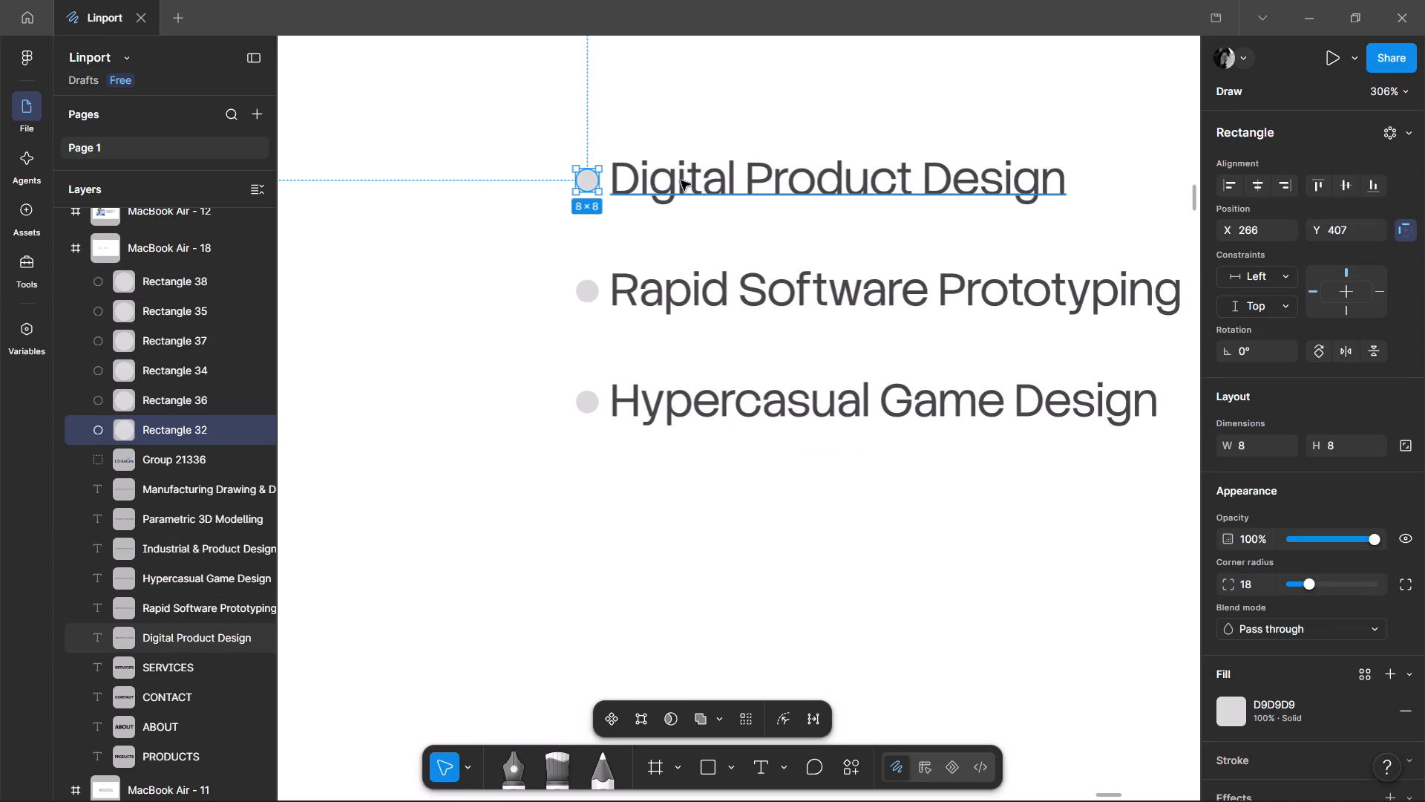
click(508, 165)
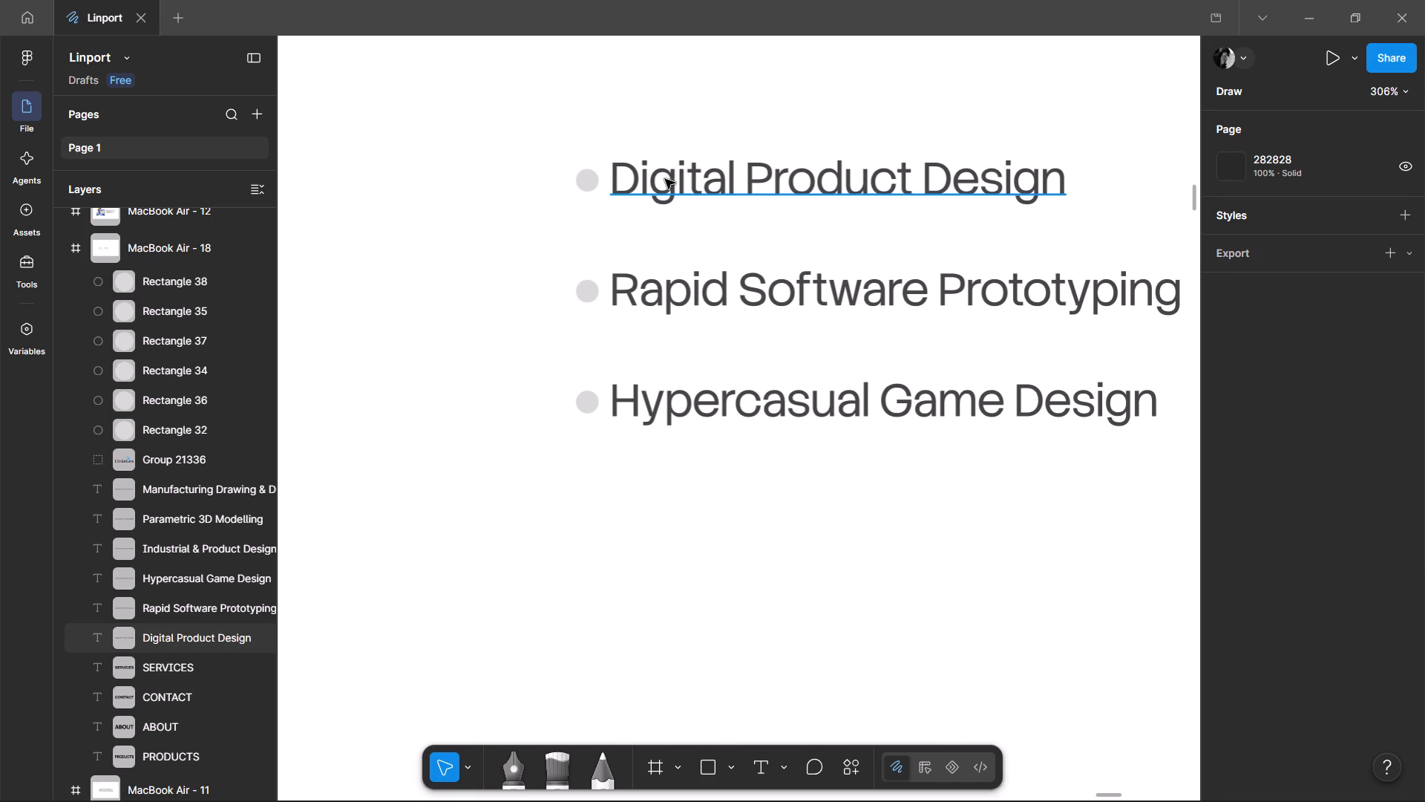
scroll(634, 169, up, 4)
ctrl+scroll(507, 656, up, 4)
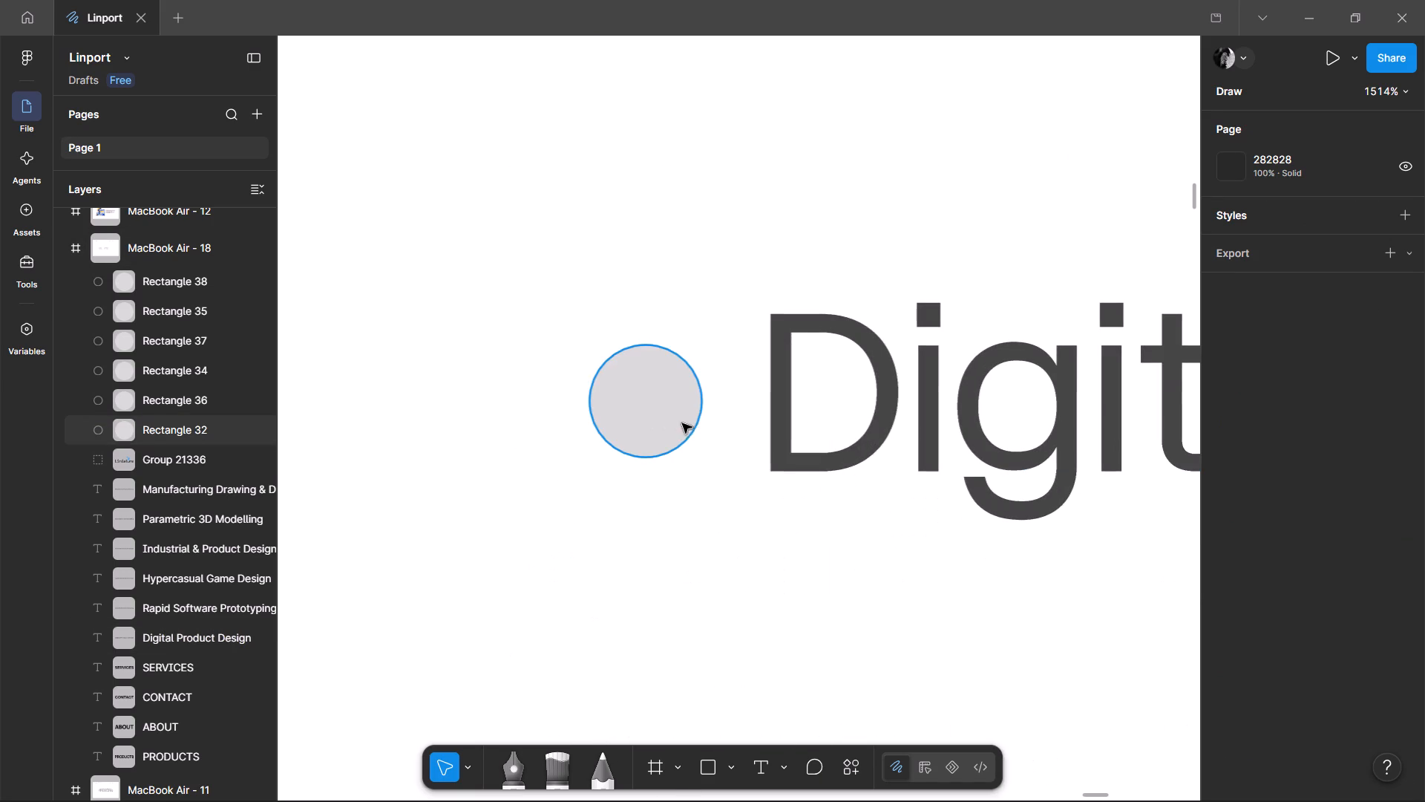
click(675, 423)
ctrl+scroll(598, 337, down, 13)
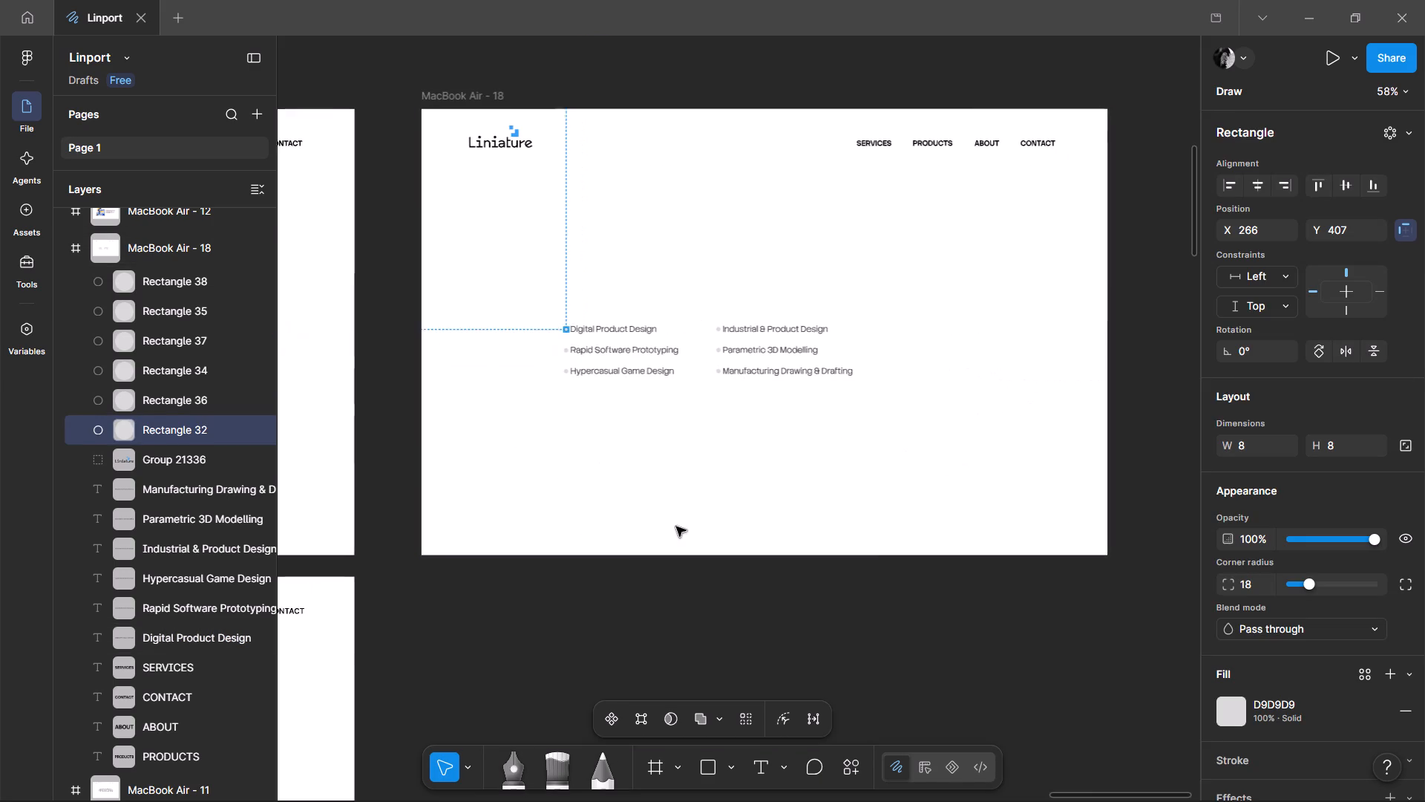
click(676, 526)
ctrl+scroll(695, 388, up, 3)
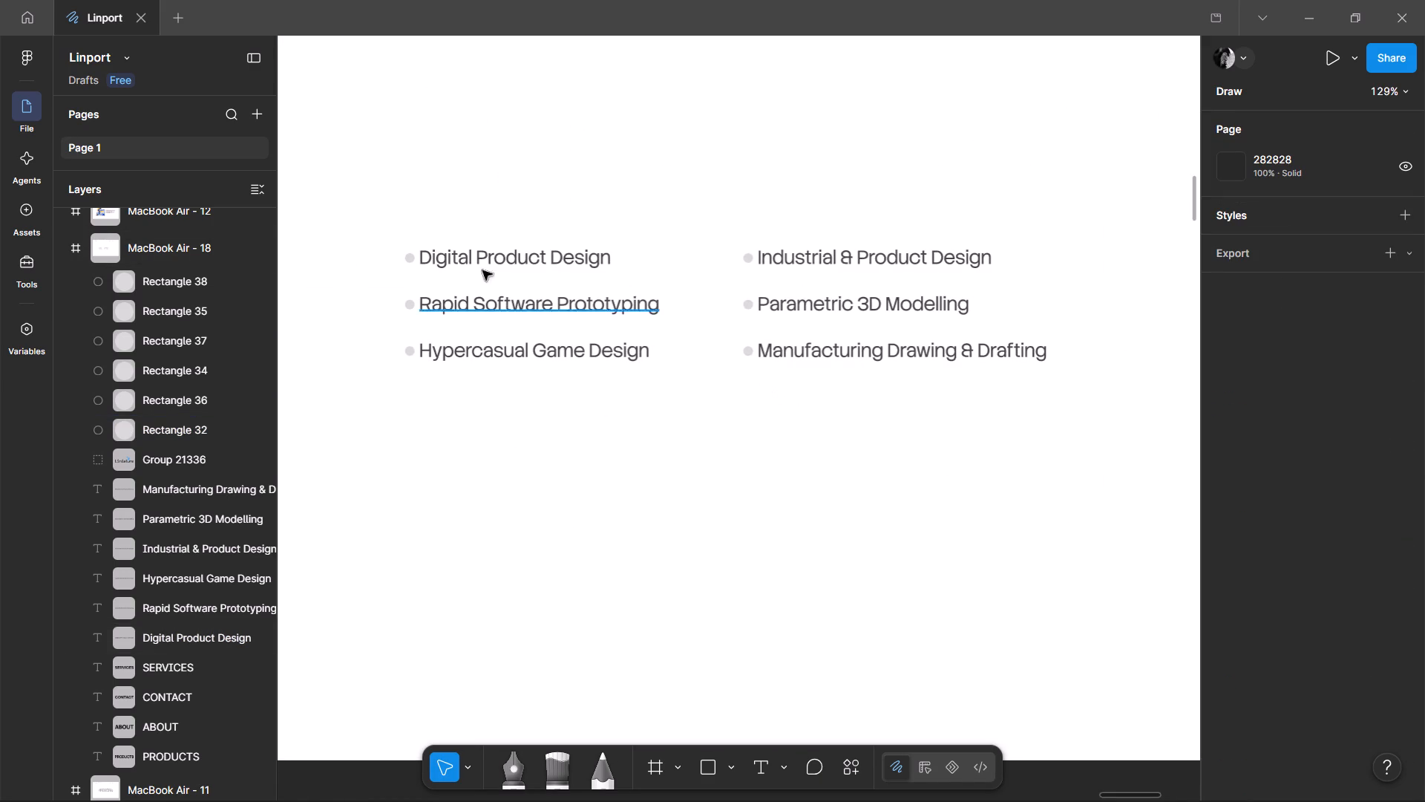
Fill the Digital Product Design bullet with the red accent colour style from the iOS and iPadOS 27 library.
click(404, 259)
ctrl+scroll(404, 259, up, 2)
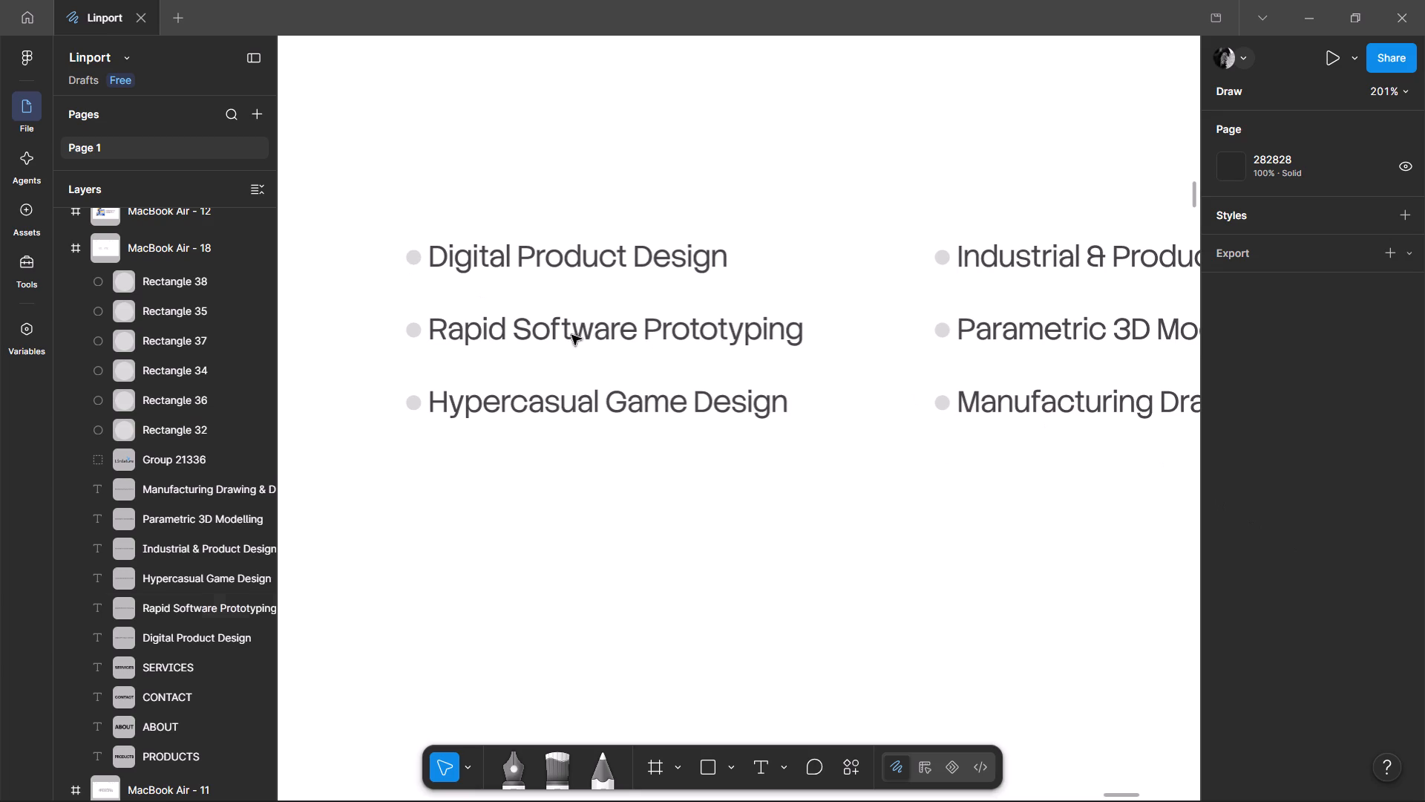
click(407, 257)
scroll(1288, 628, down, 1)
click(1277, 616)
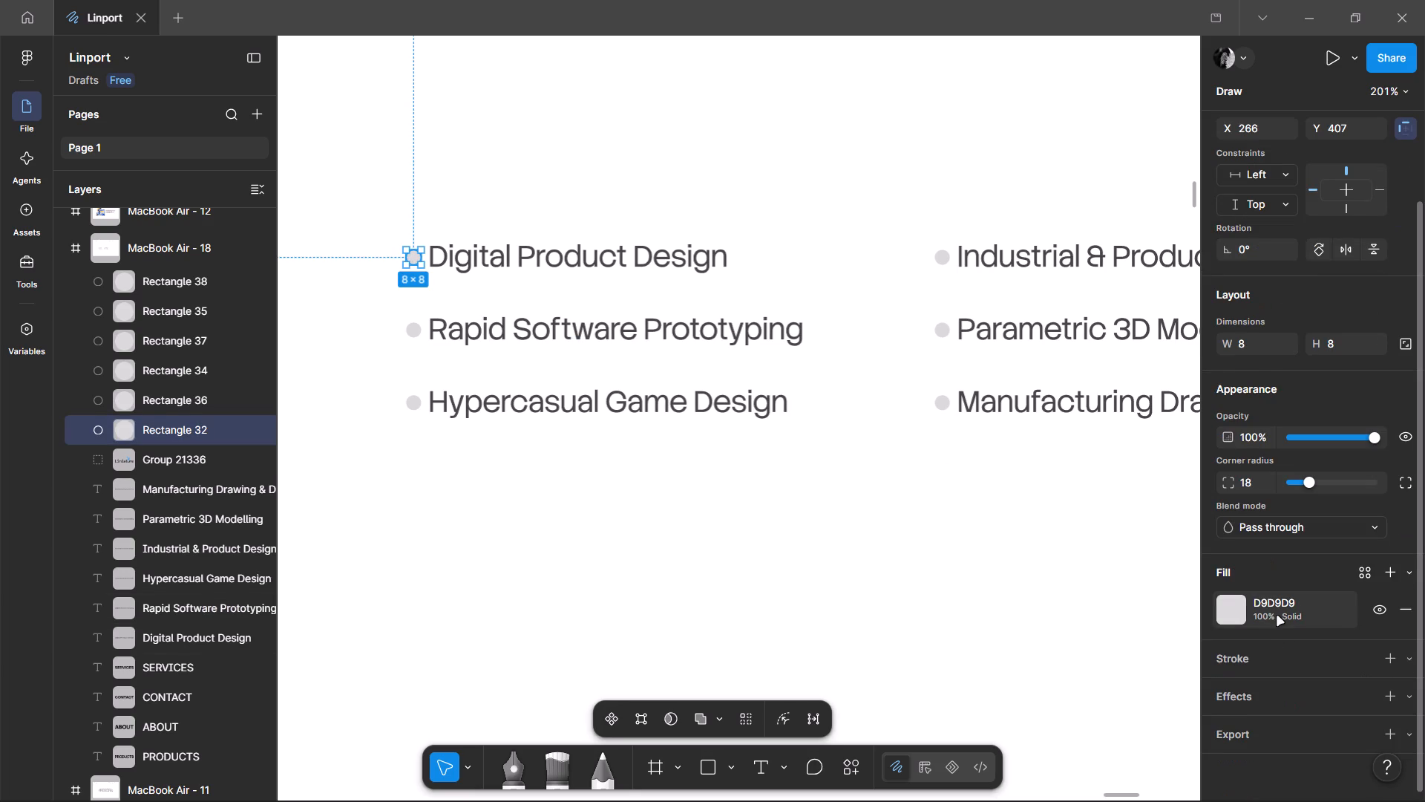
scroll(1058, 499, down, 5)
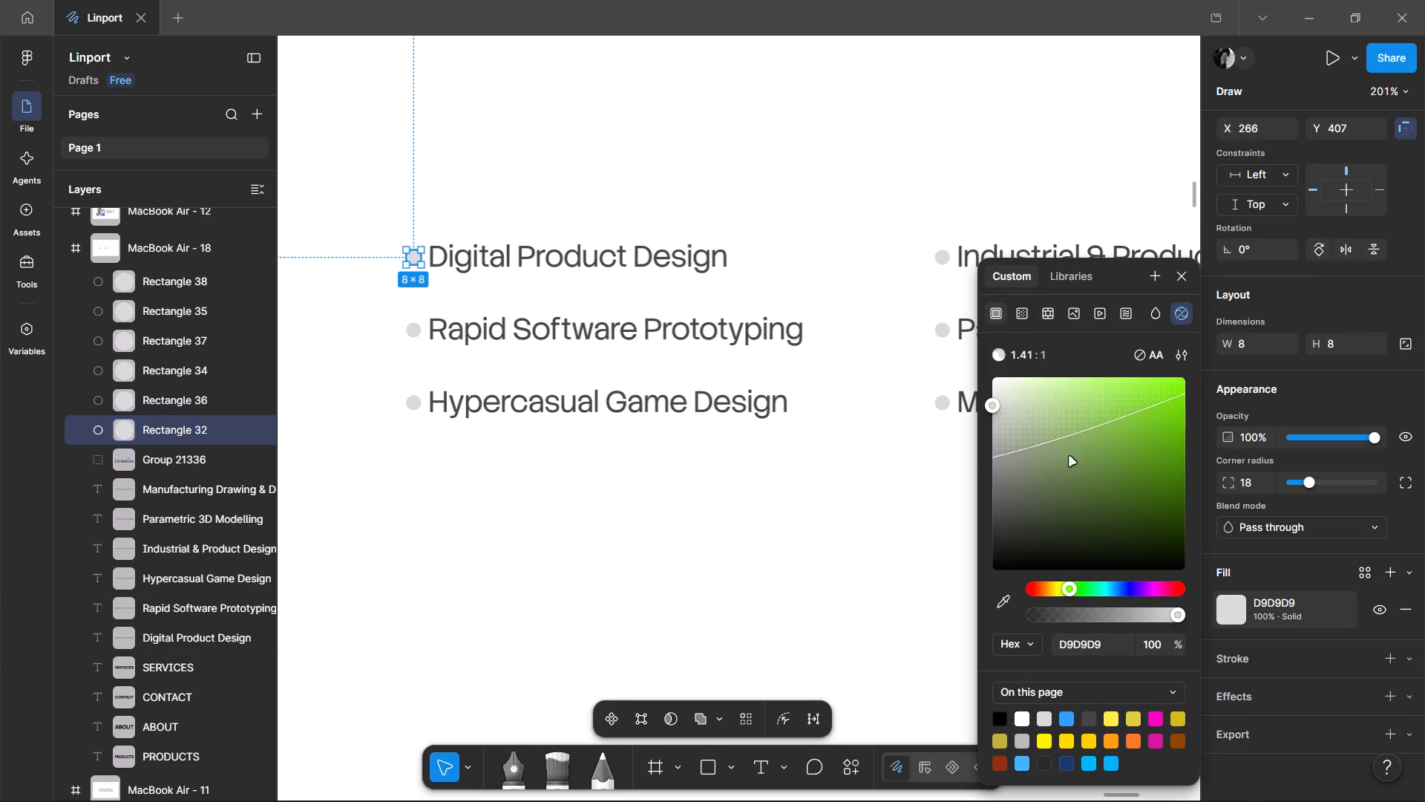
click(1072, 264)
scroll(1052, 467, down, 4)
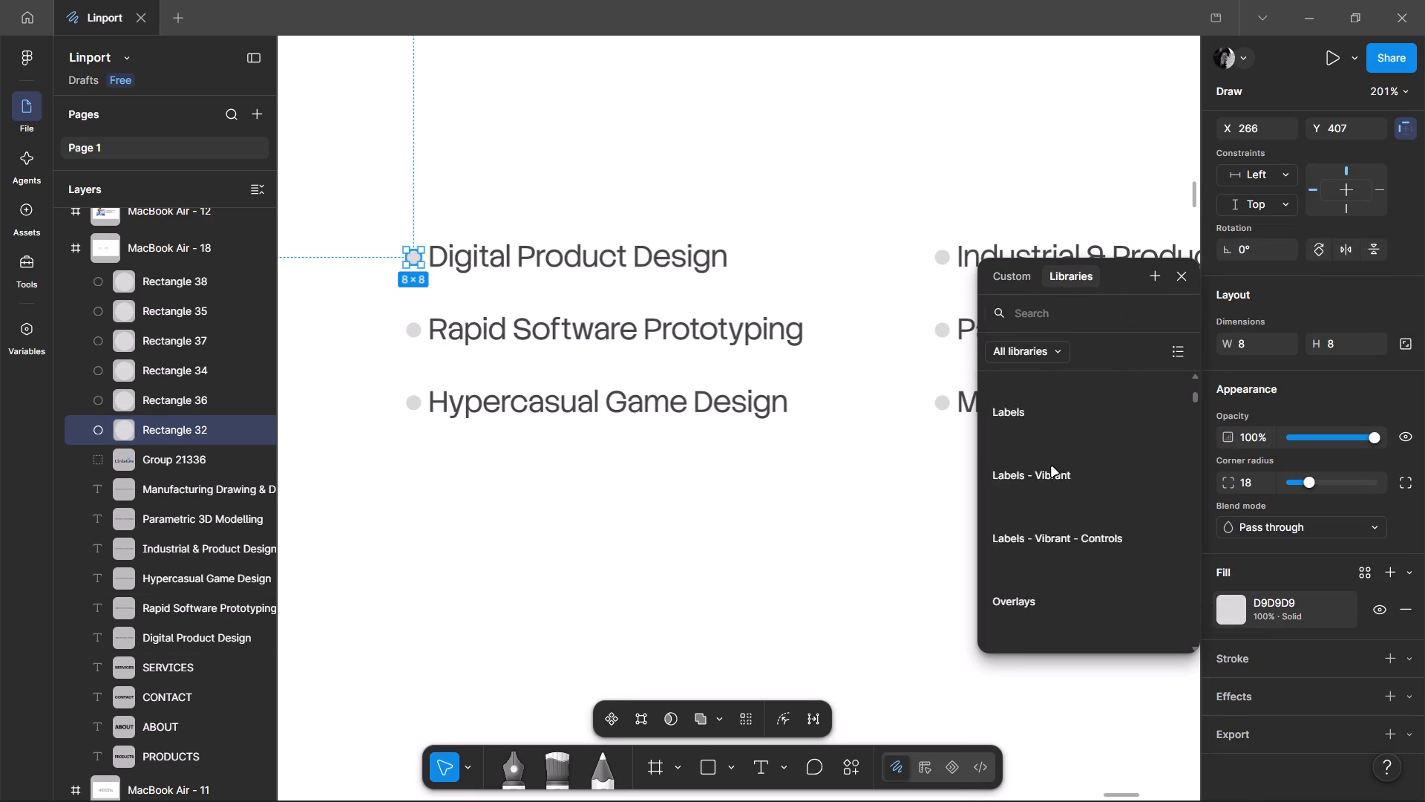
scroll(1052, 467, down, 7)
scroll(1052, 467, up, 5)
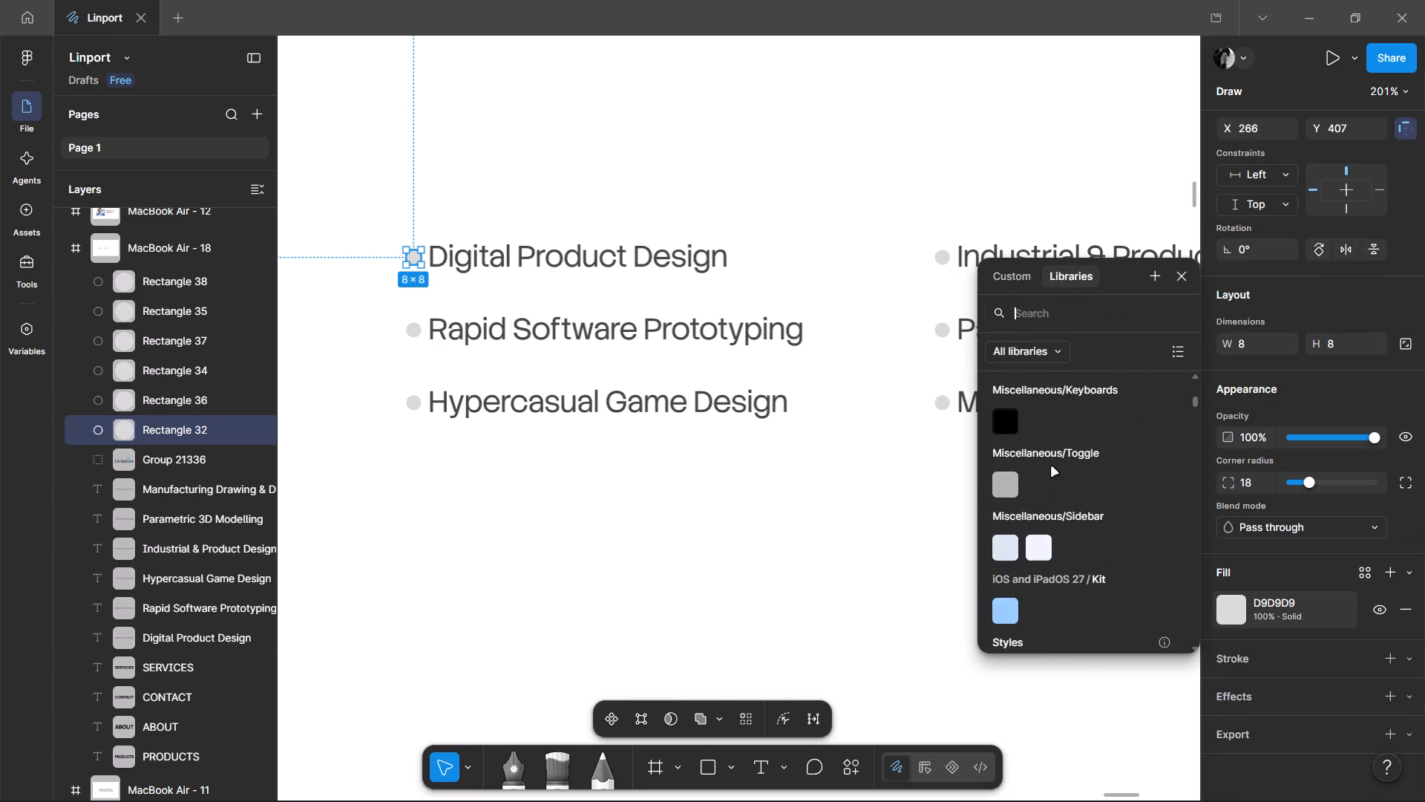
scroll(1052, 467, down, 2)
click(1011, 399)
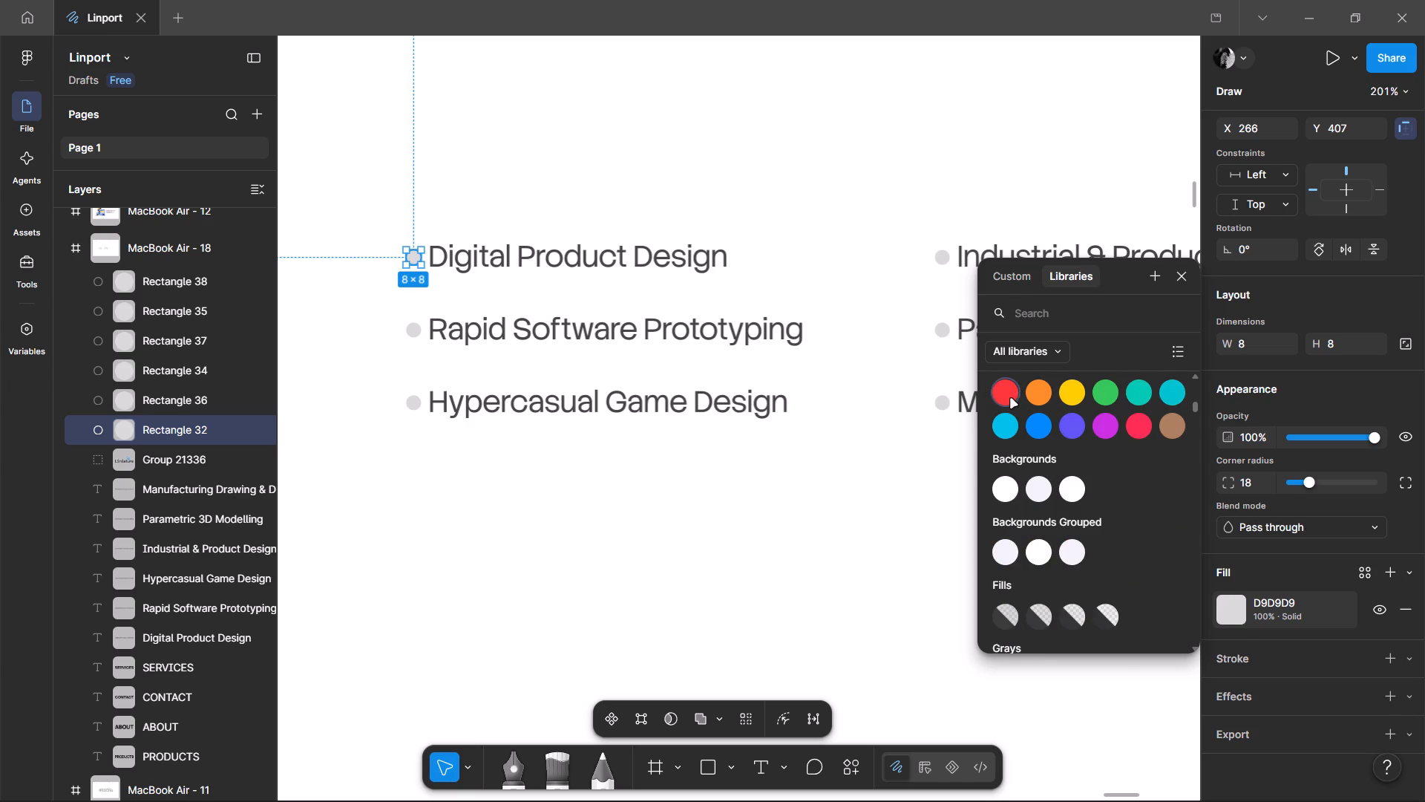
Fill the Rapid Software Prototyping bullet with the orange accent from the iOS and iPadOS 27 colour library.
click(413, 328)
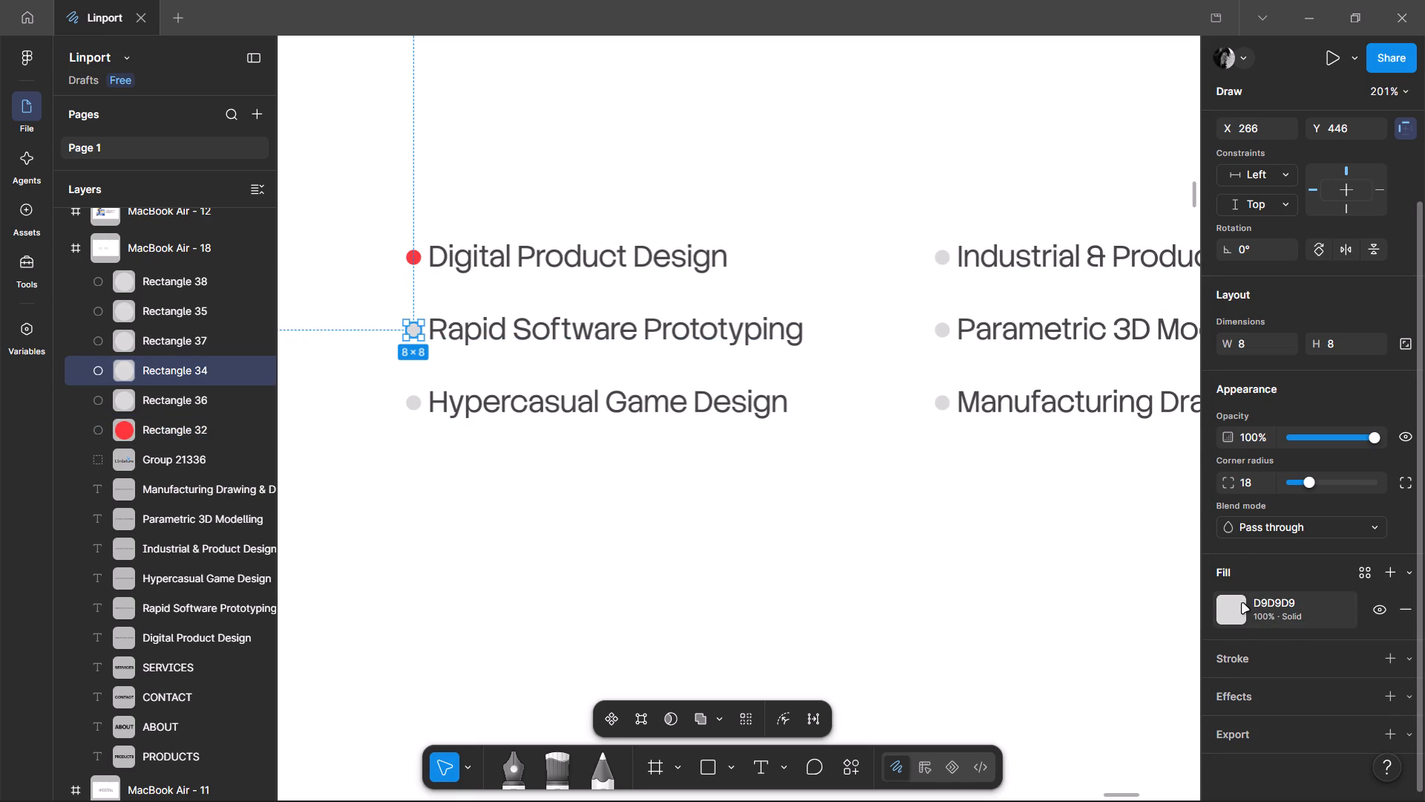
click(1242, 604)
click(1080, 270)
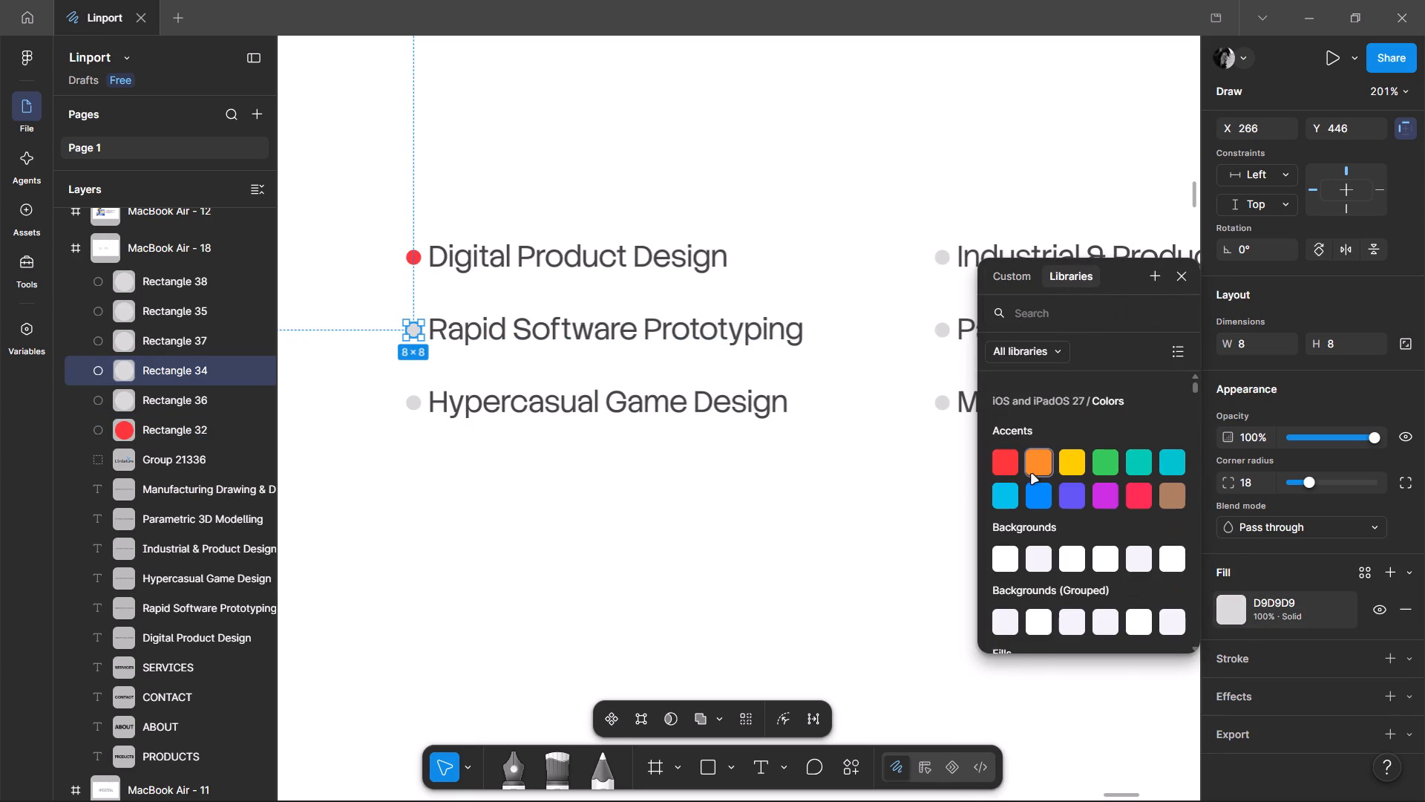
click(1032, 475)
Fill the Hypercasual Game Design bullet with the yellow accent from the iOS and iPadOS 27 colour library.
click(407, 405)
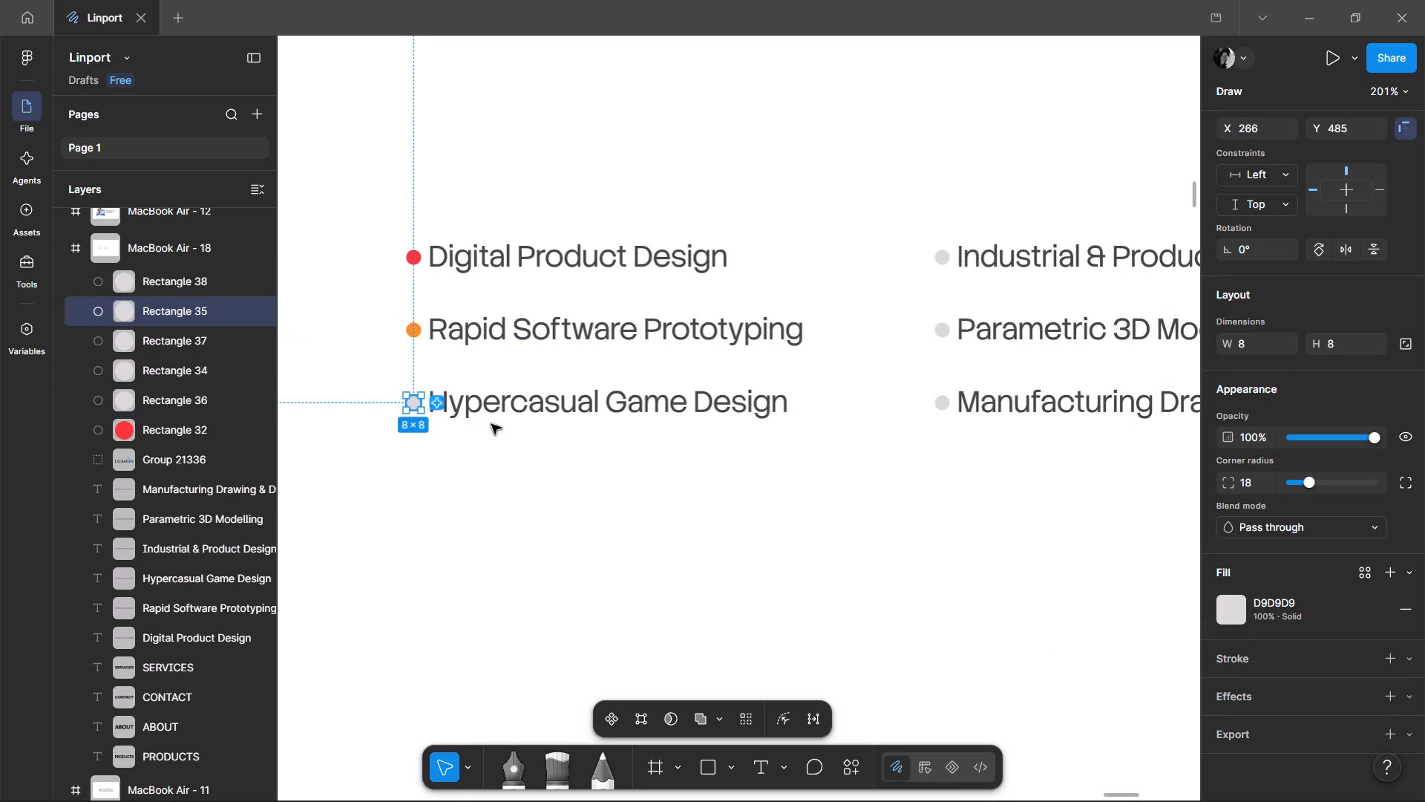
click(1233, 598)
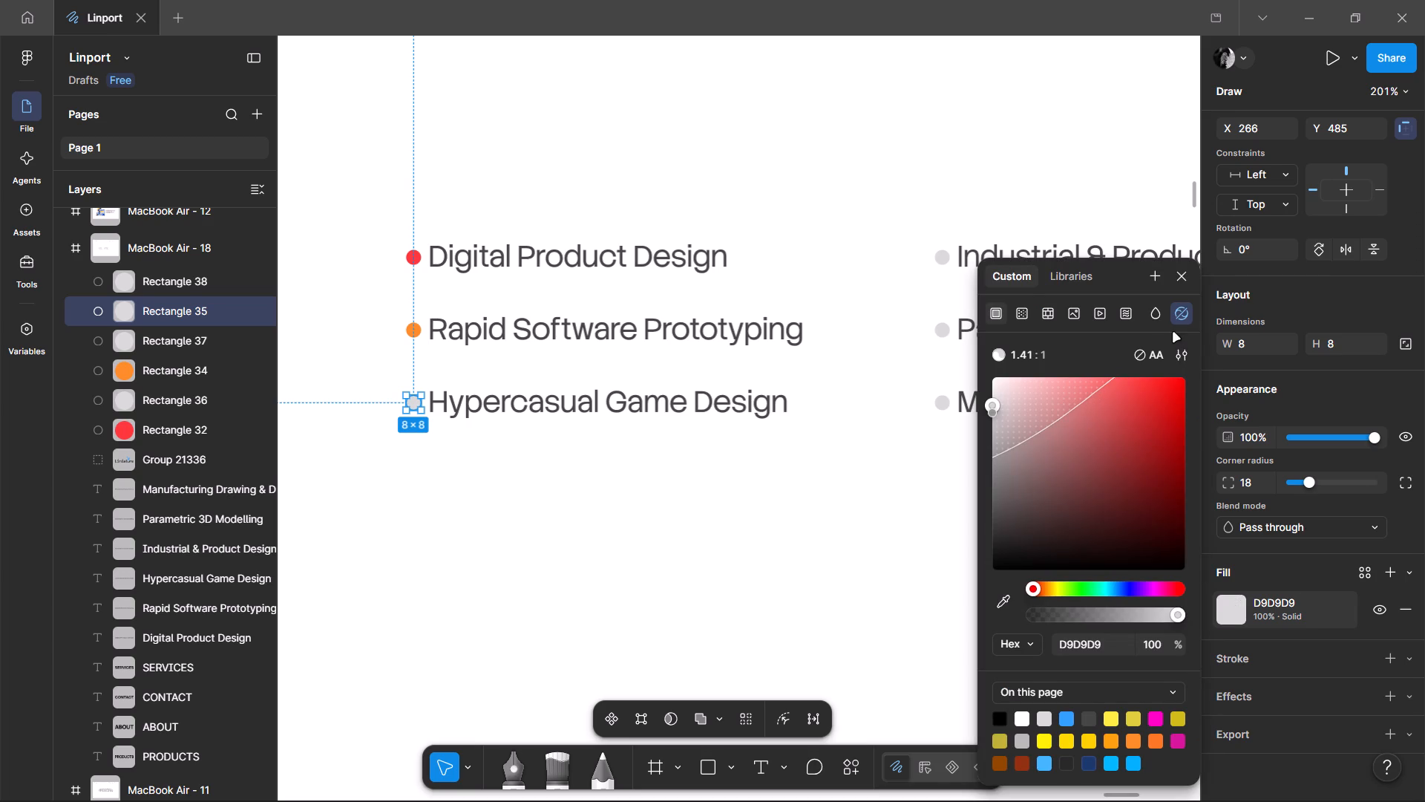
click(1081, 285)
click(1071, 463)
click(721, 541)
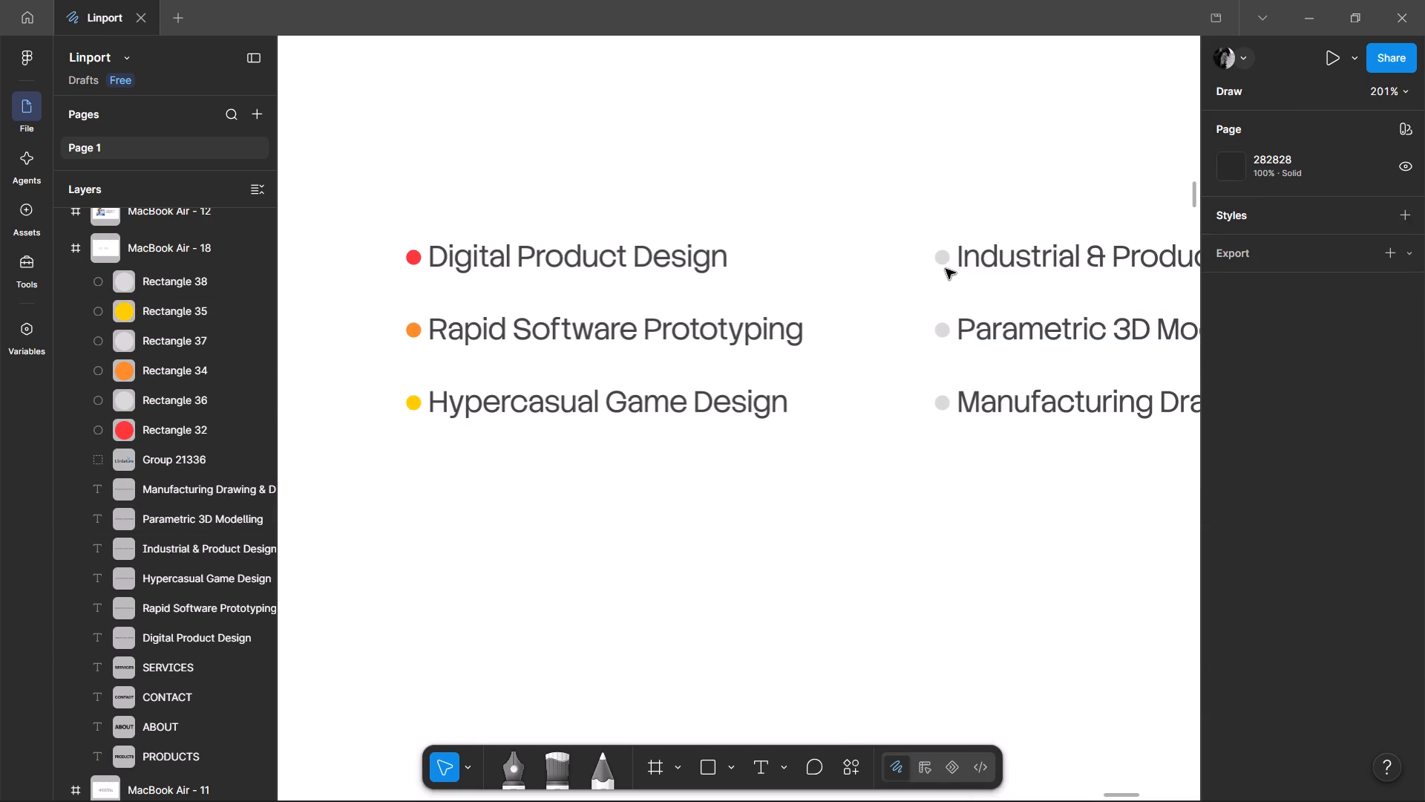
Fill the Industrial & Product Design bullet with the Indigo accent from the iOS and iPadOS 27 colour library.
click(946, 269)
click(946, 264)
click(1211, 697)
click(1225, 703)
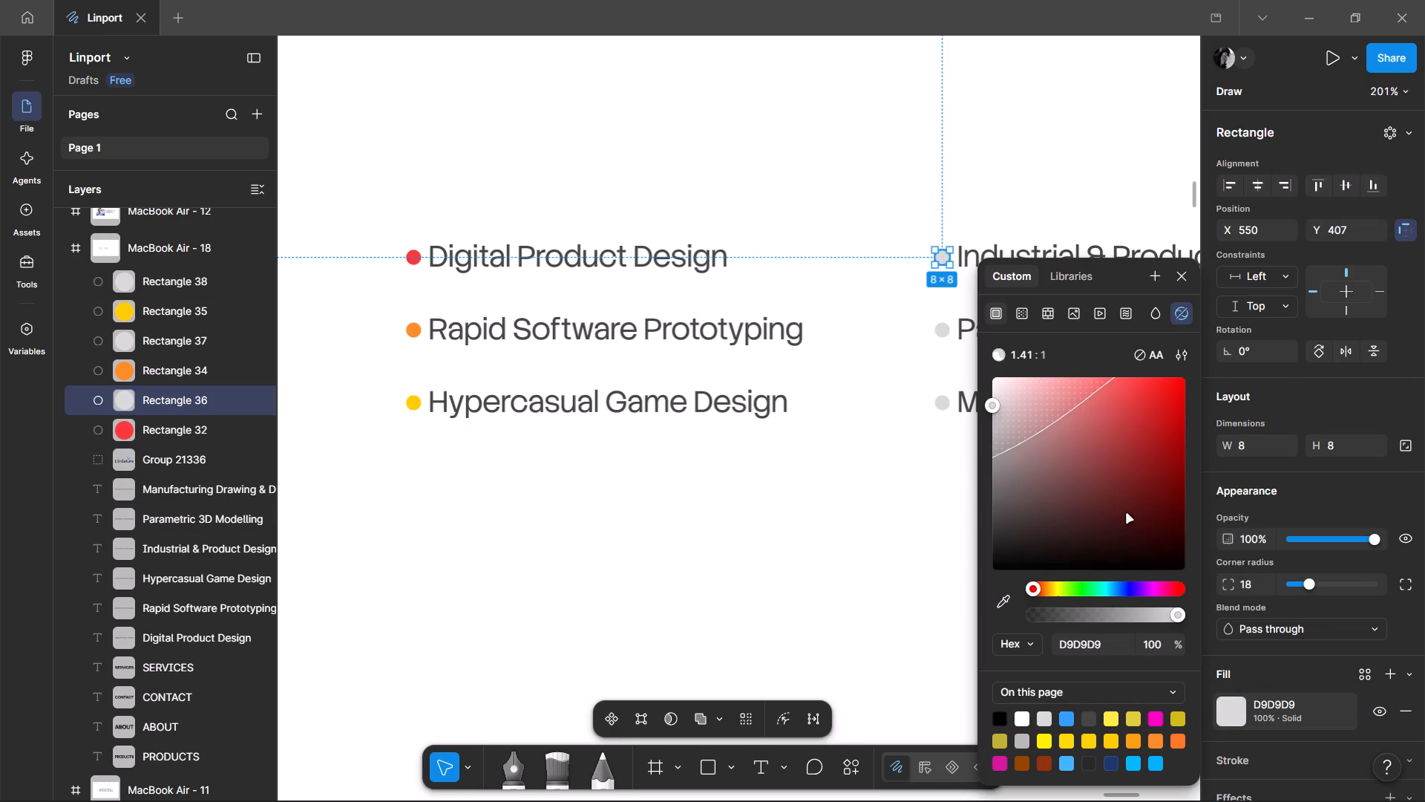
click(1069, 268)
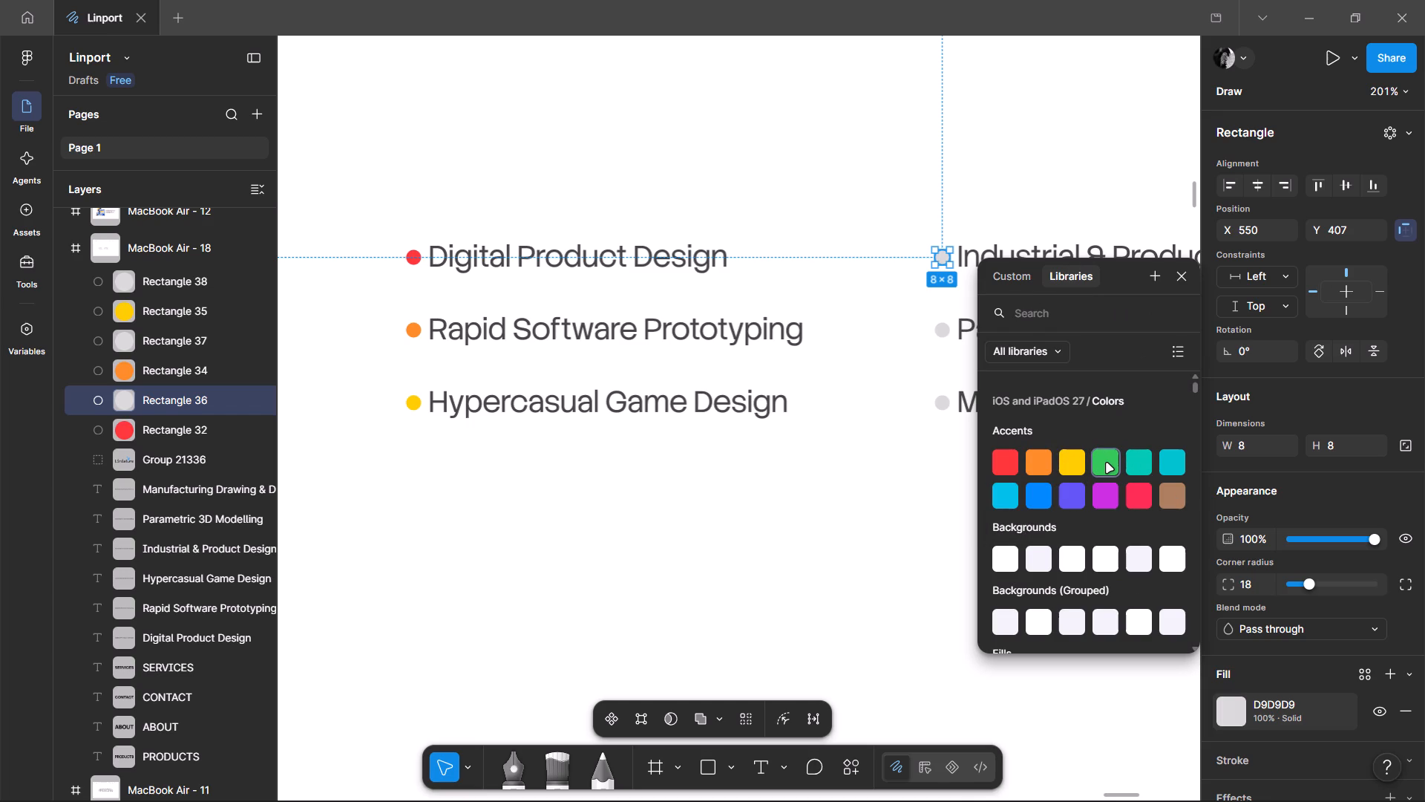
click(1067, 502)
Fill the Parametric 3D Modelling bullet with the Cyan accent from the iOS and iPadOS 27 colour library.
click(948, 330)
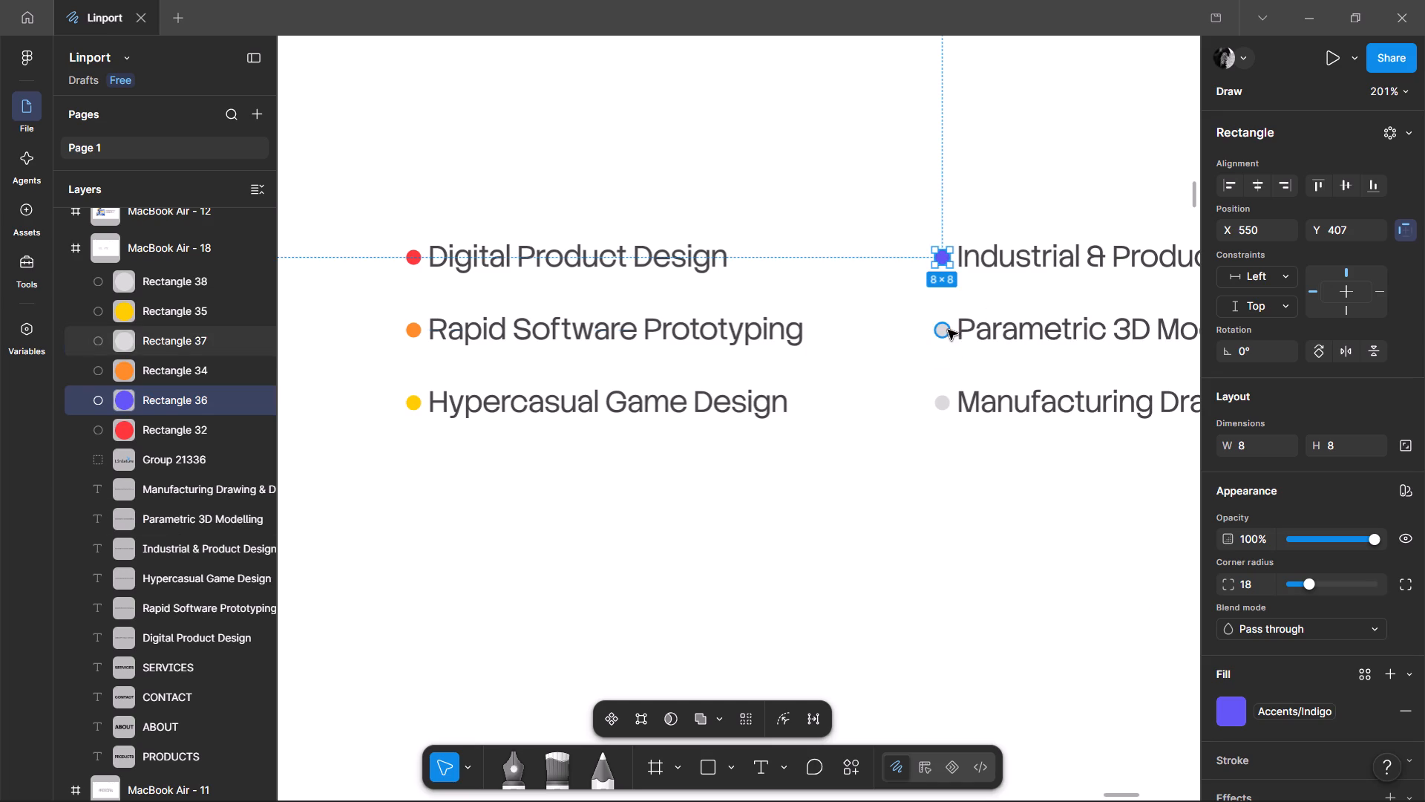
click(1231, 706)
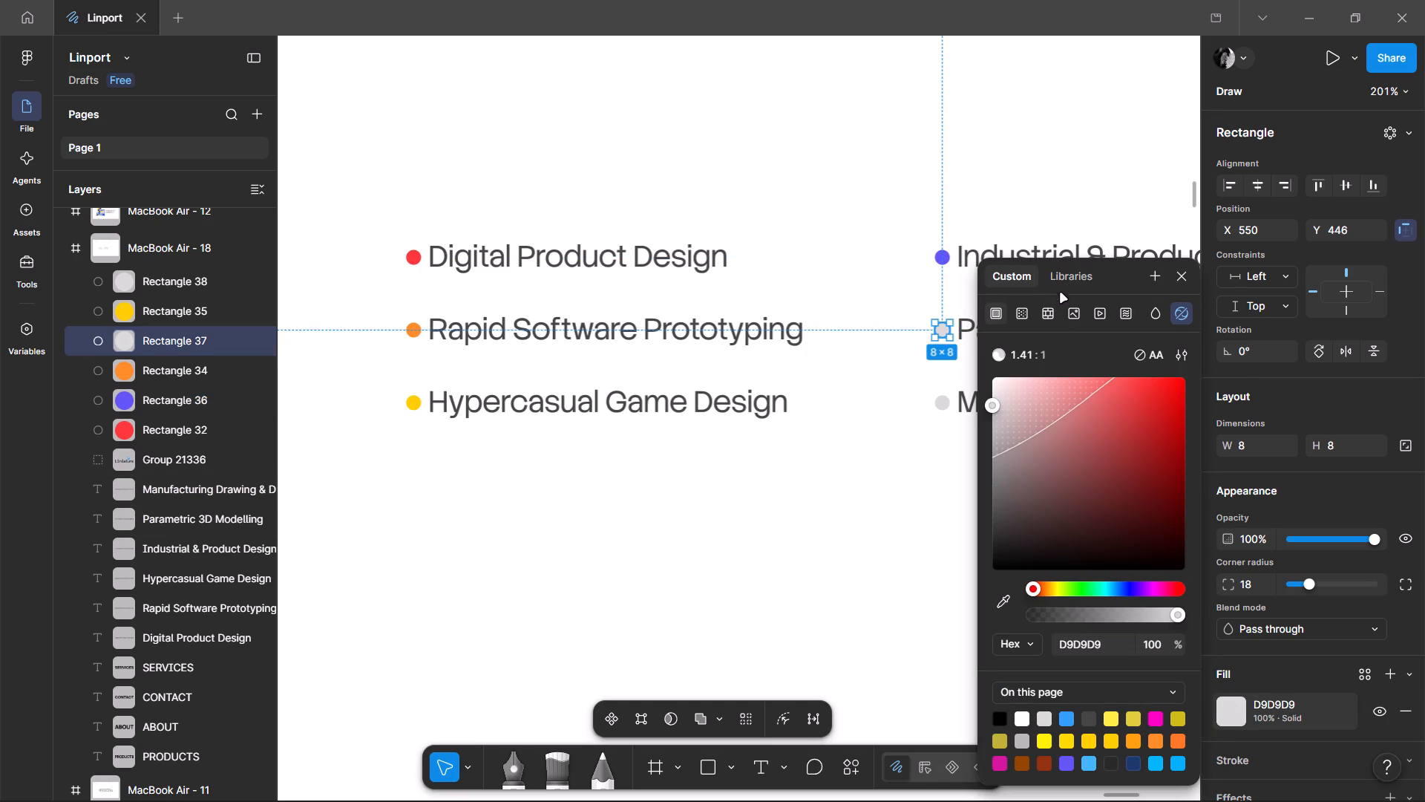
click(1061, 288)
click(1067, 286)
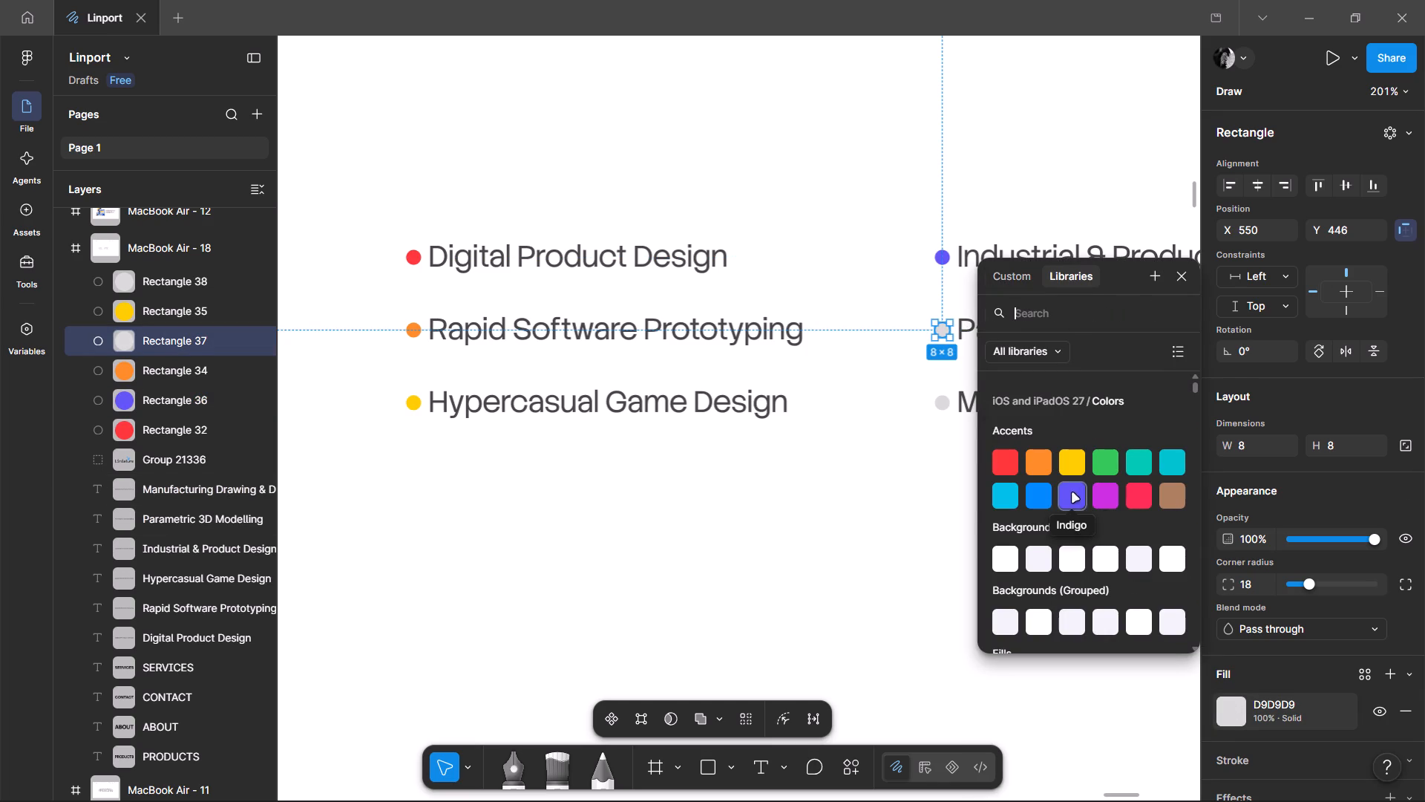
click(1007, 500)
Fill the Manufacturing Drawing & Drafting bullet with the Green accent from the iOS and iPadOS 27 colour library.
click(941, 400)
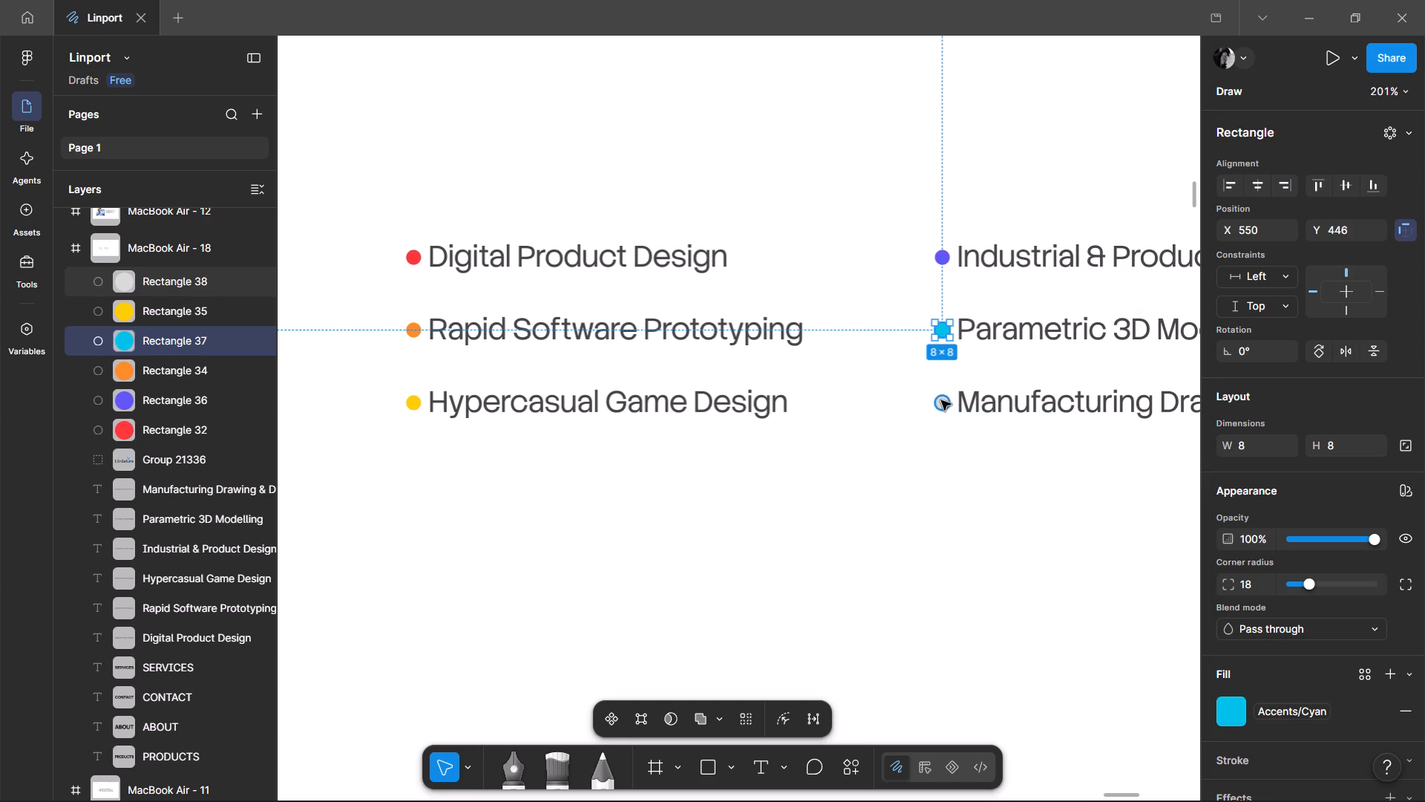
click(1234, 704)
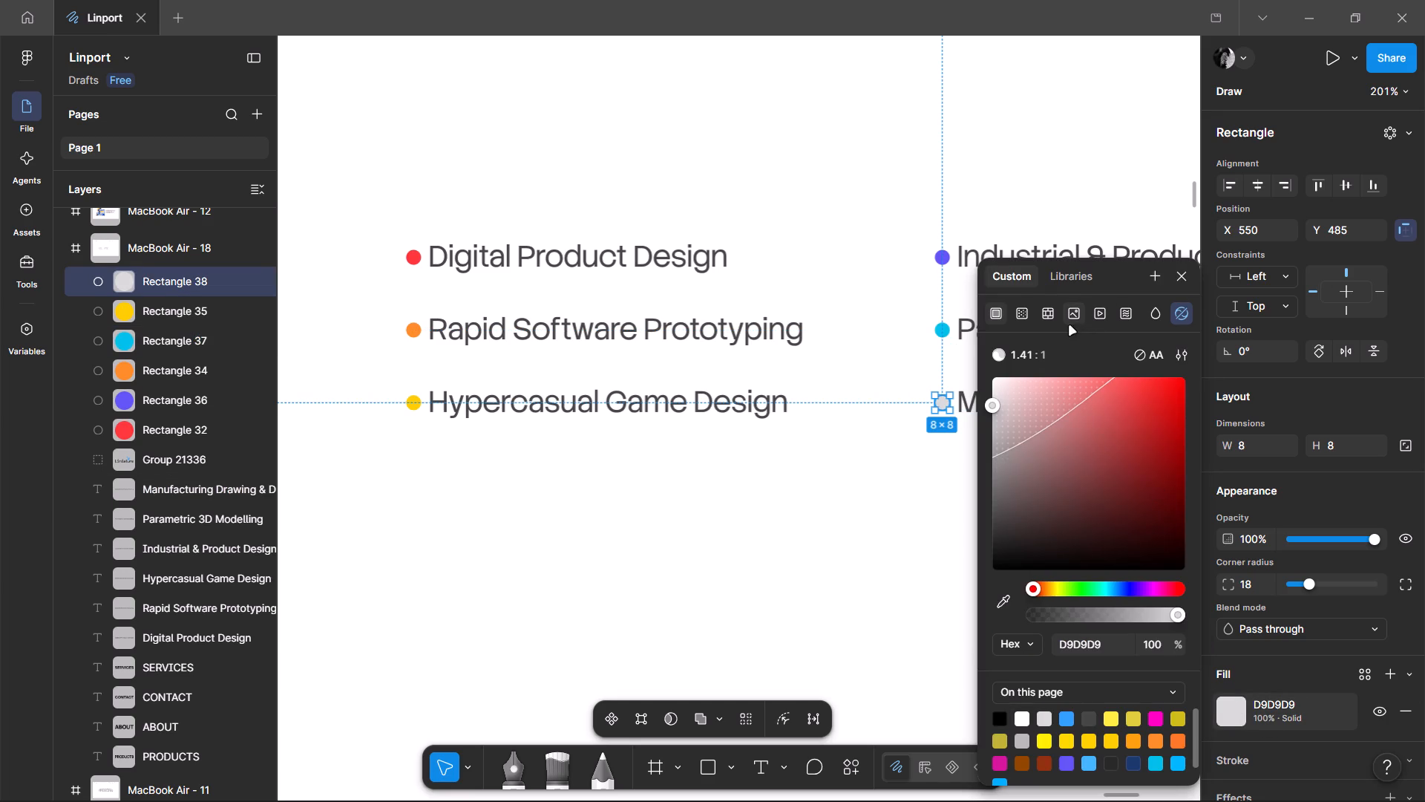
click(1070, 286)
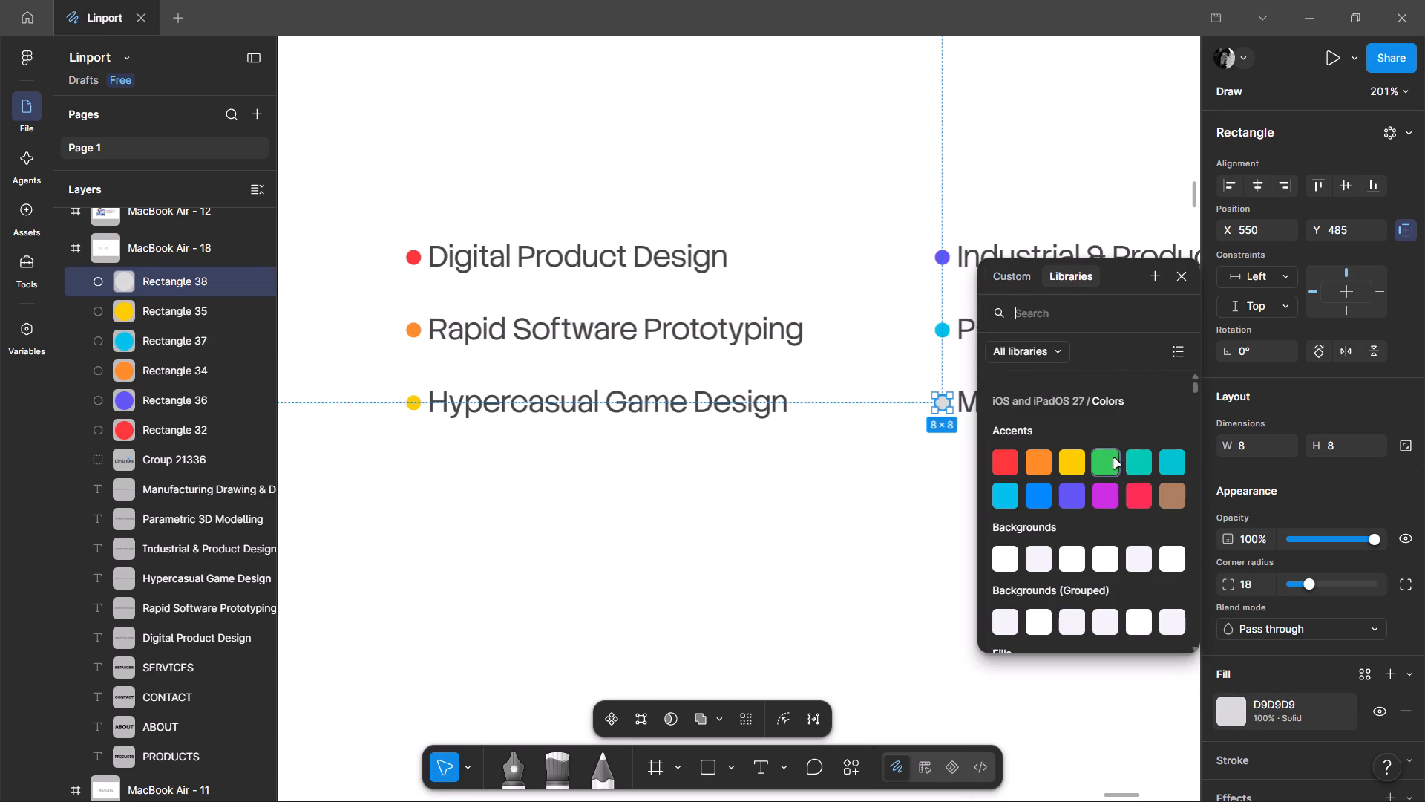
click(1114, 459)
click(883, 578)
Fill the Manufacturing Drawing & Drafting bullet with the turquoise accent next to Green in the iOS and iPadOS 27 colour library.
ctrl+scroll(883, 577, down, 4)
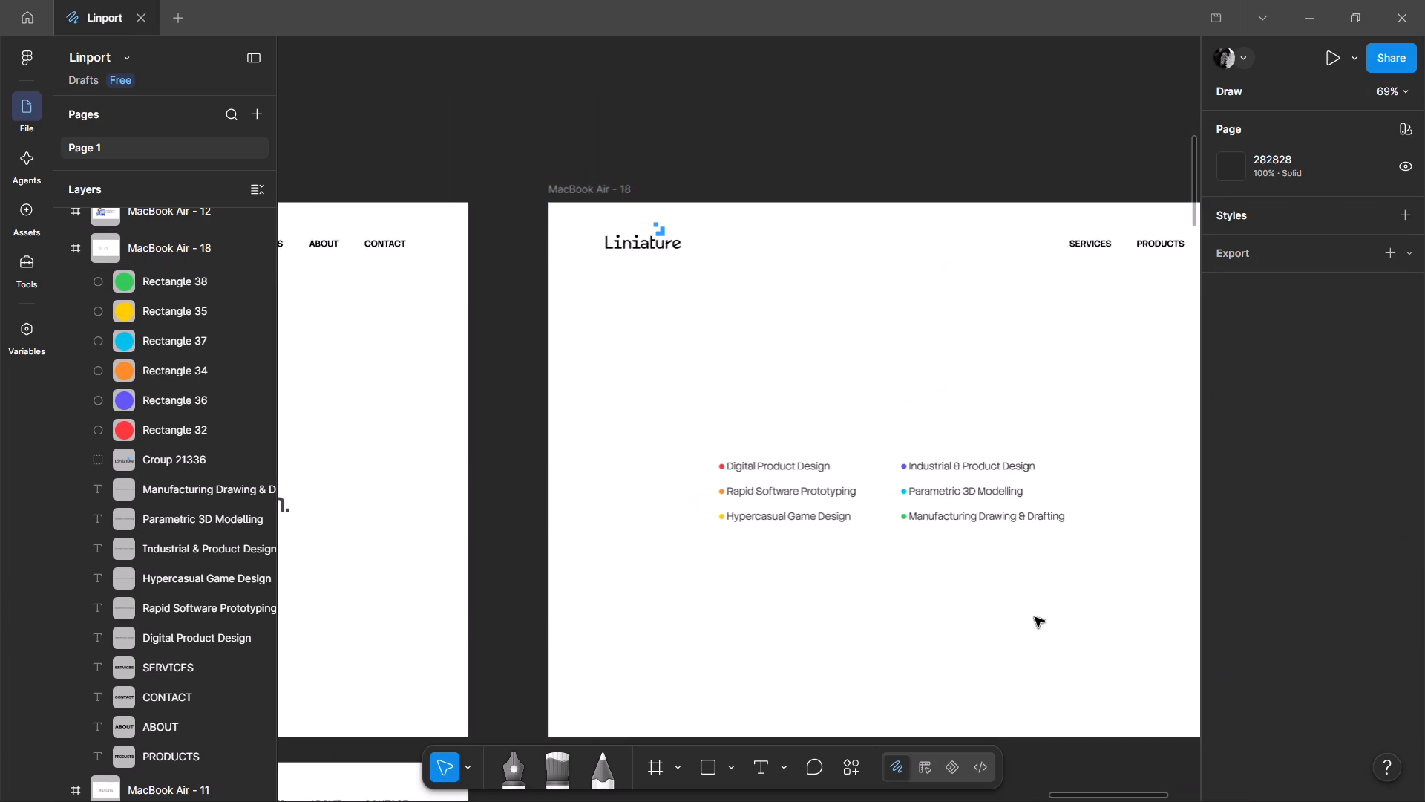
middle_drag(1035, 617, 920, 560)
ctrl+scroll(797, 479, up, 3)
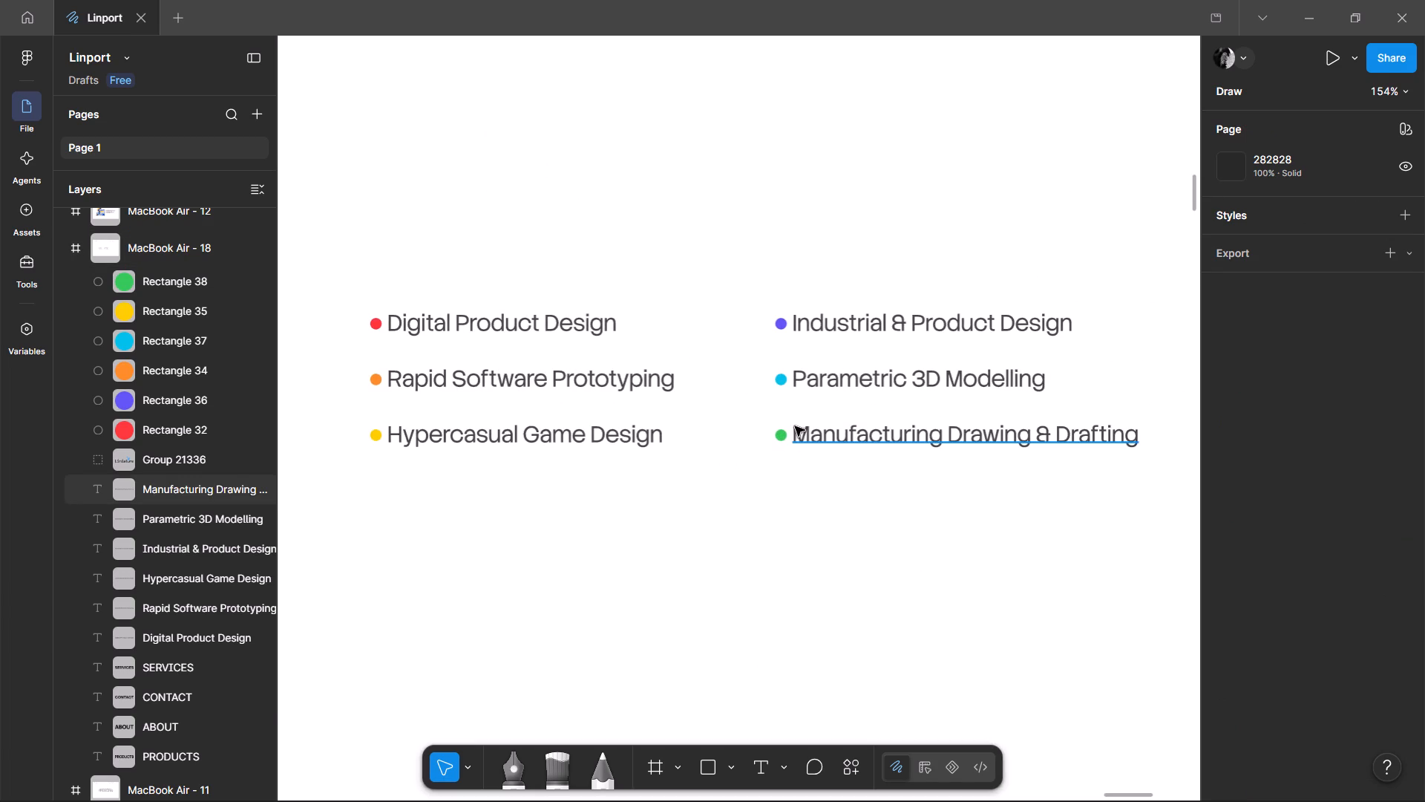
click(782, 434)
click(1235, 720)
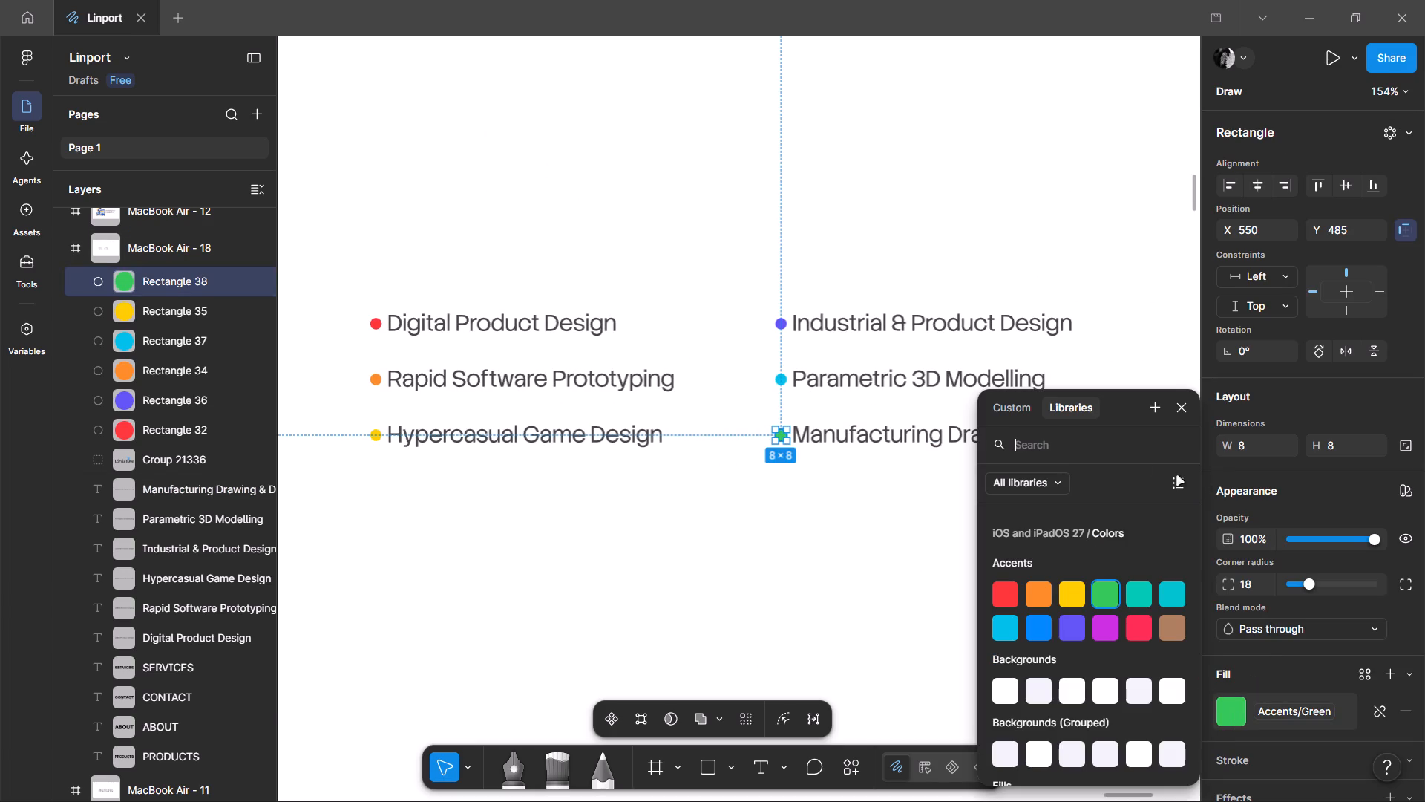
click(1143, 600)
click(774, 563)
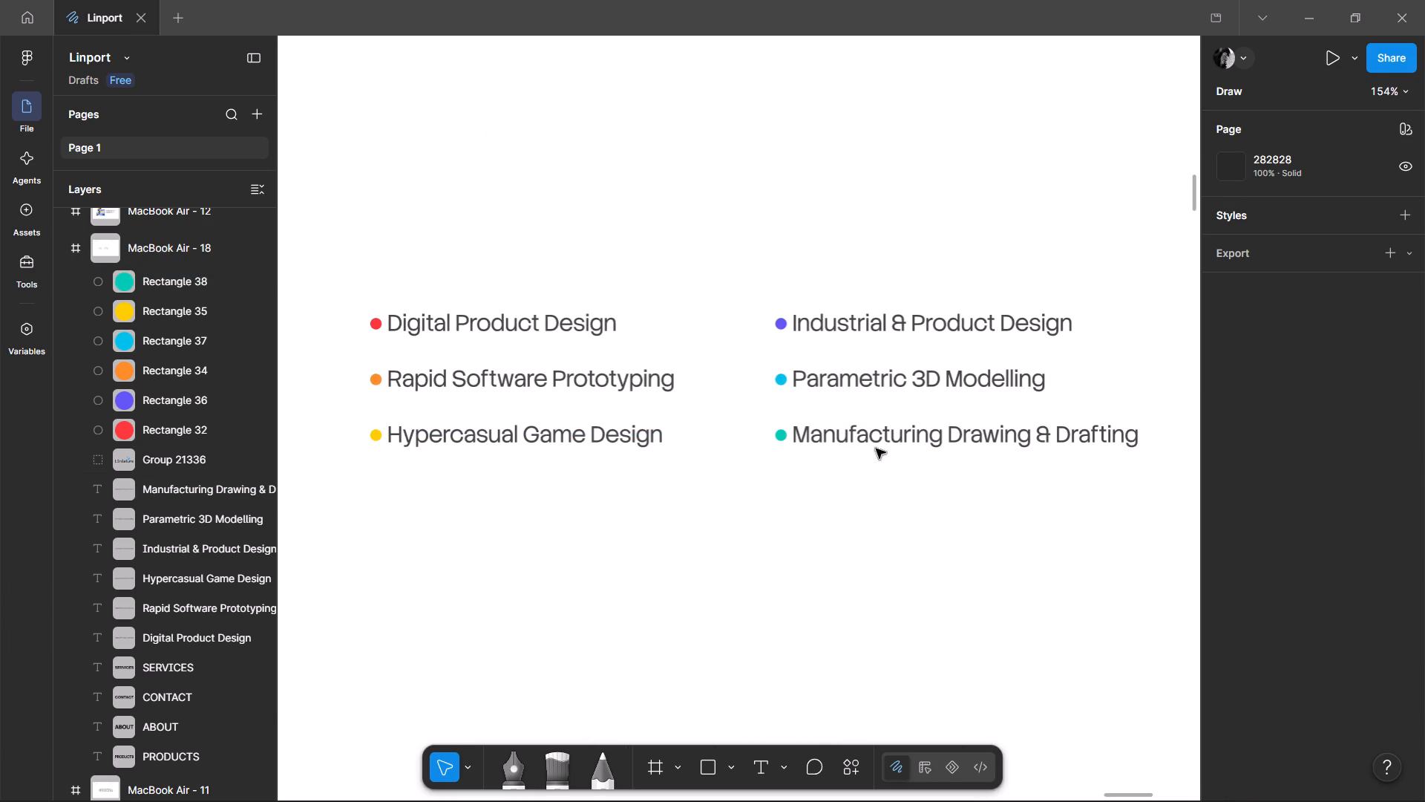
Extend the Hypercasual Game Design text to read "Hypercasual Game Design & Dev".
ctrl+scroll(814, 410, up, 4)
ctrl+scroll(807, 416, down, 5)
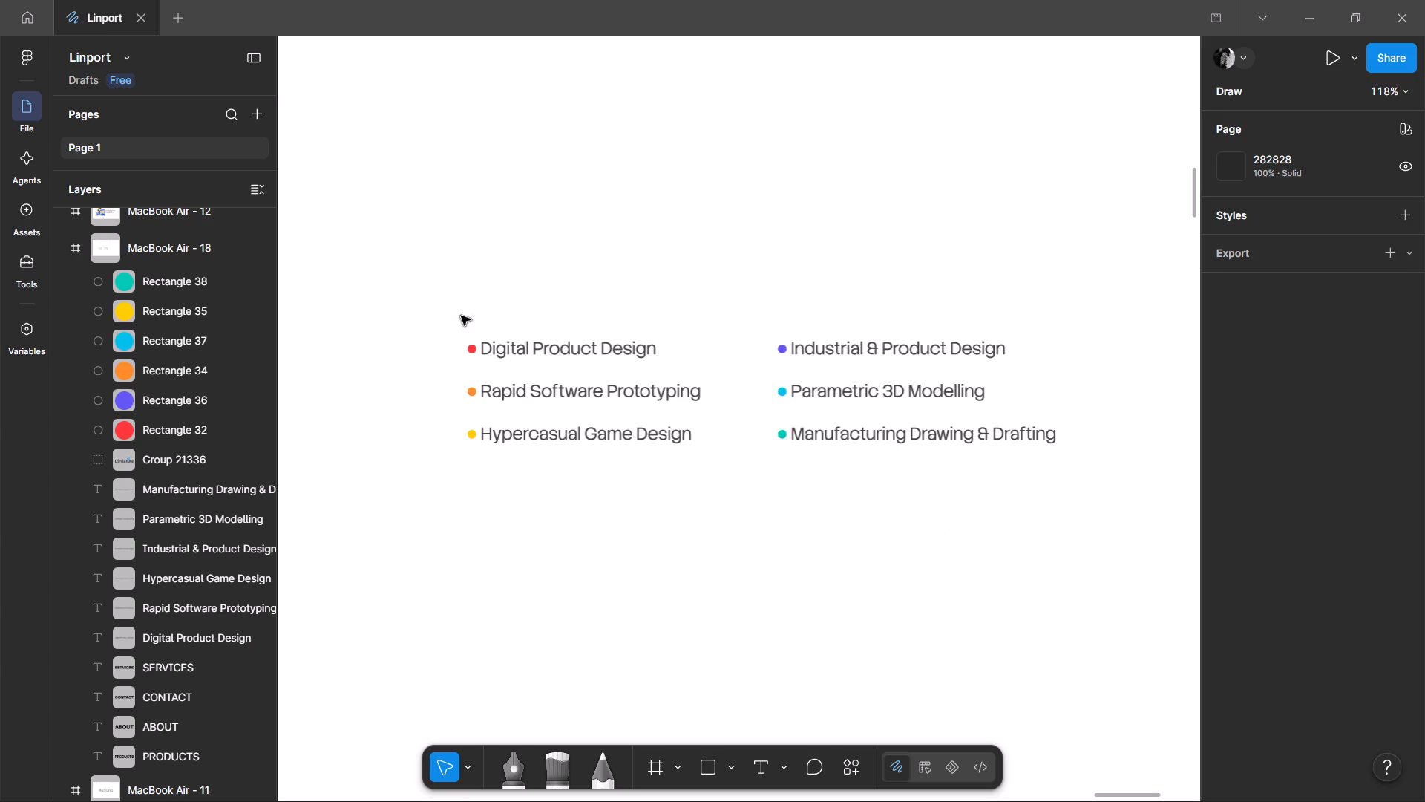
double_click(615, 423)
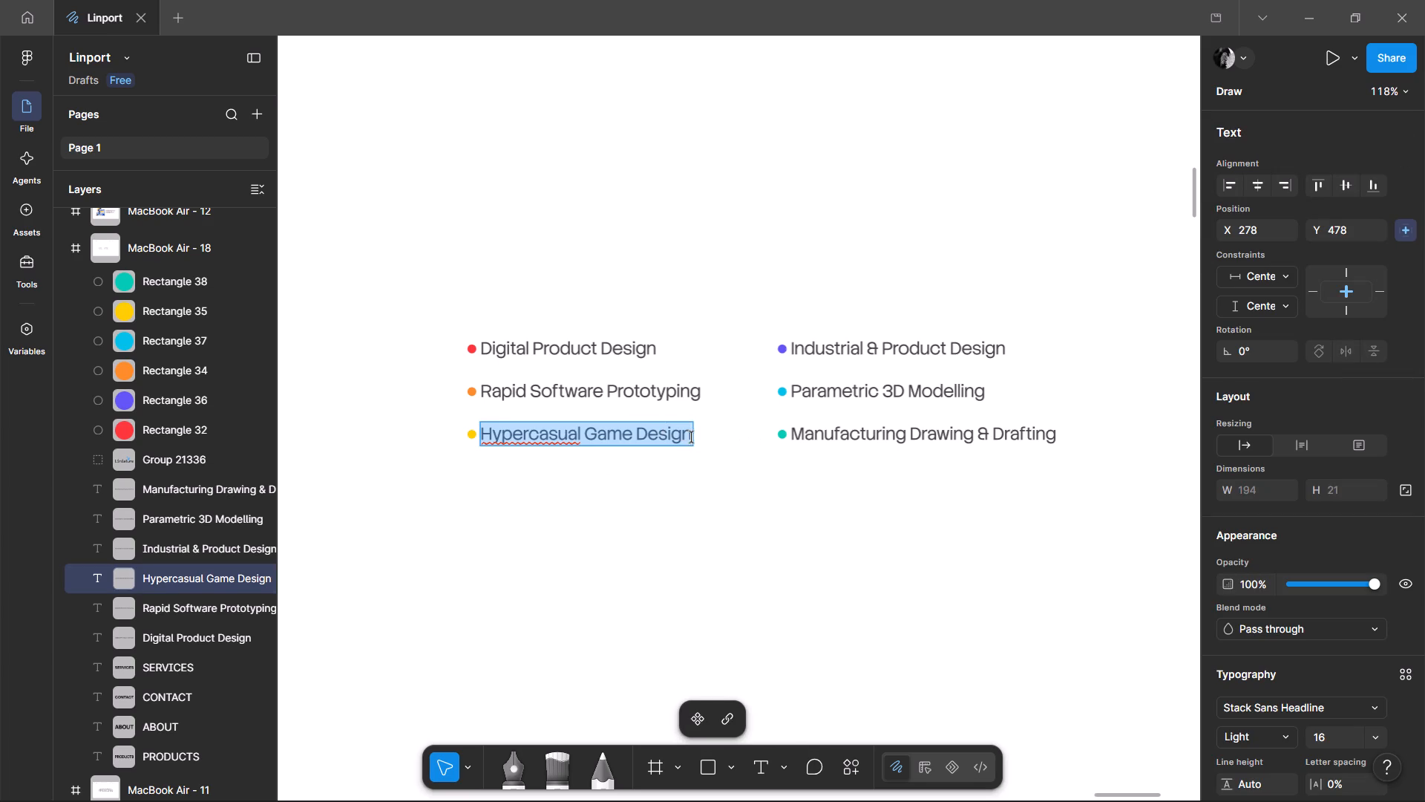
click(691, 437)
key(space)
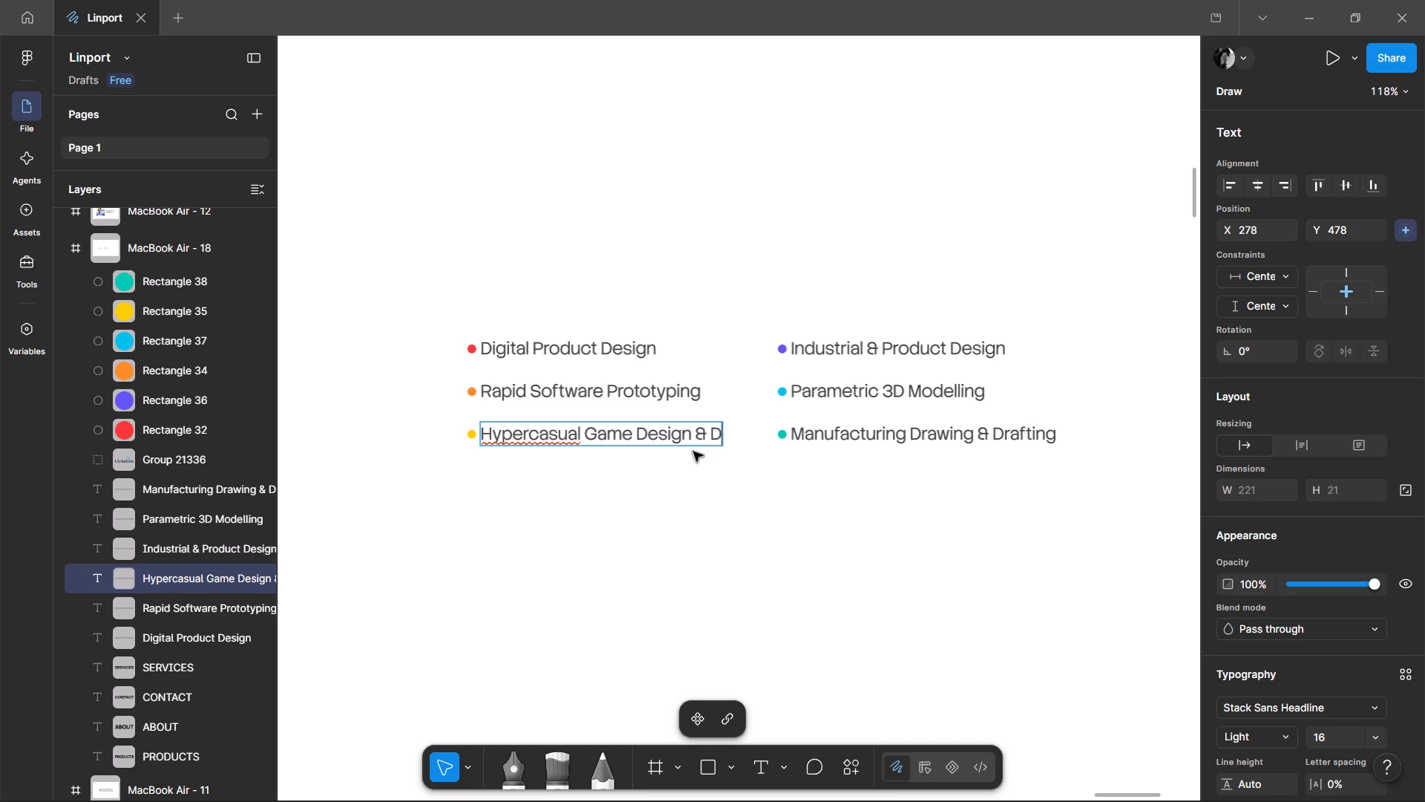
double_click(690, 508)
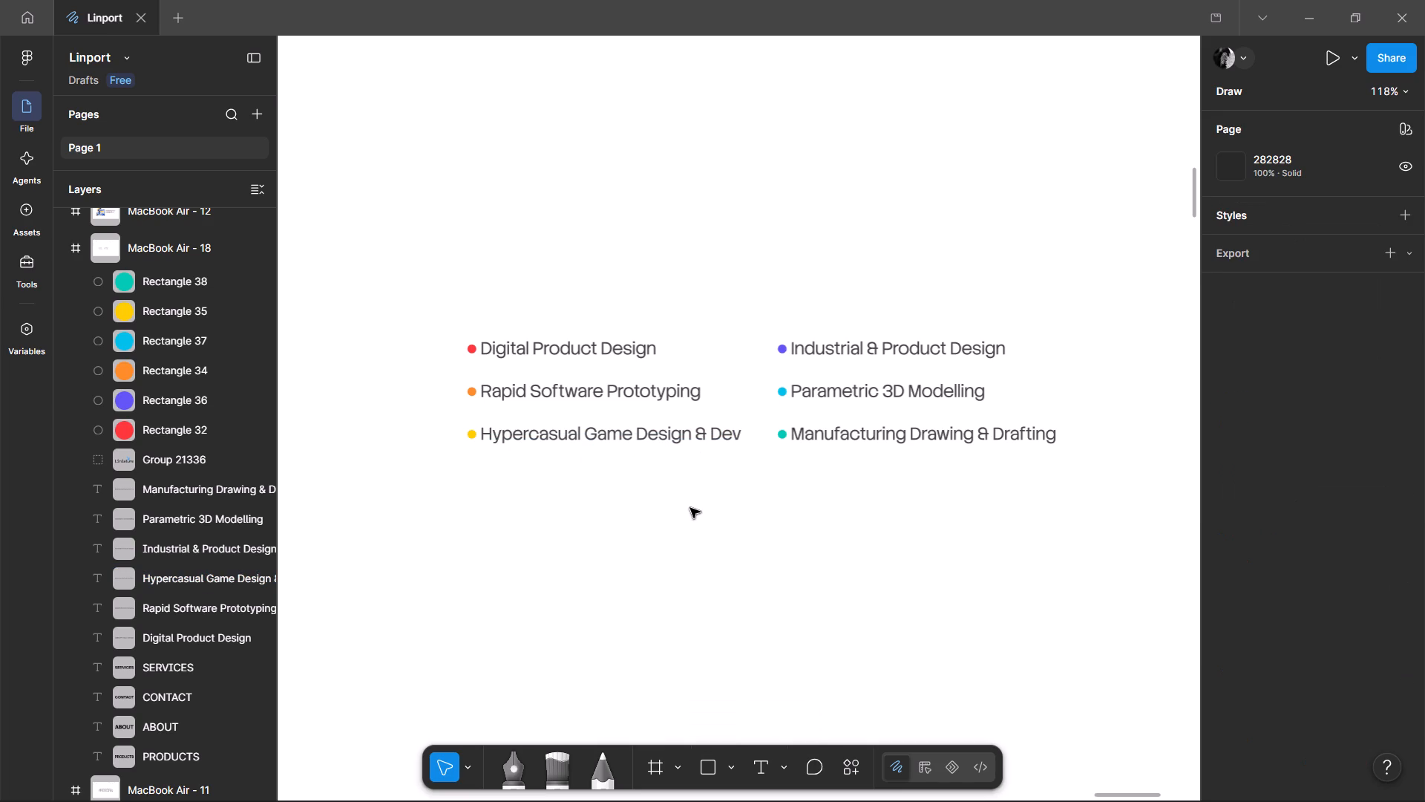
Move the second service column, bullets and texts together, about 50 px to the right, away from the first column.
drag(934, 488, 724, 304)
drag(724, 304, 781, 284)
key(Right)
key(Right)
key(Right)
key(Right)
key(Right)
key(Right)
key(Right)
key(Right)
key(Right)
key(Right)
key(Right)
key(Right)
key(Right)
key(Right)
key(Right)
key(Right)
key(Right)
key(Right)
key(Right)
key(Right)
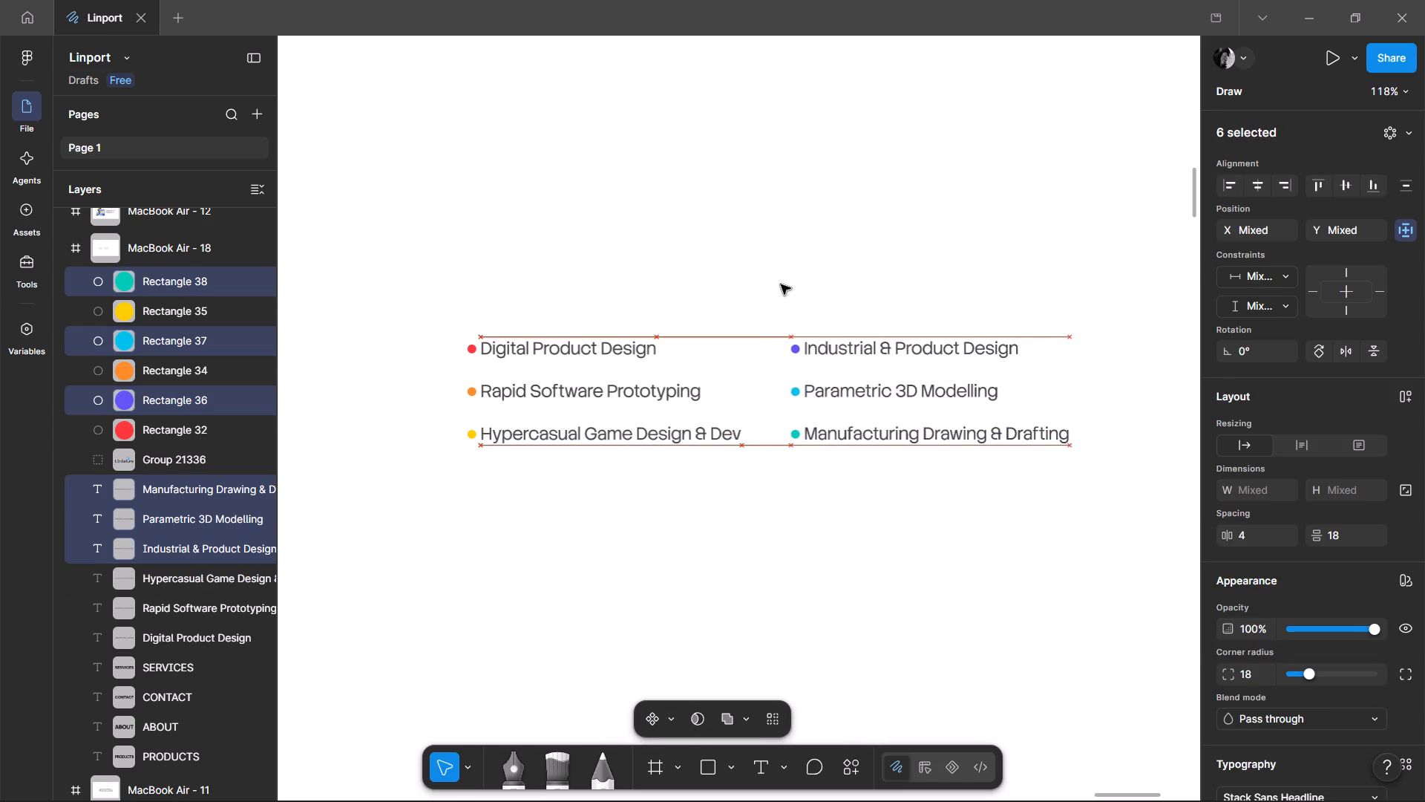
click(781, 284)
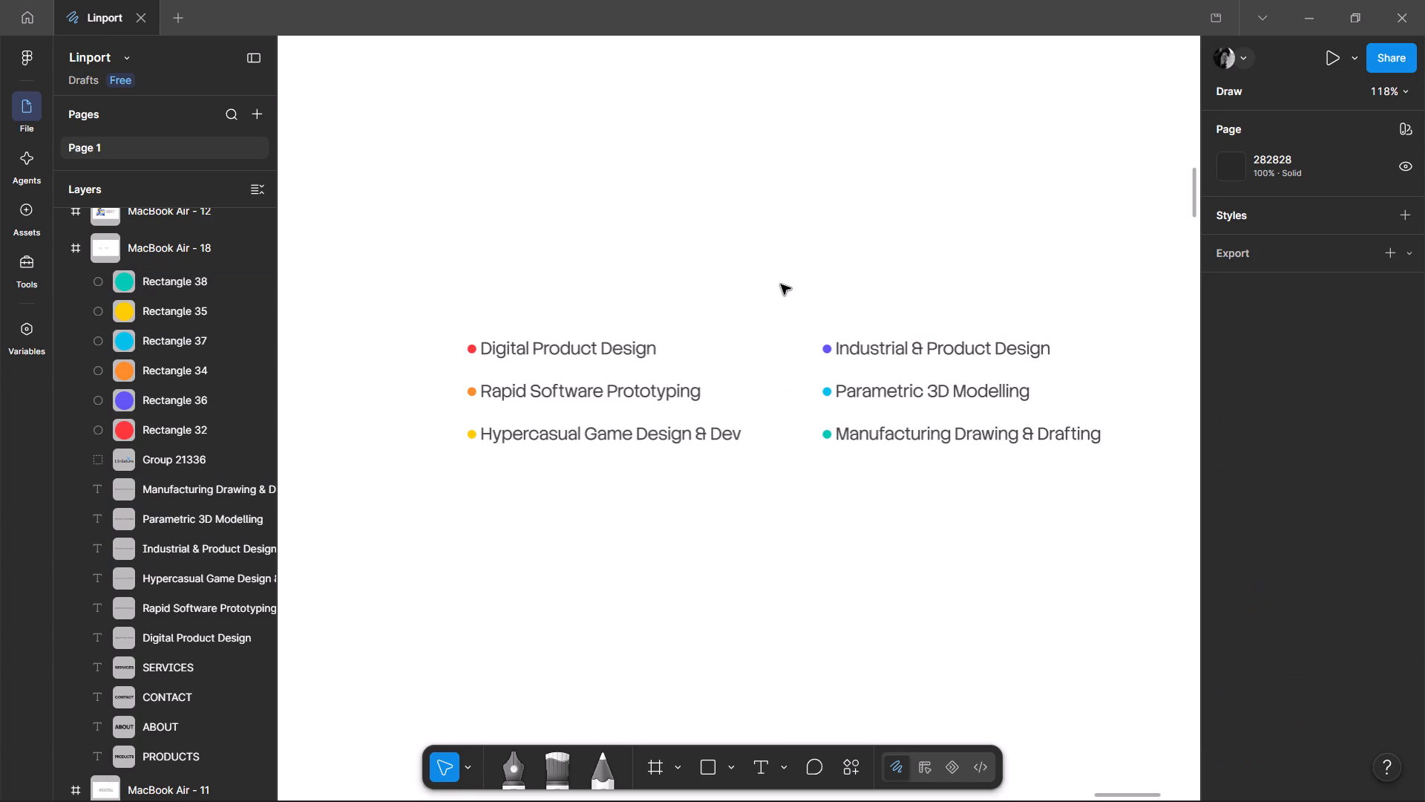
drag(1030, 252, 767, 578)
shift+drag(909, 382, 926, 391)
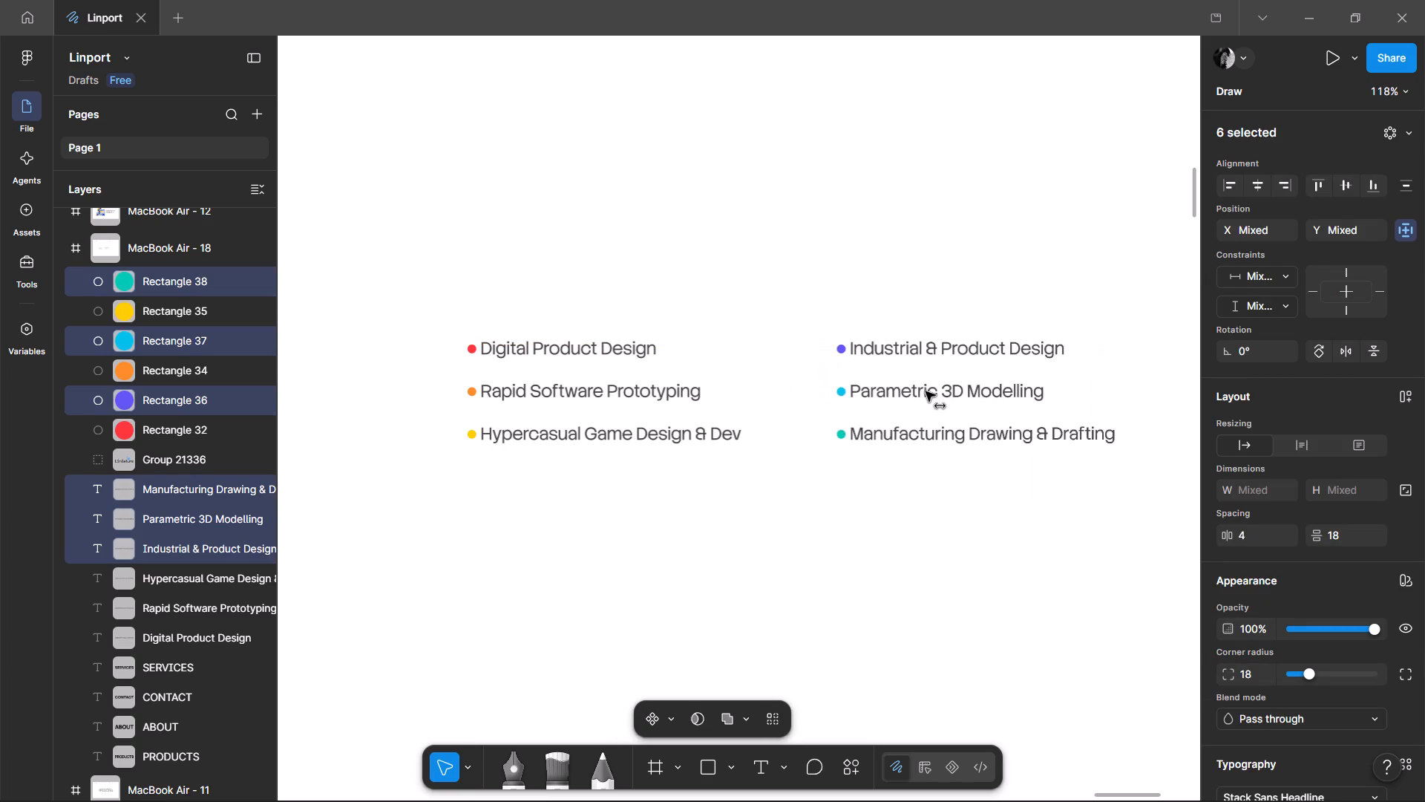
shift+drag(926, 391, 921, 391)
click(698, 603)
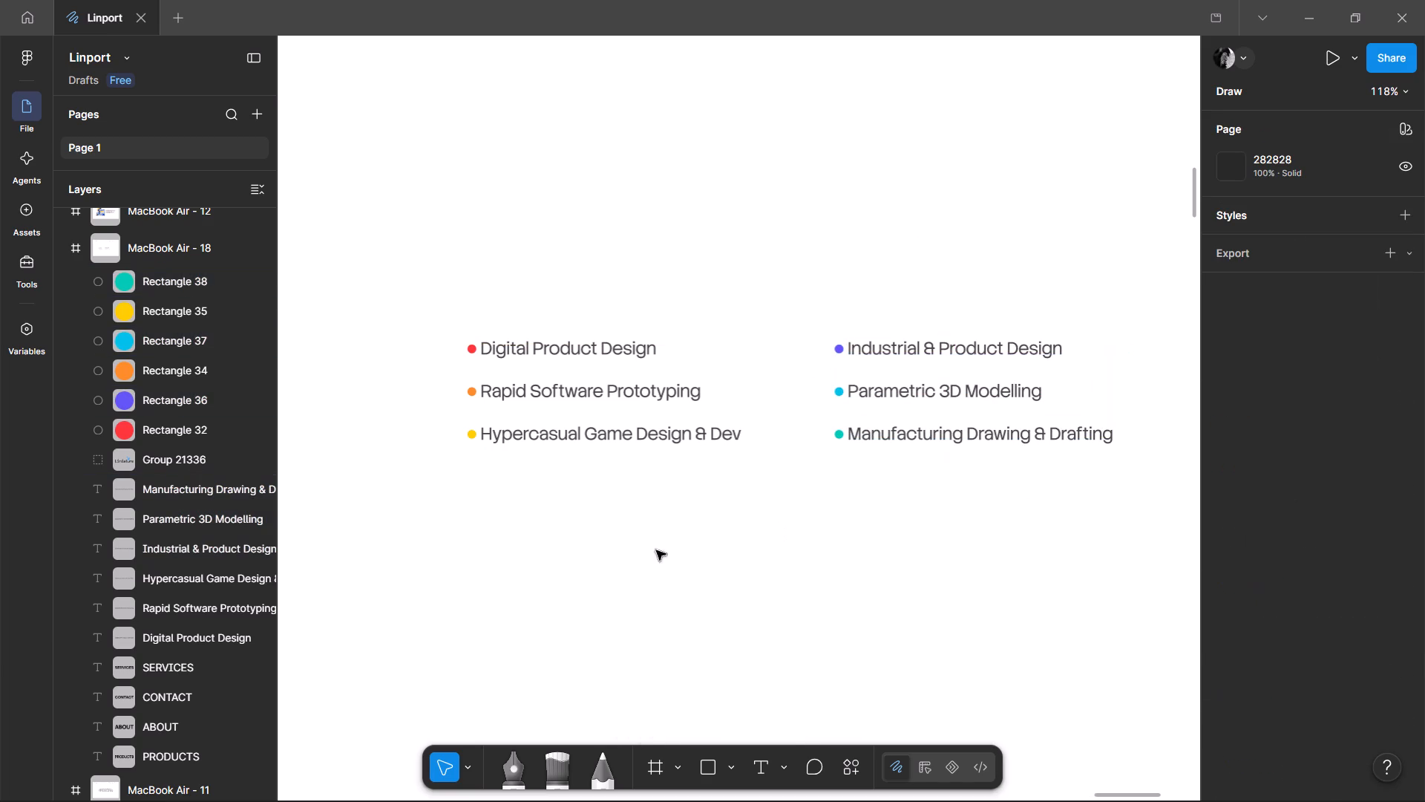
Collapse all expanded layers in the layer list.
click(255, 181)
click(898, 636)
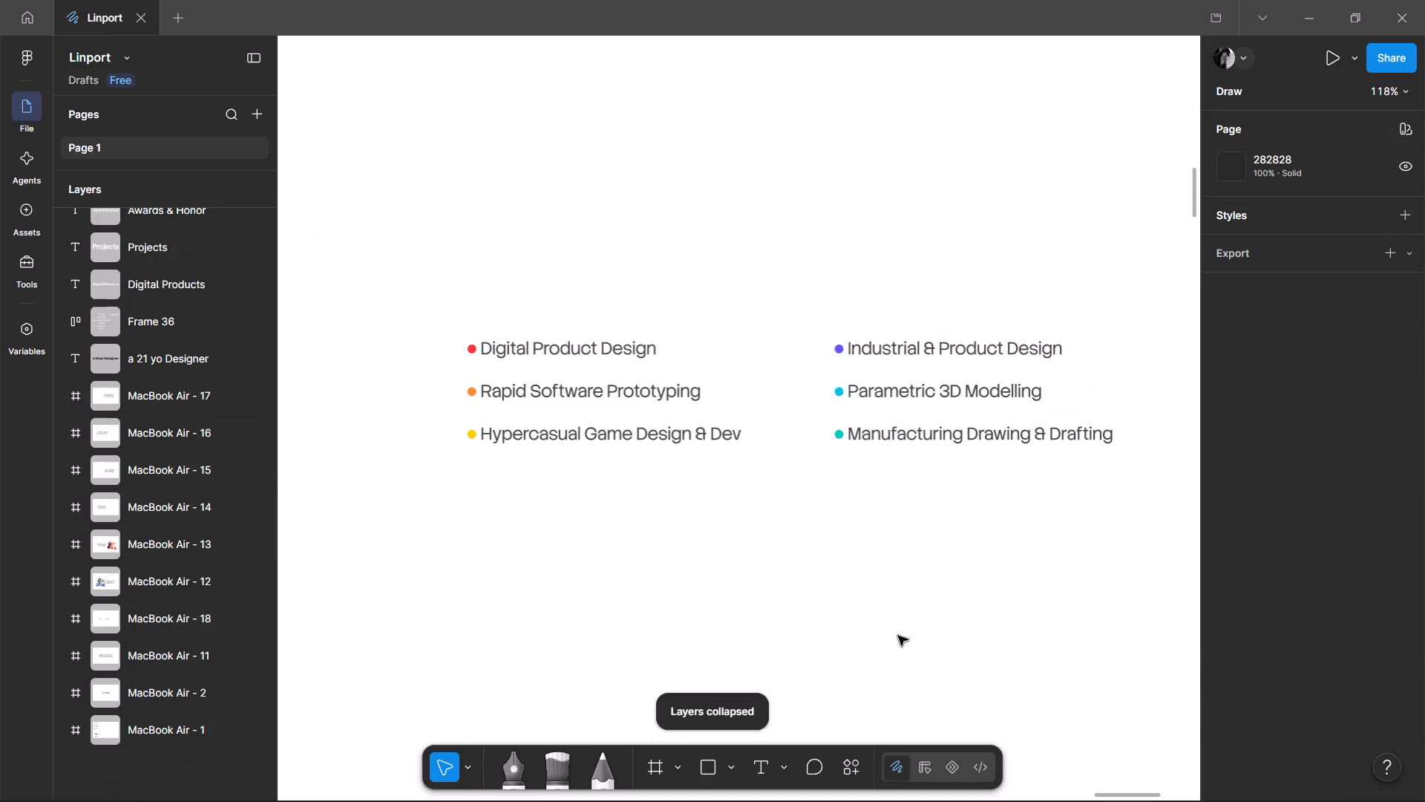
Nudge the three second-column service texts 2 px right, away from their bullets, to X 616.
drag(871, 547, 874, 493)
drag(886, 495, 898, 289)
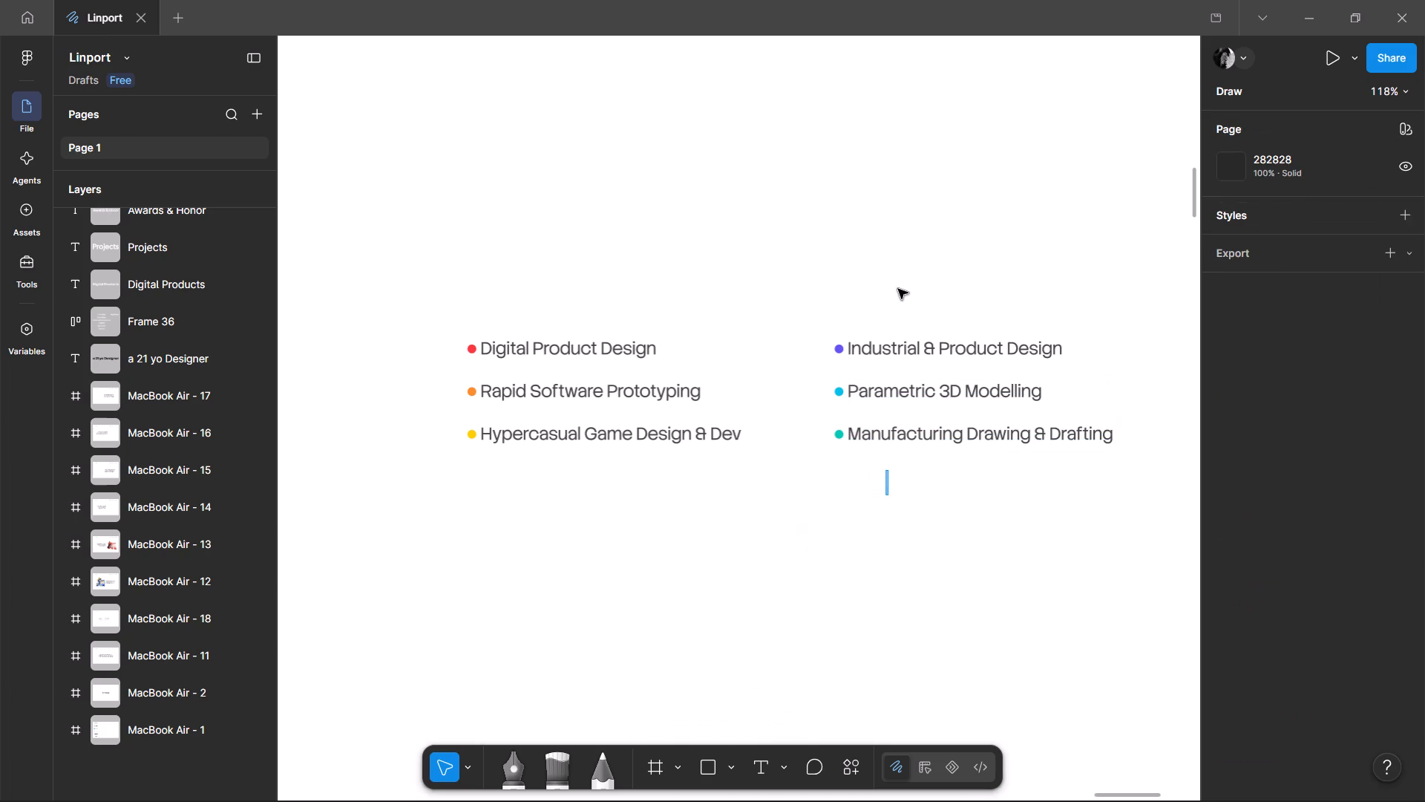
drag(898, 289, 898, 276)
key(Right)
key(Right)
Nudge the three first-column service texts 2 px right, away from their bullets, to X 280.
drag(533, 613, 520, 544)
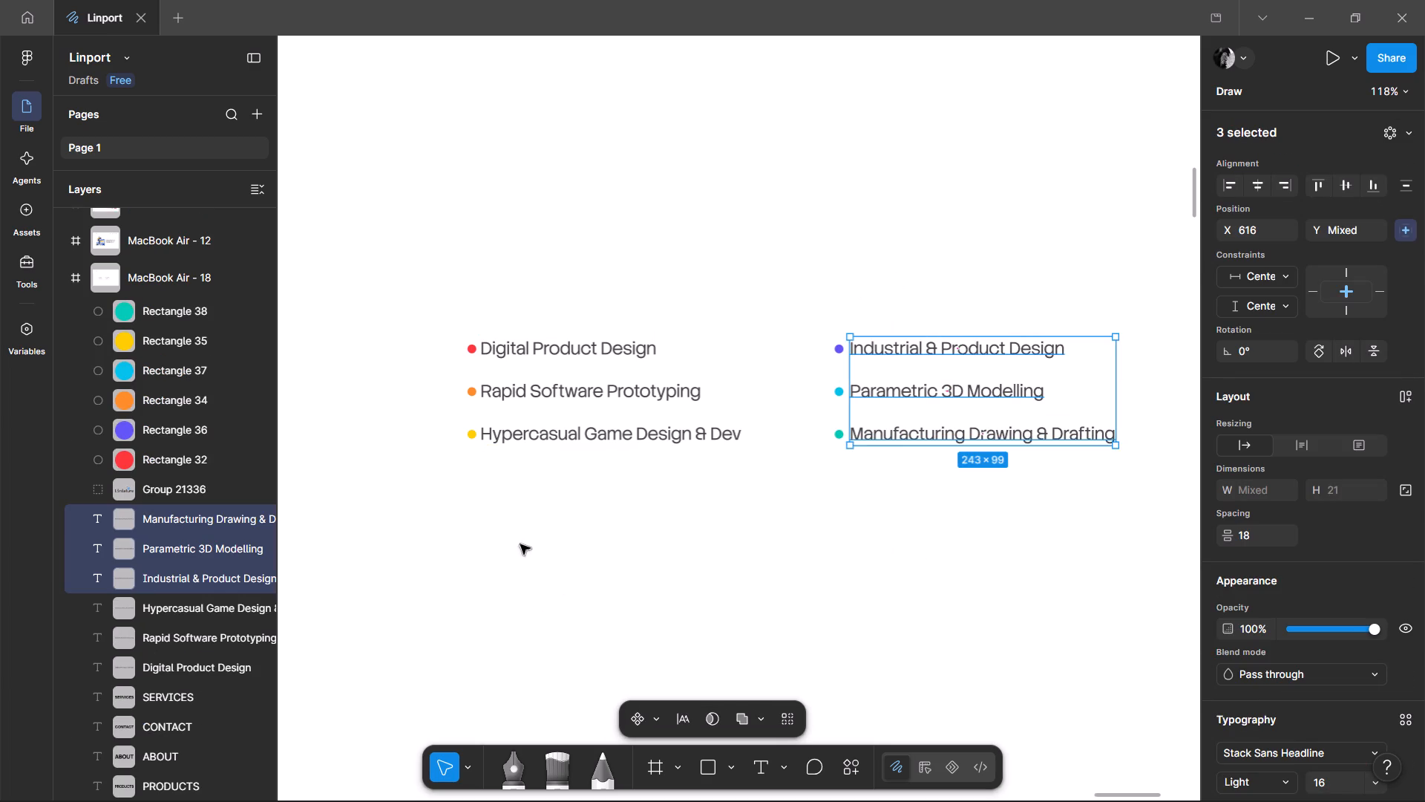
drag(520, 544, 508, 250)
key(Right)
key(Right)
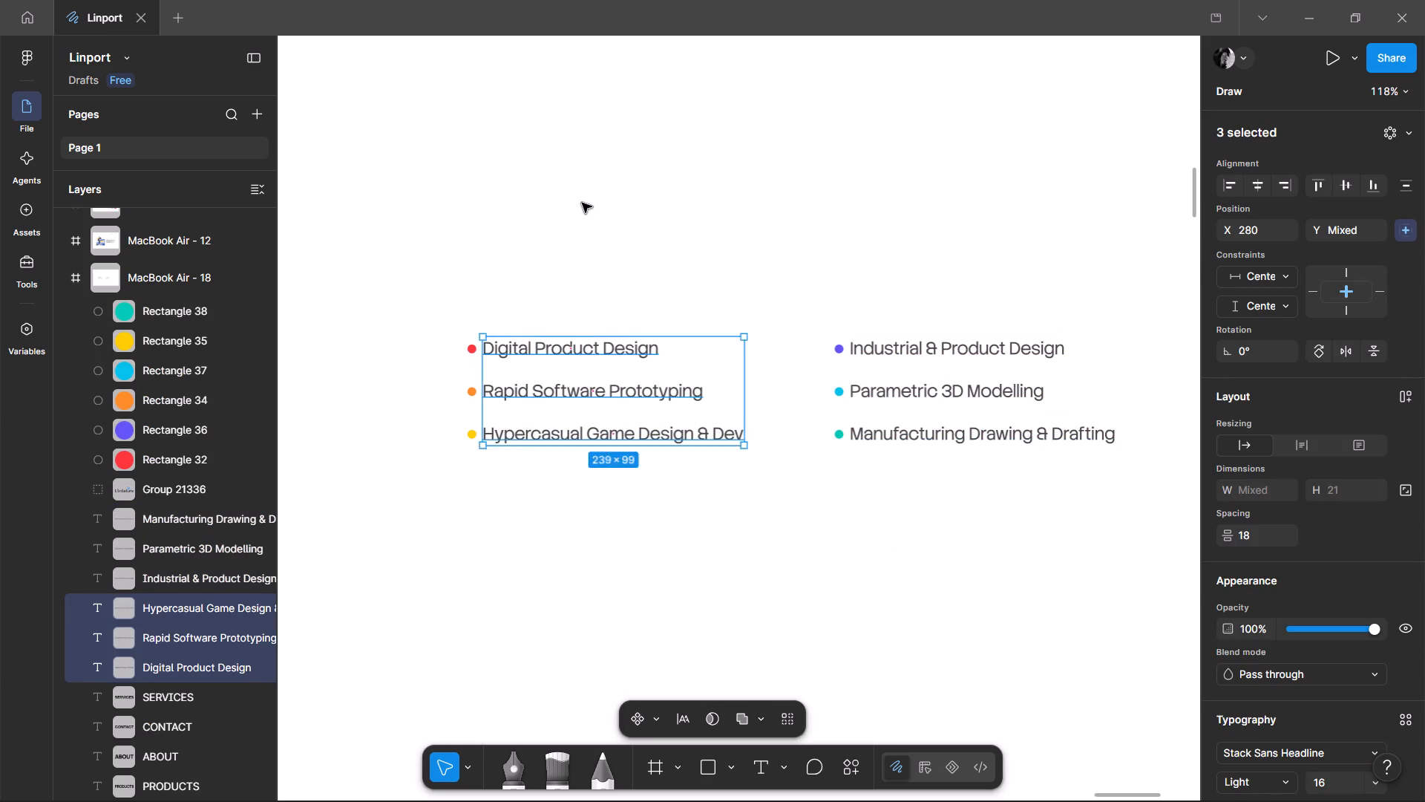
click(583, 203)
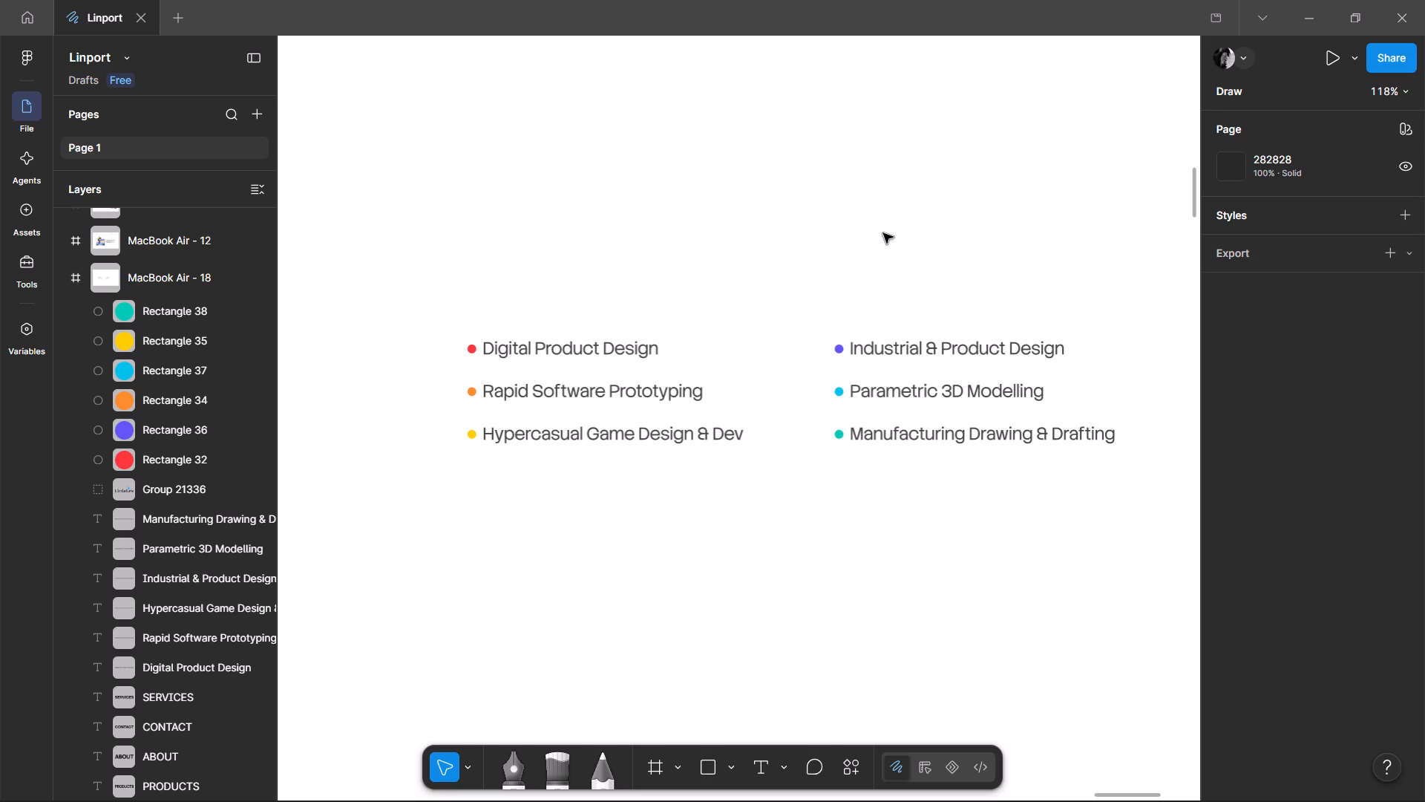
Switch to Microsoft Edge, search Google for "Internal Tool Design" and skim the results.
click(768, 789)
click(437, 58)
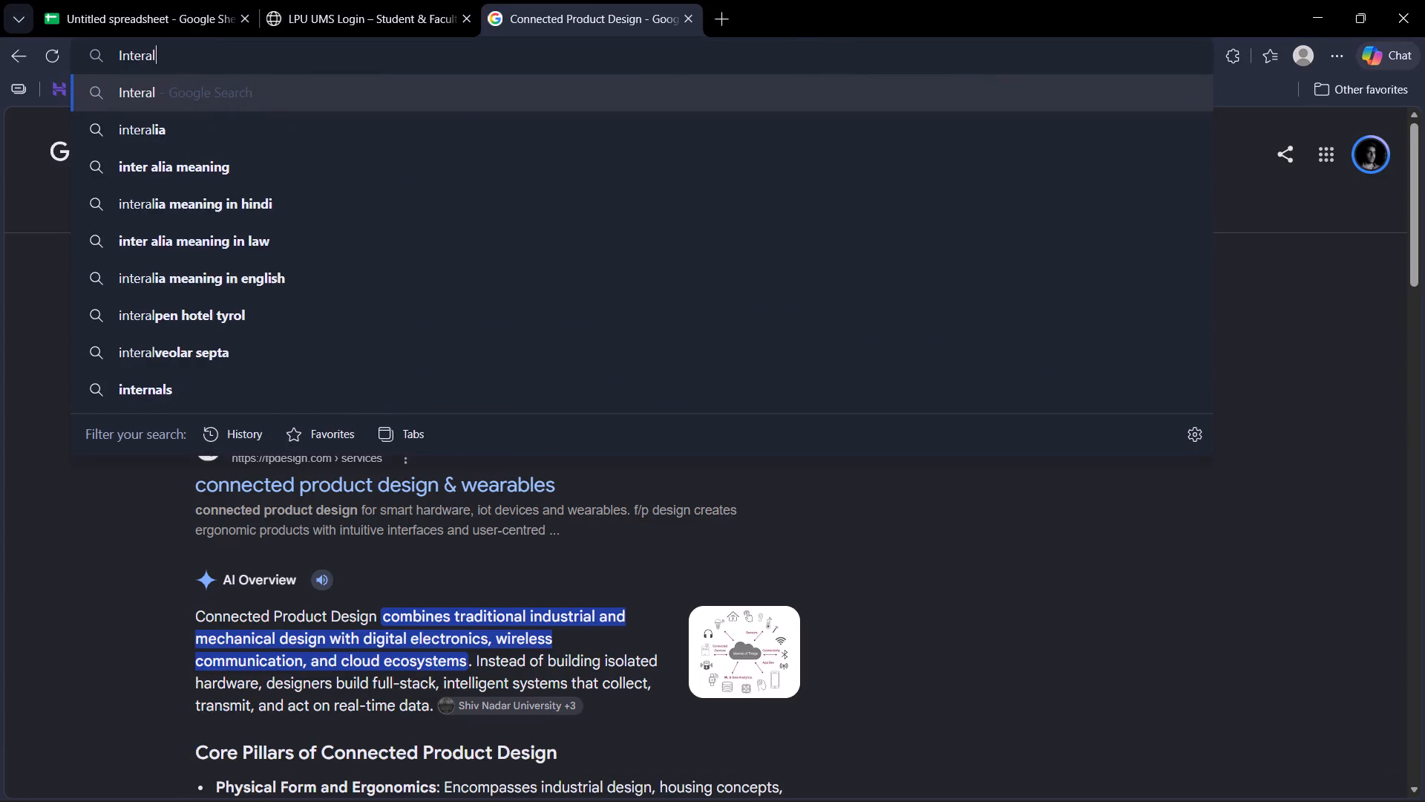
key(BackSpace)
key(BackSpace)
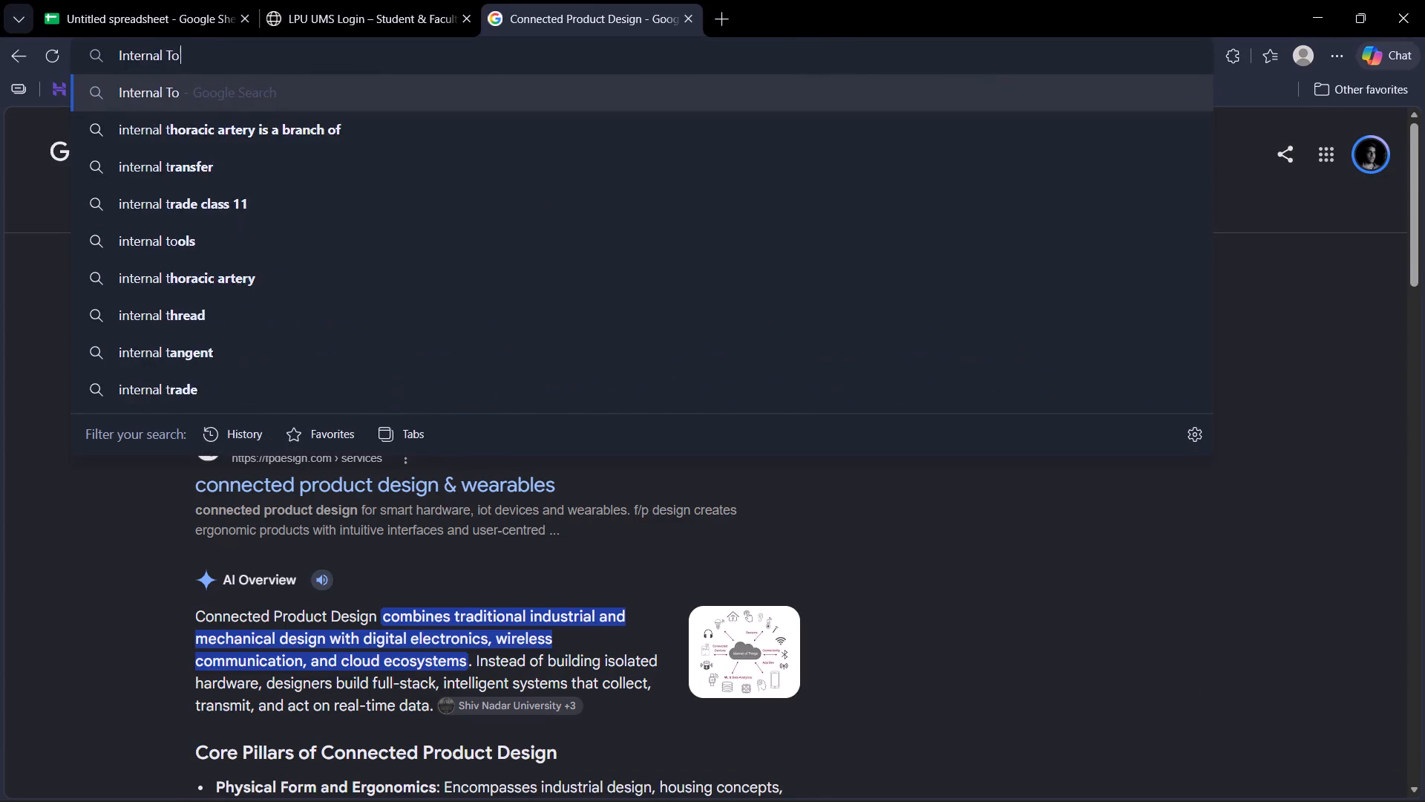
key(Return)
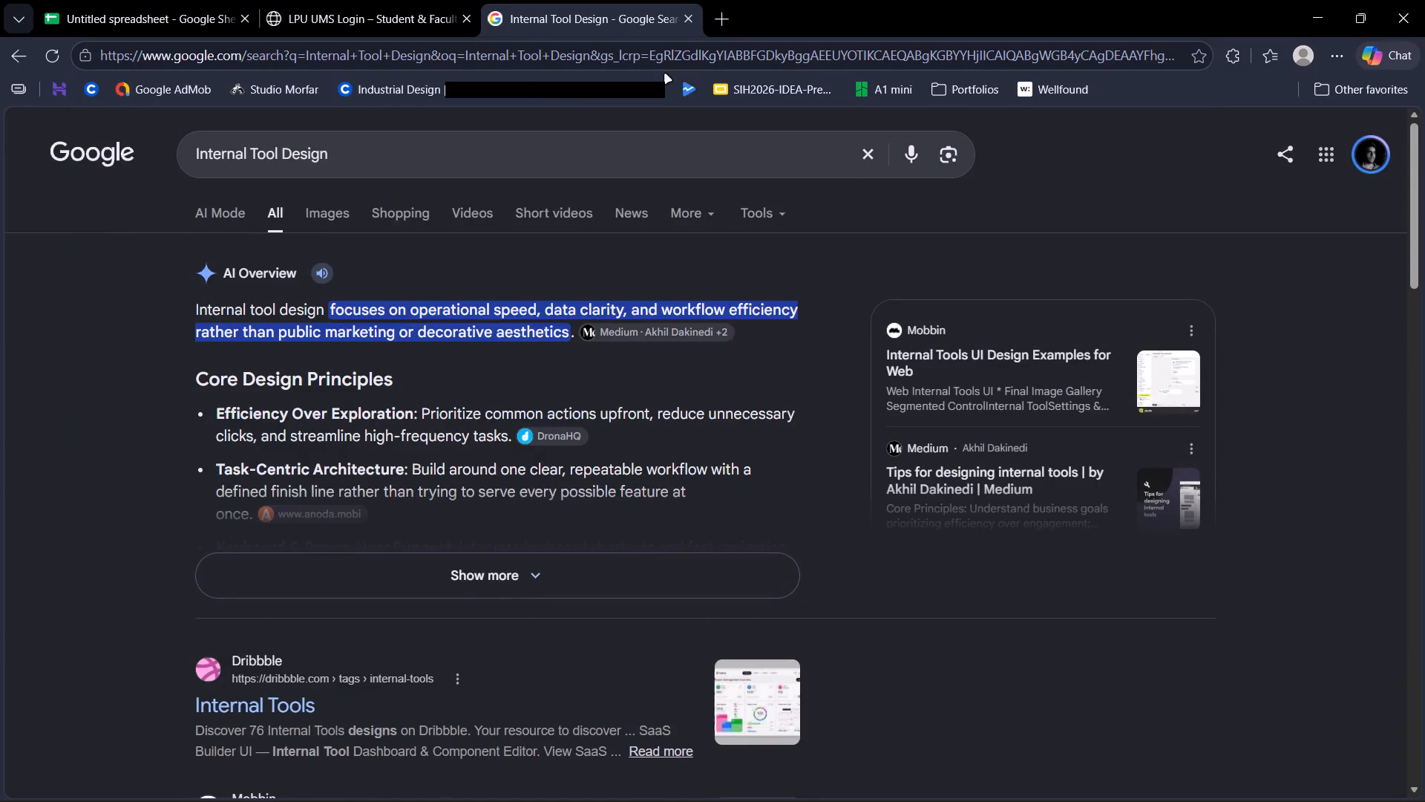
scroll(292, 495, down, 4)
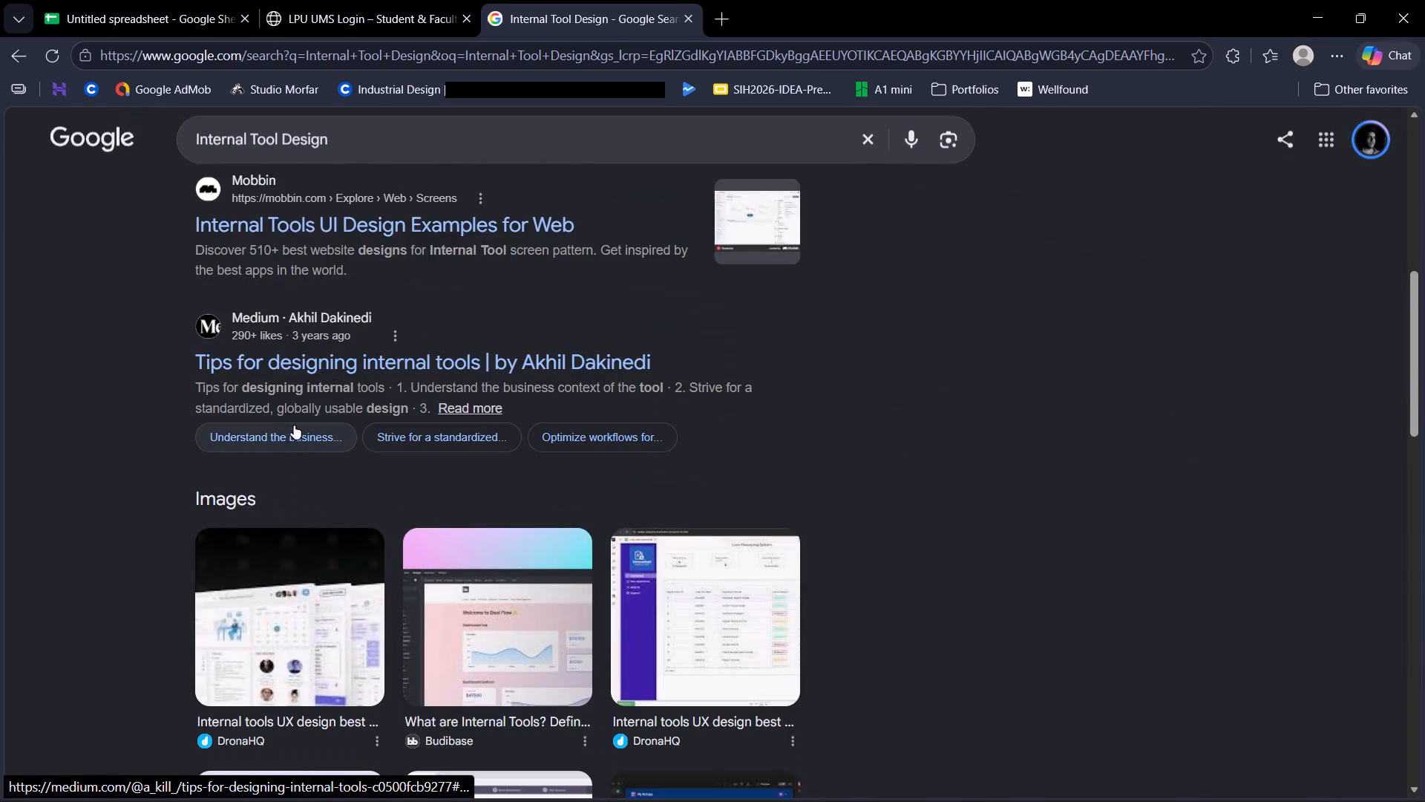
scroll(303, 388, down, 4)
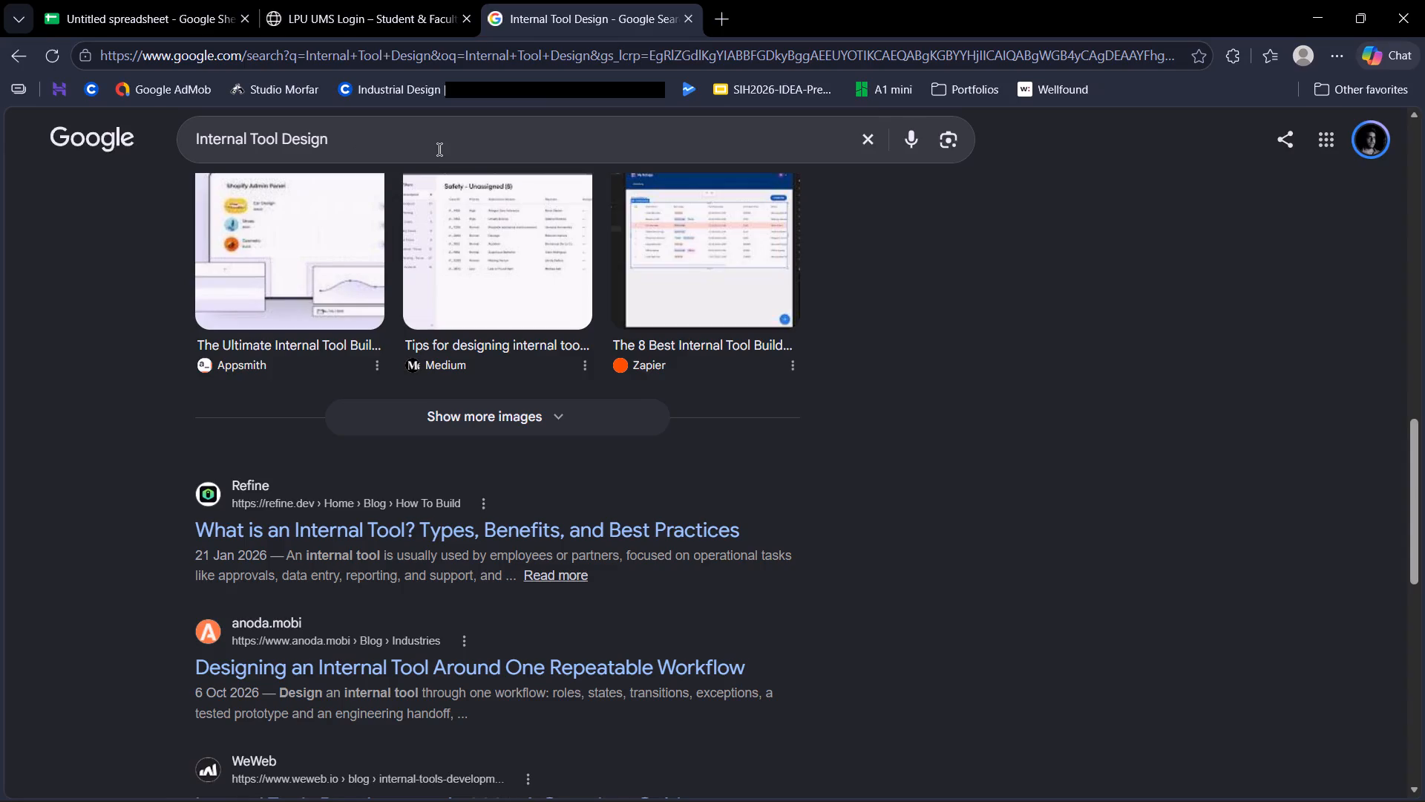
Search Google for "Internal Tool Design?" and expand the AI Overview to read it.
click(439, 149)
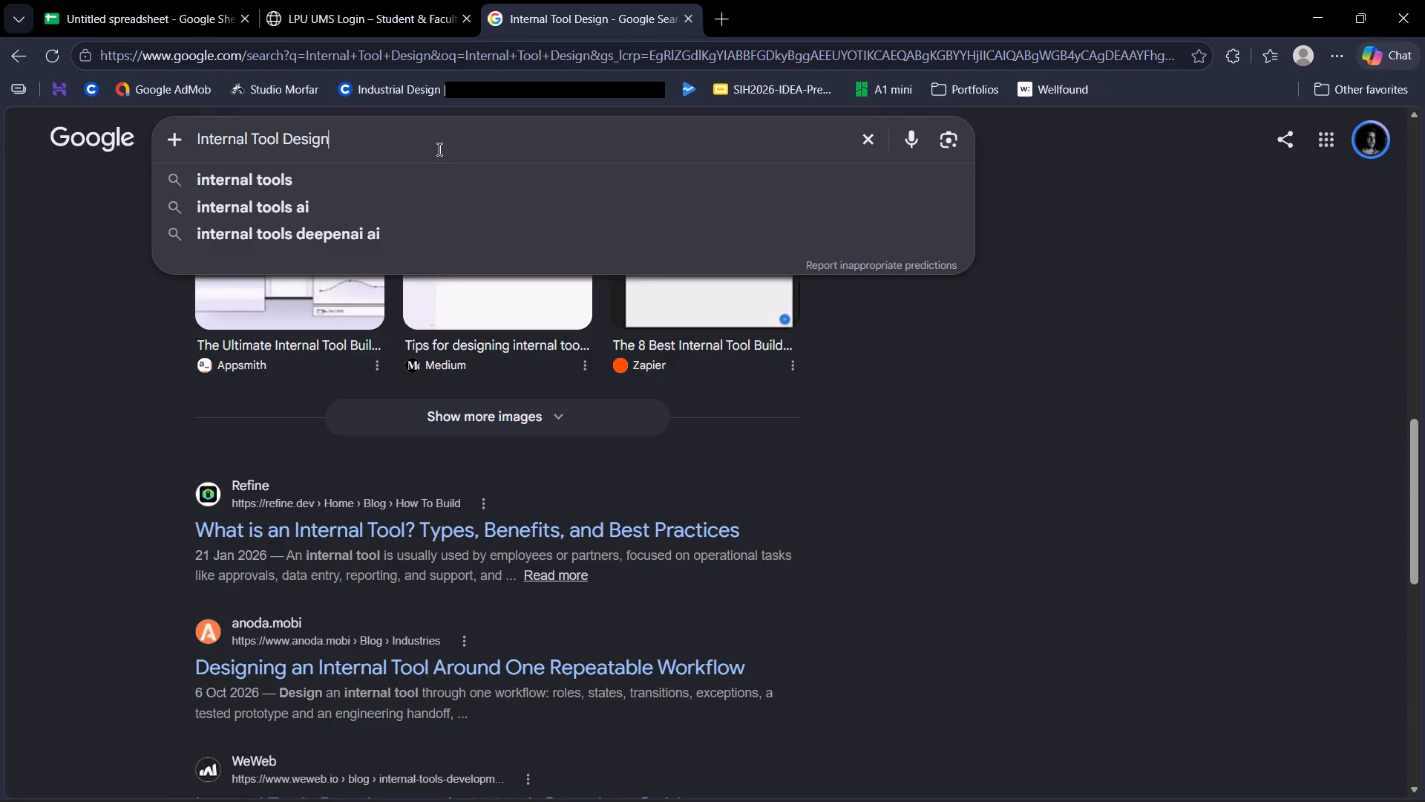
key(shift+question)
key(Return)
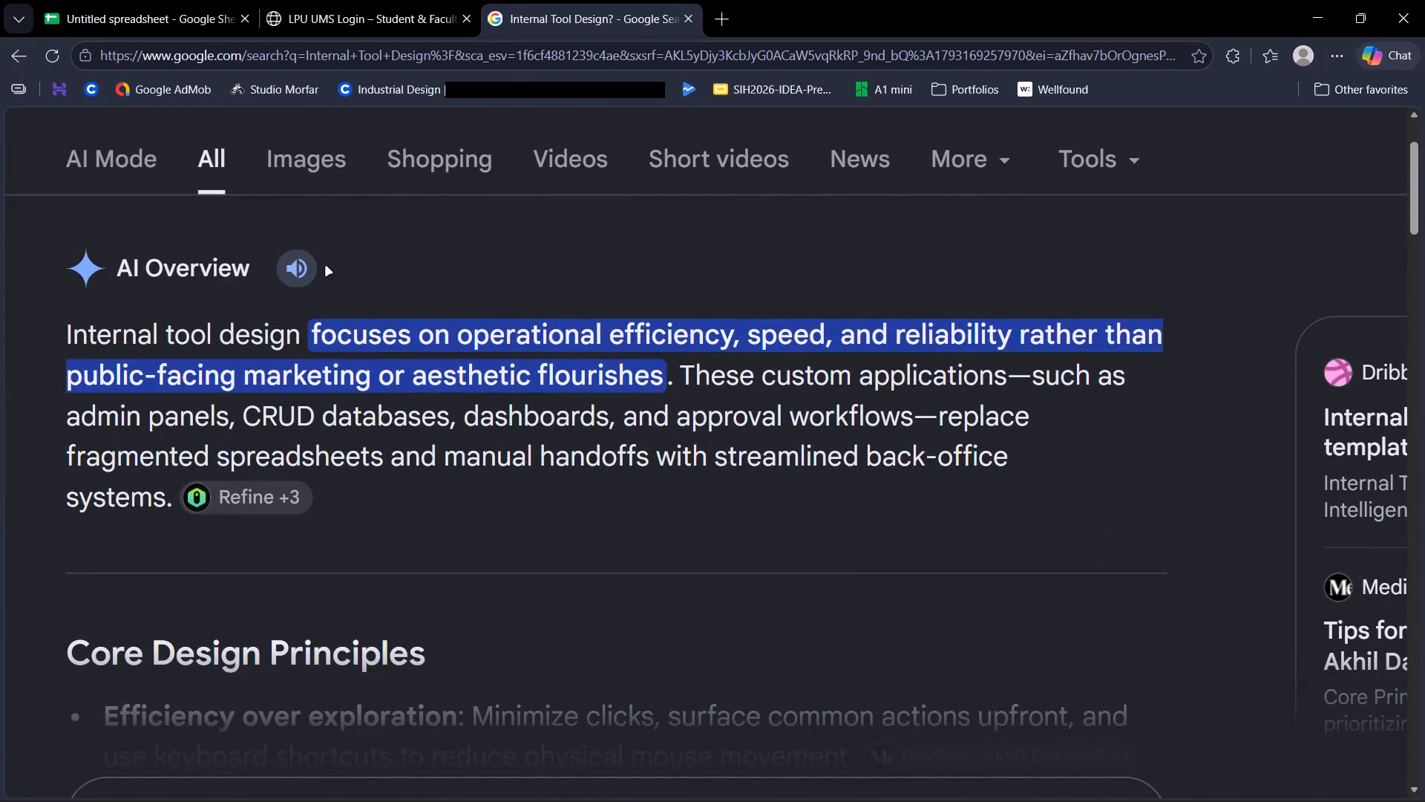
click(402, 555)
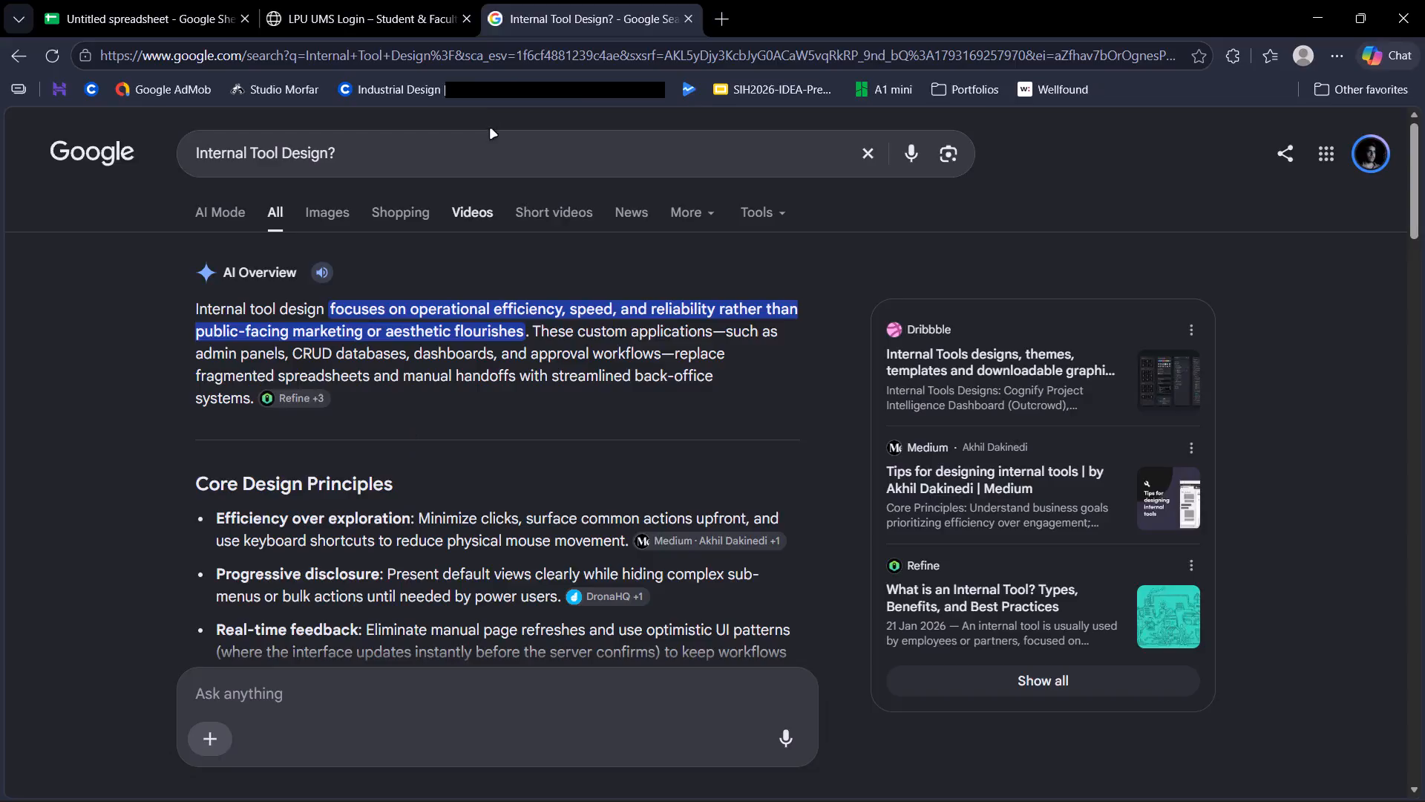
Search Google for "What is internal Tool" to look up the meaning of the term.
click(456, 74)
click(456, 65)
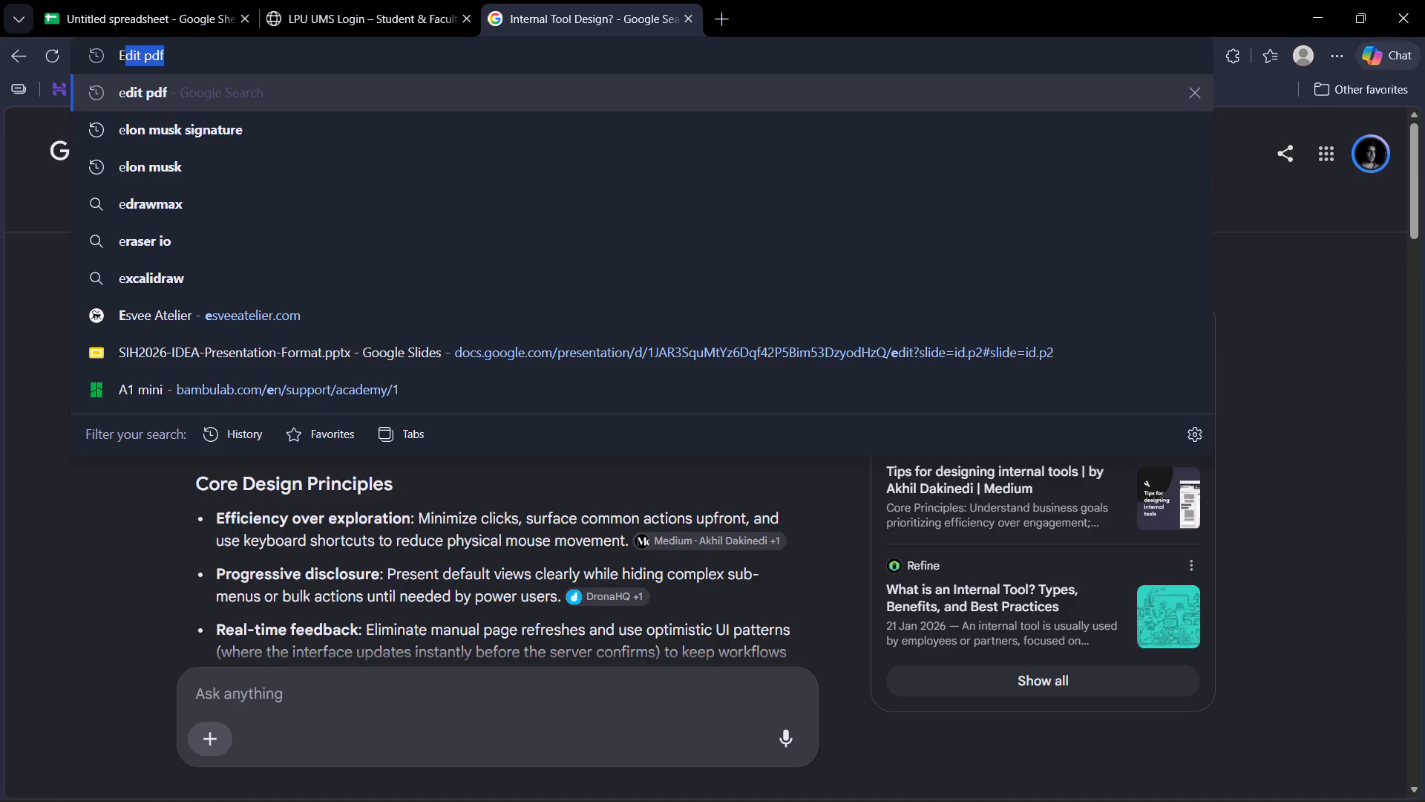
key(BackSpace)
key(BackSpace)
key(BackSpace)
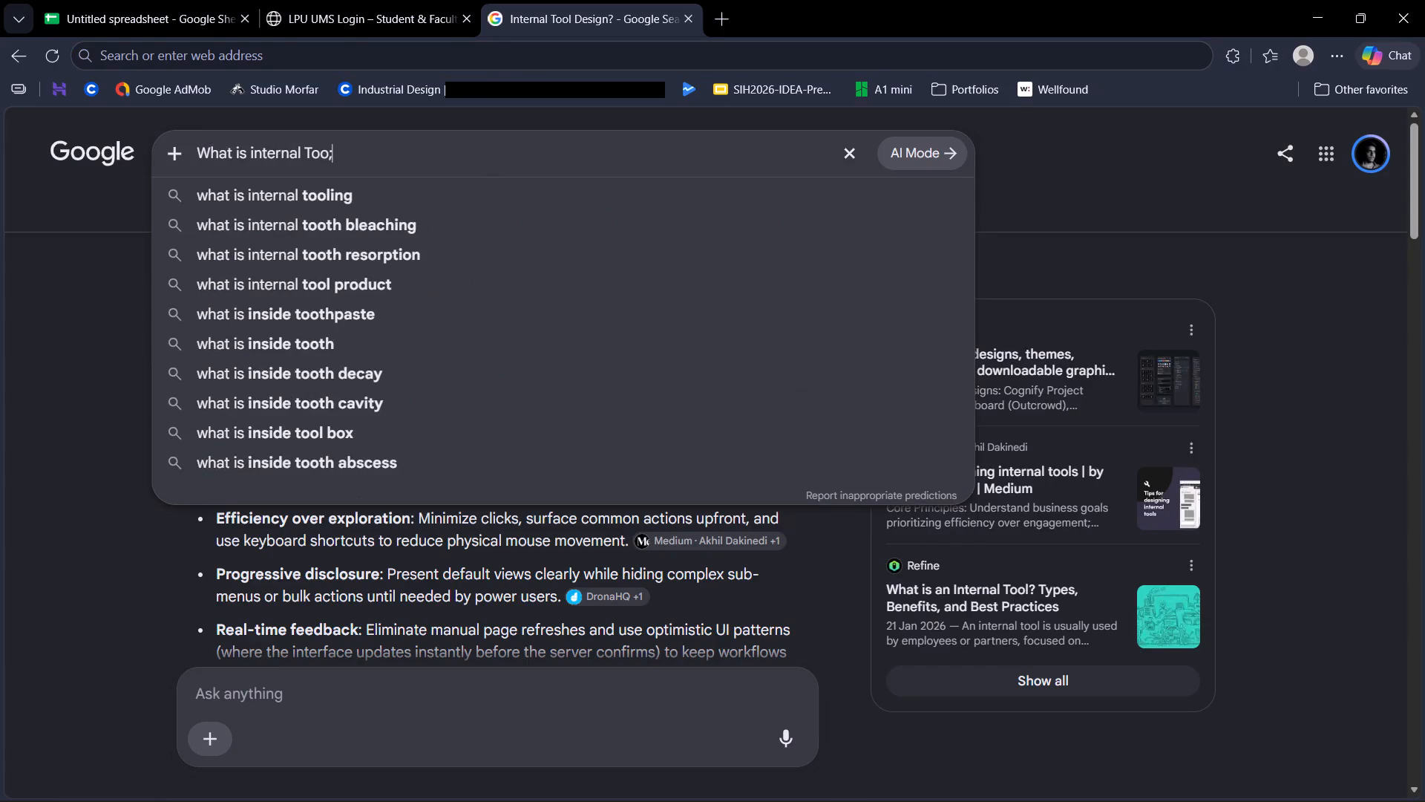
key(BackSpace)
key(l)
key(Return)
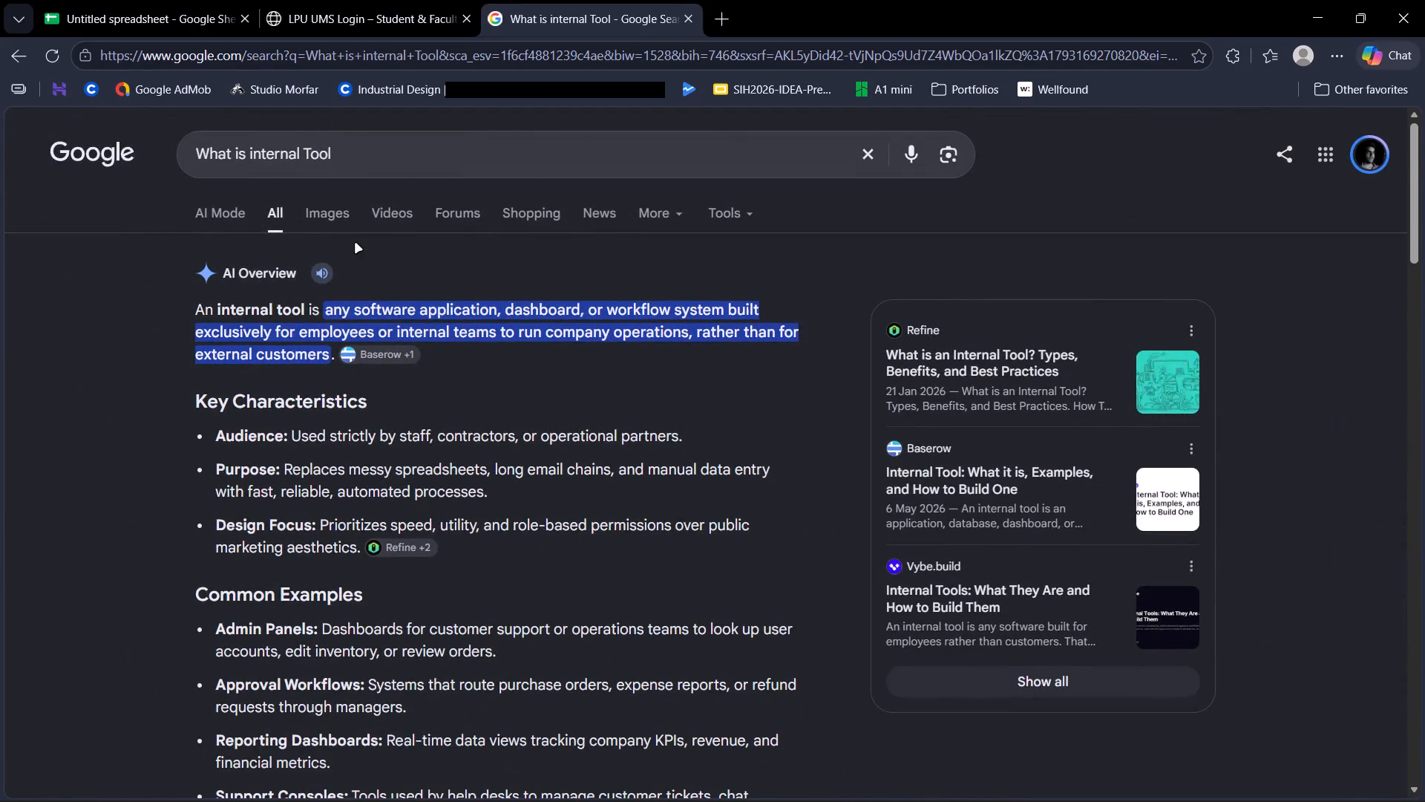
Search Google for "Internal Tool Design" and view the Cognify Project Intelligence Dashboard shot on Dribbble's Internal Tools page.
triple_click(372, 166)
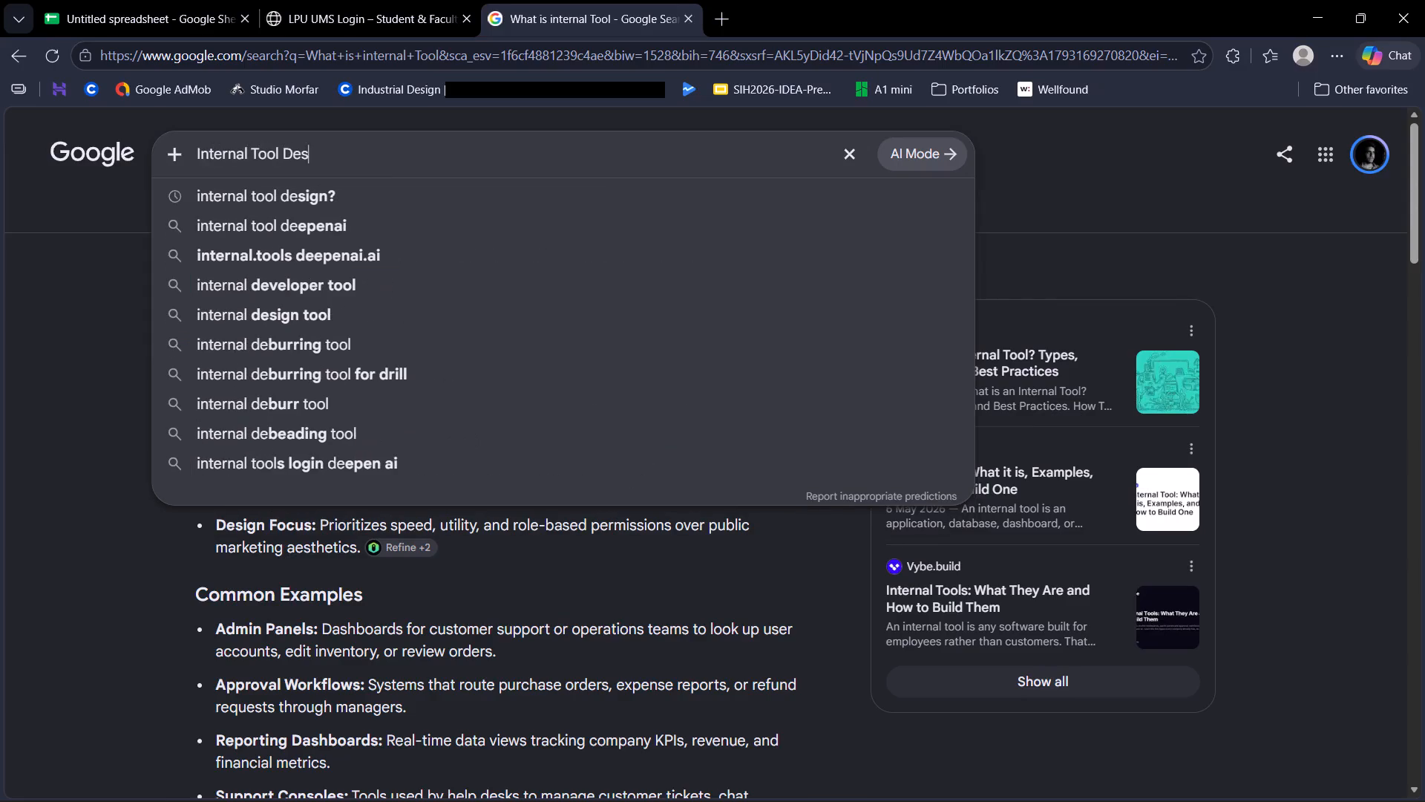
key(Return)
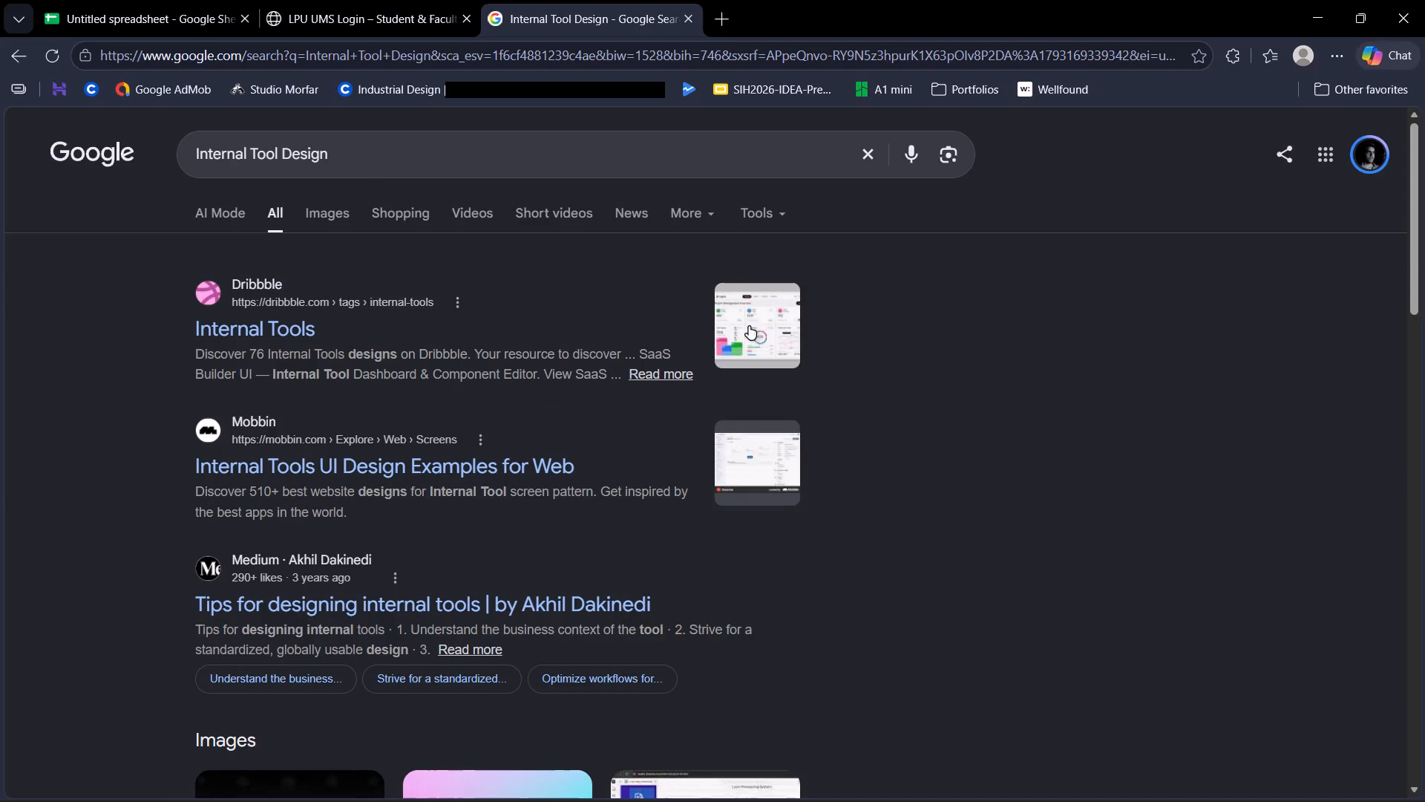
click(761, 325)
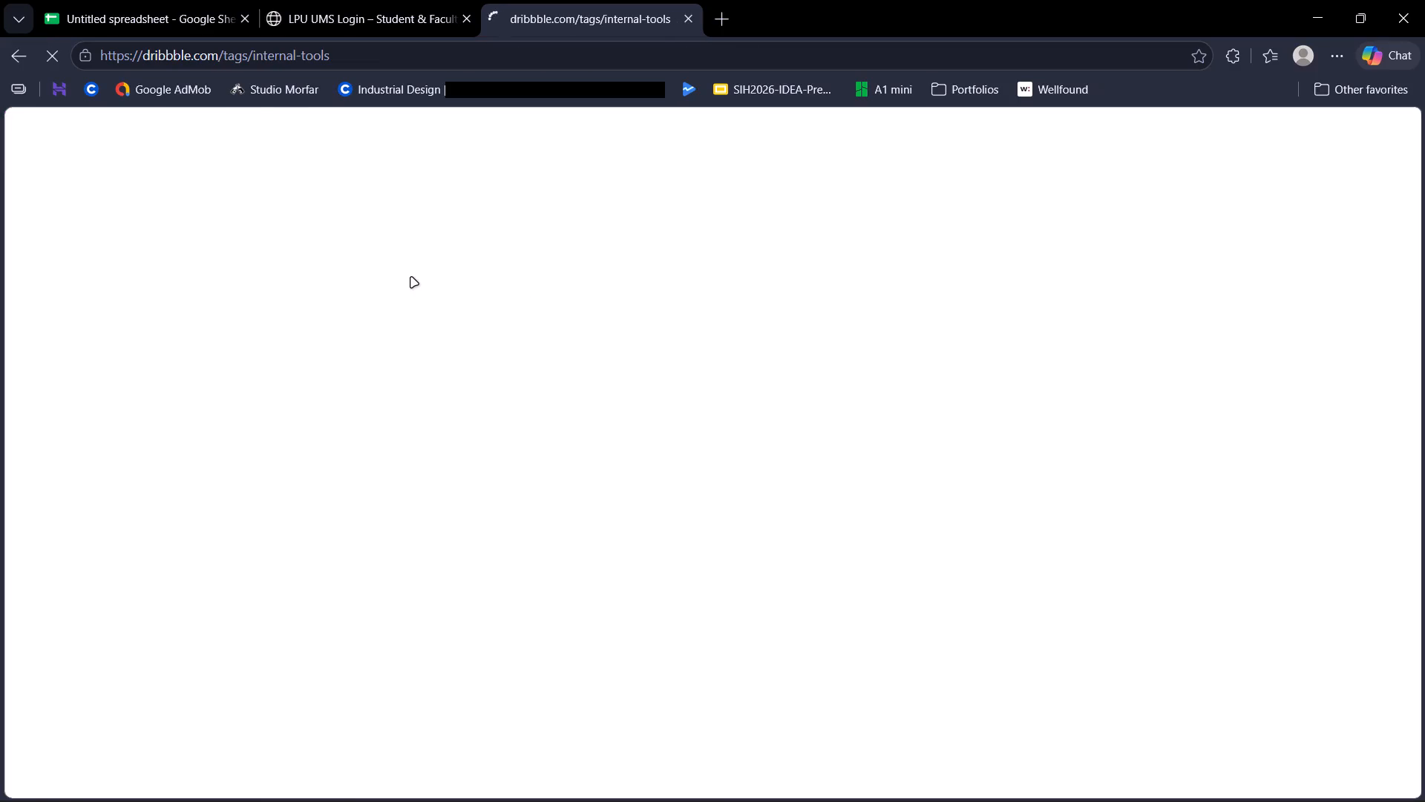
click(246, 552)
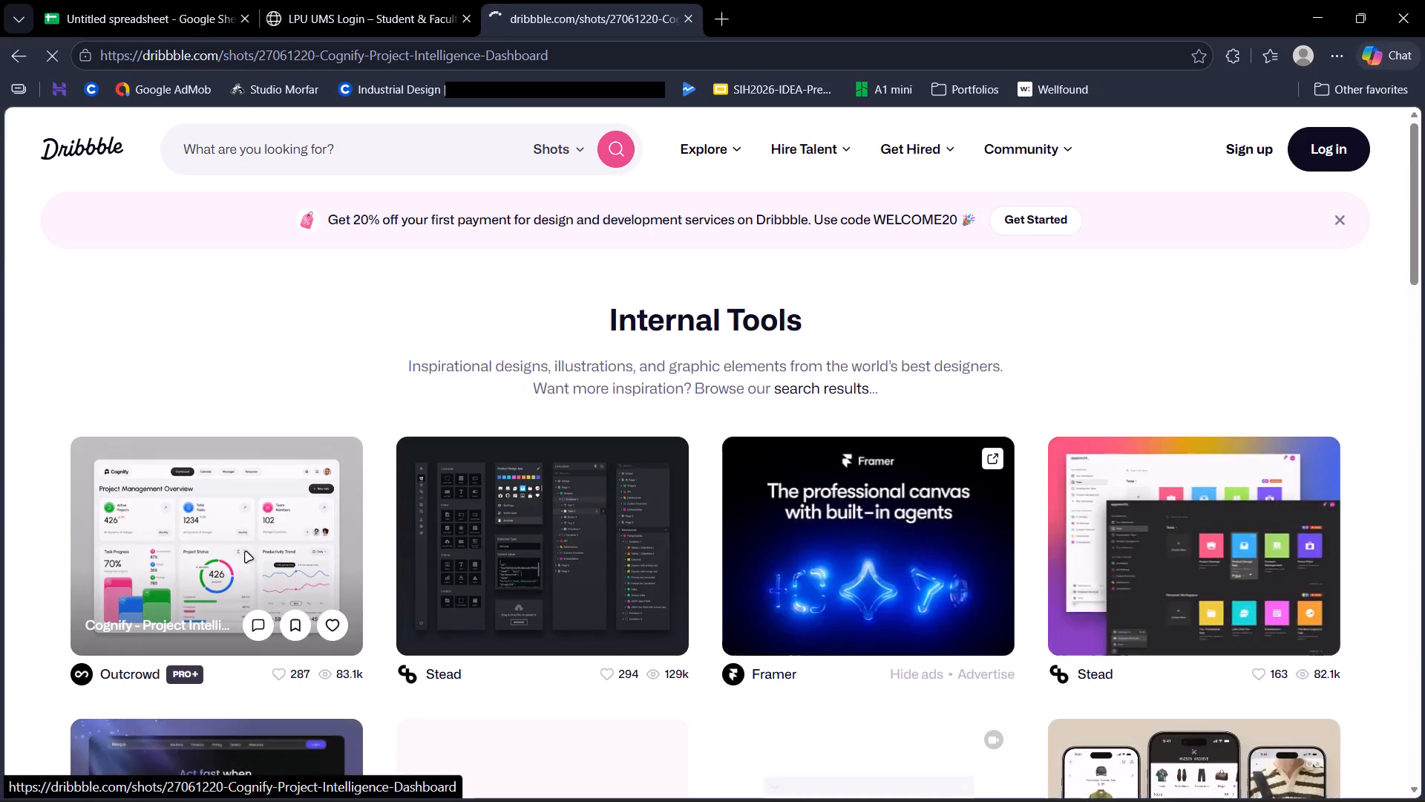
scroll(640, 585, down, 2)
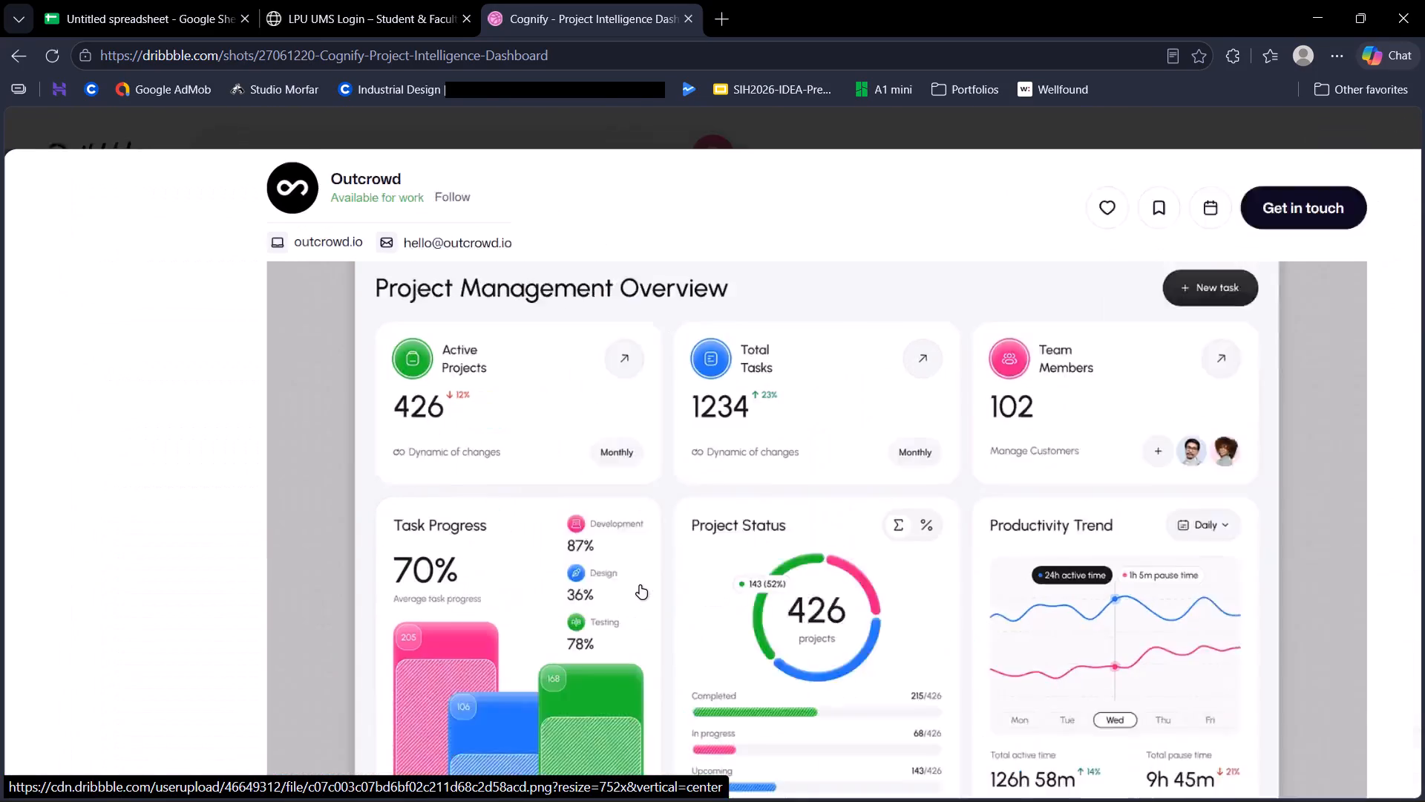
Switch to Figma and duplicate the "Hypercasual Game Design & Dev" row with its bullet, 18 px below the original.
key(alt+Tab)
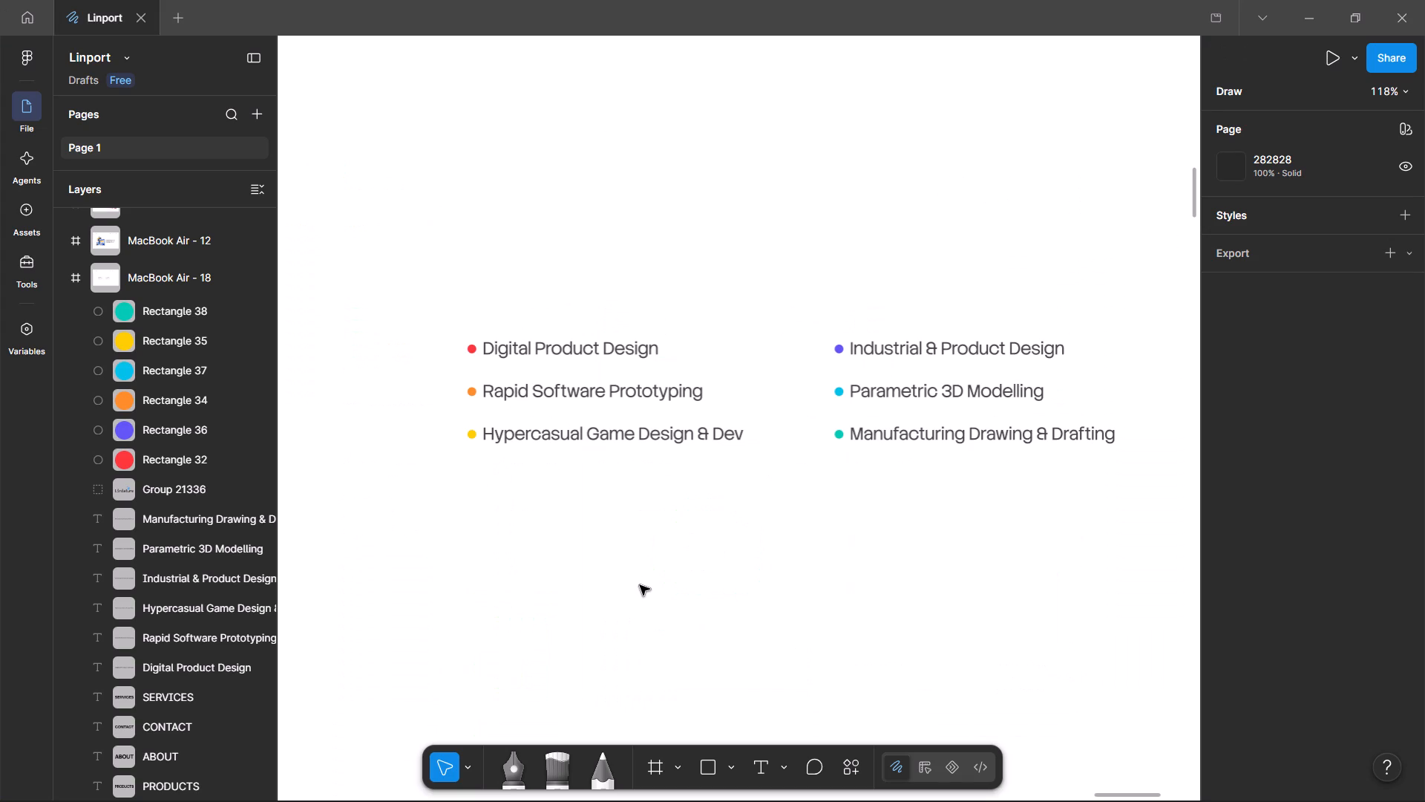
drag(759, 495, 453, 433)
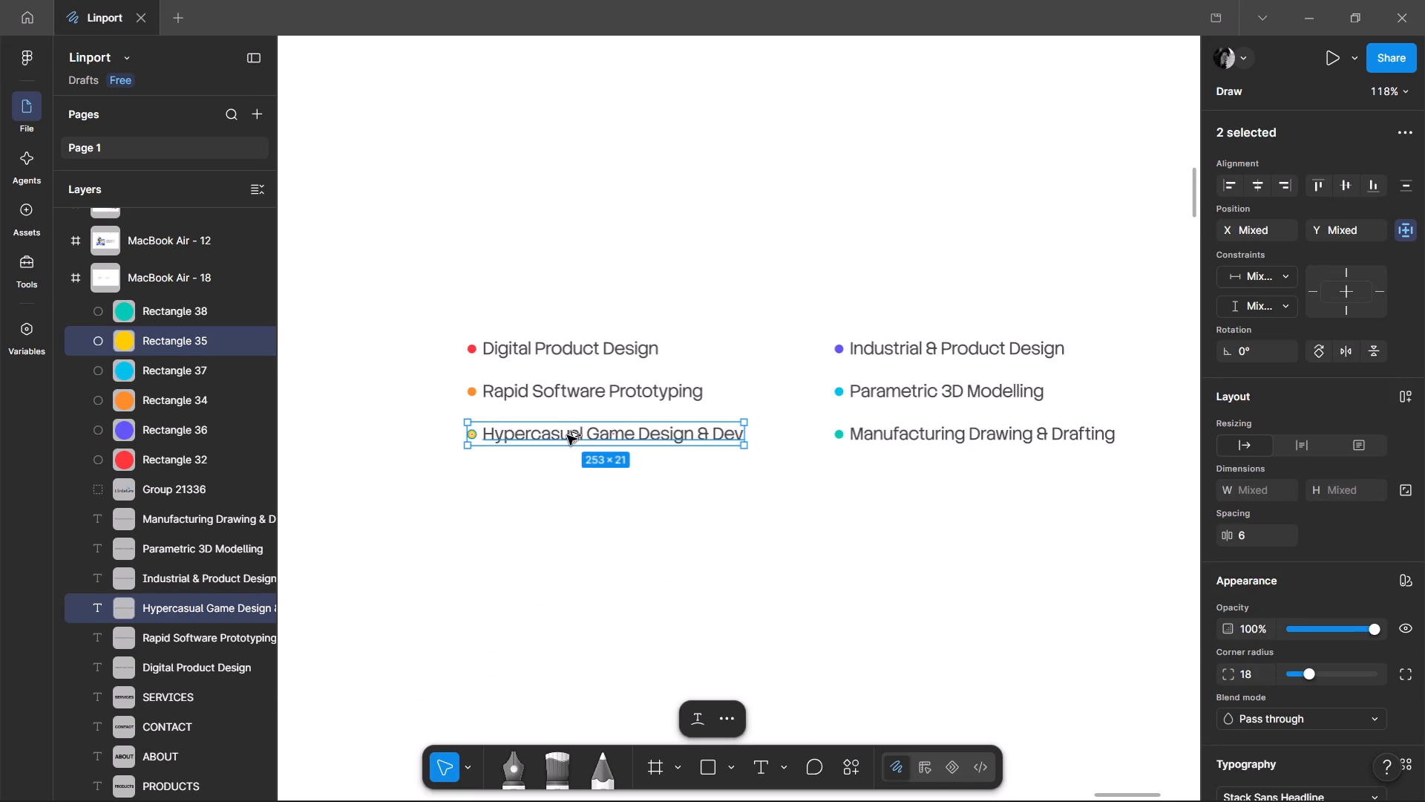
alt+drag(567, 435, 564, 475)
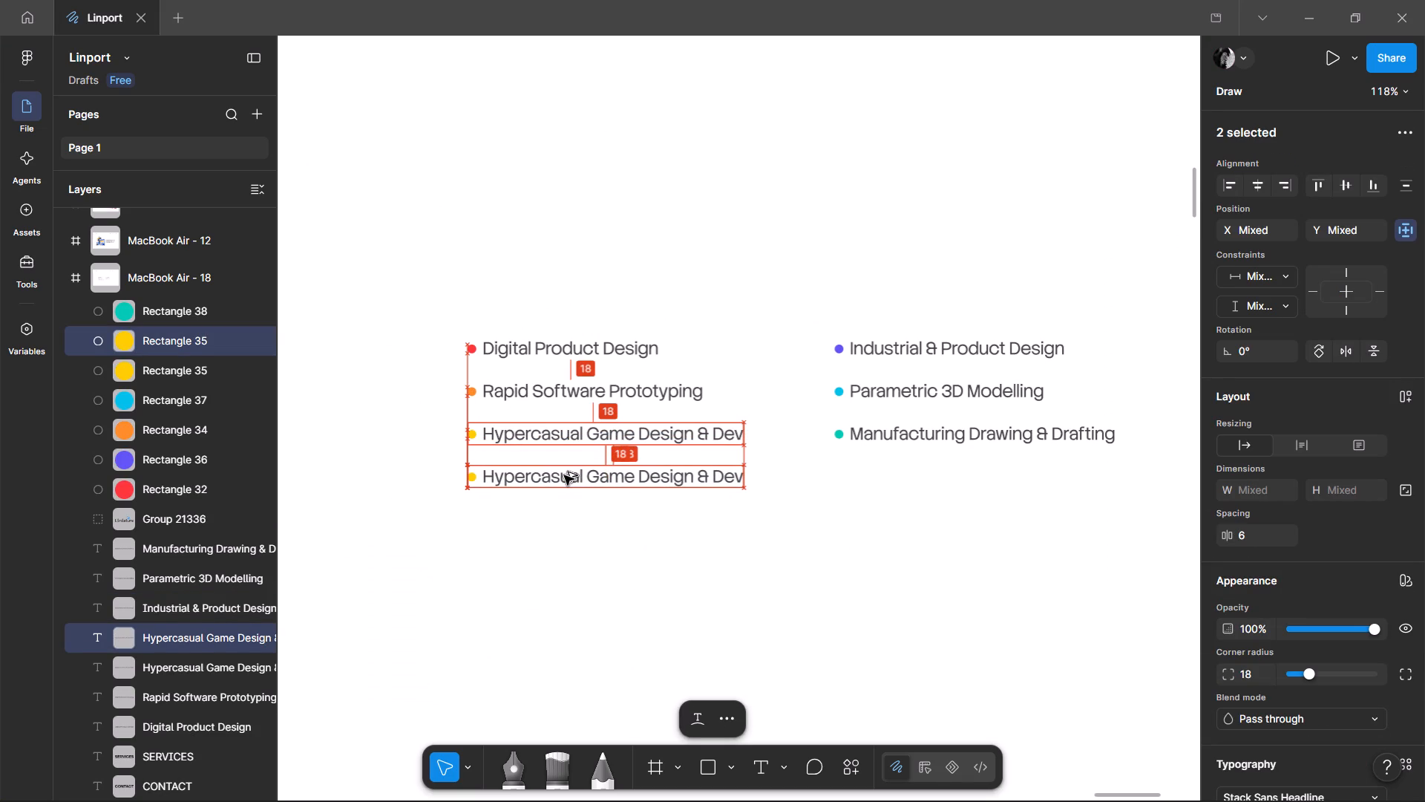
alt+drag(564, 475, 563, 473)
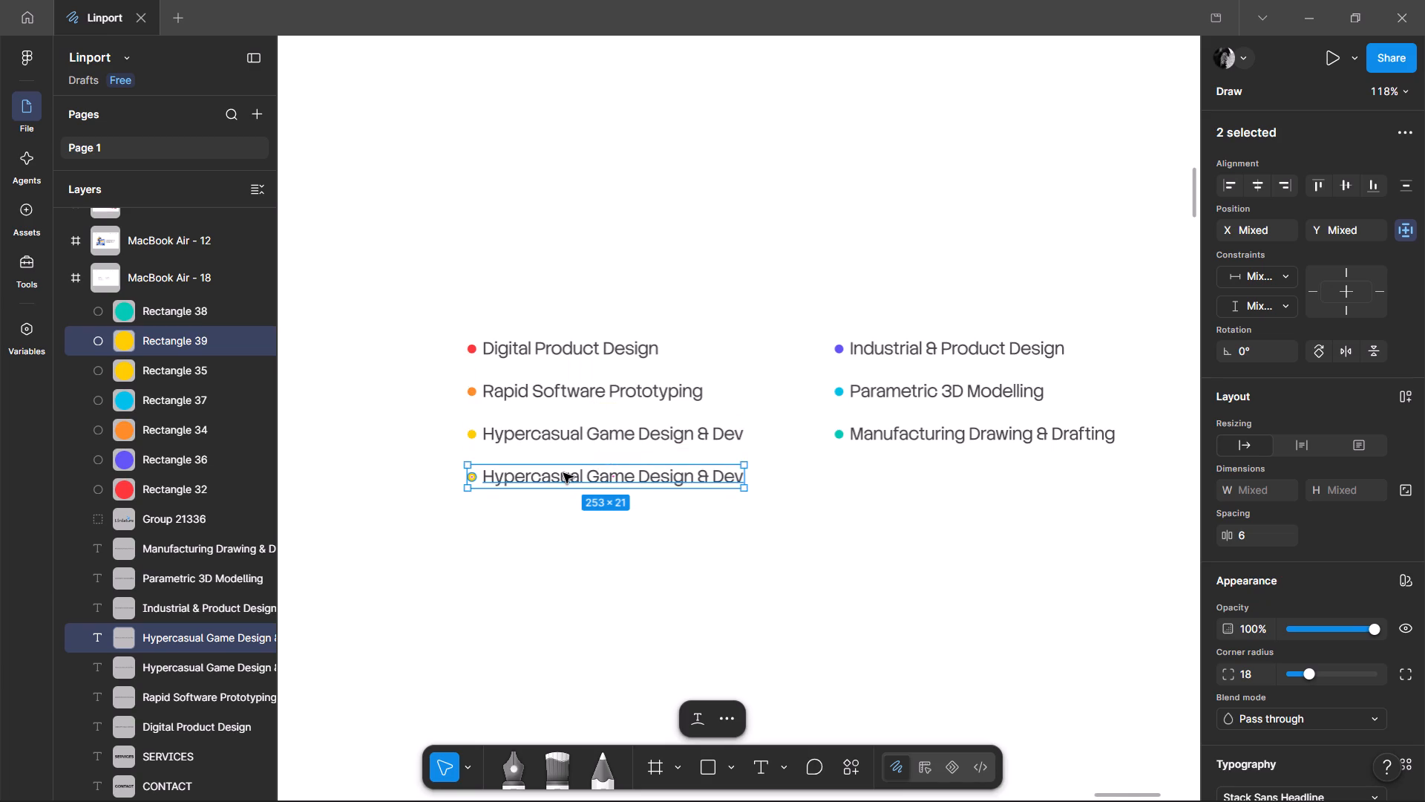
Replace the duplicated row's text with "Internal Tool Design".
ctrl+scroll(563, 473, up, 3)
double_click(525, 568)
double_click(679, 477)
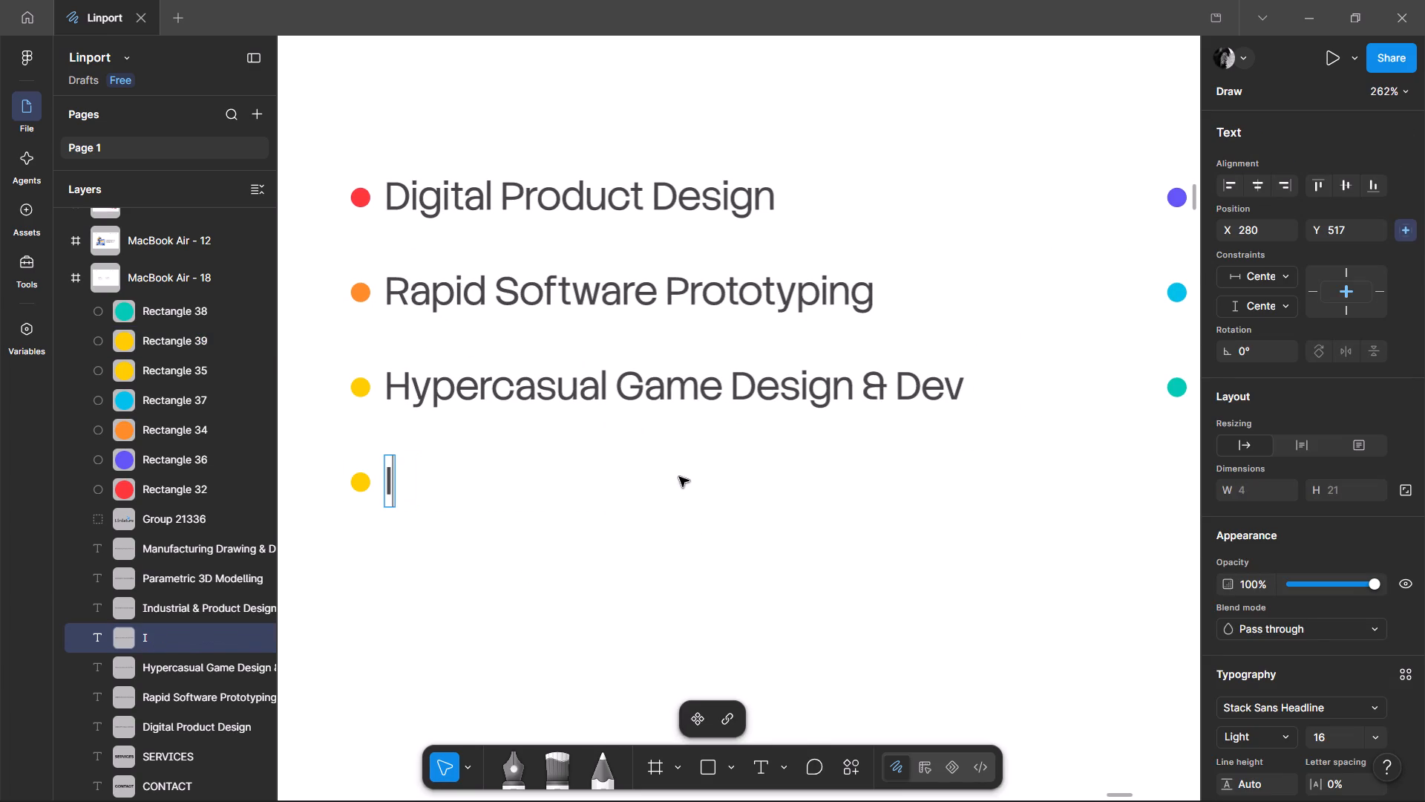
key(BackSpace)
key(BackSpace)
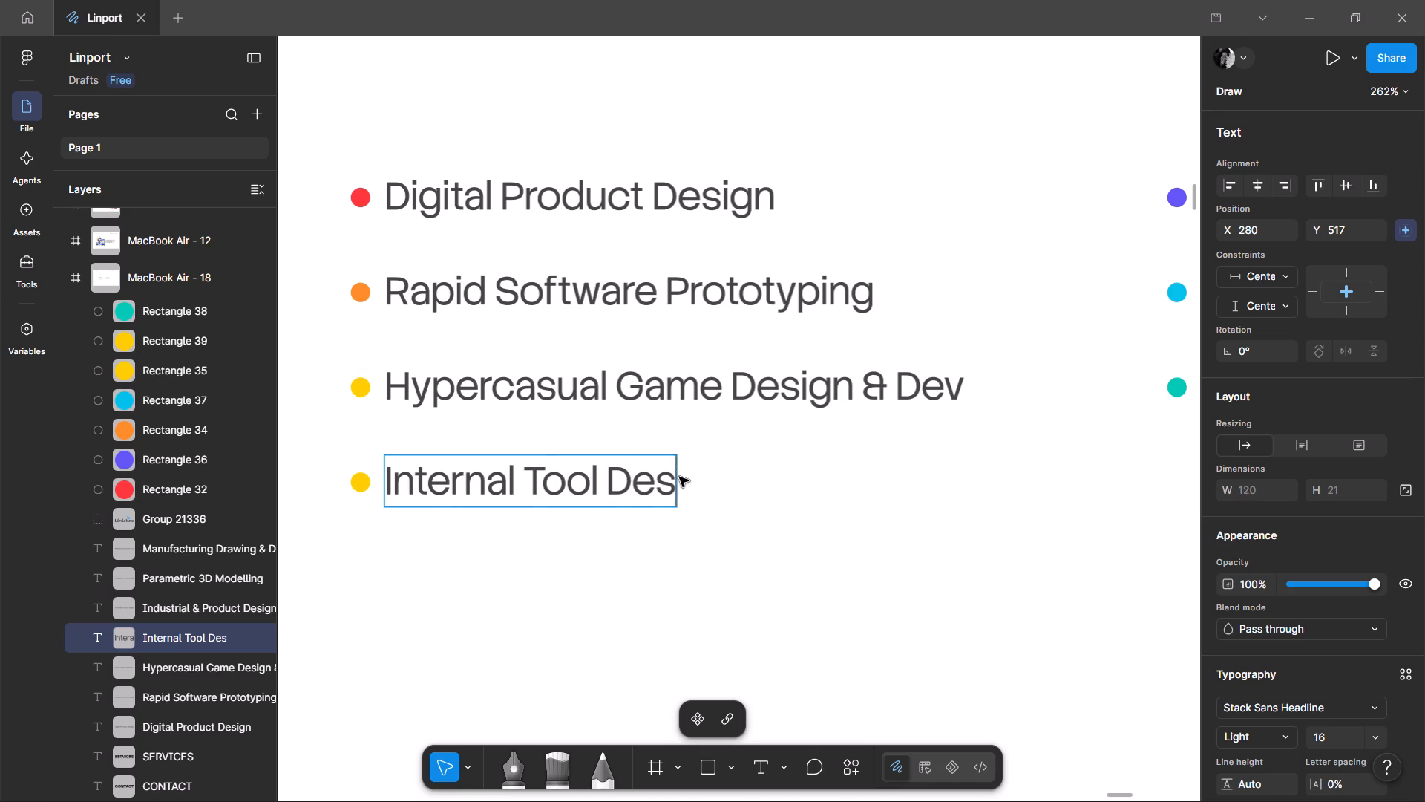
double_click(655, 568)
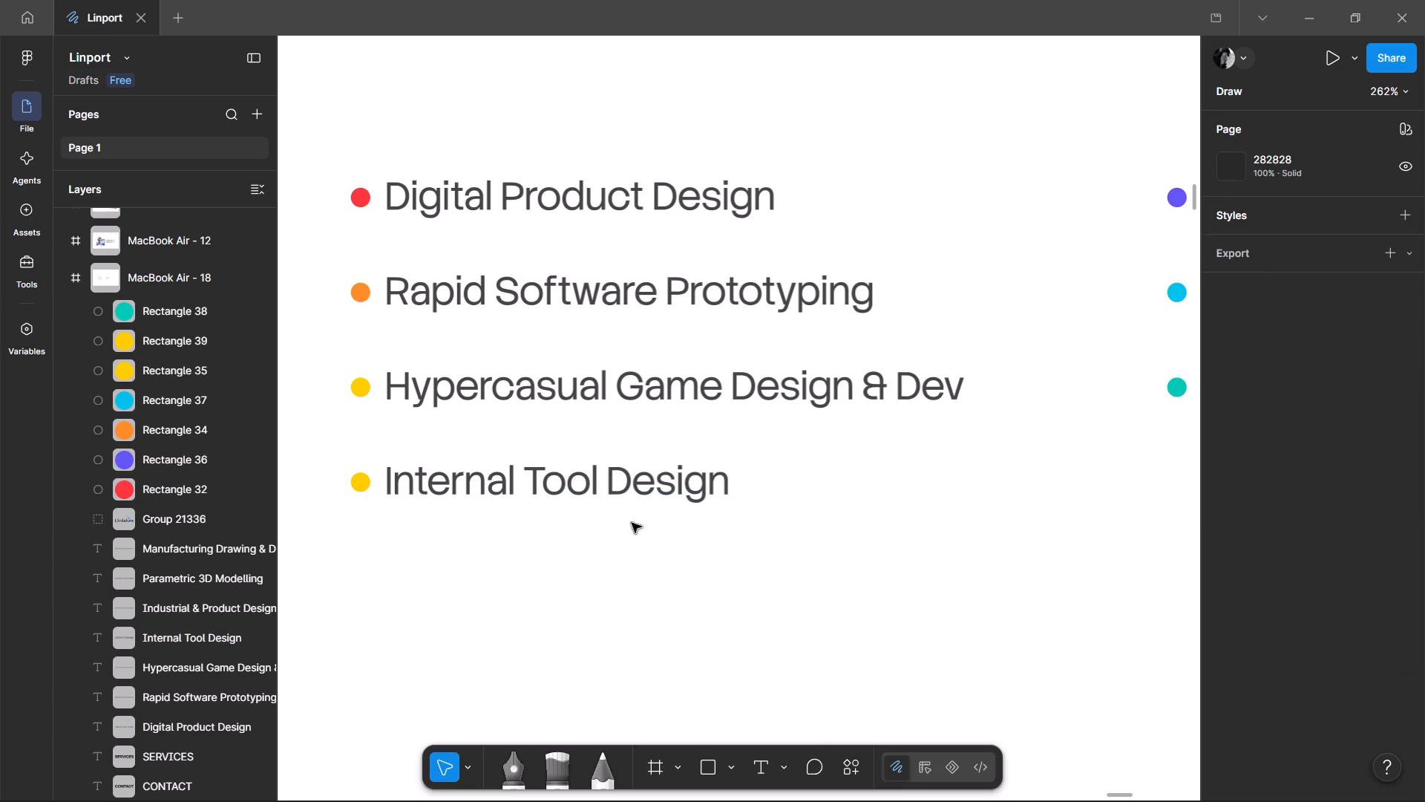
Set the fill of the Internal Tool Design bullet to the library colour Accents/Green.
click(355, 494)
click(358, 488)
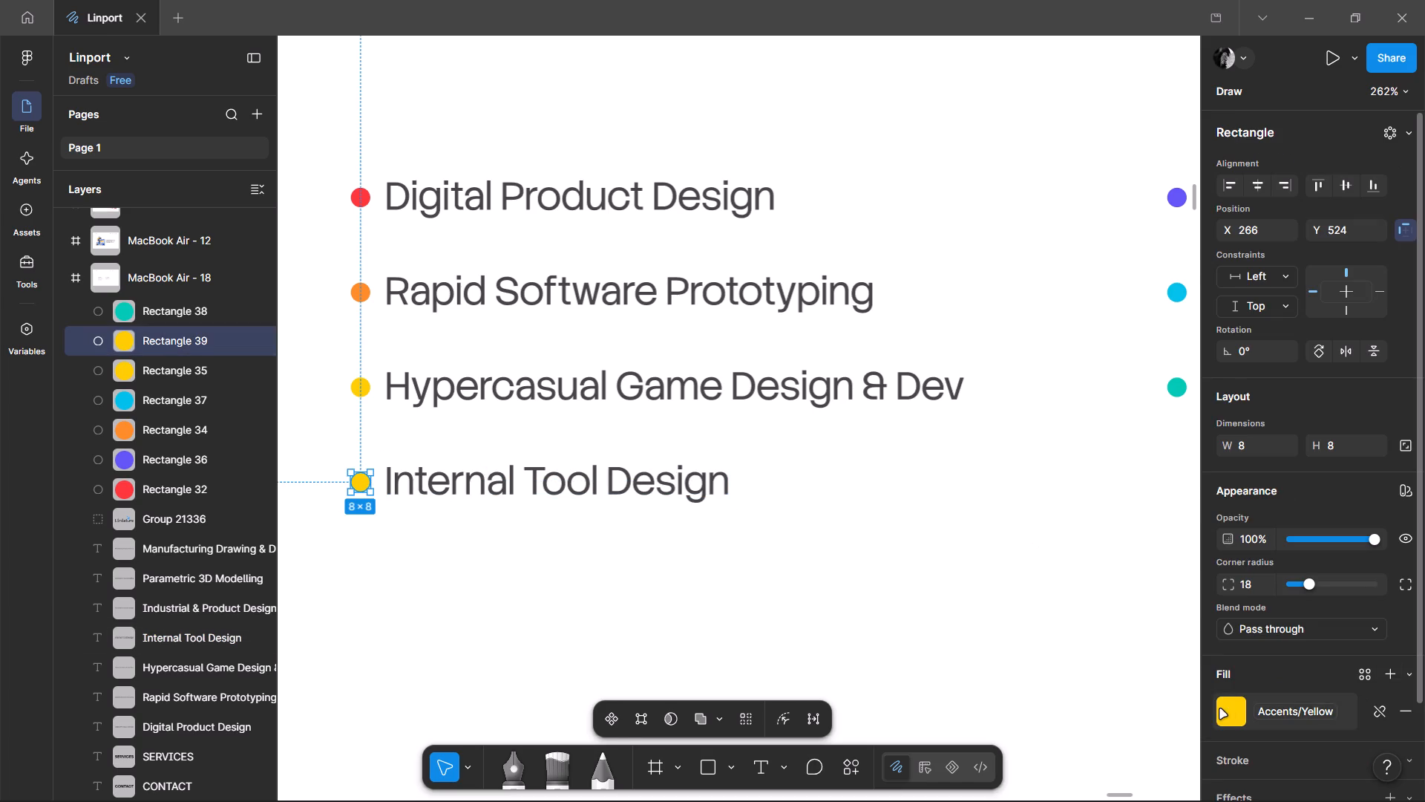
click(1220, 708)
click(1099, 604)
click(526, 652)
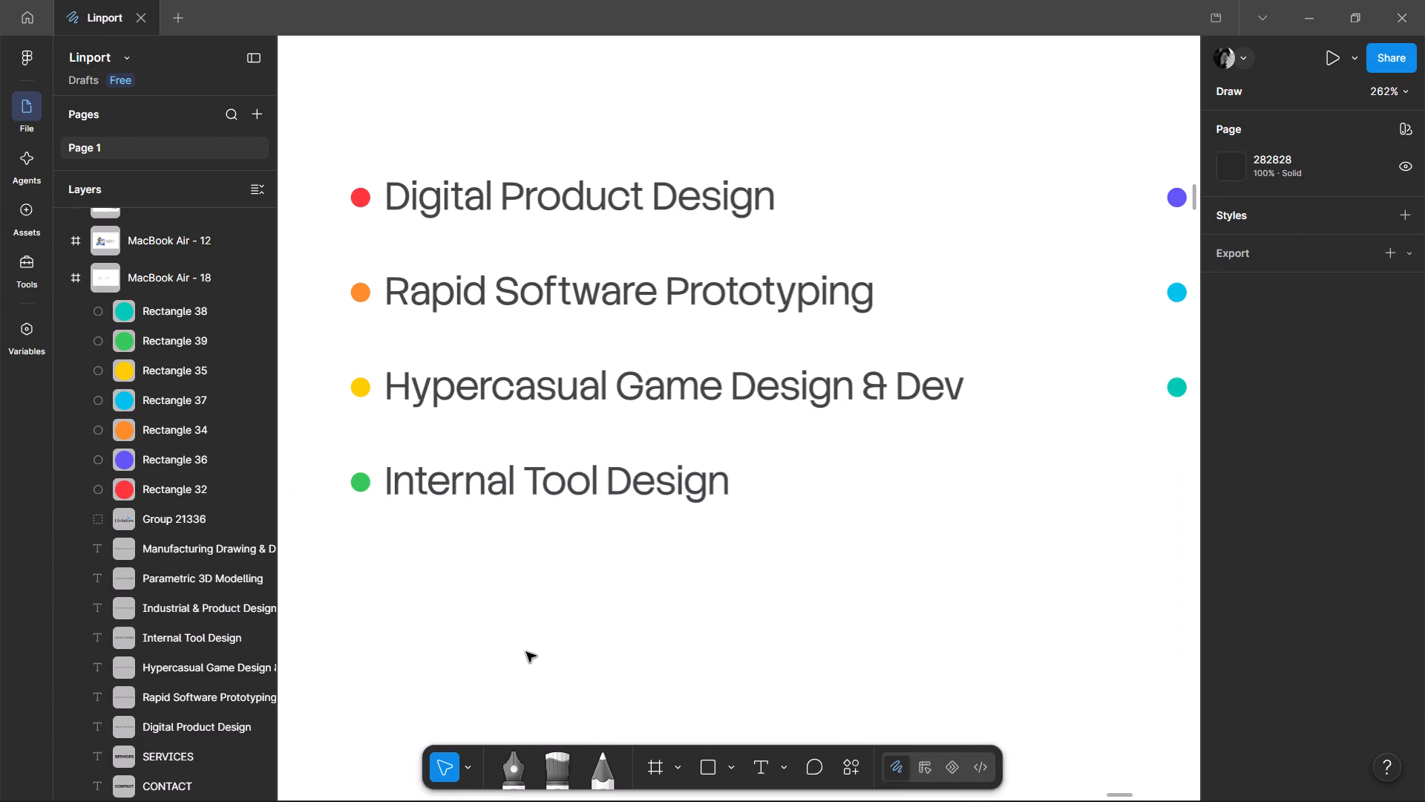
Check the bullet colours across both service columns and change the Internal Tool Design bullet's fill to Accents/Pink.
middle_drag(534, 607, 317, 612)
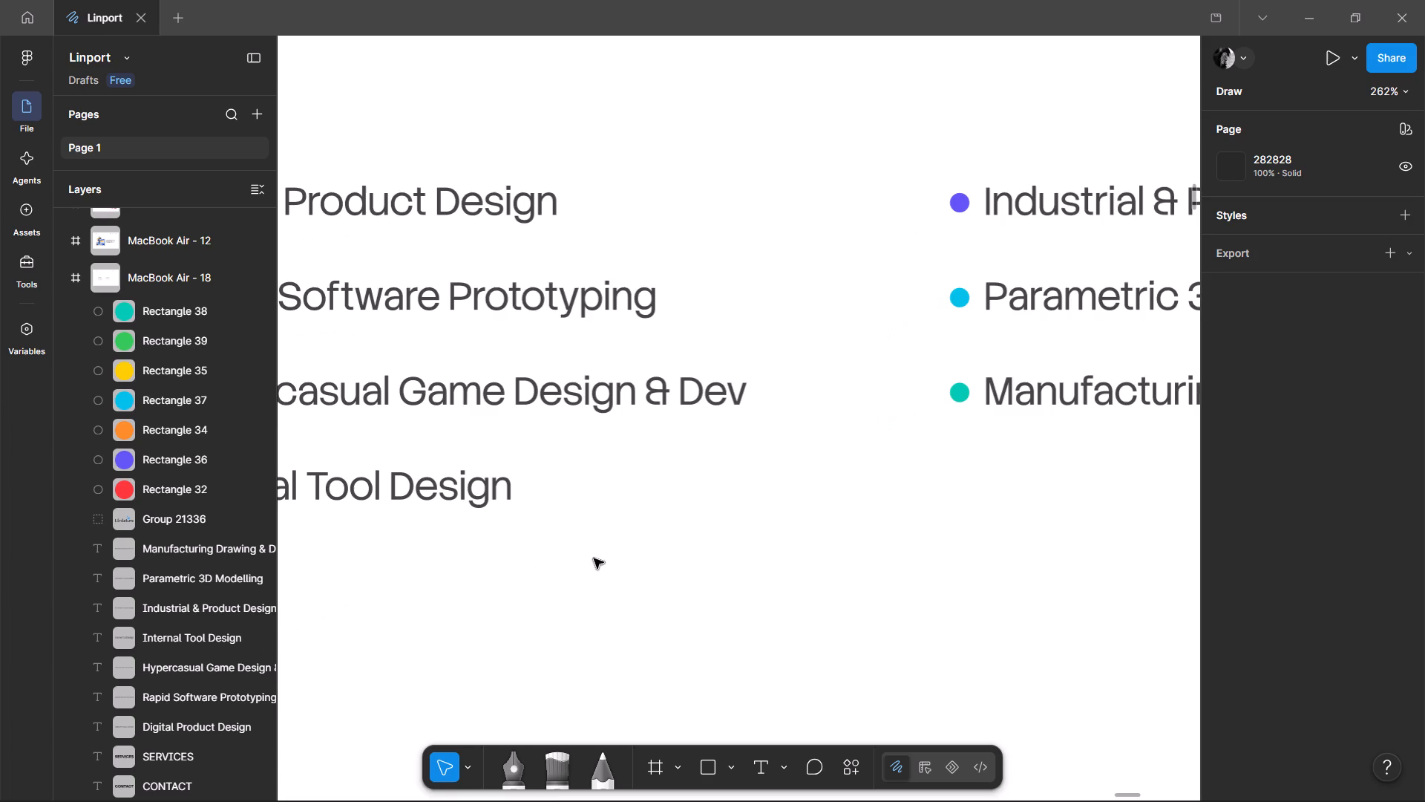
ctrl+scroll(619, 552, down, 4)
ctrl+scroll(723, 544, up, 3)
ctrl+scroll(723, 544, down, 2)
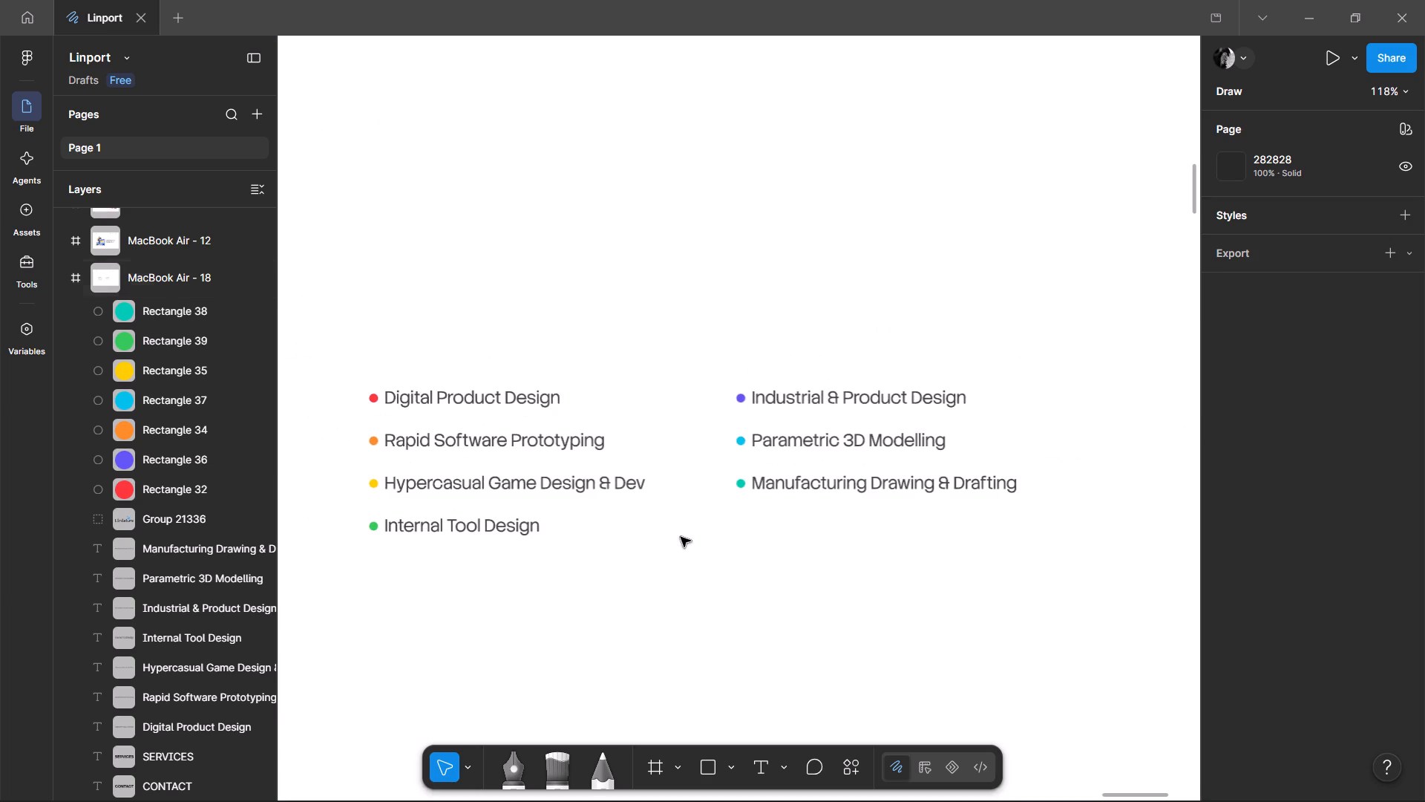
middle_drag(681, 537, 746, 430)
middle_click(746, 430)
ctrl+scroll(393, 307, up, 3)
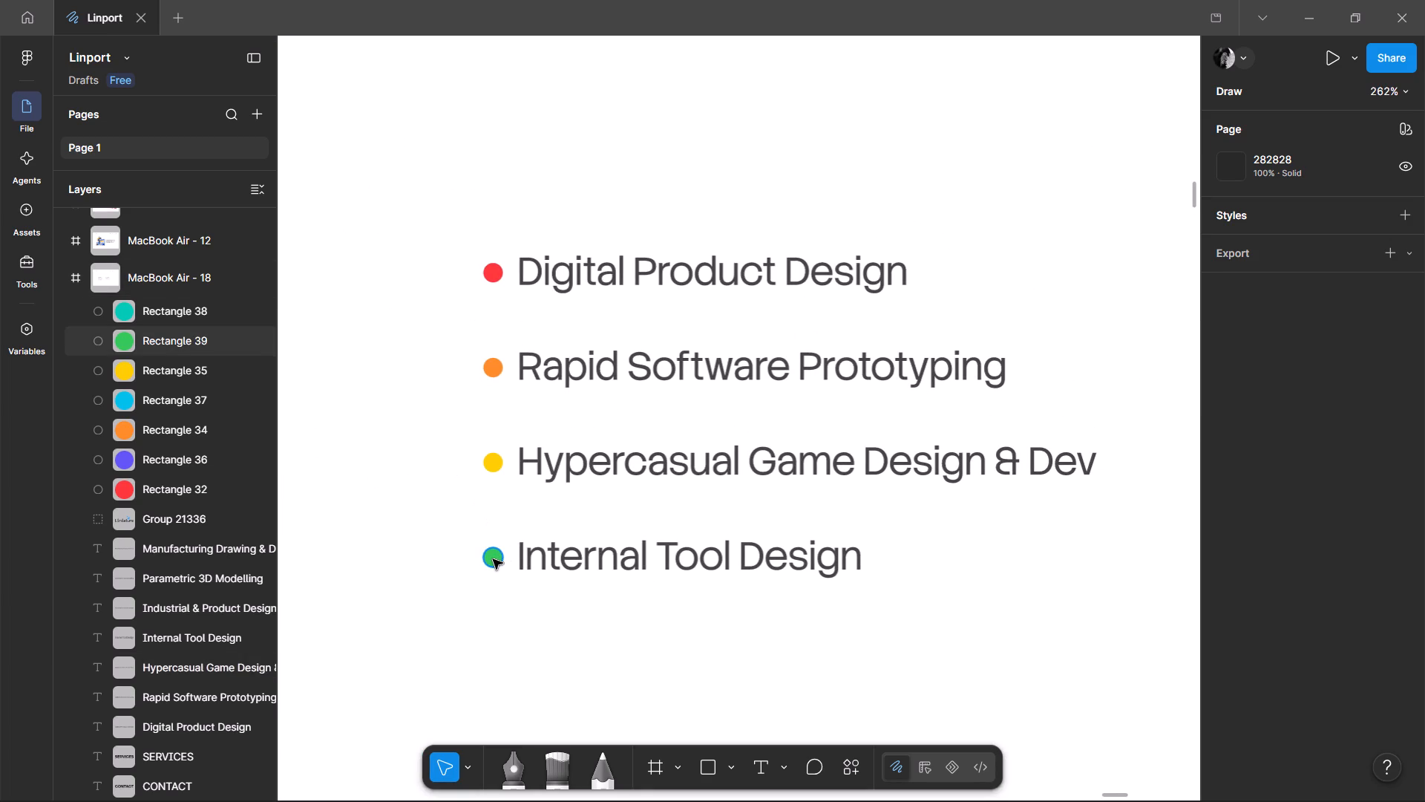
ctrl+scroll(433, 388, down, 4)
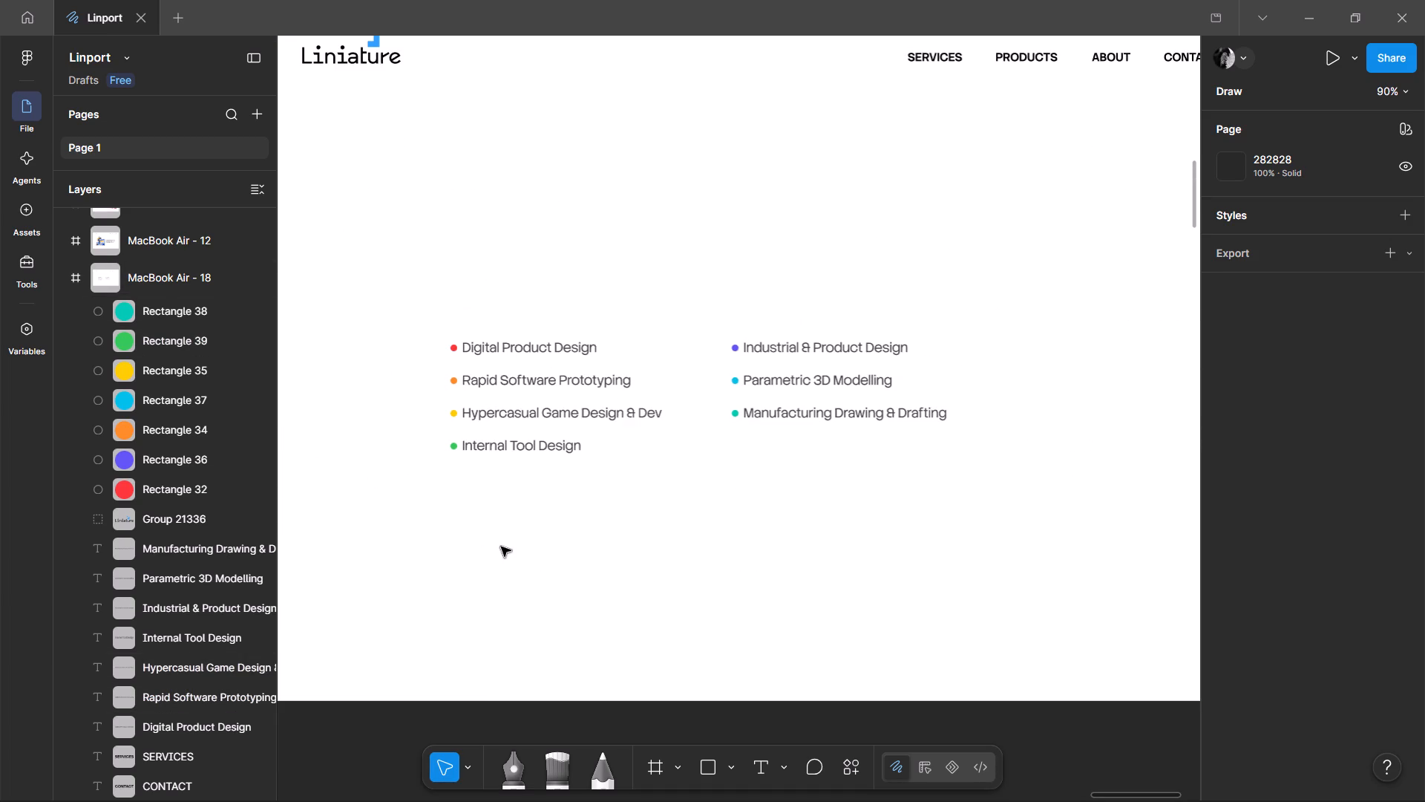
ctrl+middle_drag(795, 492, 752, 501)
ctrl+scroll(235, 400, up, 3)
ctrl+scroll(406, 430, up, 2)
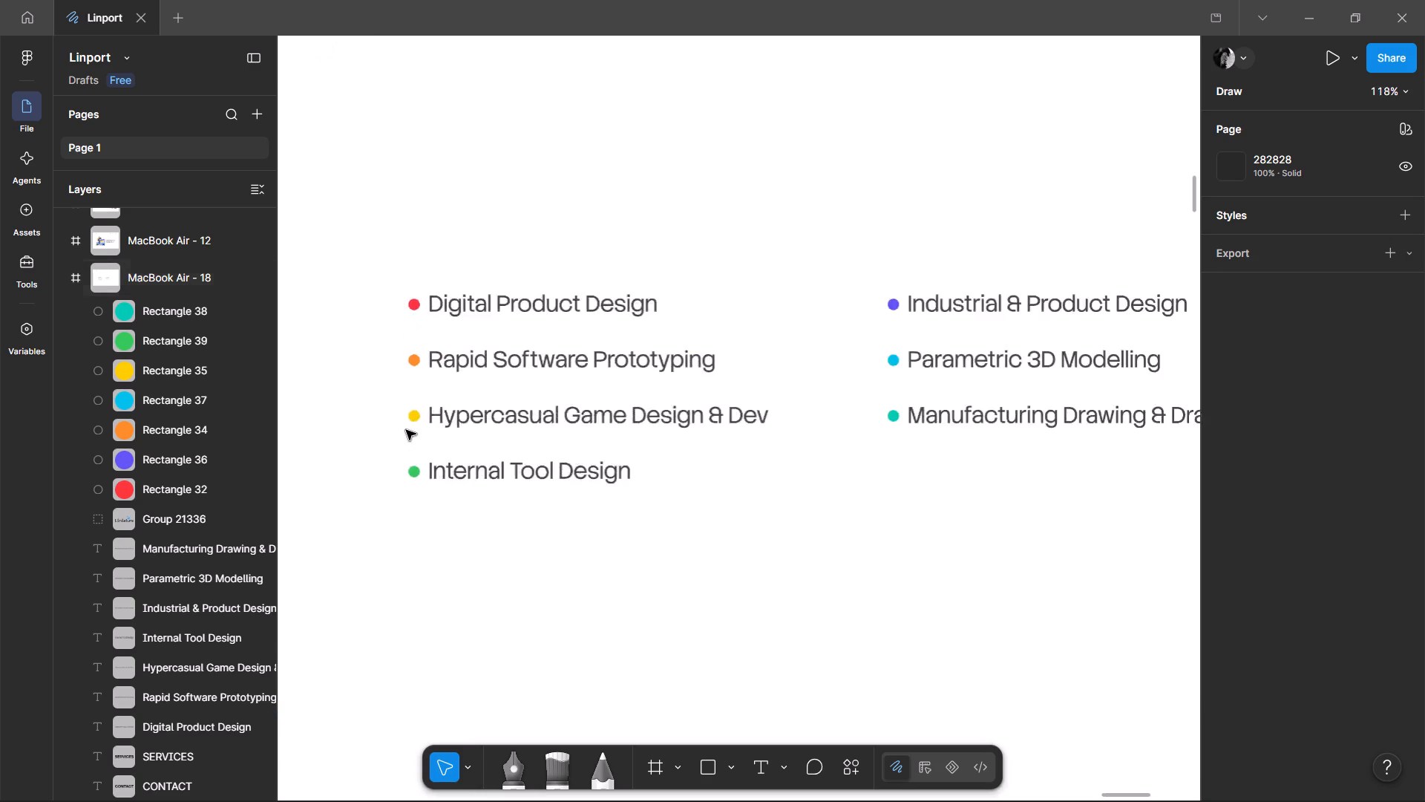
ctrl+scroll(406, 430, up, 2)
ctrl+double_click(409, 511)
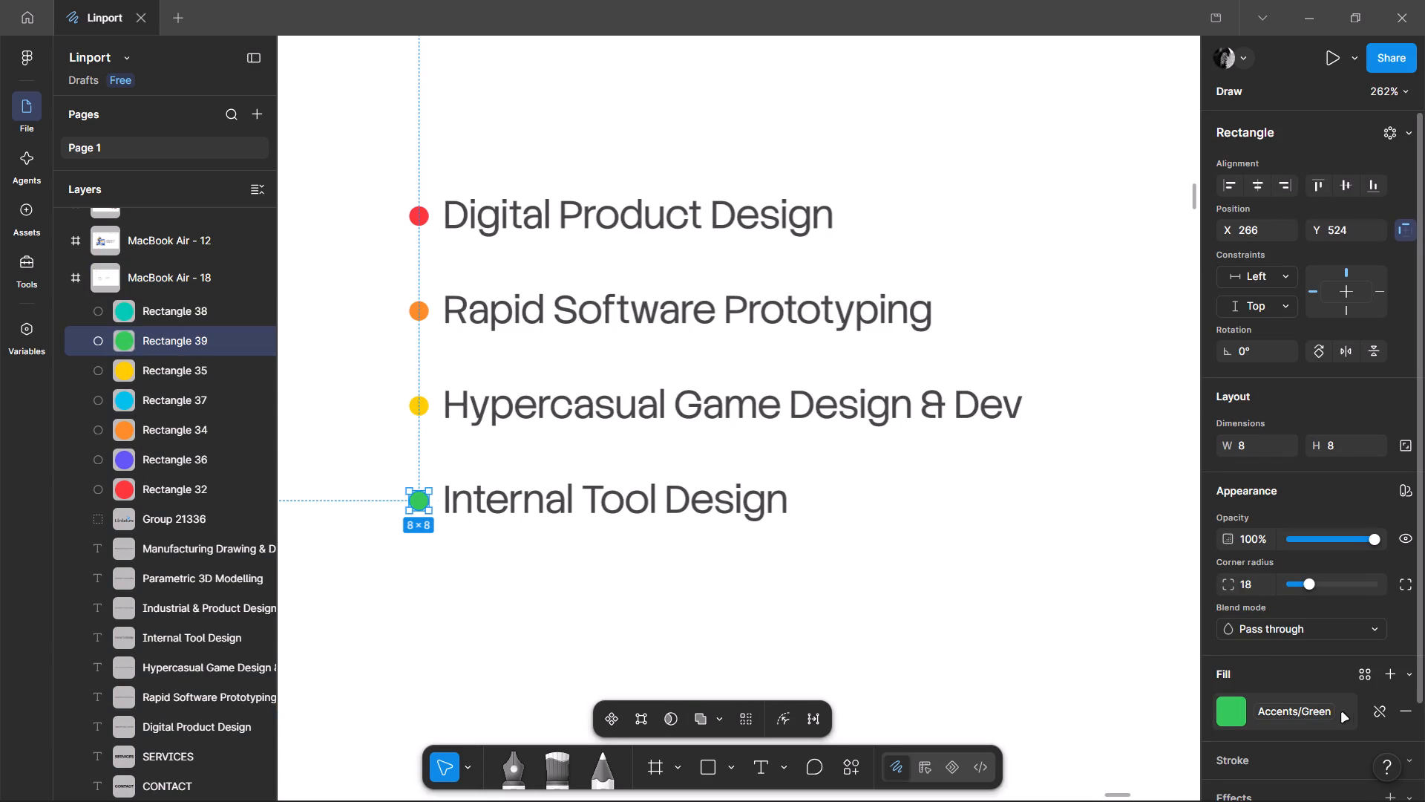
click(1342, 713)
click(1127, 626)
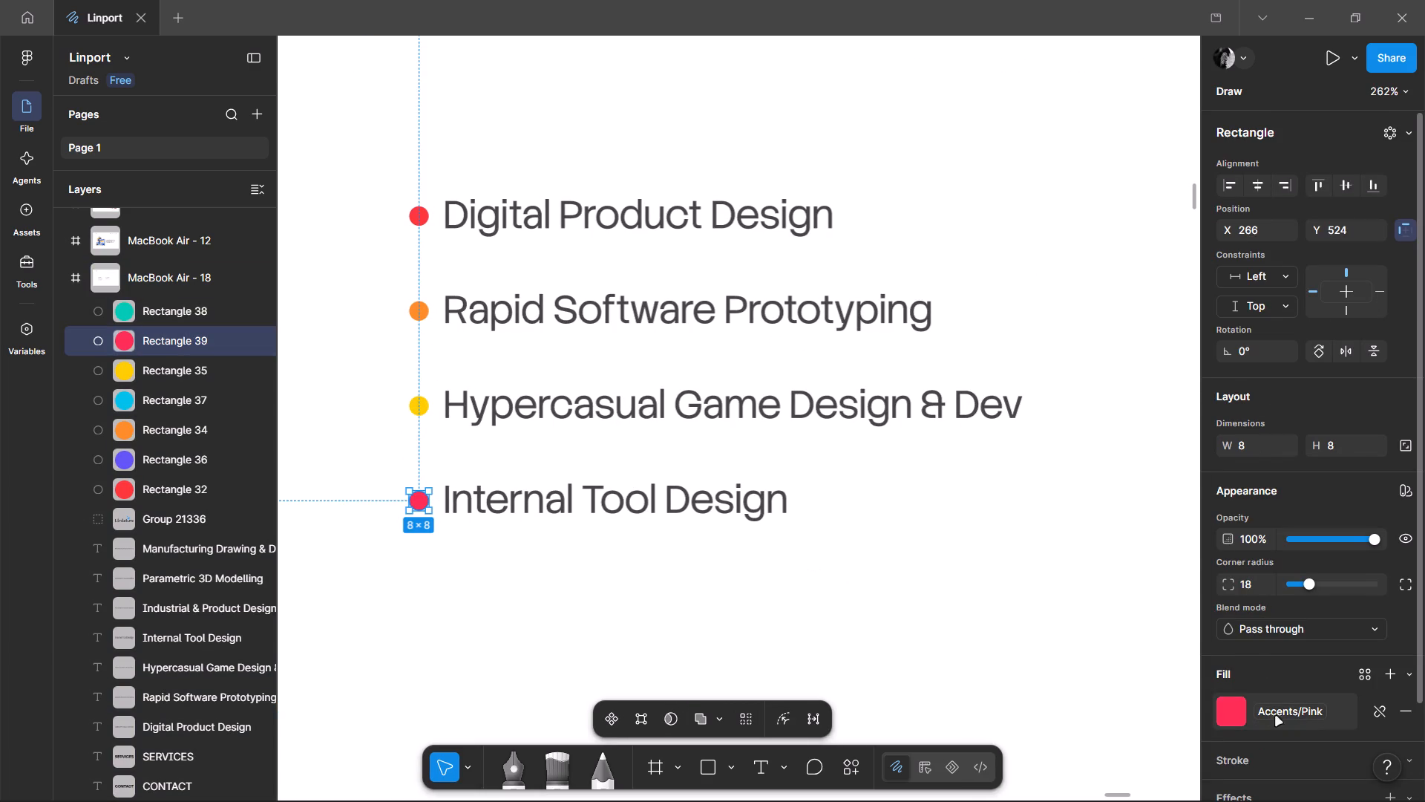
Detach the Accents/Pink style from the Internal Tool Design bullet and lighten its fill to a softer custom pink.
click(1225, 708)
click(1377, 713)
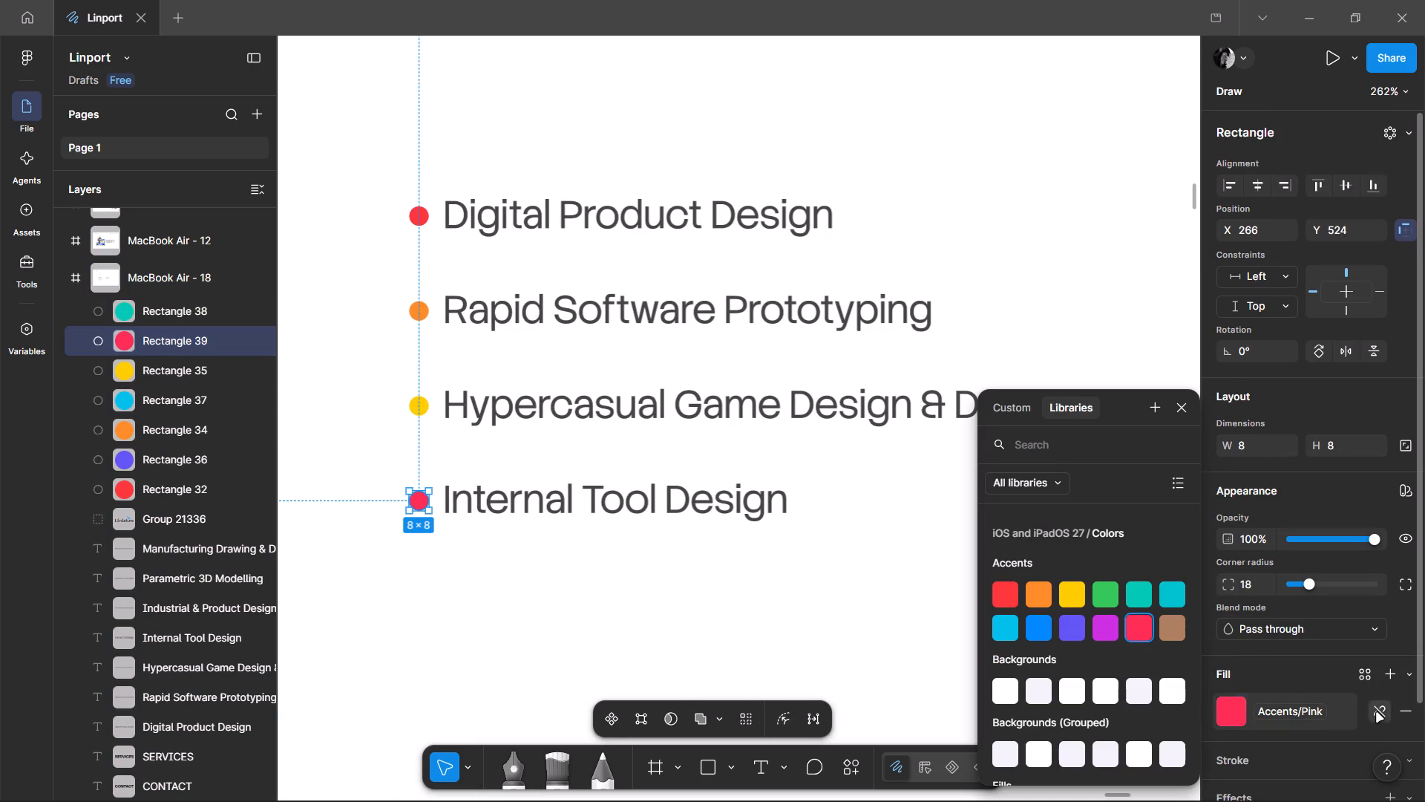
click(1237, 705)
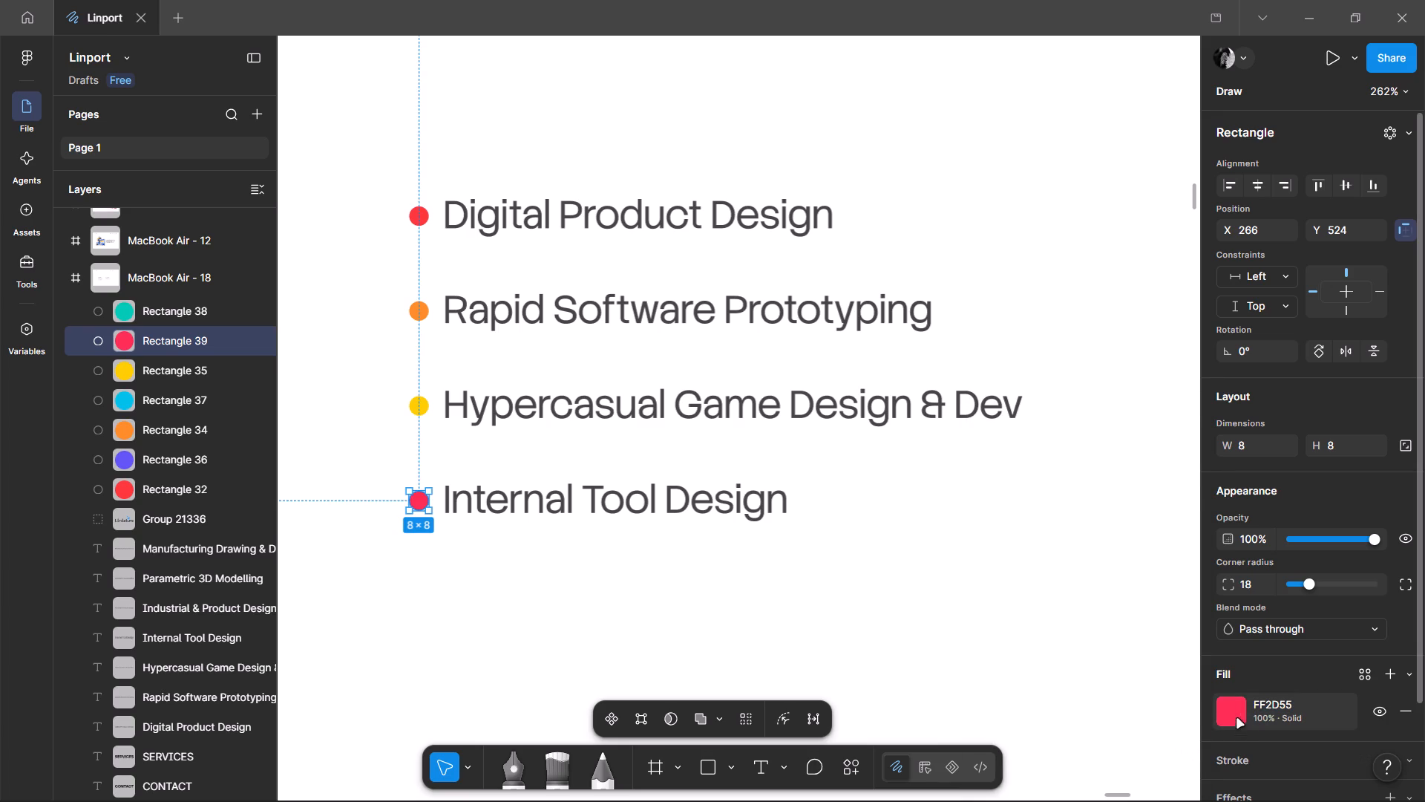
click(1236, 718)
drag(1147, 382, 1078, 406)
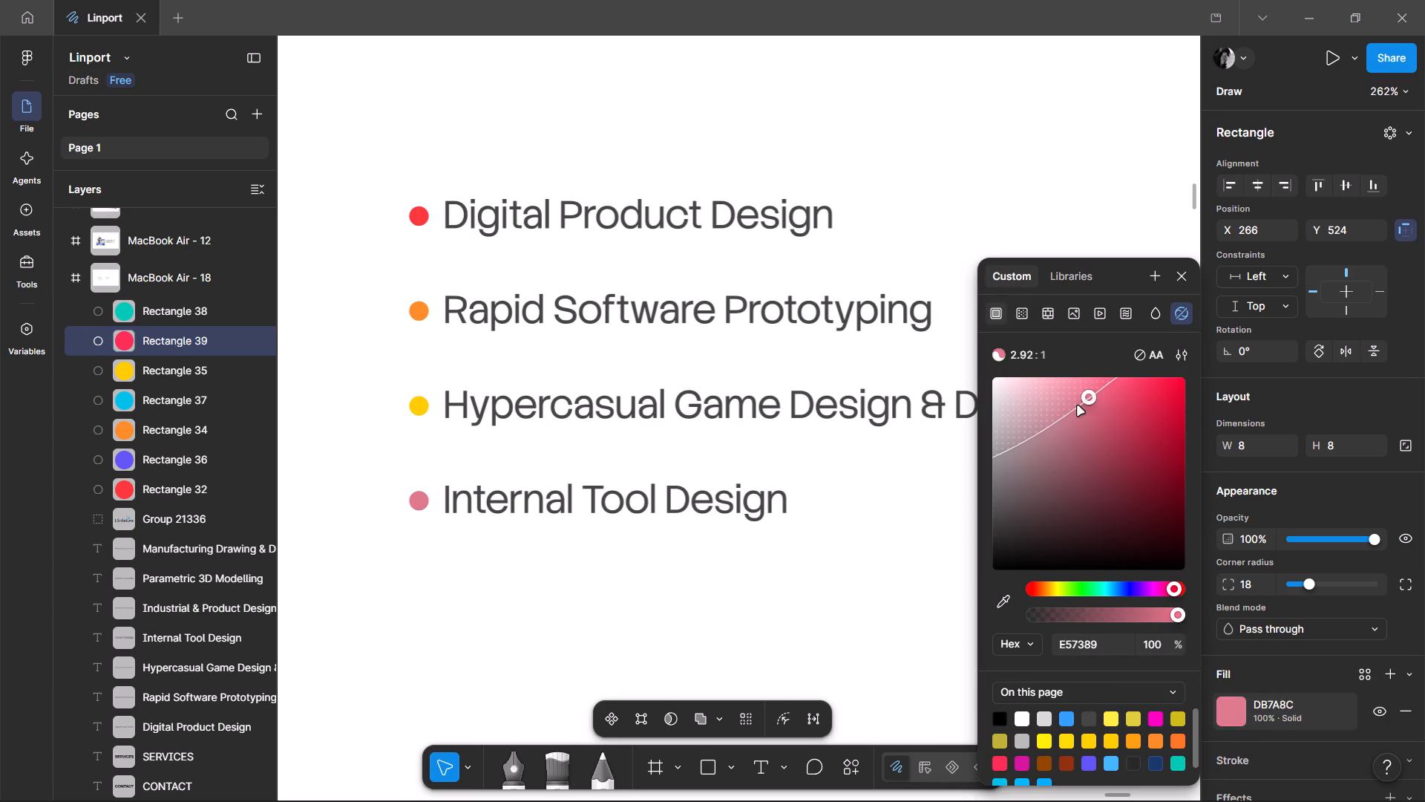
drag(1078, 406, 1084, 343)
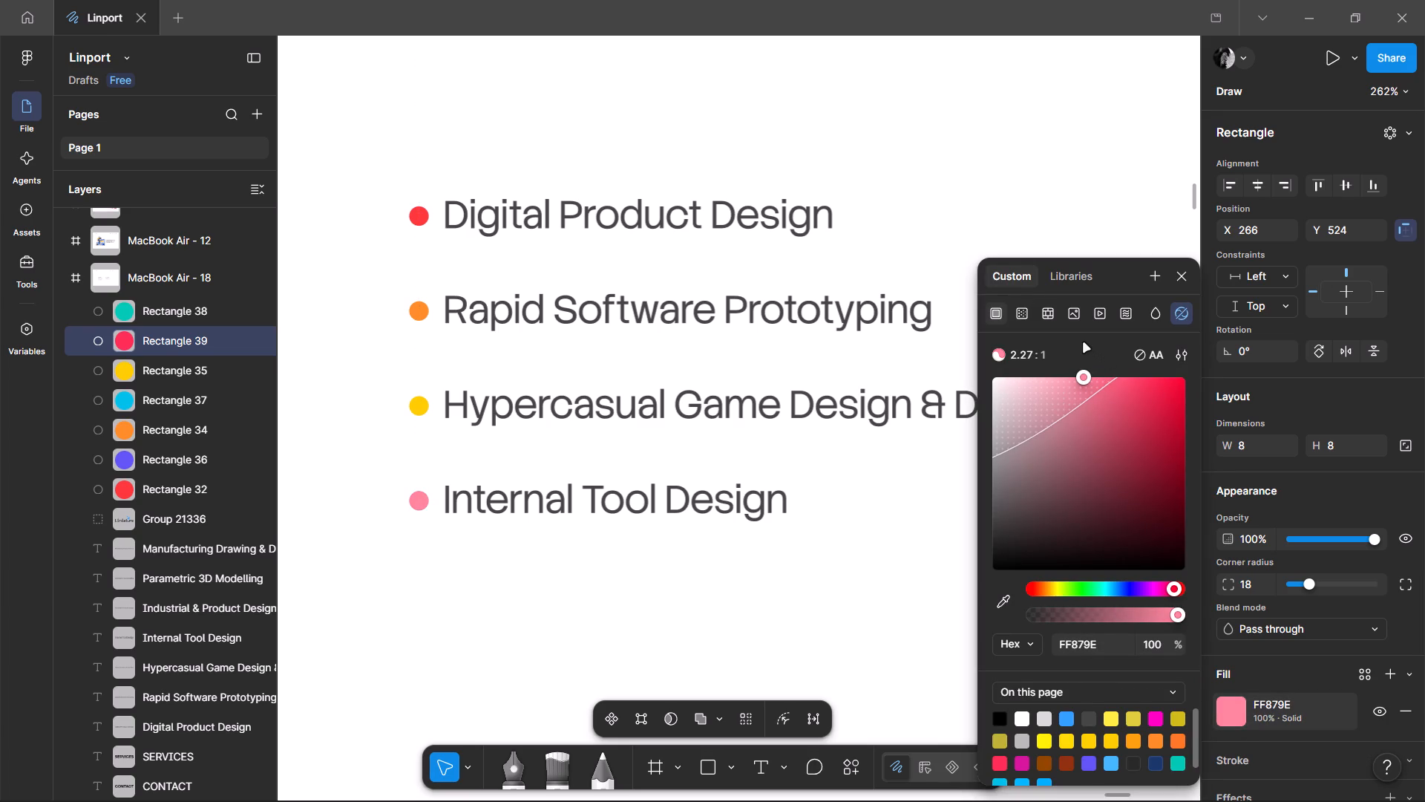
drag(1084, 343, 1098, 343)
click(581, 559)
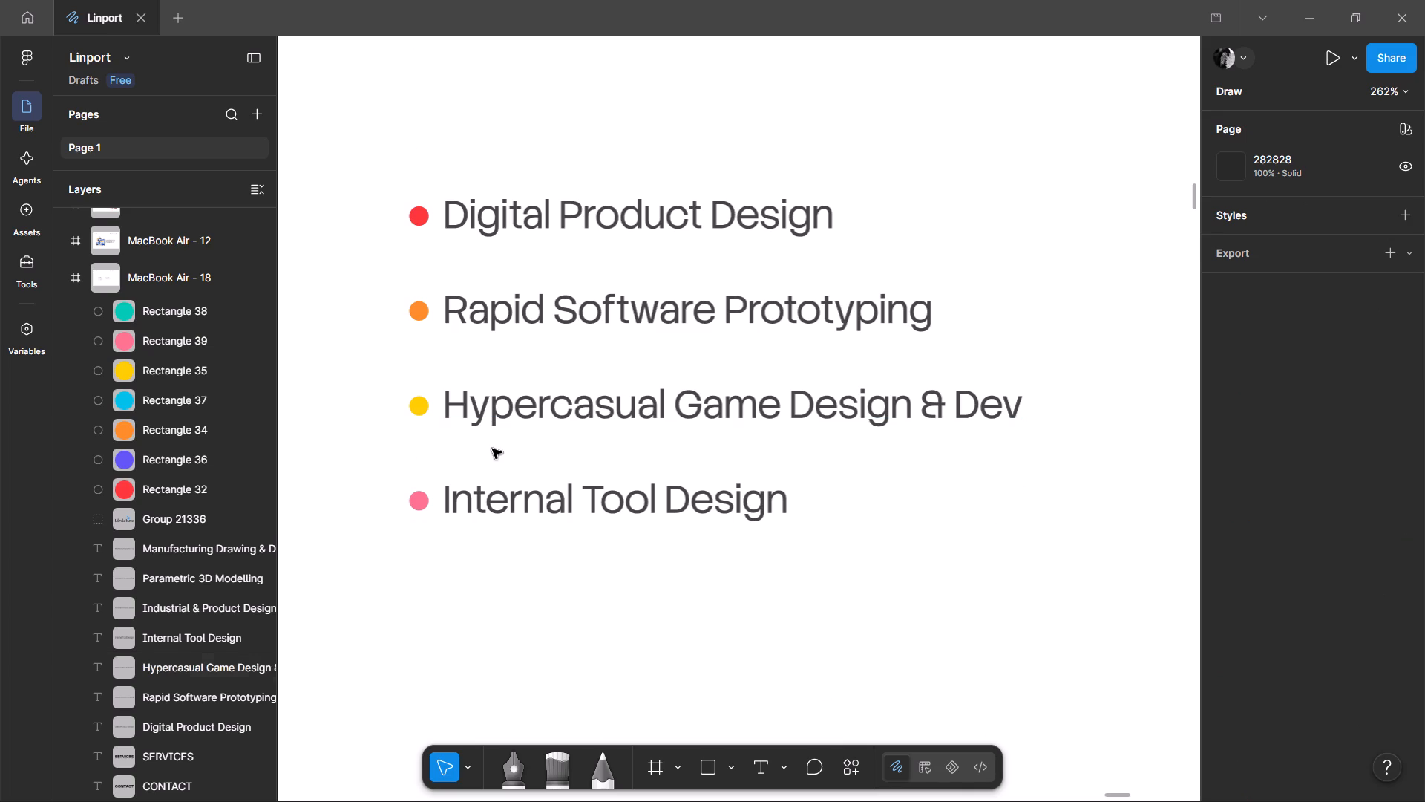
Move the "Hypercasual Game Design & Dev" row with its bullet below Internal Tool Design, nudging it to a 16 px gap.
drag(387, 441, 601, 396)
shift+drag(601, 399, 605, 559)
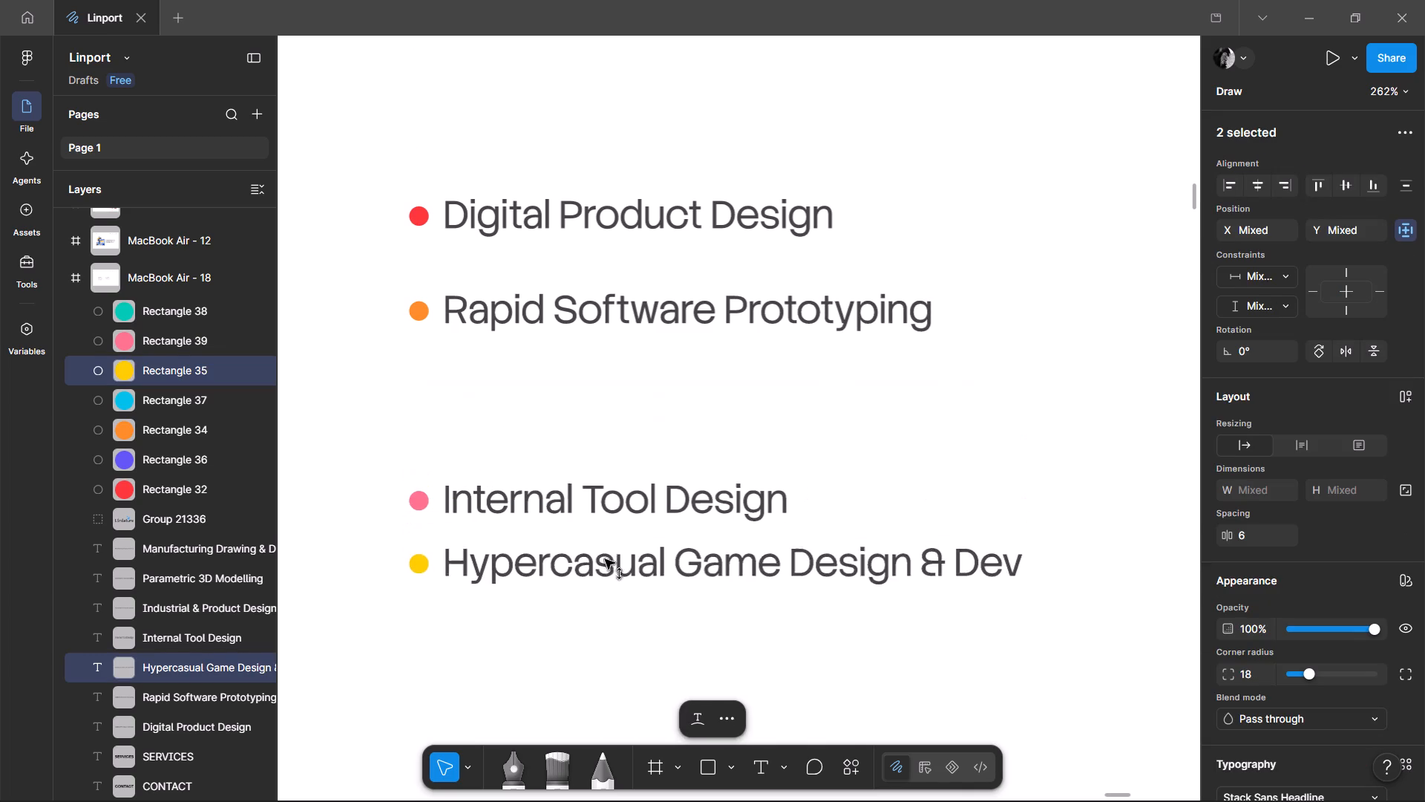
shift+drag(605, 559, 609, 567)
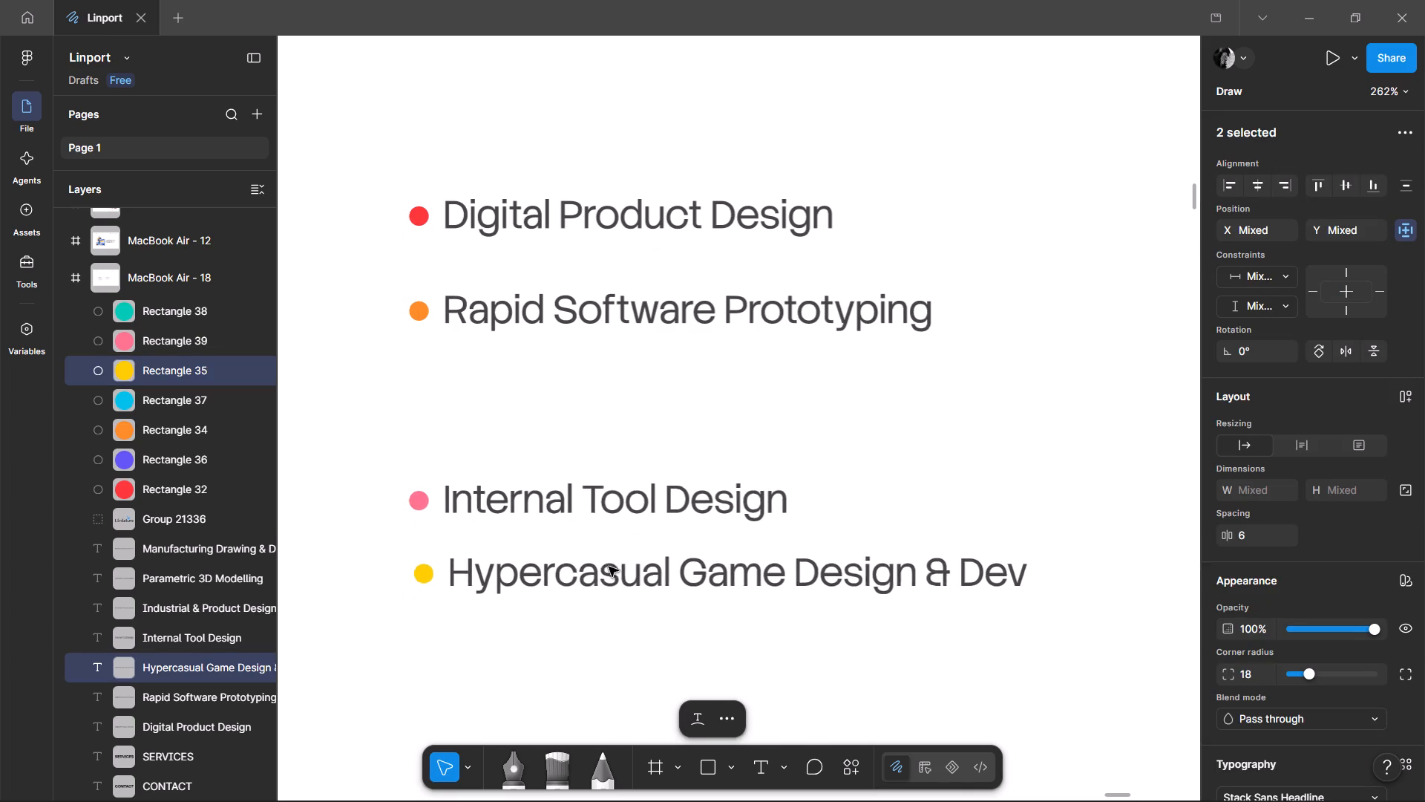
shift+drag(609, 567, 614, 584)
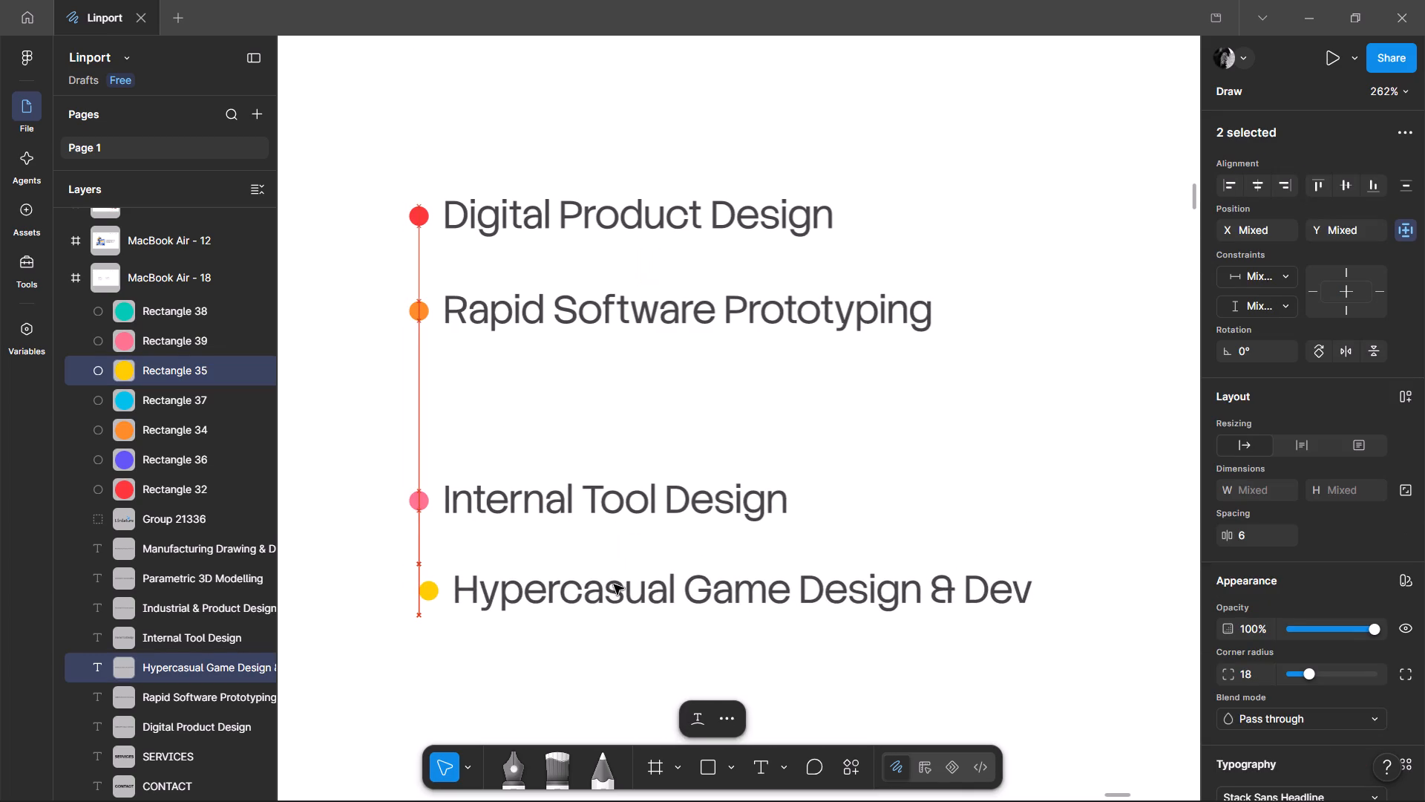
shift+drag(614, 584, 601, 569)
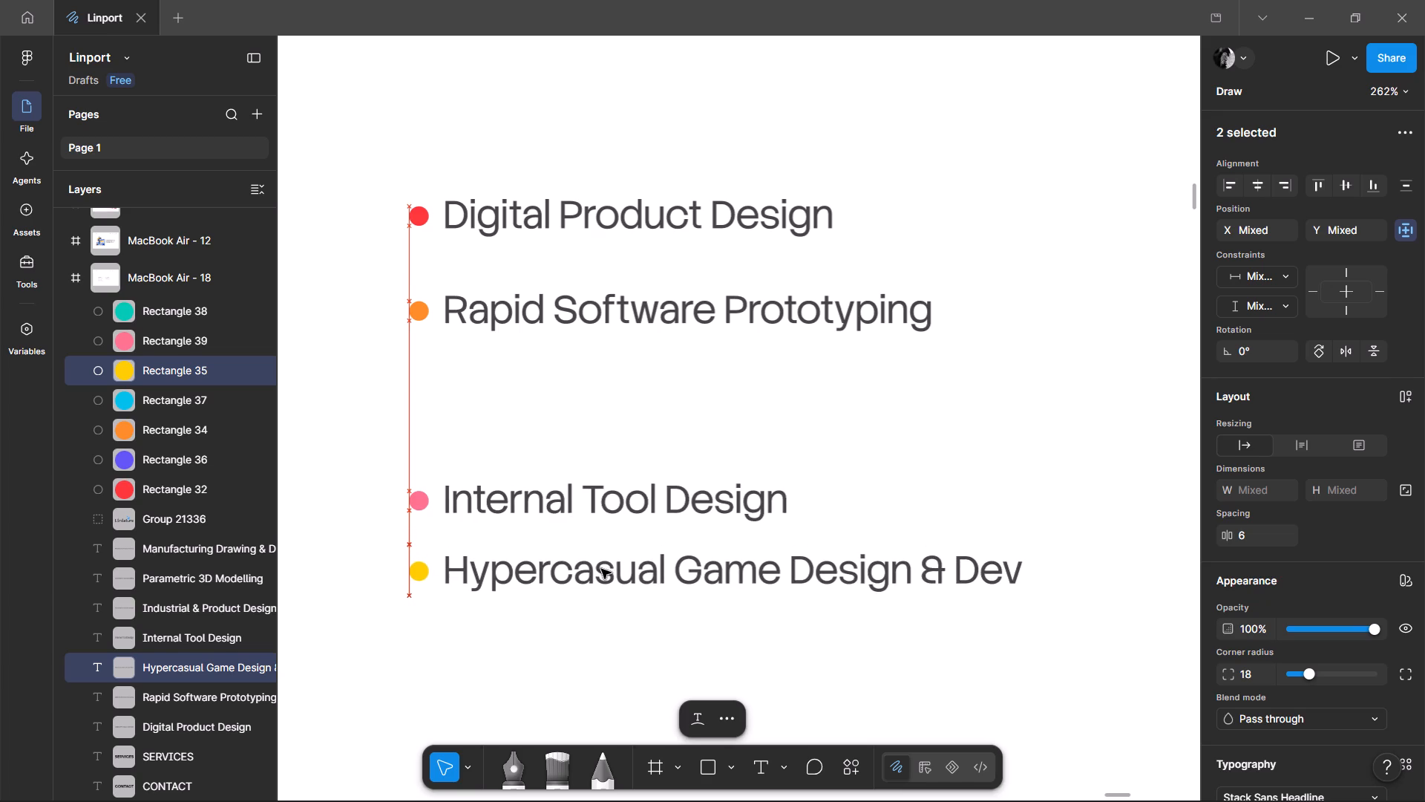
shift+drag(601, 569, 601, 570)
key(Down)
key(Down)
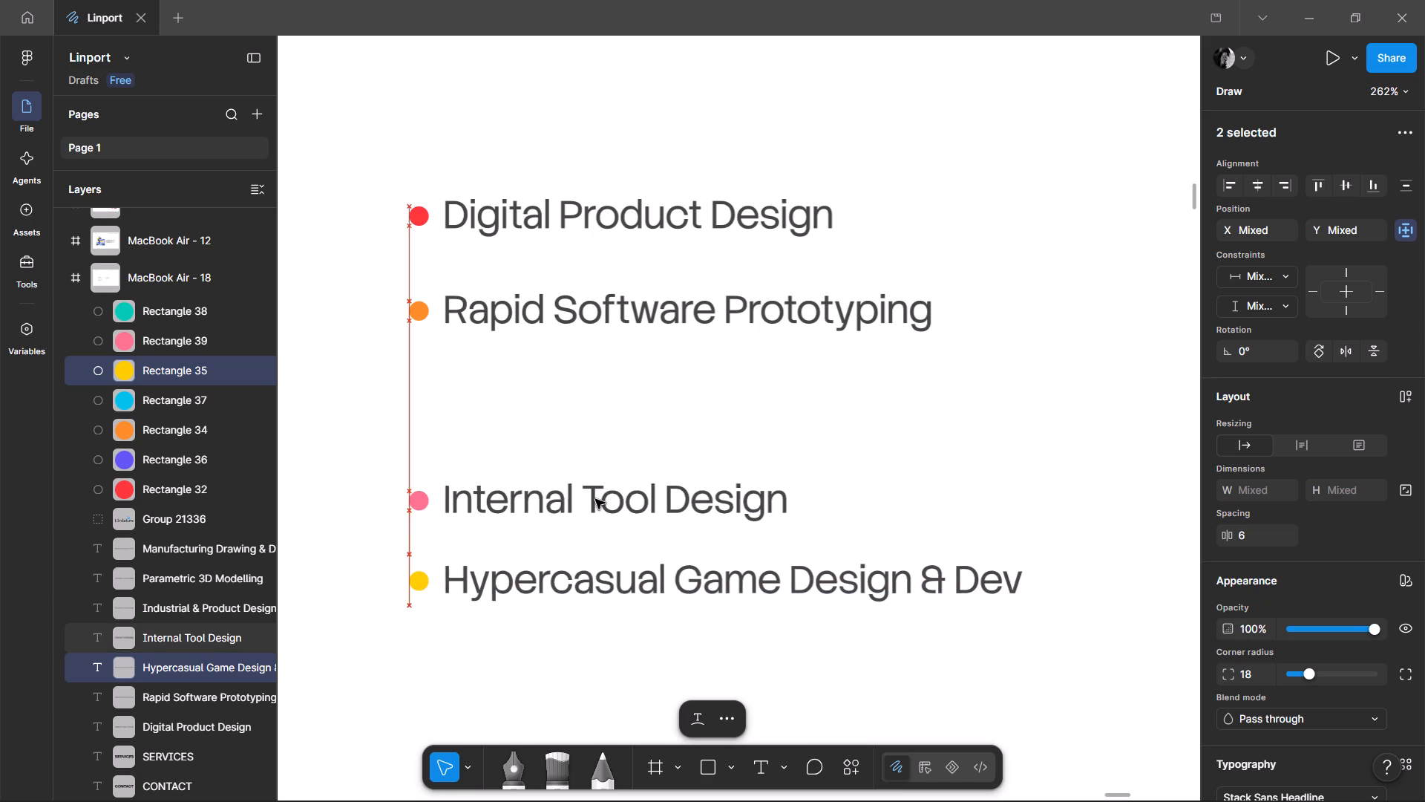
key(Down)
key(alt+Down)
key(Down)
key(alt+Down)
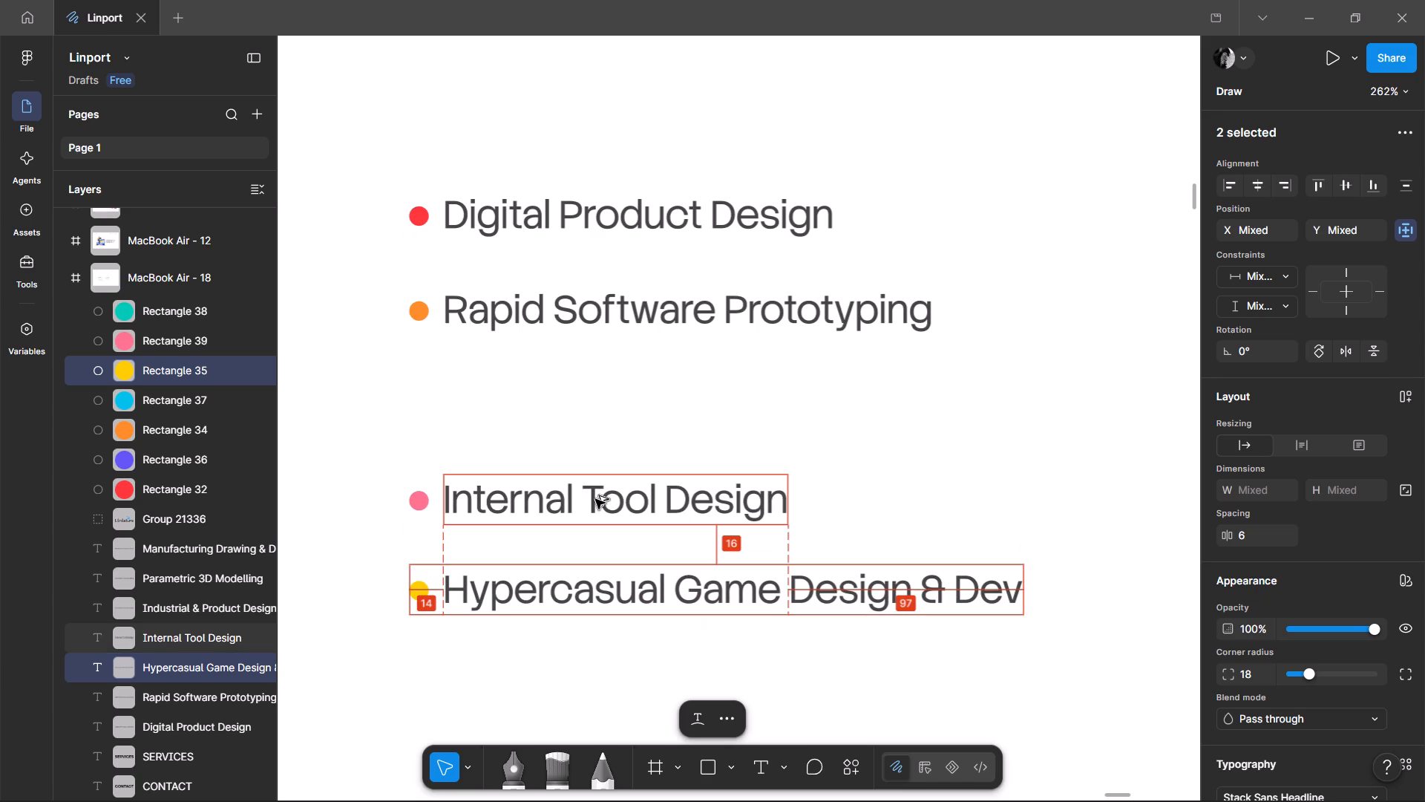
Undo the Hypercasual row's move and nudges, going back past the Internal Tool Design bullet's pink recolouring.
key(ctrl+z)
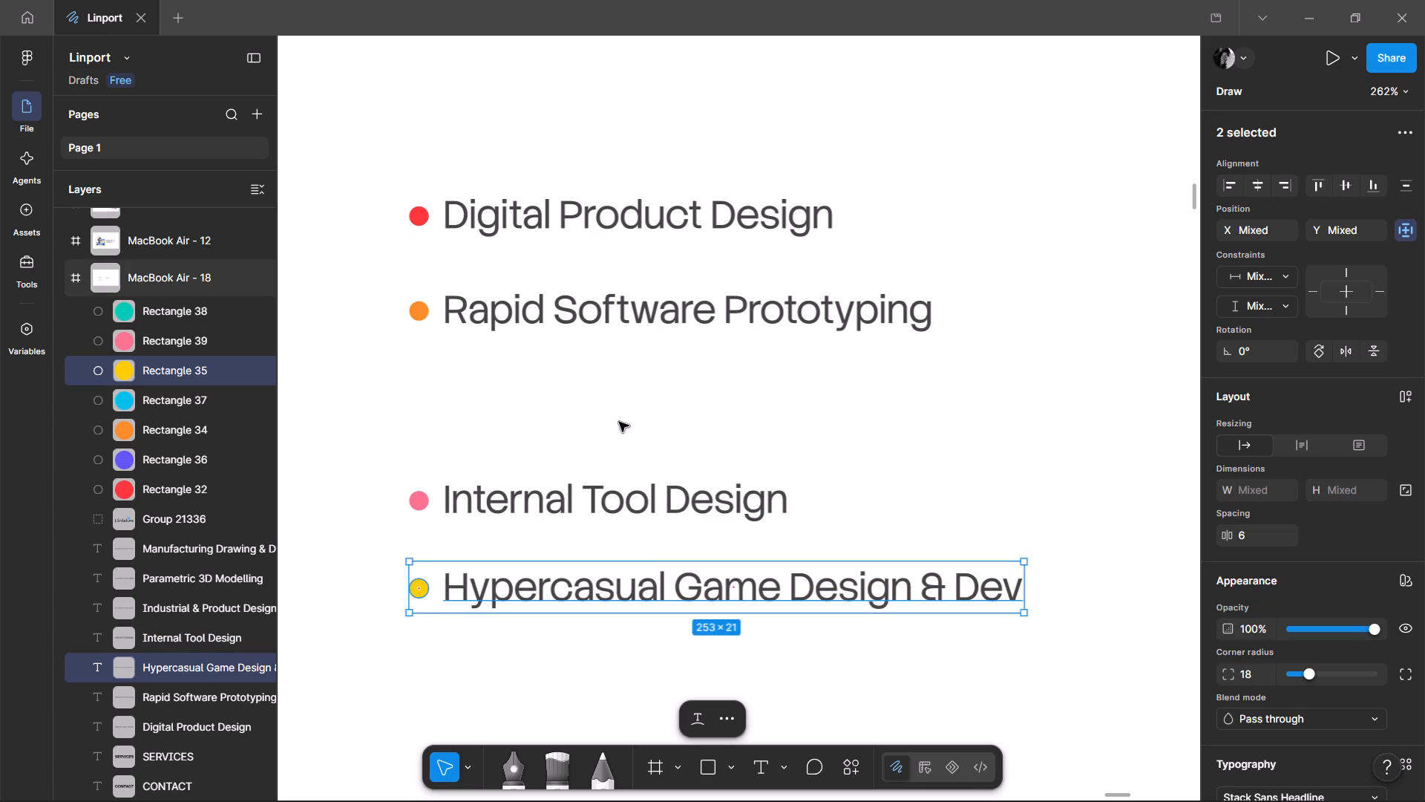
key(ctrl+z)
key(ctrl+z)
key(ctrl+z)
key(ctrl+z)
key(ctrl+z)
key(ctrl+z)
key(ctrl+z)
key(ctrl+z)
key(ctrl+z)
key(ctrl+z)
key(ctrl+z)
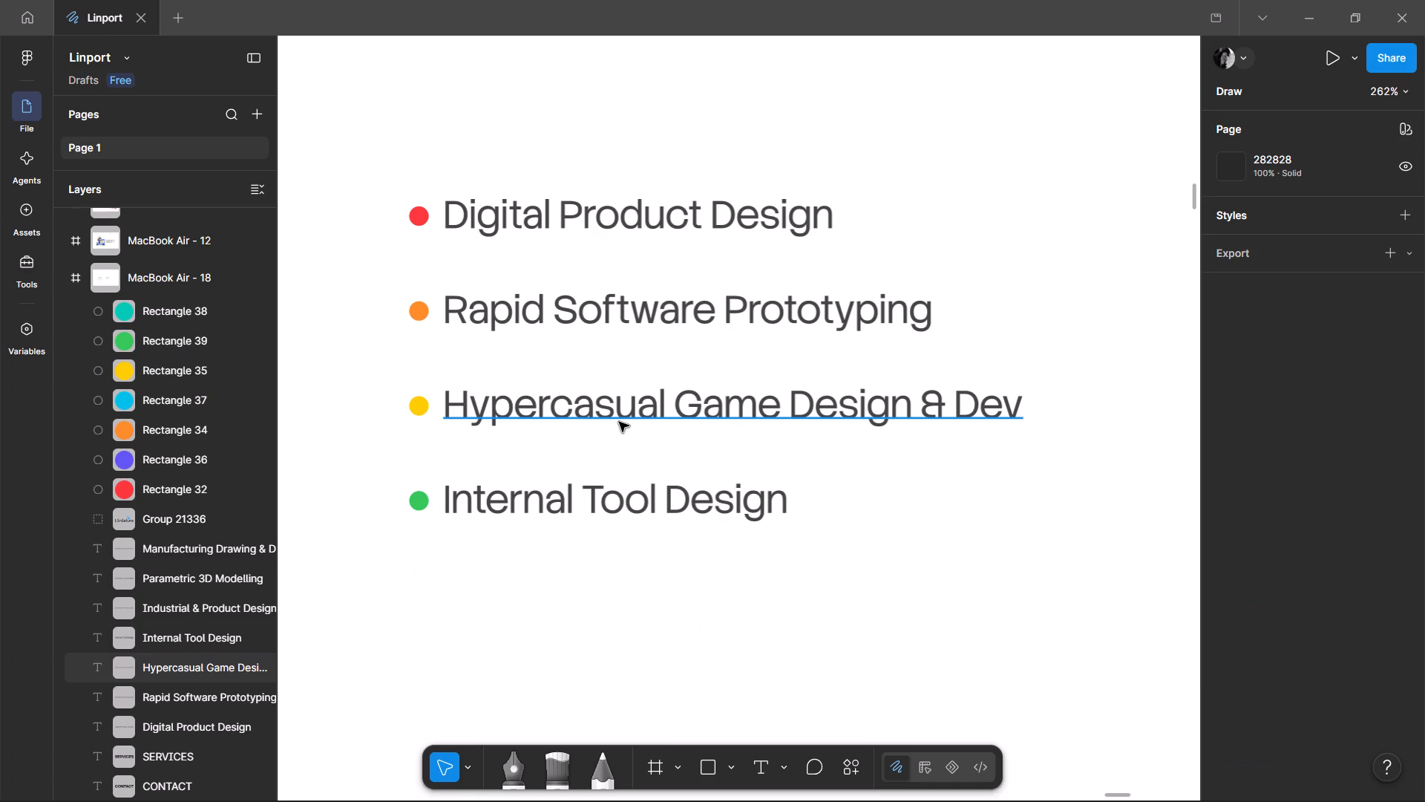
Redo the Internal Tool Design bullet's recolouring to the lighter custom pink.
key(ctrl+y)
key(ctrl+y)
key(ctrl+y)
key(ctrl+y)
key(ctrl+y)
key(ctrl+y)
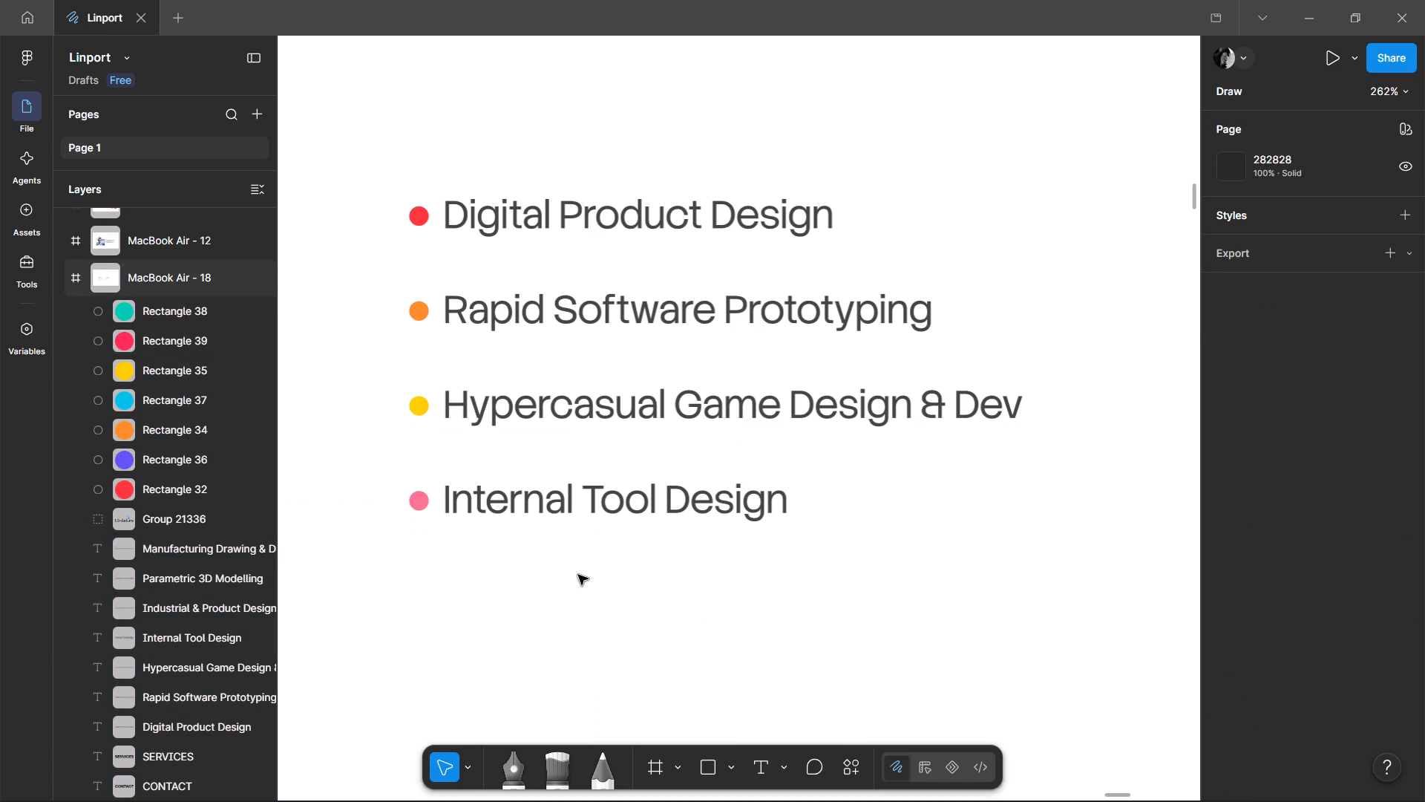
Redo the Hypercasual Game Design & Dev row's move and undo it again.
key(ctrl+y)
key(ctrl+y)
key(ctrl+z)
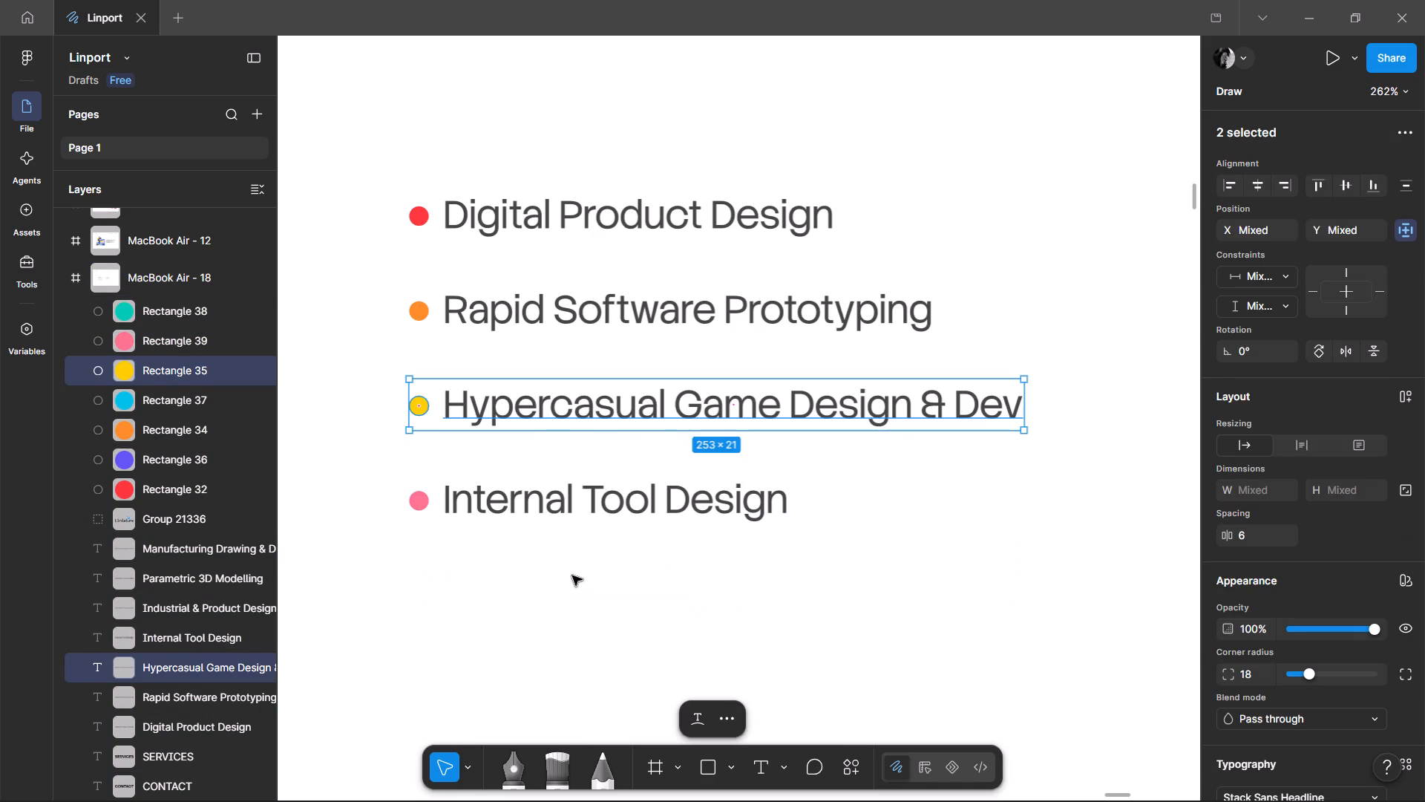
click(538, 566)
Move the orange and yellow bullets together below the pink Internal Tool Design bullet, keeping them aligned and nudging to a 31 px gap.
drag(363, 430, 390, 390)
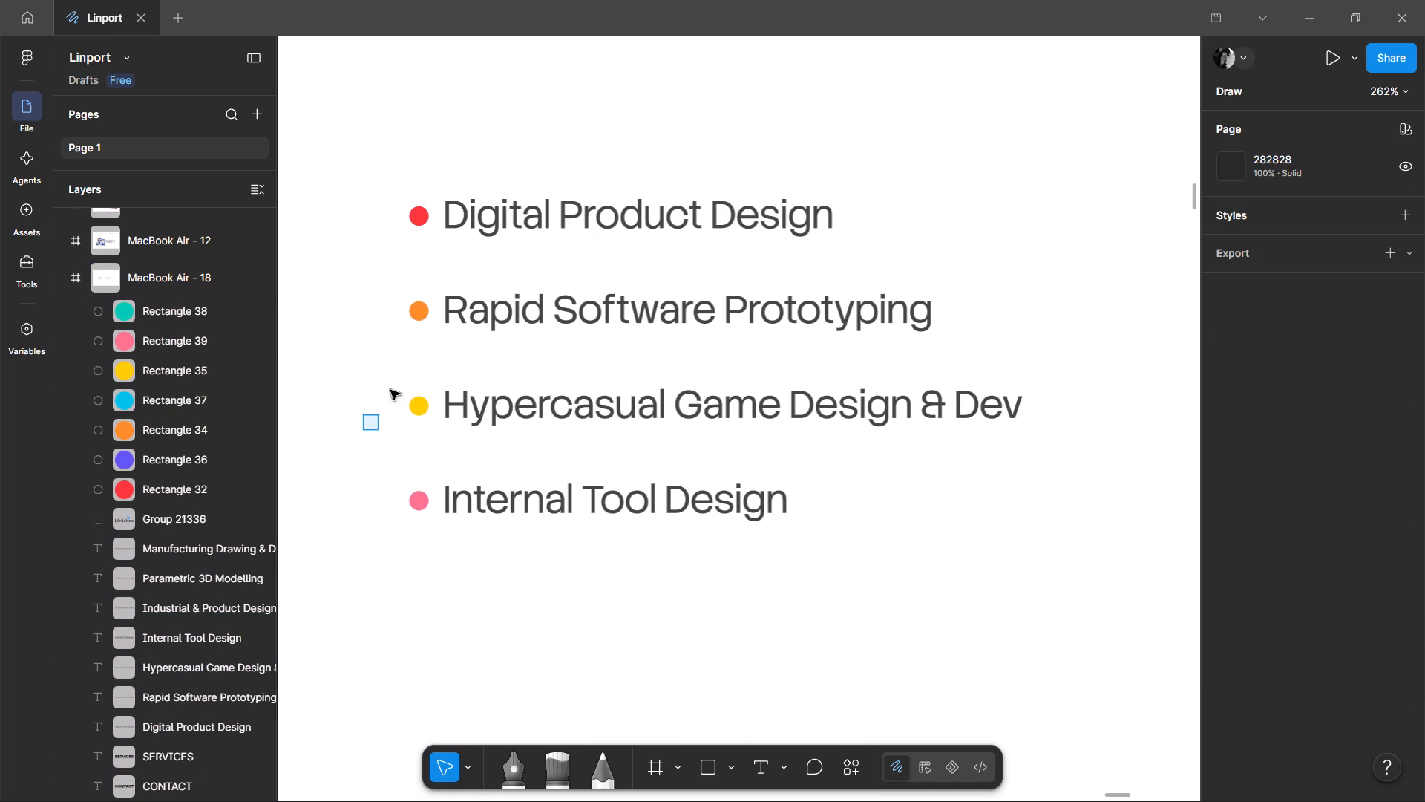
drag(390, 390, 433, 304)
shift+drag(417, 313, 402, 412)
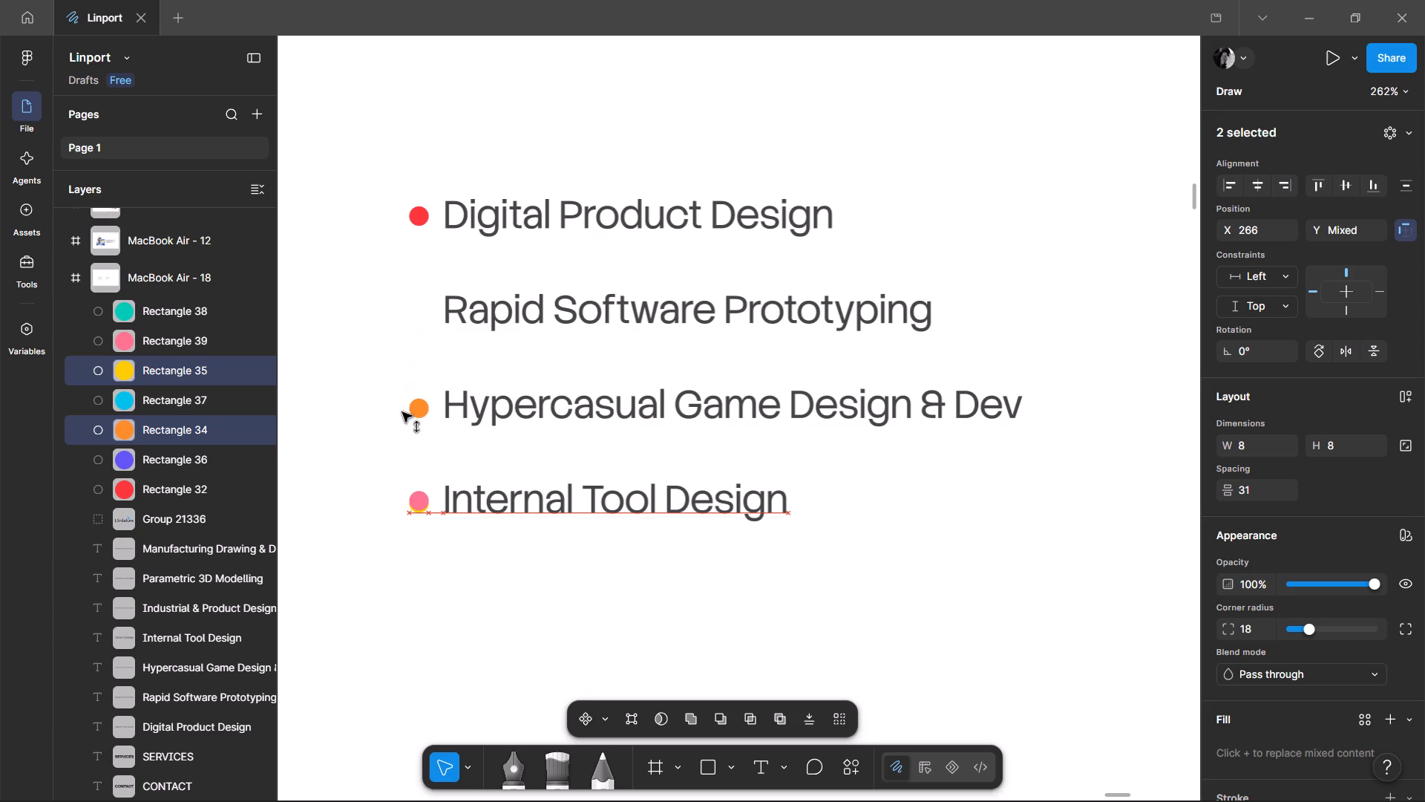
shift+drag(402, 412, 422, 590)
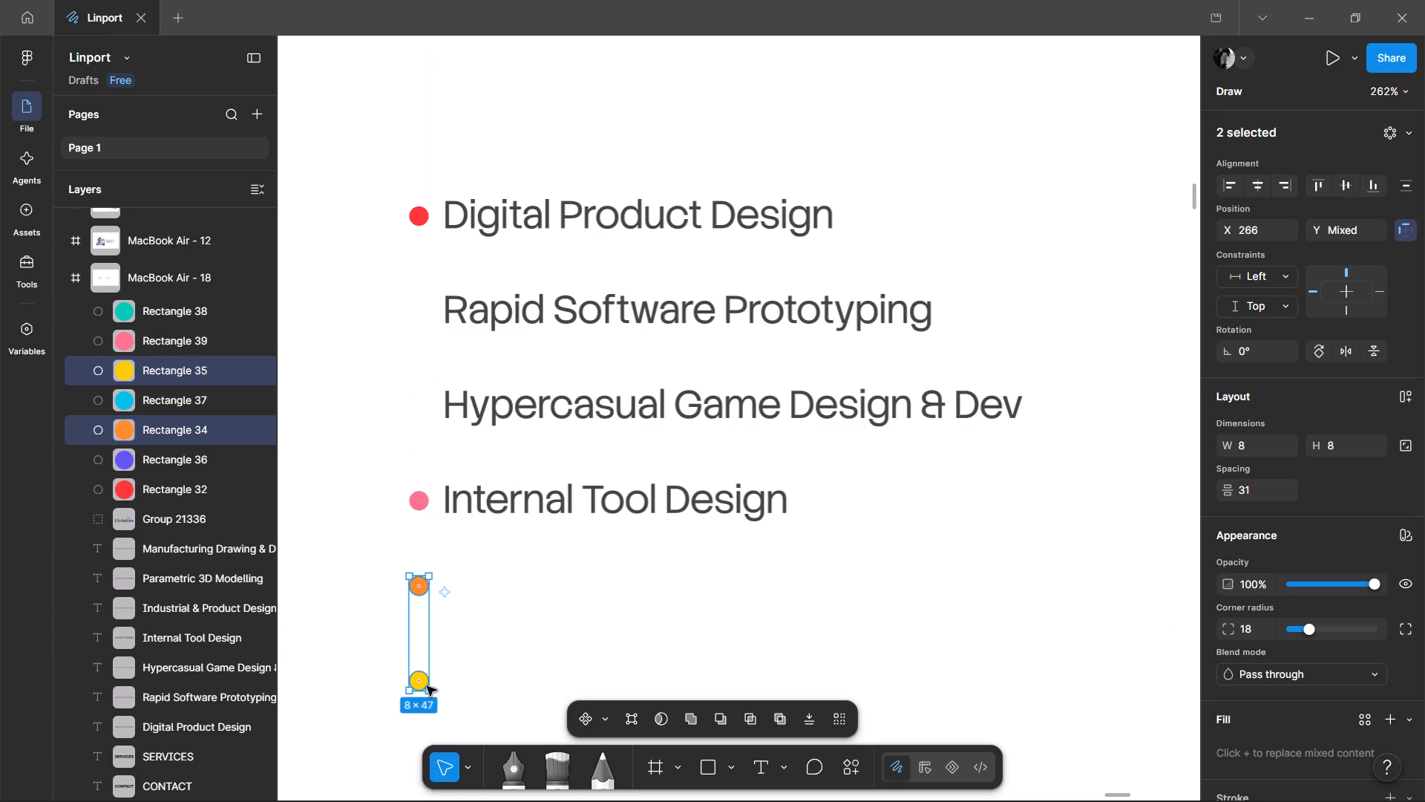
click(443, 657)
click(419, 677)
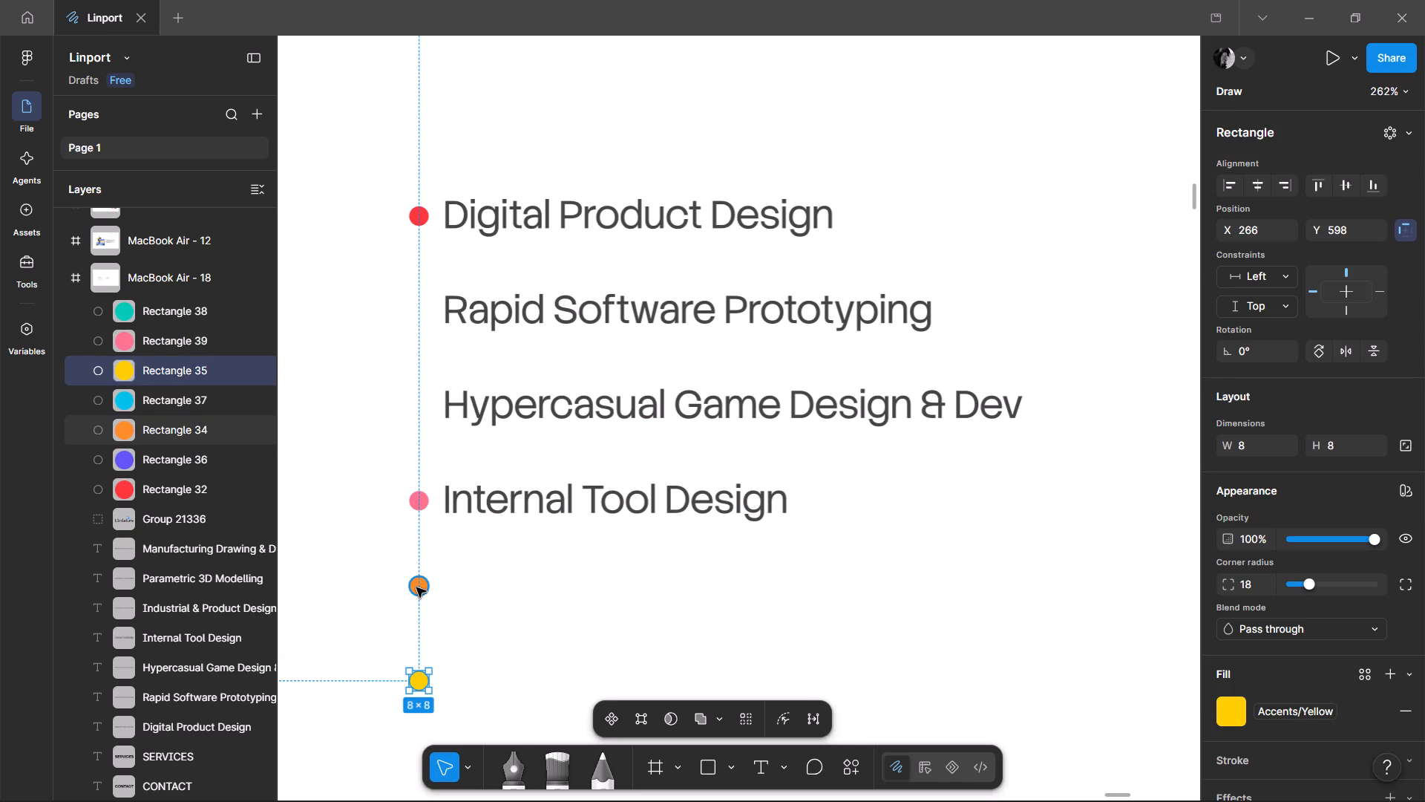
shift+click(416, 587)
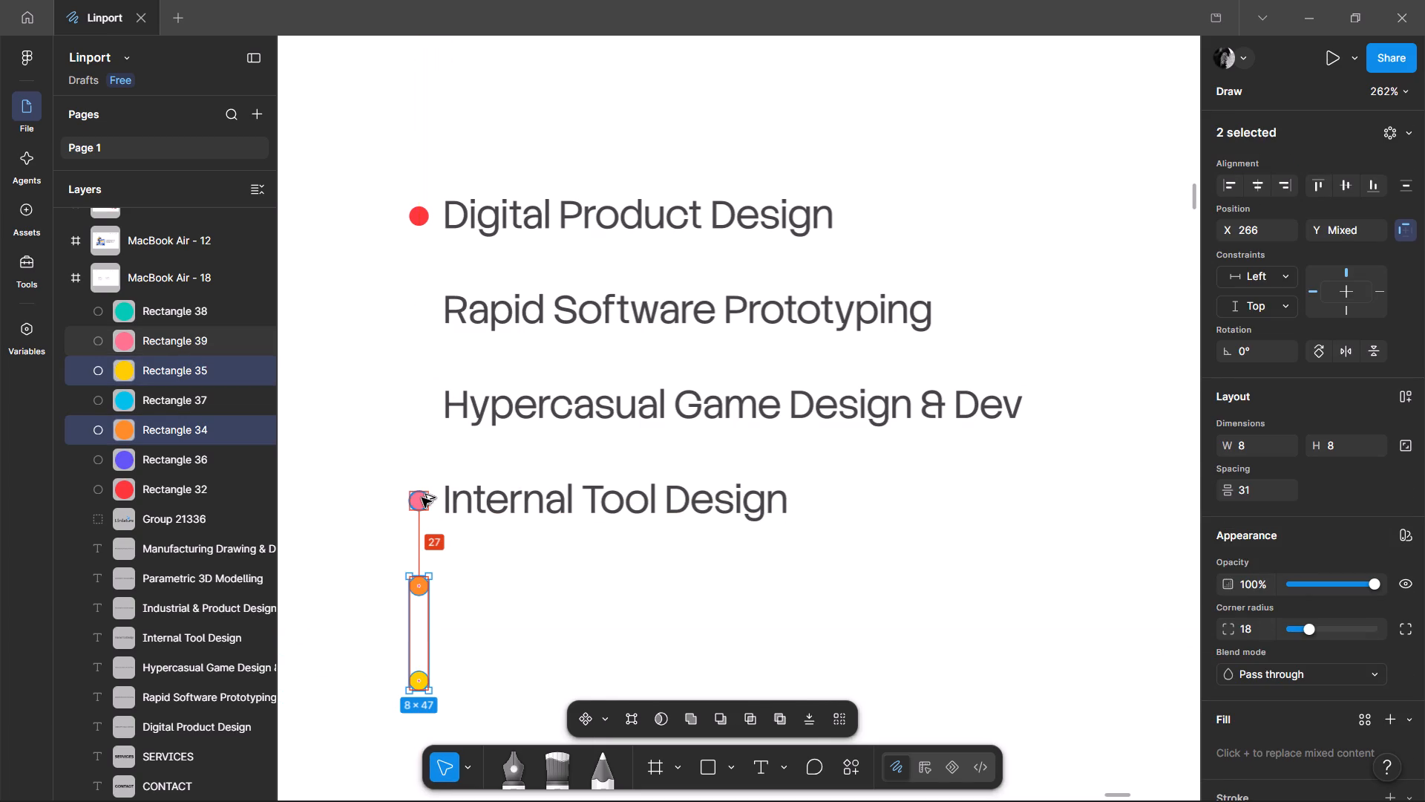
key(Down)
key(Down)
key(Down)
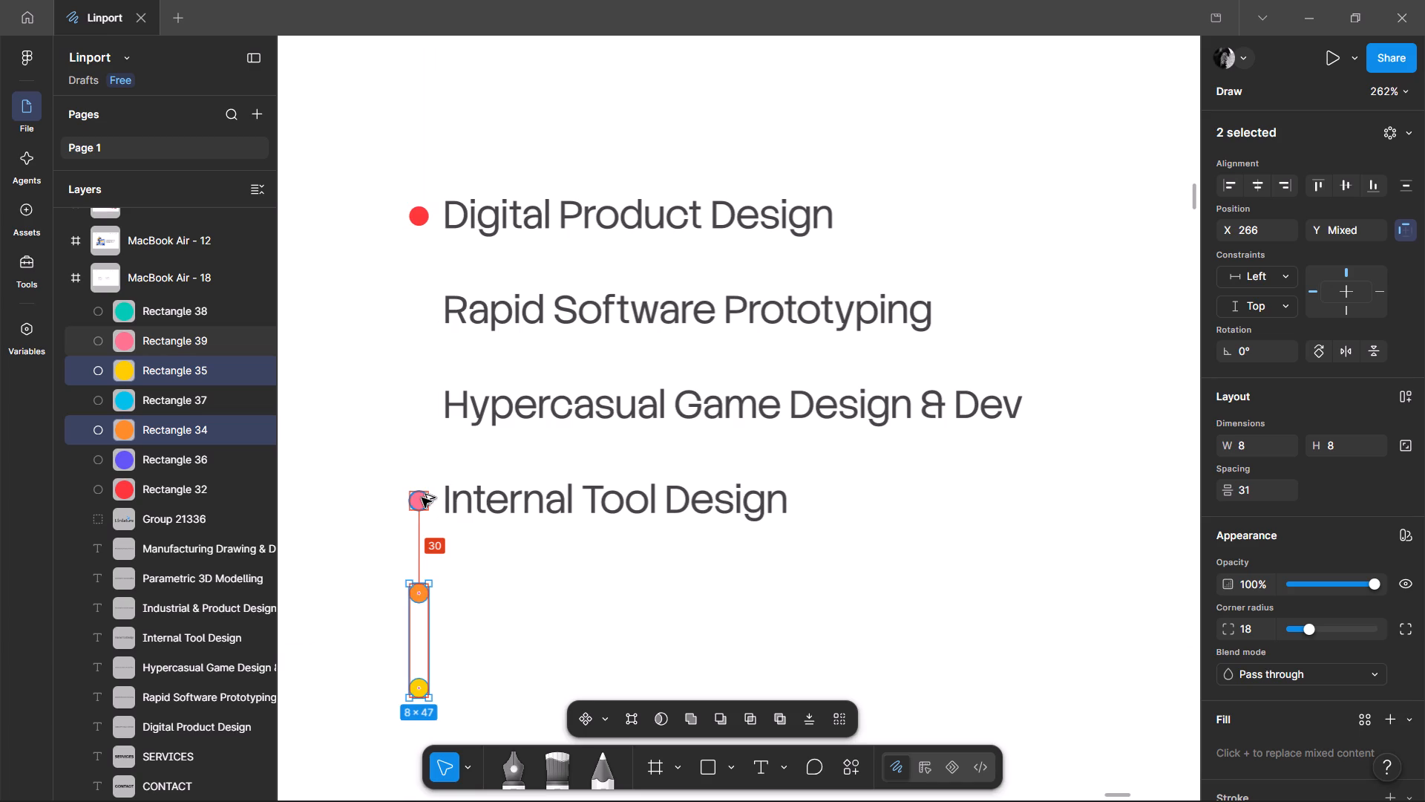
key(alt+Down)
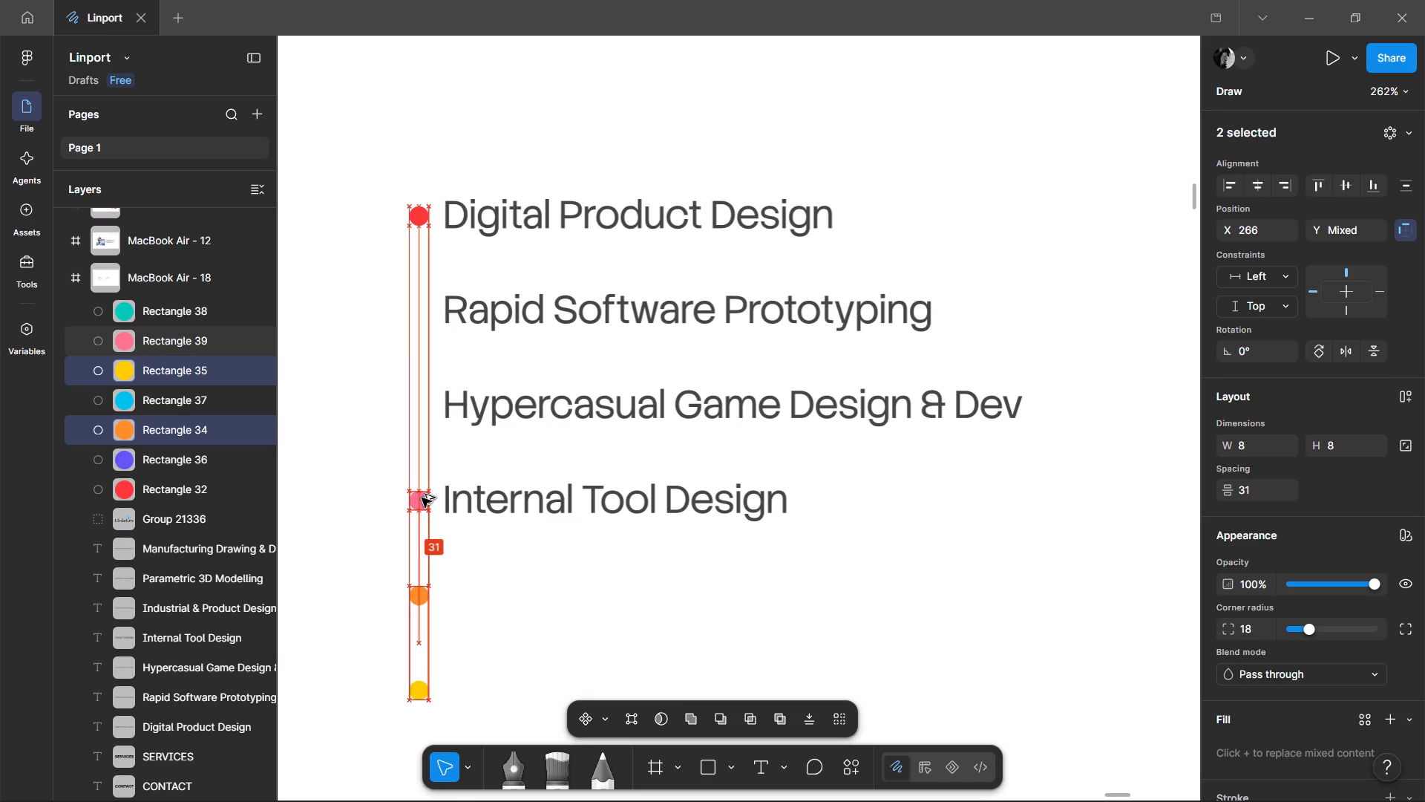
Move the pink, orange and yellow bullets up together beside Rapid Software Prototyping, Hypercasual Game Design & Dev and Internal Tool Design.
drag(341, 458, 428, 706)
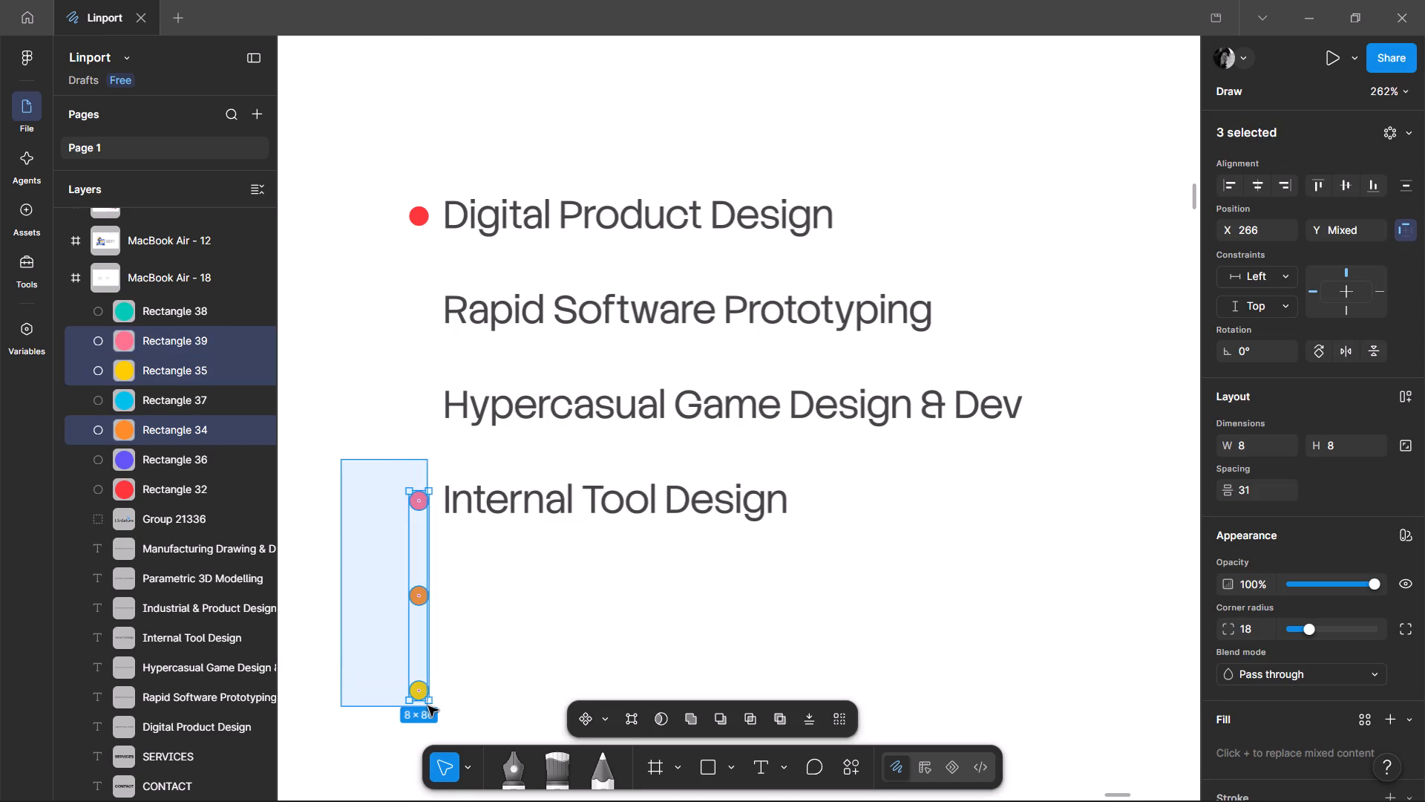
drag(428, 706, 428, 709)
shift+drag(415, 504, 411, 353)
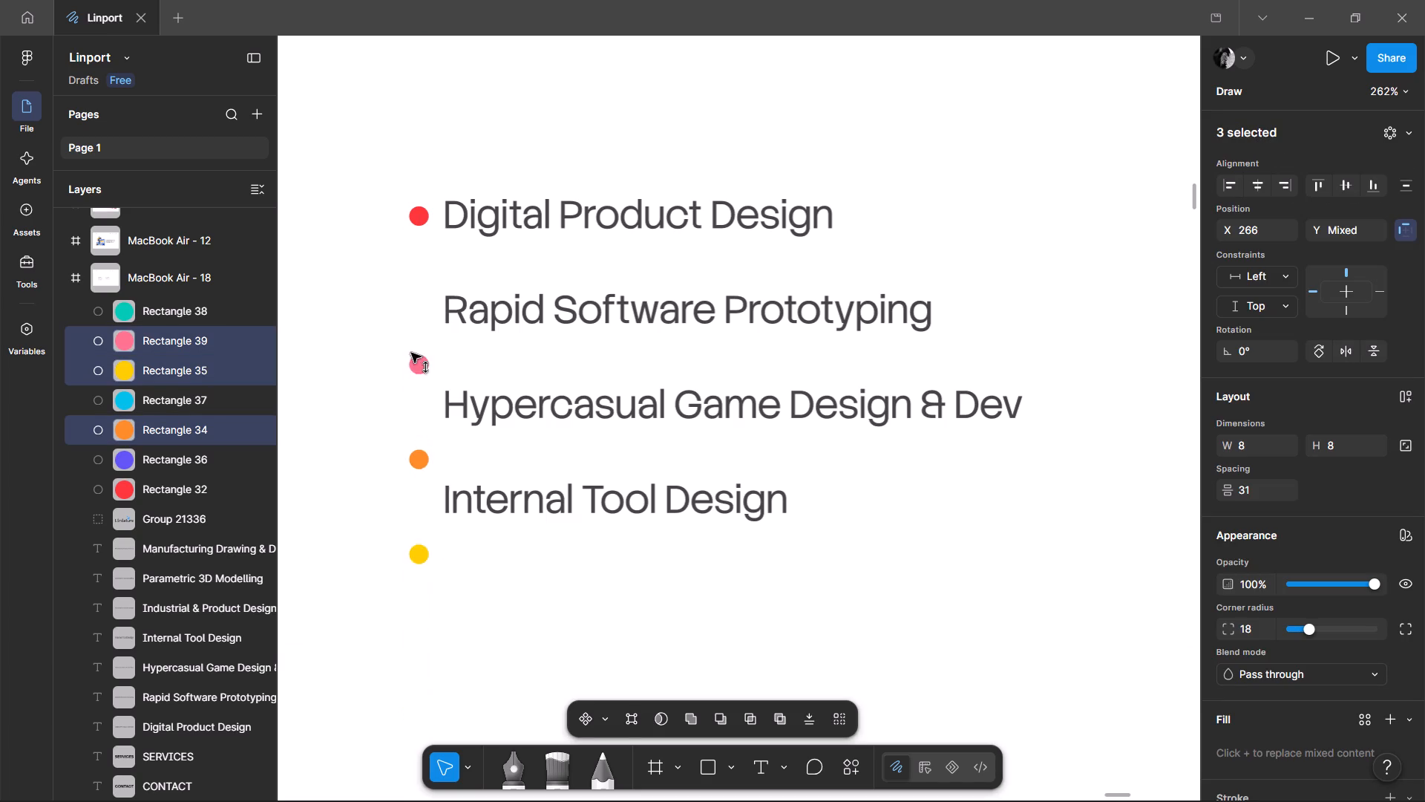
shift+drag(411, 353, 409, 315)
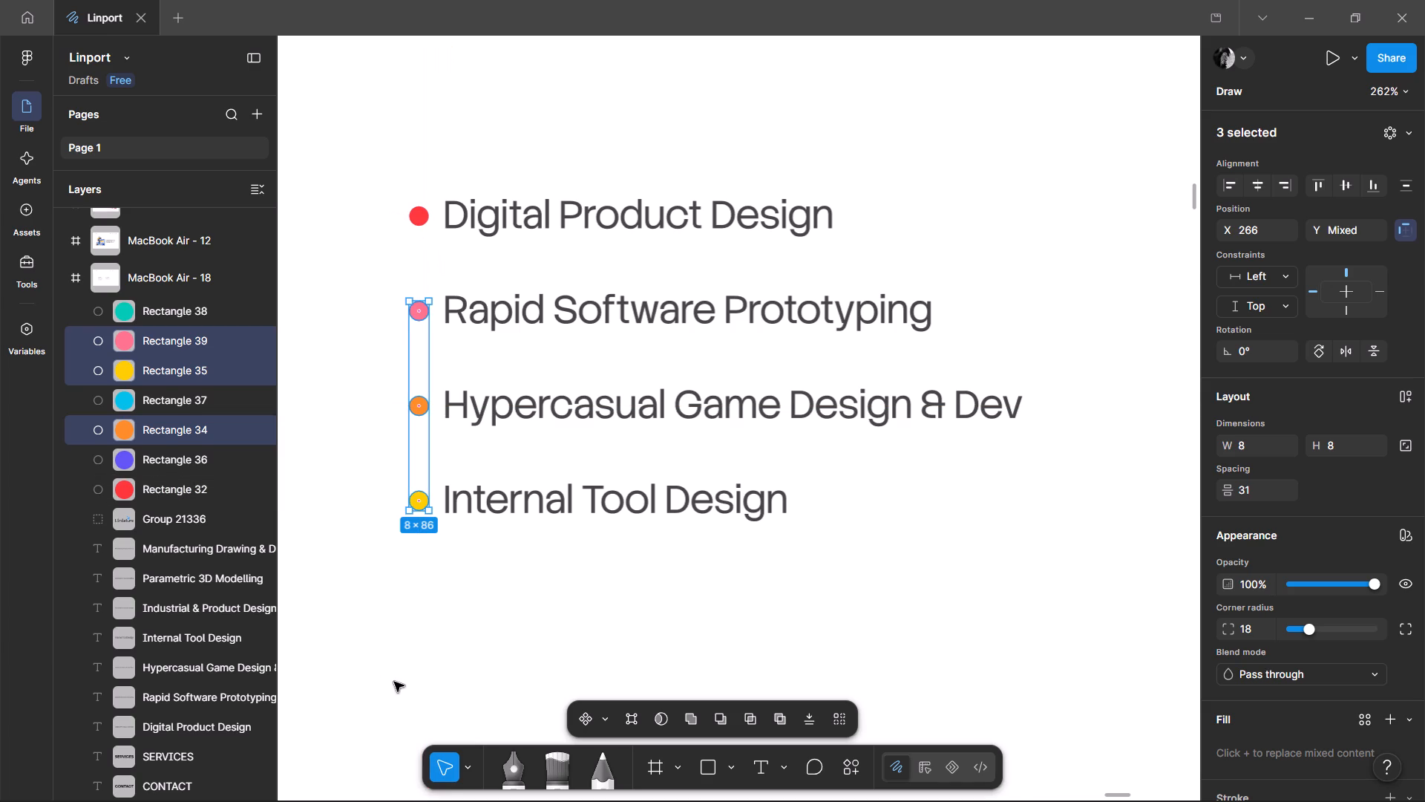
click(395, 682)
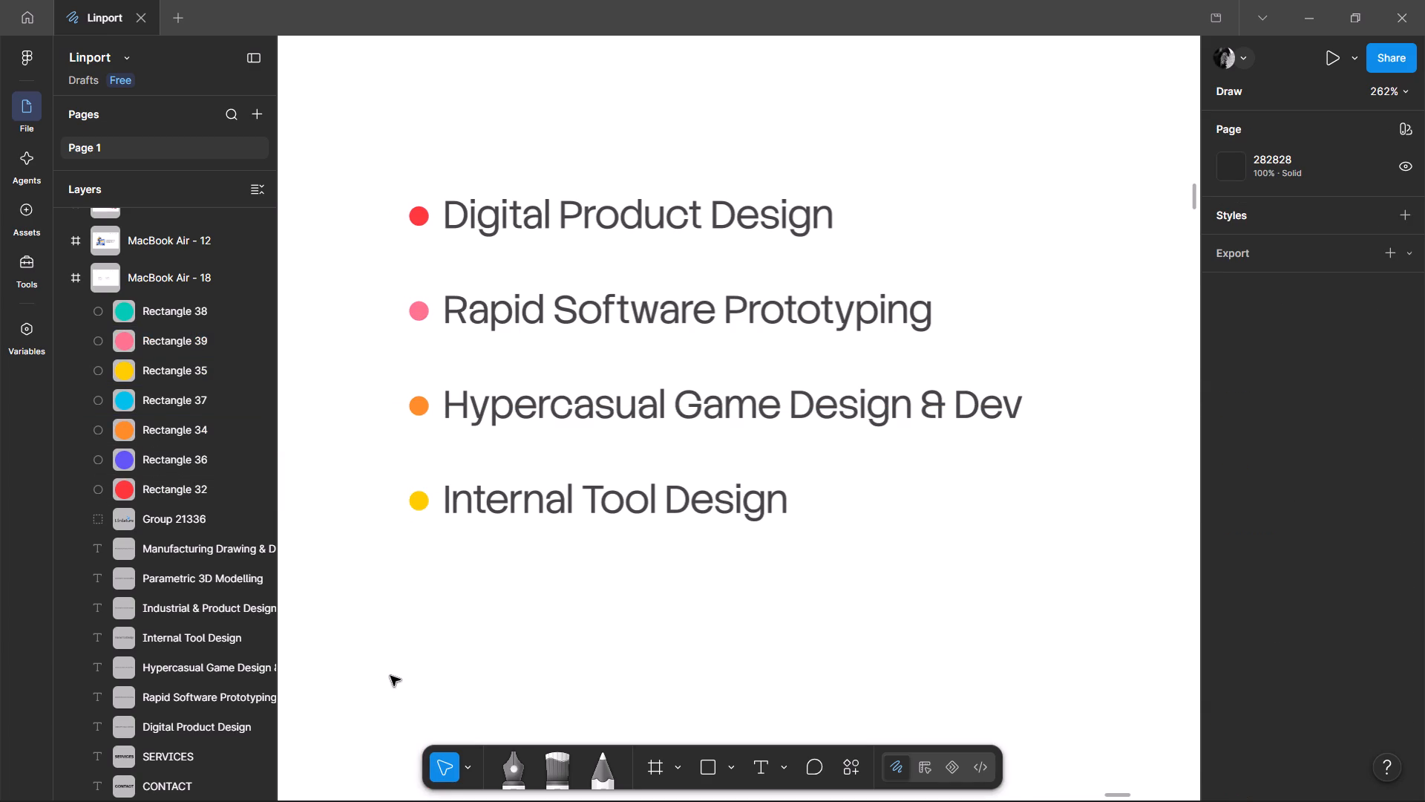
Examine the reordered bullet colours and the service list across both columns of MacBook Air - 18.
ctrl+scroll(835, 666, down, 5)
middle_drag(998, 676, 974, 665)
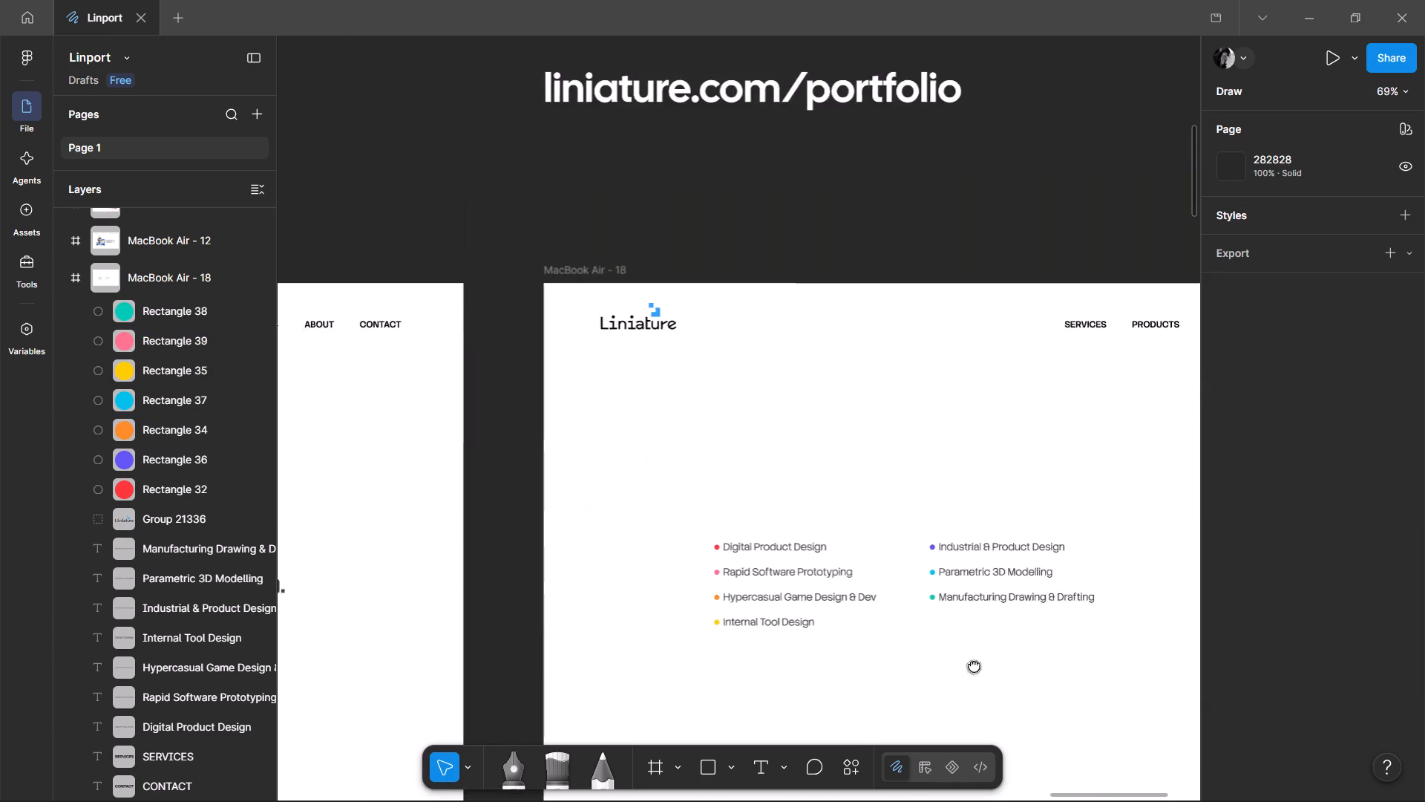
middle_drag(974, 665, 859, 572)
ctrl+scroll(827, 555, up, 3)
ctrl+scroll(827, 555, down, 1)
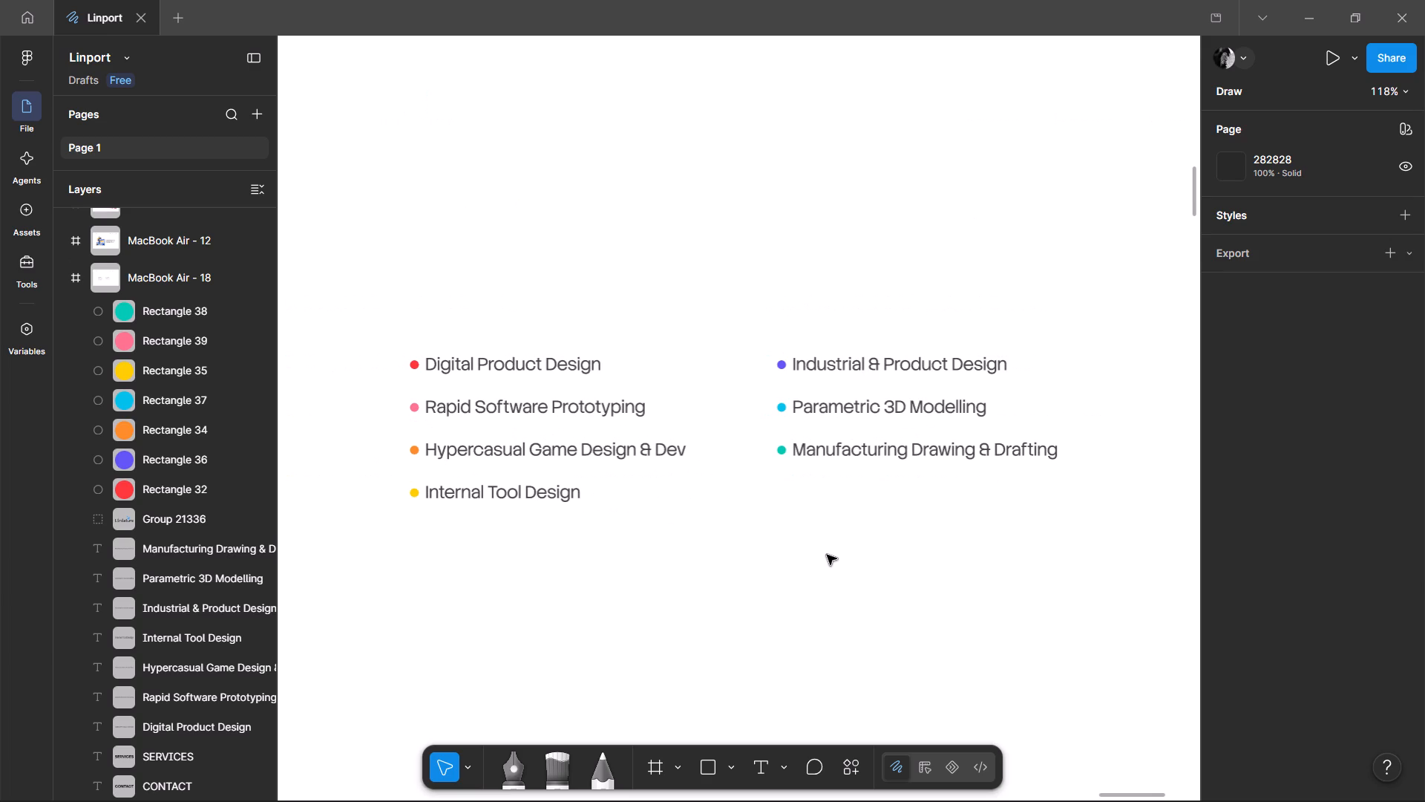
ctrl+scroll(470, 373, up, 4)
ctrl+scroll(470, 373, down, 3)
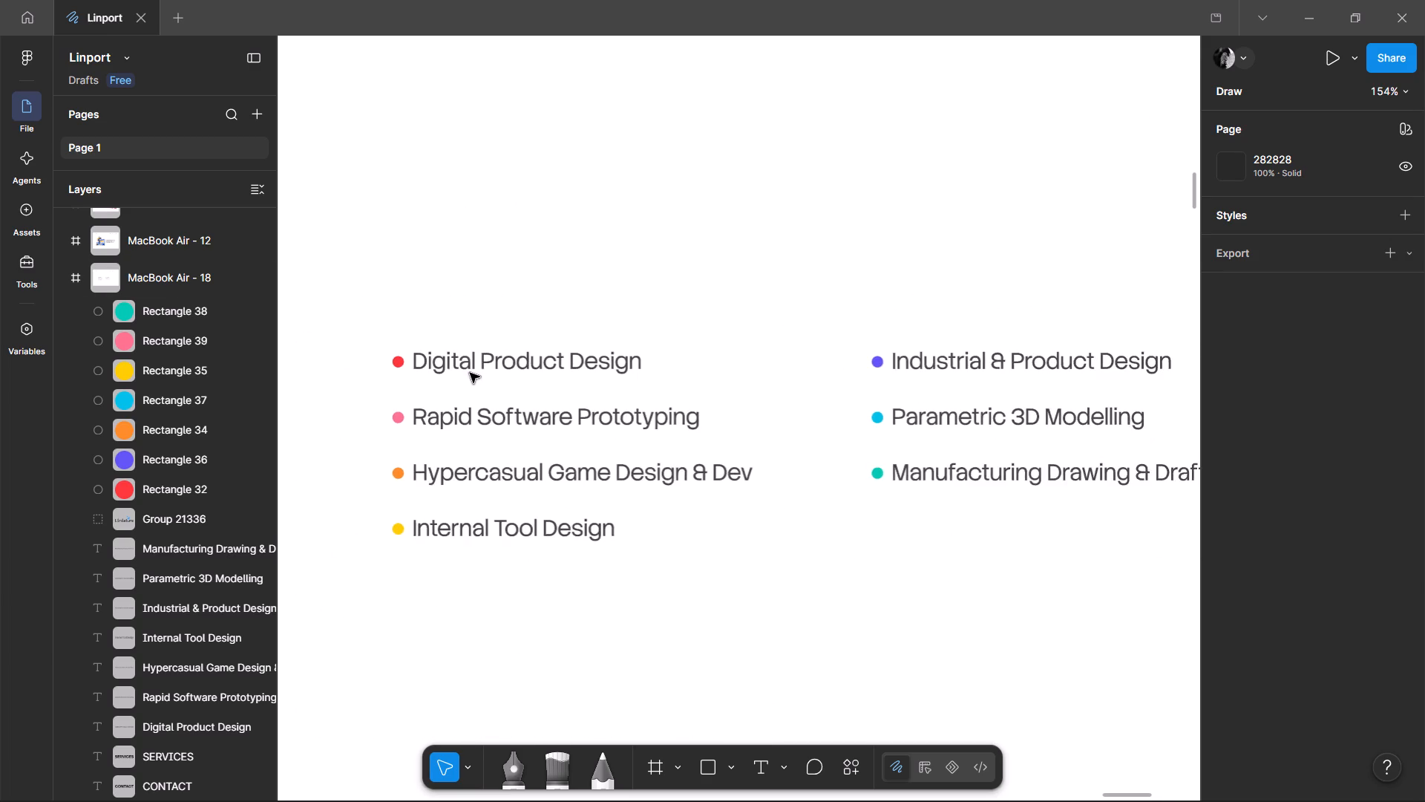
ctrl+scroll(470, 373, down, 2)
ctrl+scroll(475, 447, up, 5)
ctrl+scroll(476, 447, down, 1)
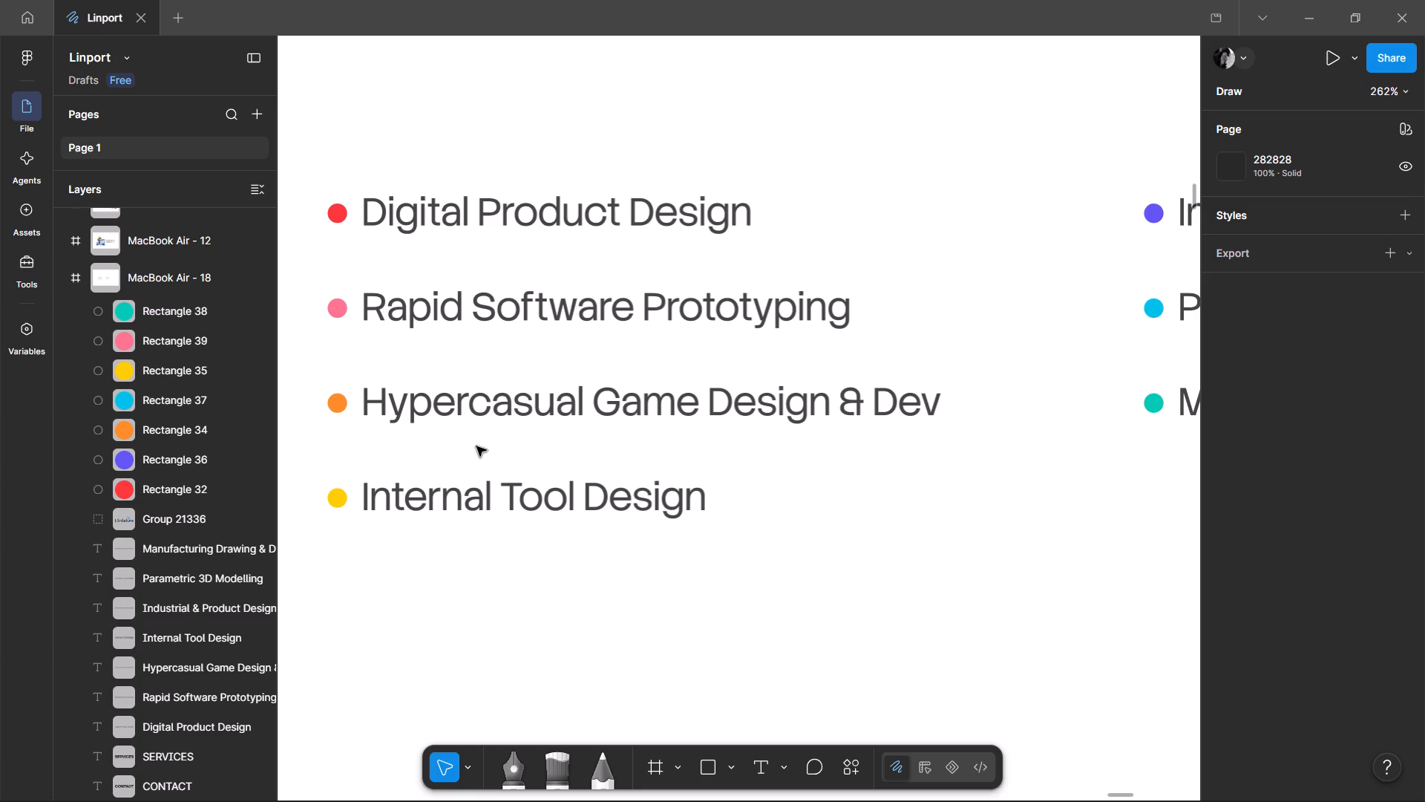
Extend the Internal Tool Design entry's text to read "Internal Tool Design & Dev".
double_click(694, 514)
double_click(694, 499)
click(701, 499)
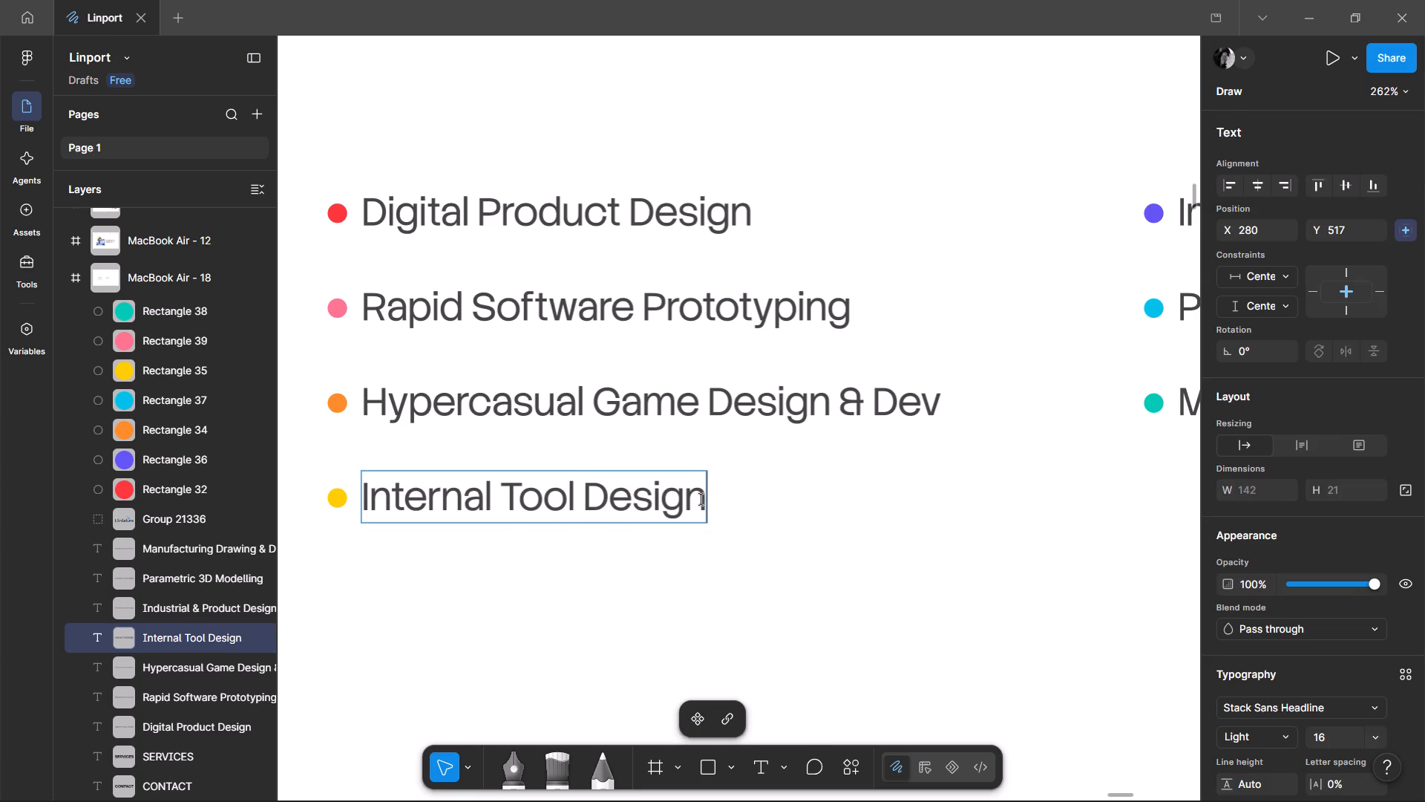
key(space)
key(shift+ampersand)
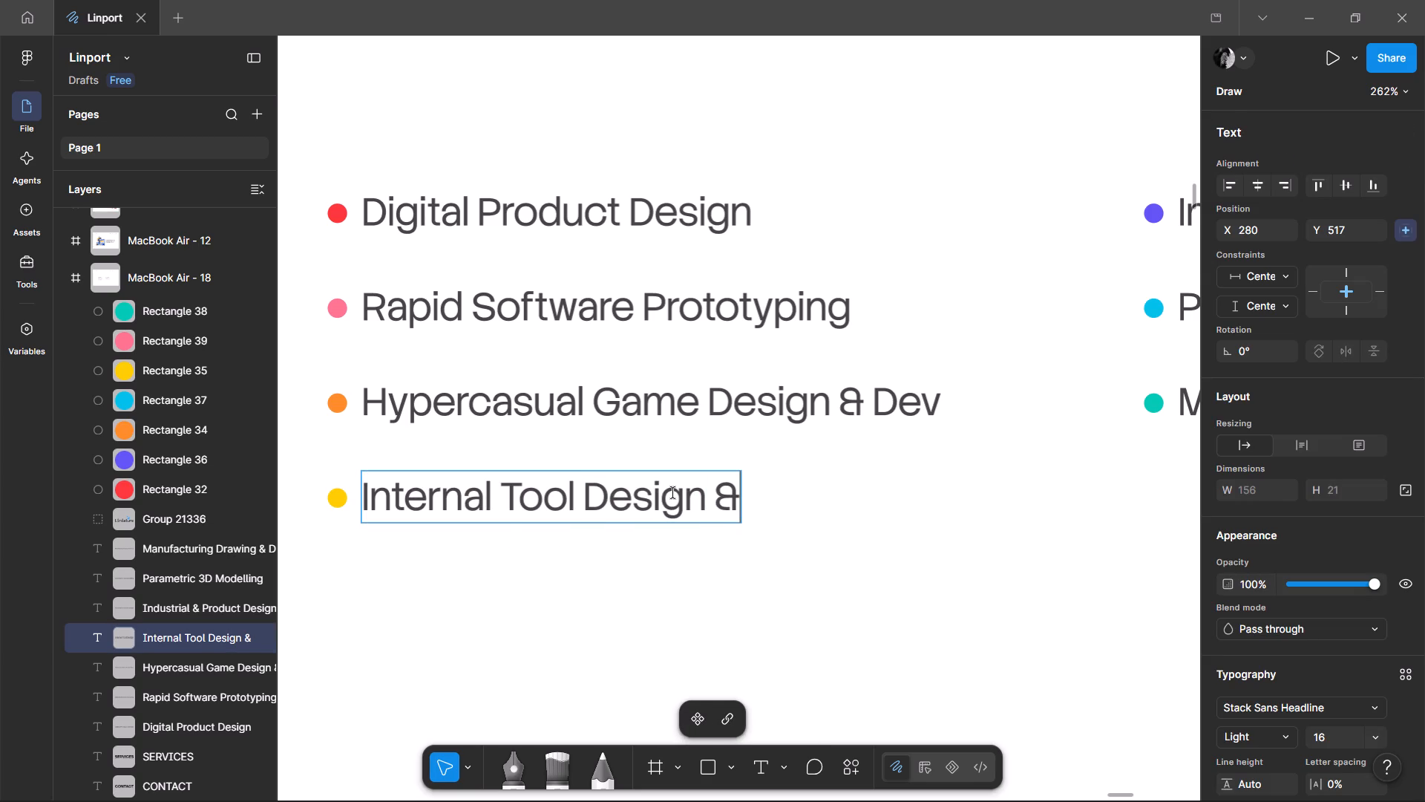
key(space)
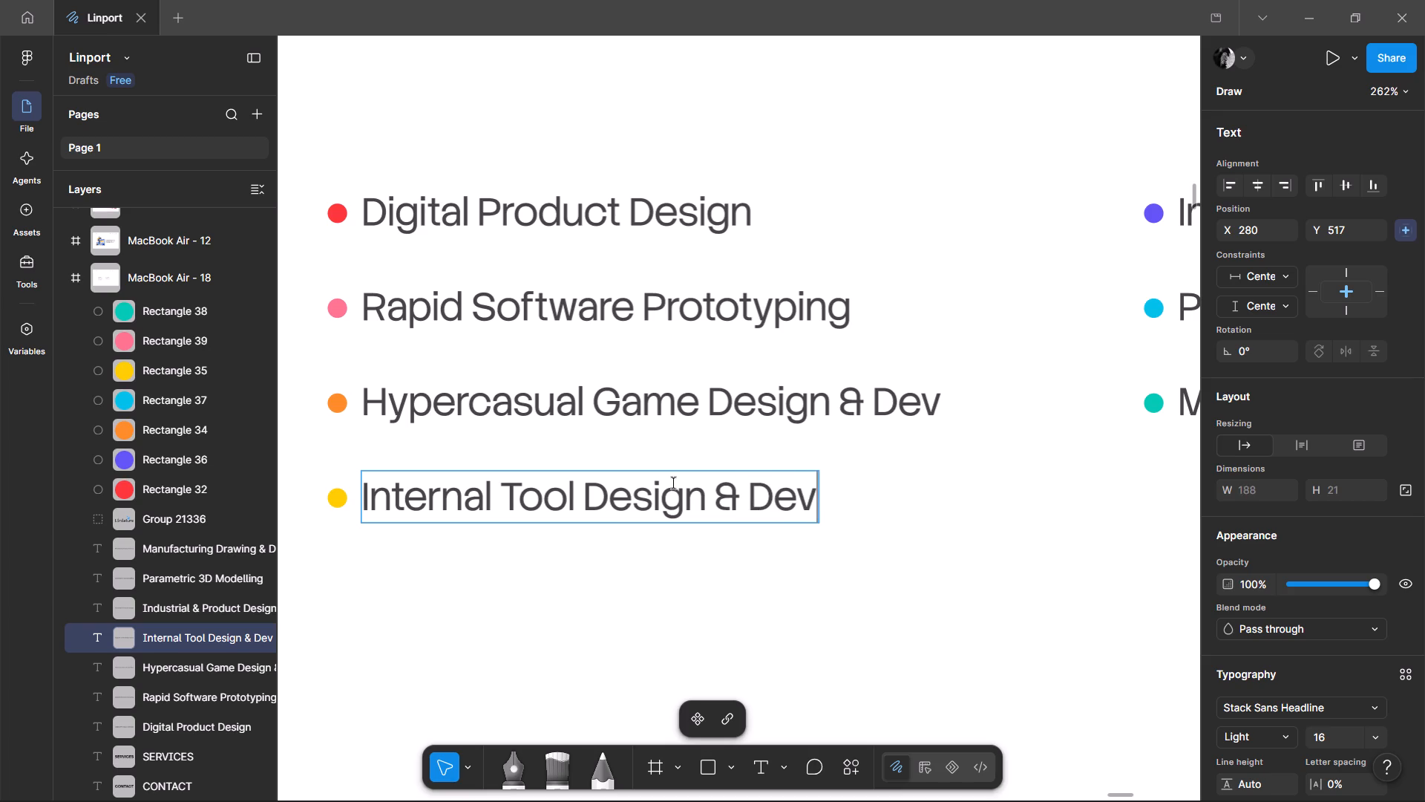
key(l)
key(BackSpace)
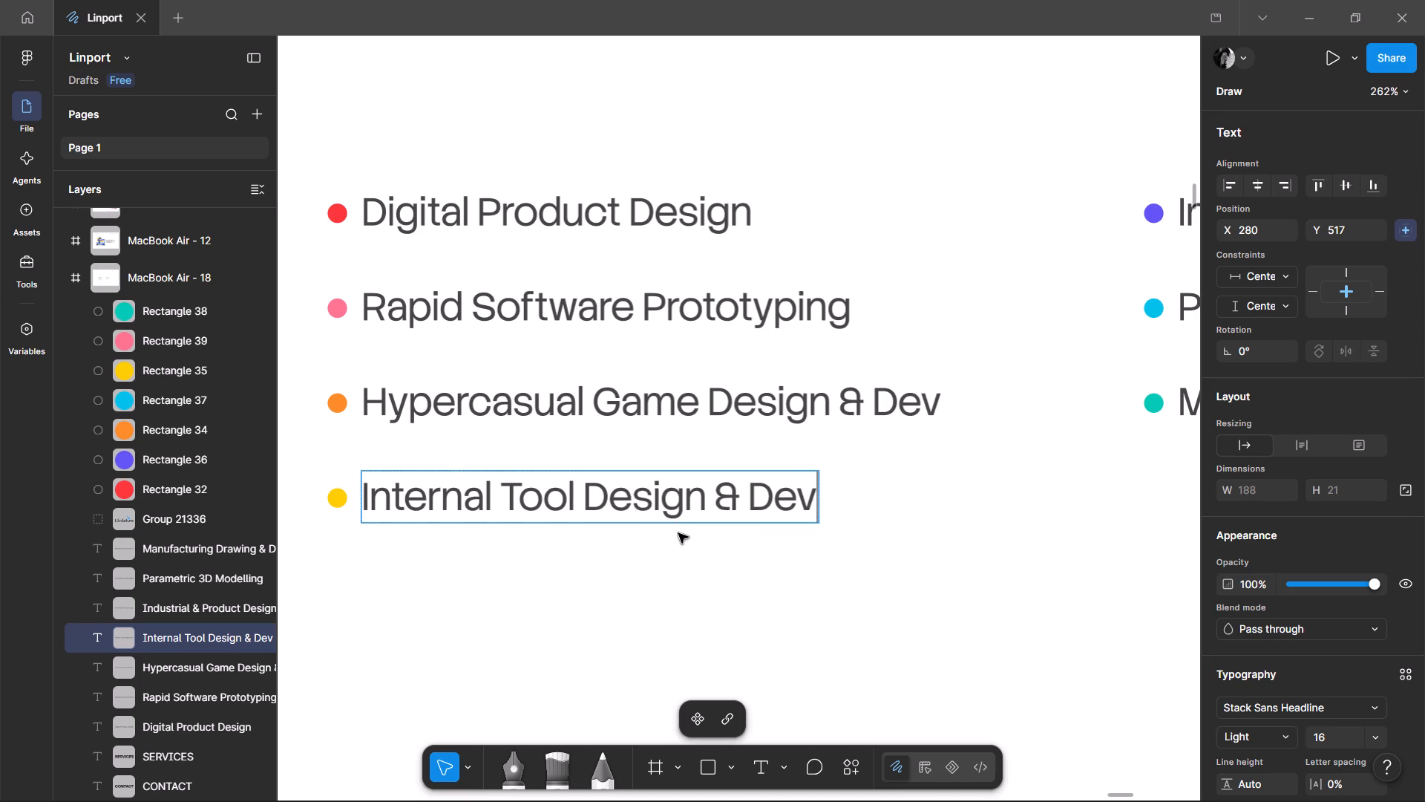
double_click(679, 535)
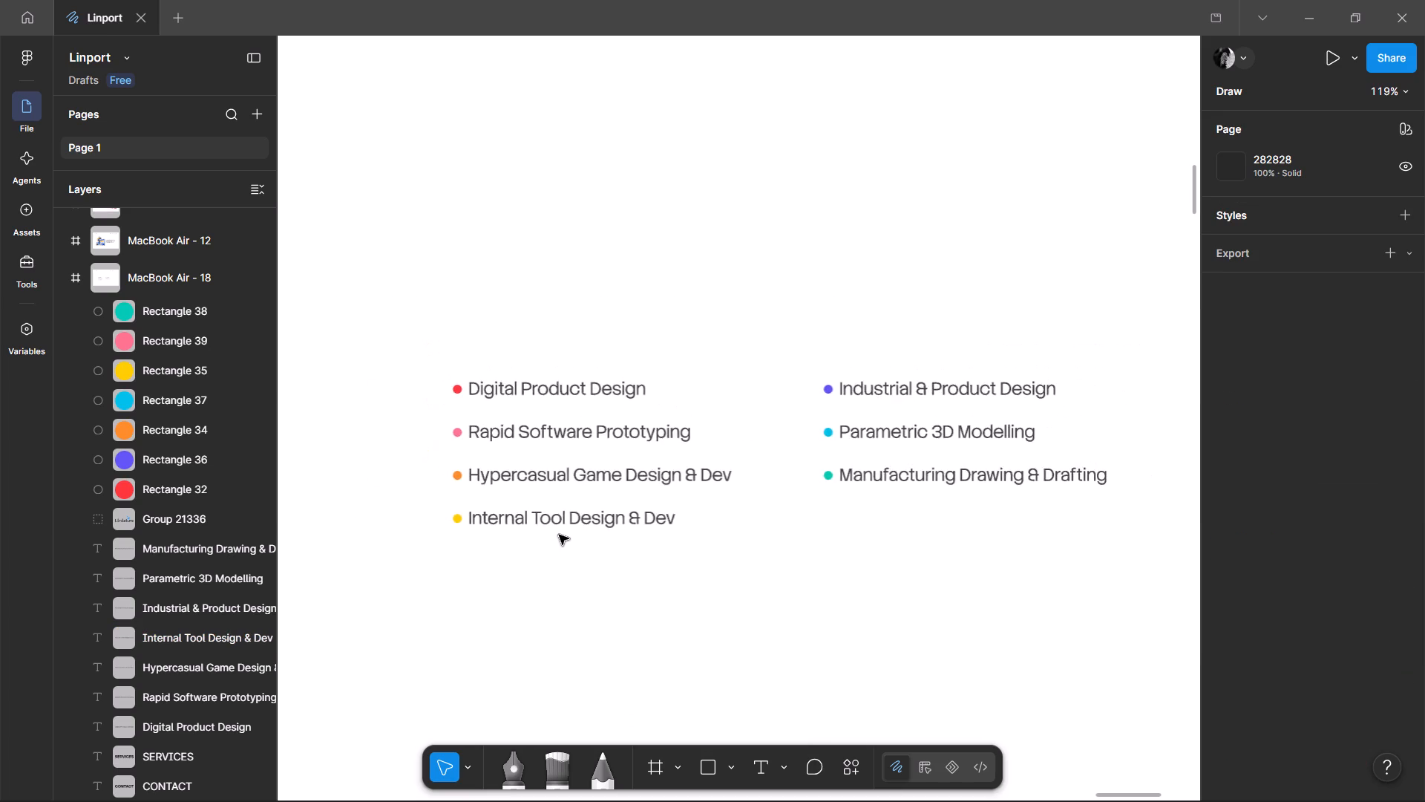
scroll(559, 535, left, 1)
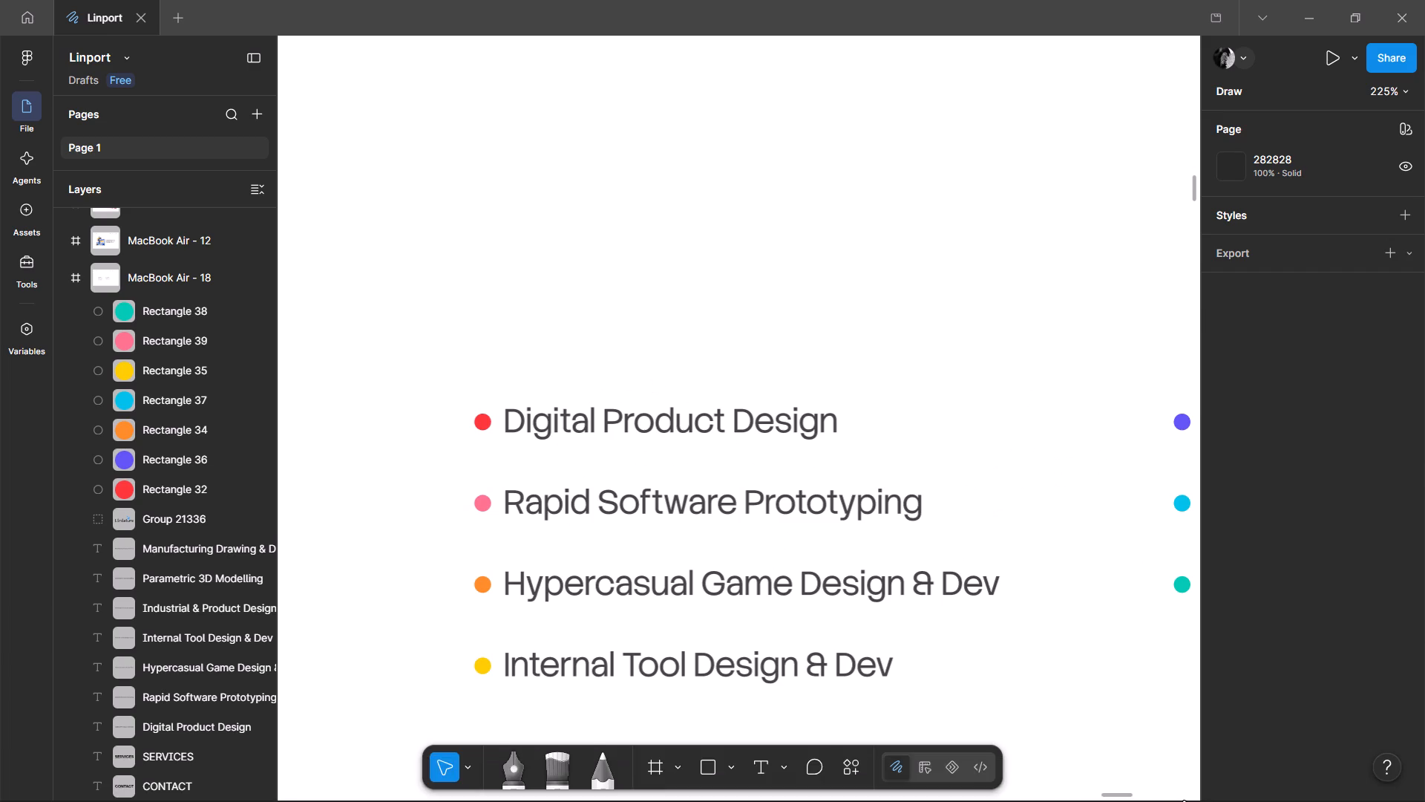
middle_drag(938, 524, 912, 399)
ctrl+scroll(752, 520, up, 2)
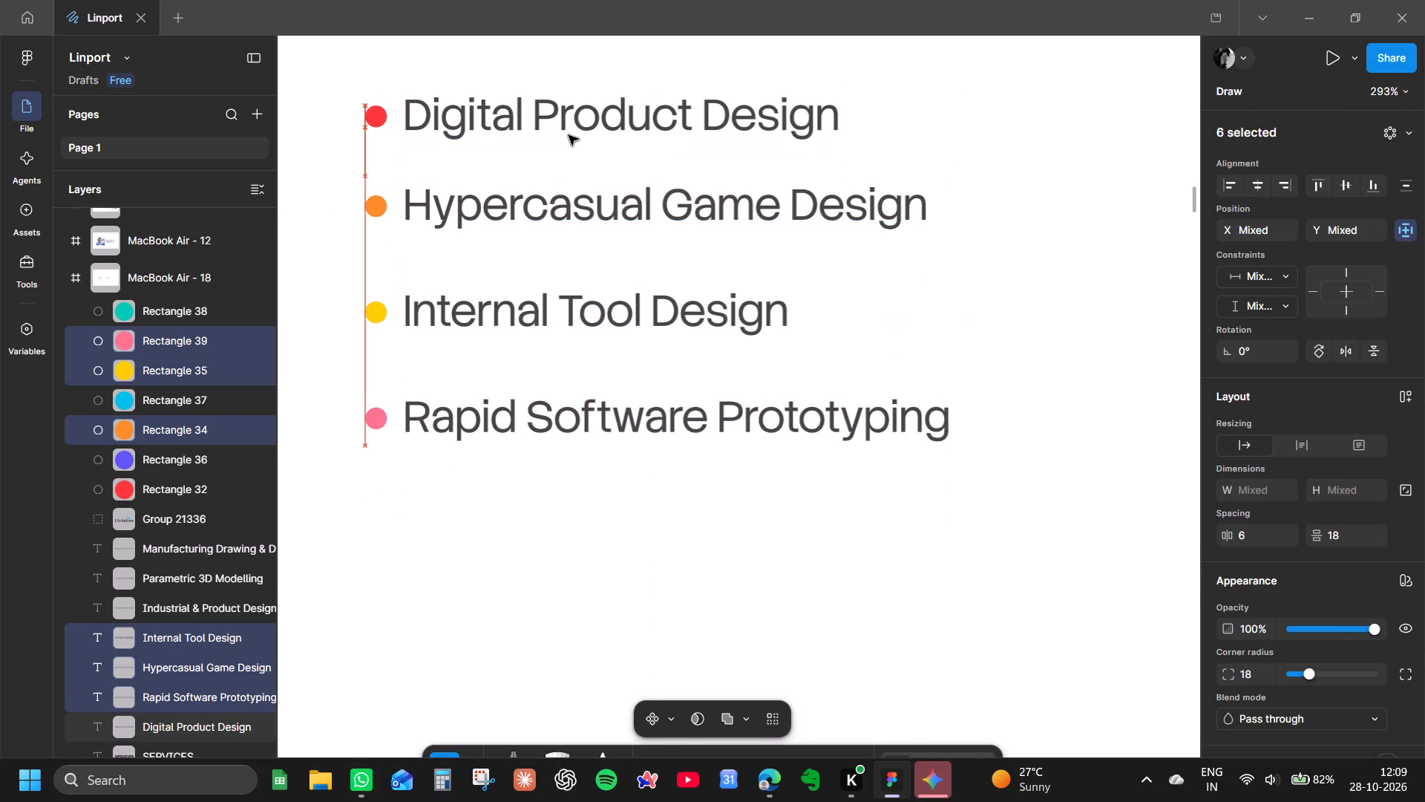
key(Down)
key(Down)
key(alt+Down)
key(Down)
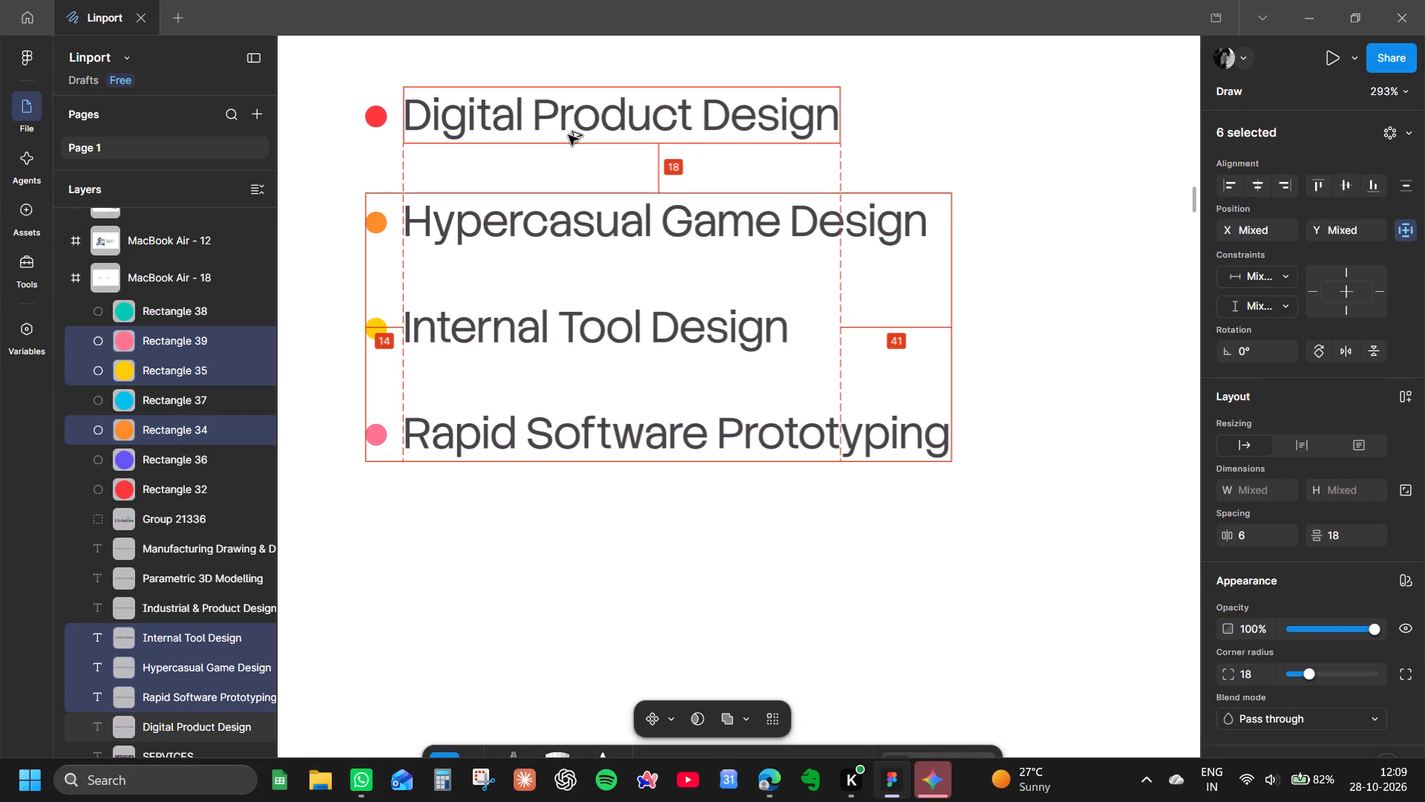
Close the Gemini window and return to the Figma design.
click(917, 780)
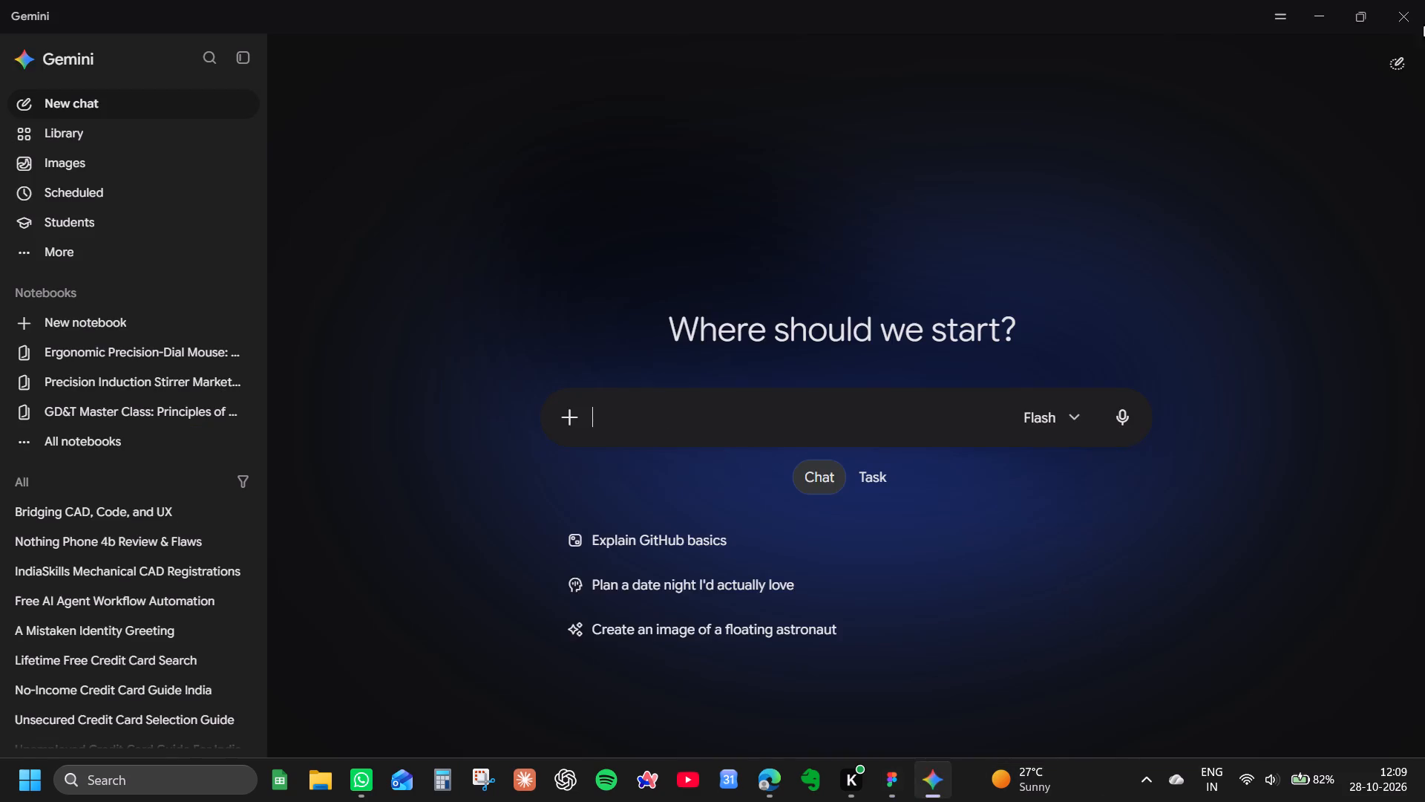
click(1424, 0)
click(658, 578)
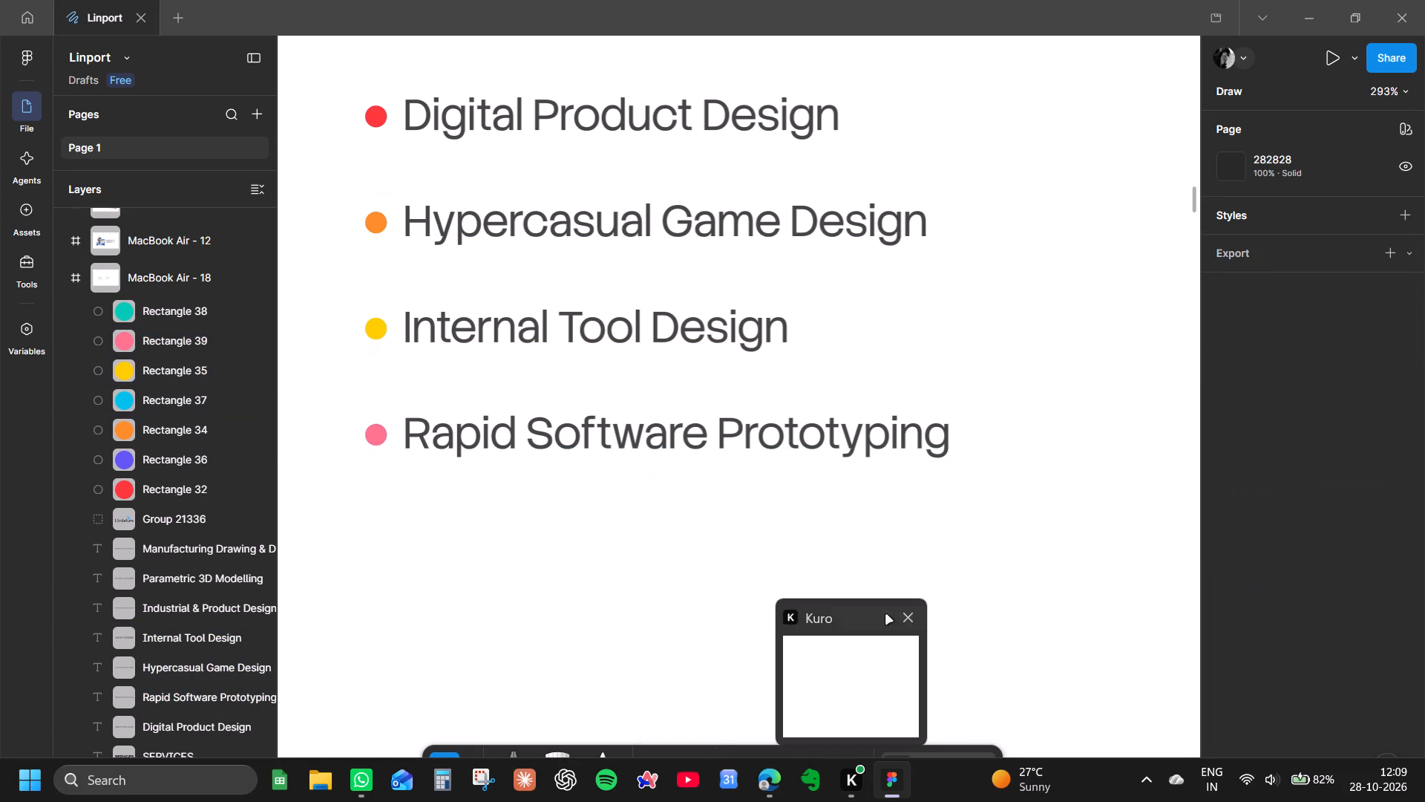
Examine the row spacing and bullets of the service list across both columns.
middle_drag(923, 559, 598, 563)
ctrl+scroll(727, 483, down, 5)
middle_drag(871, 518, 879, 509)
ctrl+scroll(719, 424, up, 4)
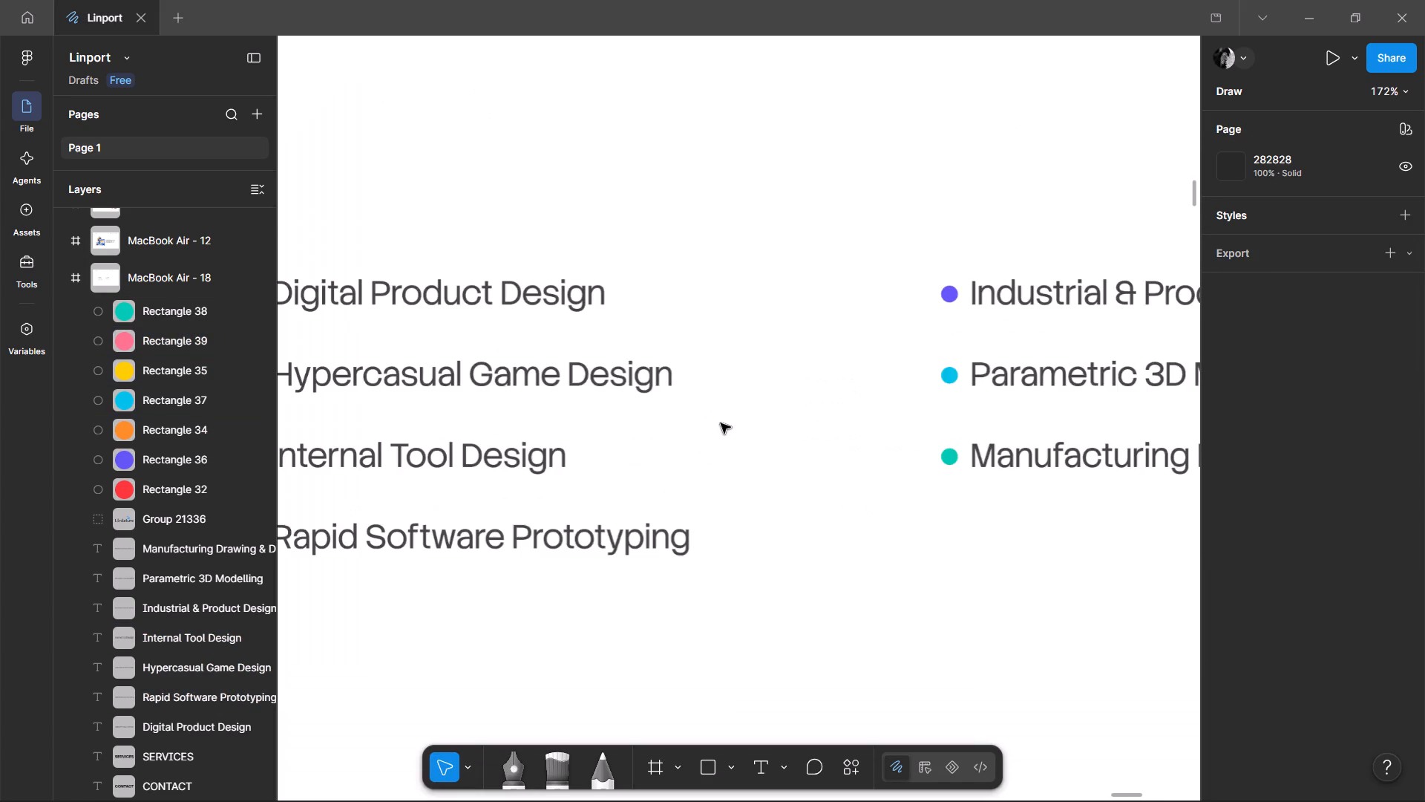
ctrl+middle_drag(661, 434, 893, 308)
ctrl+scroll(675, 210, up, 4)
ctrl+scroll(659, 201, down, 3)
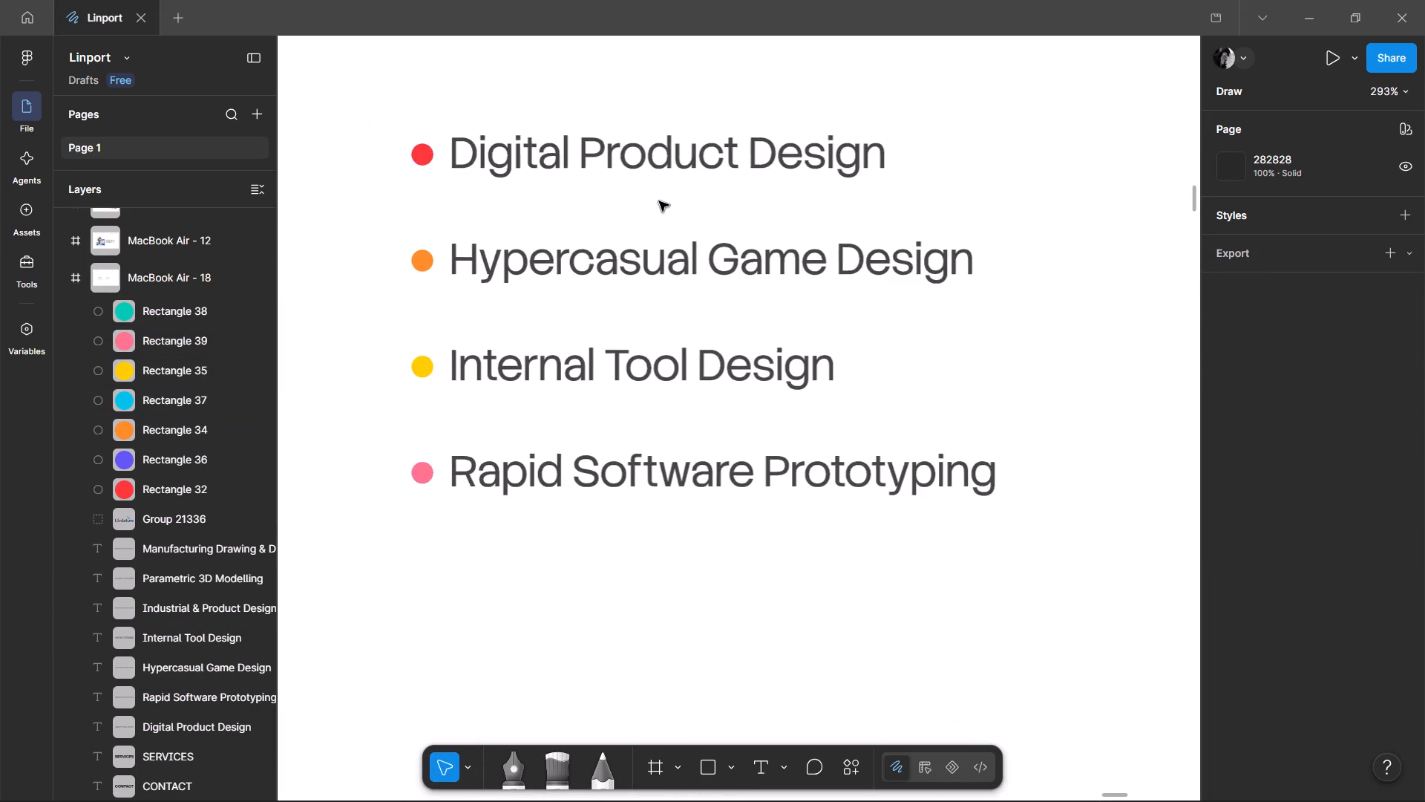
ctrl+scroll(659, 201, down, 2)
middle_drag(899, 255, 882, 308)
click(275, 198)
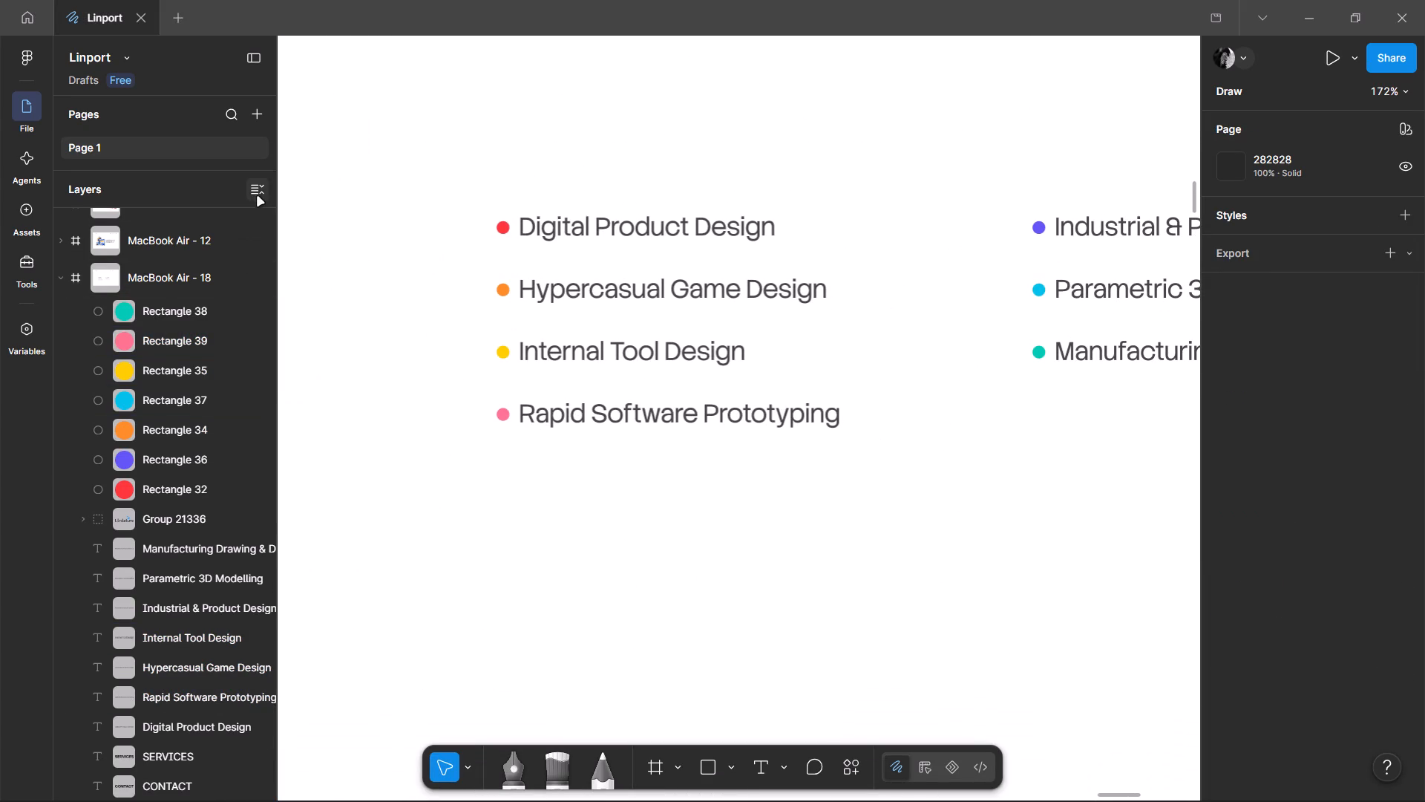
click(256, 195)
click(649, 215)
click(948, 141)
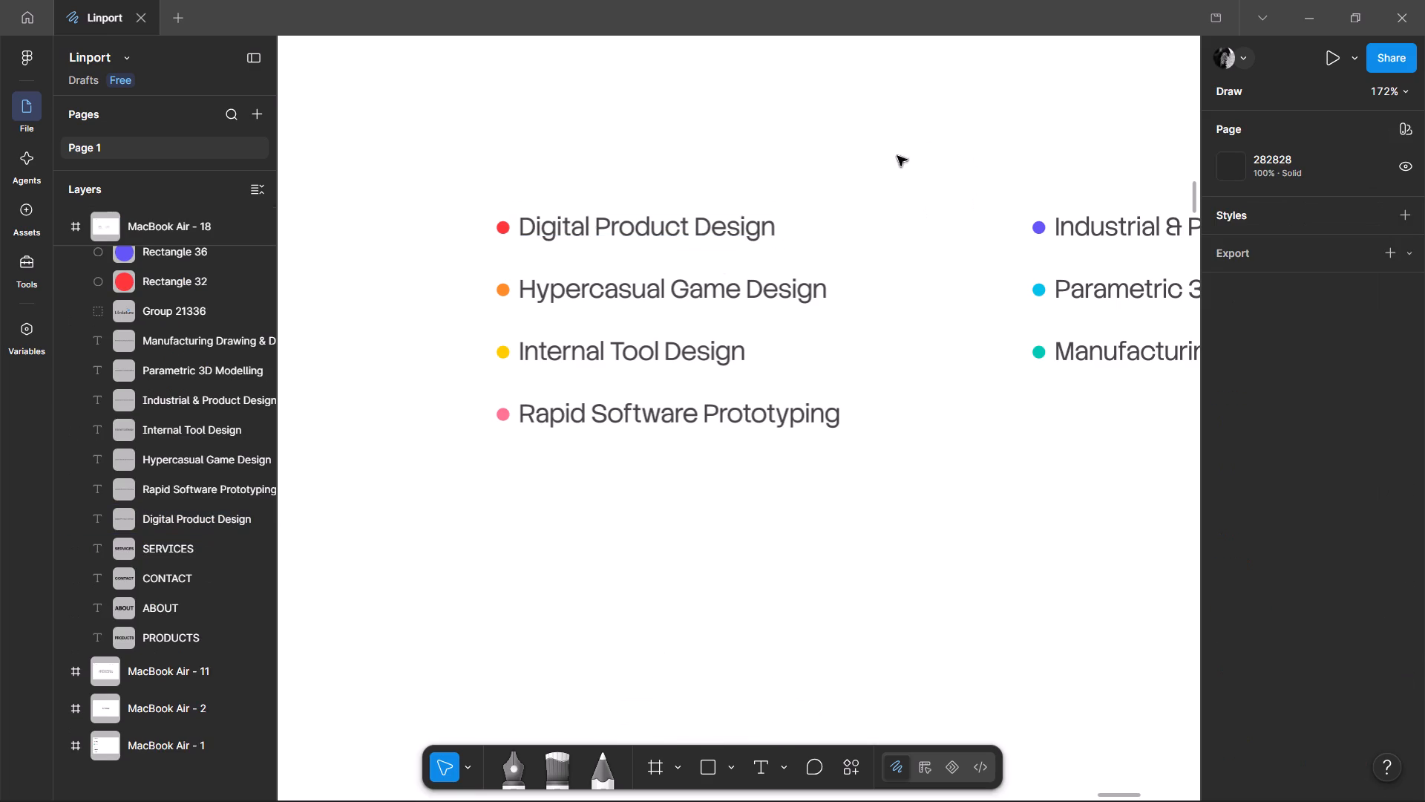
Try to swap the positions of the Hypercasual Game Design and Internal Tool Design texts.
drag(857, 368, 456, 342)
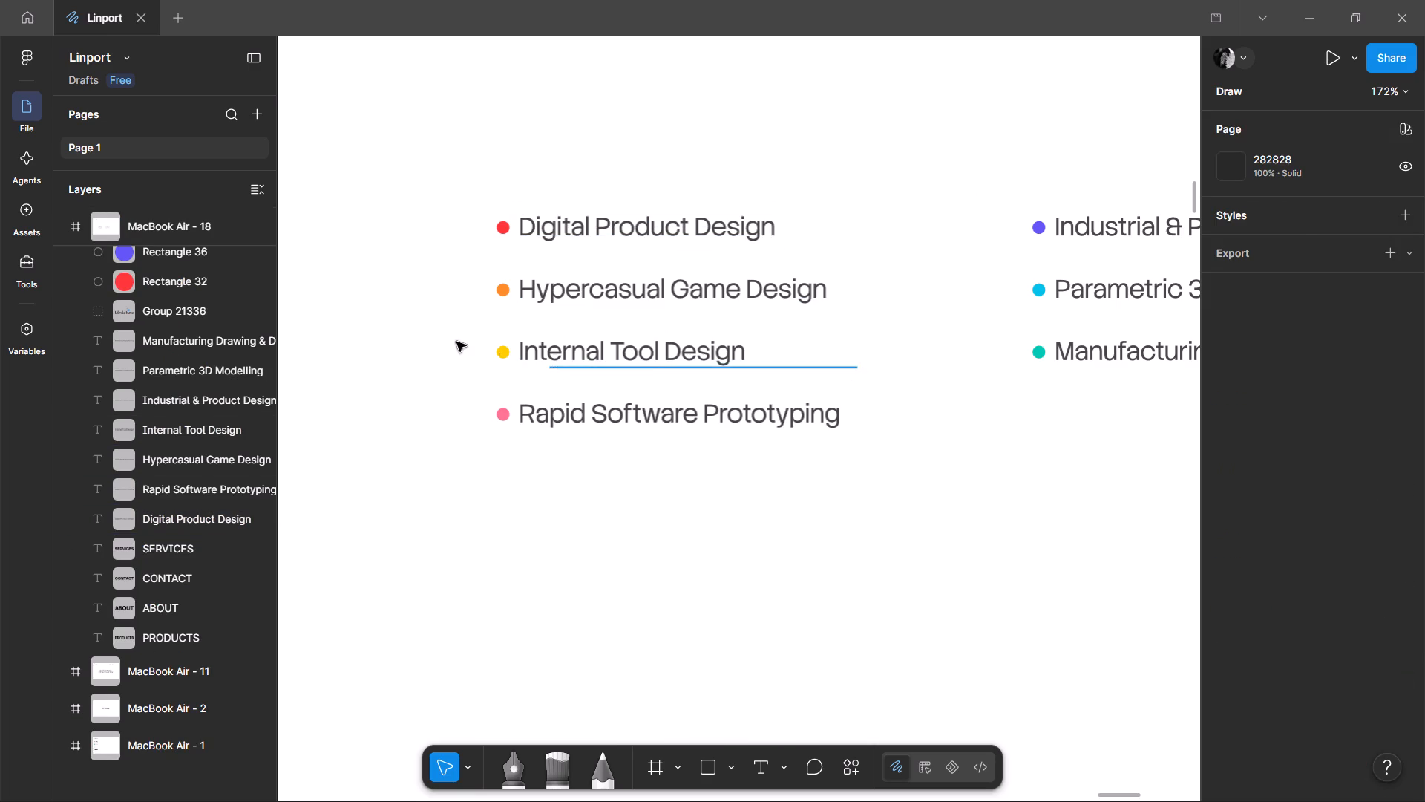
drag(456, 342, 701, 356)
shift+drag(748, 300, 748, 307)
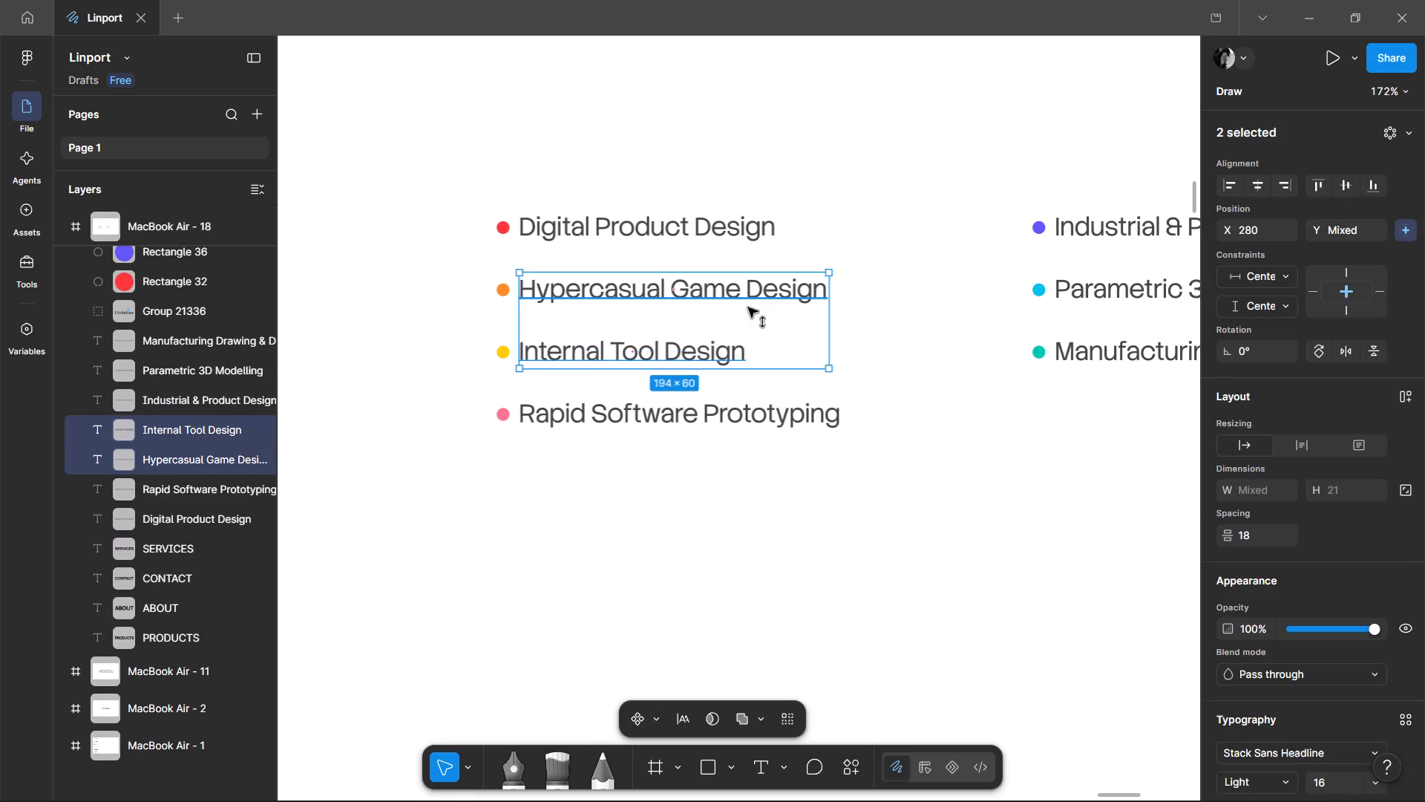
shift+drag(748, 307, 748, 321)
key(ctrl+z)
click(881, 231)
Exchange the wording of the second and third entries: "Internal Tool Design" beside the orange bullet, "Hypercasual Game Design" beside the yellow one.
click(730, 286)
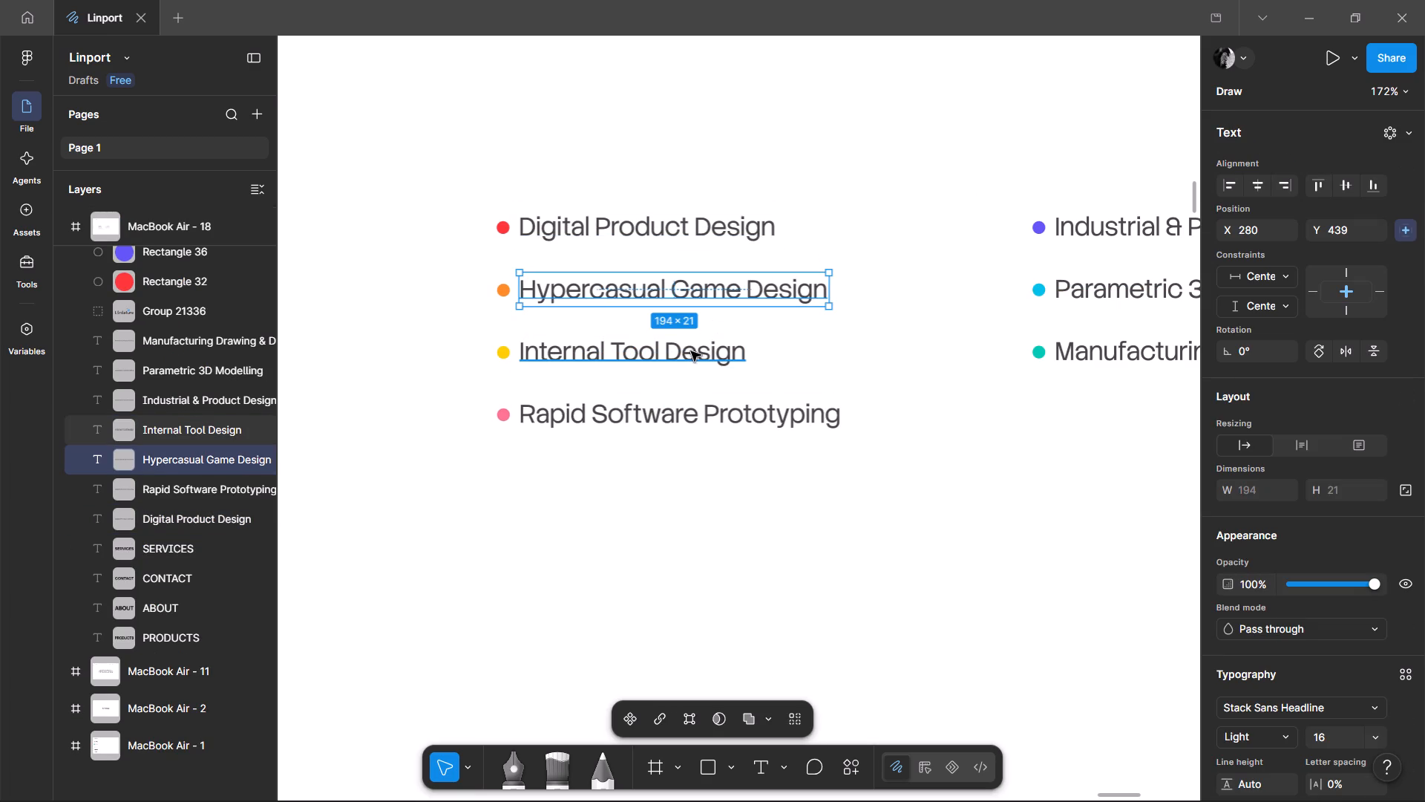
double_click(690, 351)
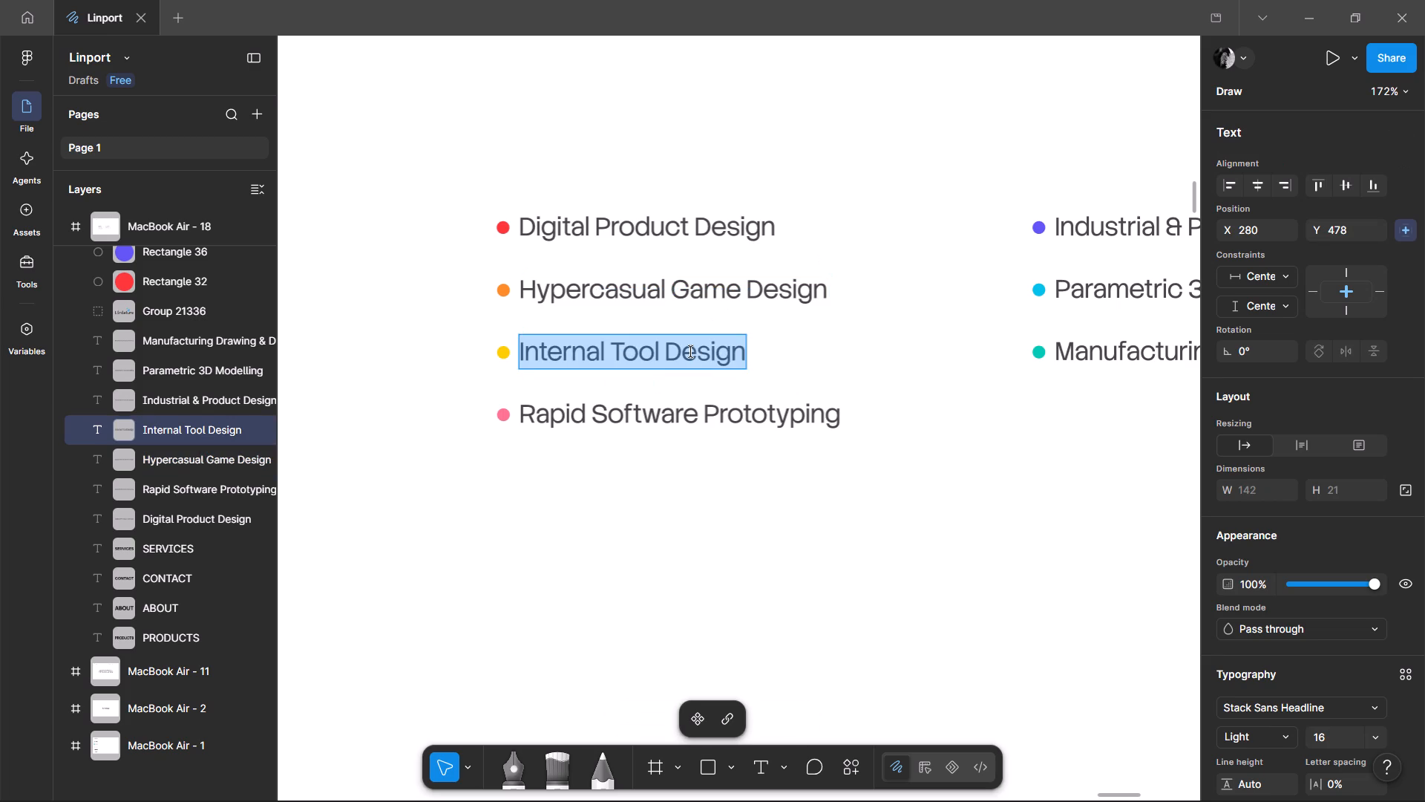
click(834, 309)
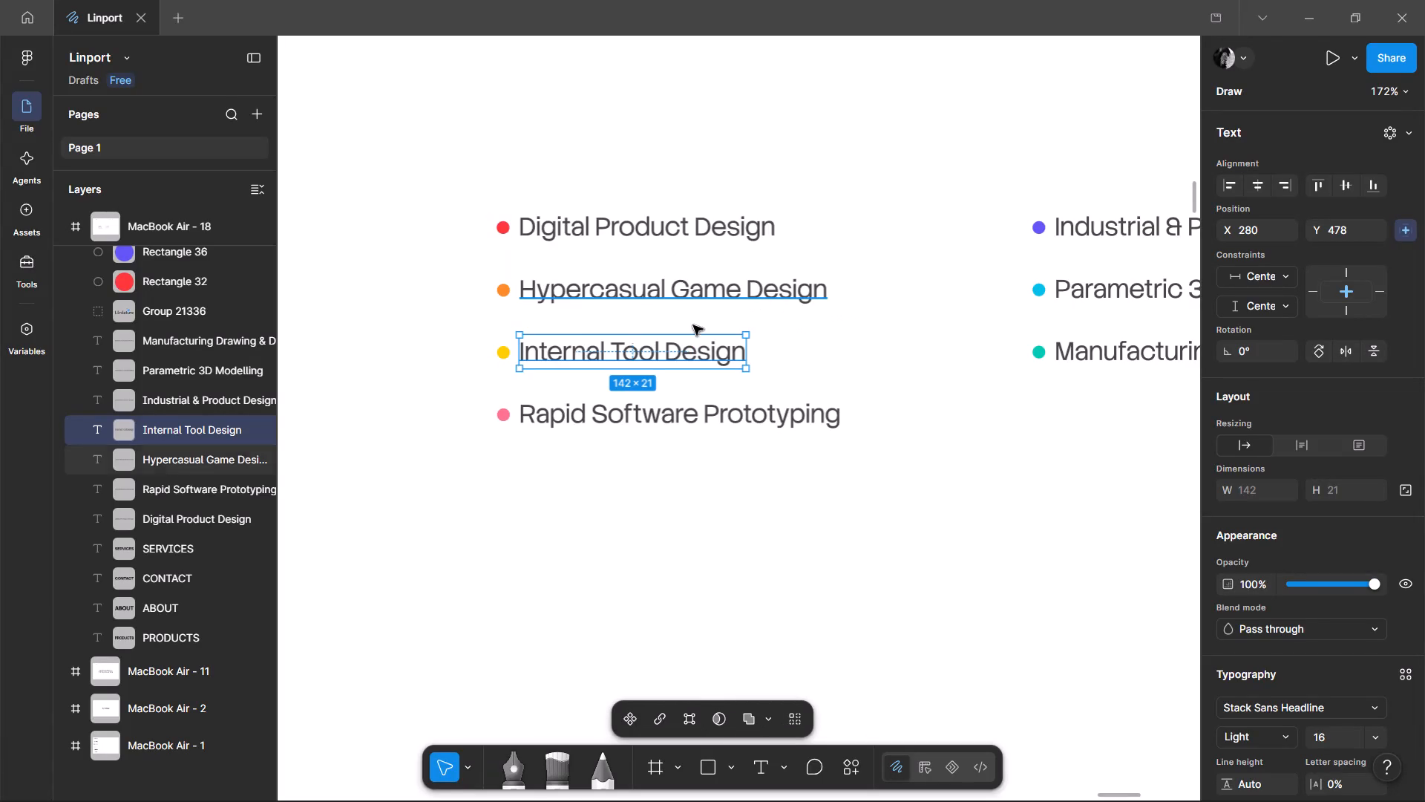
click(693, 327)
double_click(679, 345)
key(ctrl+c)
double_click(730, 292)
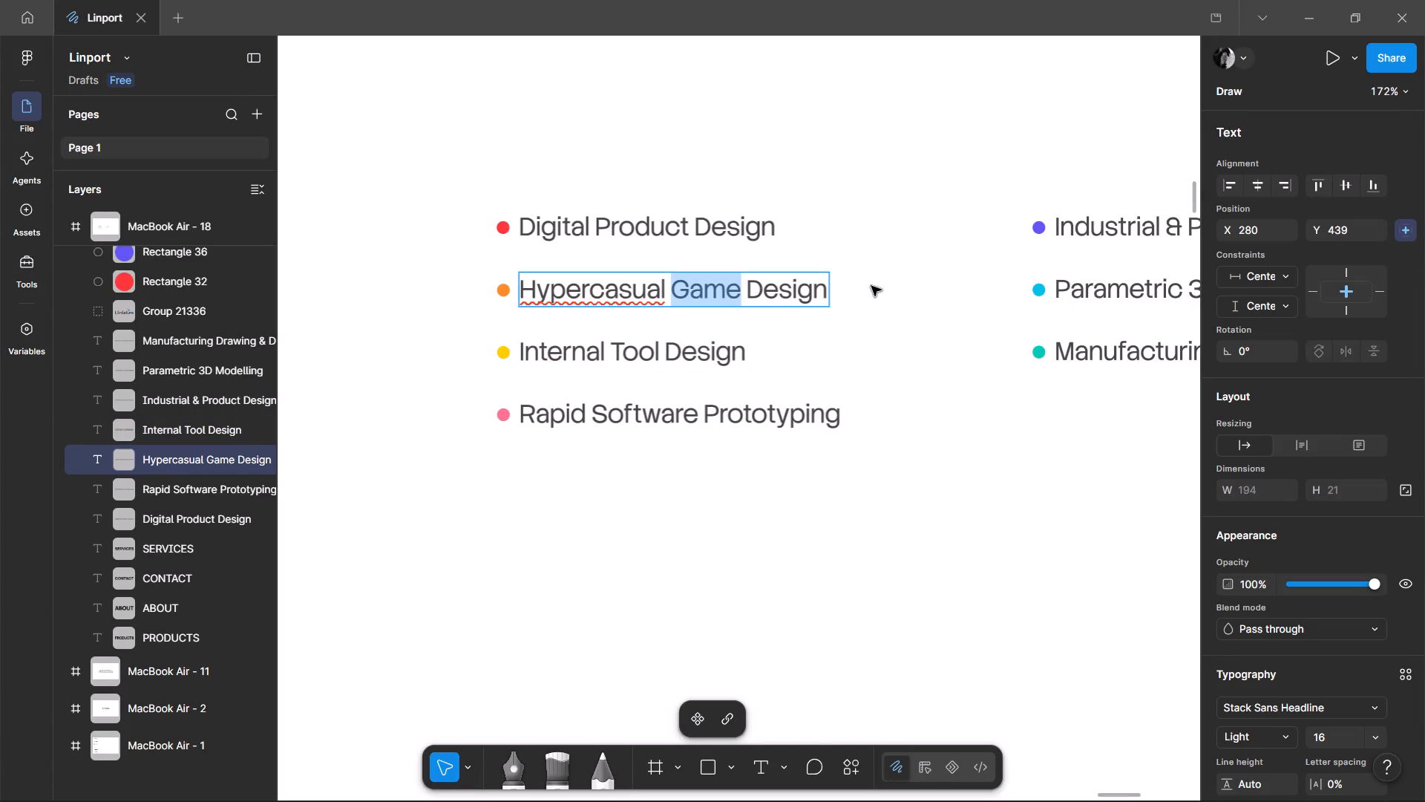
click(825, 290)
key(ctrl+v)
drag(828, 290, 534, 290)
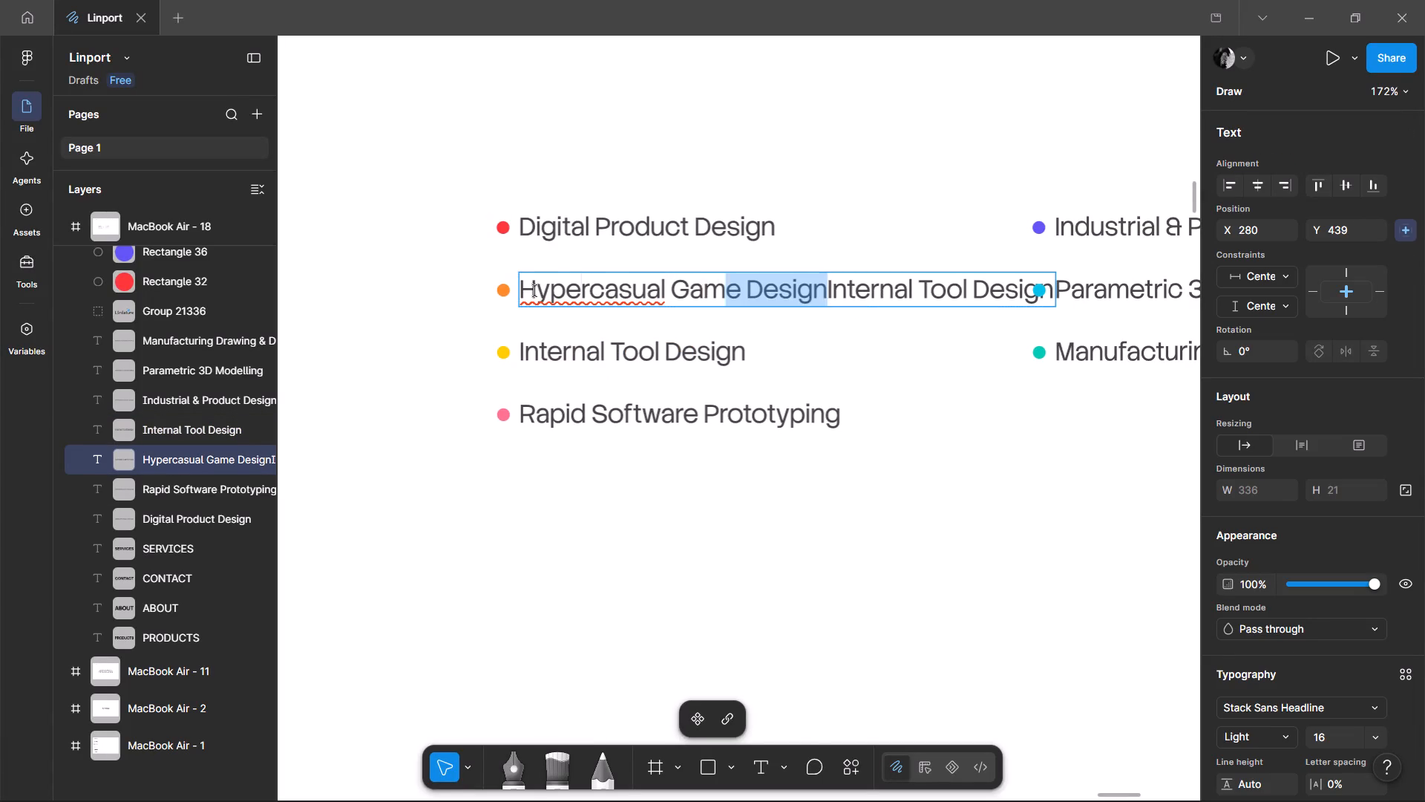
drag(534, 290, 488, 290)
key(ctrl+x)
triple_click(553, 334)
key(ctrl+v)
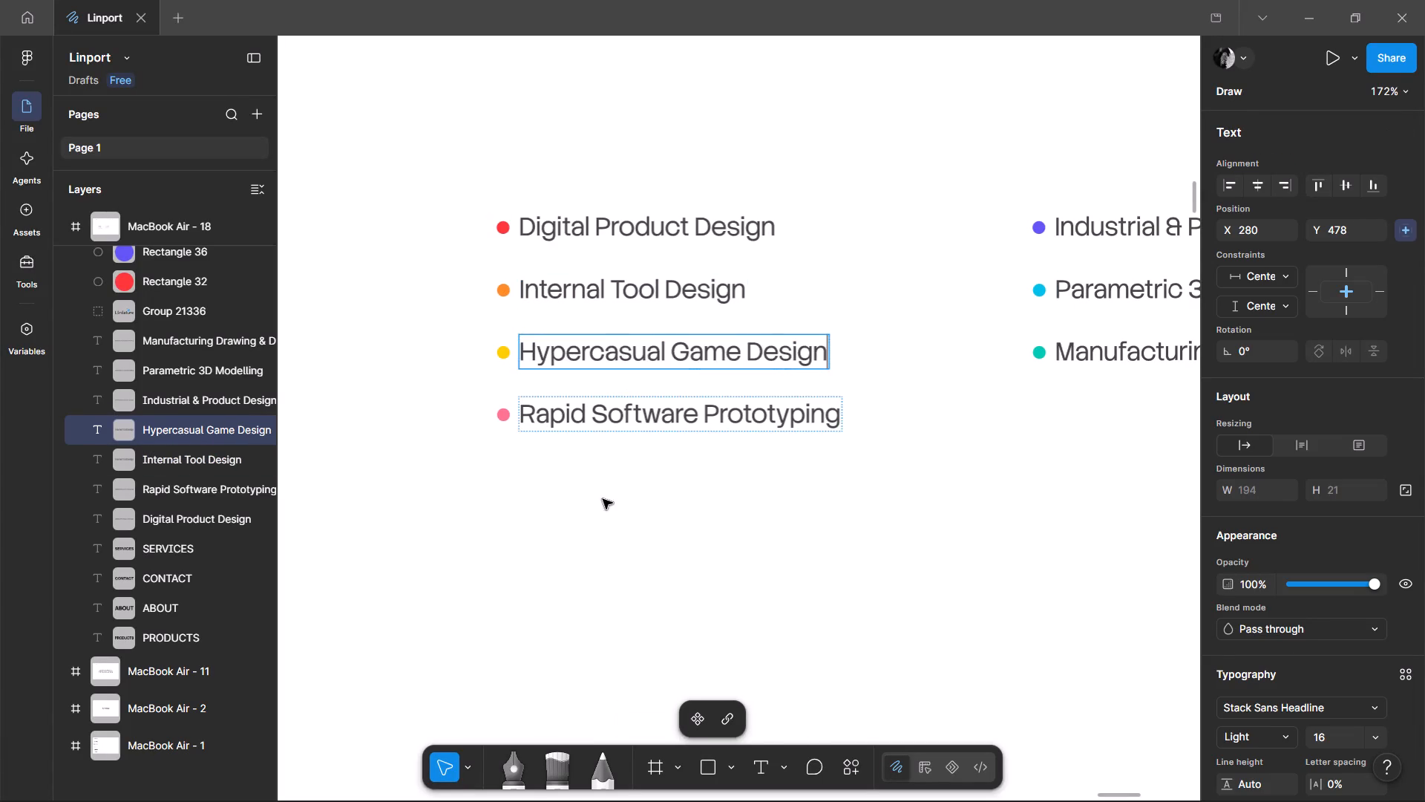
double_click(628, 563)
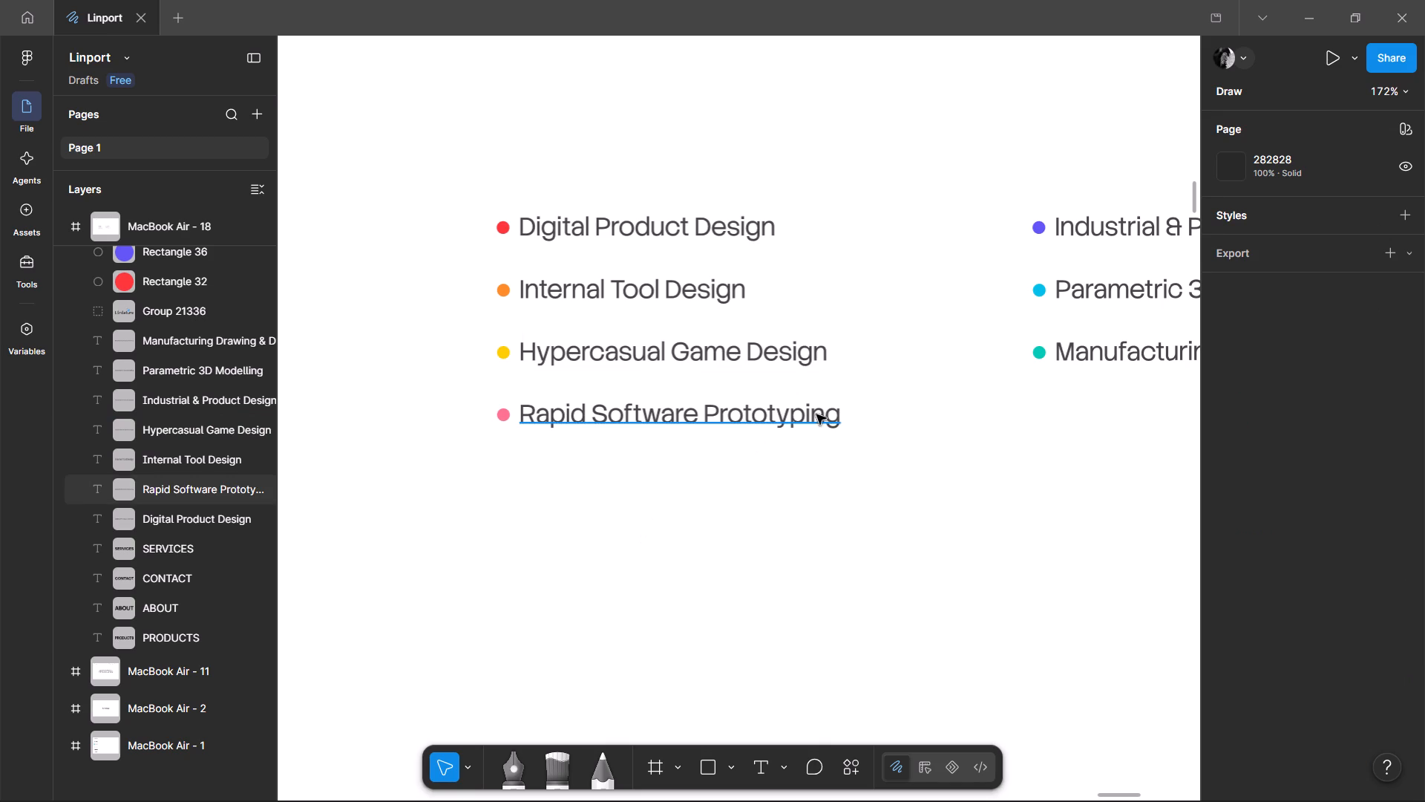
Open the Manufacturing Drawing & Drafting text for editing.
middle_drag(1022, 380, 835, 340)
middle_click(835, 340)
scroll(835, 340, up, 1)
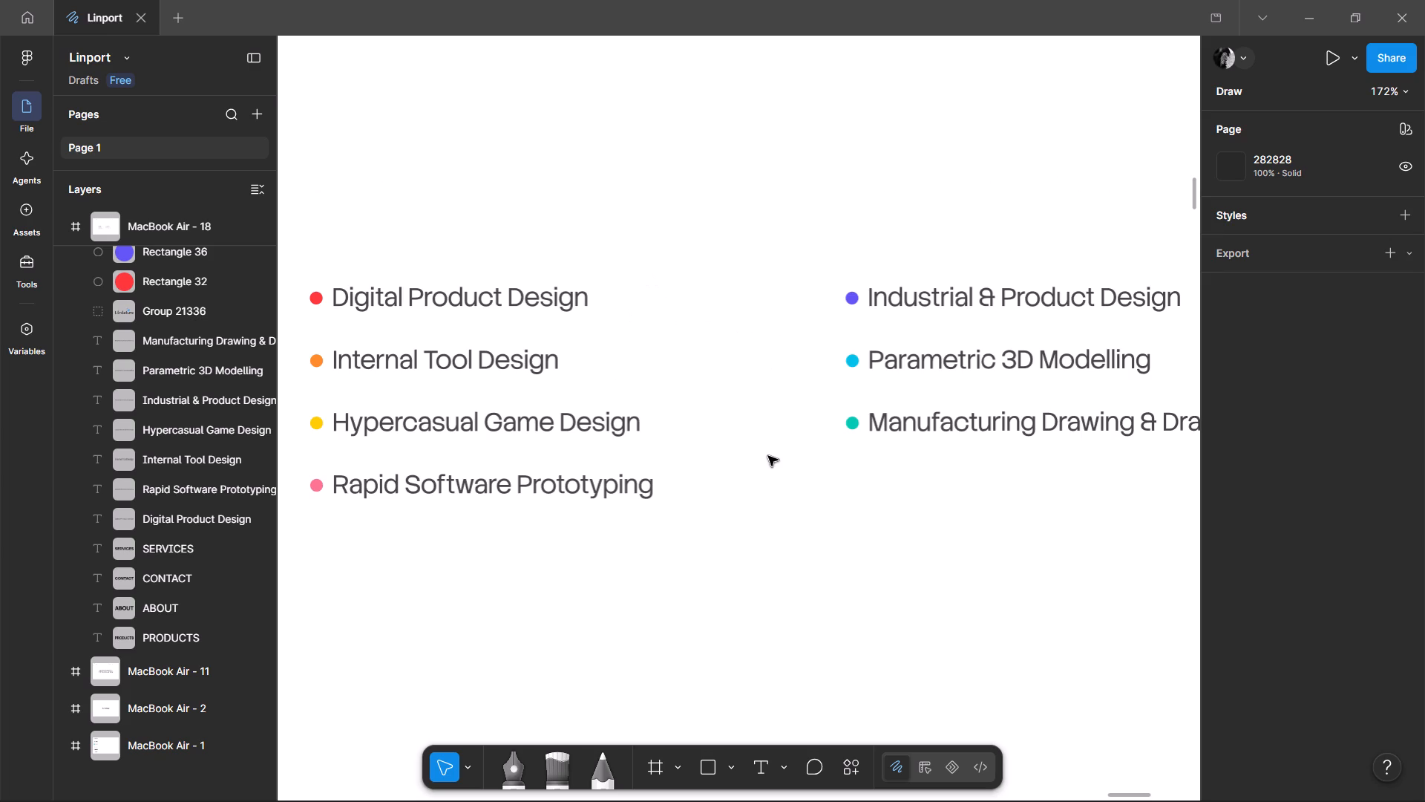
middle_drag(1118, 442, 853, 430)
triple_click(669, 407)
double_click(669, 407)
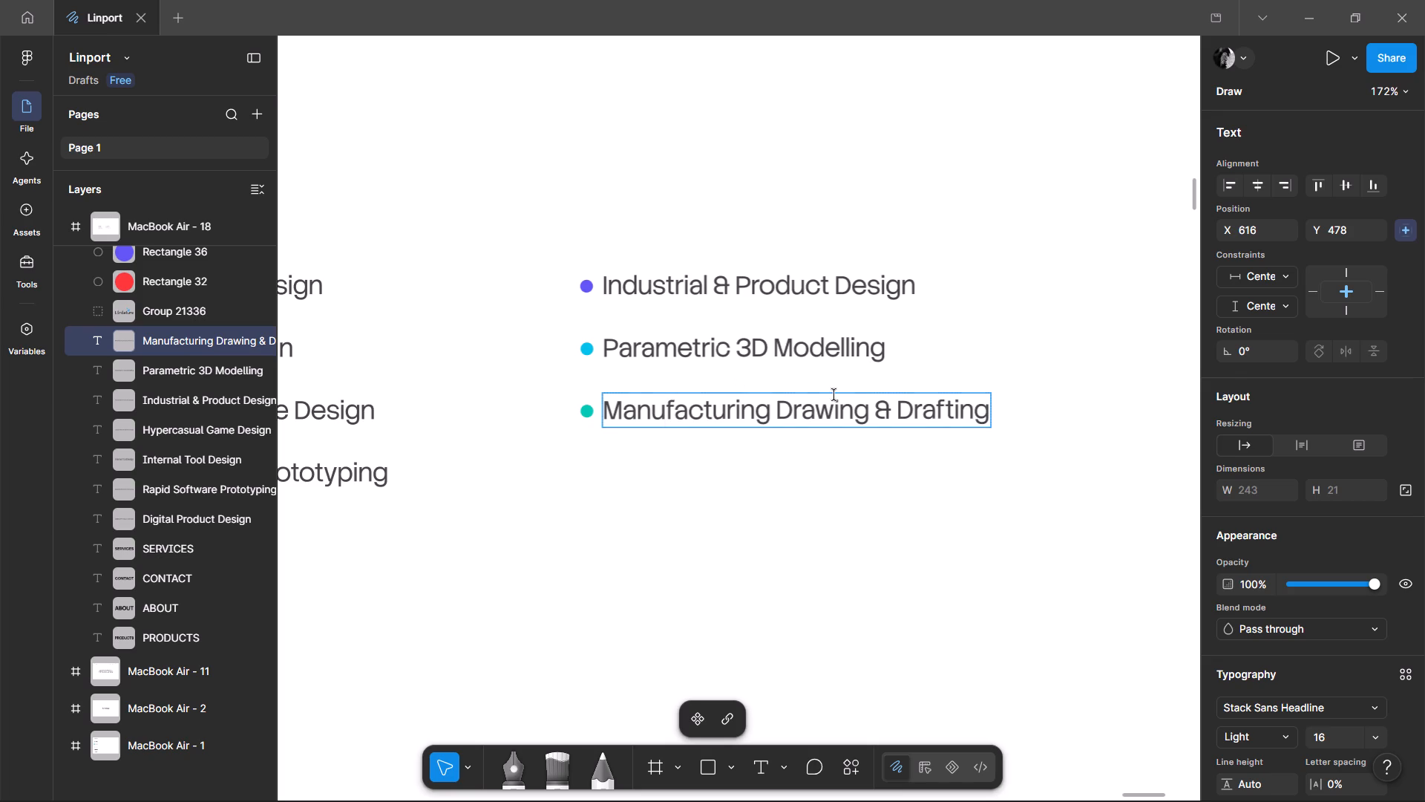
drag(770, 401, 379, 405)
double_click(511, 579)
Collapse all expanded layers in the layer list.
middle_drag(492, 572, 995, 375)
click(252, 185)
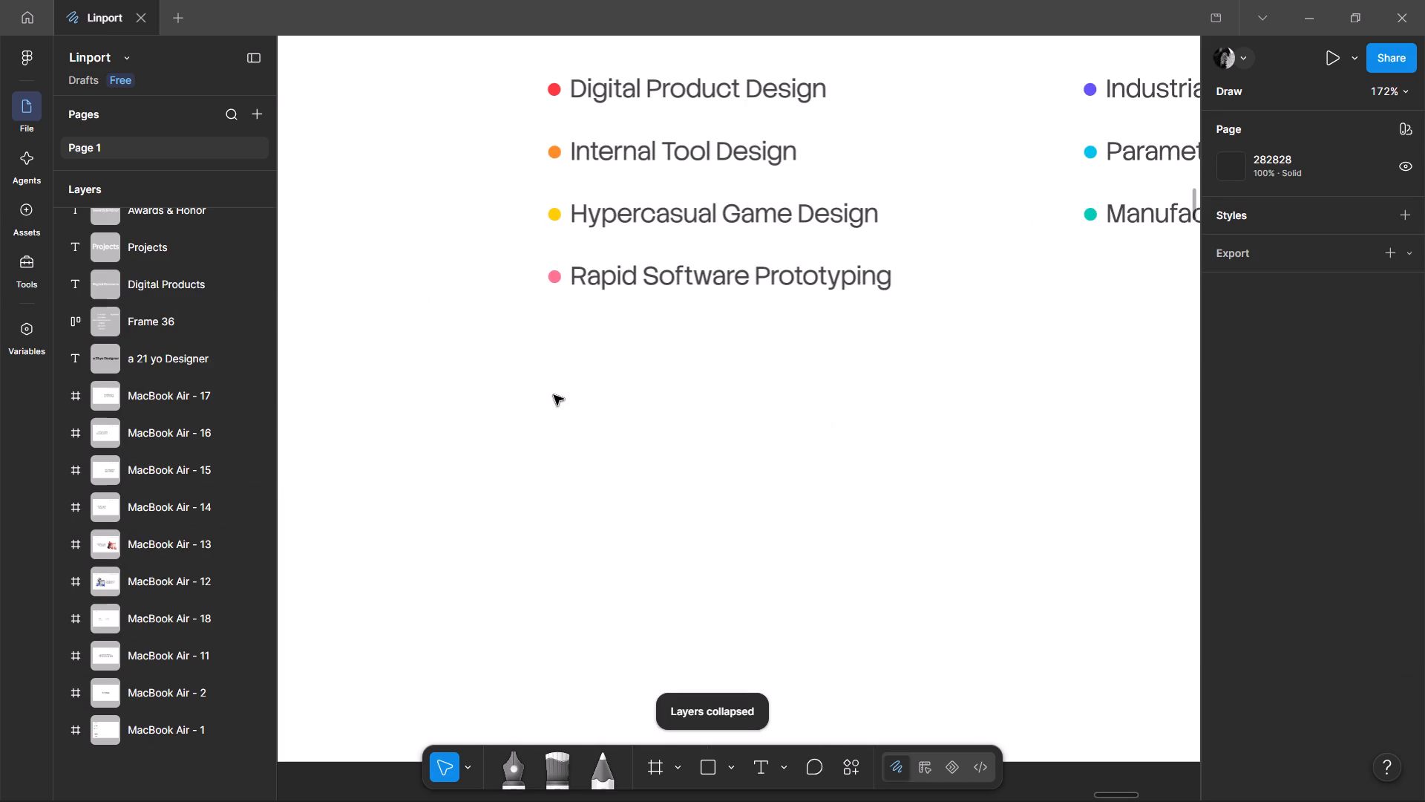
Review the two-column service list's wording, row order, spacing and bullet colours.
ctrl+scroll(554, 395, down, 5)
middle_drag(709, 542, 623, 594)
ctrl+scroll(517, 475, up, 3)
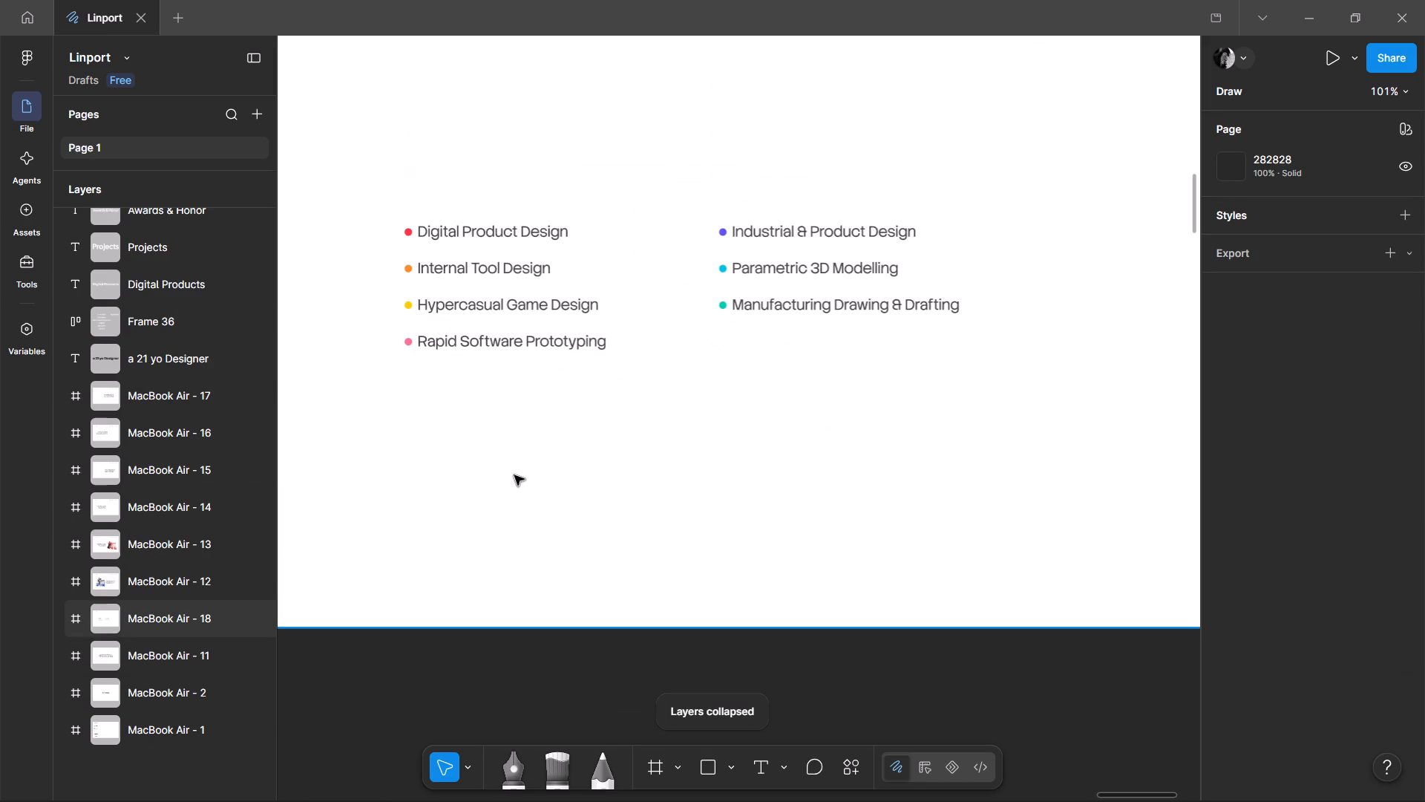
ctrl+scroll(514, 475, up, 3)
middle_drag(519, 490, 648, 757)
scroll(648, 757, up, 1)
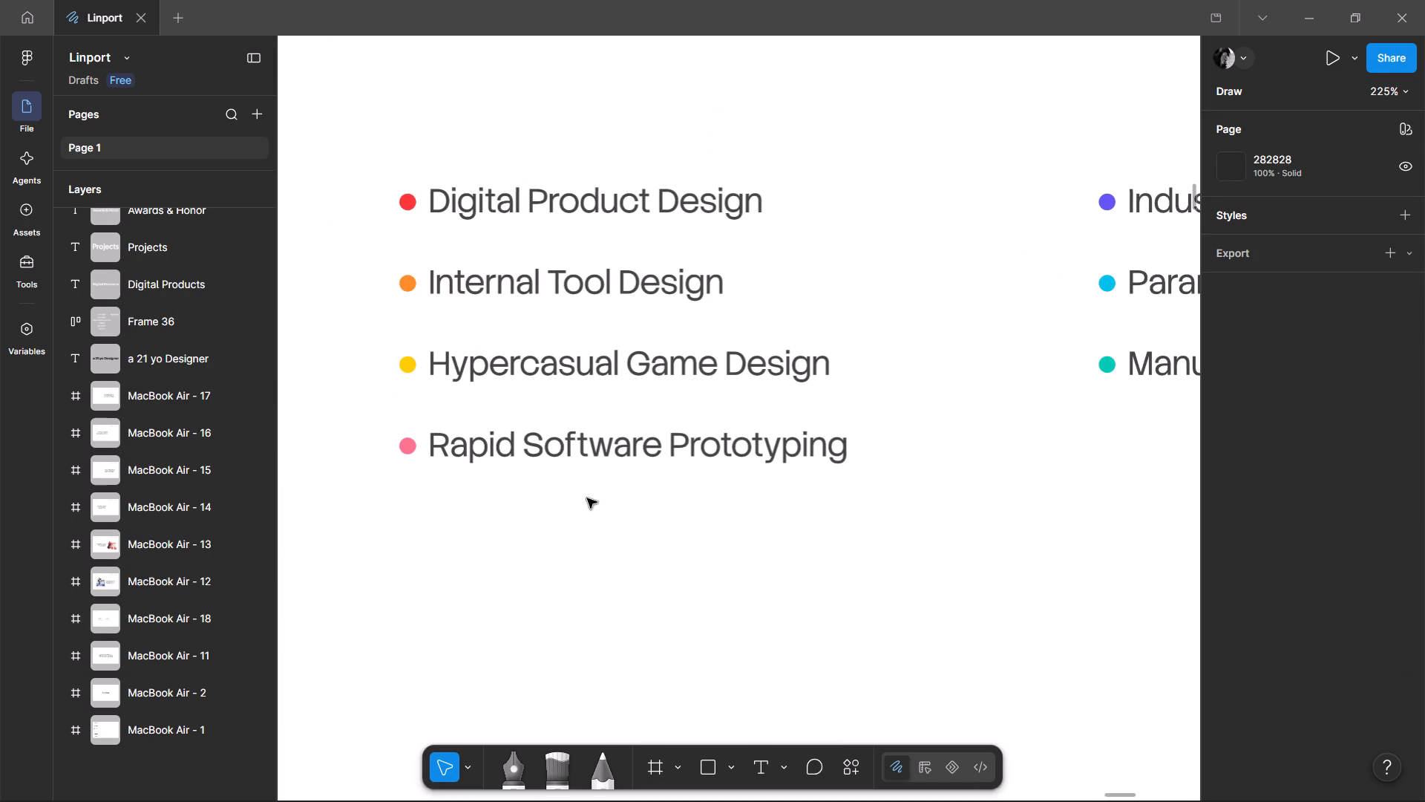
ctrl+scroll(787, 431, up, 2)
ctrl+scroll(787, 431, down, 3)
middle_drag(778, 521, 675, 547)
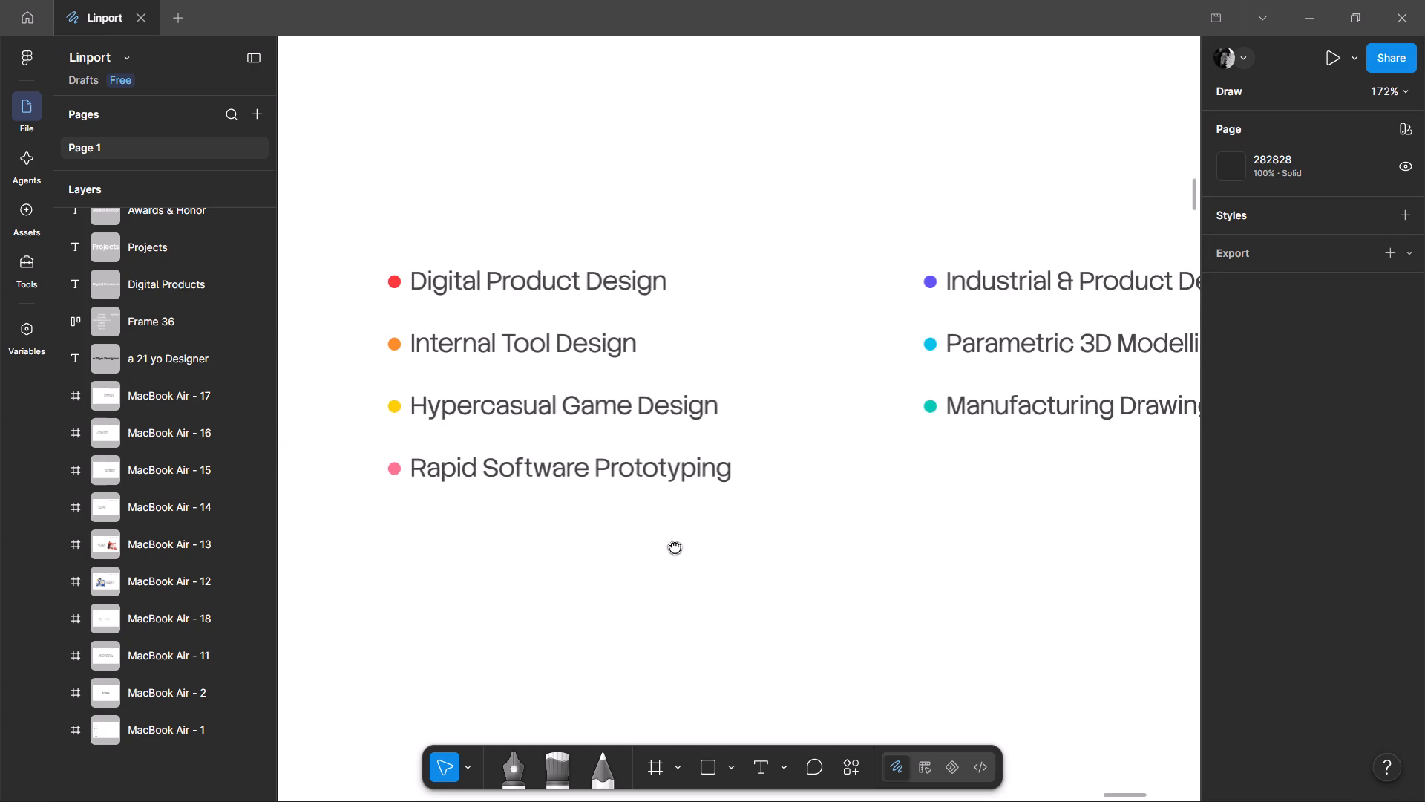
middle_drag(675, 547, 675, 547)
Switch to the browser showing Outcrowd's Cognify Project Intelligence Dashboard shot on Dribbble.
click(760, 791)
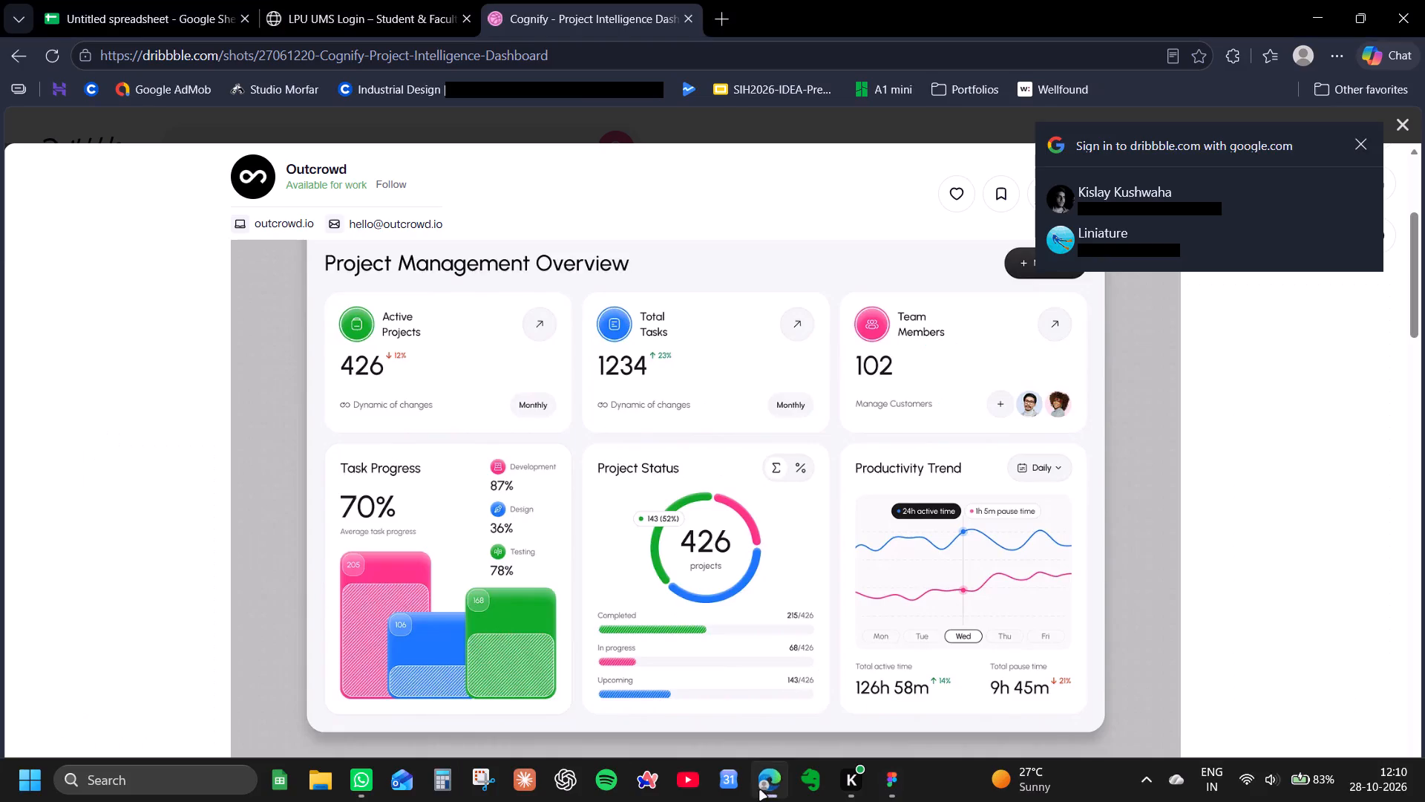
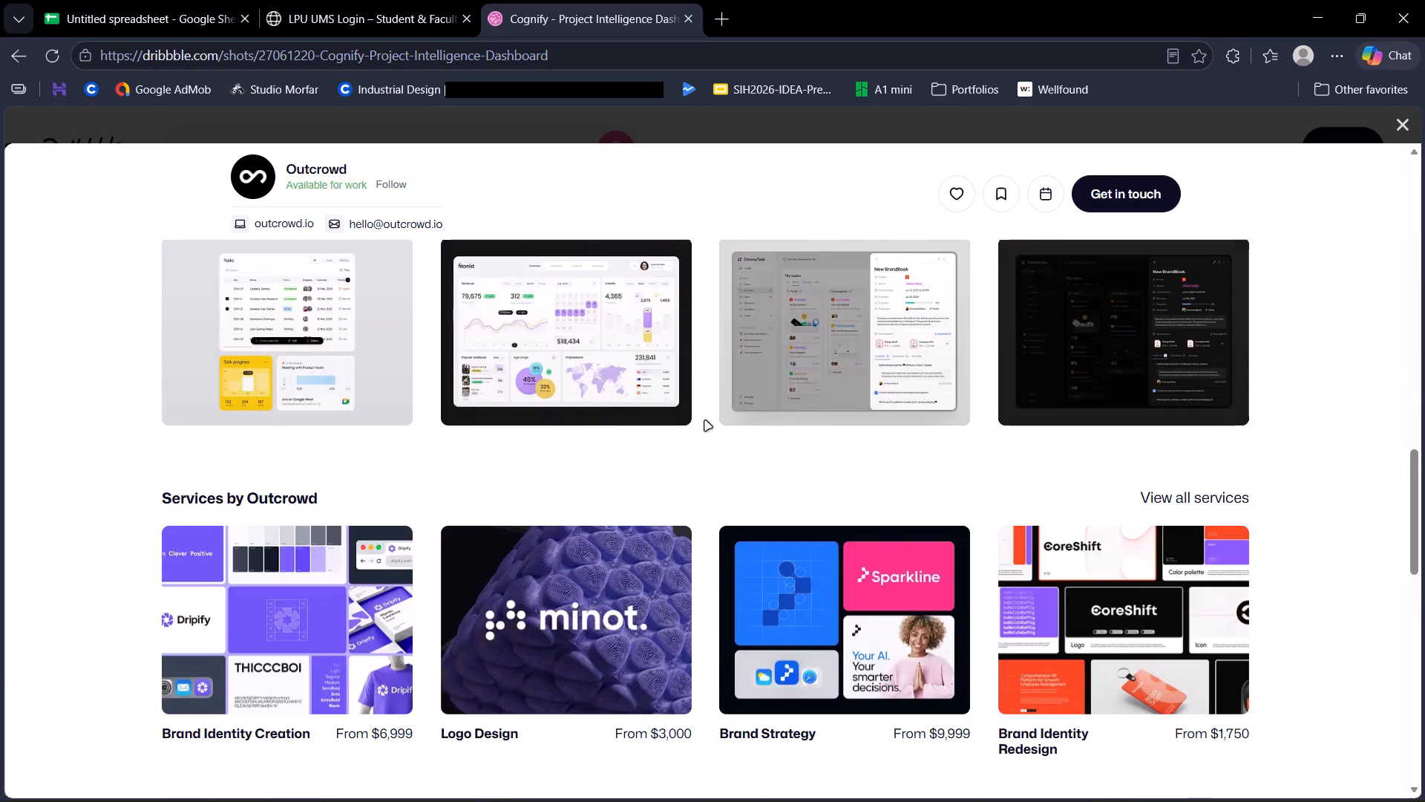
Return to the Cognify shot's Project Management Overview dashboard and examine its card layout and charts.
scroll(705, 421, up, 8)
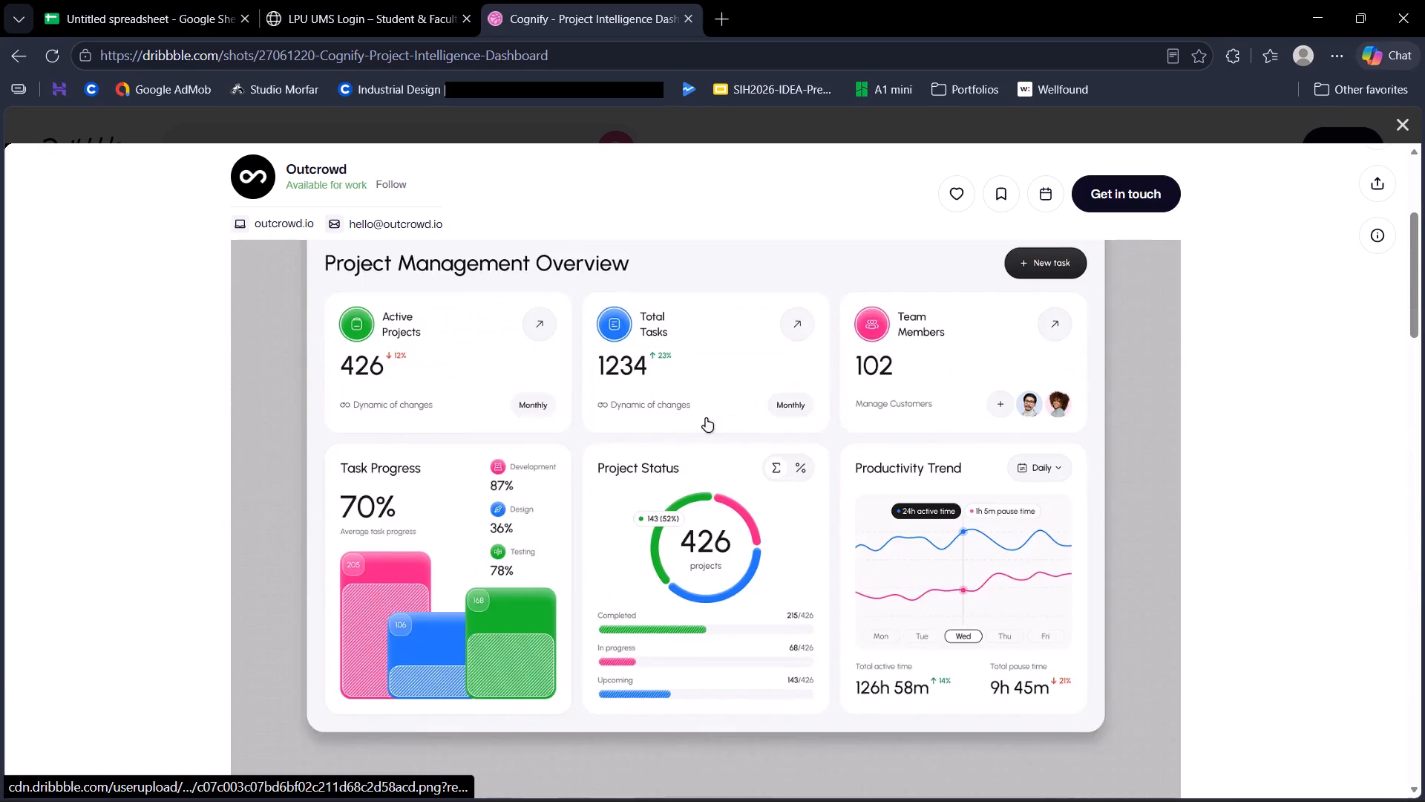
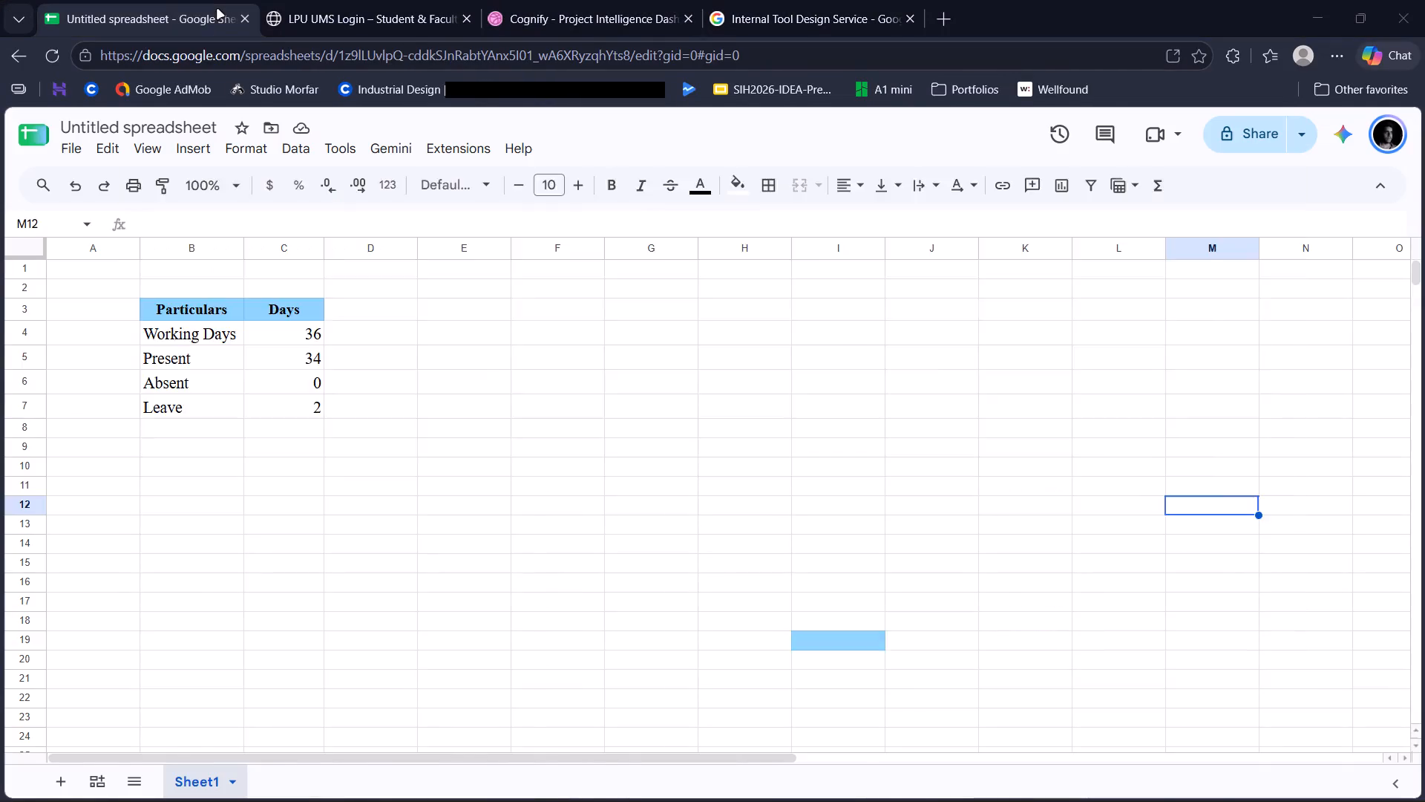
Switch back to the Linport file in Figma and review the two-column service list.
key(alt+Tab)
key(alt+Tab)
key(alt+Tab)
key(alt+Tab)
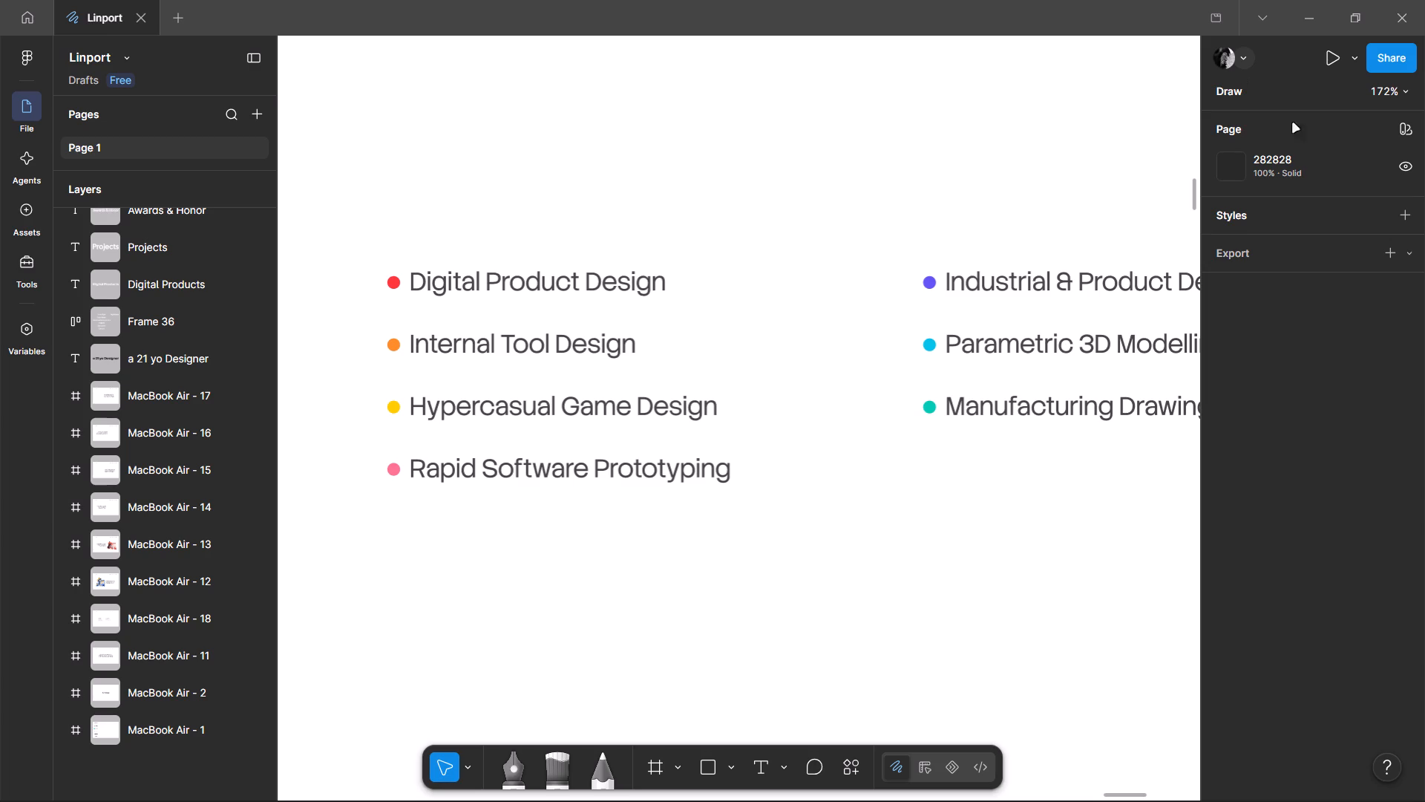
scroll(1179, 428, left, 1)
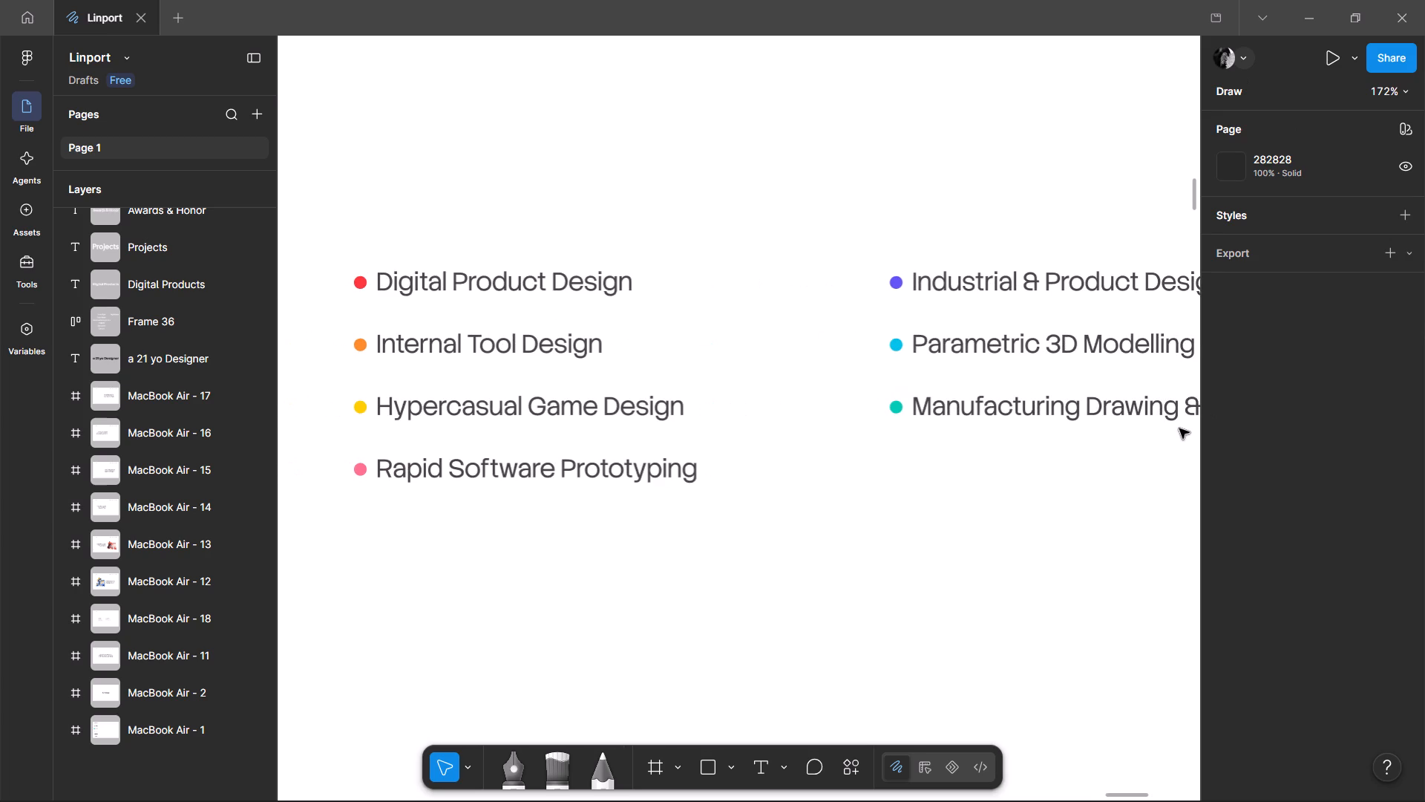
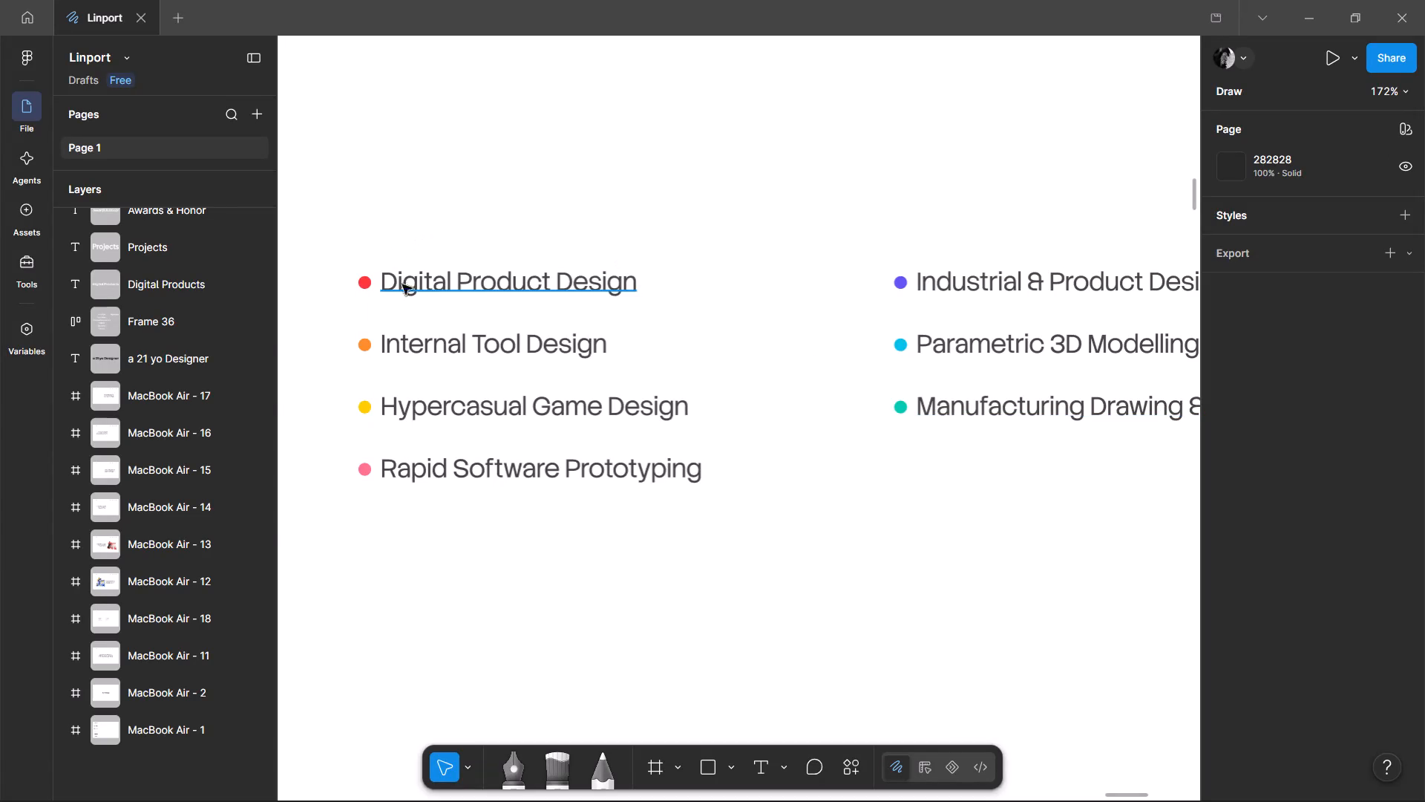
Duplicate the Digital Product Design label above the first service column at X 266, Y 348, discarding any extra copy.
alt+drag(419, 287, 385, 200)
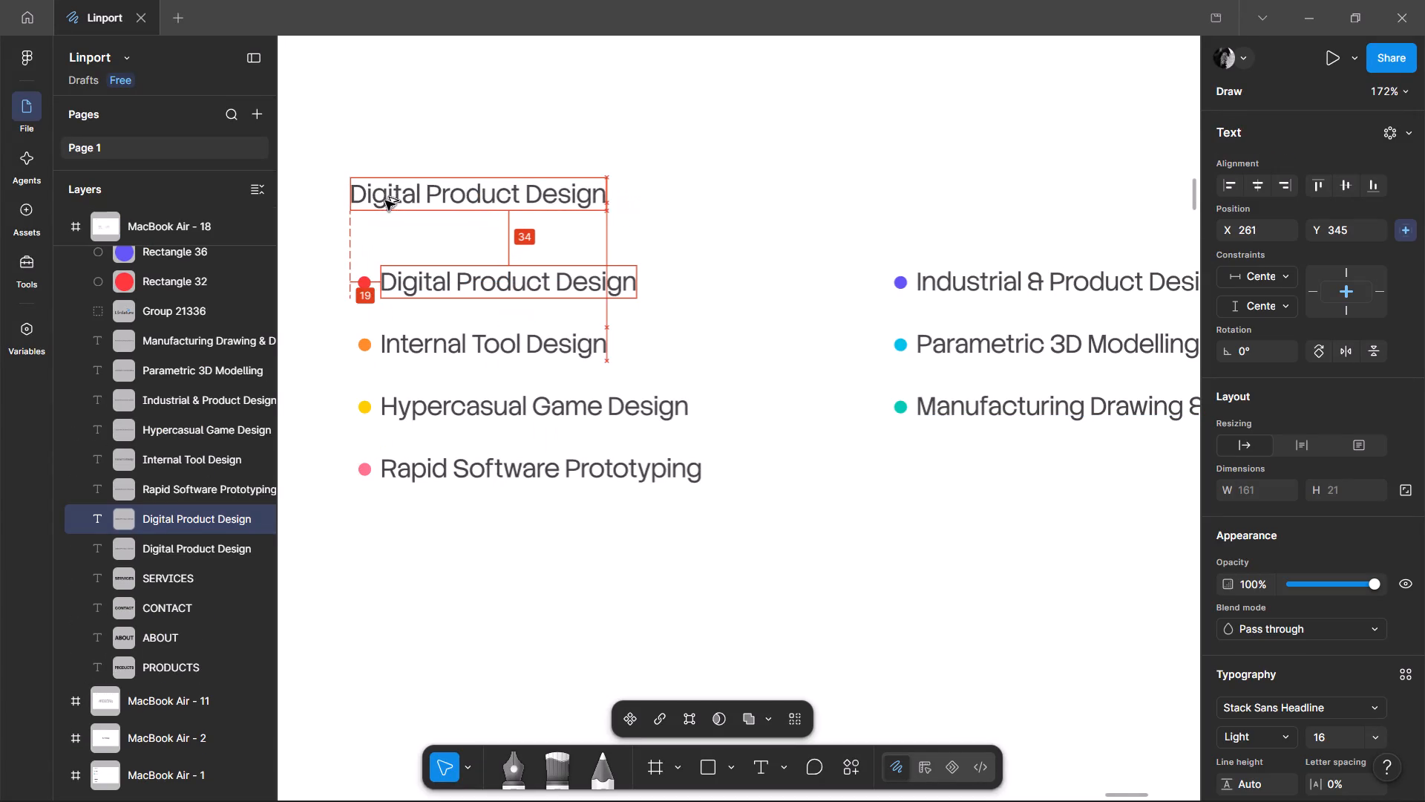
alt+drag(385, 200, 395, 203)
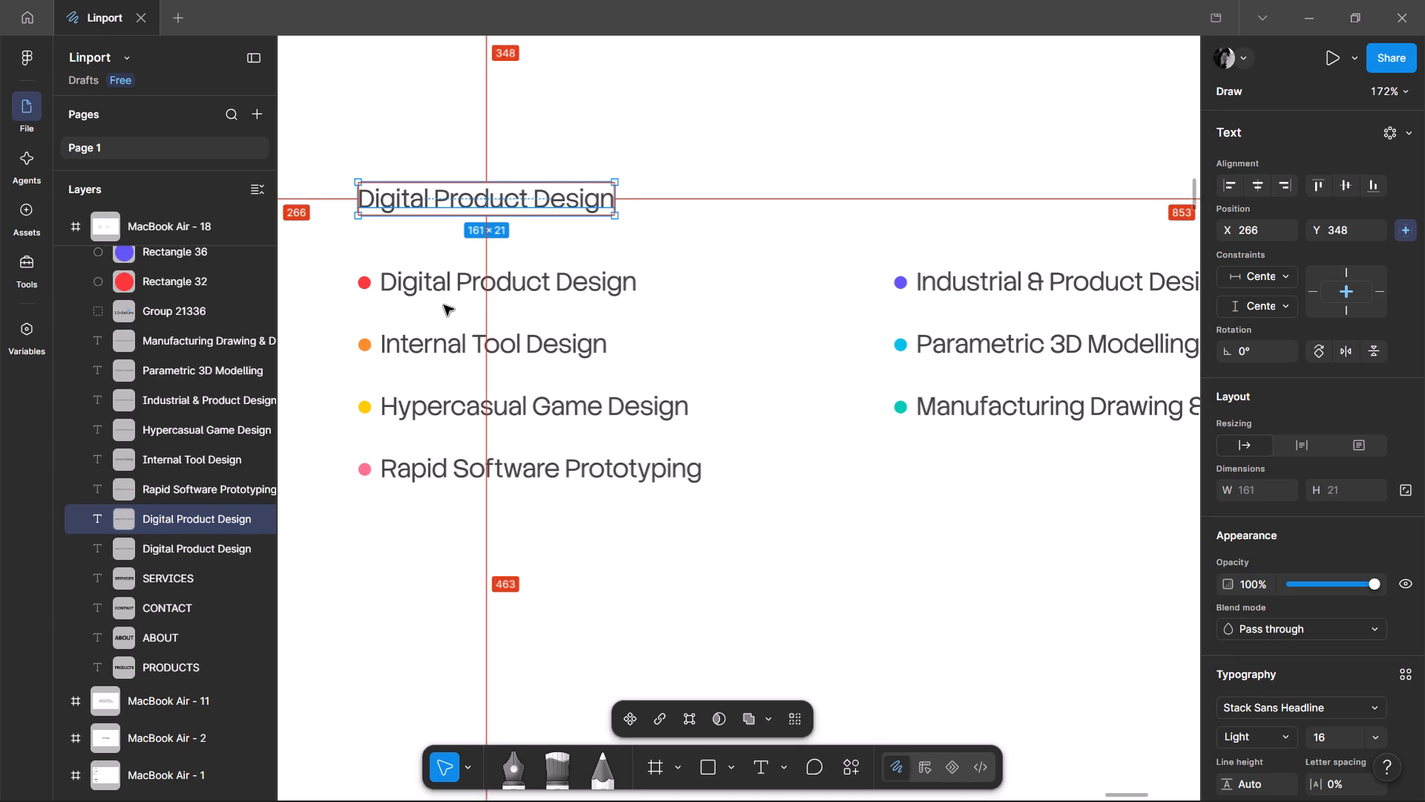
drag(440, 205, 439, 218)
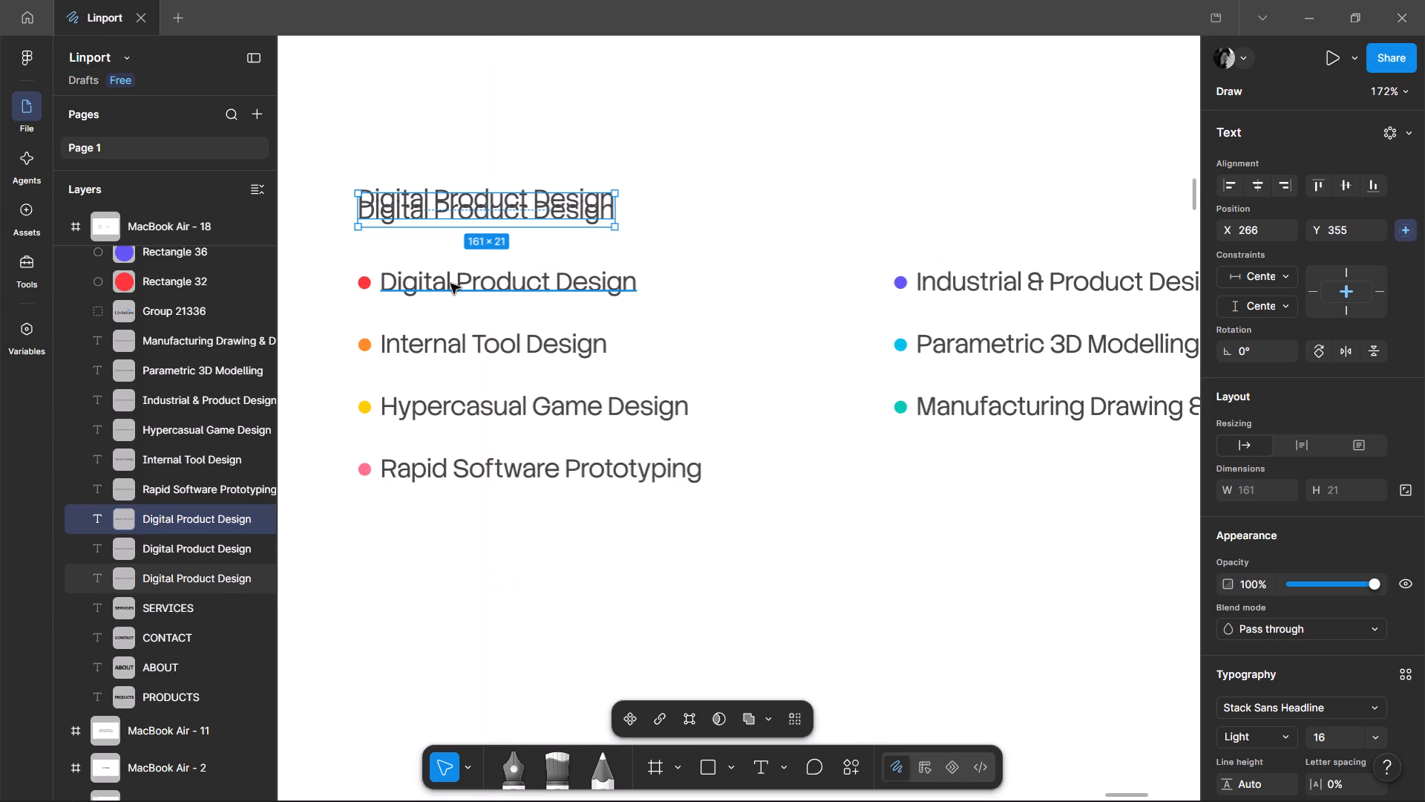
key(Delete)
click(468, 212)
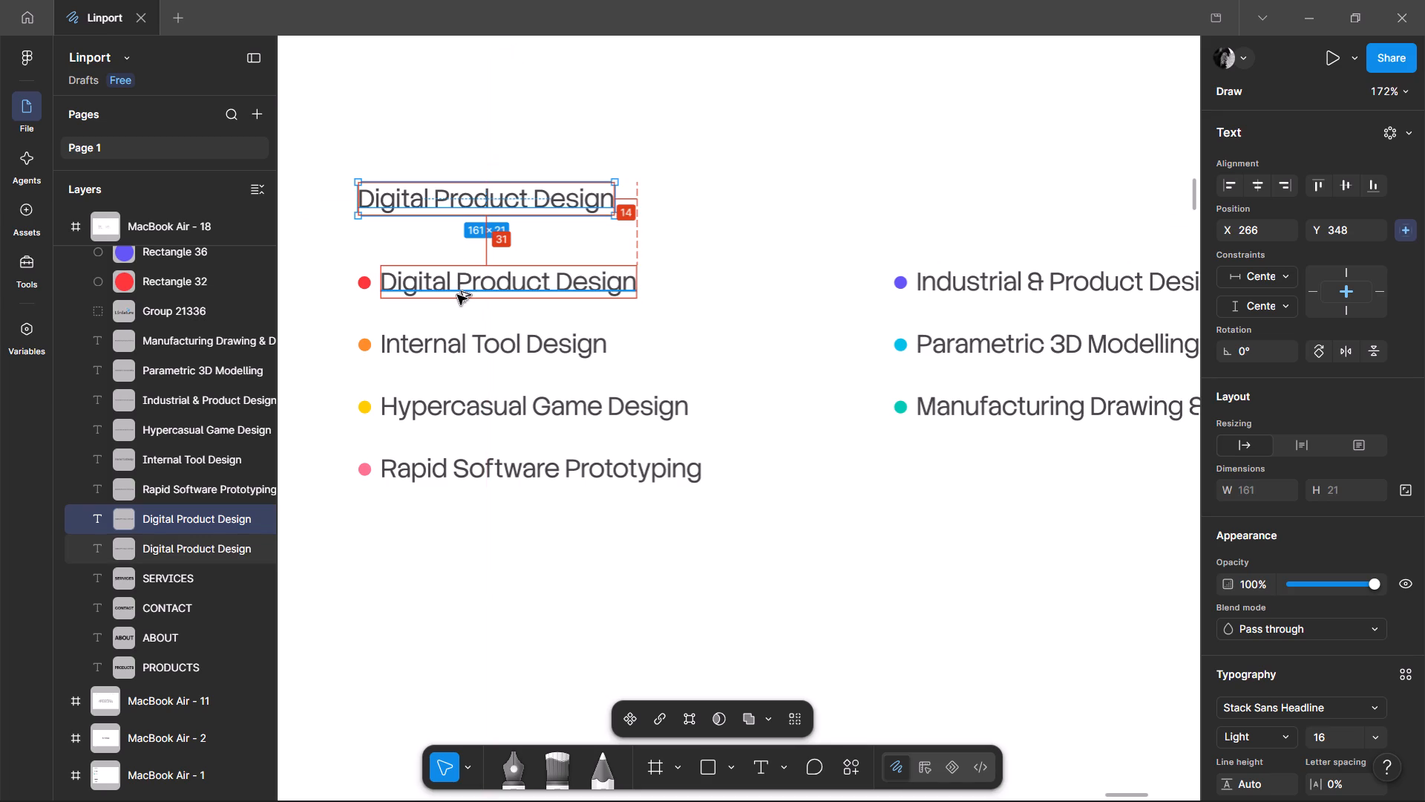
Nudge the duplicated label down to Y 361, closer to the first service in the column.
key(Down)
key(Down)
key(Down)
key(Down)
key(Down)
key(Down)
key(Down)
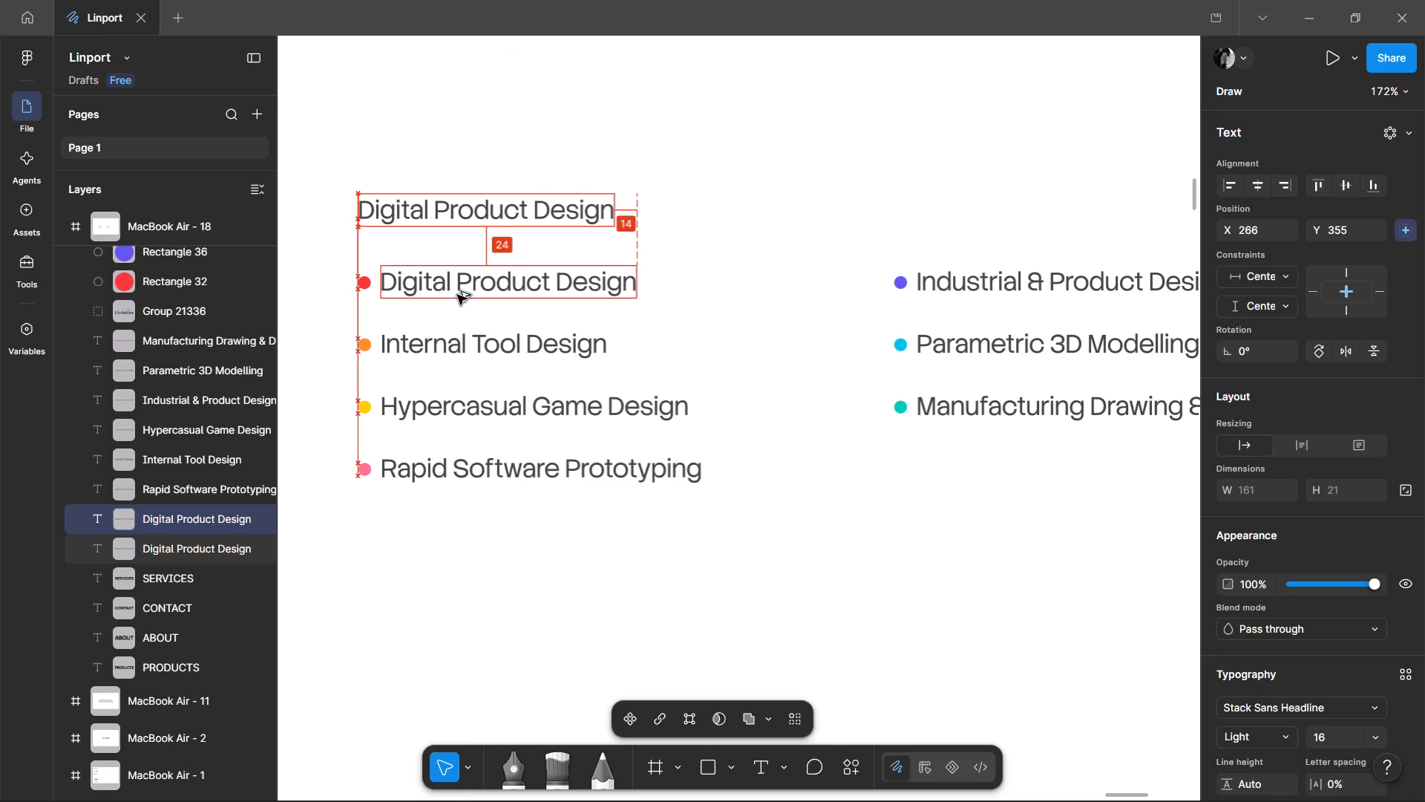
key(alt+Down)
key(alt+Down)
key(alt+Down)
key(alt+Down)
key(alt+Down)
key(alt+Down)
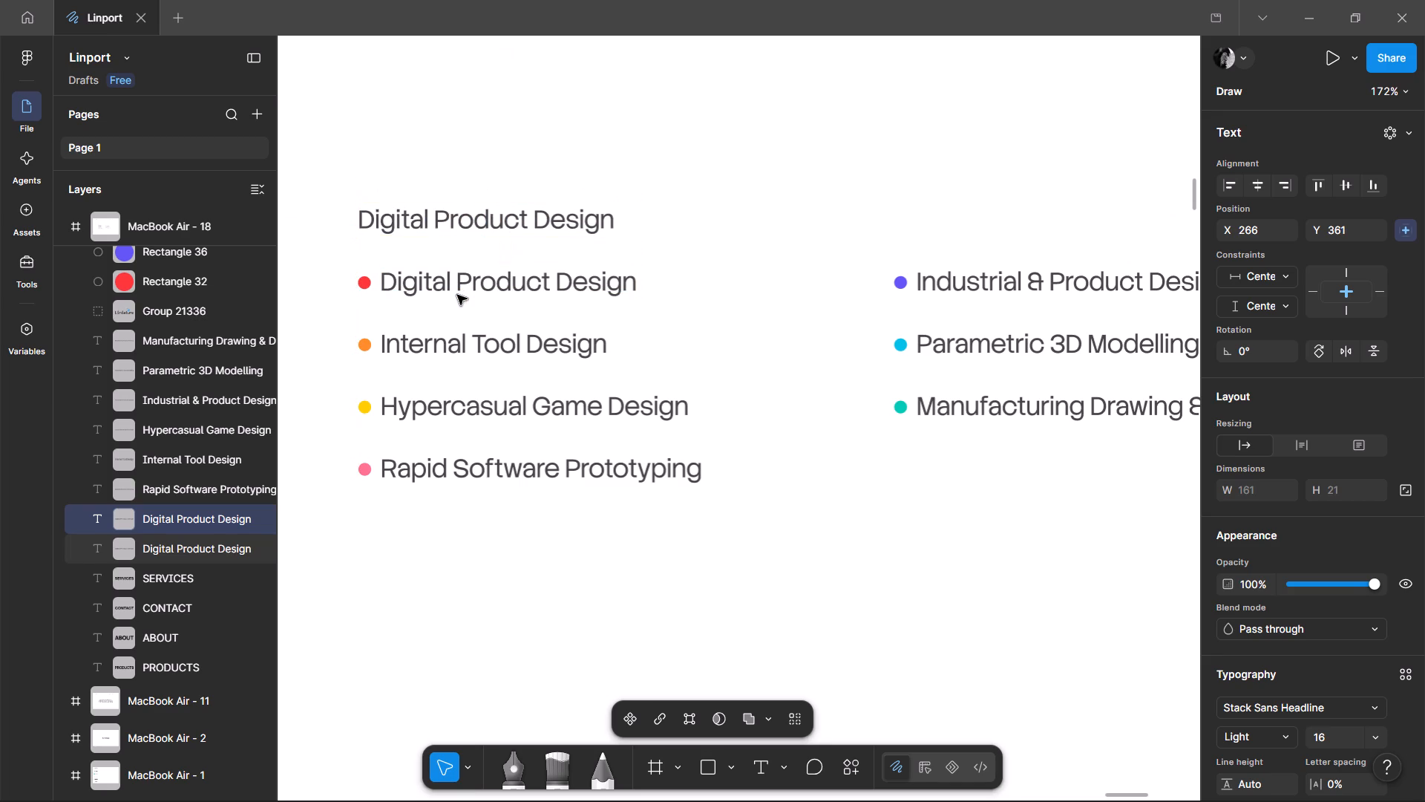
Change the duplicated label's text to "Pixels" as the first column's heading.
double_click(508, 218)
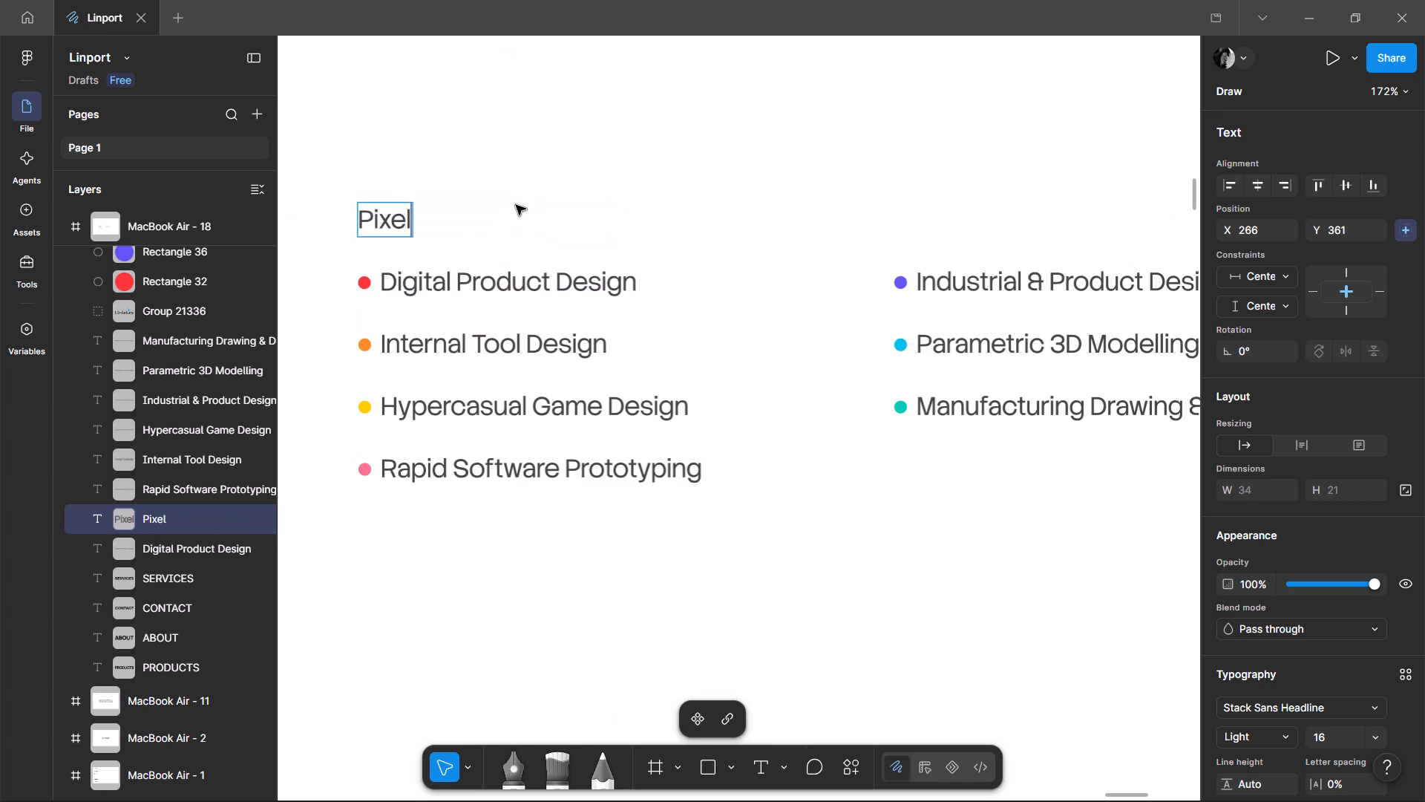
key(s)
click(611, 198)
Set the Pixels heading to Medium weight and font size 20.
scroll(1333, 692, down, 1)
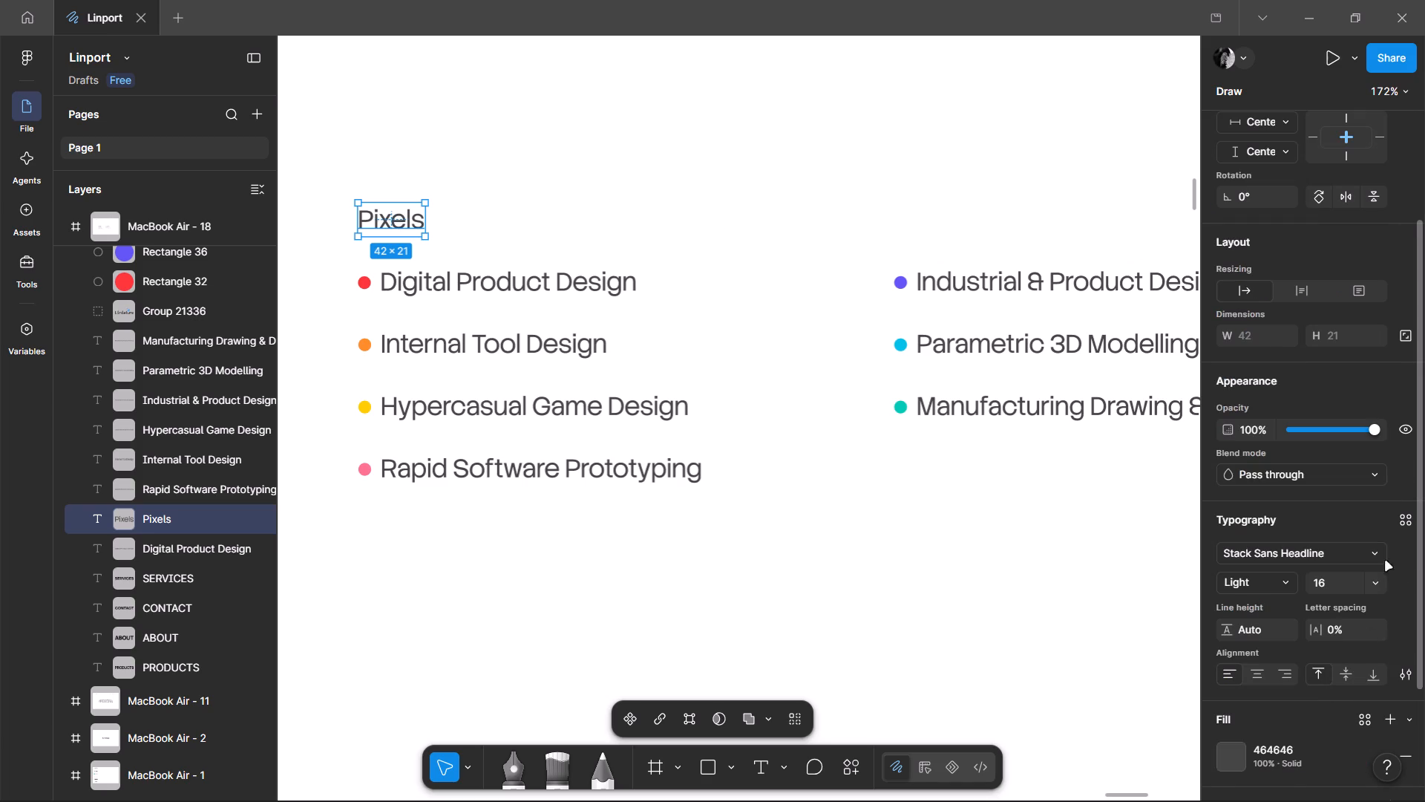
click(1268, 577)
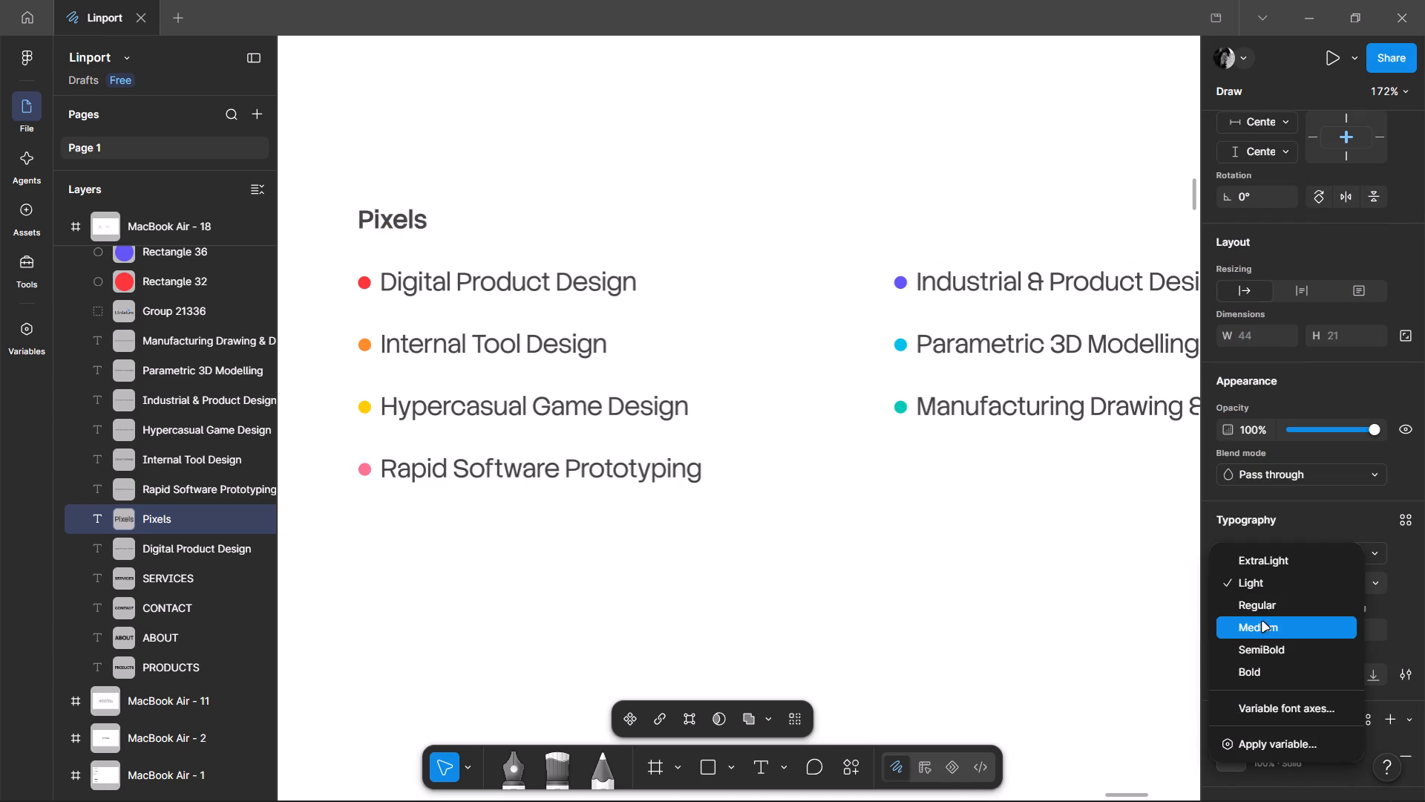
click(1262, 622)
click(1376, 574)
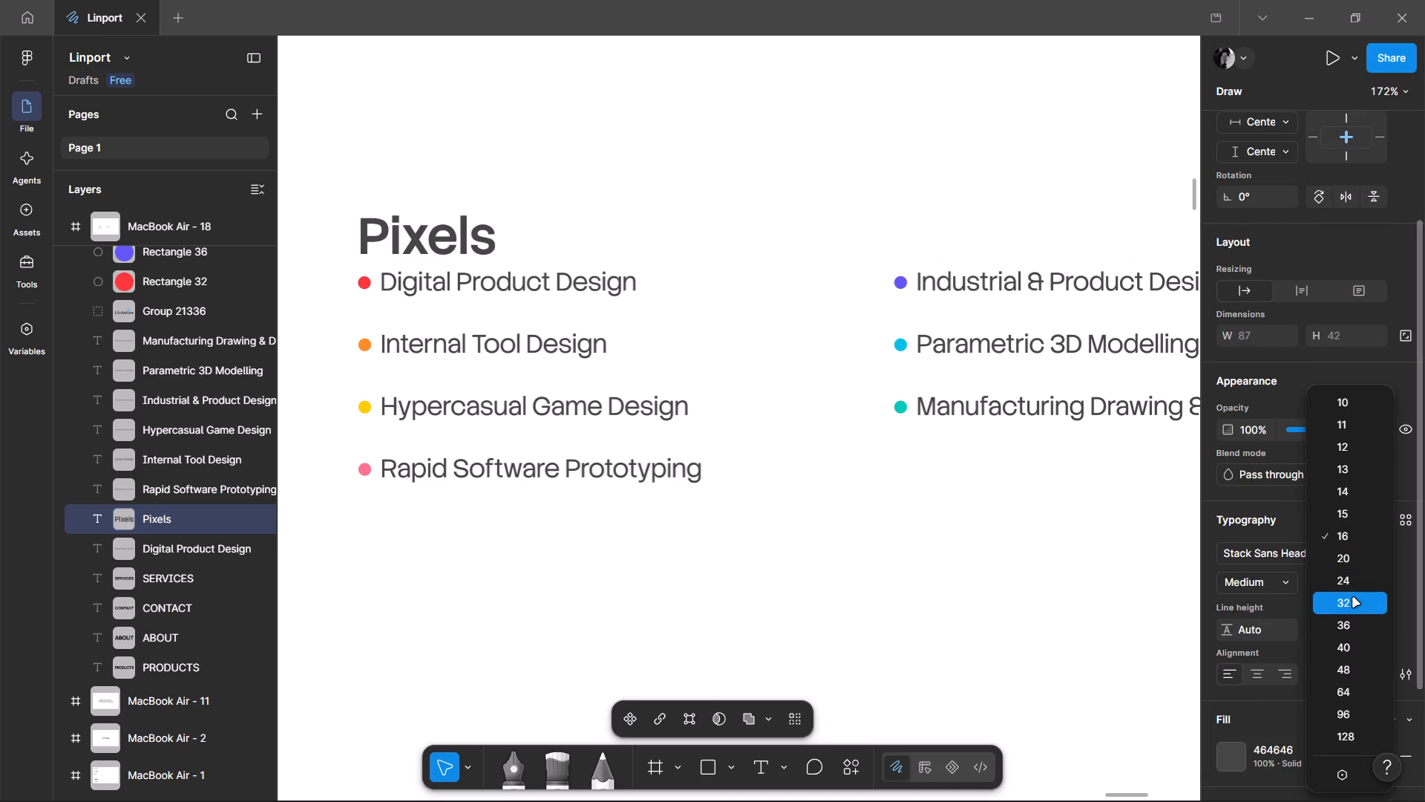
click(1357, 578)
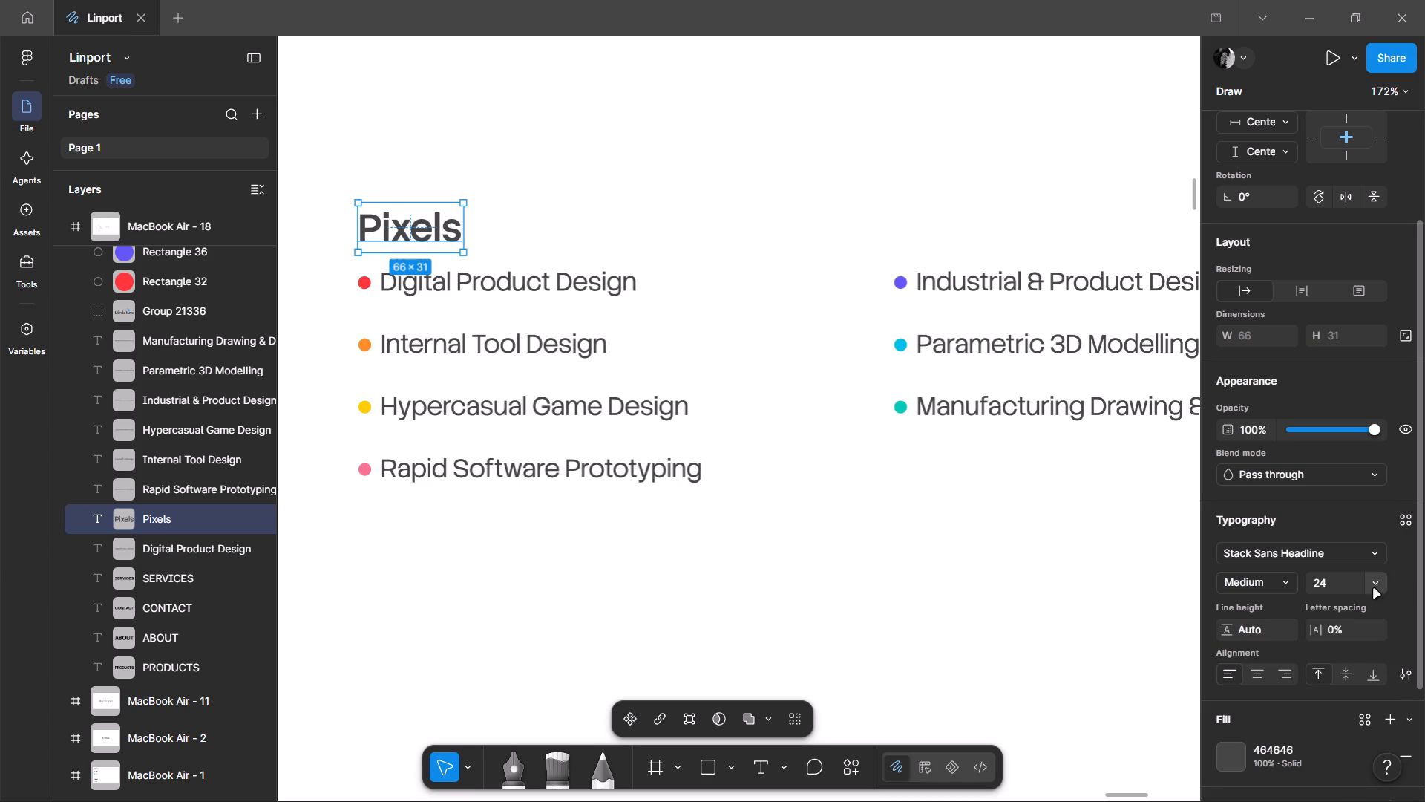
click(1374, 589)
click(1362, 558)
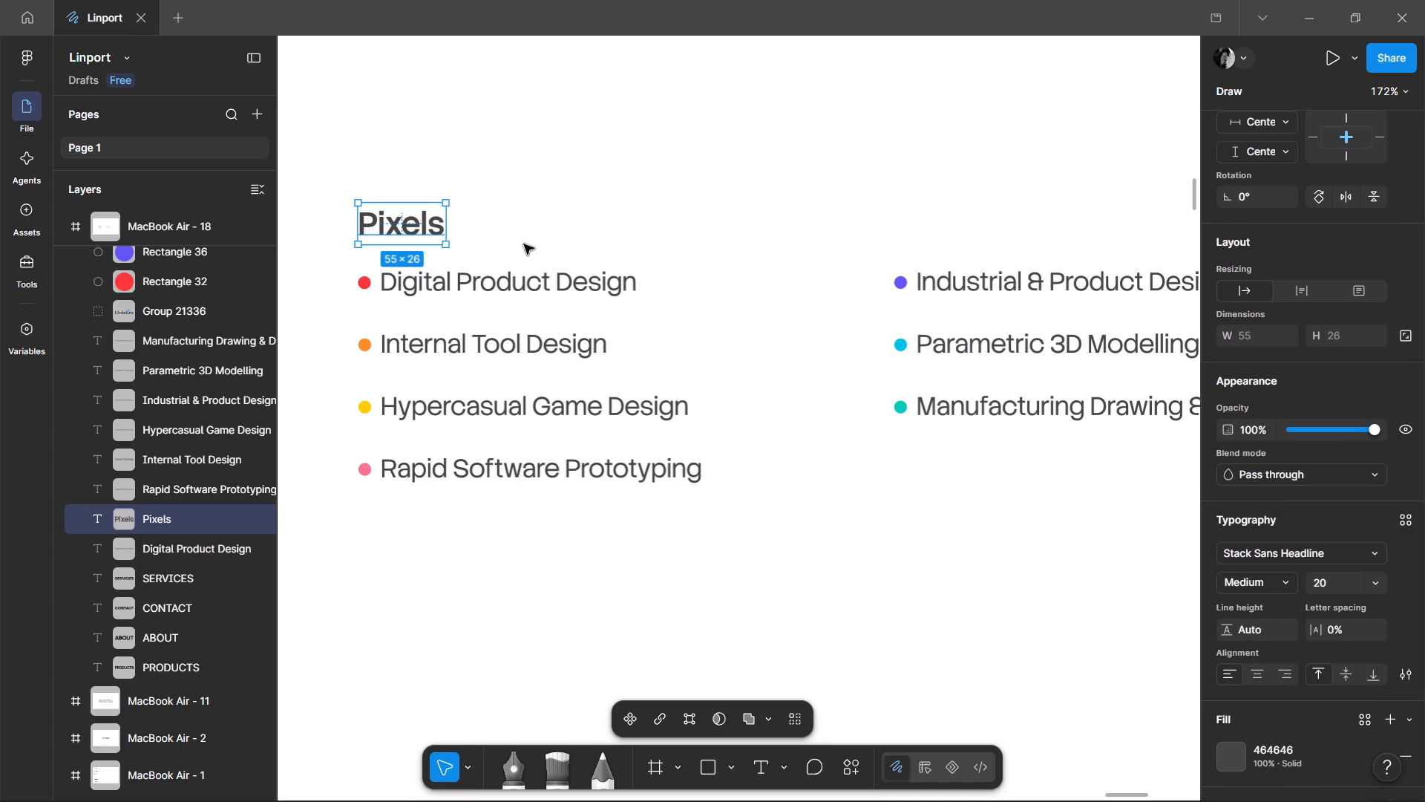
Move the Pixels heading to X 280, Y 361, aligned with the start of the service names.
drag(385, 217, 403, 210)
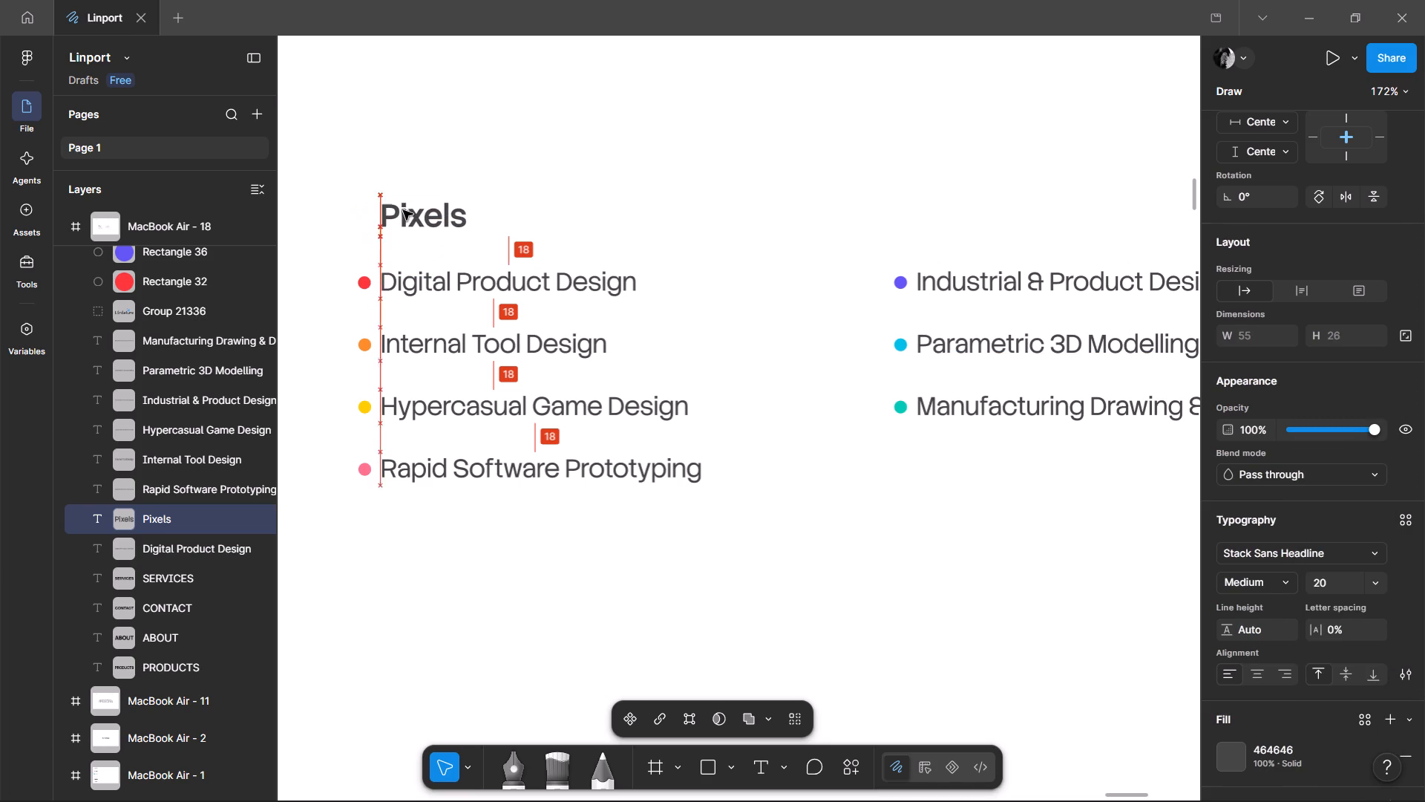
drag(403, 210, 409, 217)
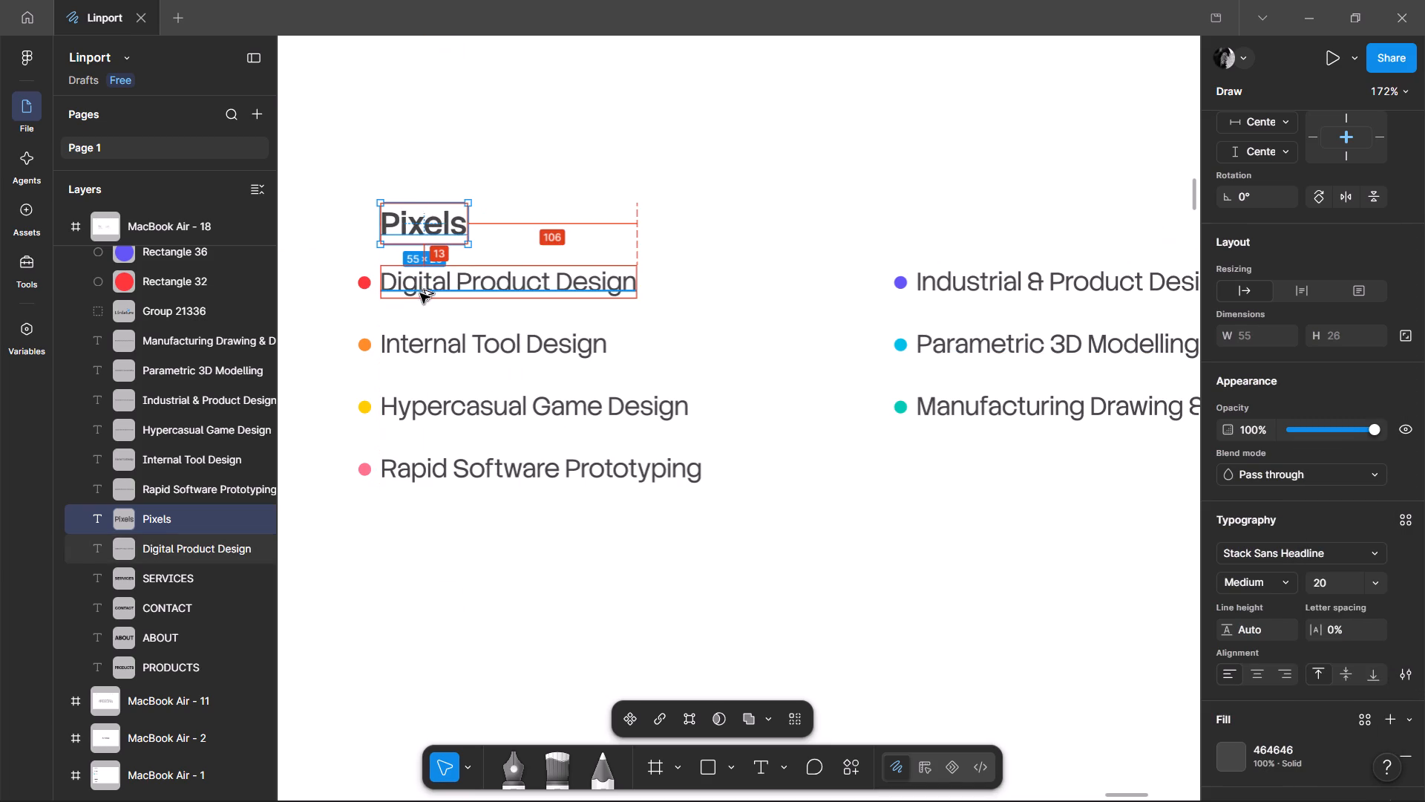
click(746, 237)
Increase the Pixels heading's font size to 22.
click(425, 235)
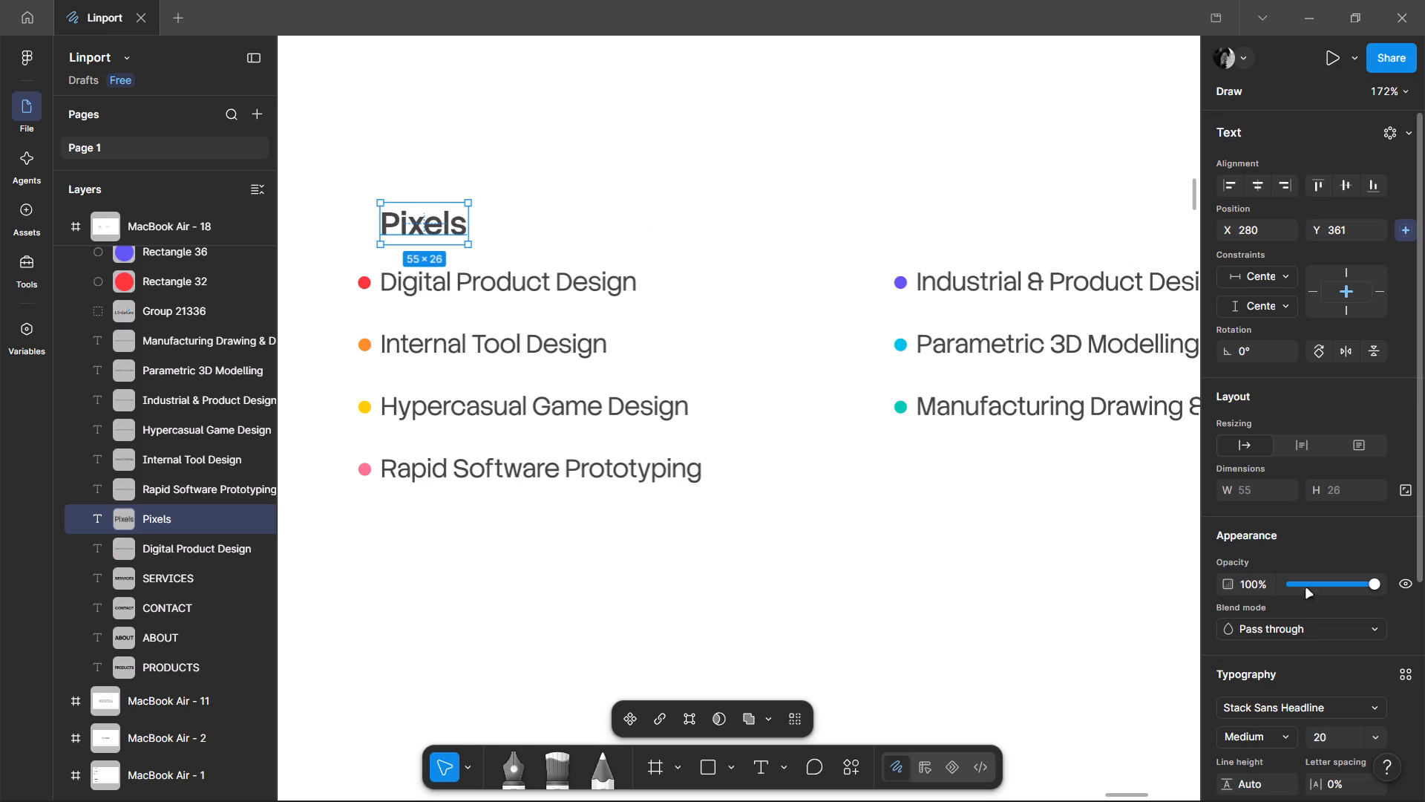
click(1337, 747)
key(Up)
key(Up)
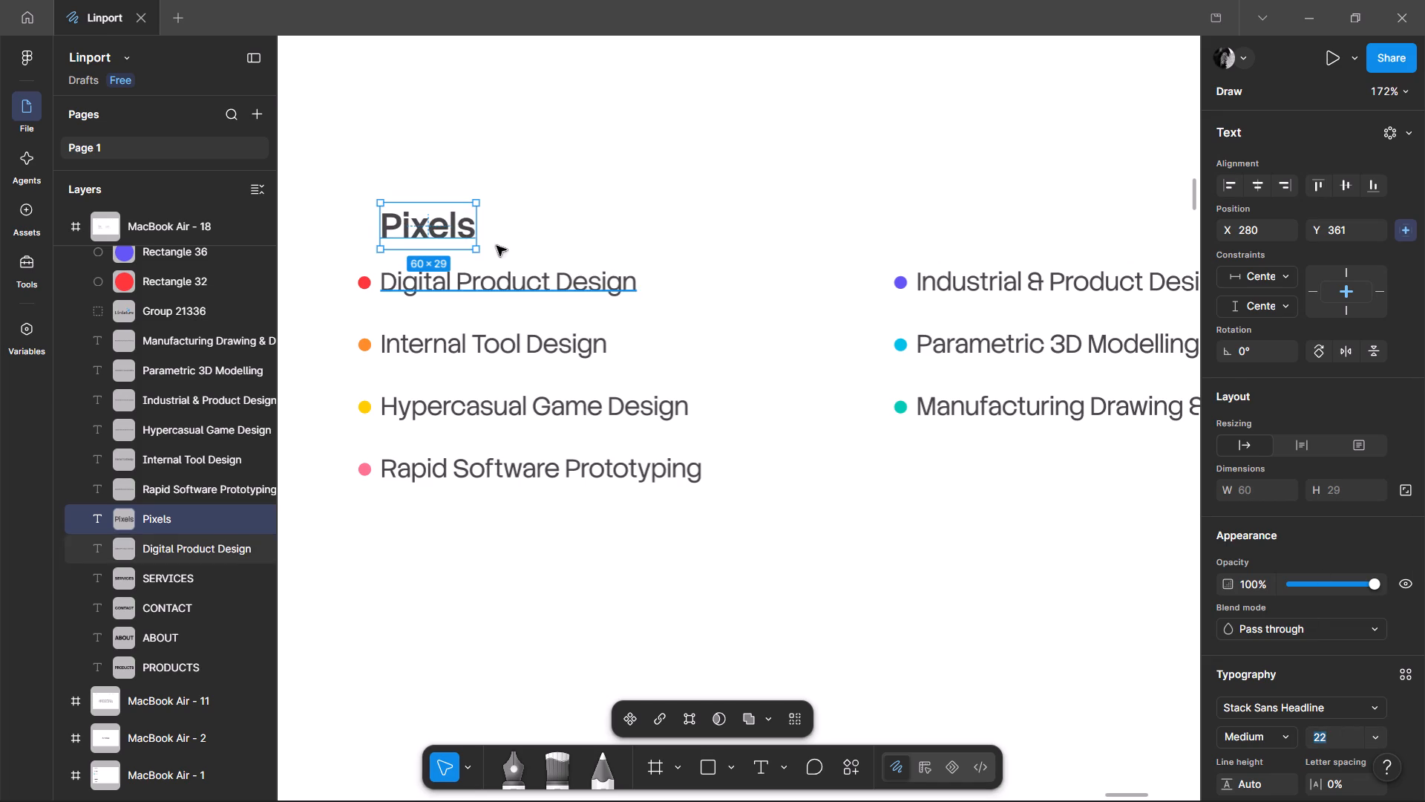
Reposition the Pixels heading vertically at Y 359 above Digital Product Design.
drag(431, 224, 427, 208)
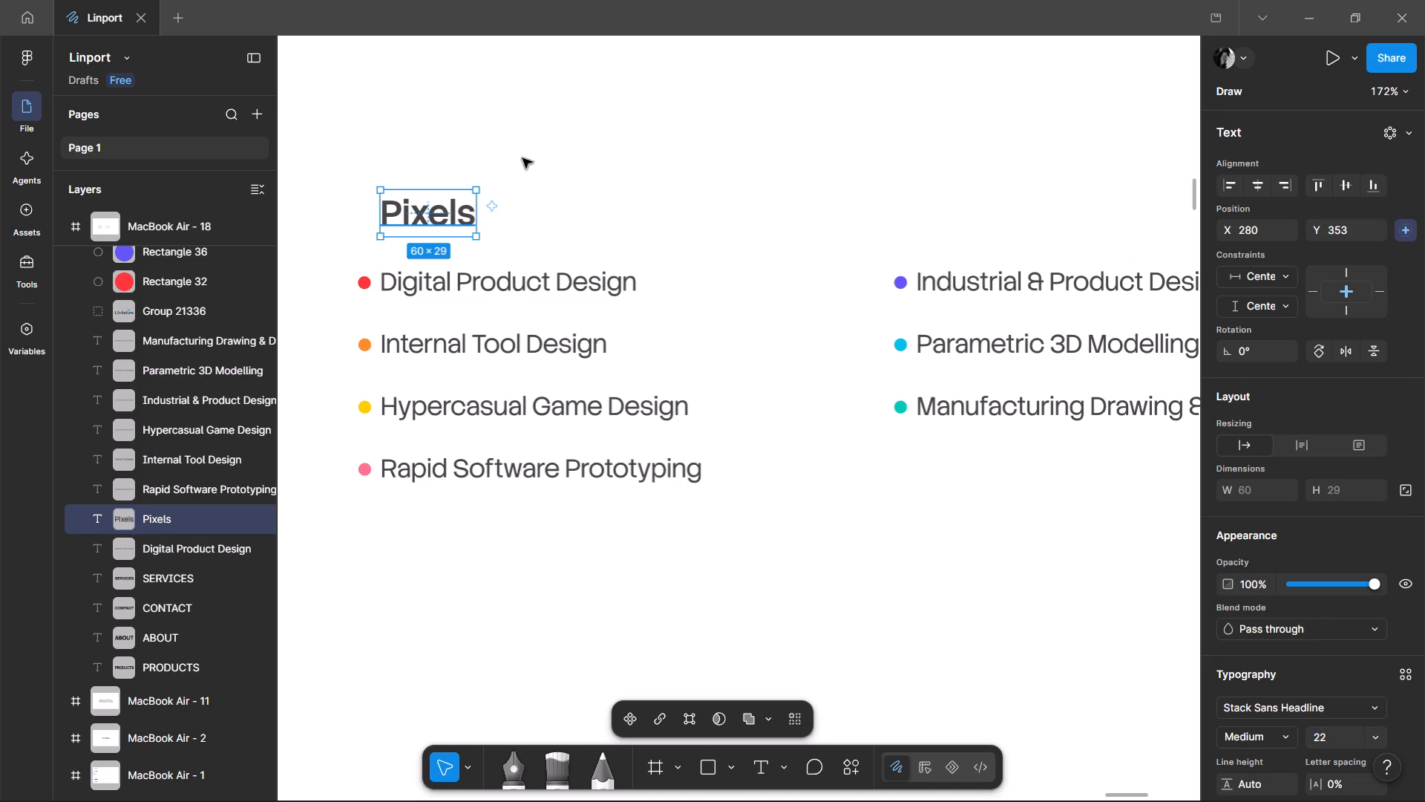
click(558, 142)
drag(451, 212, 451, 221)
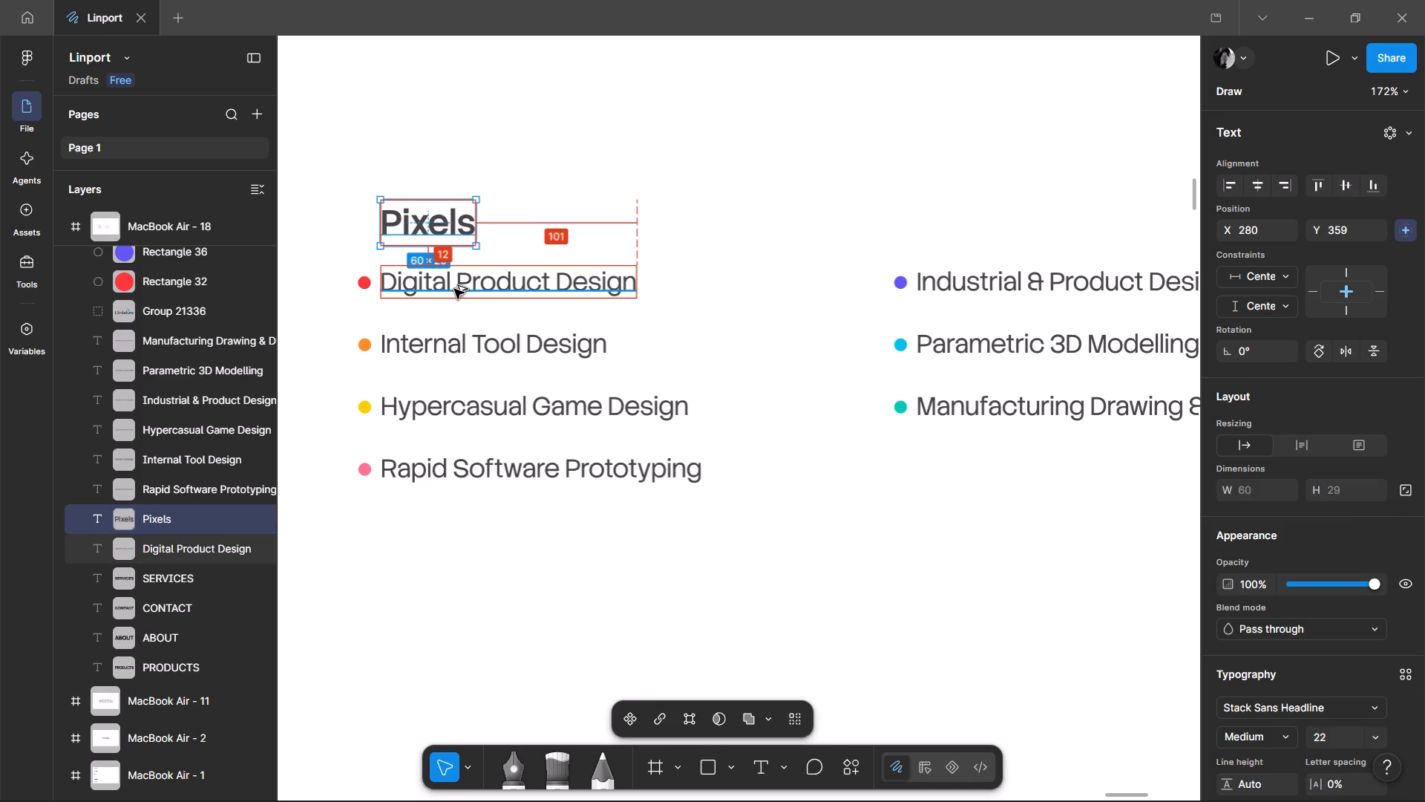
Duplicate the Pixels heading above the second service column at X 616, Y 359 and change its text to "Matters".
alt+drag(449, 214, 998, 207)
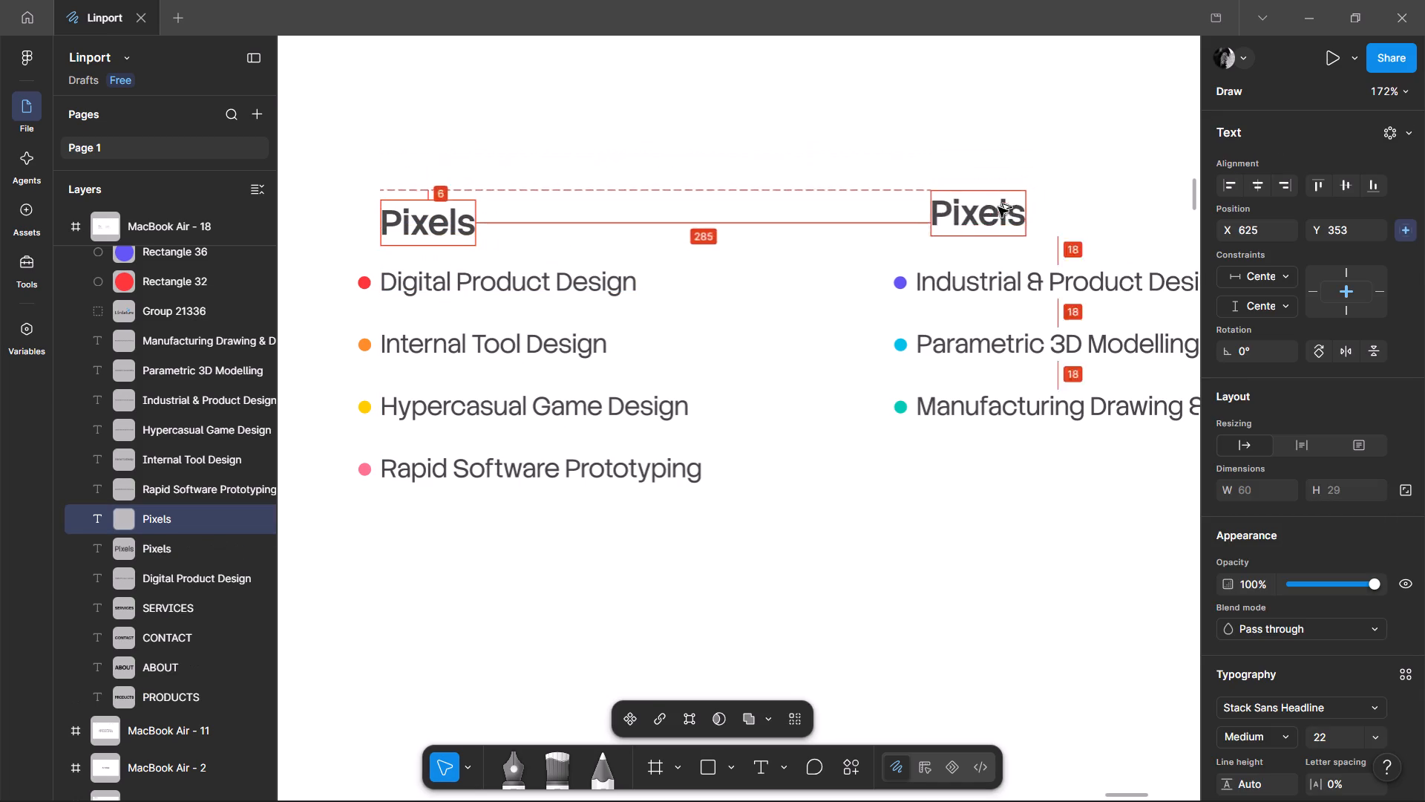
alt+drag(998, 207, 986, 215)
double_click(986, 215)
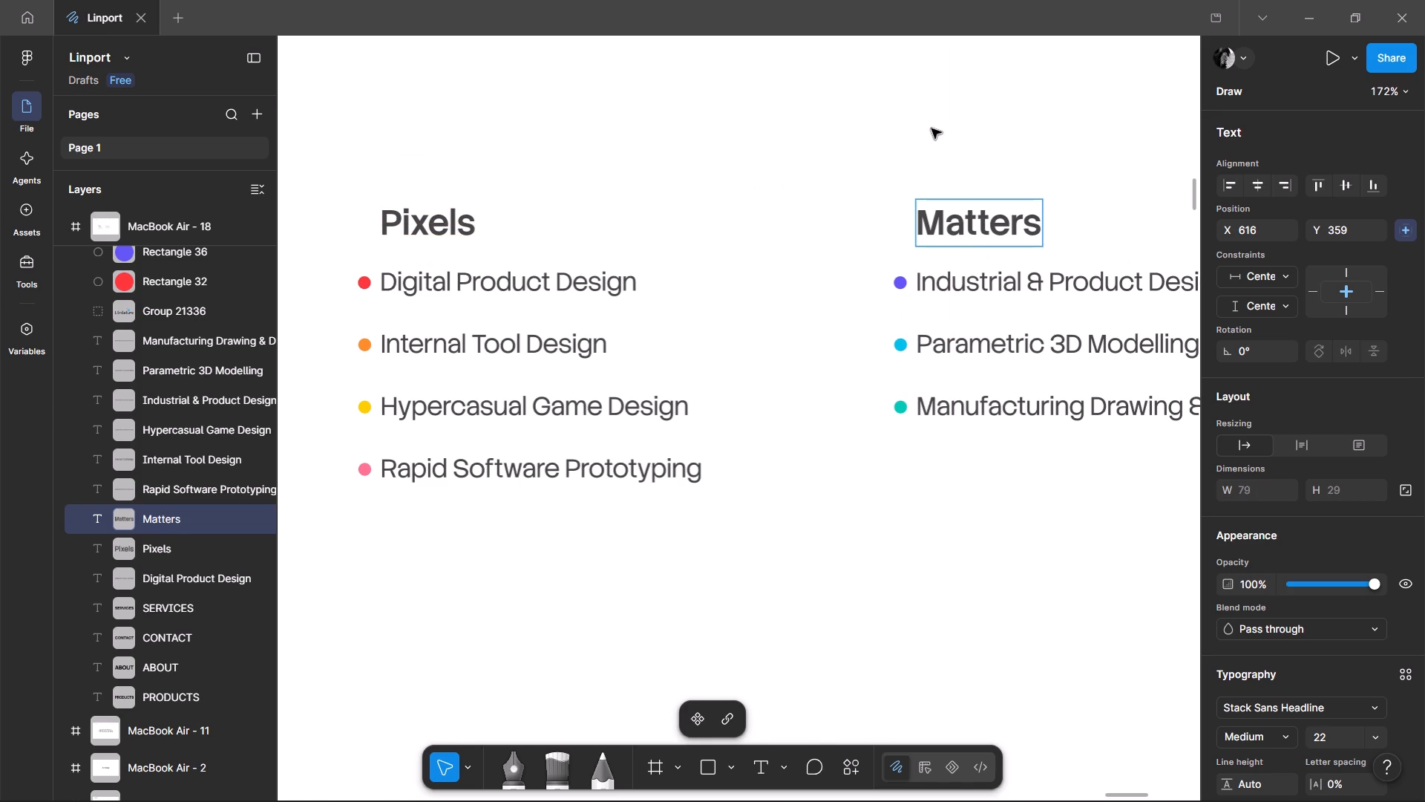
double_click(931, 128)
Replace the second column heading's text with "Atoms".
scroll(931, 128, up, 1)
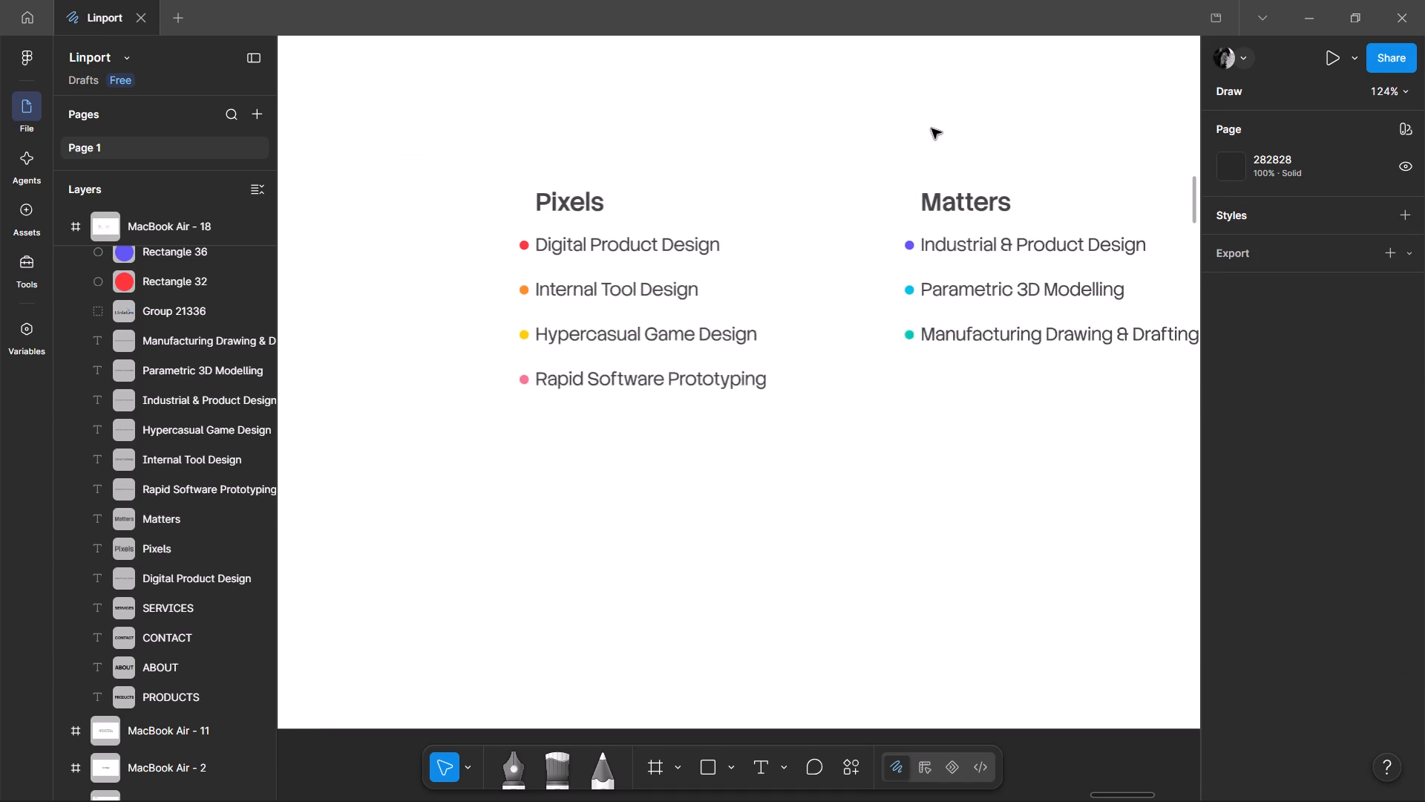
scroll(931, 128, up, 1)
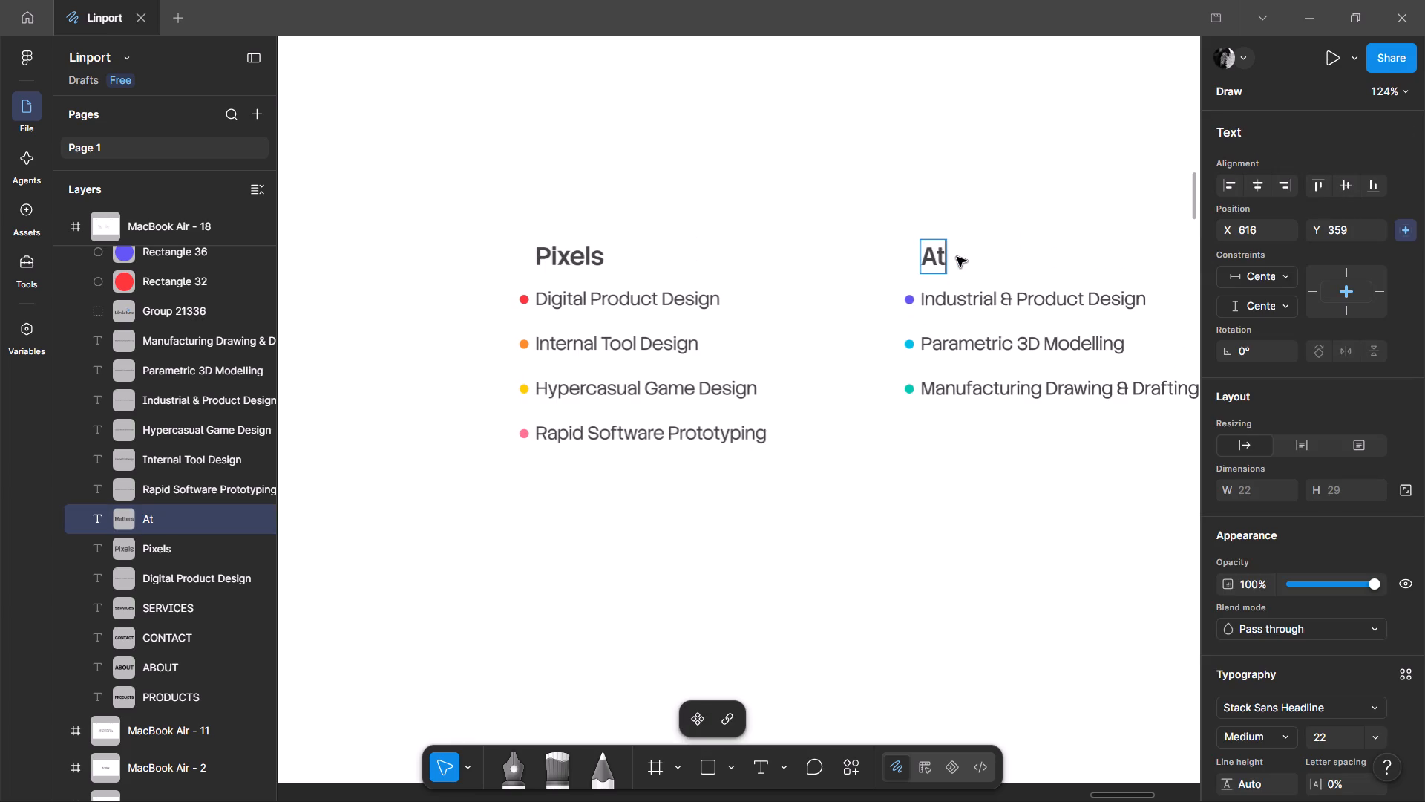
key(BackSpace)
key(BackSpace)
text(oms)
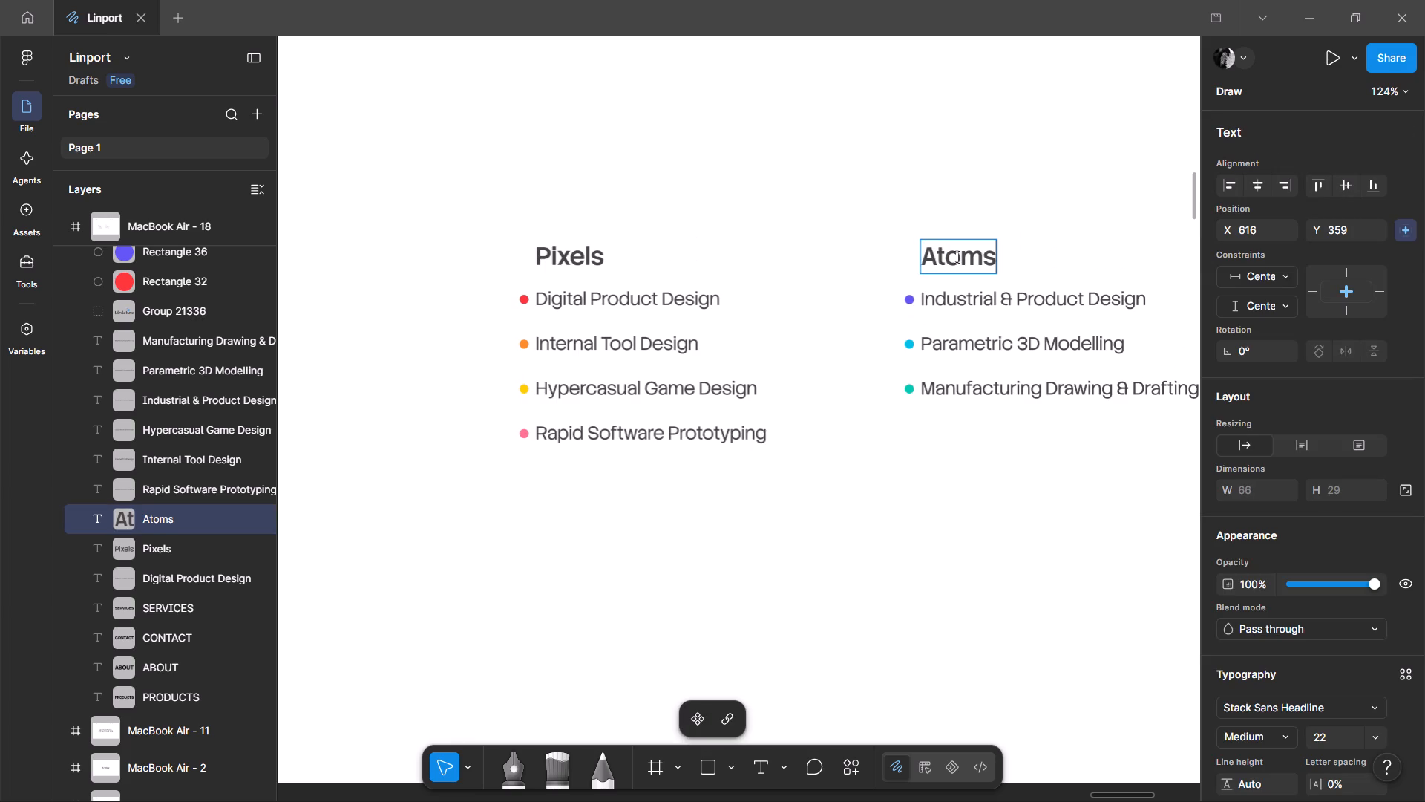
double_click(921, 179)
Set both the Pixels and Atoms headings to Regular weight.
scroll(921, 179, left, 1)
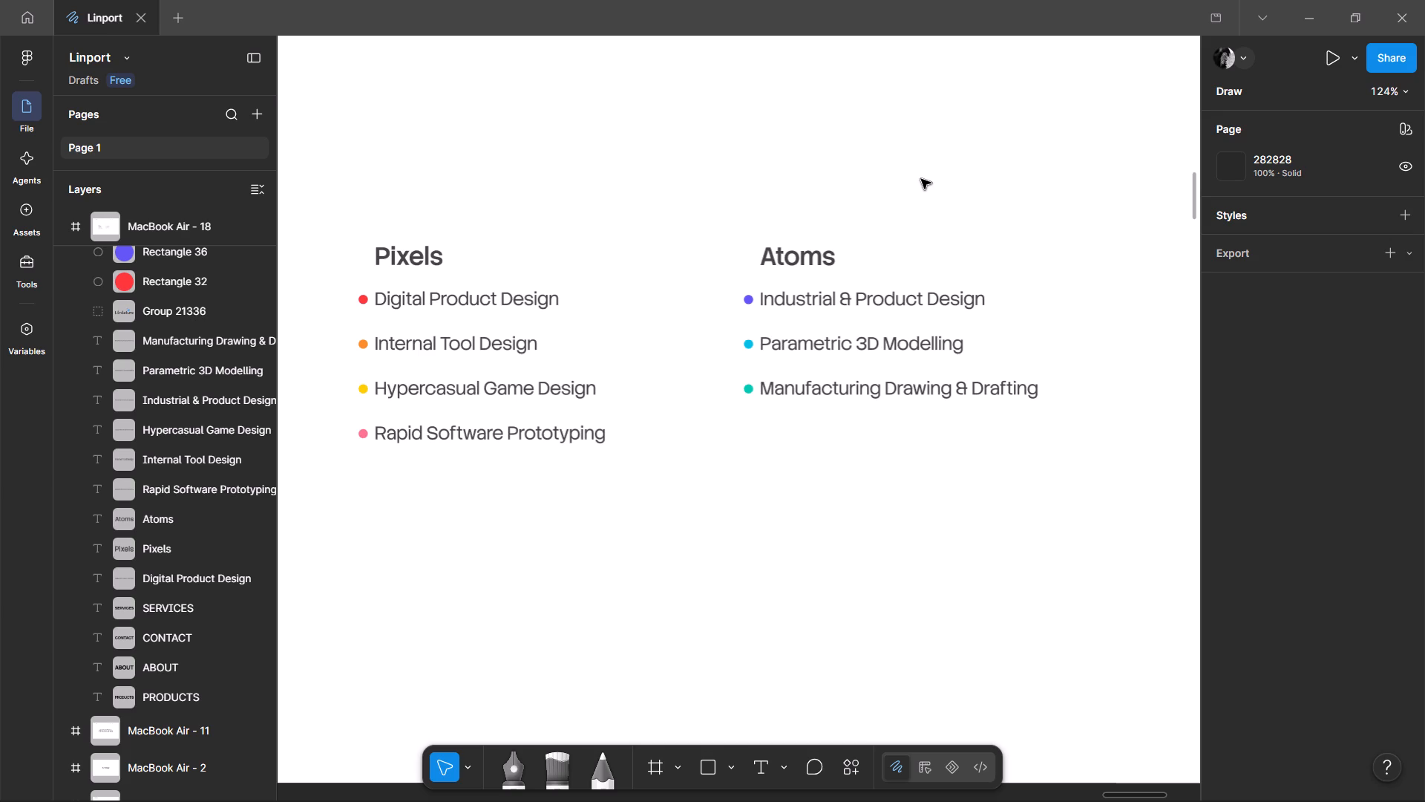
shift+click(811, 253)
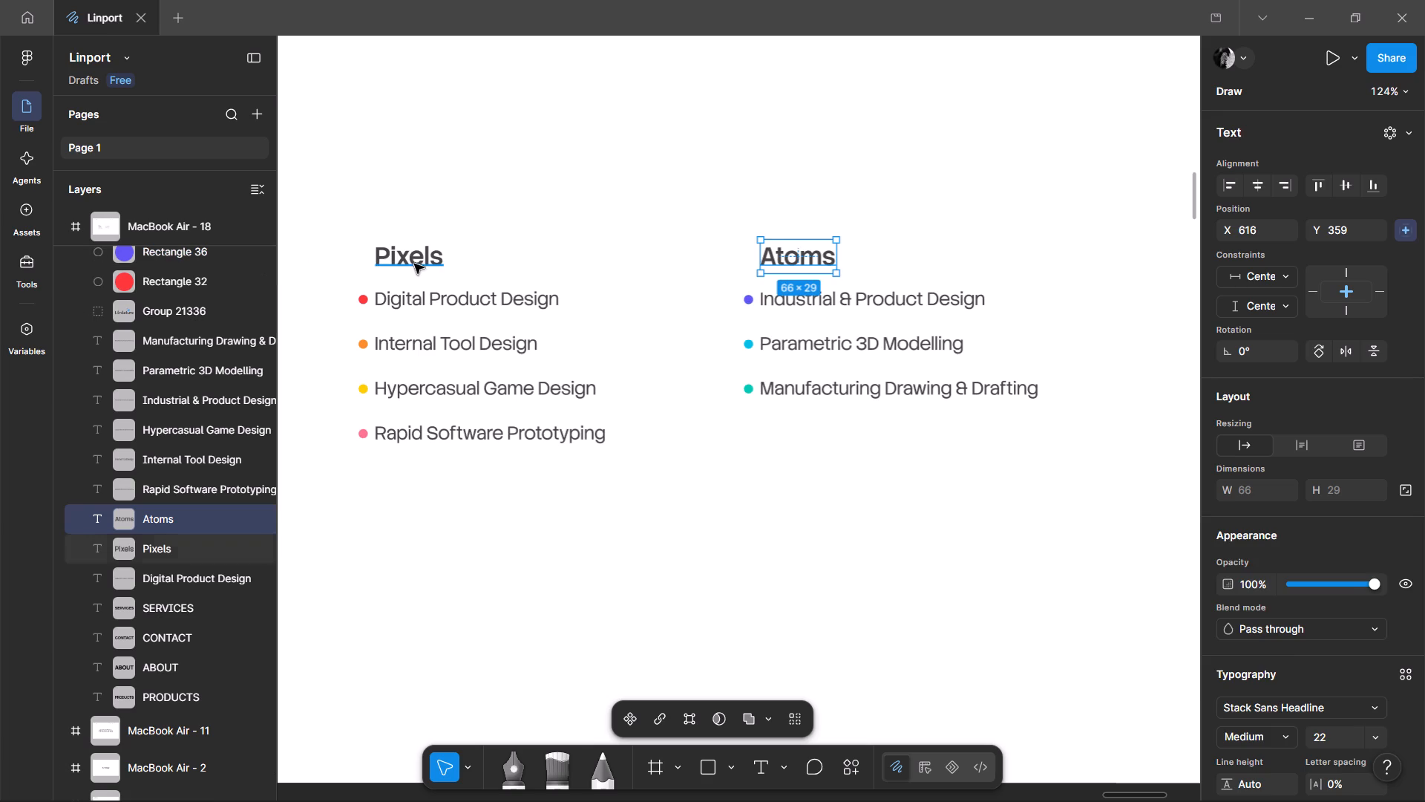
shift+click(414, 264)
scroll(1206, 757, down, 3)
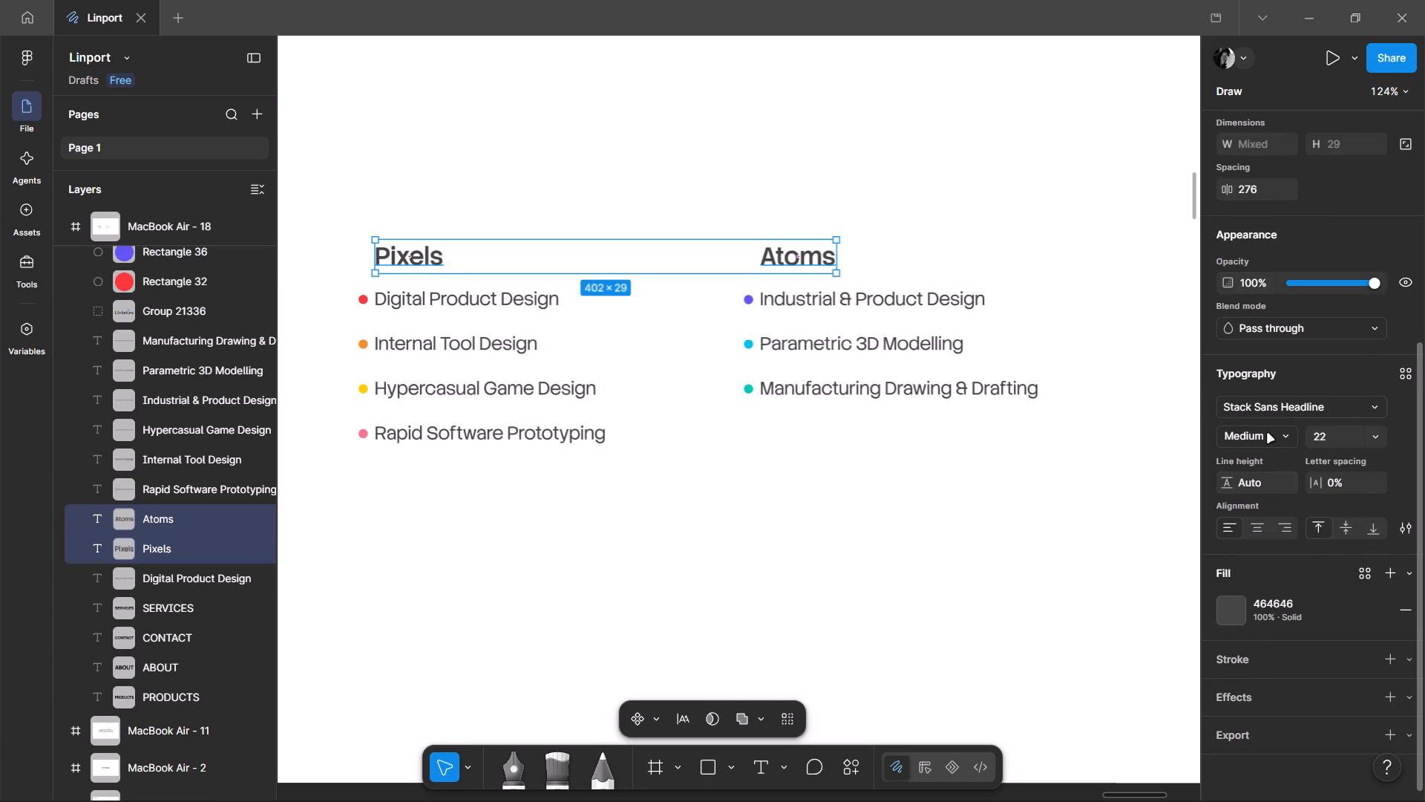
click(1270, 426)
click(1274, 412)
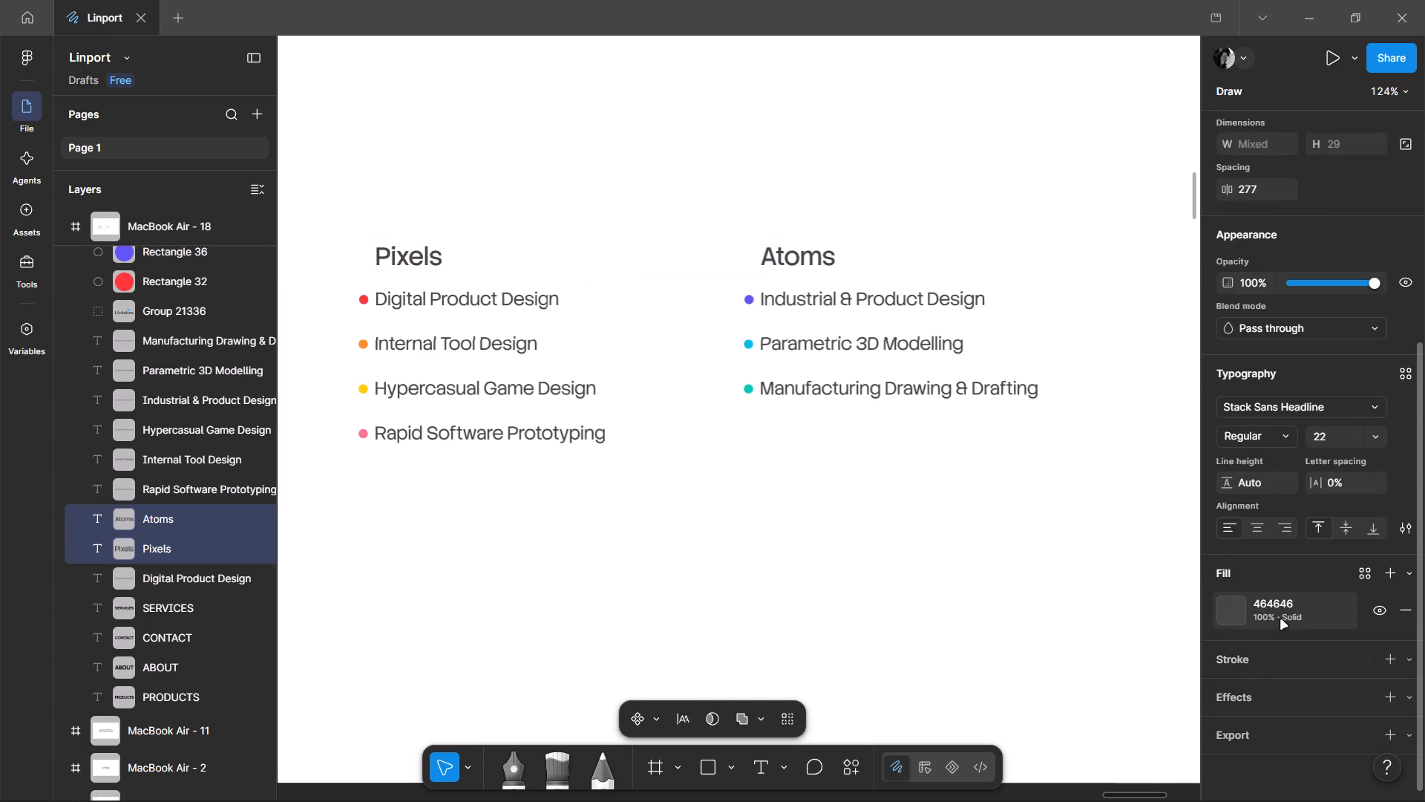
Change the fill of both column headings to black, 000000.
click(1281, 620)
drag(1057, 627, 1049, 624)
drag(1026, 529, 721, 691)
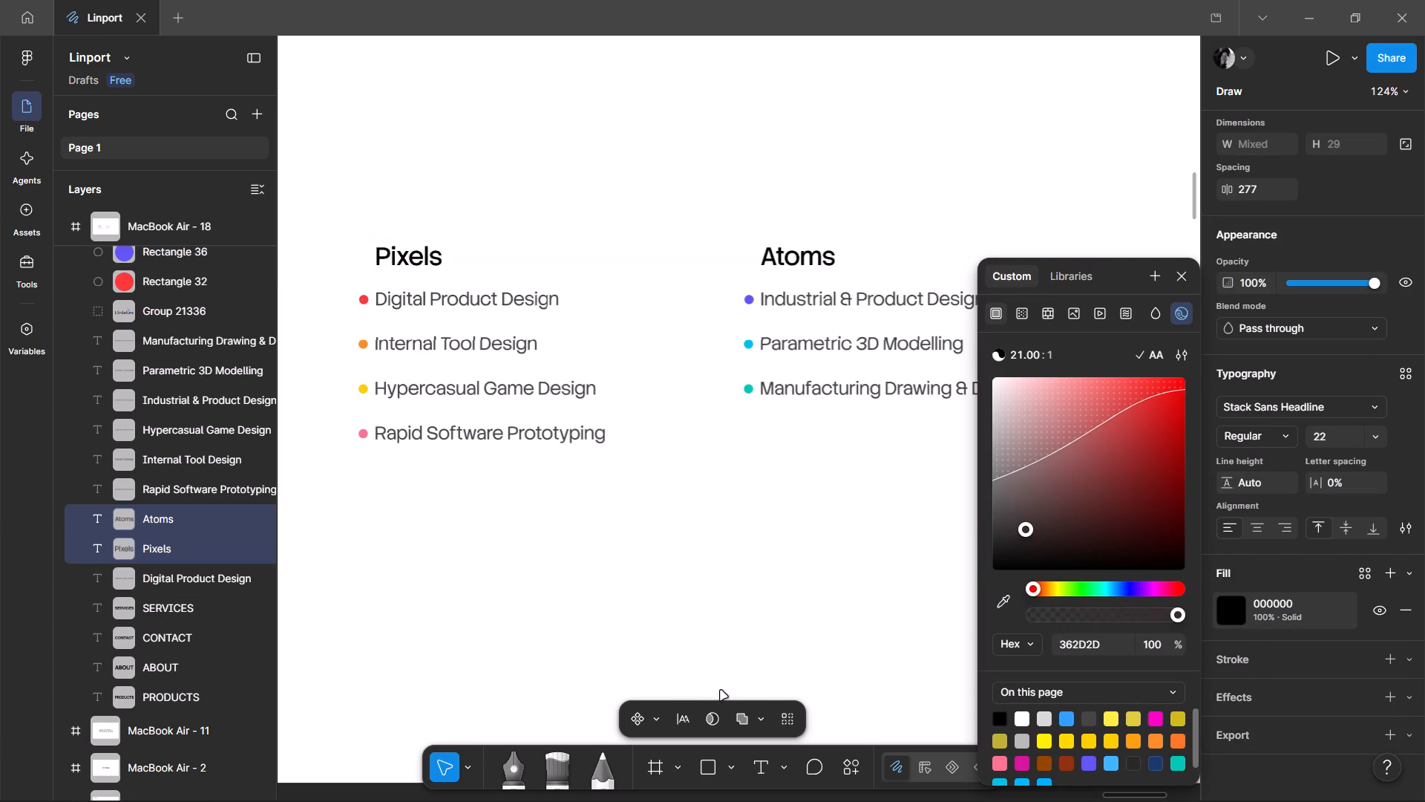
drag(721, 691, 712, 691)
click(586, 599)
click(580, 593)
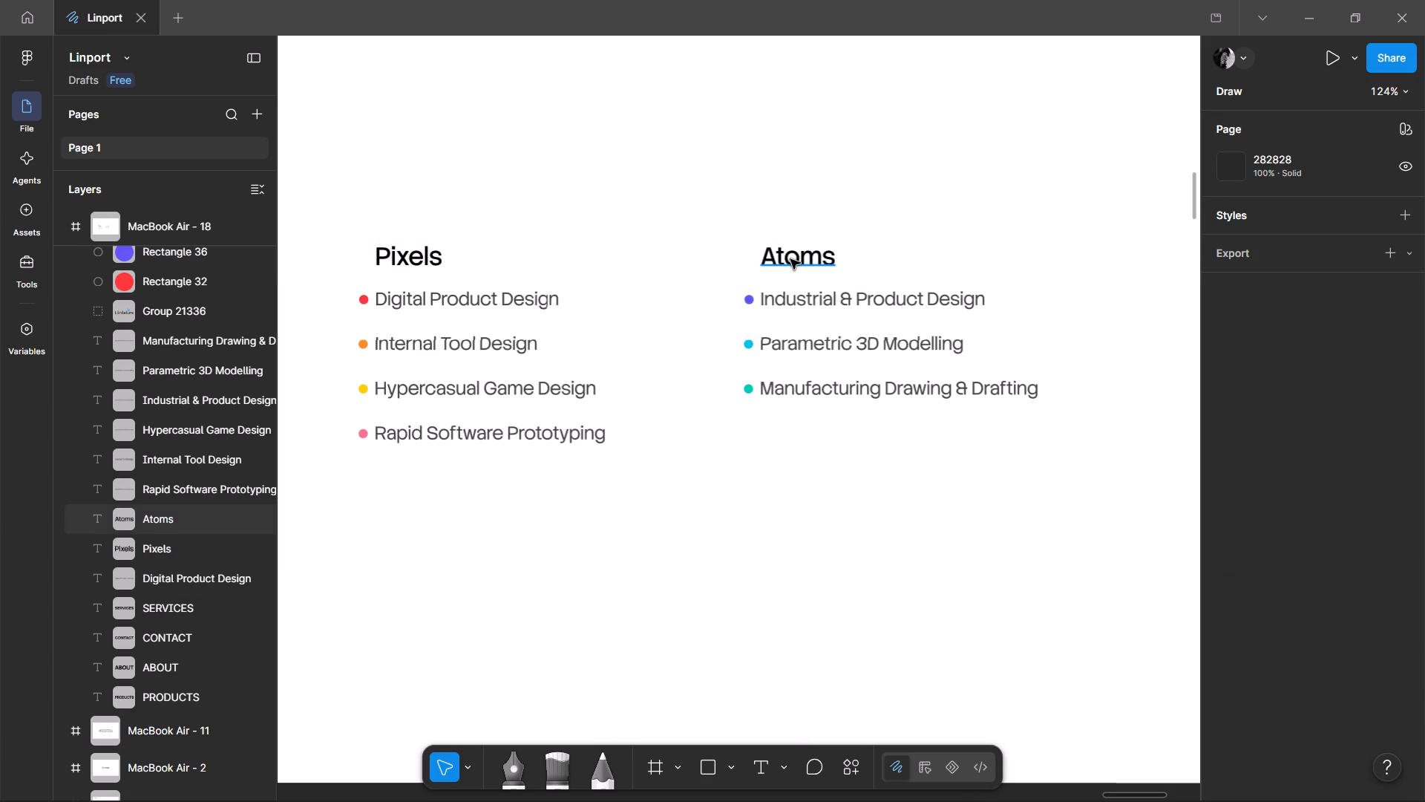
Shift the Atoms and Pixels headings left so each lines up with its column's coloured bullets.
drag(790, 259, 771, 258)
click(514, 244)
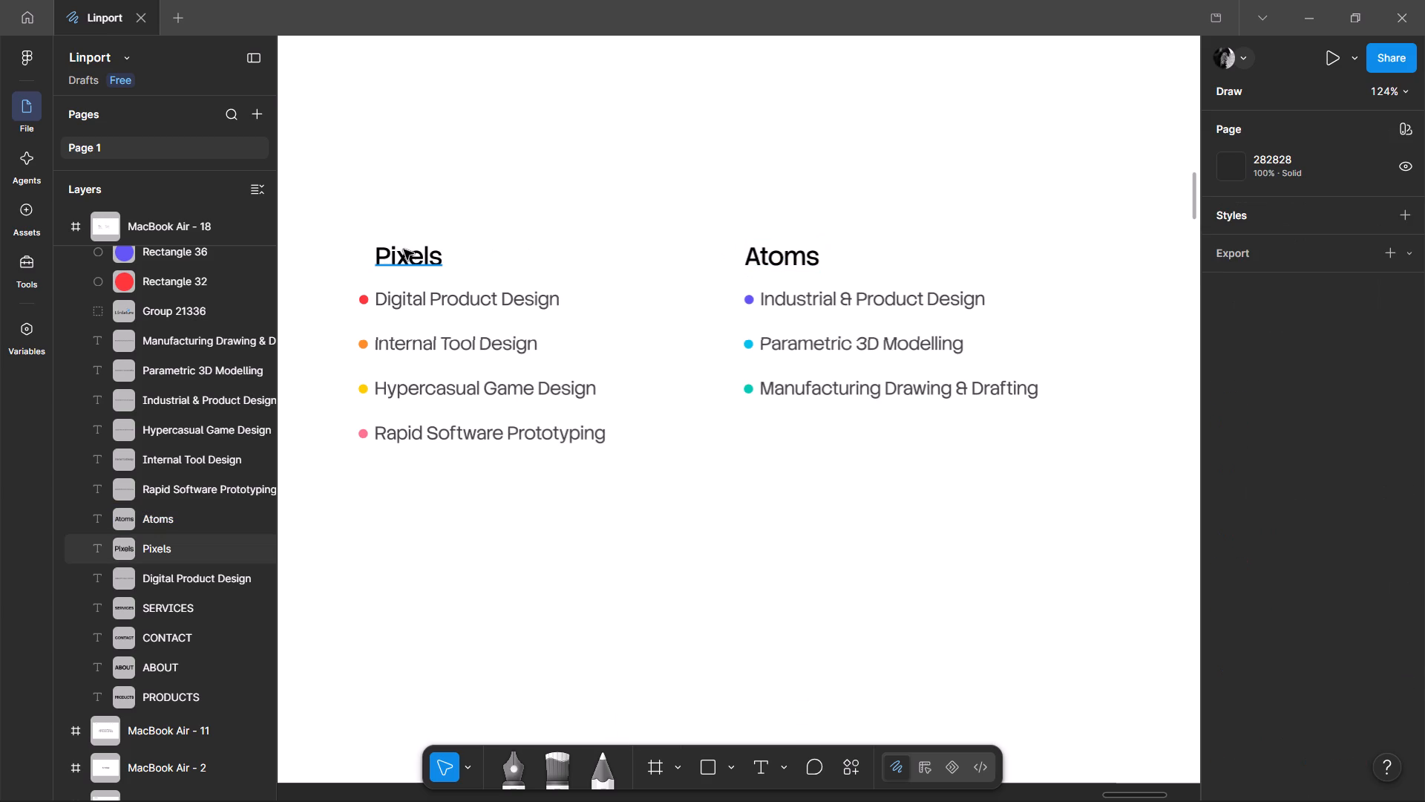
shift+drag(399, 260, 381, 260)
click(786, 501)
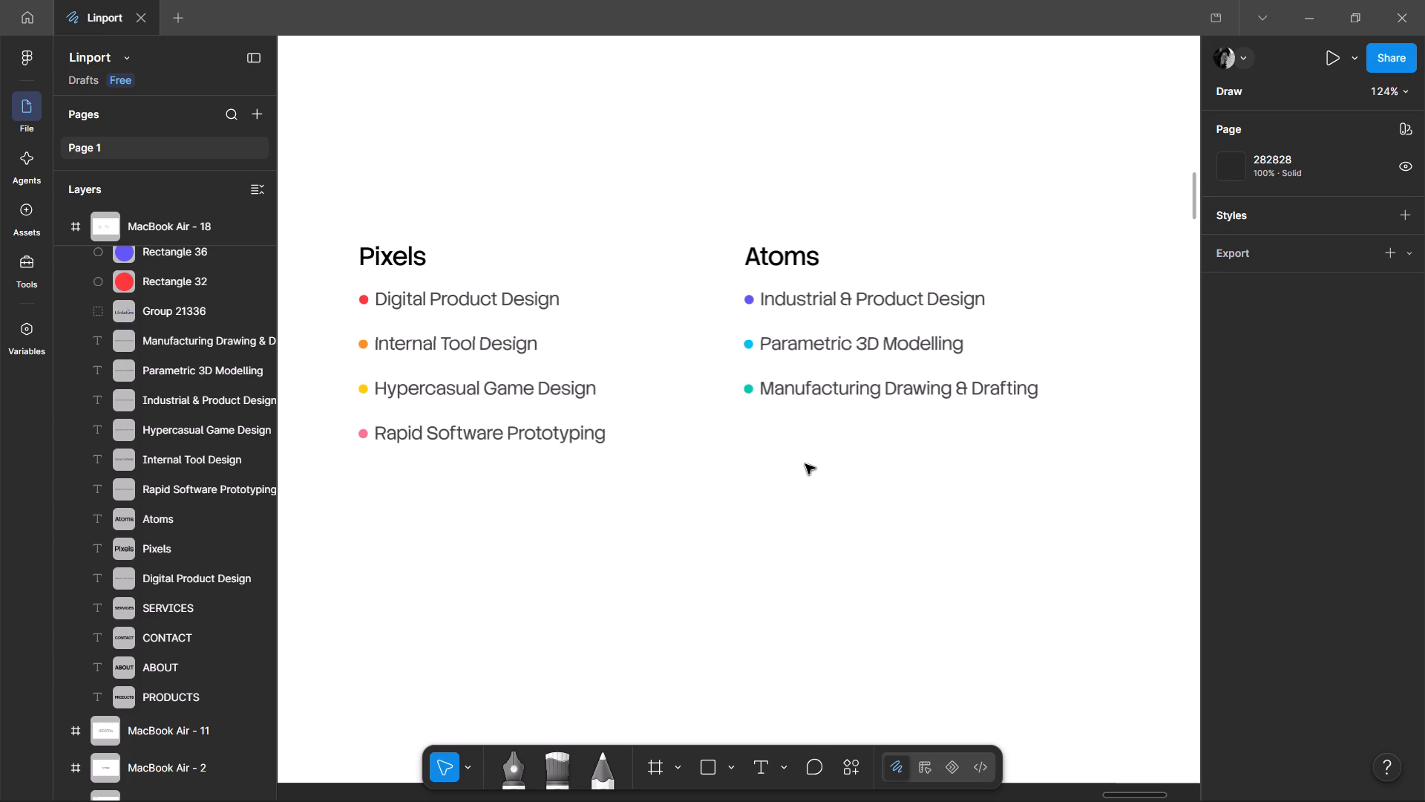
Review the headed two-column service list against the whole MacBook Air - 18 frame and up close.
scroll(724, 469, up, 2)
ctrl+scroll(724, 469, down, 4)
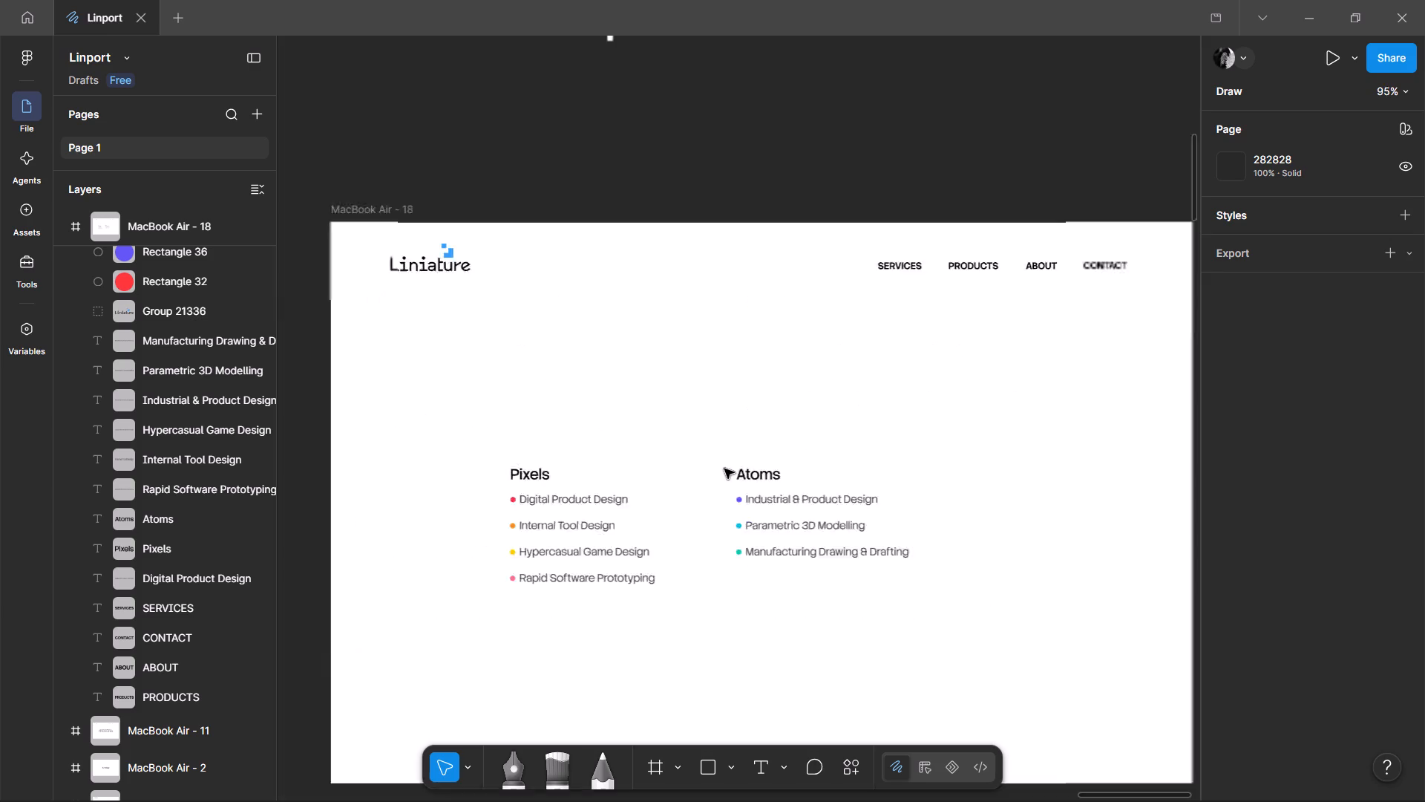
ctrl+scroll(724, 469, down, 3)
middle_drag(604, 544, 618, 454)
ctrl+scroll(649, 415, up, 5)
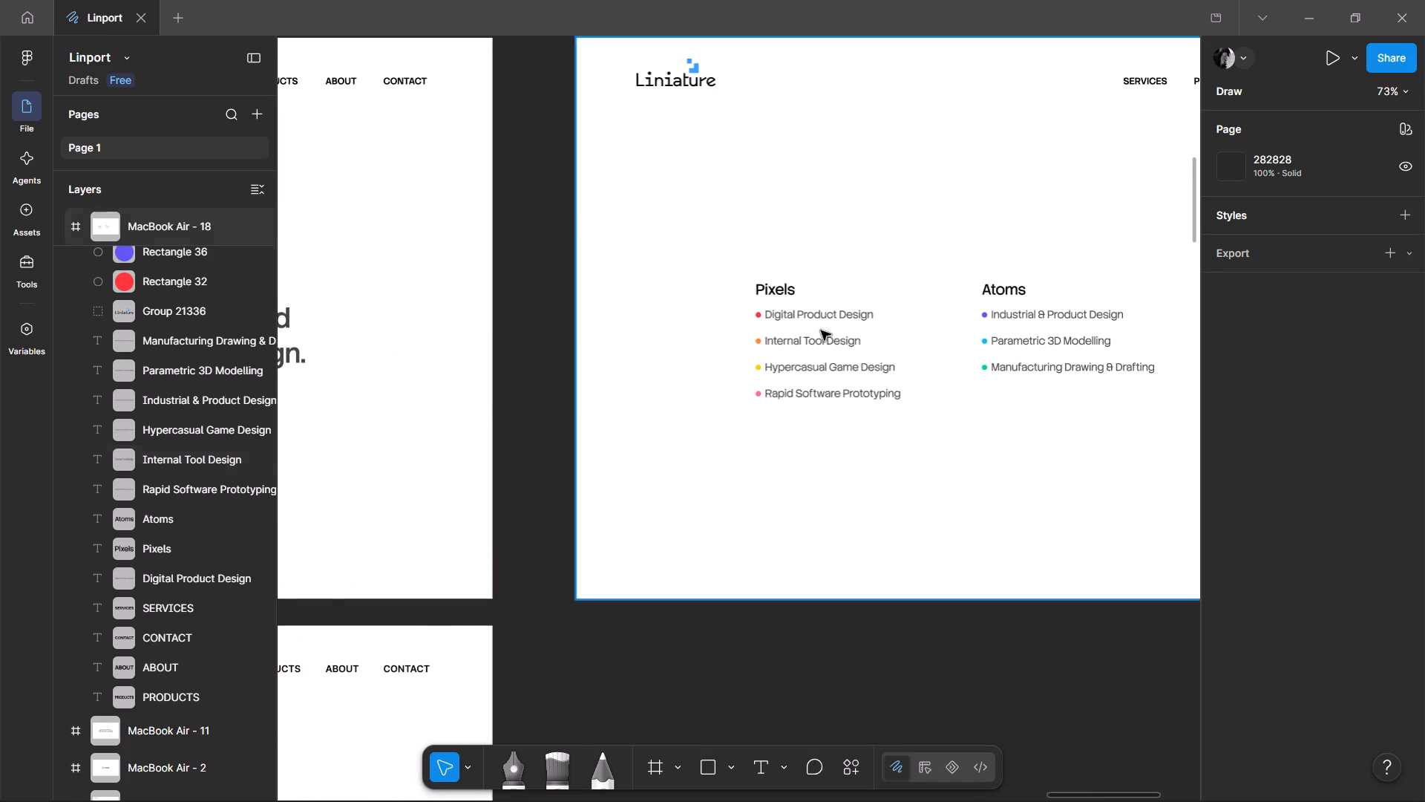
ctrl+scroll(879, 244, up, 3)
ctrl+scroll(410, 214, down, 3)
ctrl+scroll(486, 247, up, 2)
ctrl+scroll(486, 247, down, 2)
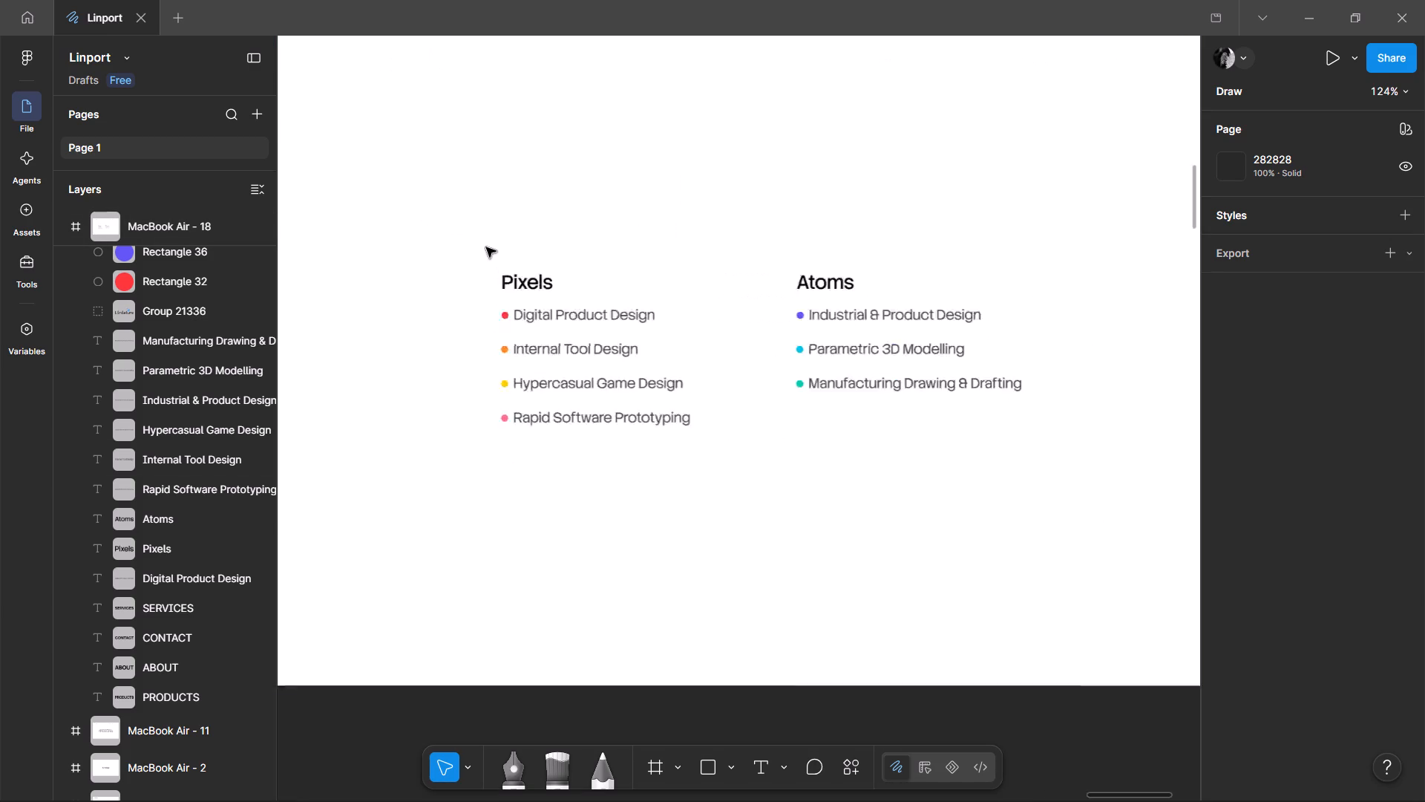
ctrl+scroll(486, 247, down, 2)
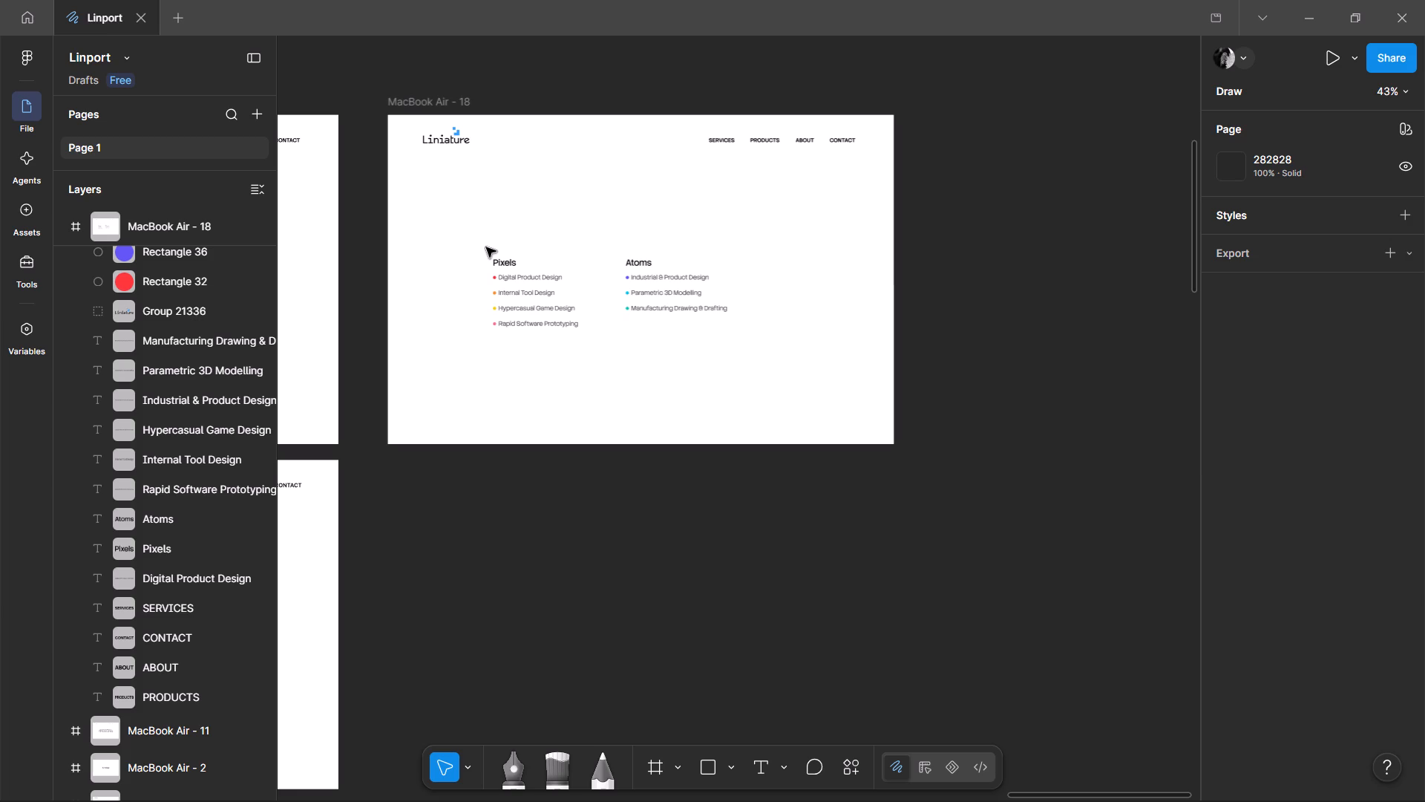
middle_drag(730, 544, 779, 636)
ctrl+scroll(721, 443, up, 3)
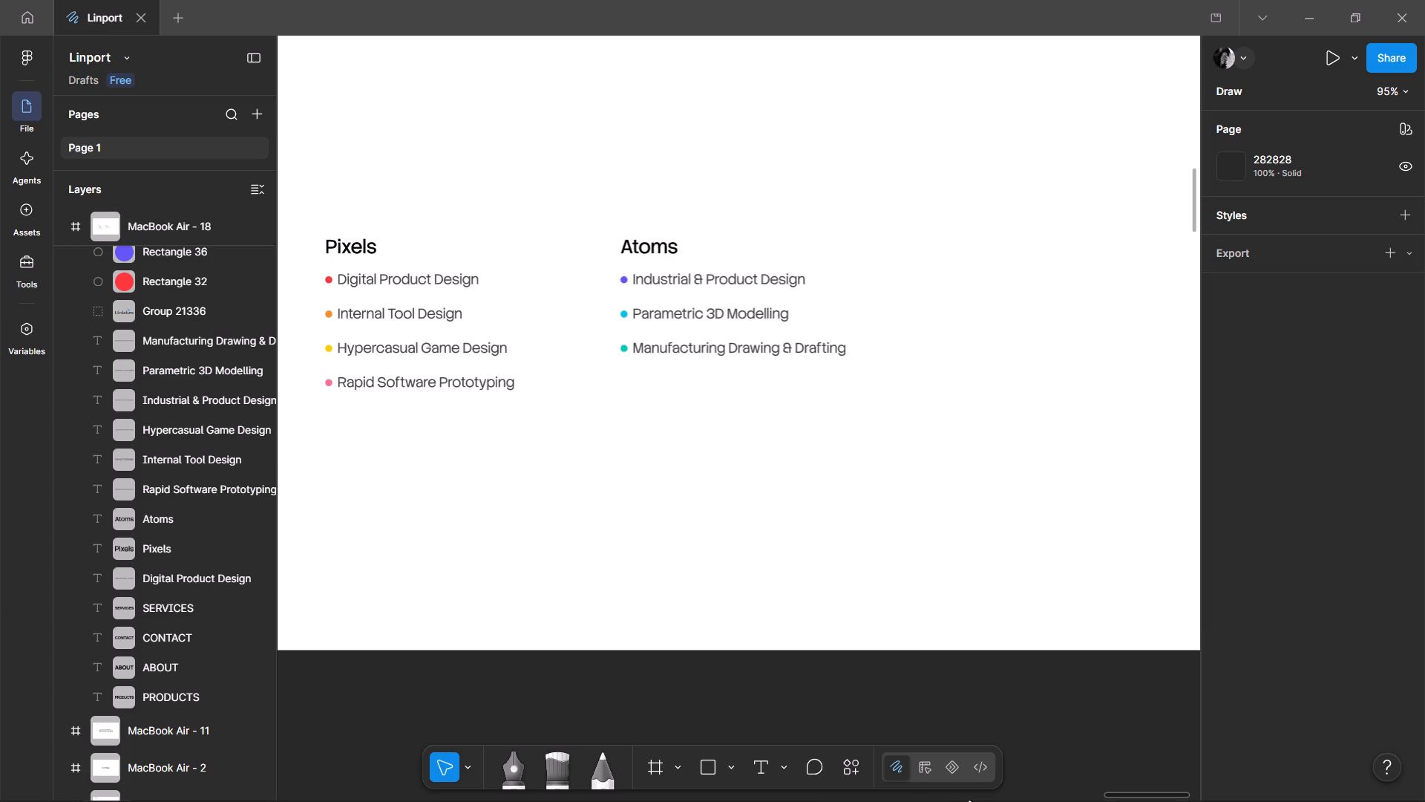
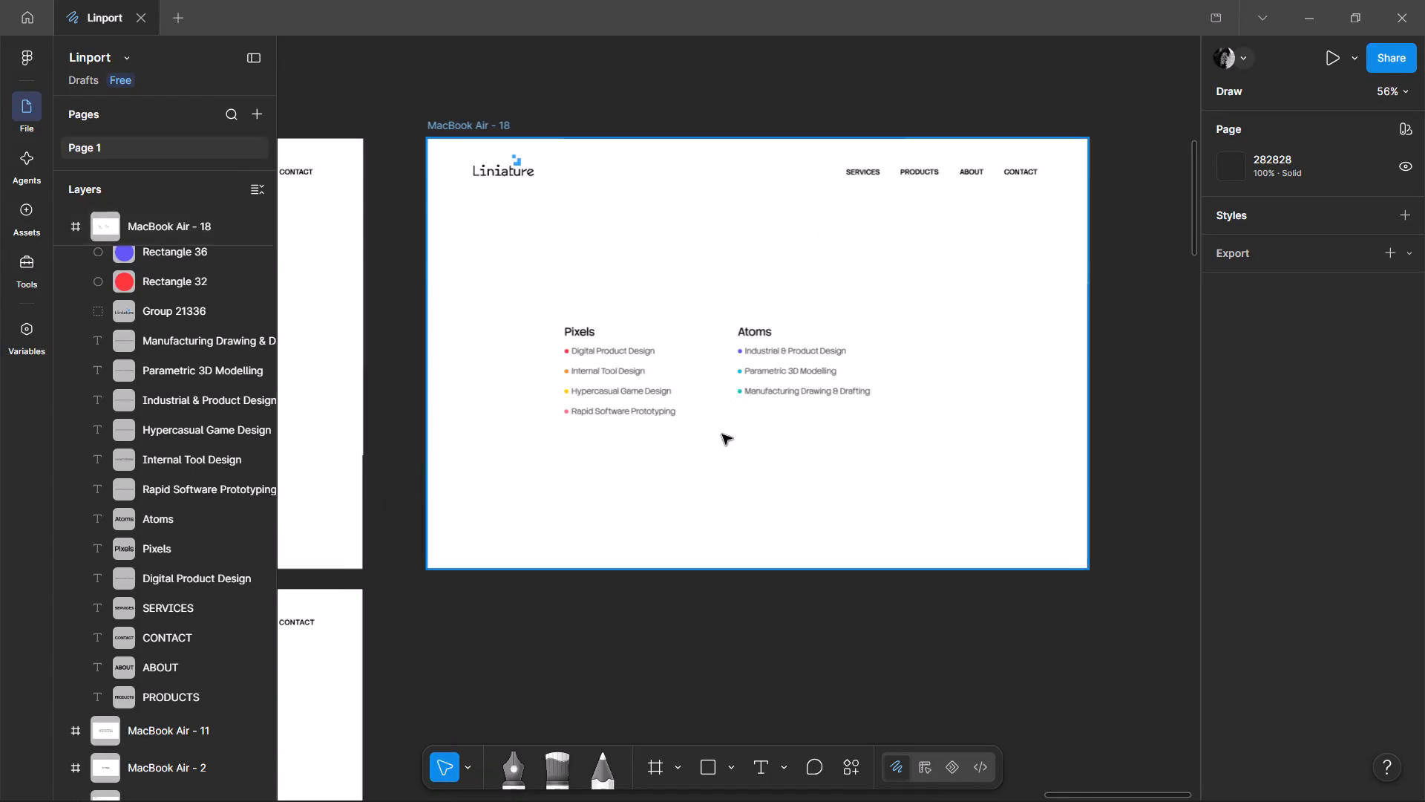
Examine the Liniature logo up close, plus the neighbouring homepage frames and the red workflow illustration on MacBook Air - 13.
scroll(465, 130, up, 4)
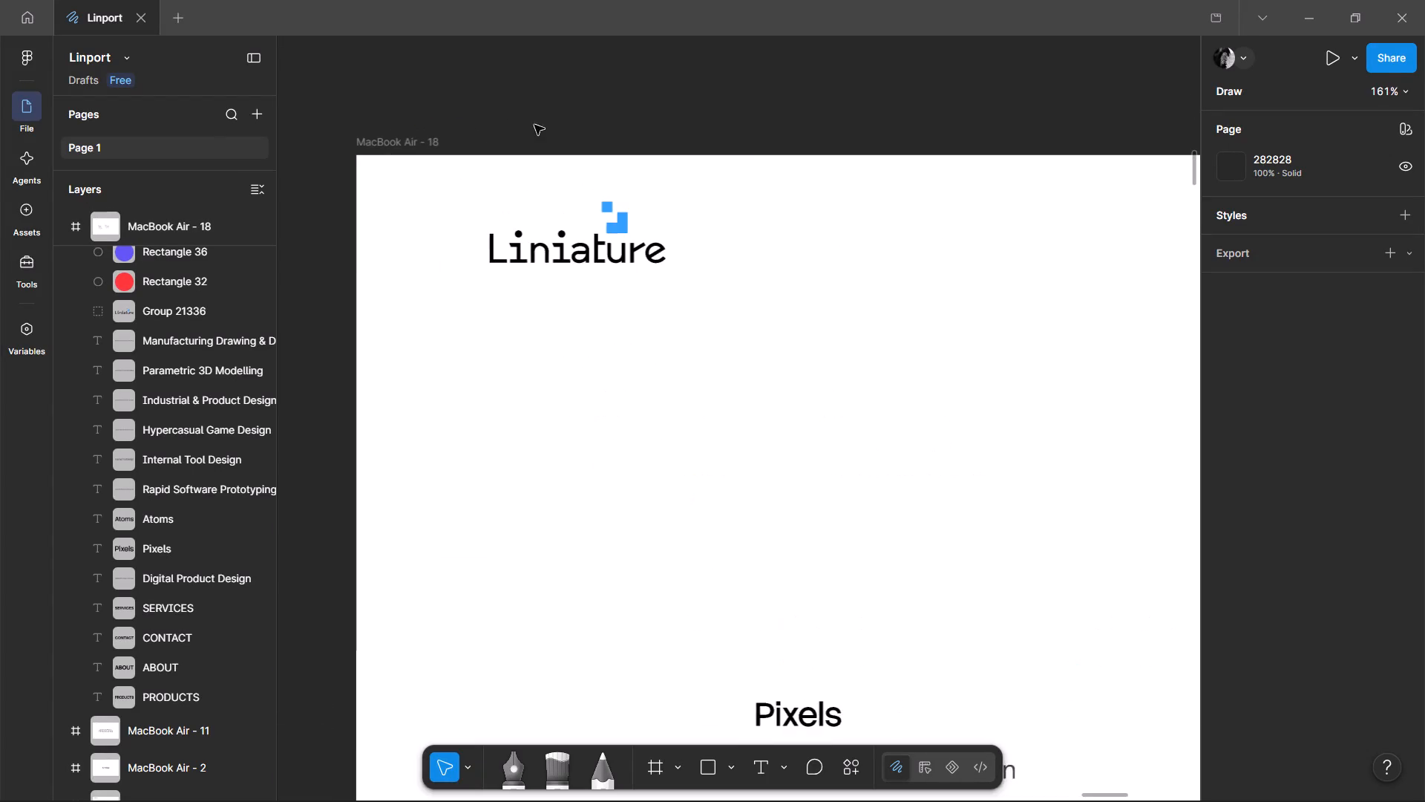
scroll(577, 103, down, 3)
scroll(596, 127, up, 3)
scroll(549, 194, up, 5)
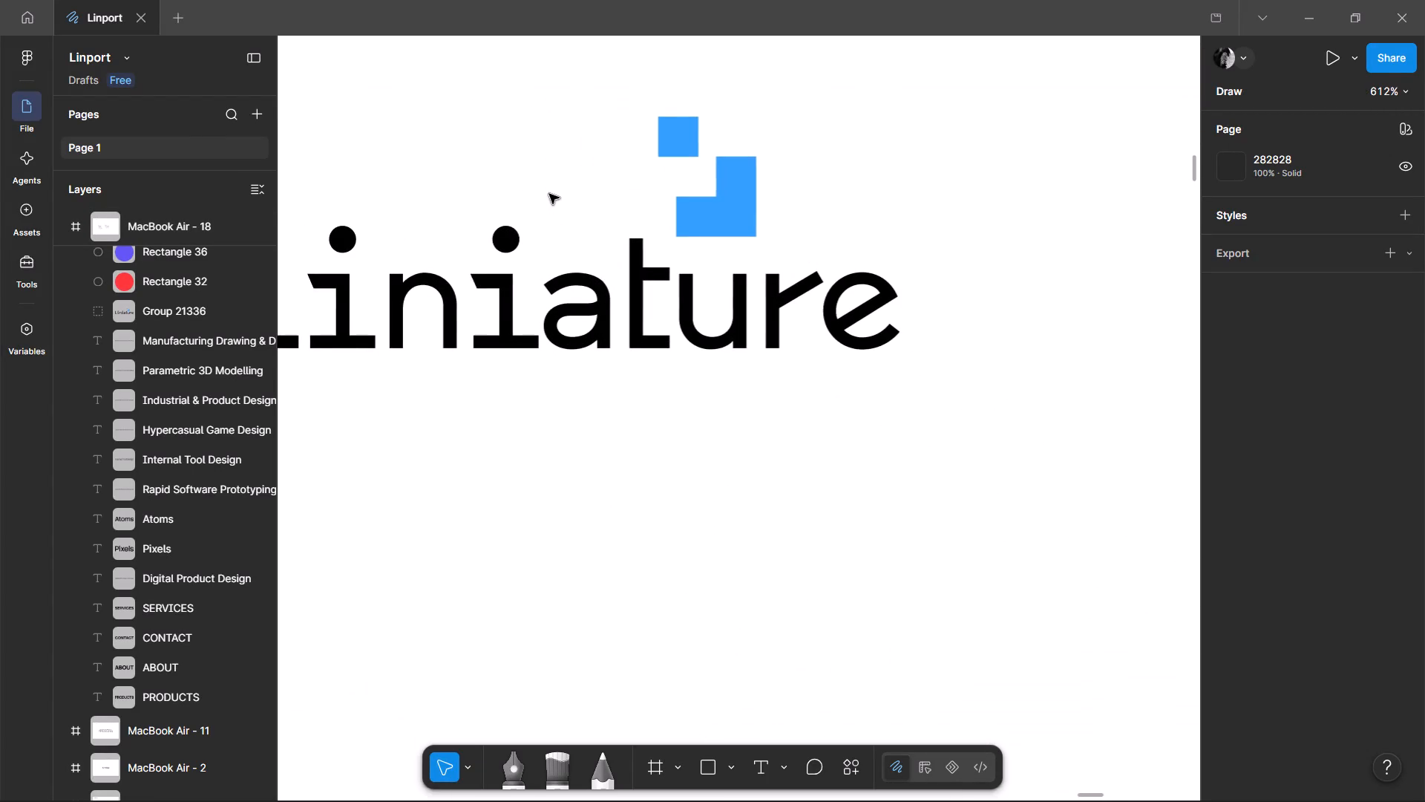
scroll(549, 194, down, 8)
middle_drag(525, 514, 1150, 264)
middle_click(1150, 264)
middle_click(1150, 264)
scroll(1099, 258, up, 1)
scroll(895, 250, down, 4)
middle_drag(1018, 595, 1048, 221)
scroll(1048, 221, up, 1)
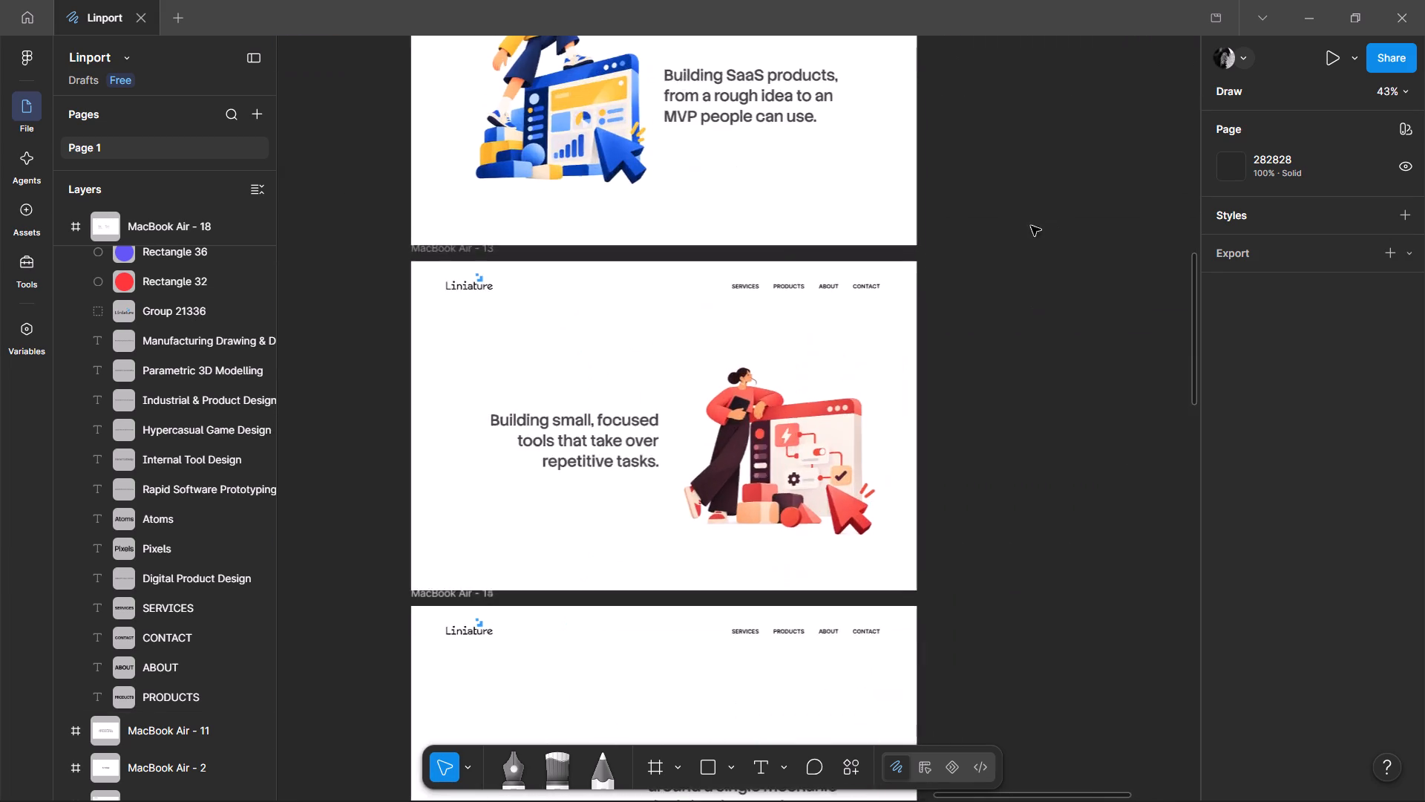
scroll(704, 323, up, 3)
scroll(704, 323, down, 5)
scroll(892, 416, up, 4)
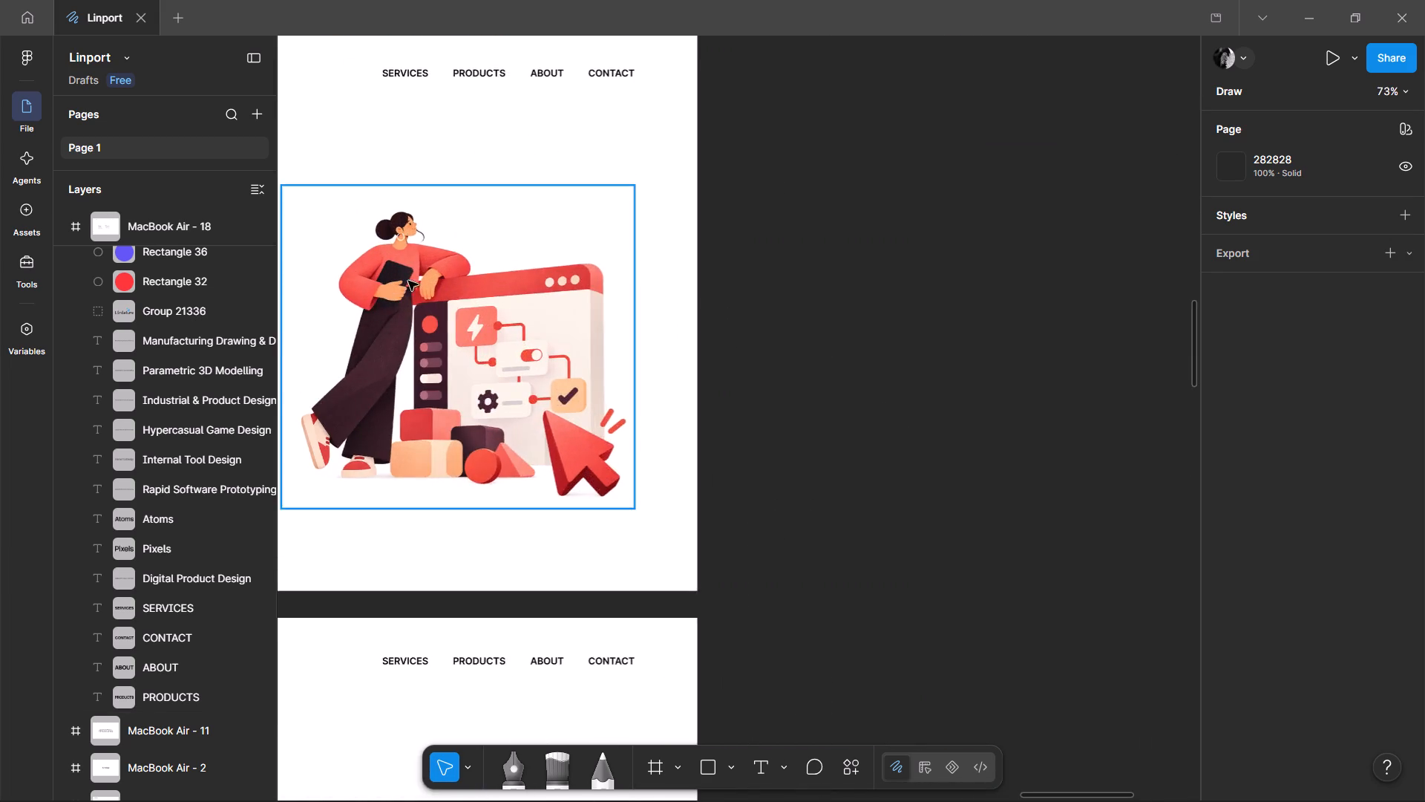
scroll(450, 263, up, 6)
scroll(450, 263, down, 1)
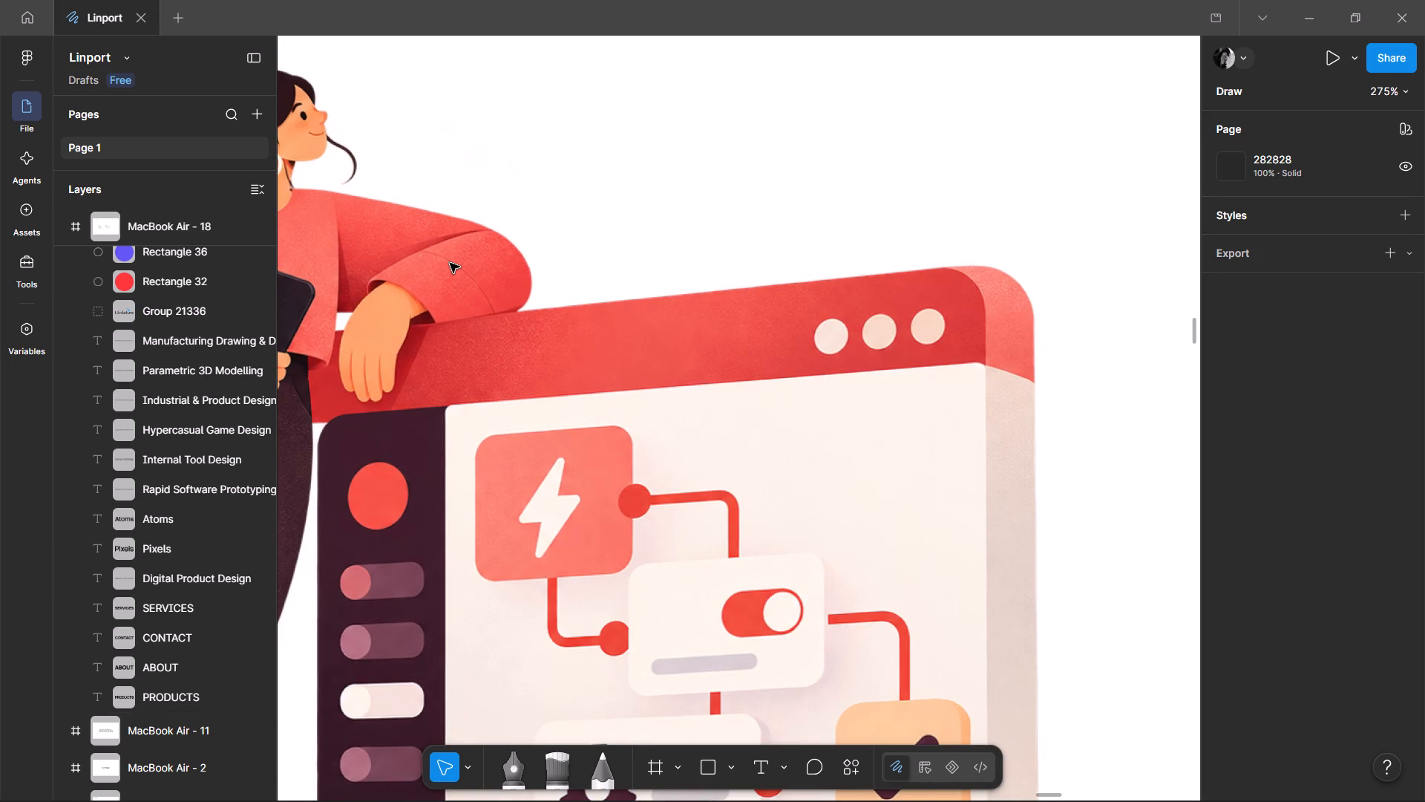
scroll(450, 263, down, 2)
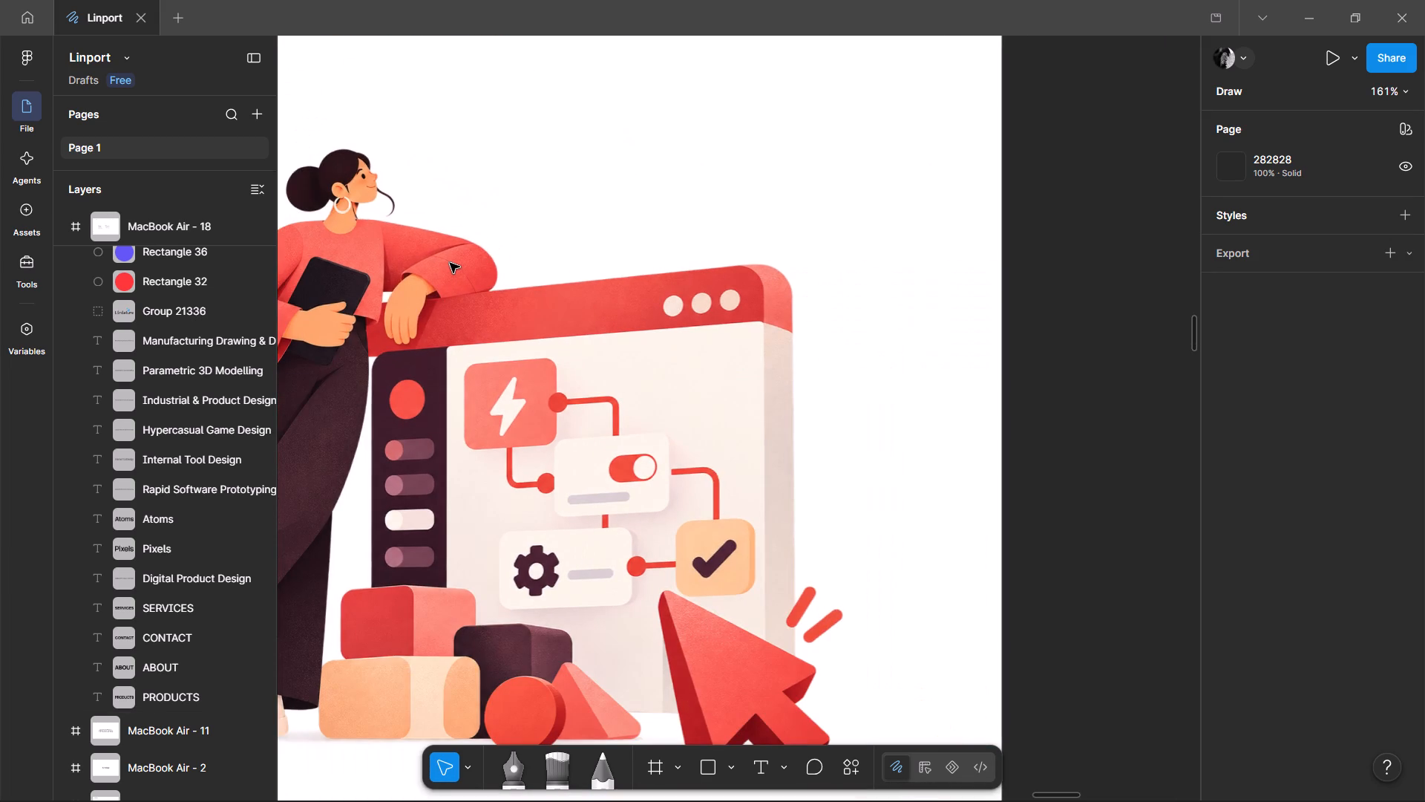
ctrl+scroll(517, 231, down, 5)
Review the MacBook Air - 18 services page as a whole and inspect its Pixels and Atoms service lists up close.
middle_drag(963, 158, 329, 666)
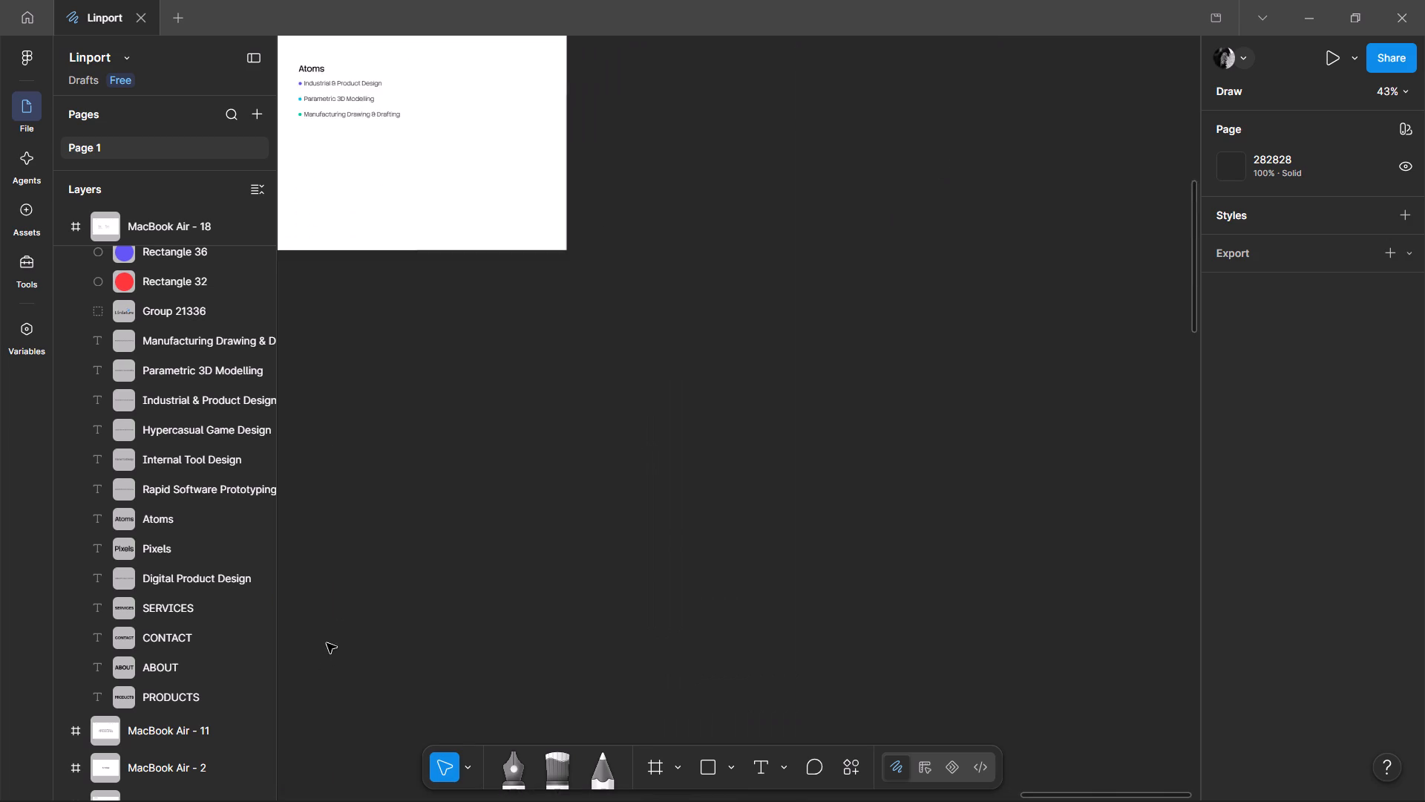
ctrl+scroll(372, 569, down, 2)
middle_drag(430, 484, 551, 526)
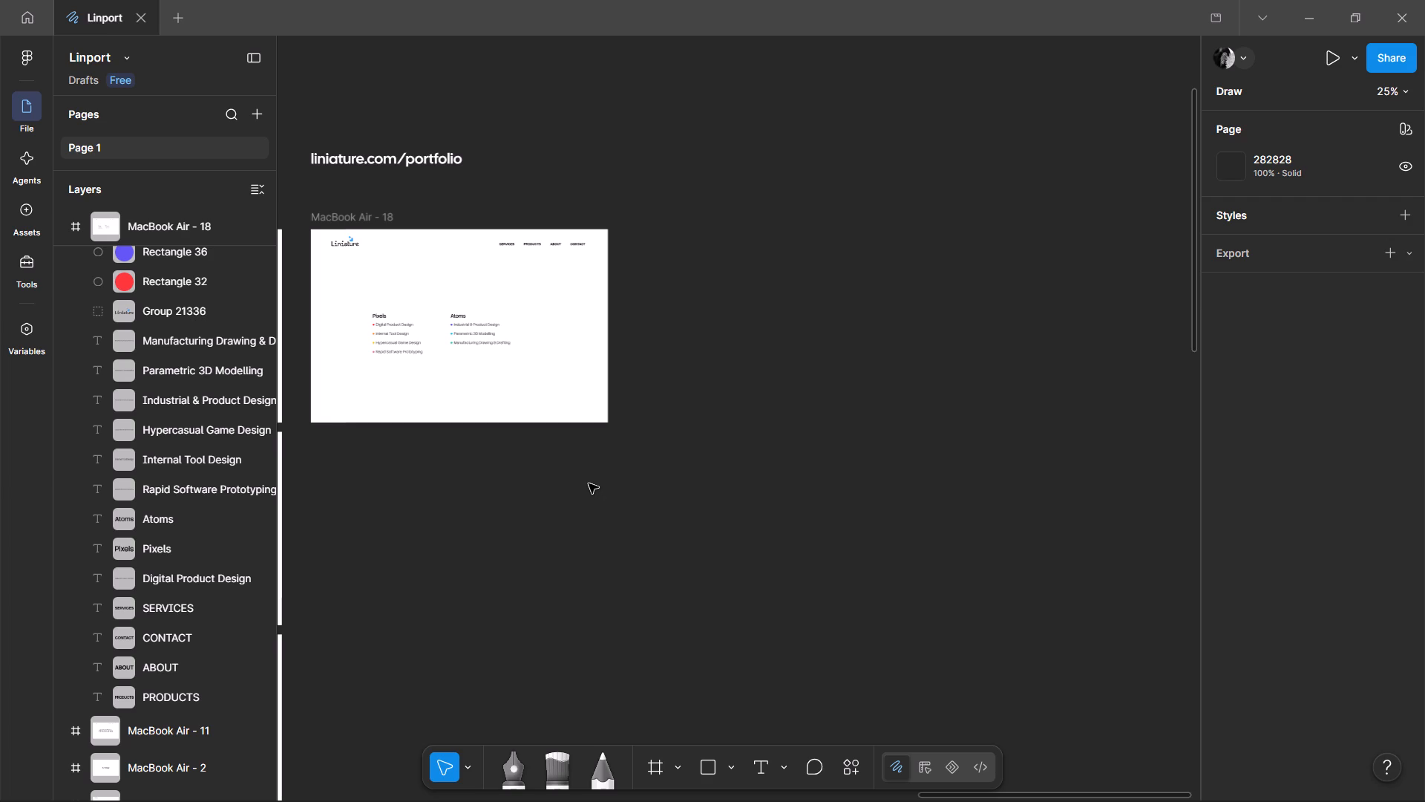
scroll(567, 458, down, 1)
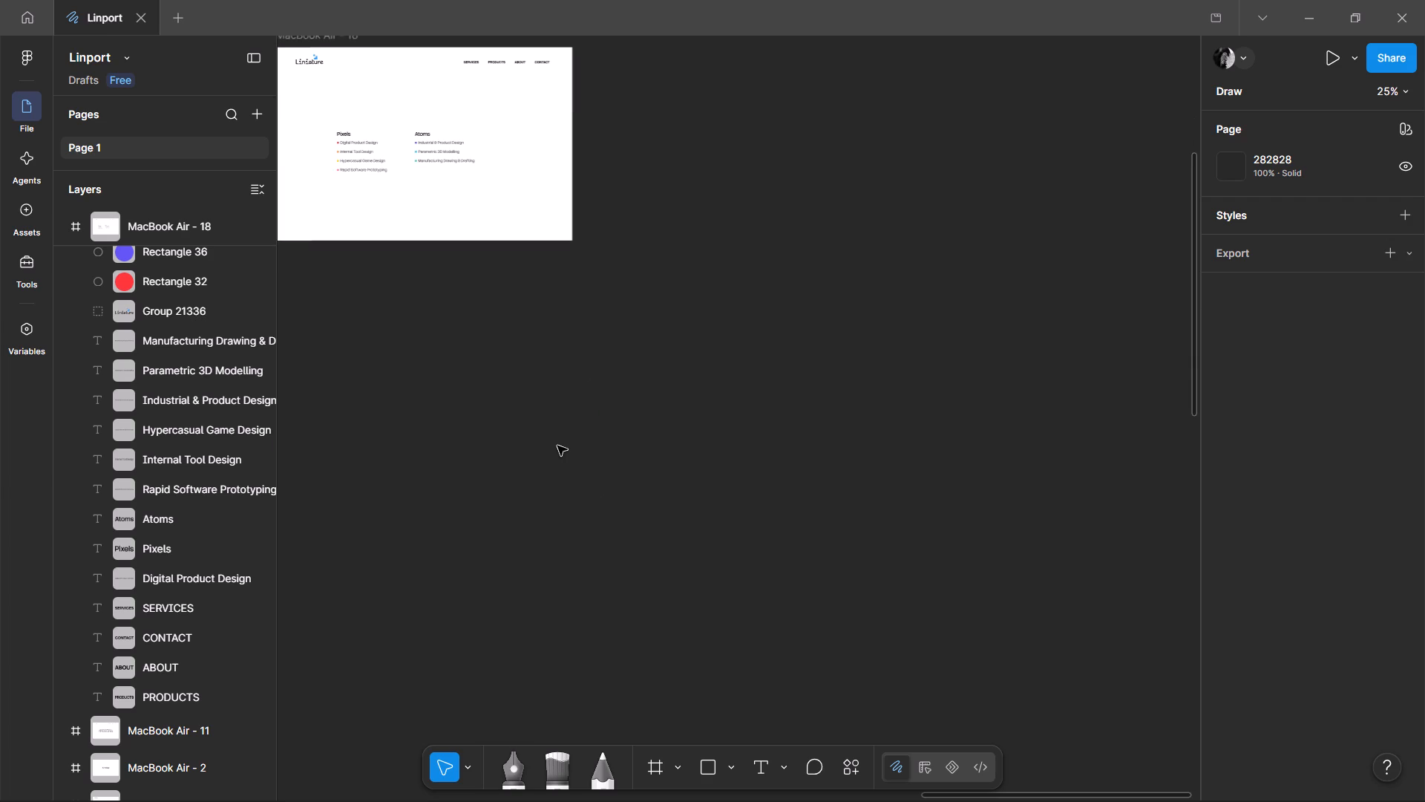
scroll(557, 446, right, 2)
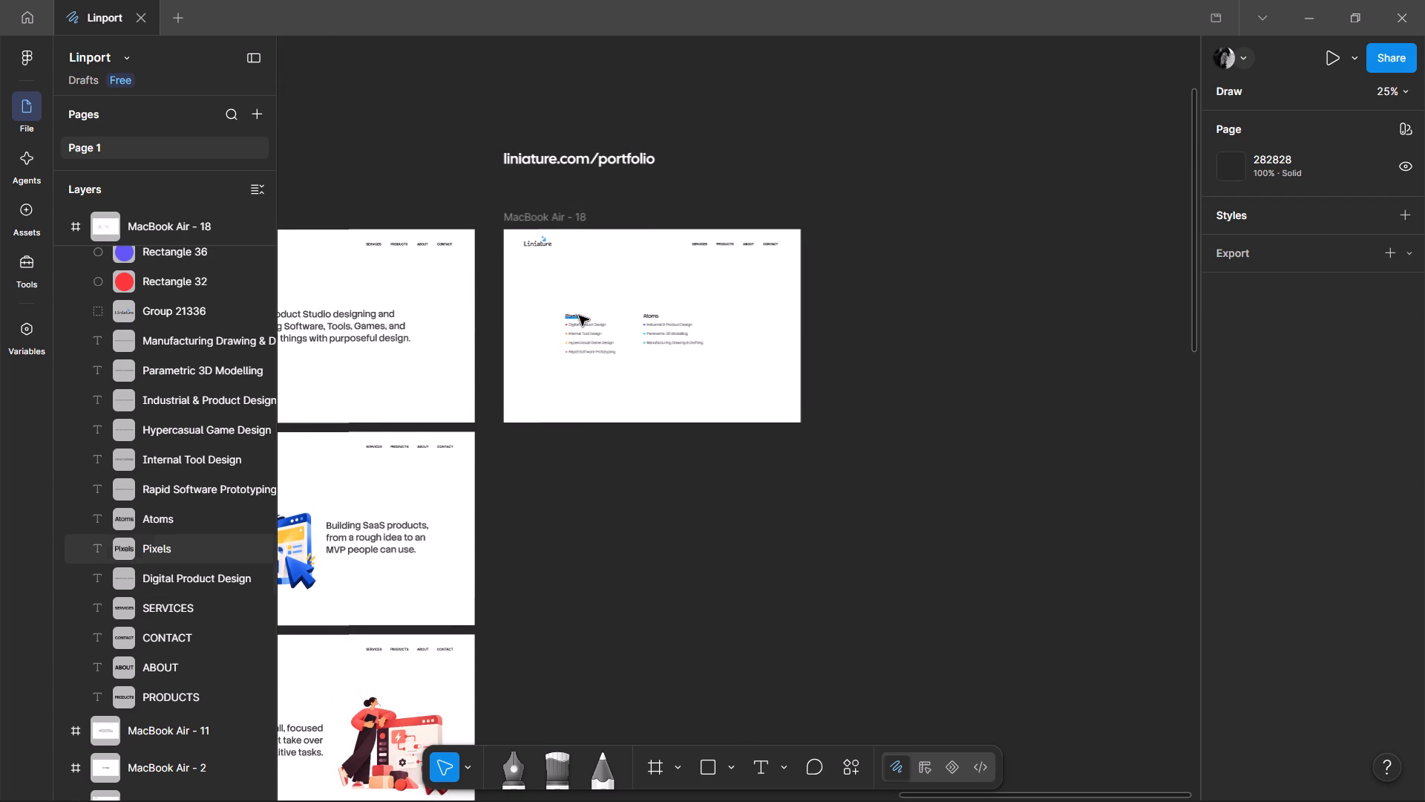
scroll(659, 207, down, 3)
scroll(659, 207, right, 4)
scroll(659, 207, left, 1)
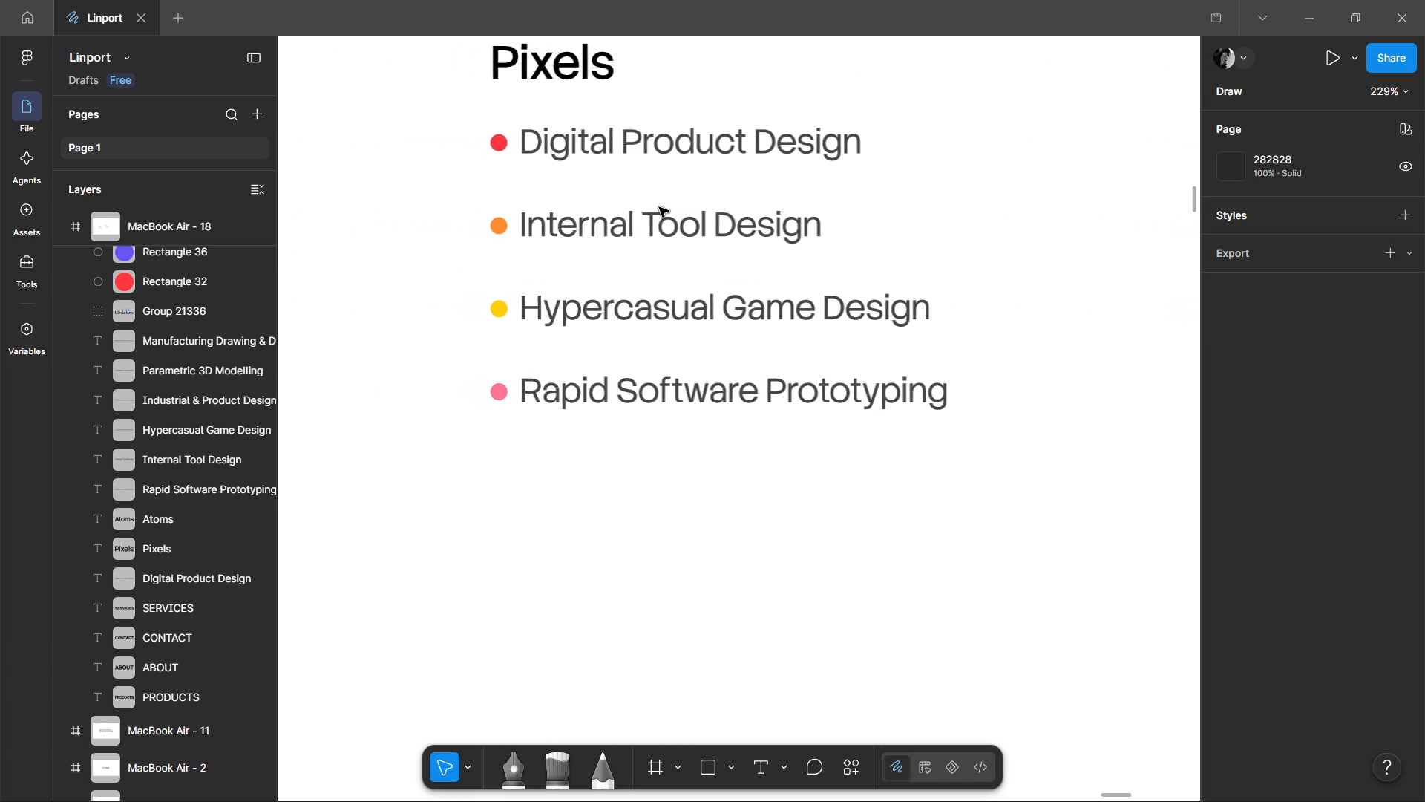
scroll(659, 207, left, 4)
scroll(659, 207, right, 1)
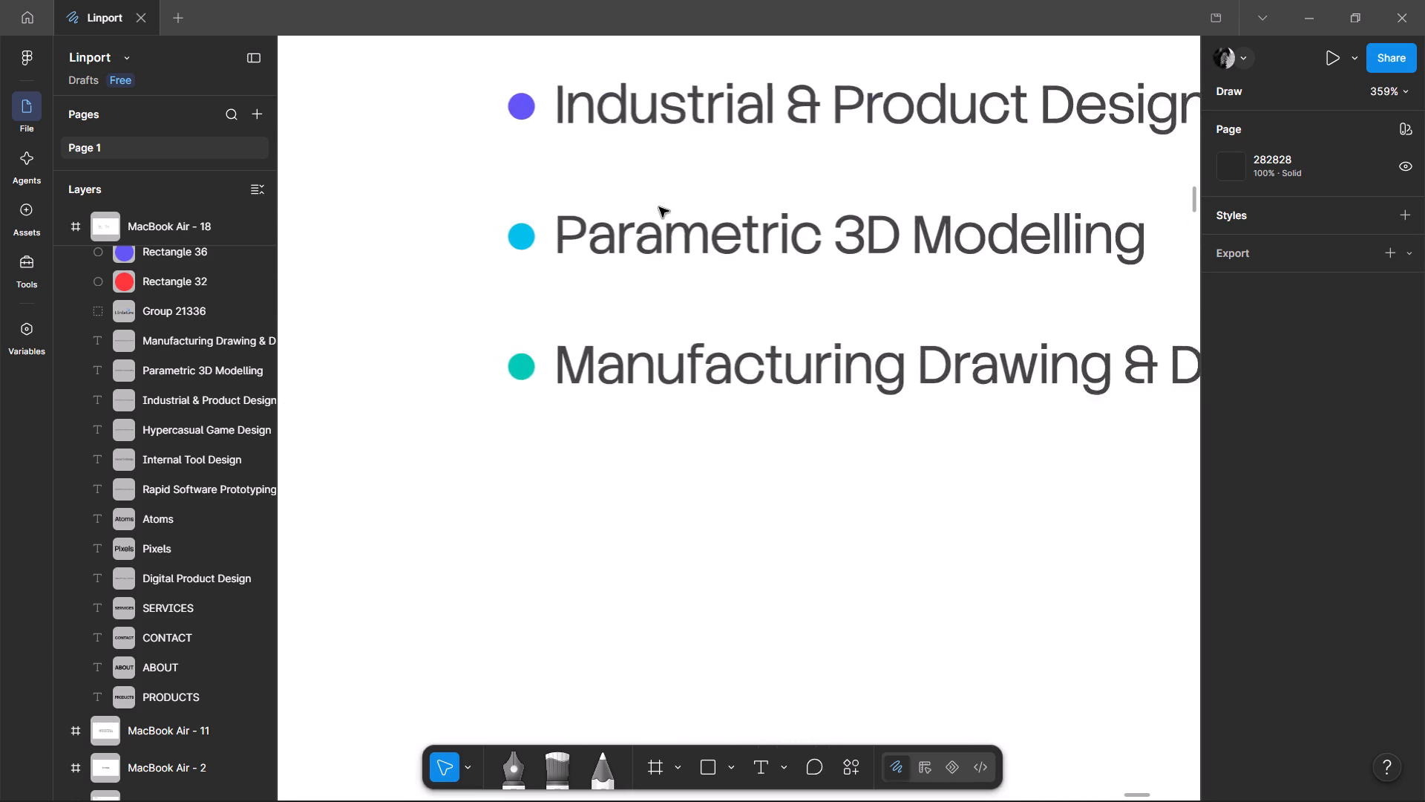
scroll(659, 207, right, 4)
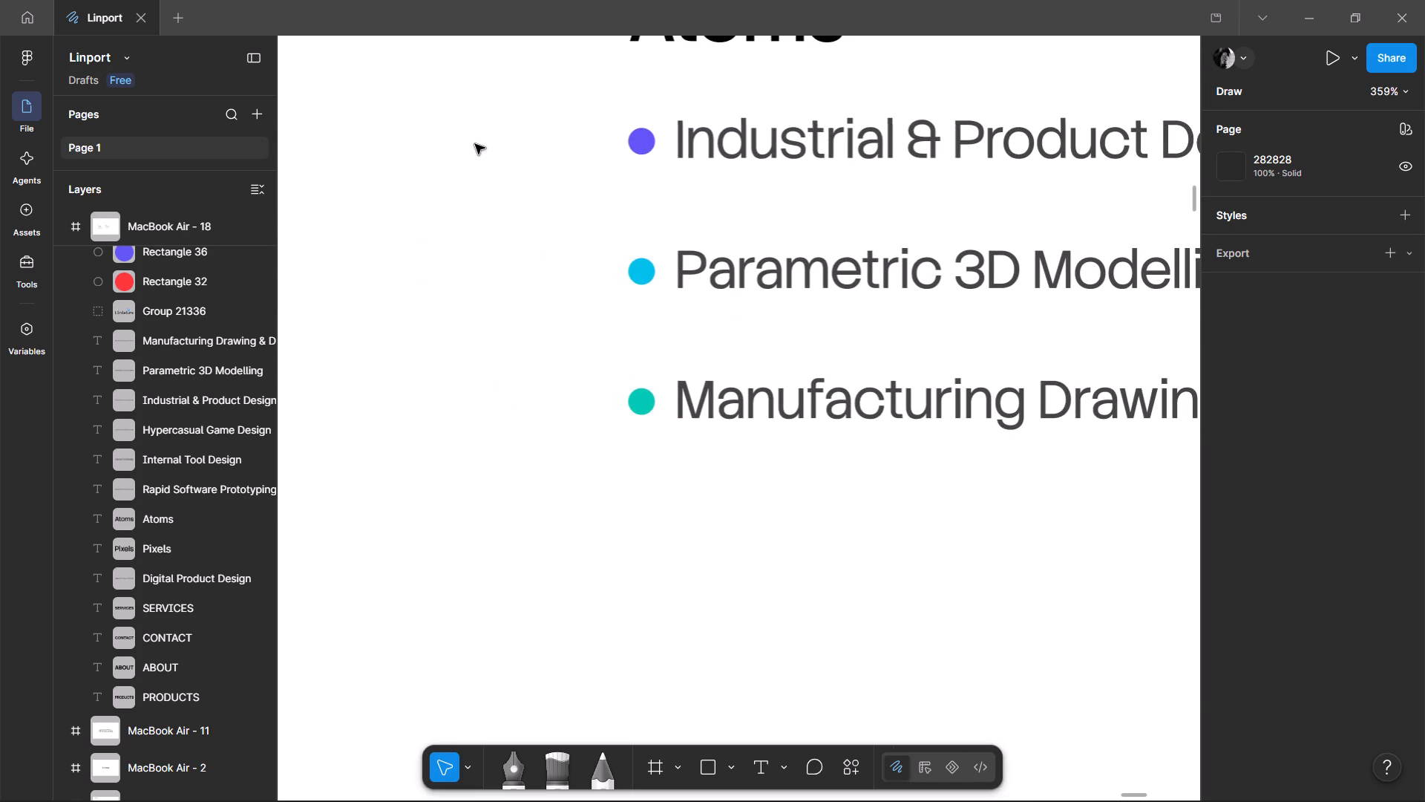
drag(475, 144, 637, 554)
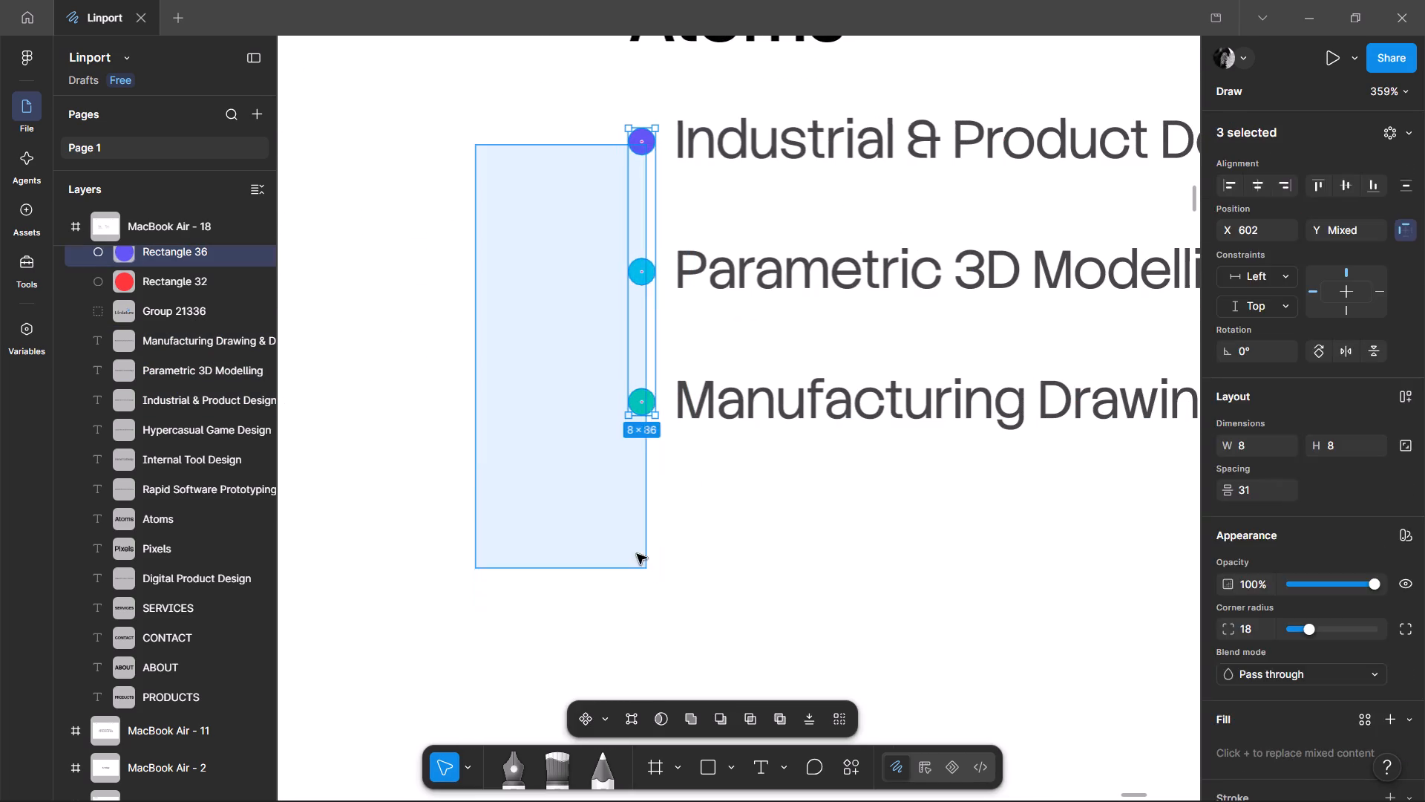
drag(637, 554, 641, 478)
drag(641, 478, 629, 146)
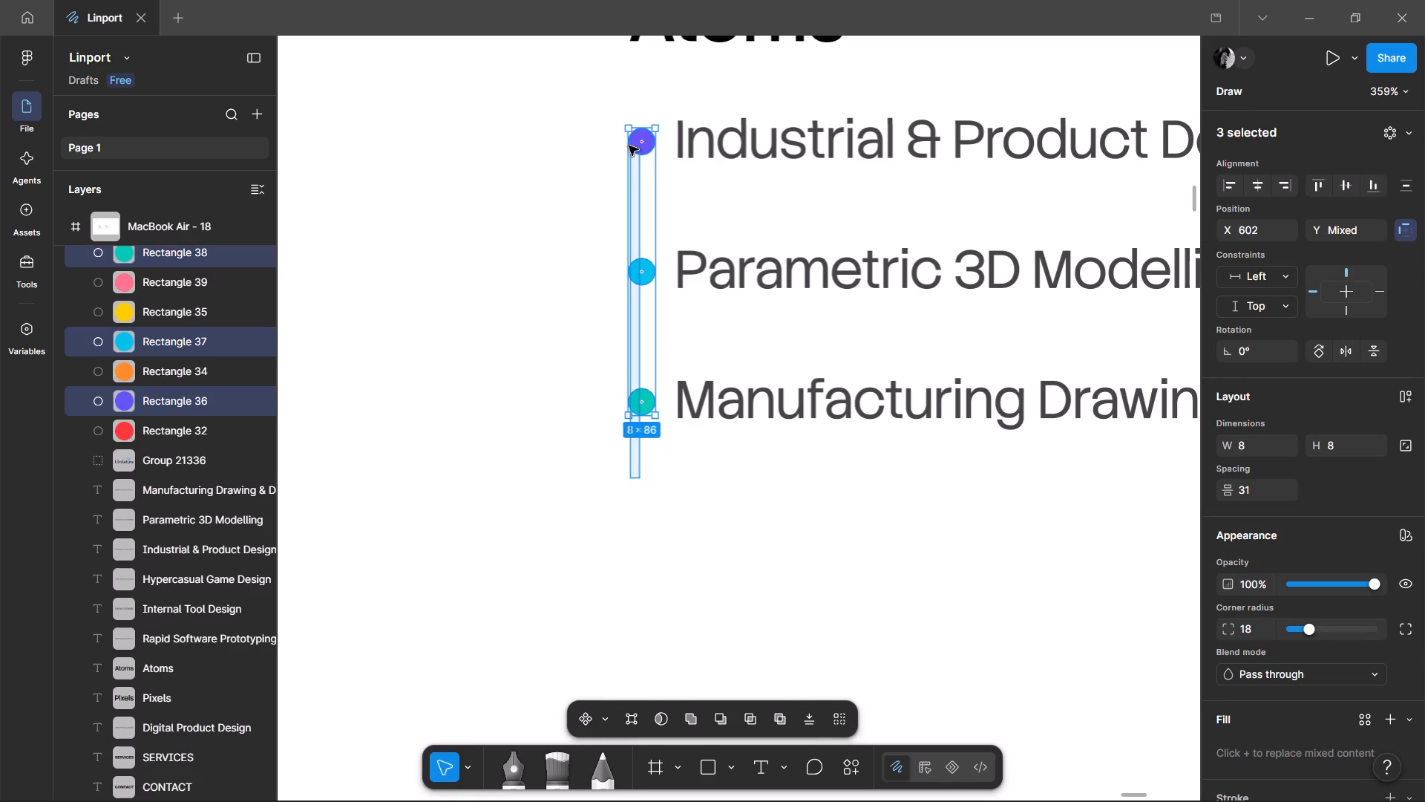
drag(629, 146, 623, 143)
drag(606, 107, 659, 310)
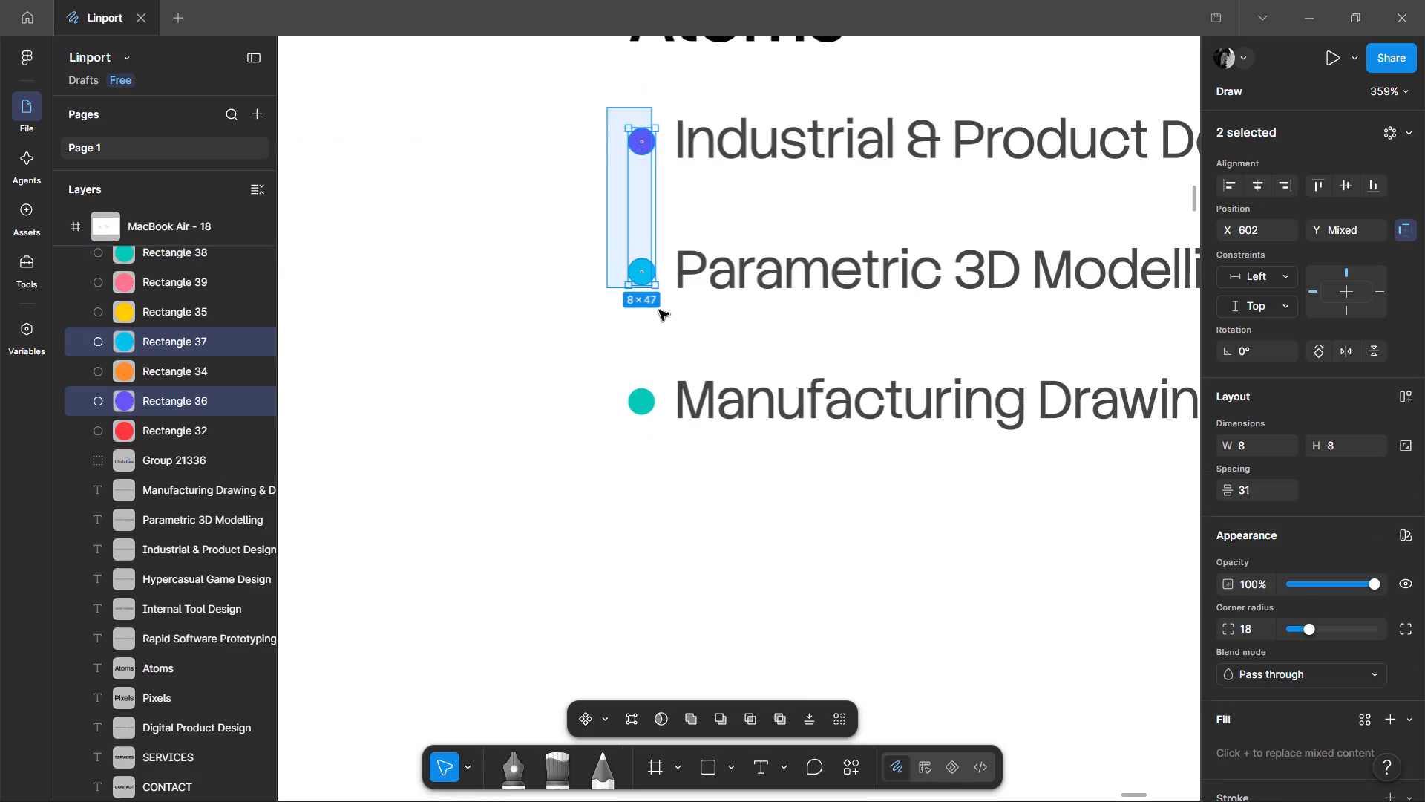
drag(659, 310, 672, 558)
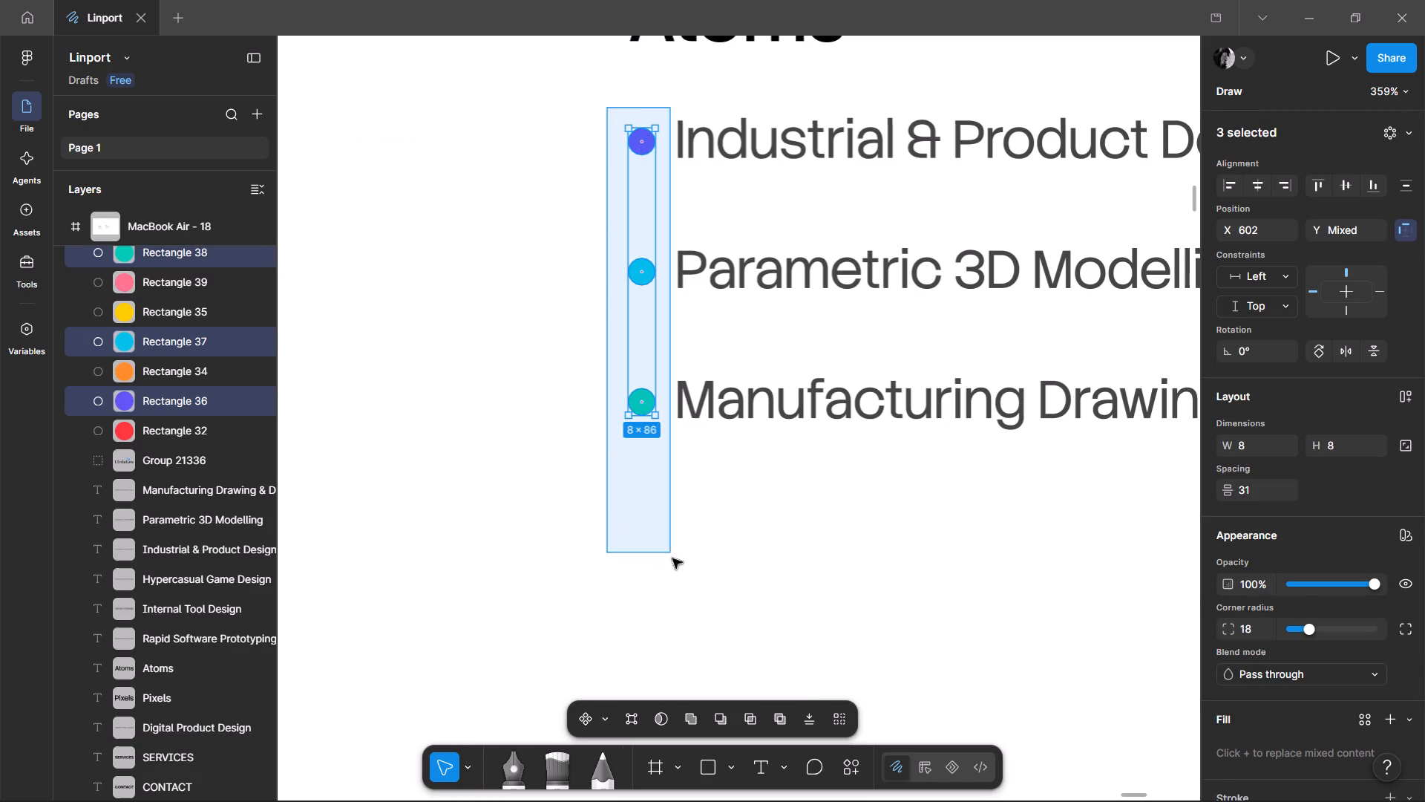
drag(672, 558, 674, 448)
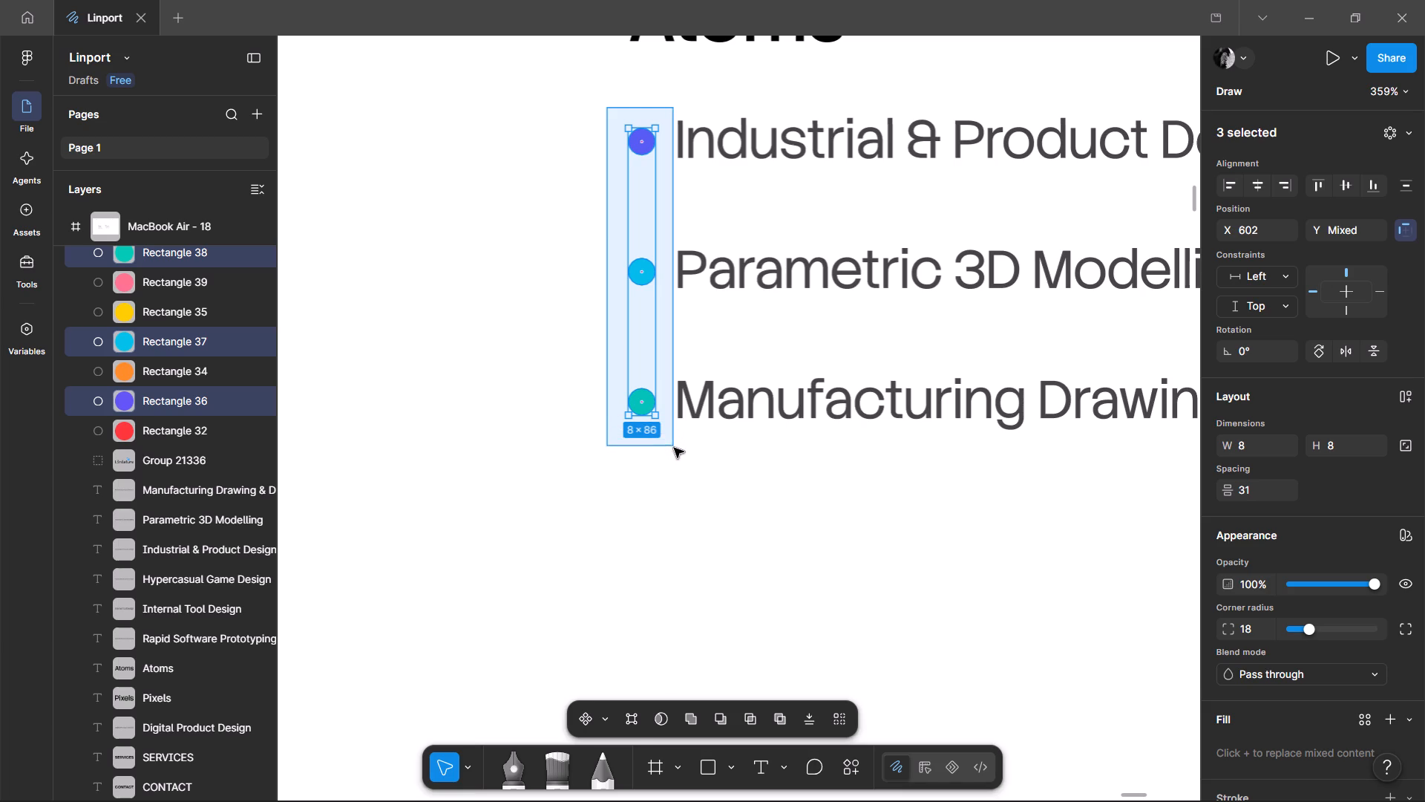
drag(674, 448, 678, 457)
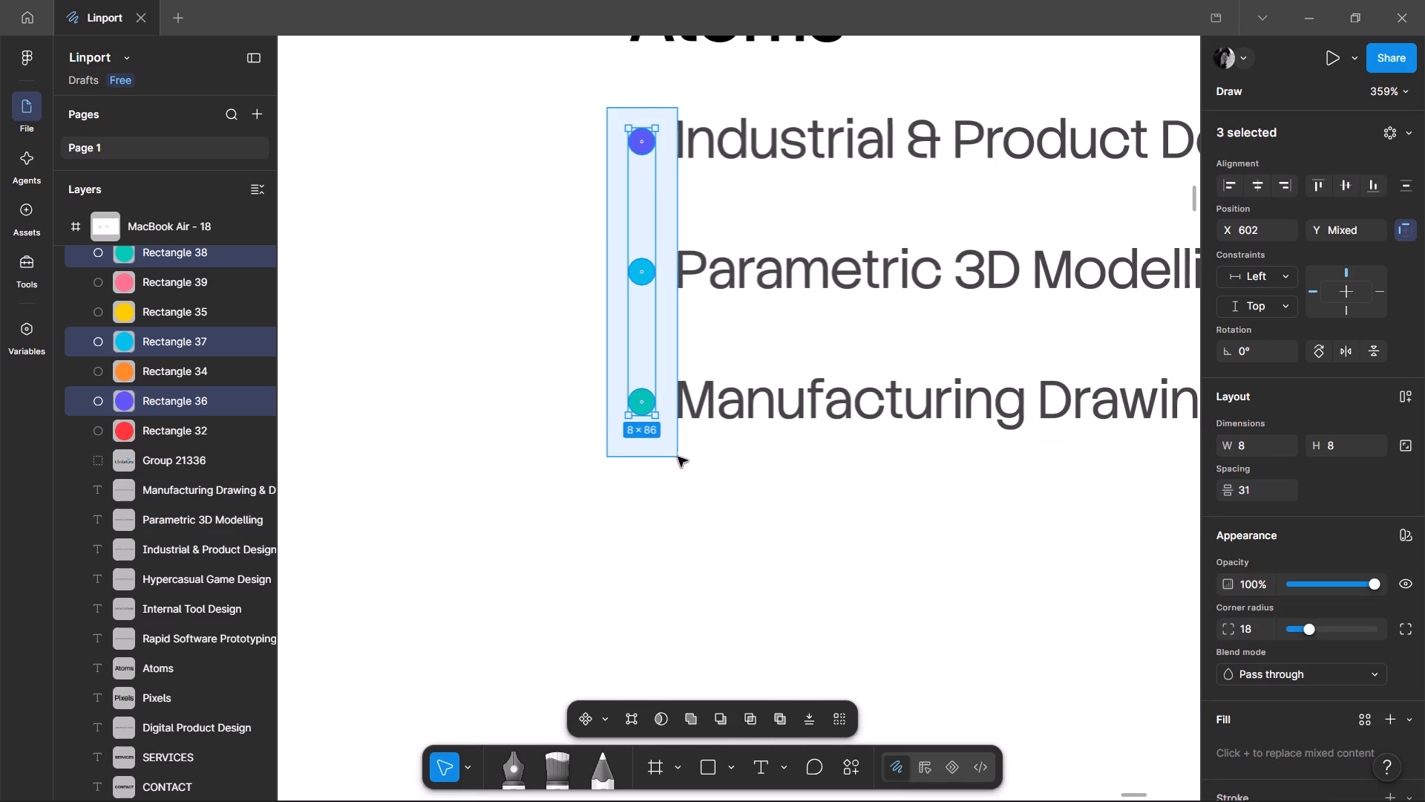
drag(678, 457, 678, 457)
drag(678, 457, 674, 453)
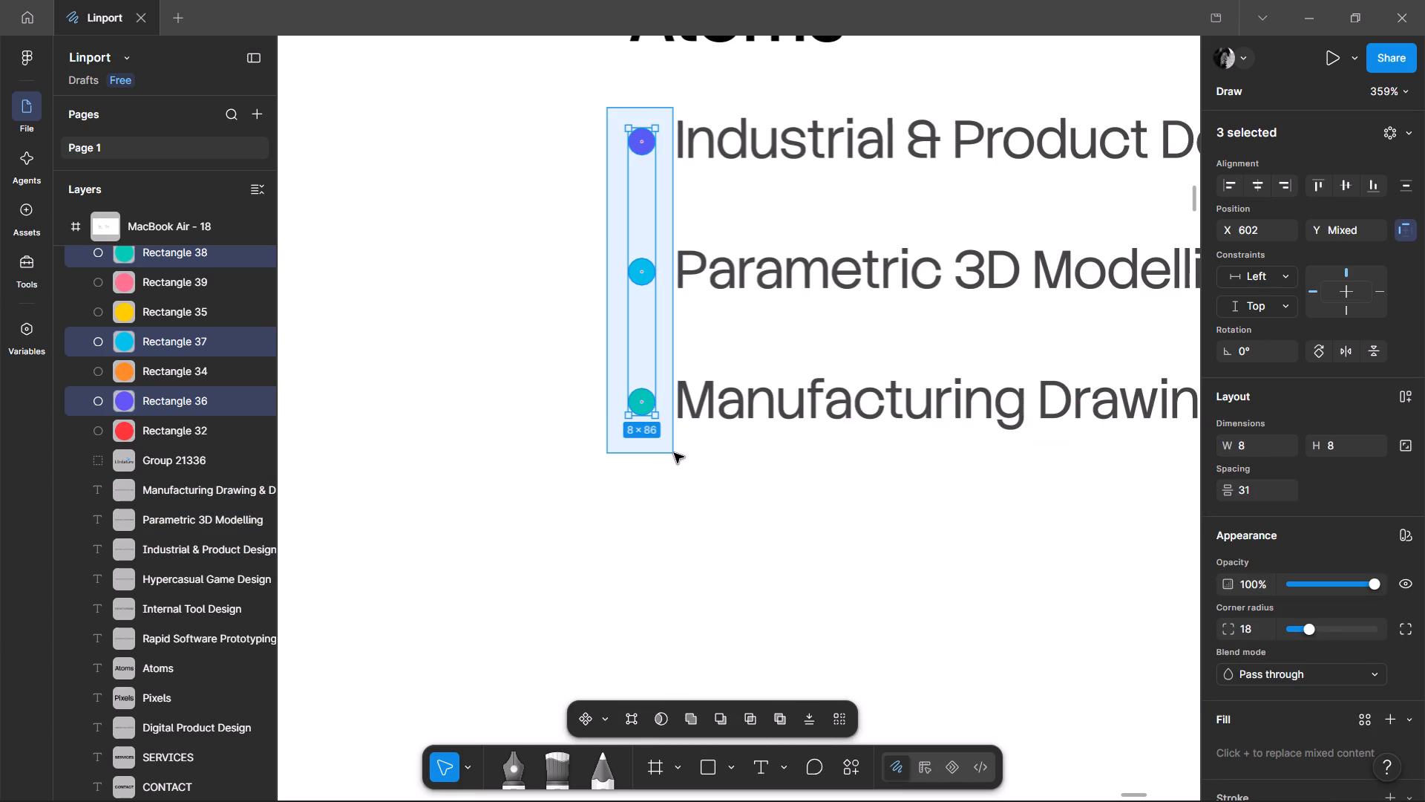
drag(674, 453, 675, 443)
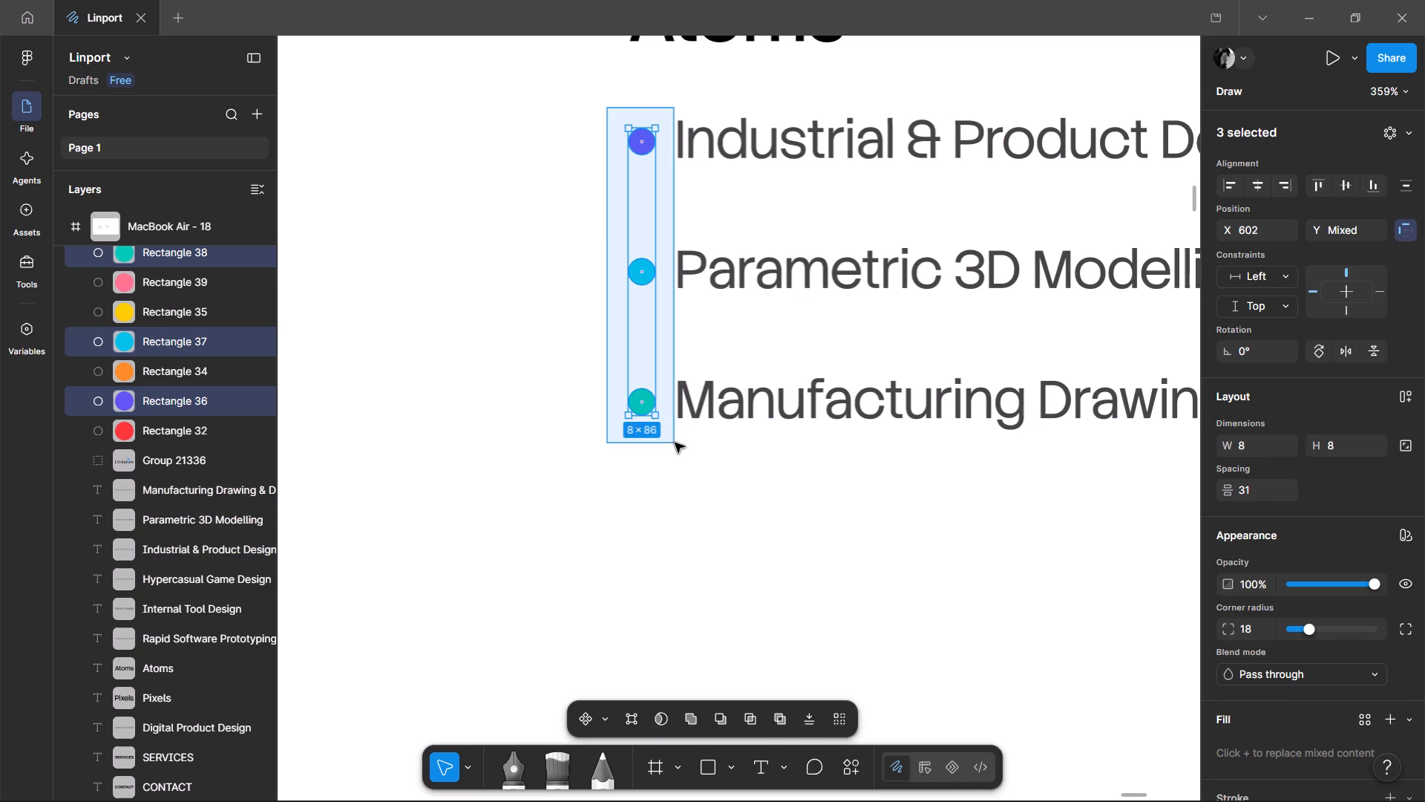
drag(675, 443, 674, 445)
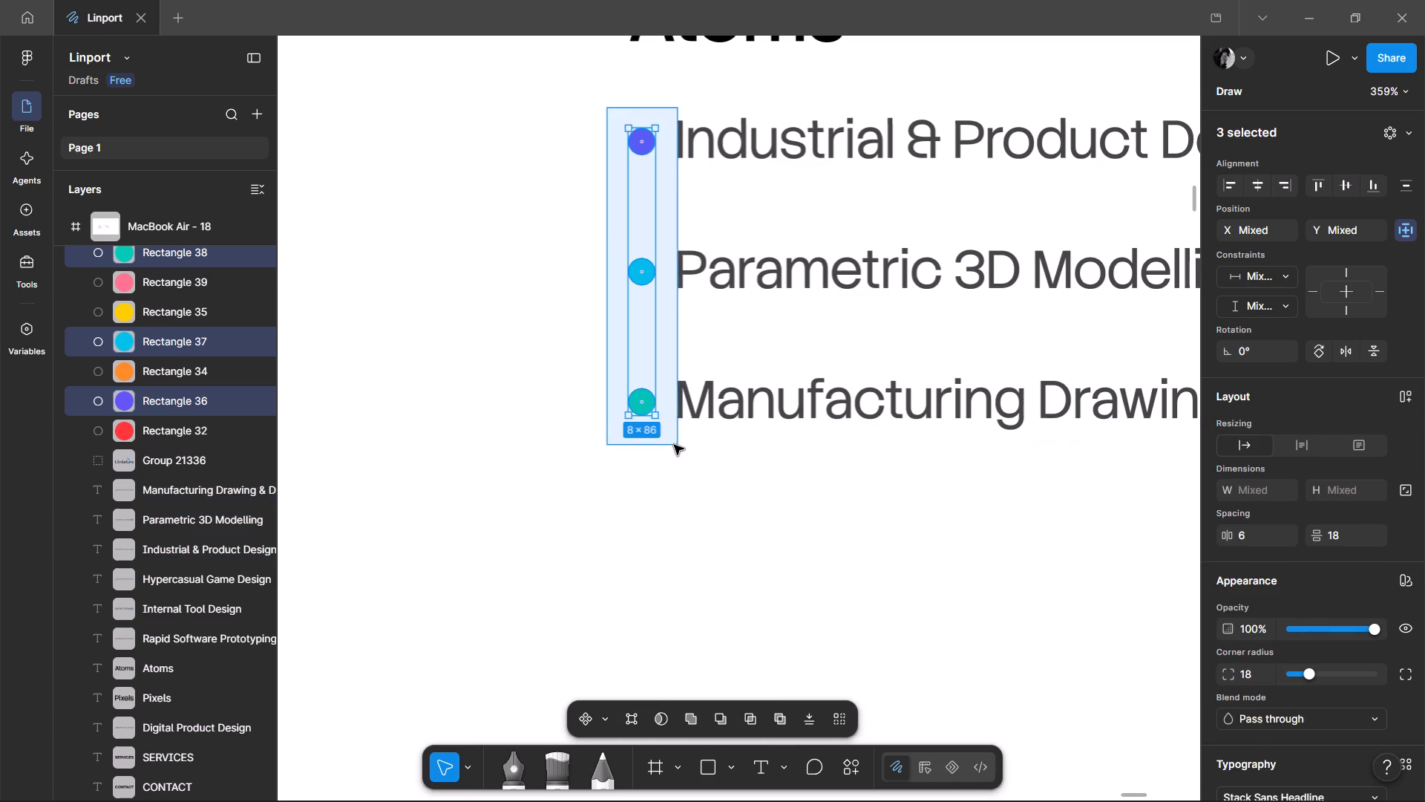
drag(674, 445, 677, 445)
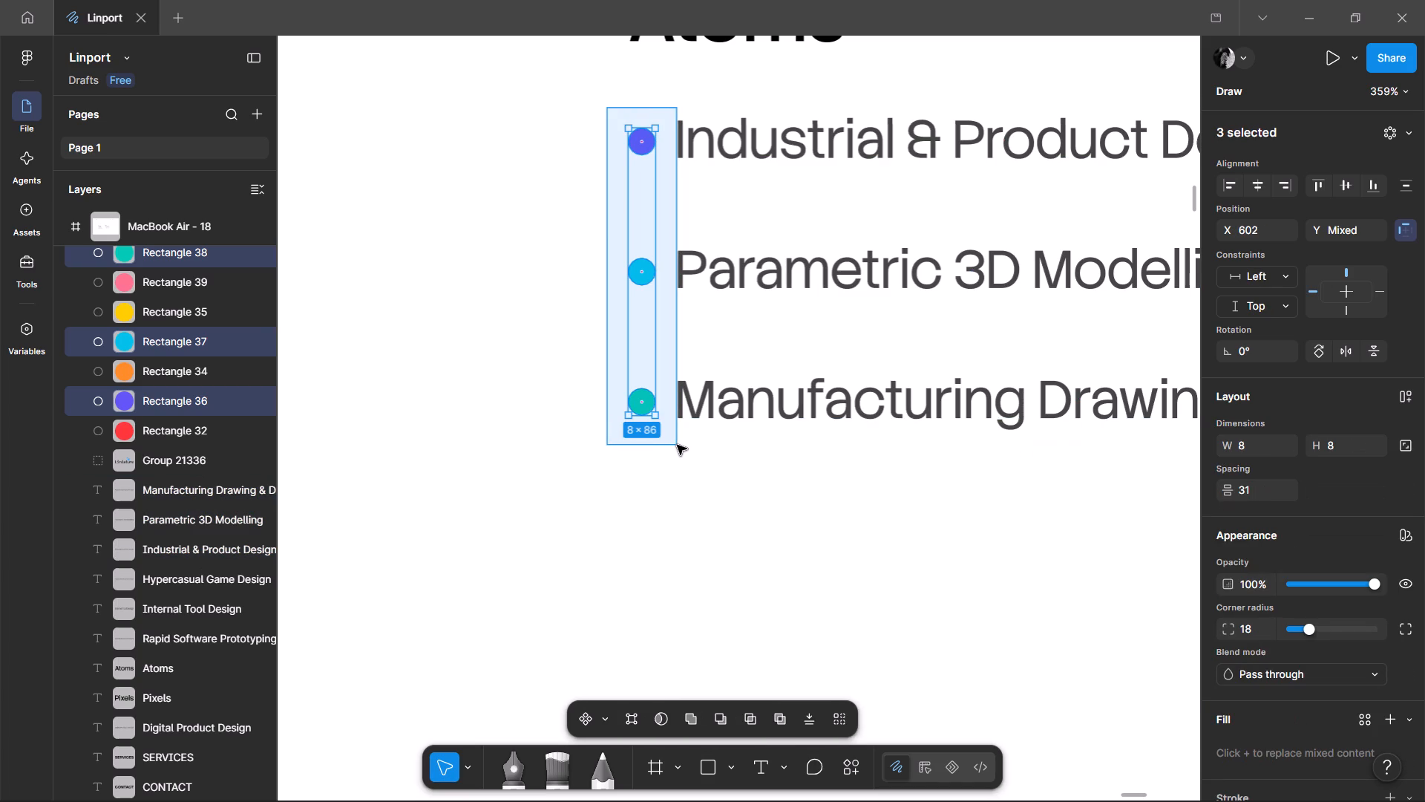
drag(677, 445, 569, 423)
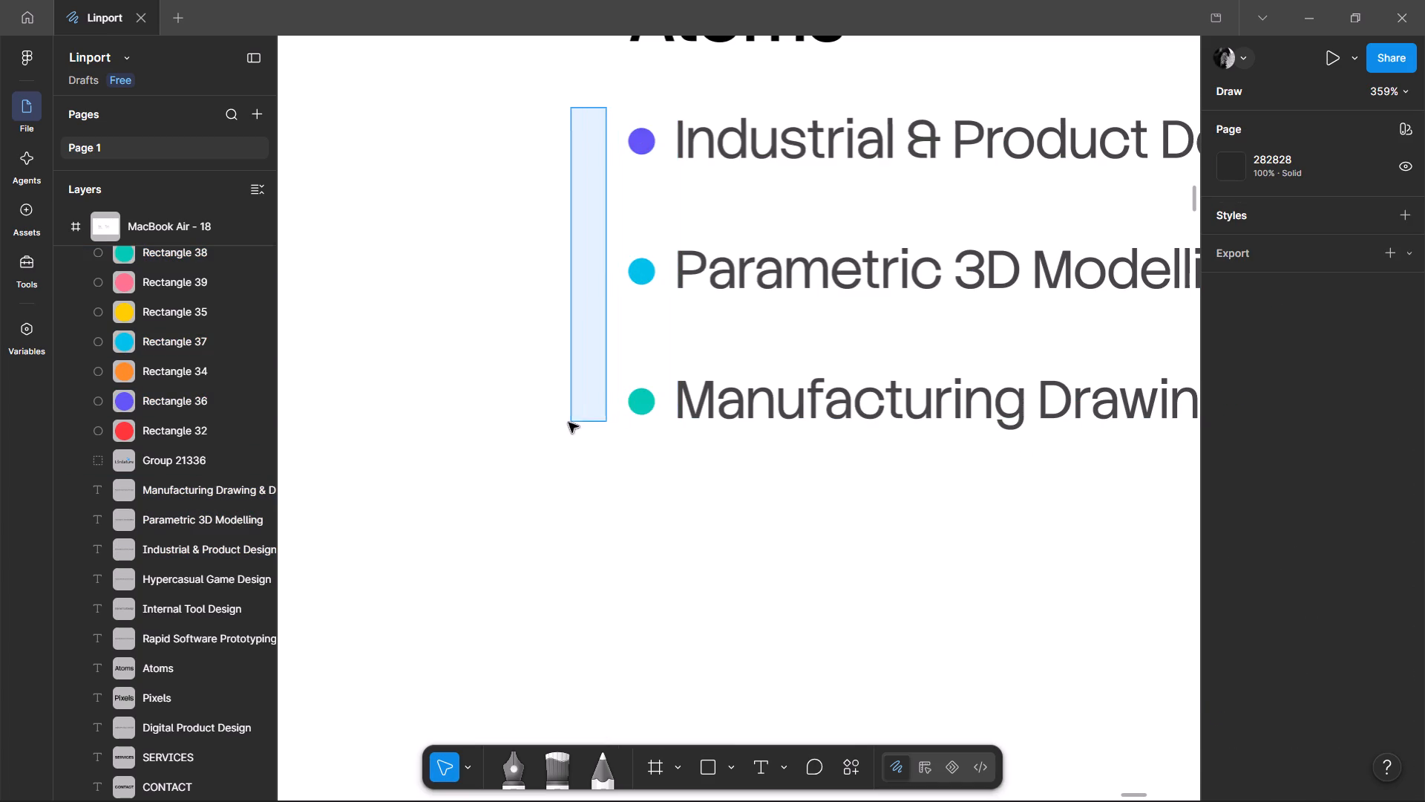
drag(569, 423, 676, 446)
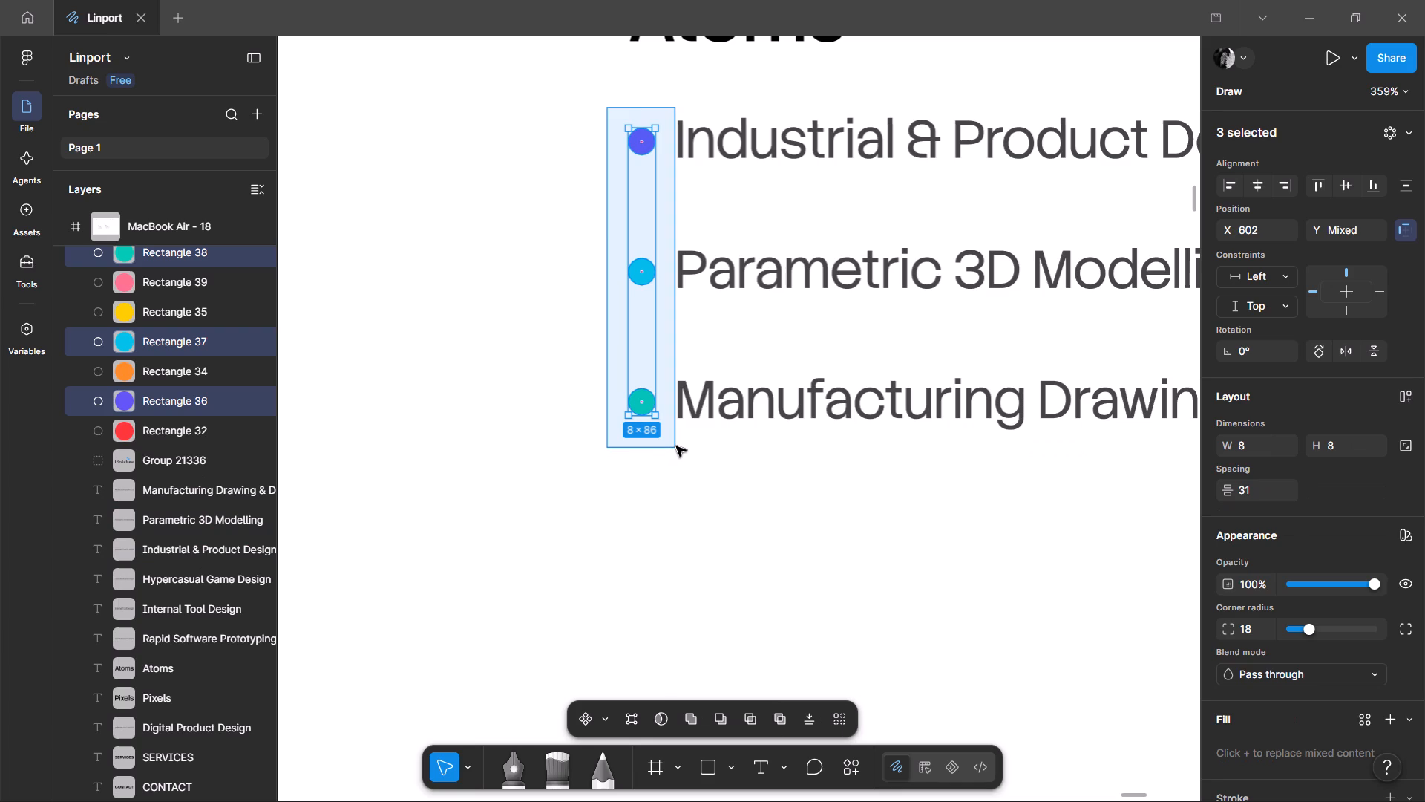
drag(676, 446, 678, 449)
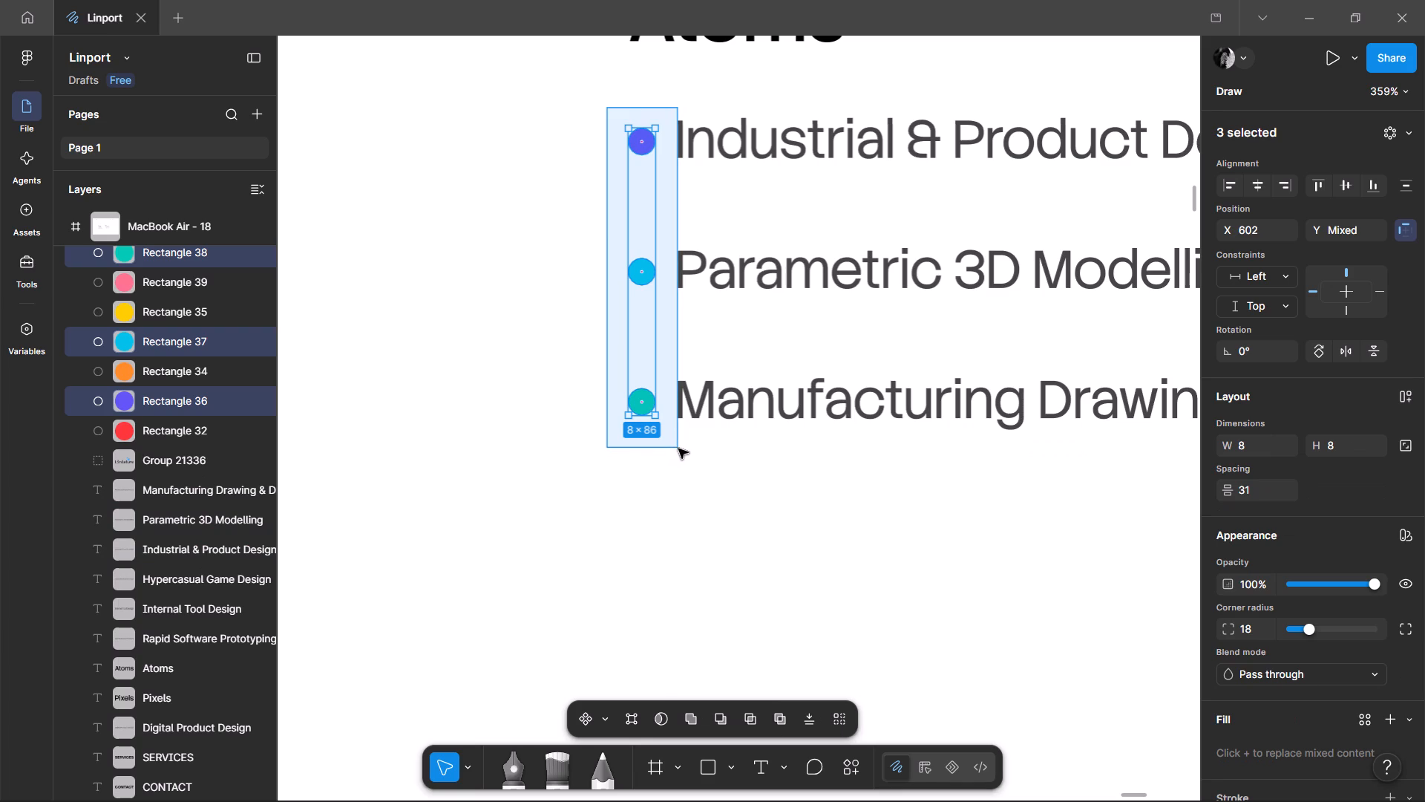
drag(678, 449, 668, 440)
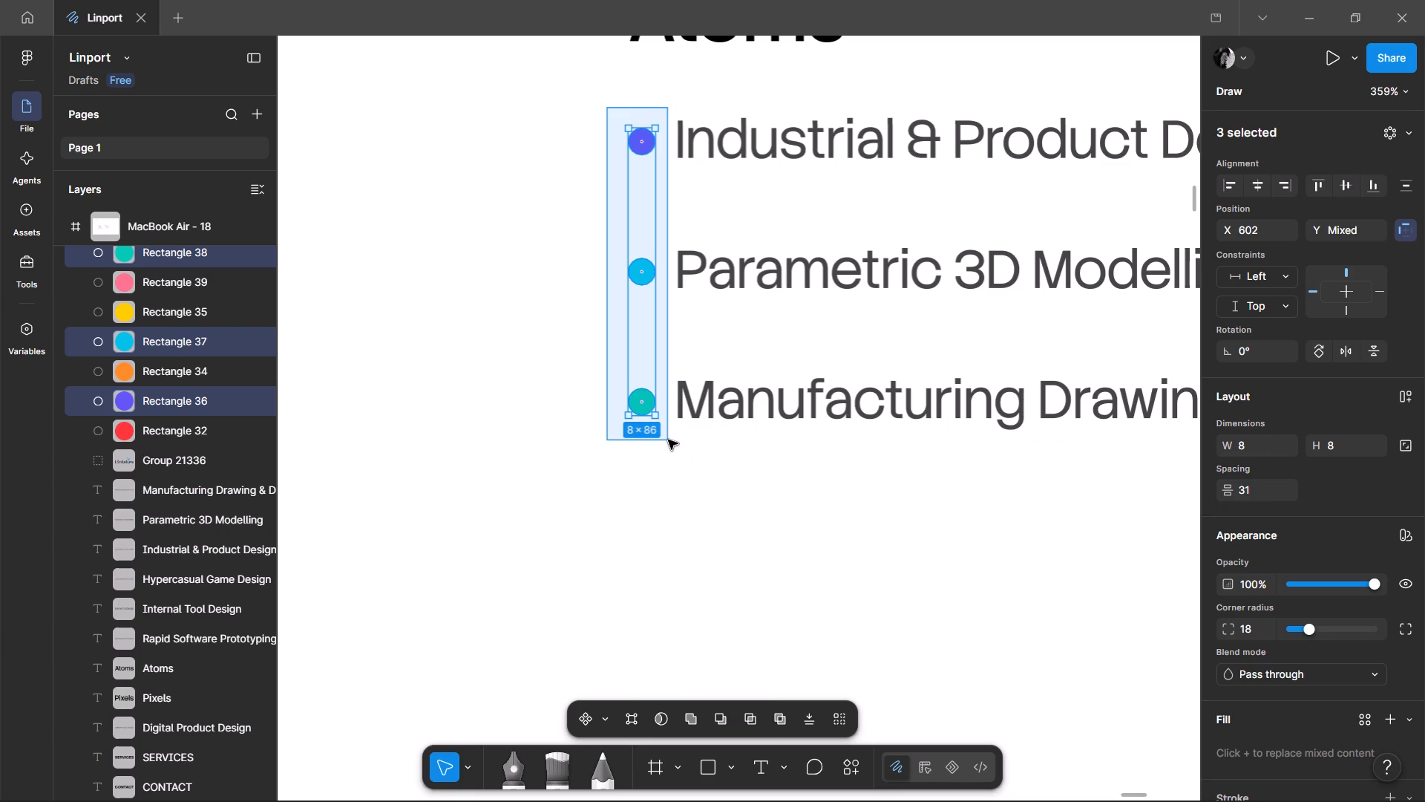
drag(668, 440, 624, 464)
Compare the Pixels and Atoms columns side by side and examine the Atoms bullets and service names up close.
scroll(624, 464, right, 3)
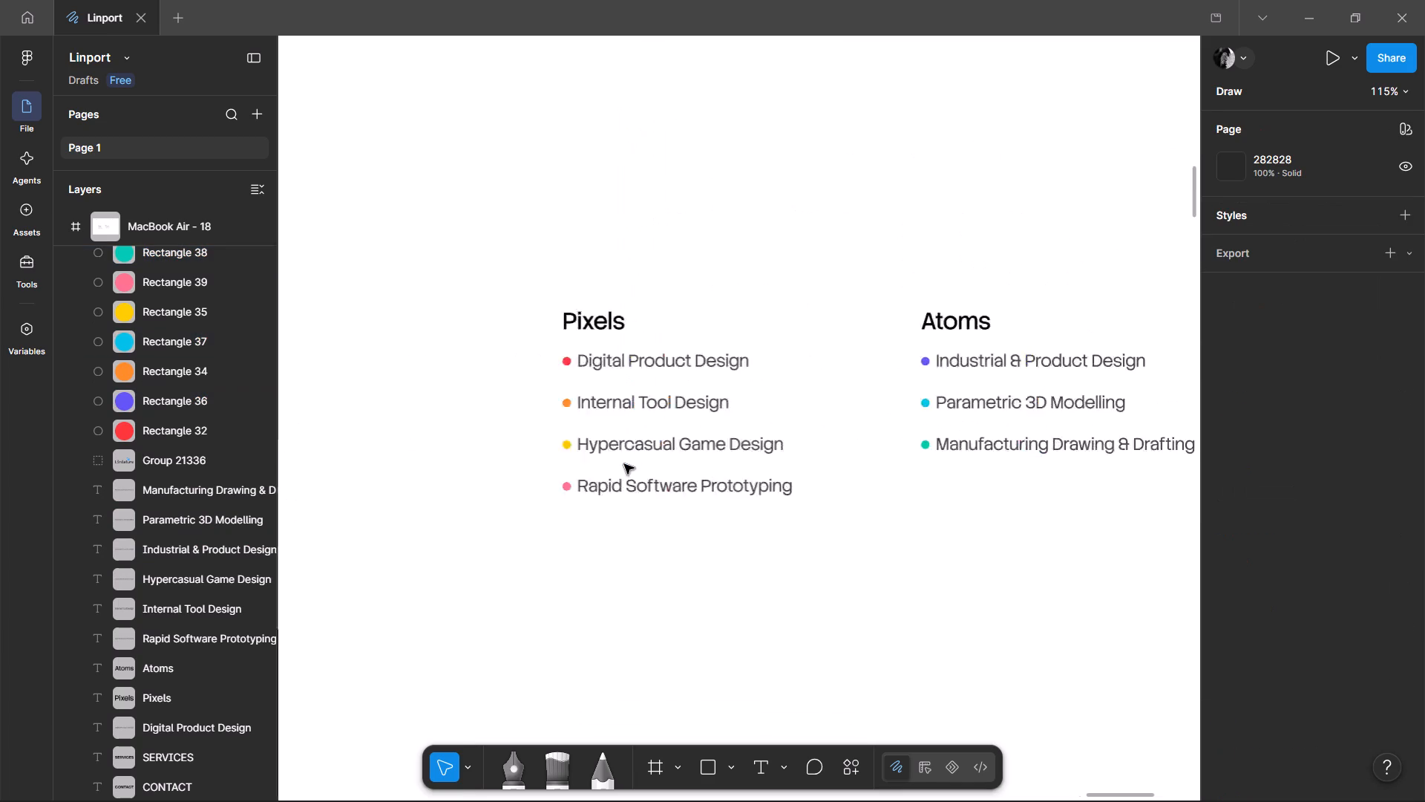
scroll(624, 464, right, 1)
scroll(624, 464, left, 2)
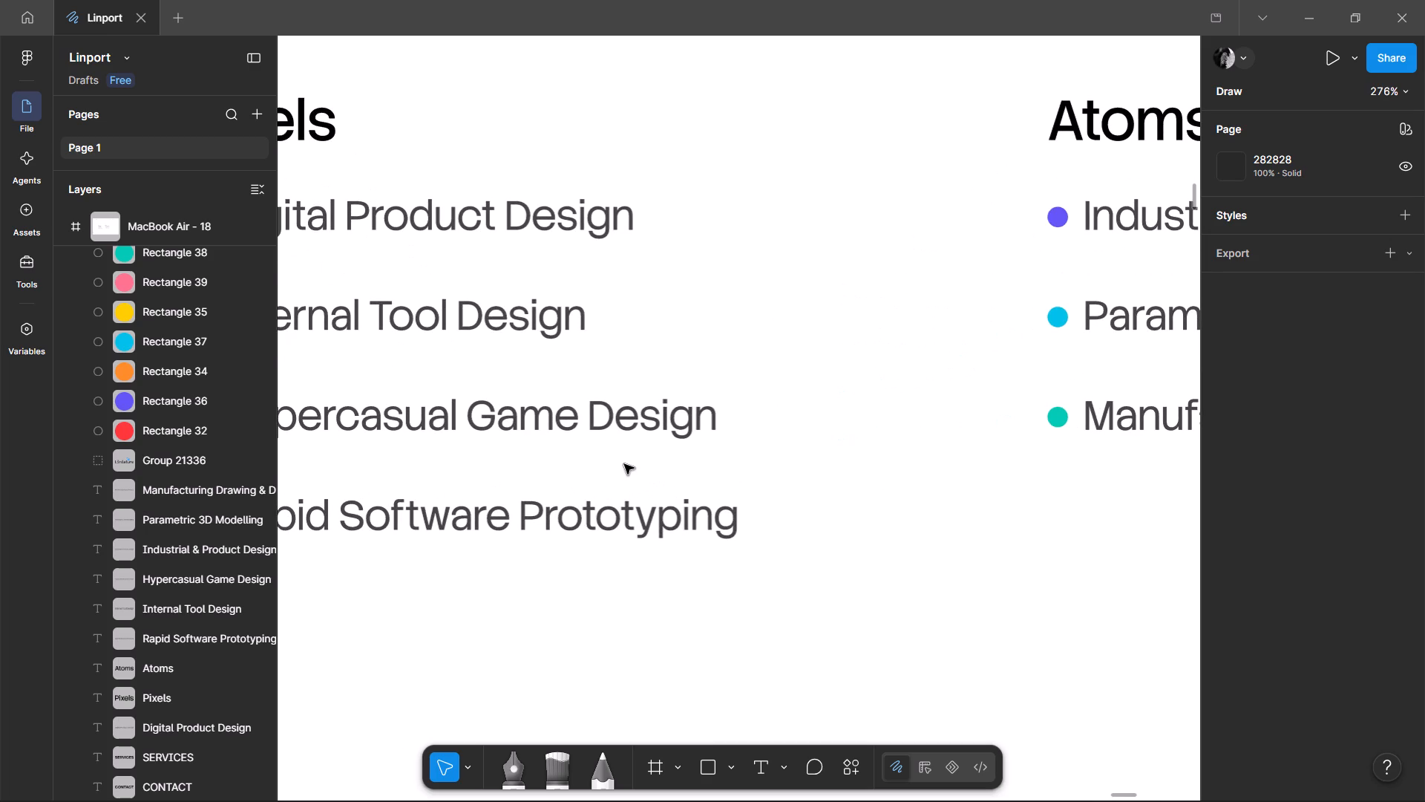
scroll(624, 464, left, 1)
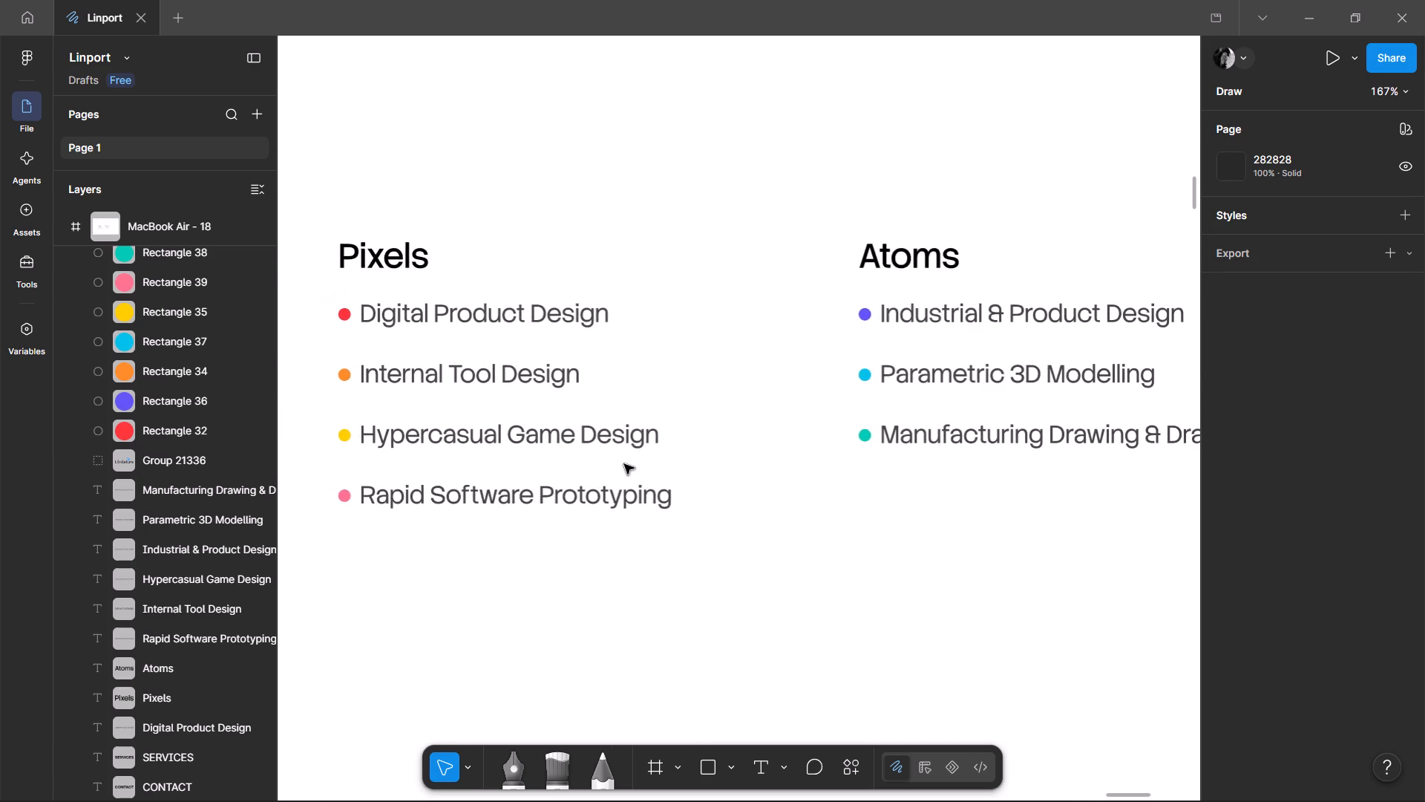
scroll(624, 464, right, 1)
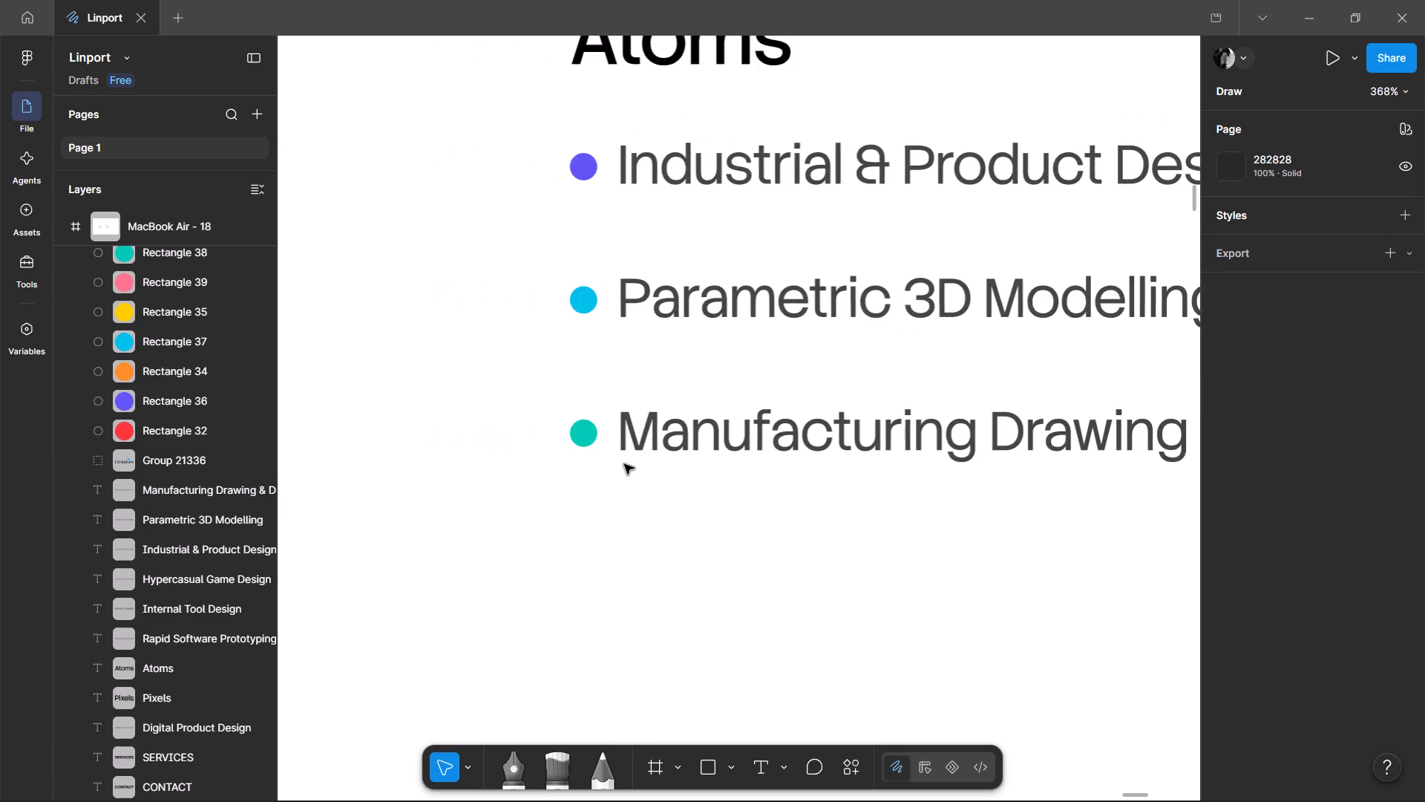
scroll(624, 464, right, 1)
scroll(624, 464, up, 1)
scroll(624, 464, down, 2)
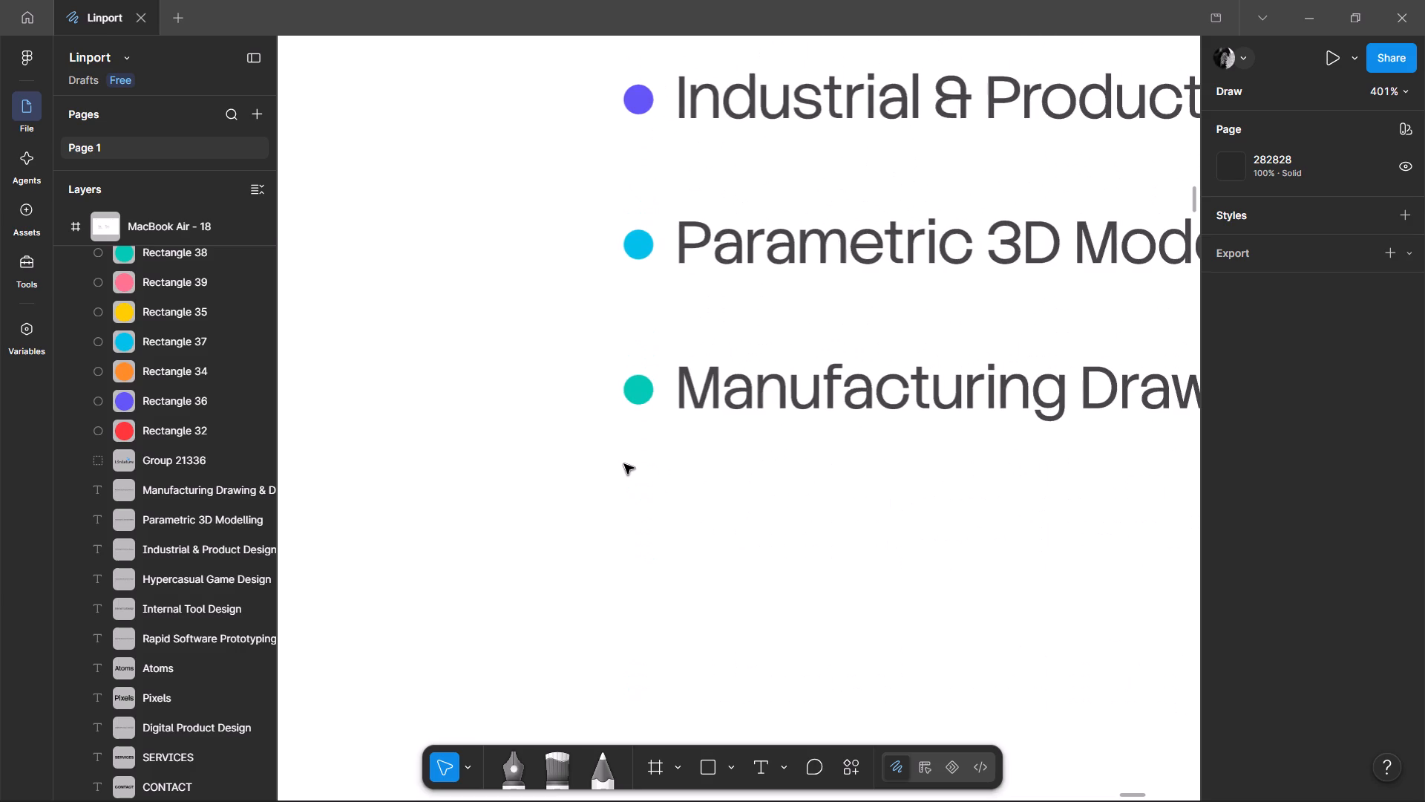
scroll(624, 464, up, 1)
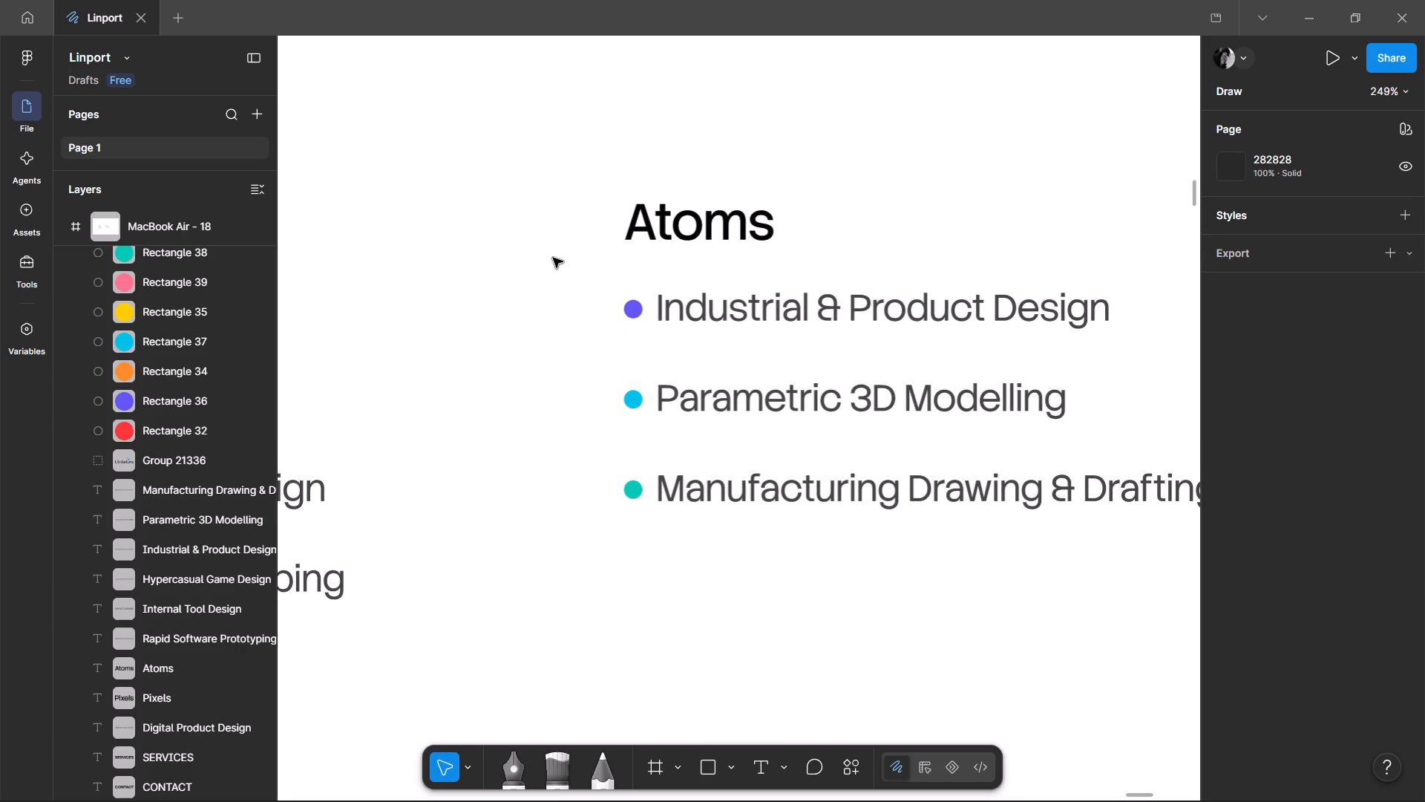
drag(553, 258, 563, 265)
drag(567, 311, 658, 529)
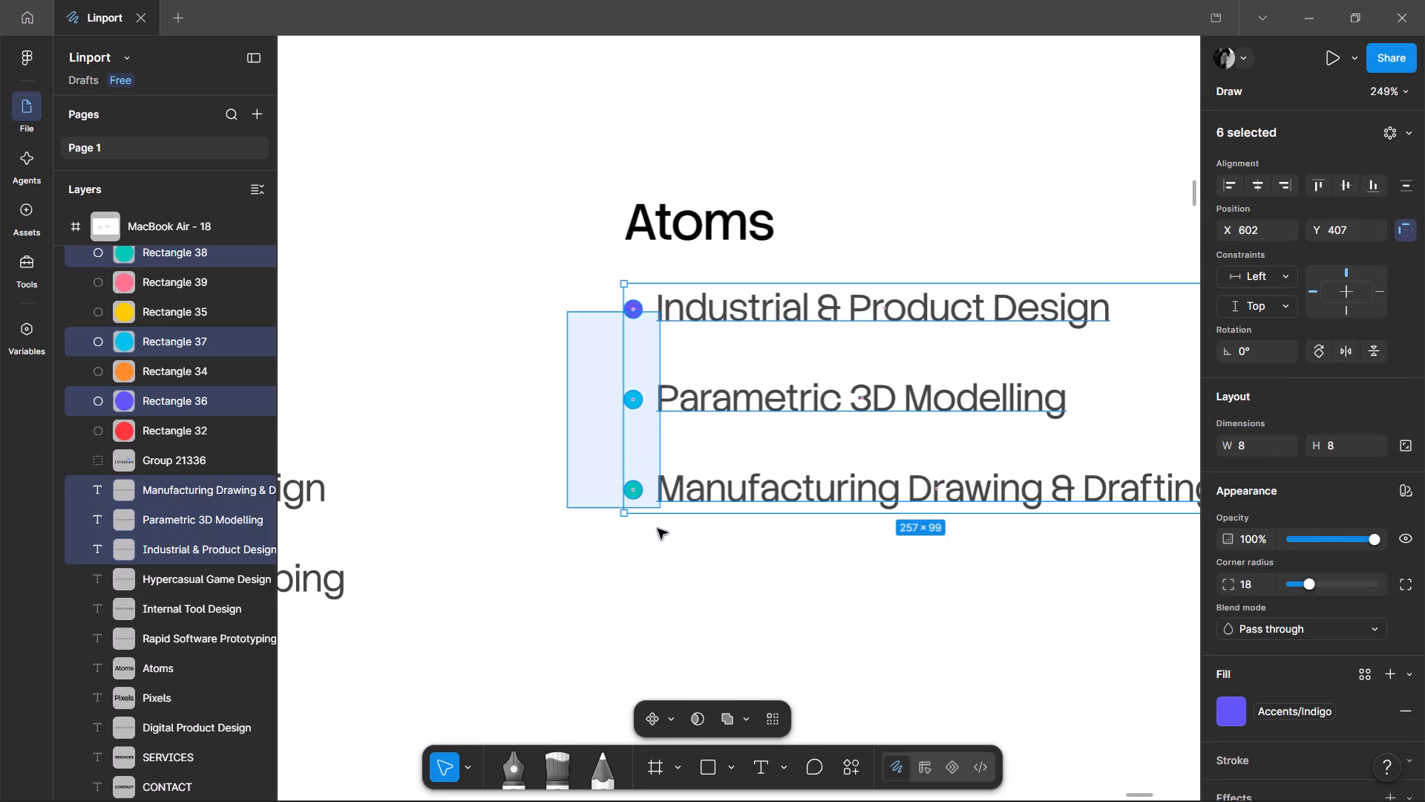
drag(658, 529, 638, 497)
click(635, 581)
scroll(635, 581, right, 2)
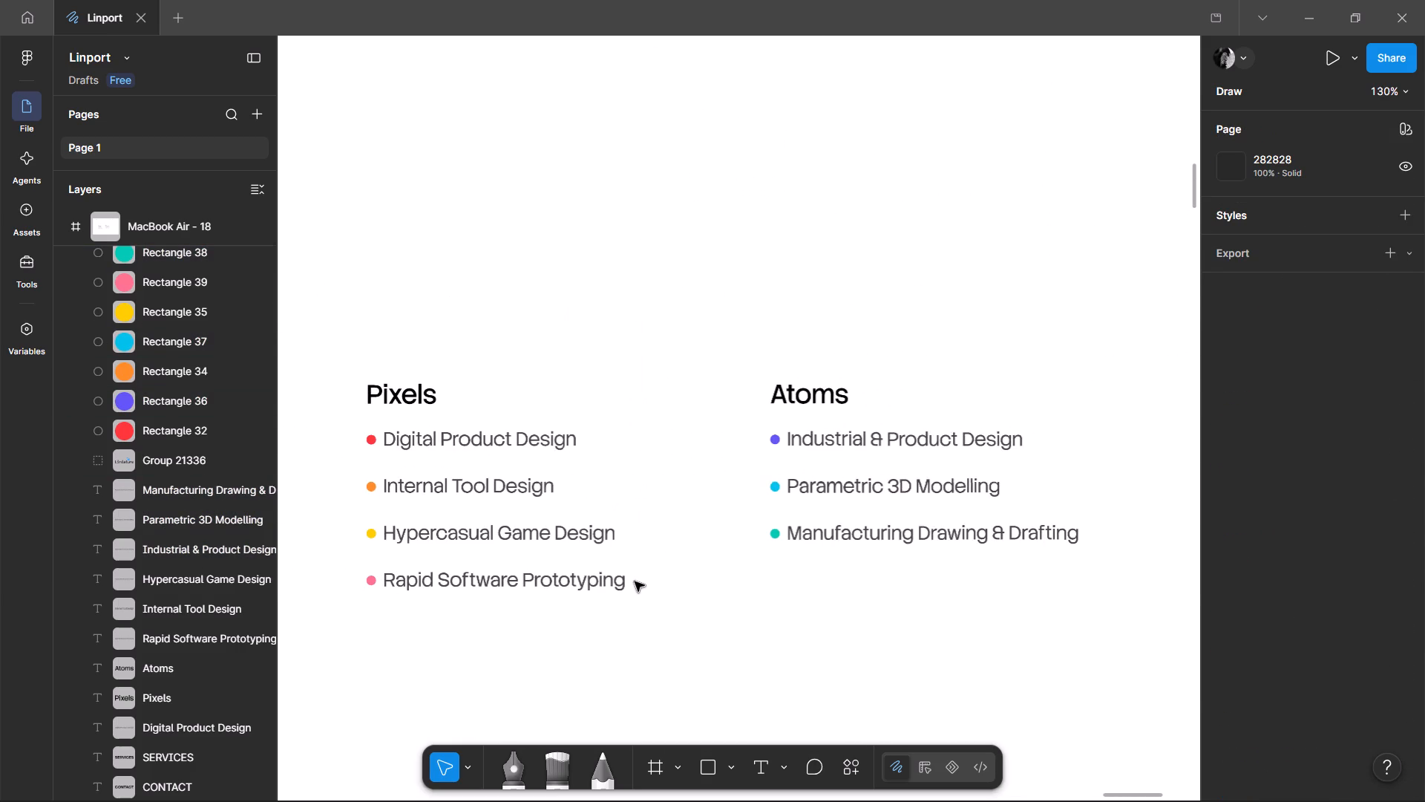
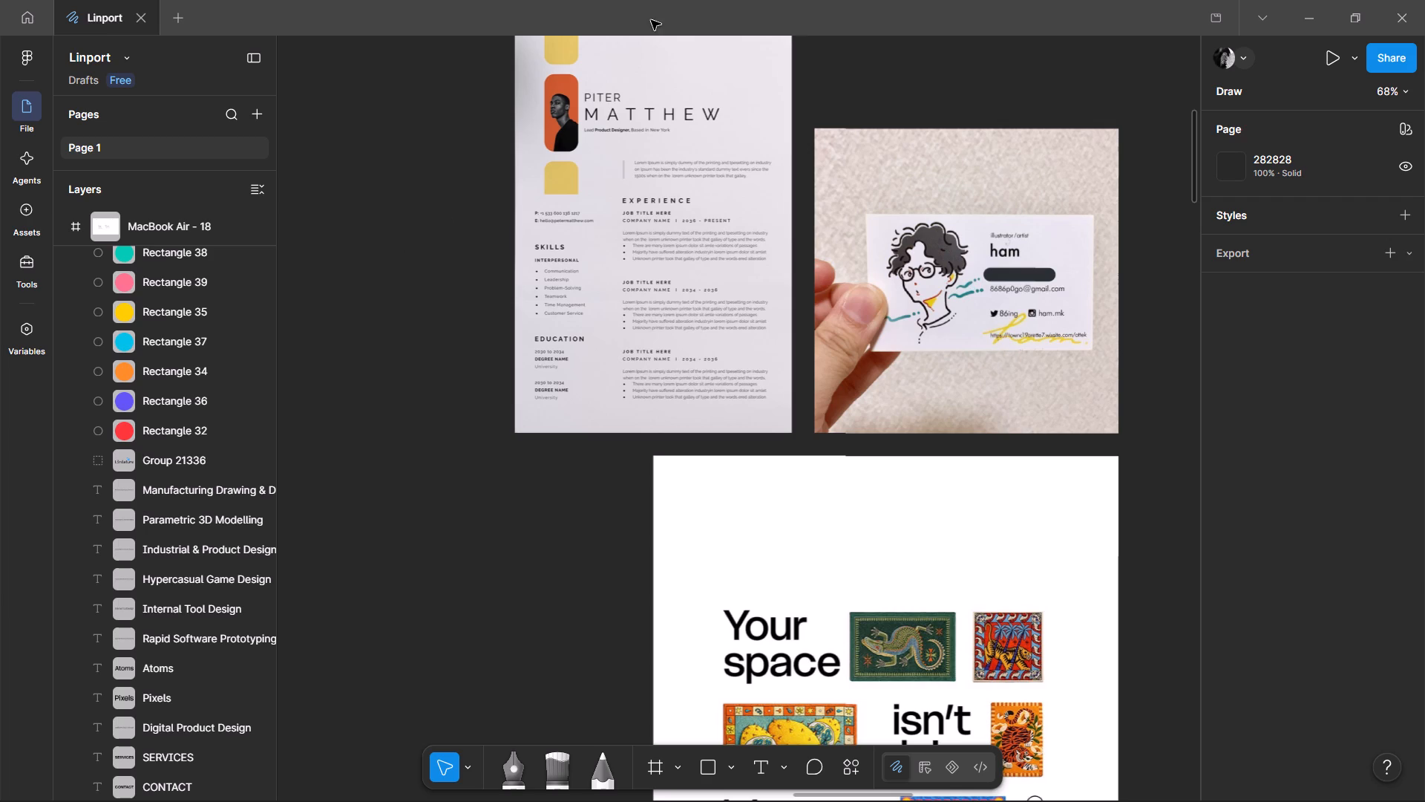
Collapse all expanded layers in the file's layer list.
click(261, 198)
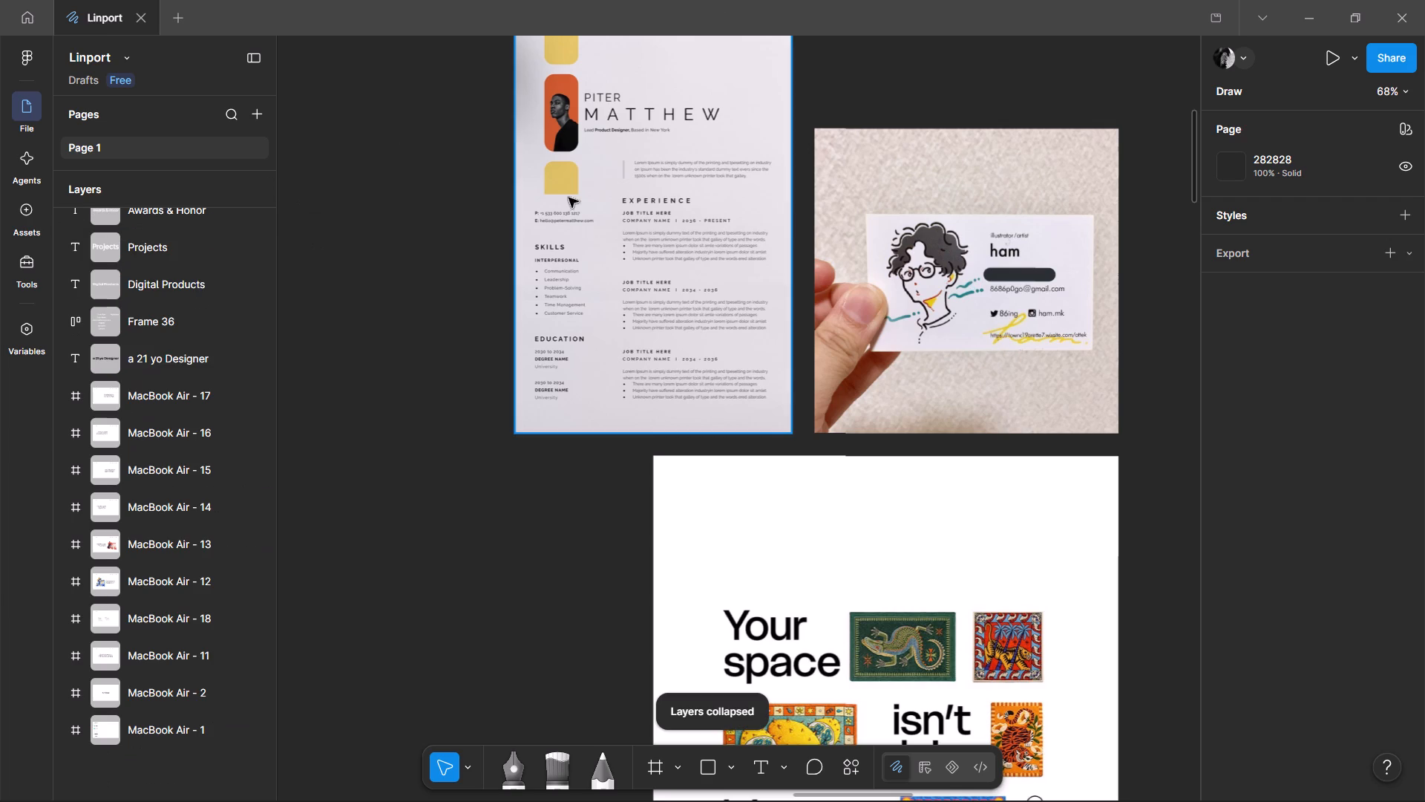
click(457, 222)
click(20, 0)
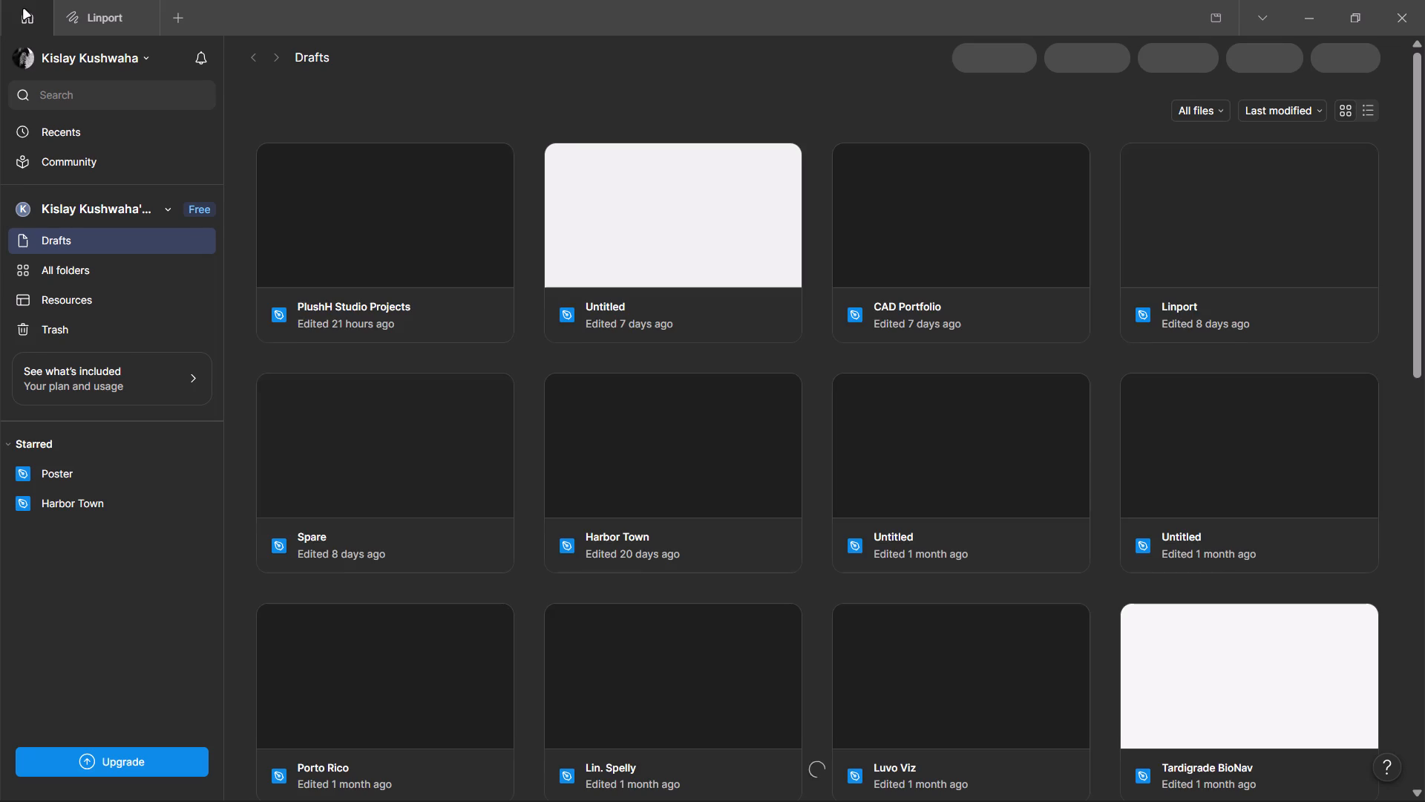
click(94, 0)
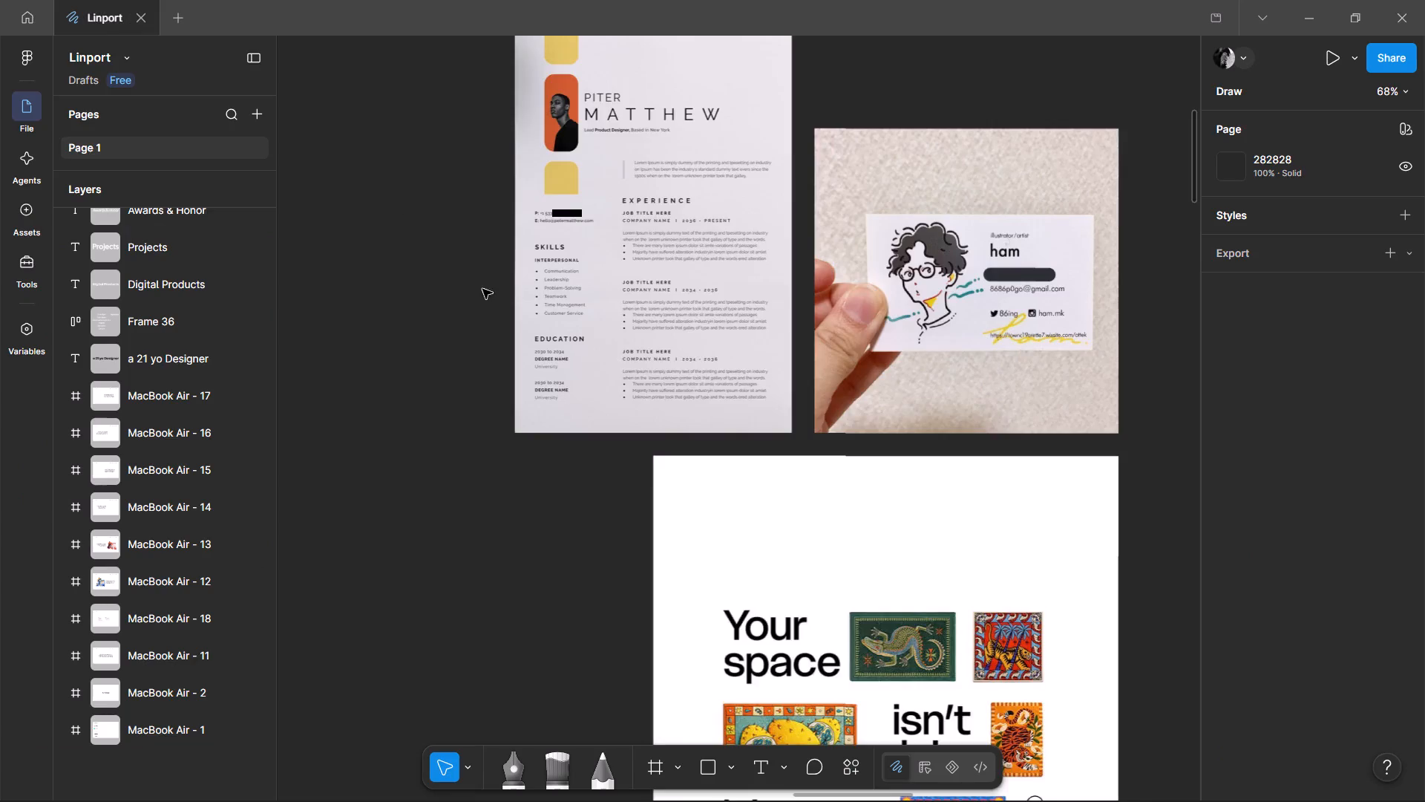
Review the MacBook Air - 18 services page again, checking its Pixels and Atoms service lists up close.
scroll(482, 289, down, 5)
ctrl+scroll(594, 313, down, 5)
middle_drag(1028, 374, 505, 343)
ctrl+scroll(528, 325, up, 4)
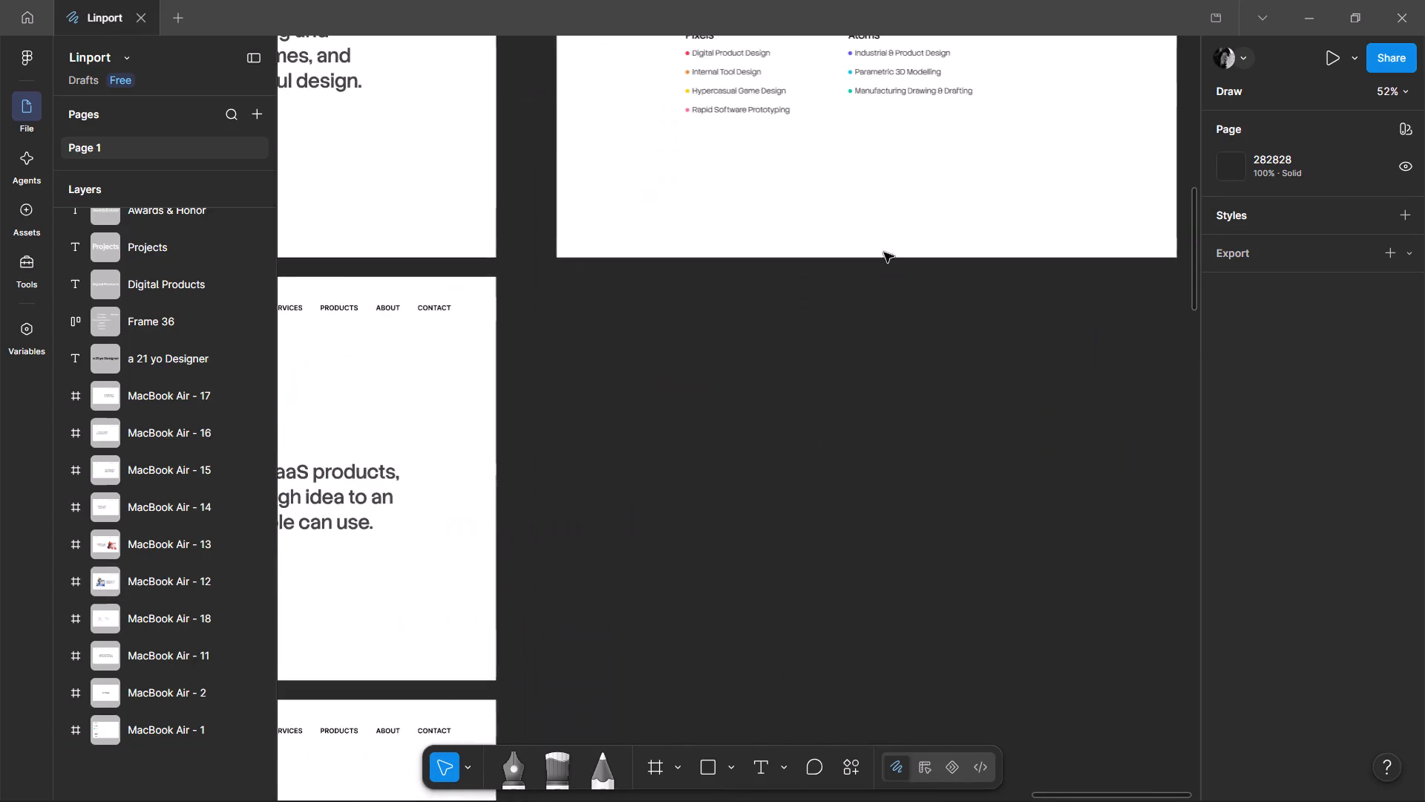
middle_drag(894, 258, 805, 457)
ctrl+scroll(804, 457, up, 4)
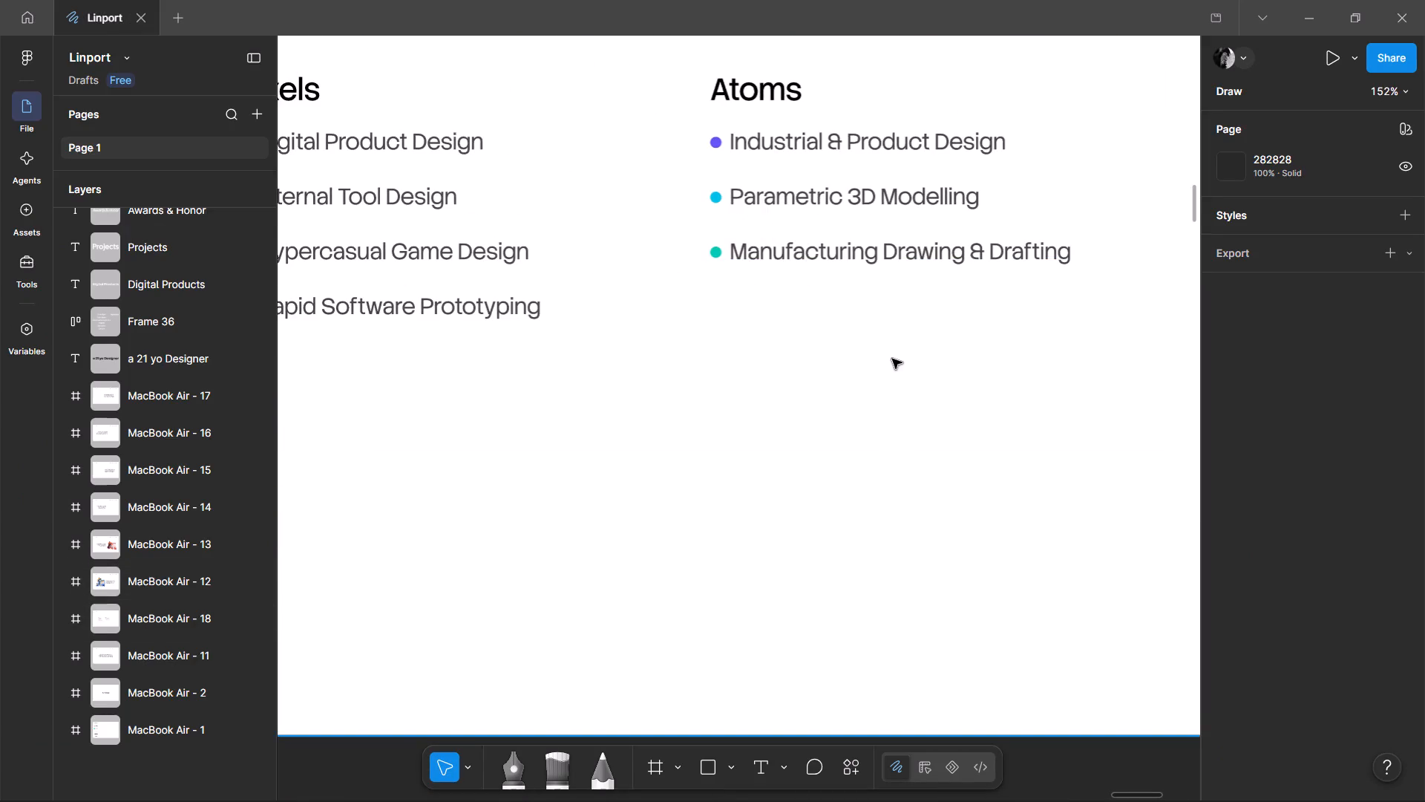
ctrl+scroll(892, 359, down, 1)
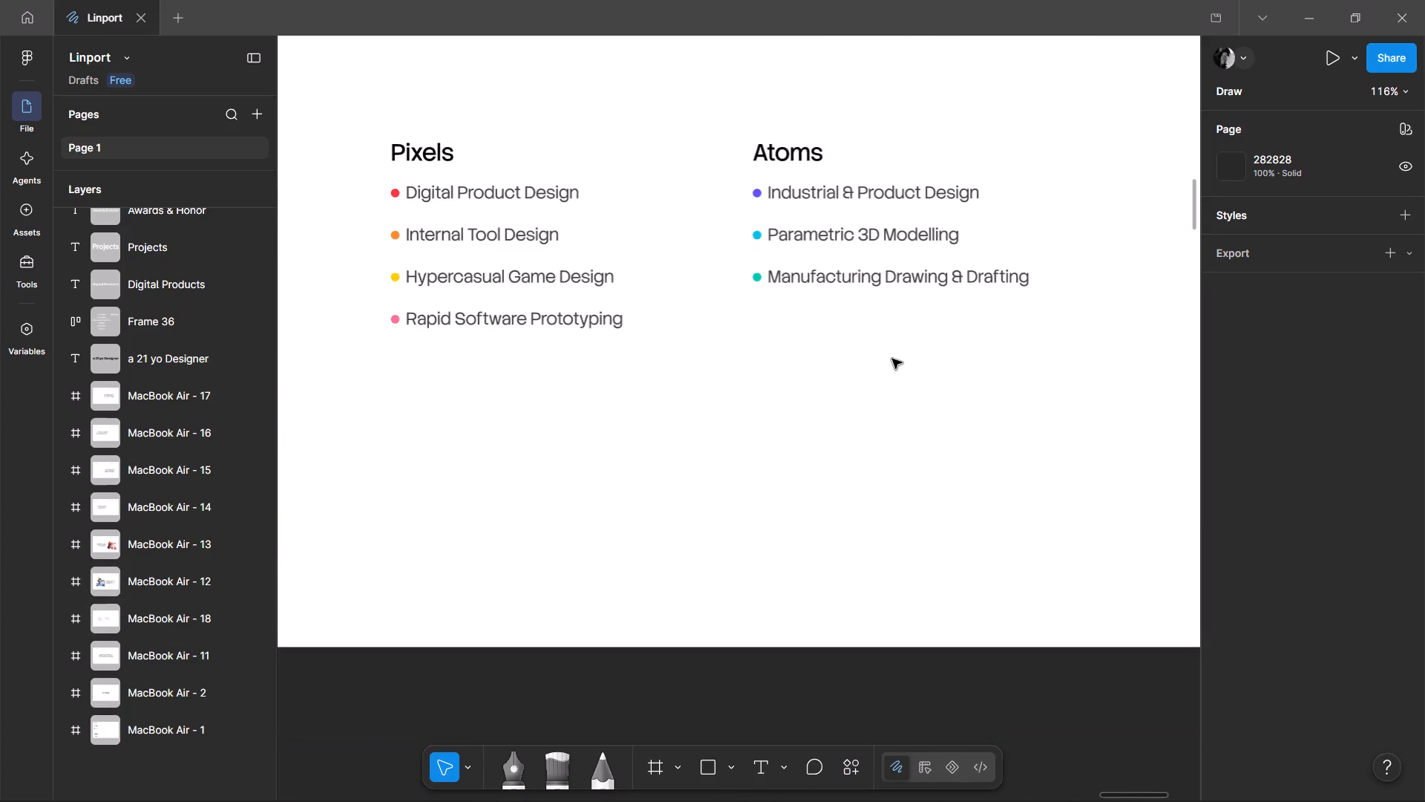
drag(981, 365, 725, 262)
click(831, 356)
ctrl+scroll(843, 355, down, 2)
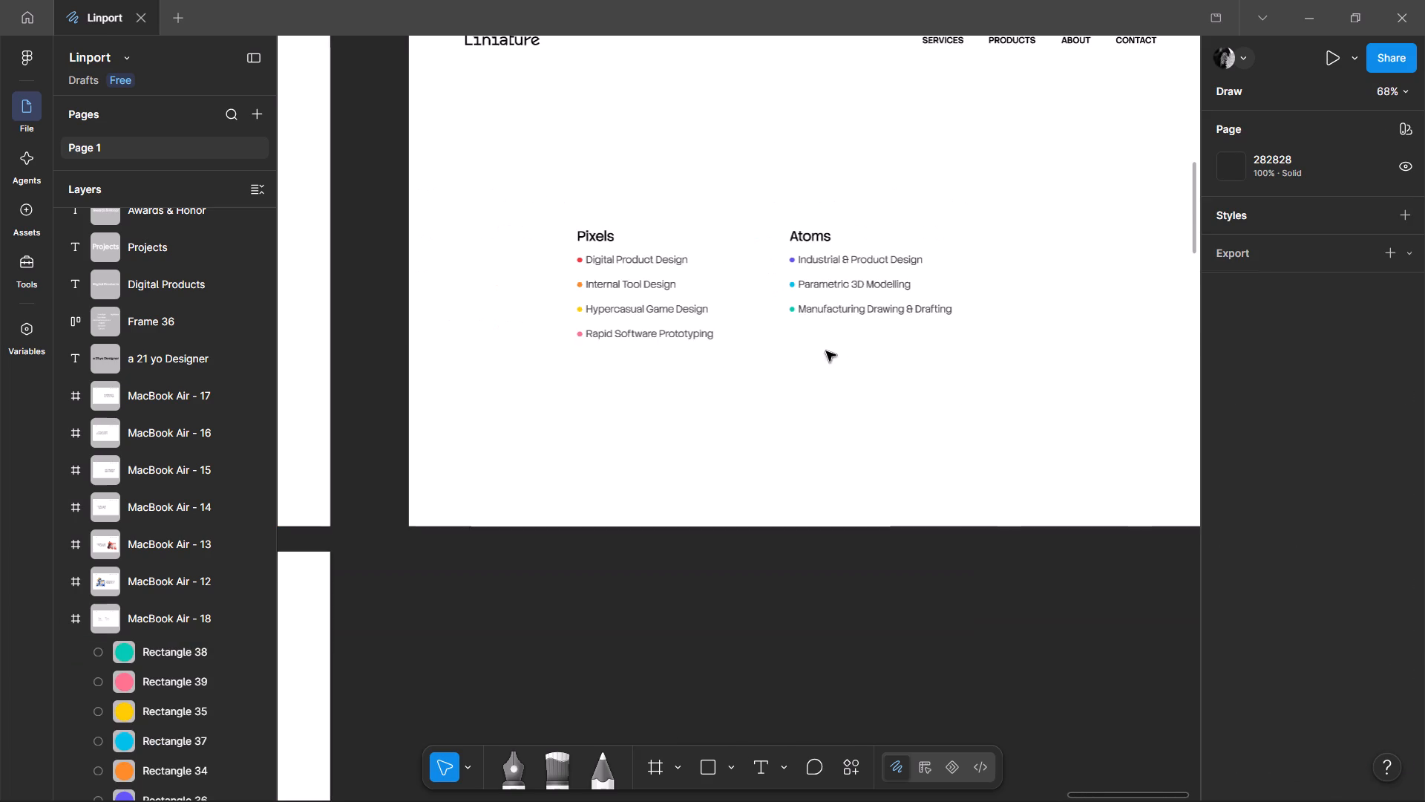
Clear the selection and collapse the expanded MacBook Air - 18 layers.
click(359, 252)
click(248, 179)
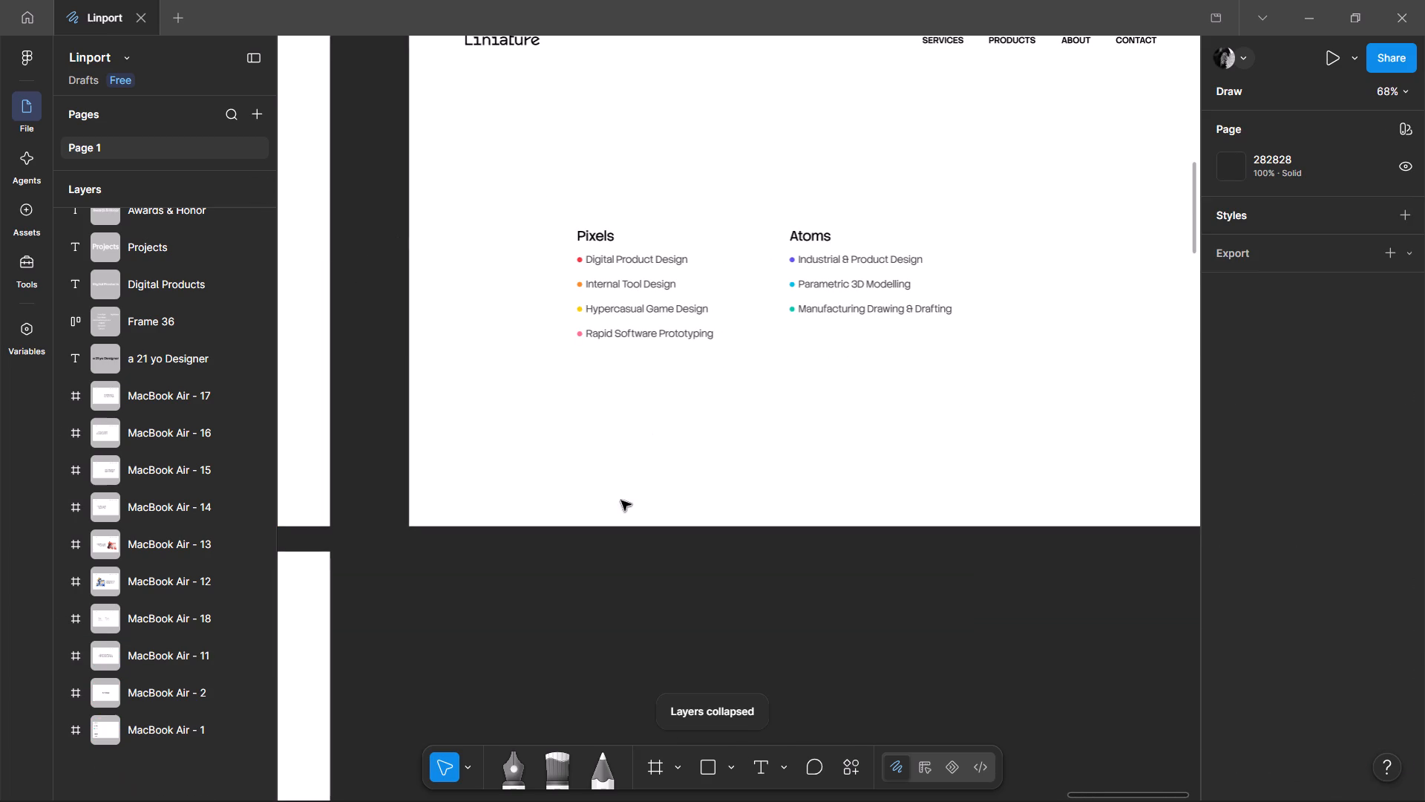
click(496, 623)
Examine the Pixels and Atoms columns and overall layout of MacBook Air - 18, plus the neighbouring homepage frames.
ctrl+scroll(696, 146, up, 4)
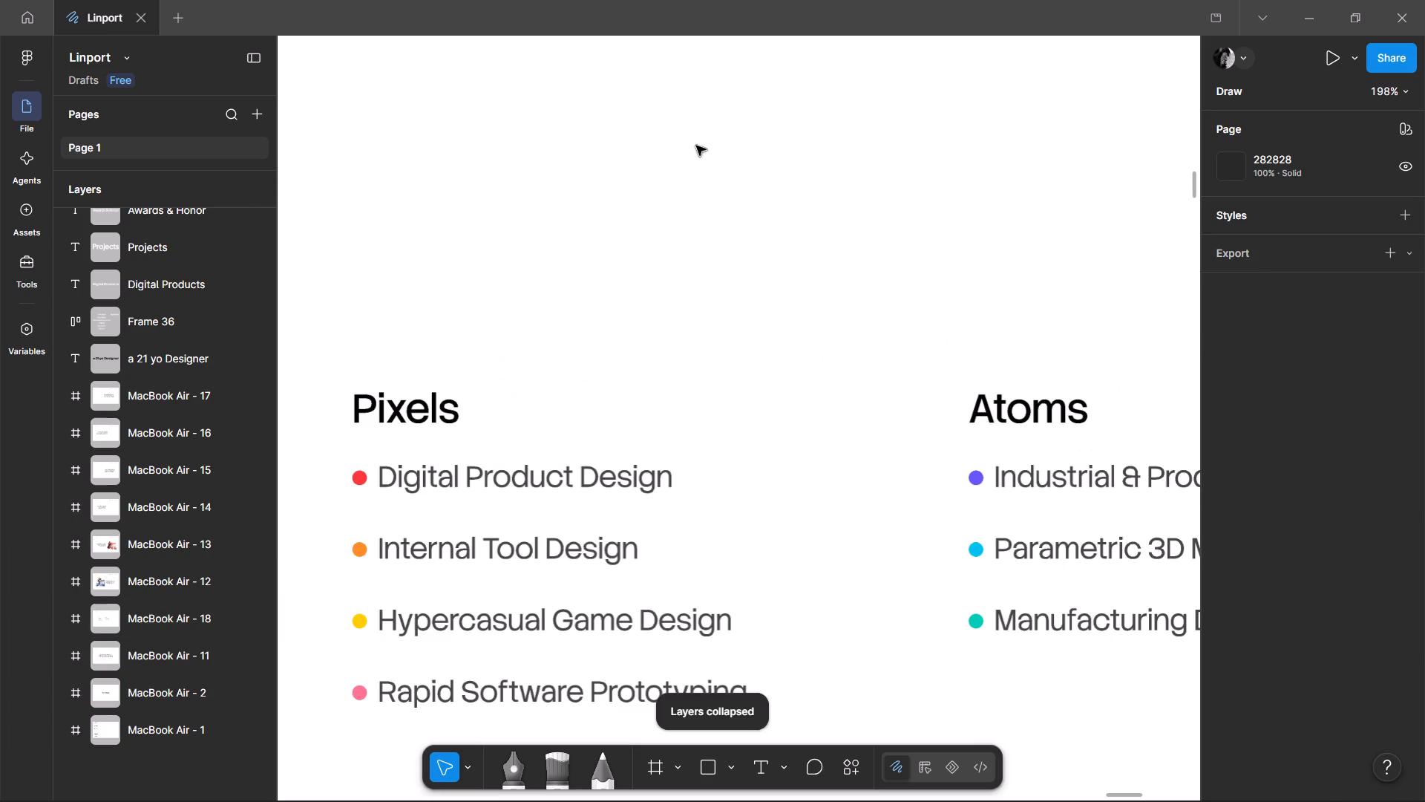
ctrl+scroll(696, 146, down, 1)
ctrl+scroll(755, 431, down, 4)
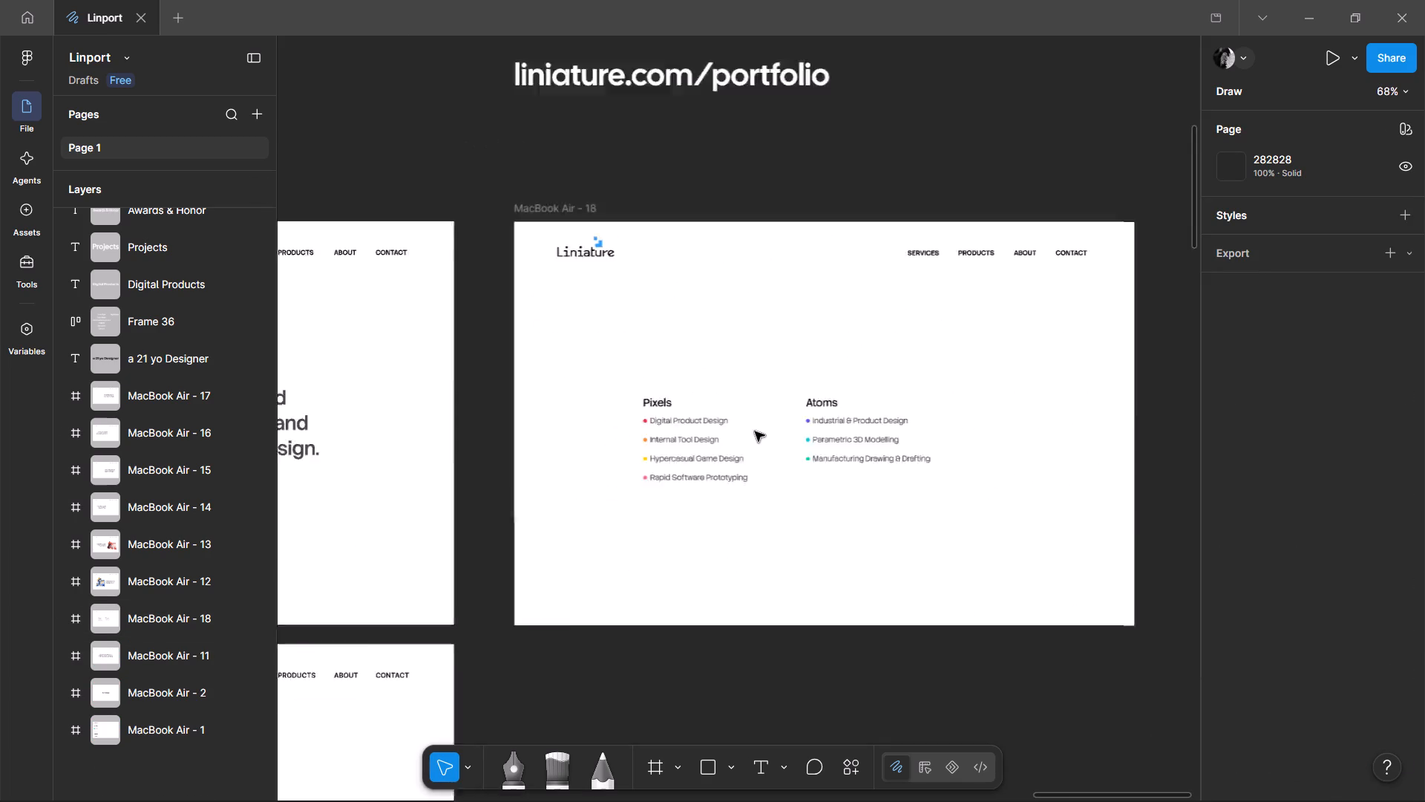
ctrl+scroll(755, 431, down, 1)
ctrl+middle_drag(627, 563, 810, 387)
ctrl+scroll(810, 387, up, 3)
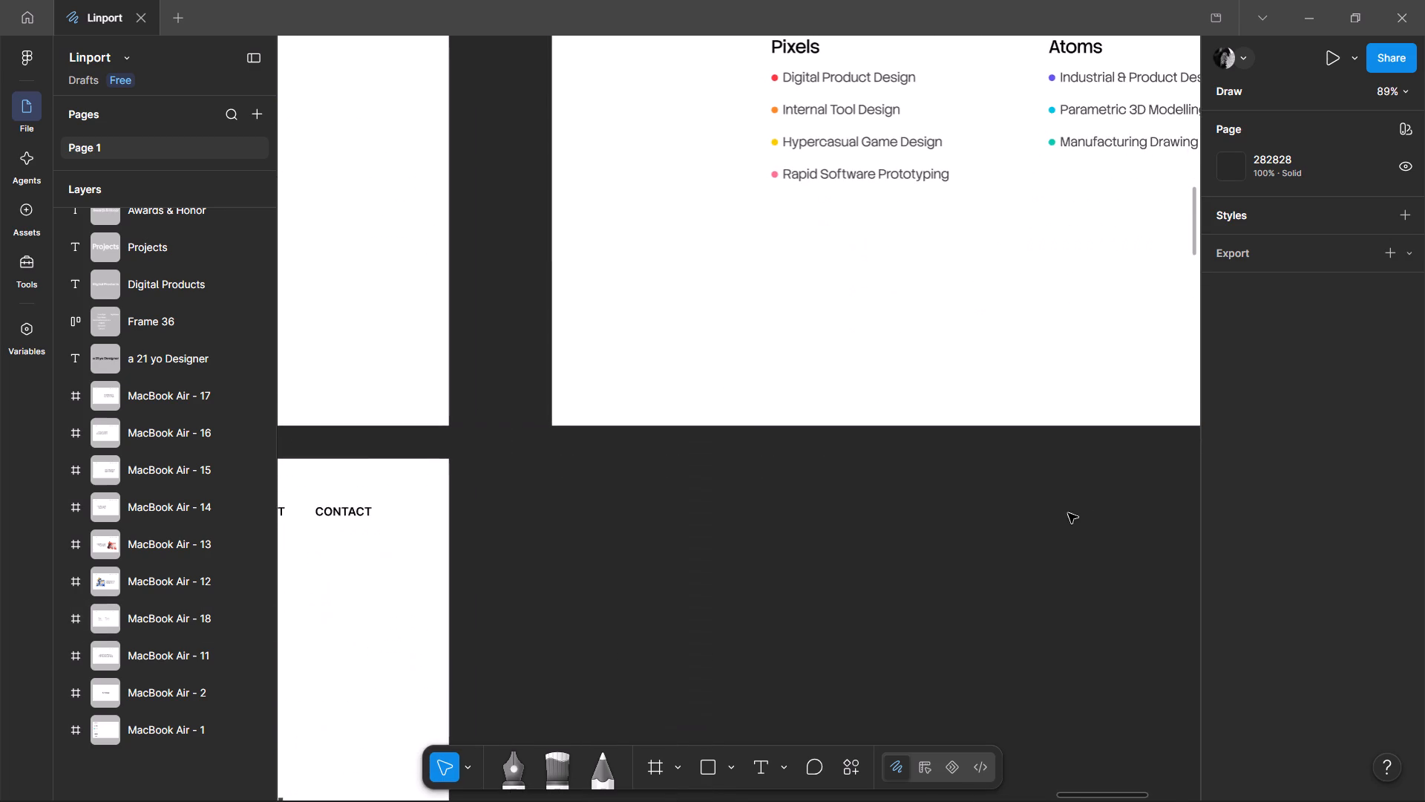
middle_drag(1067, 513, 848, 535)
ctrl+scroll(847, 532, up, 1)
ctrl+scroll(847, 532, down, 1)
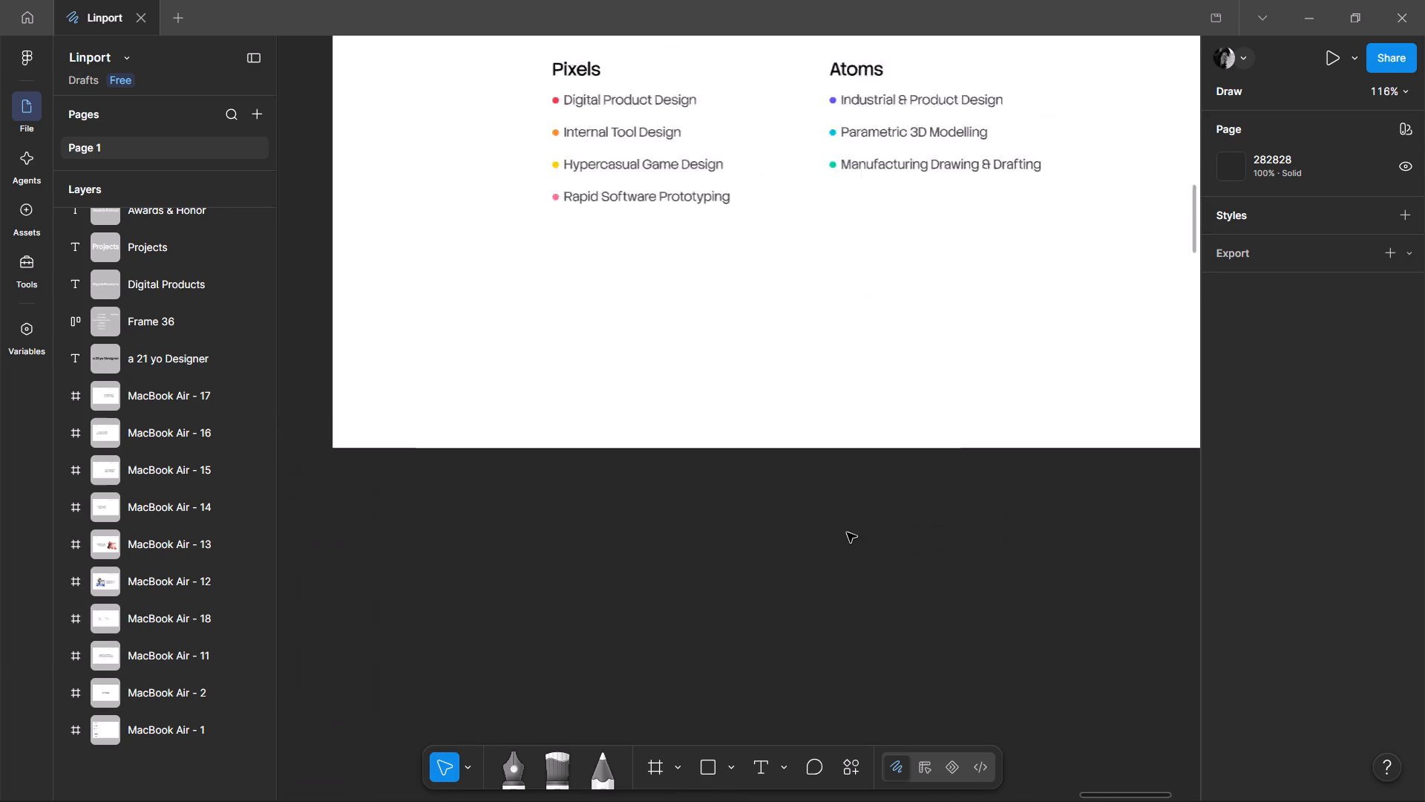
ctrl+scroll(847, 532, down, 1)
middle_click(616, 598)
ctrl+scroll(664, 315, up, 1)
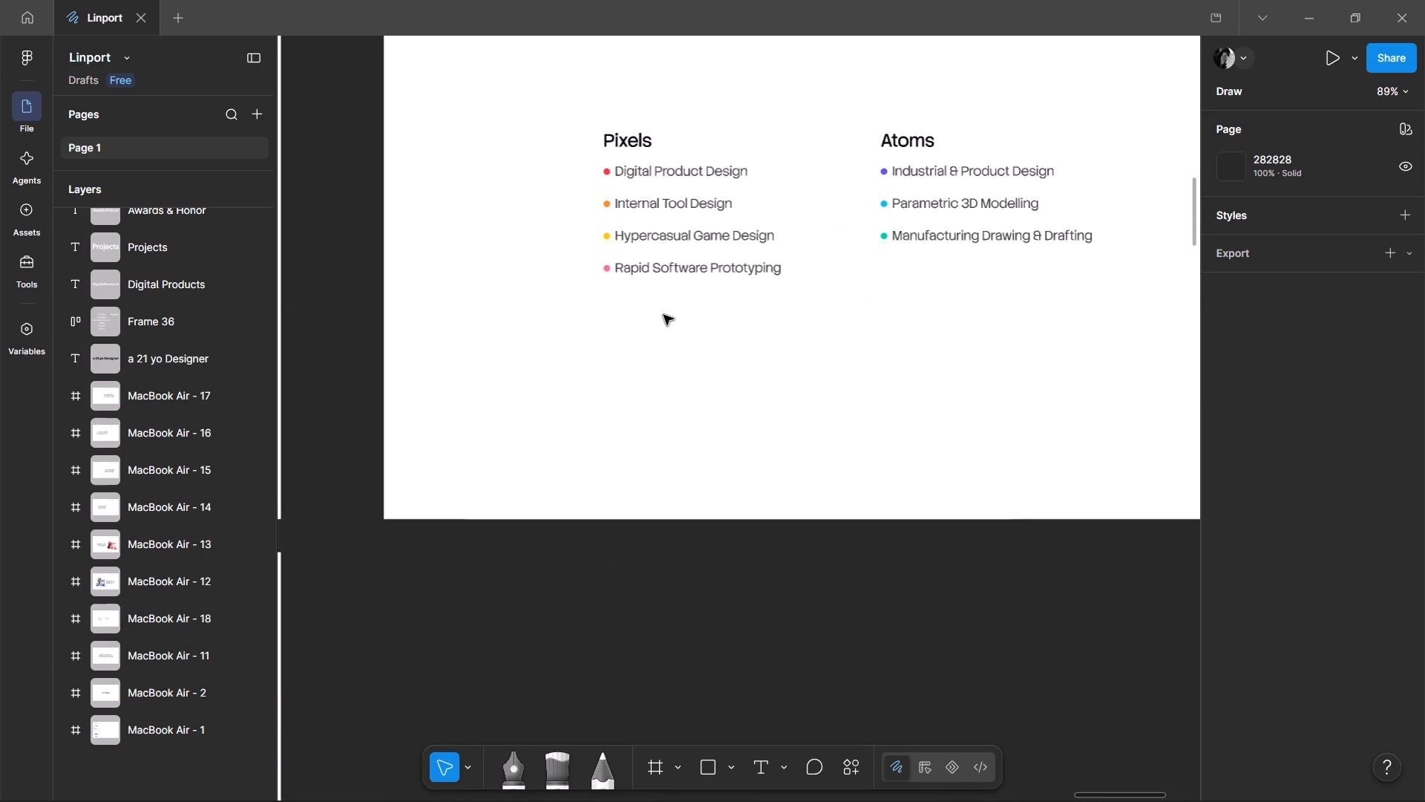
ctrl+scroll(664, 315, down, 1)
middle_drag(516, 420, 1163, 412)
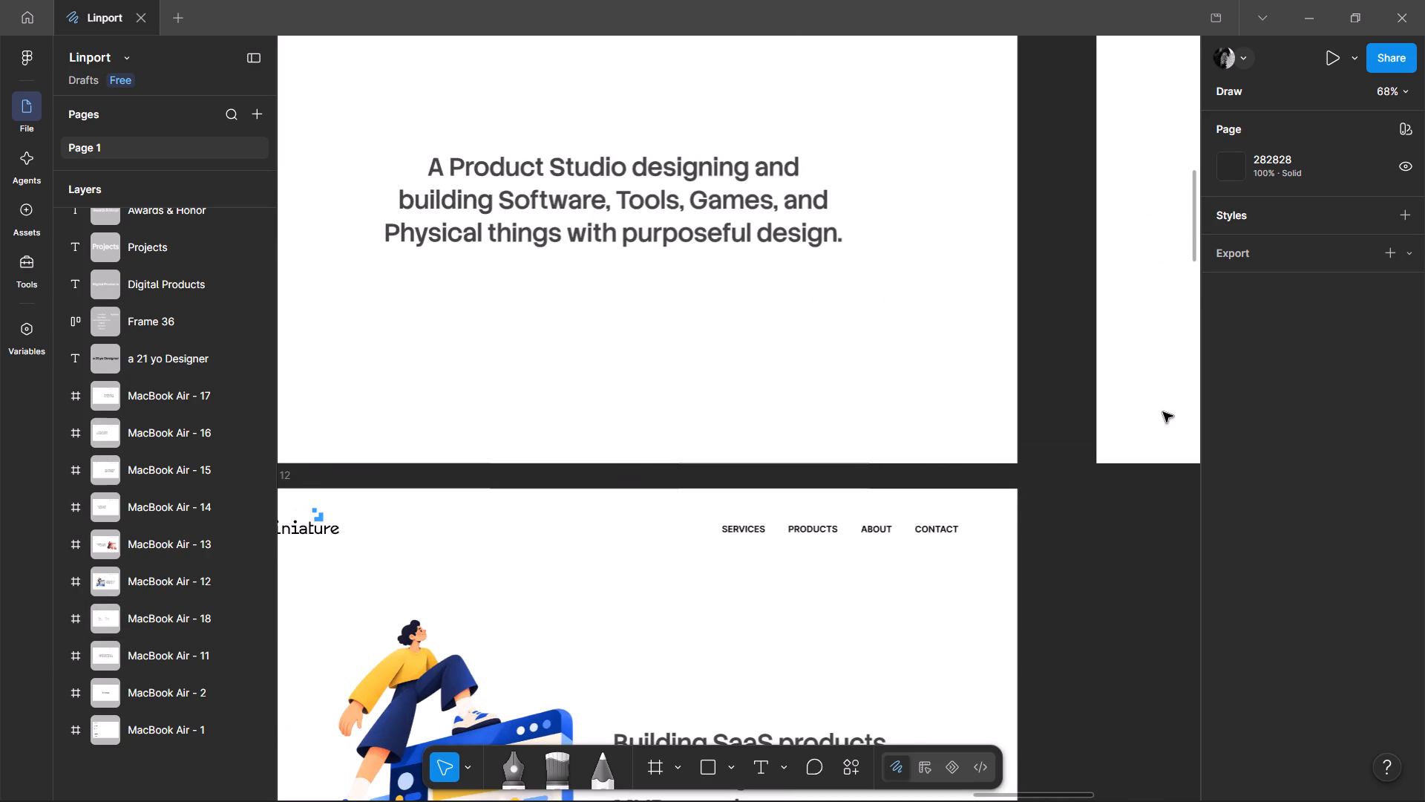
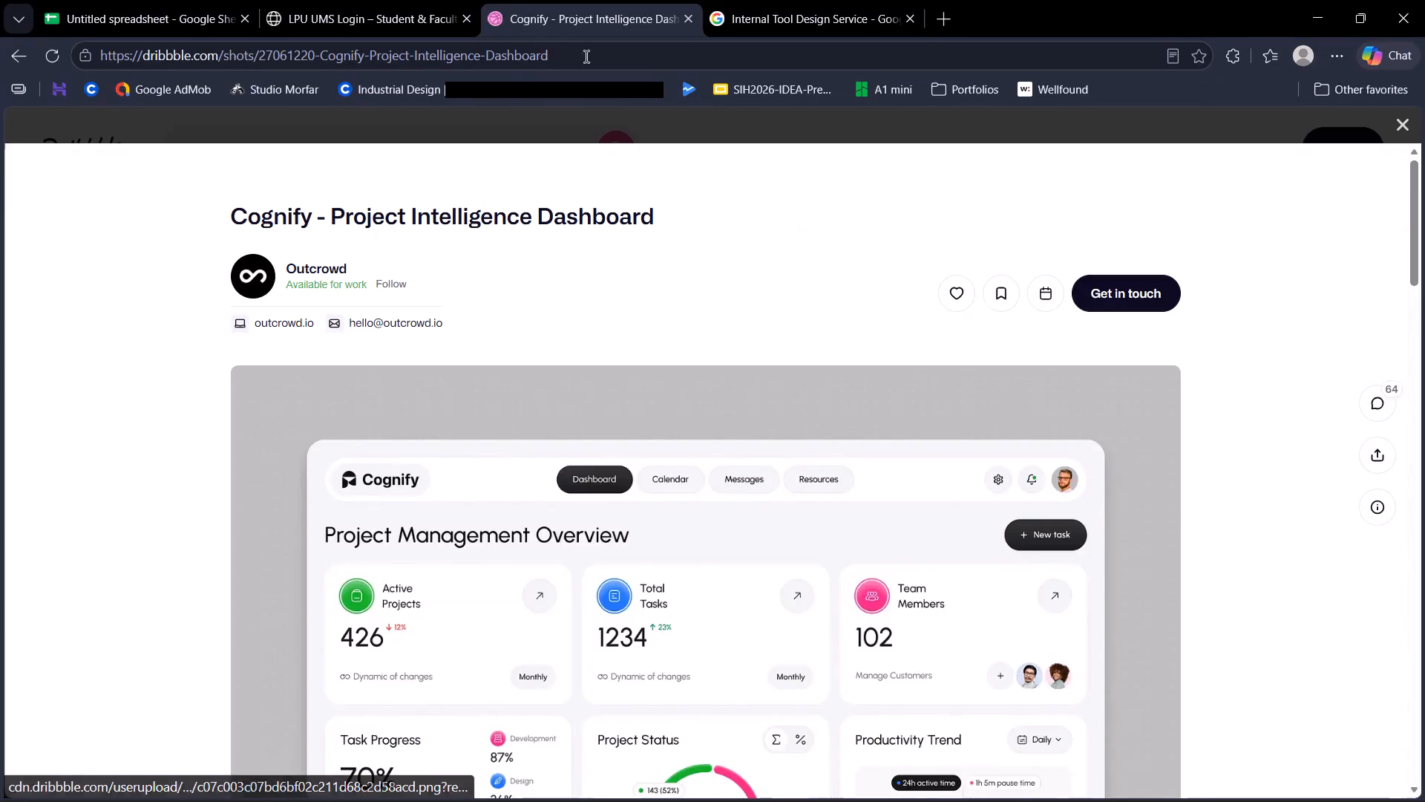
Switch to the open Google search results for "Internal Tool Design Service" in the browser.
click(797, 0)
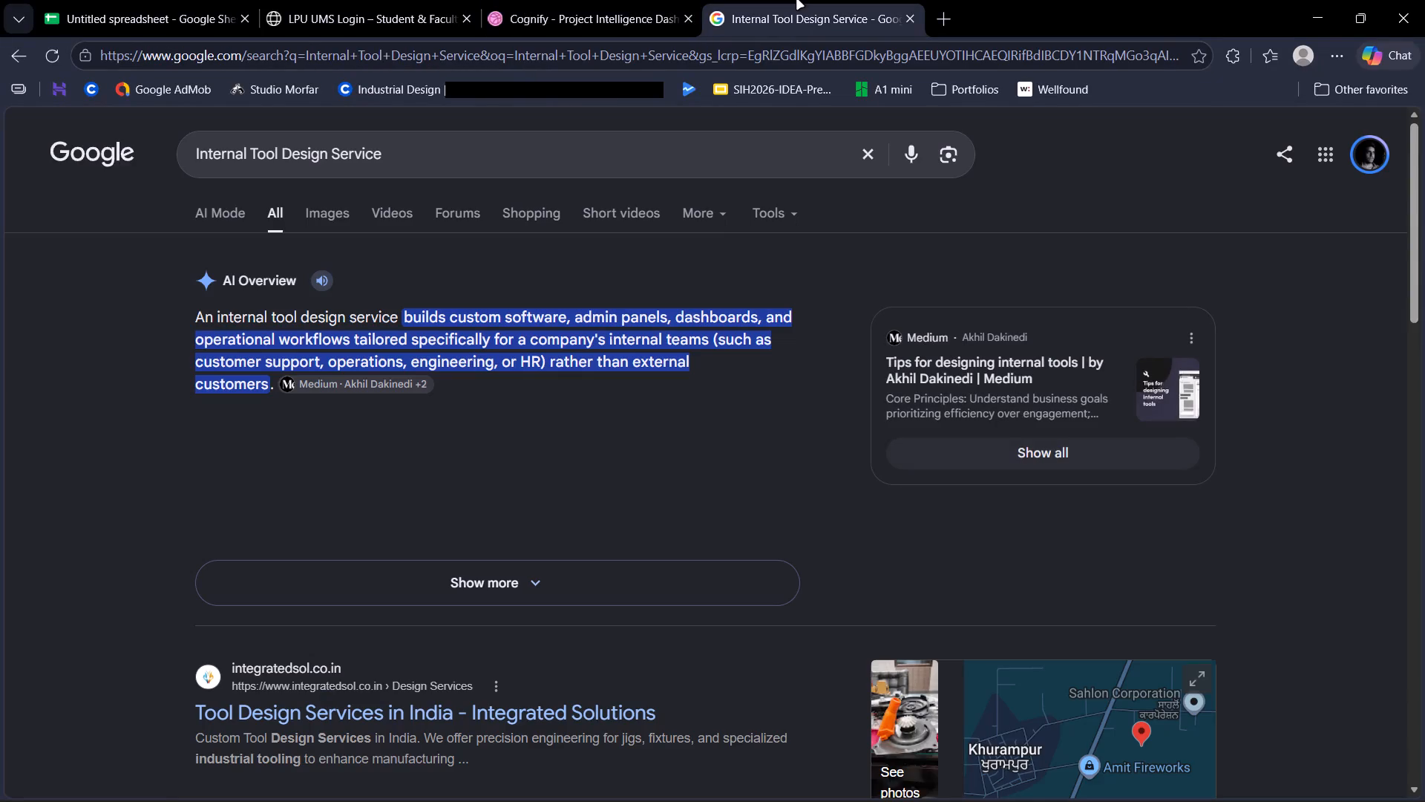
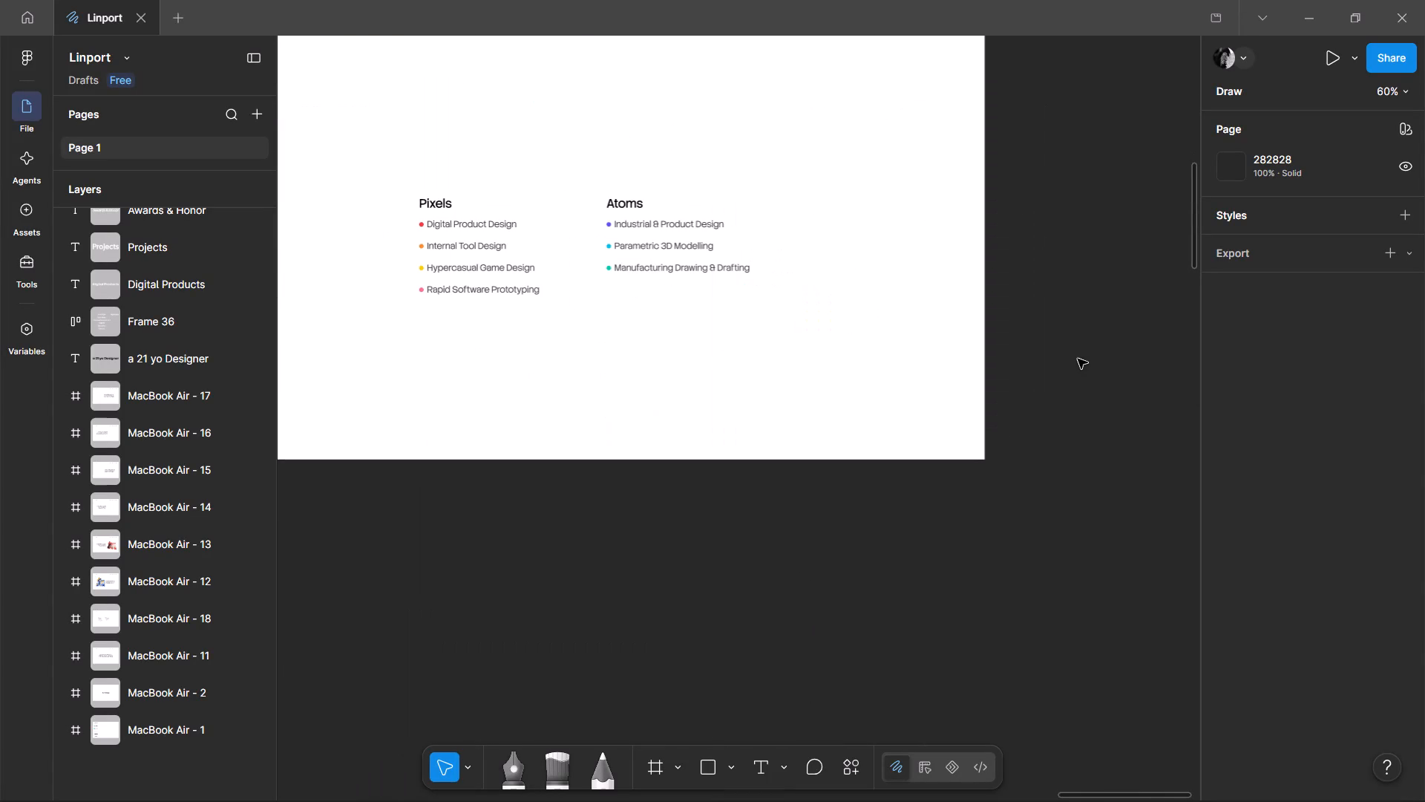
Duplicate the Manufacturing Drawing & Drafting entry with its bullet and place the copy below it as the fourth Atoms item.
drag(787, 323, 602, 275)
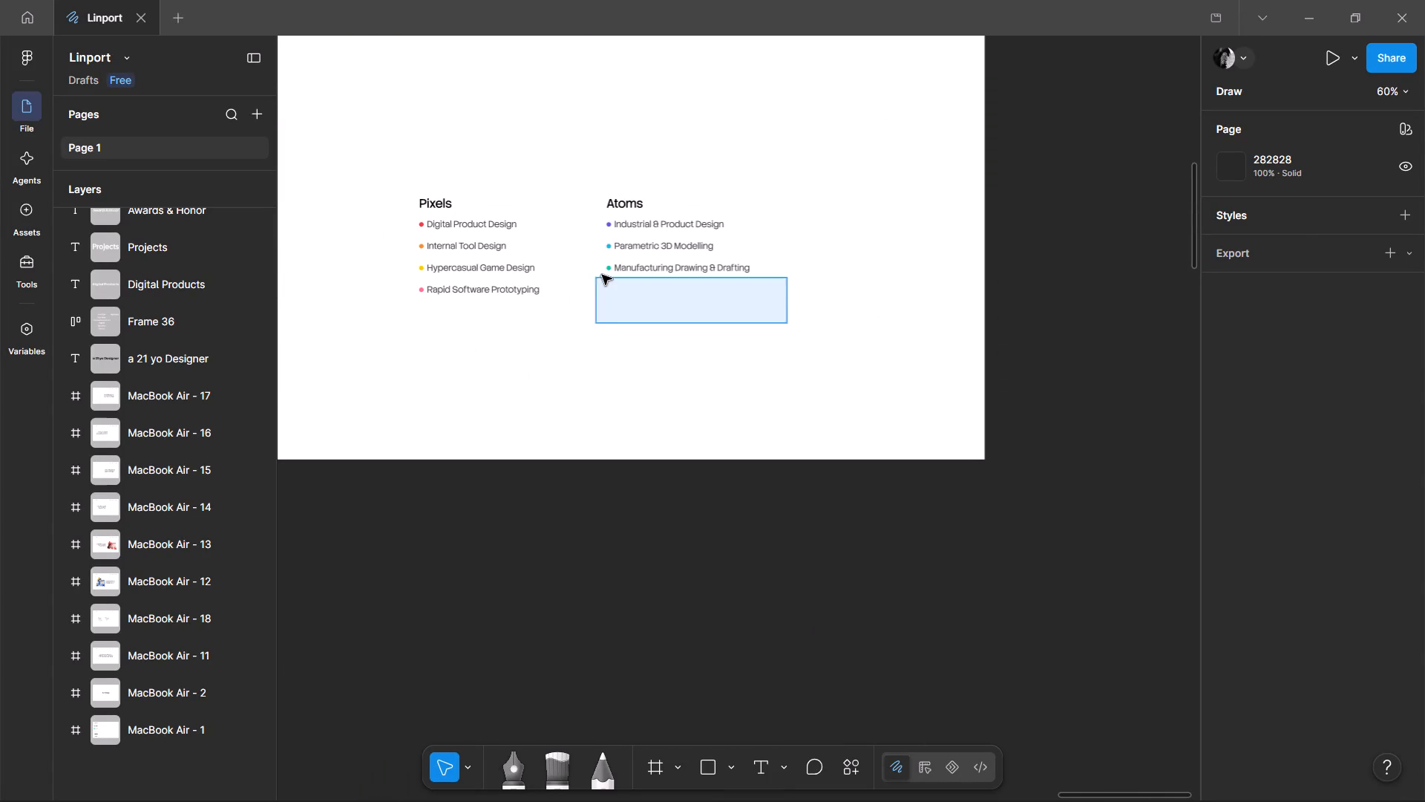
drag(602, 275, 608, 265)
key(ctrl+c)
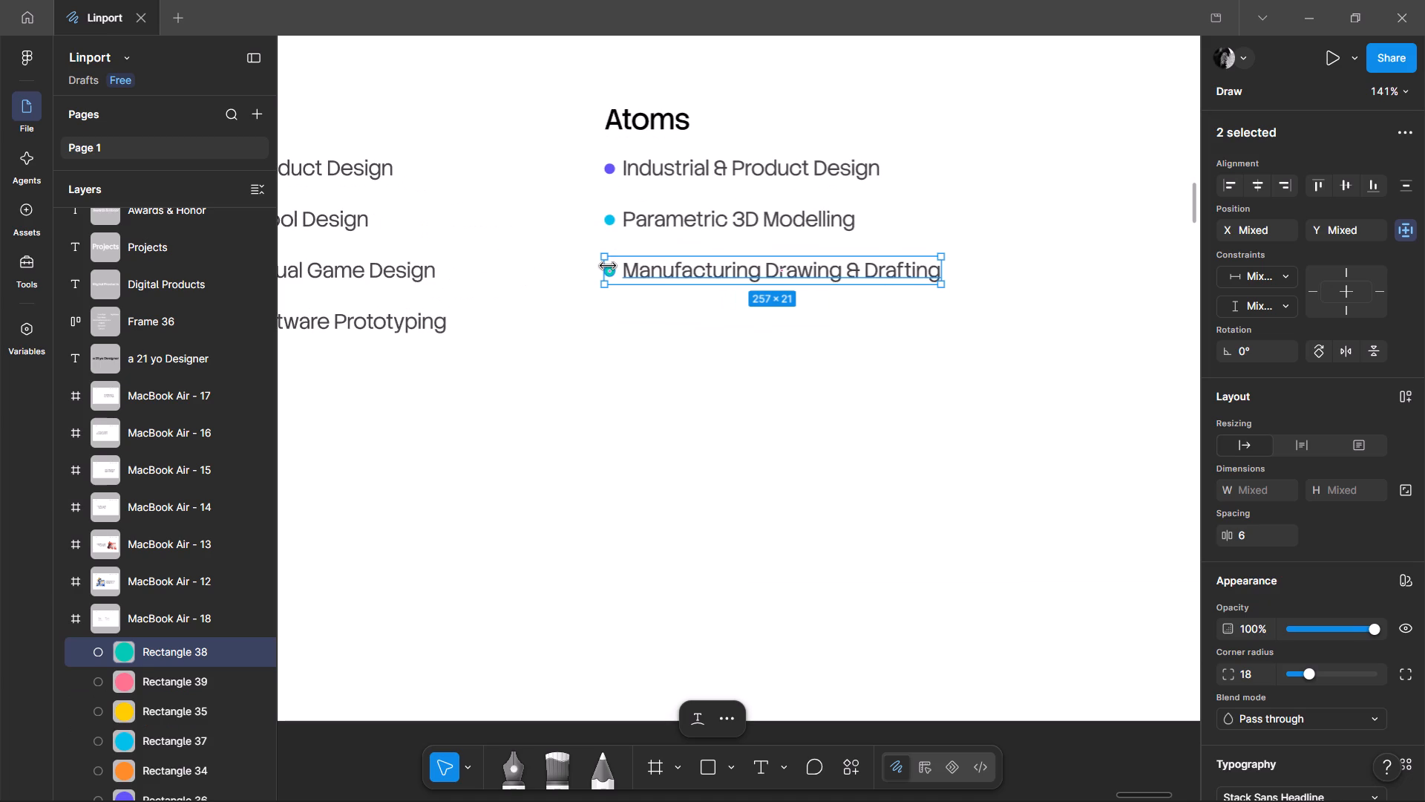
key(ctrl+v)
drag(677, 278, 676, 320)
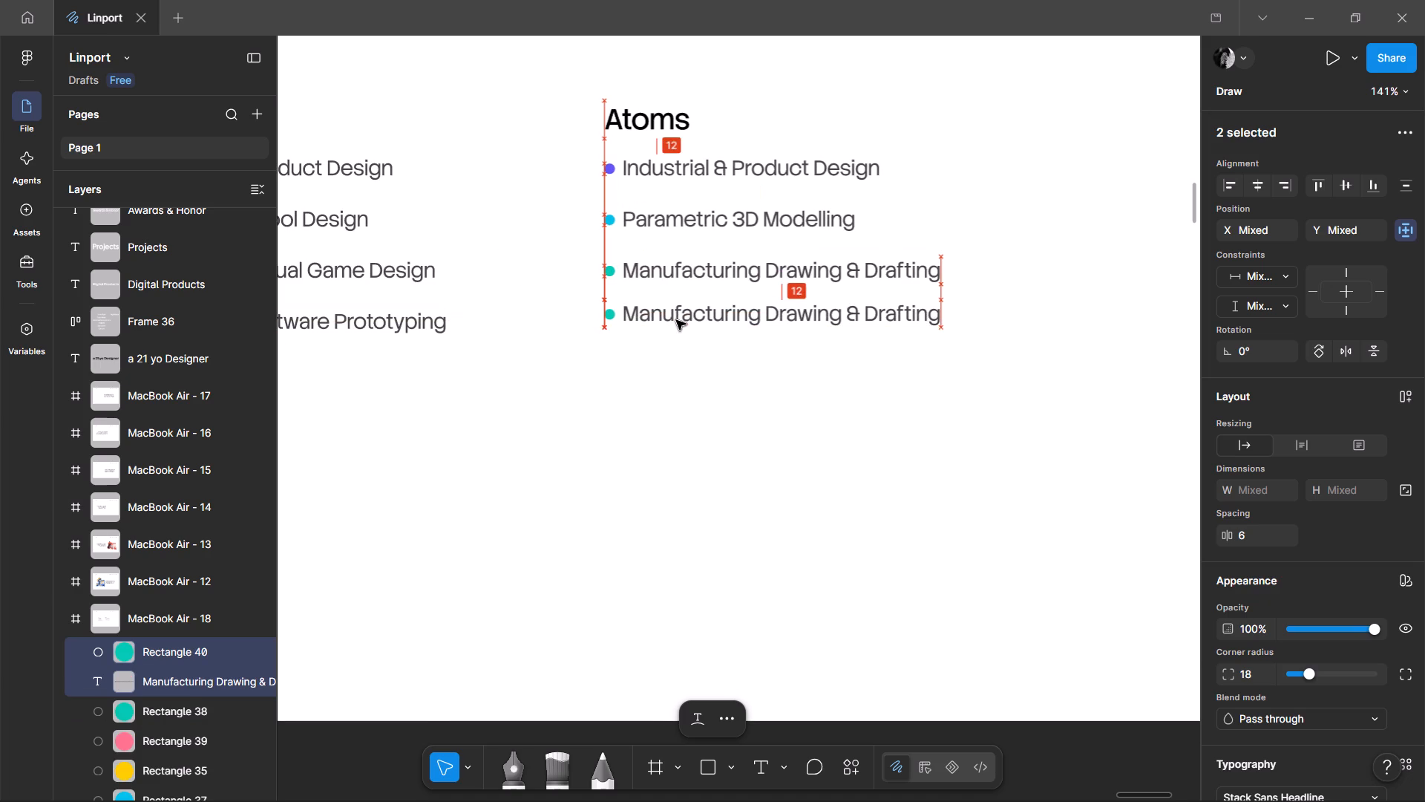
drag(676, 320, 675, 328)
click(675, 328)
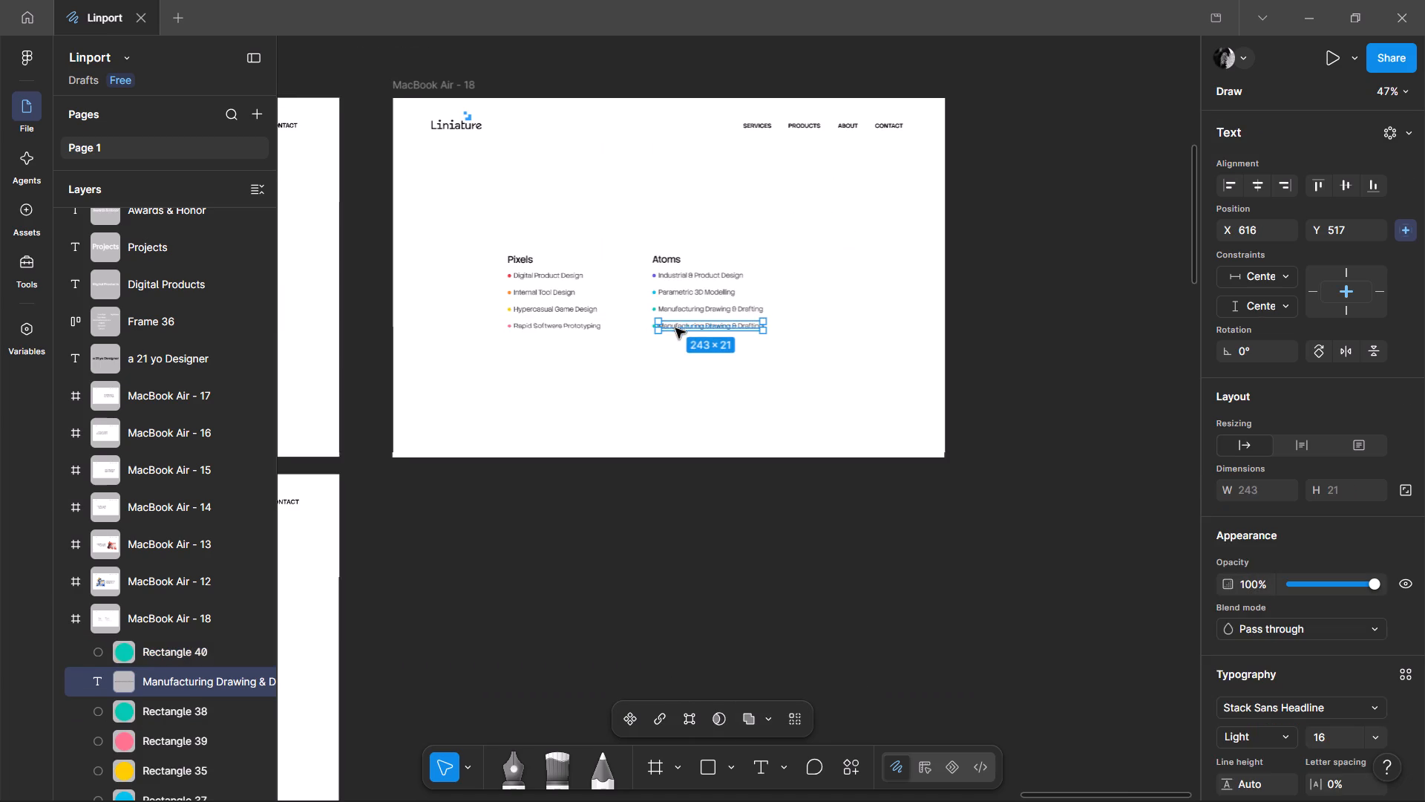
click(681, 390)
scroll(681, 390, right, 2)
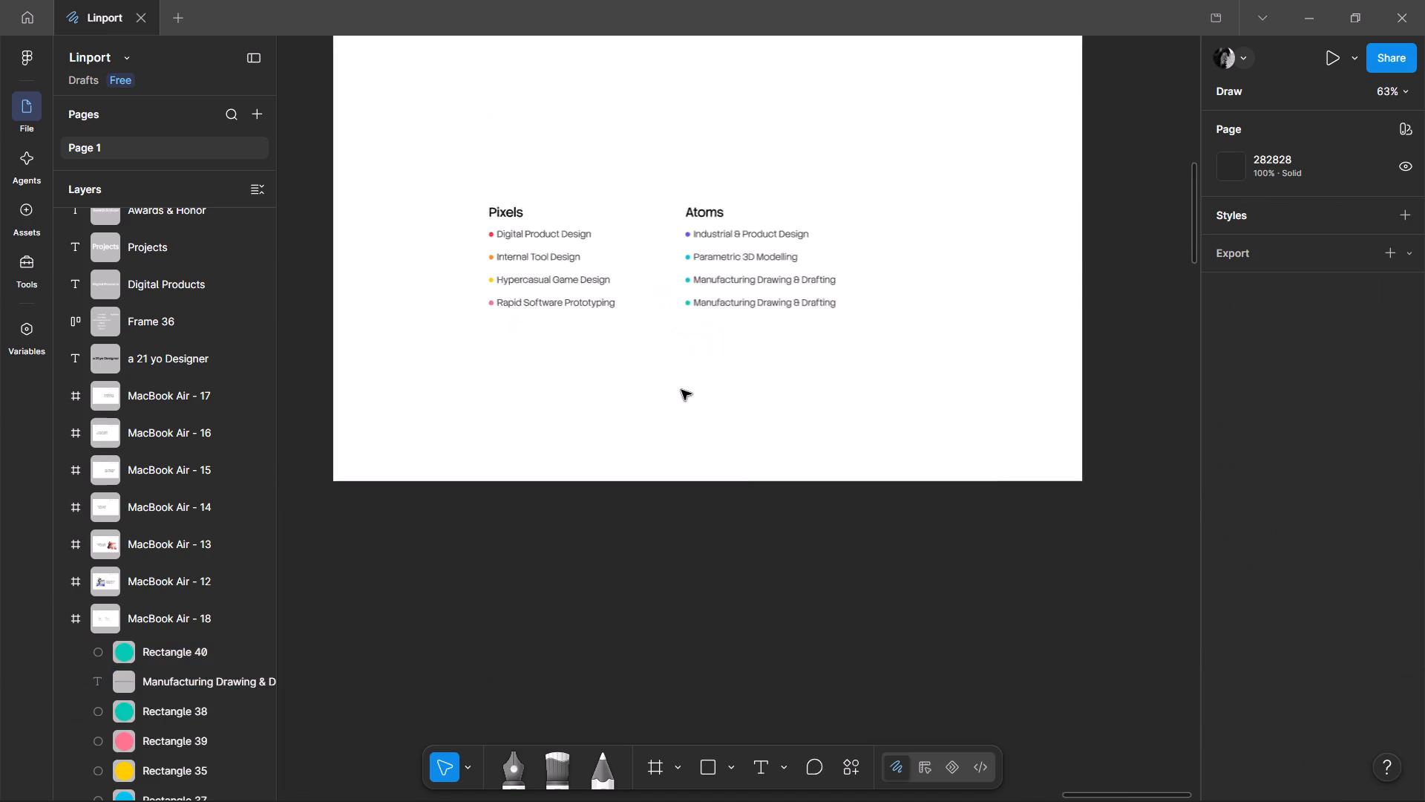
scroll(681, 390, right, 1)
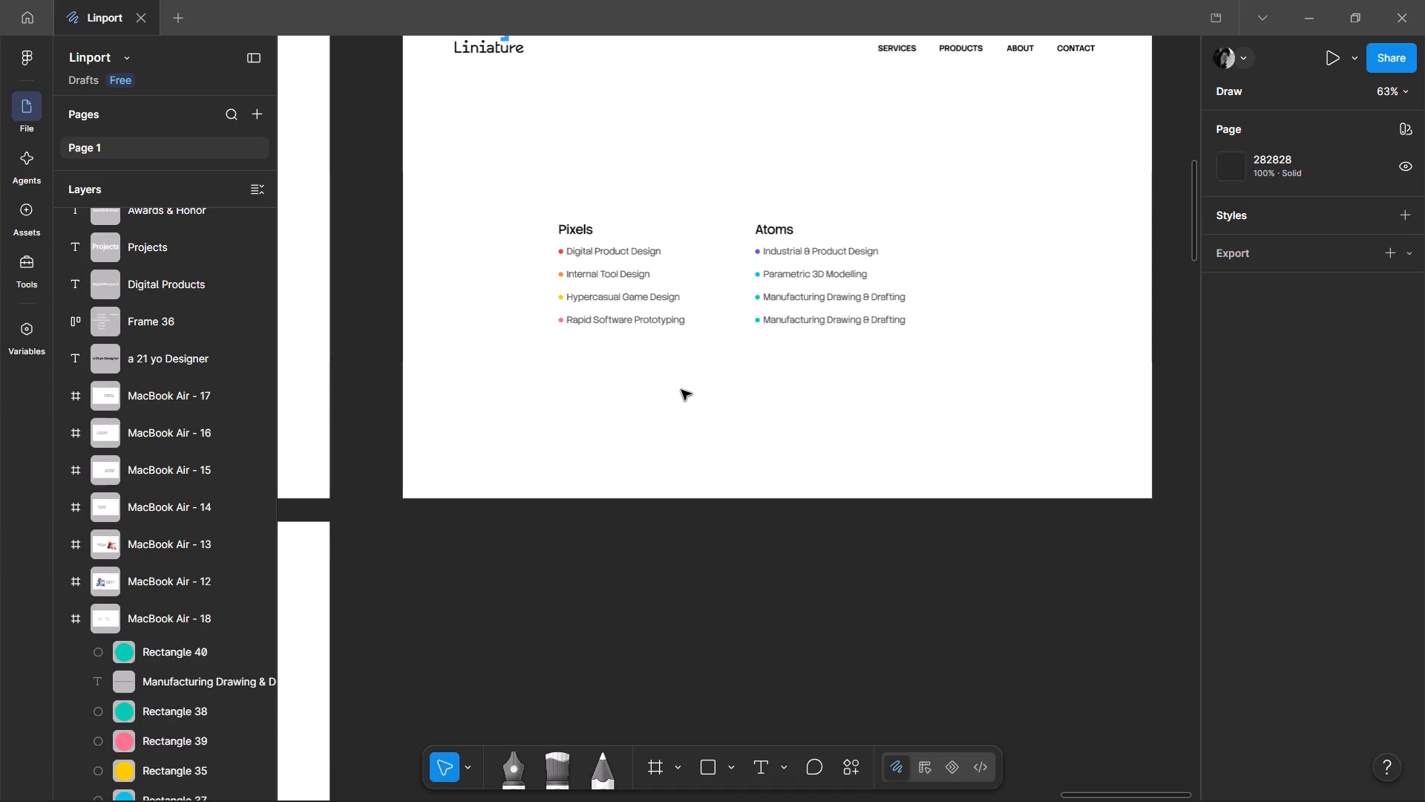
Switch to Microsoft Edge and search Google in a new tab for Integrated System, refining the query to Integrated System Design.
click(751, 783)
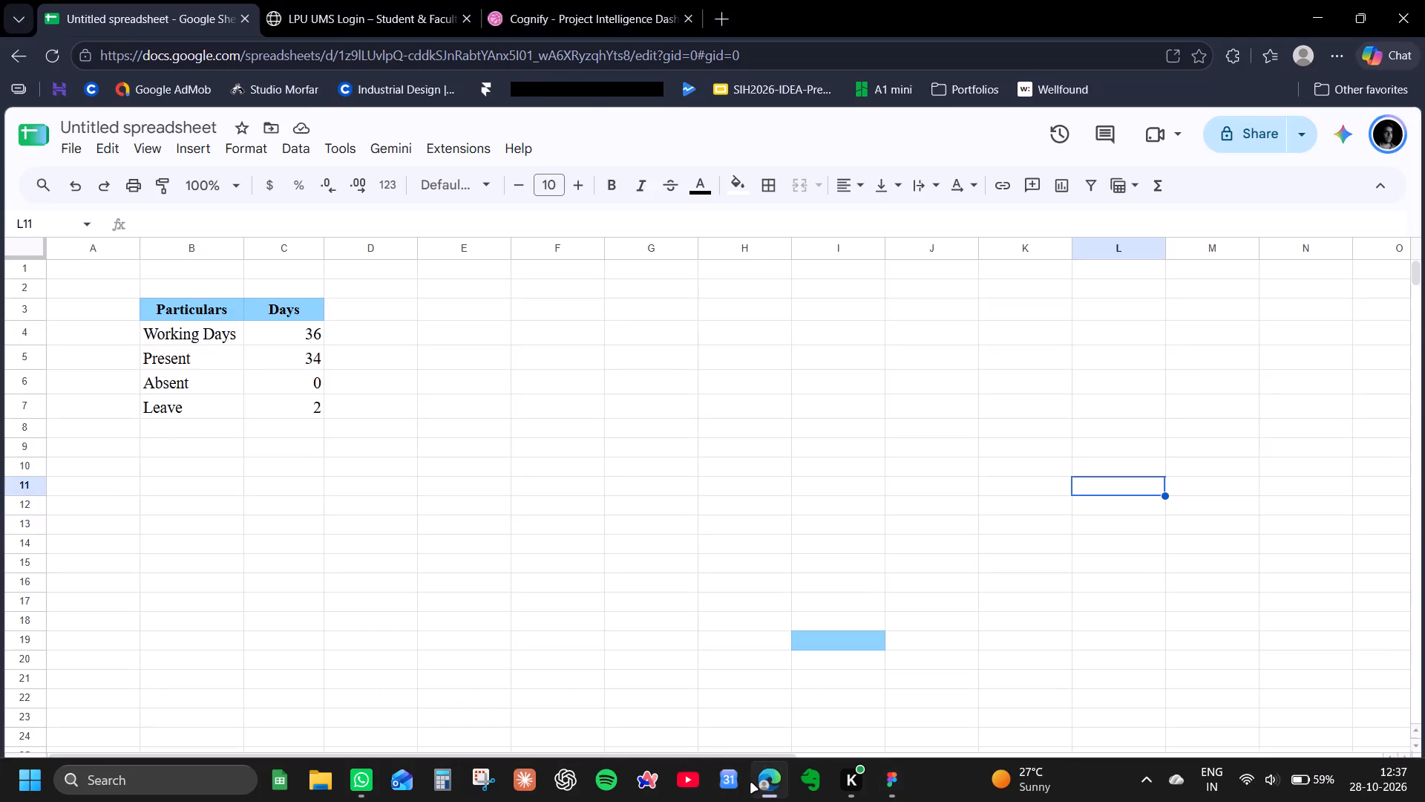
click(709, 0)
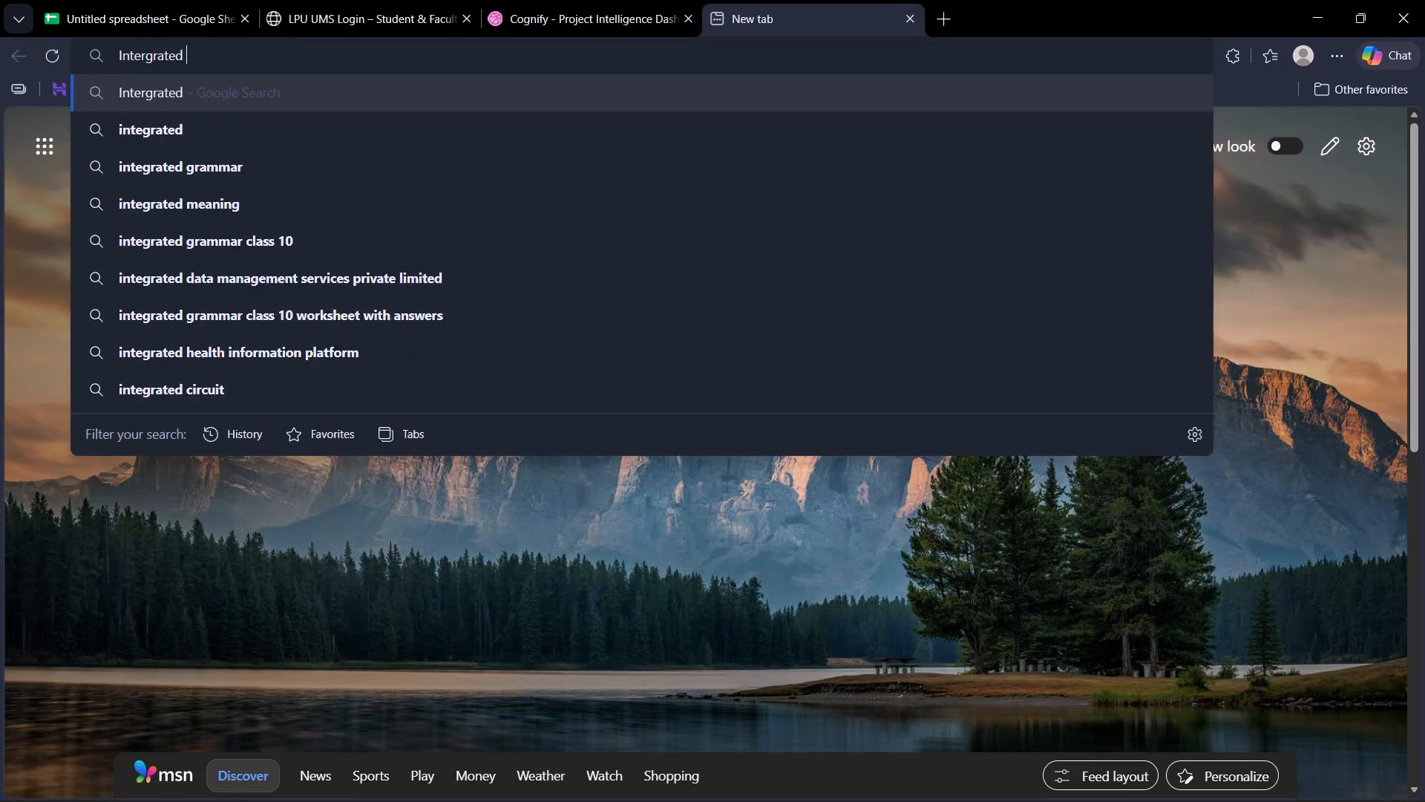
text(ystem)
key(Return)
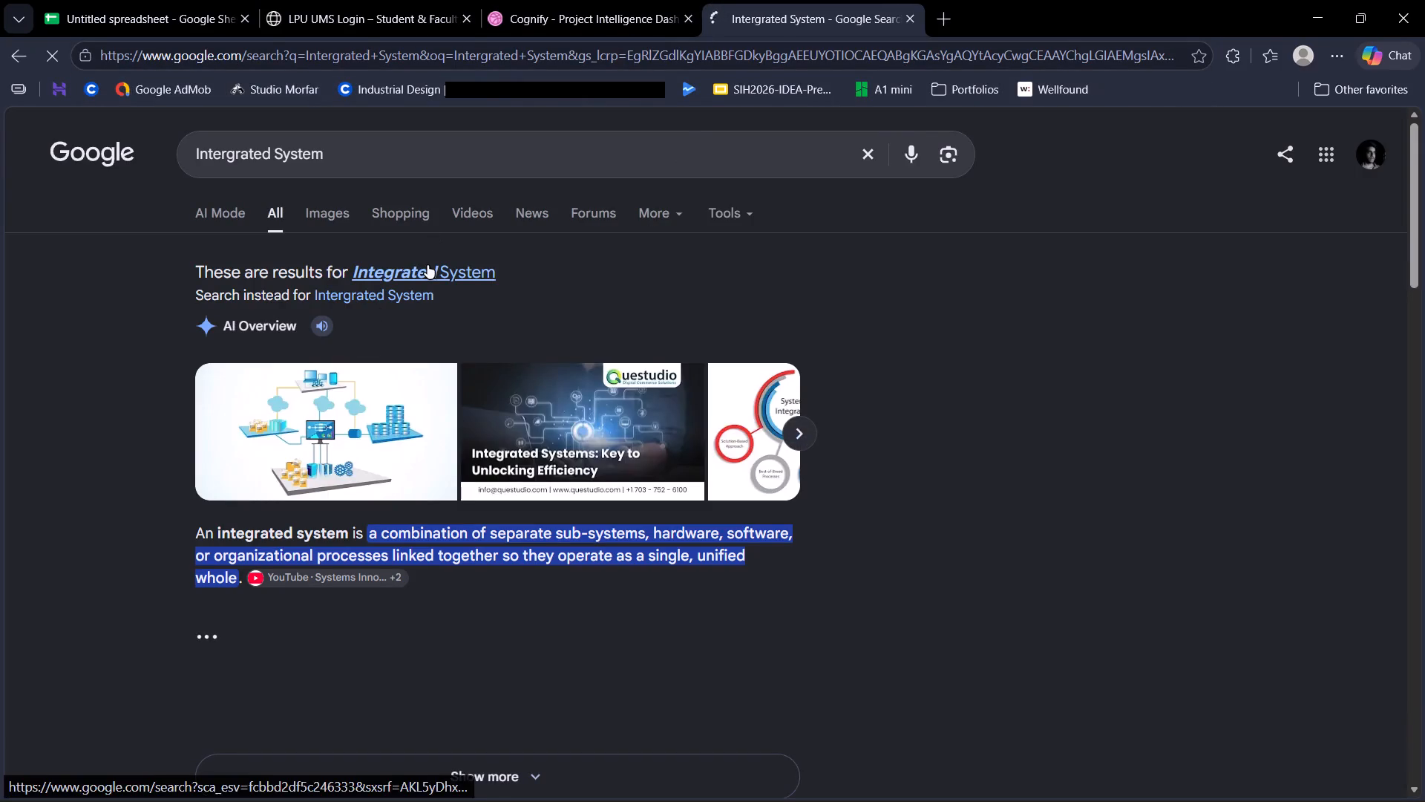
click(427, 265)
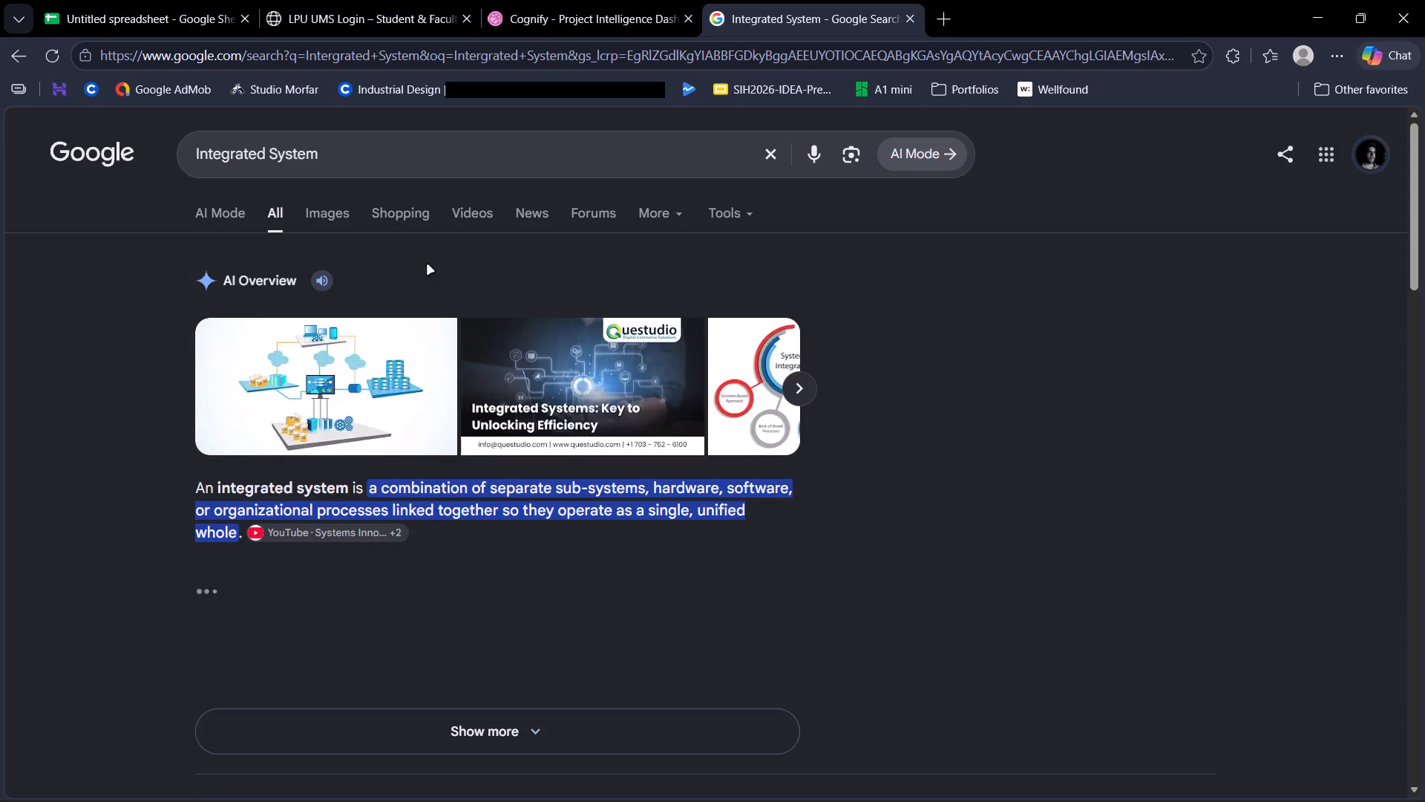
click(406, 154)
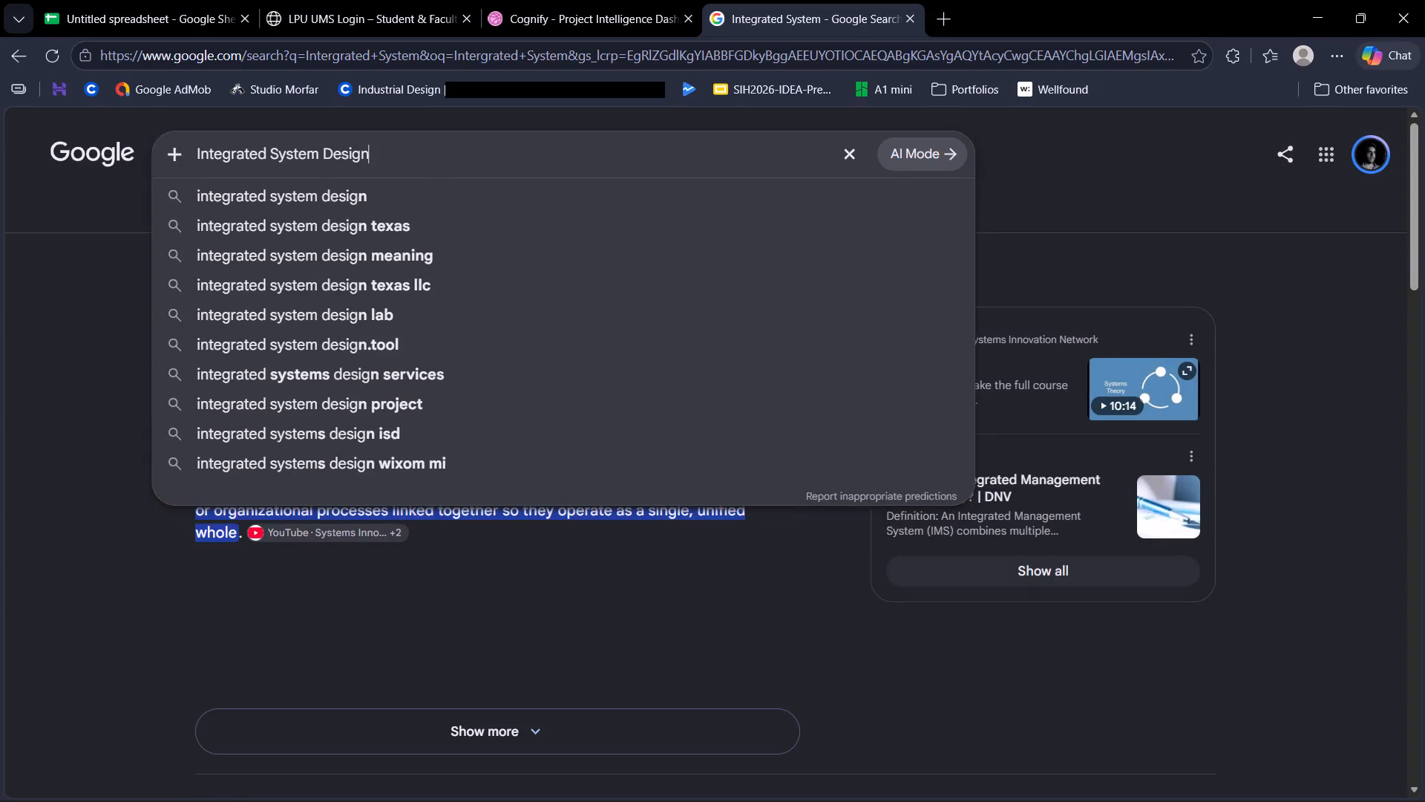
key(Return)
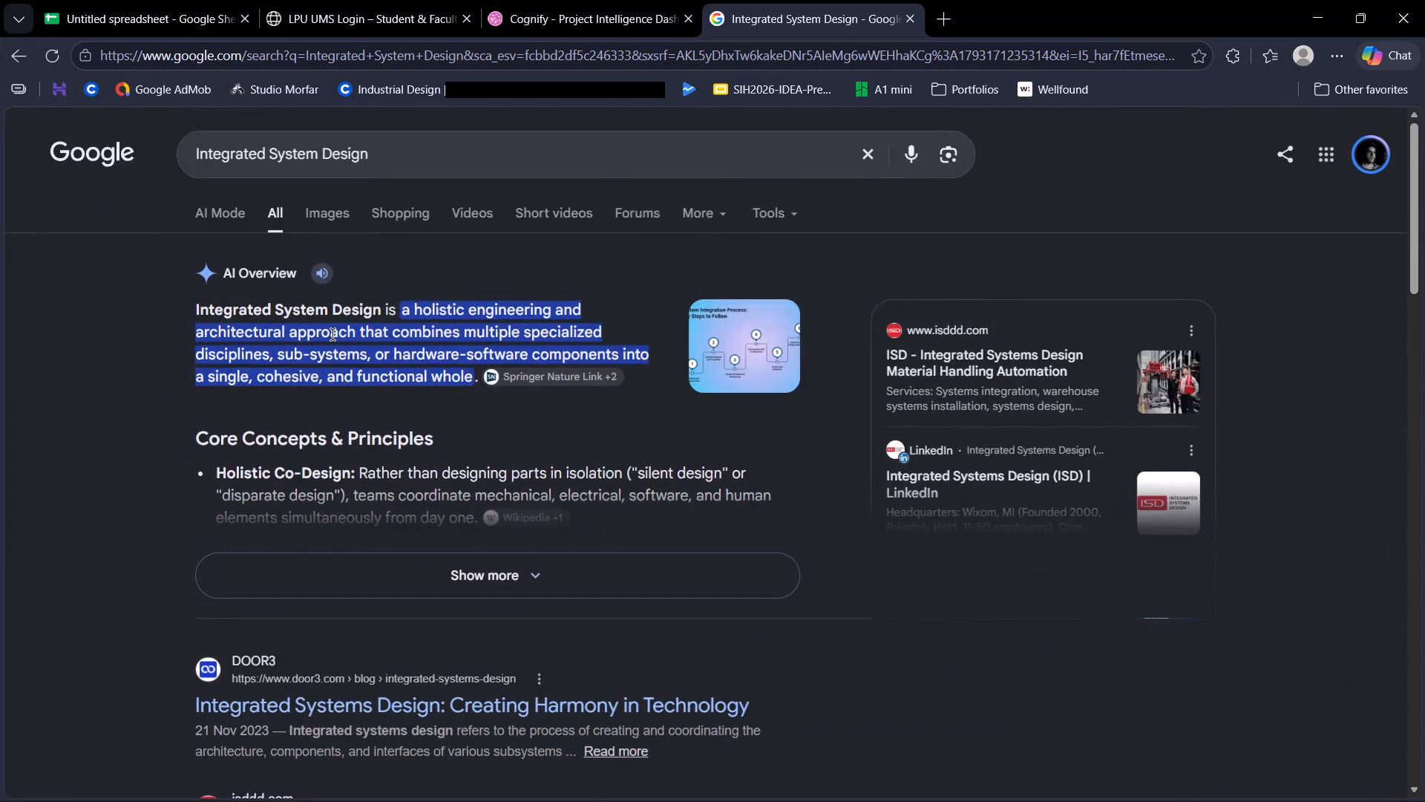
Read the expanded AI Overview and search results on Integrated System Design, including its core concepts and application domains.
scroll(332, 334, down, 3)
scroll(332, 334, up, 1)
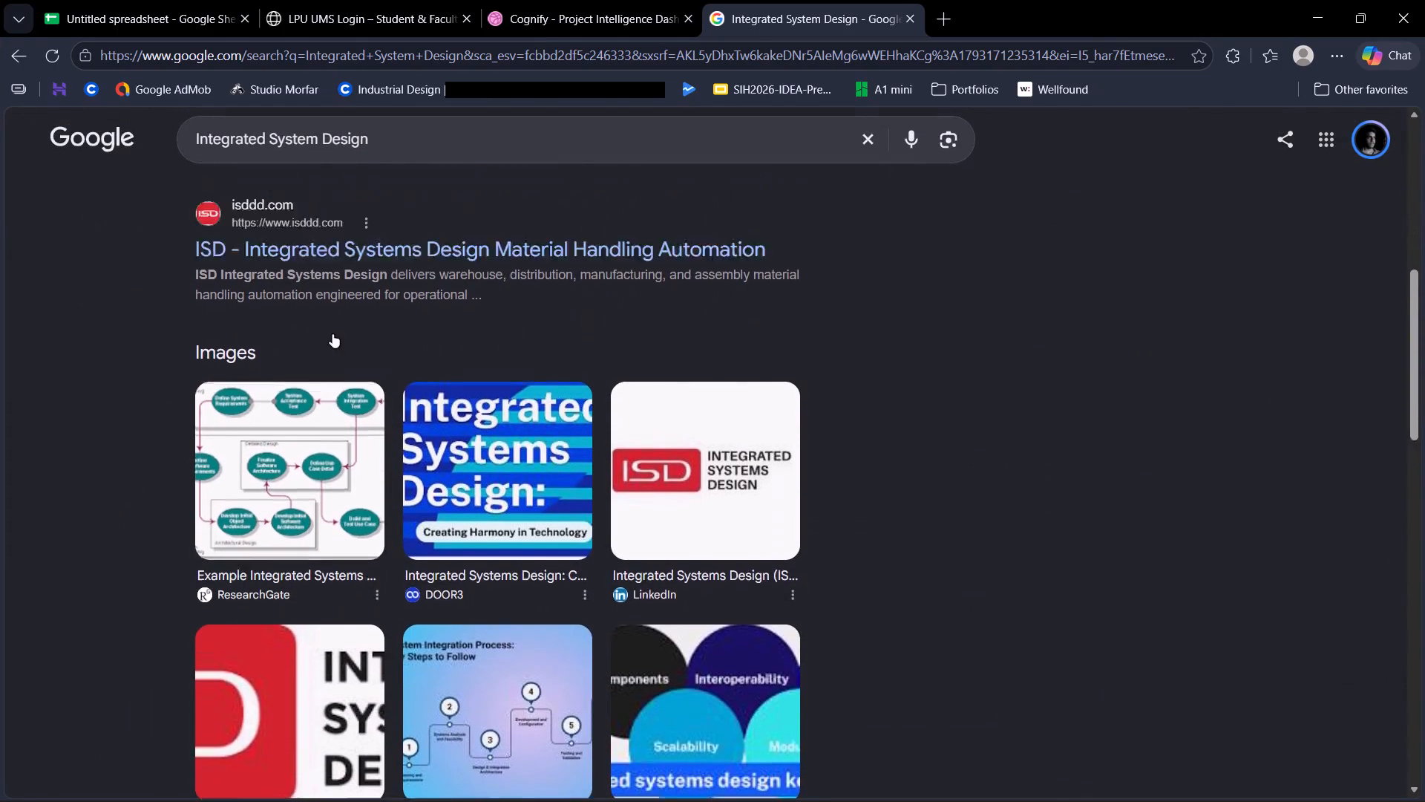
click(332, 552)
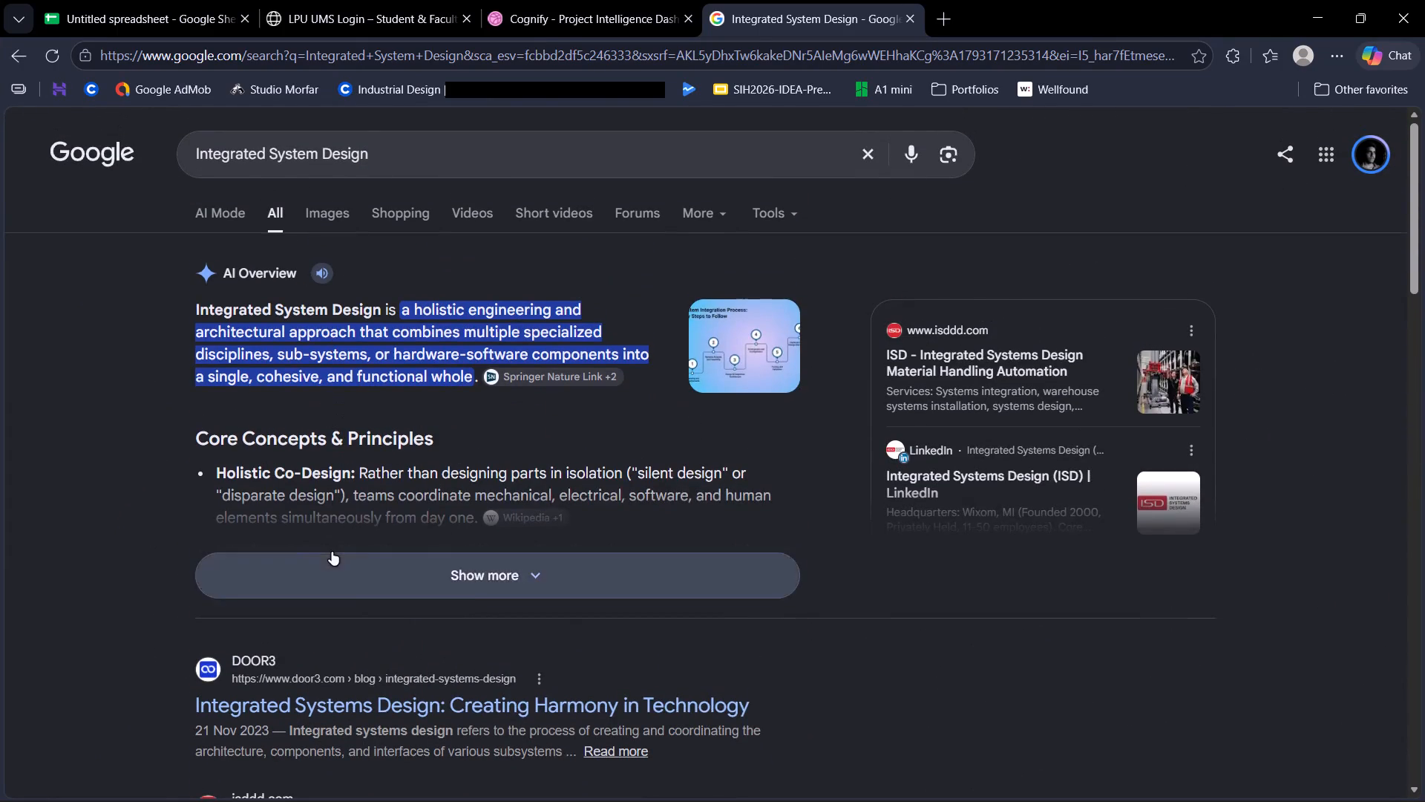
scroll(332, 552, down, 3)
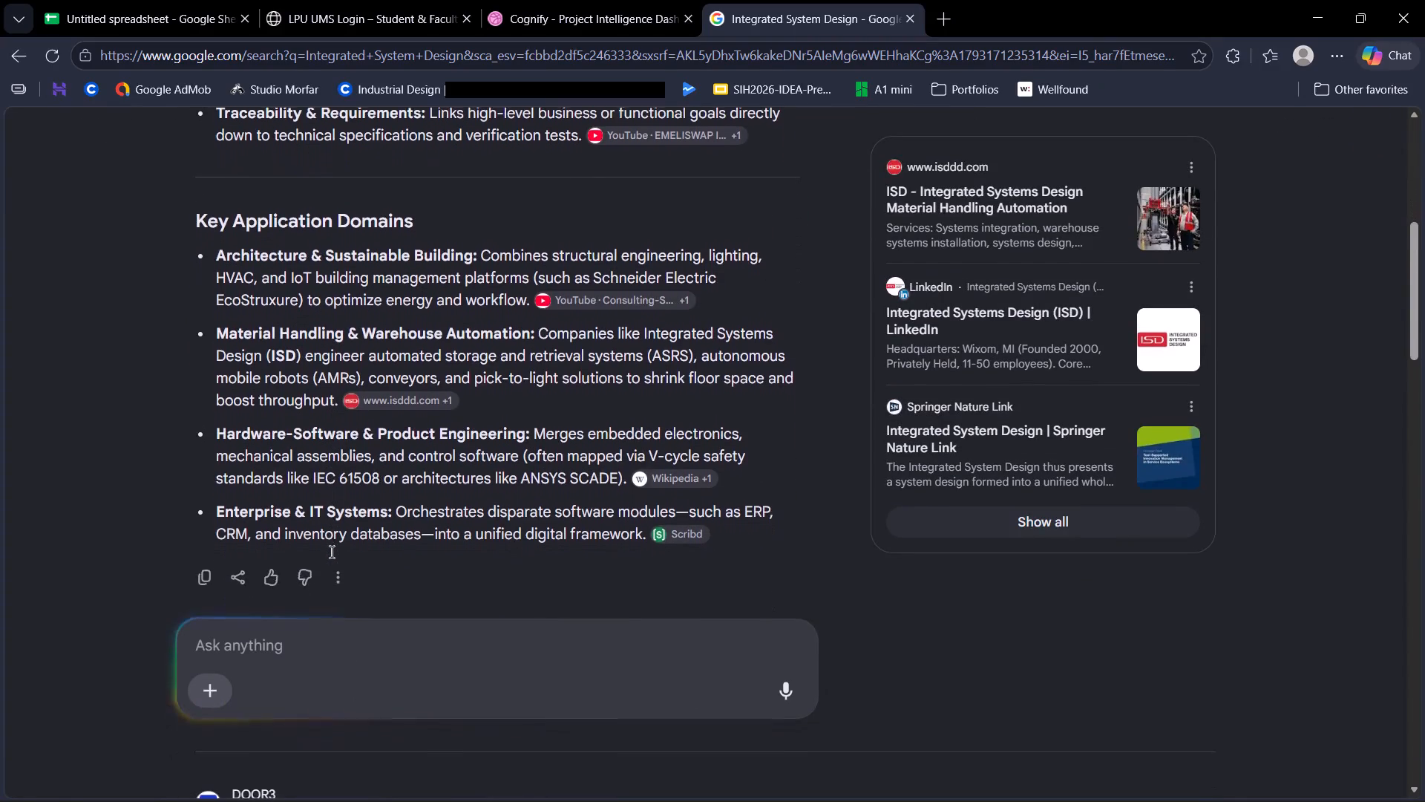
scroll(332, 552, up, 2)
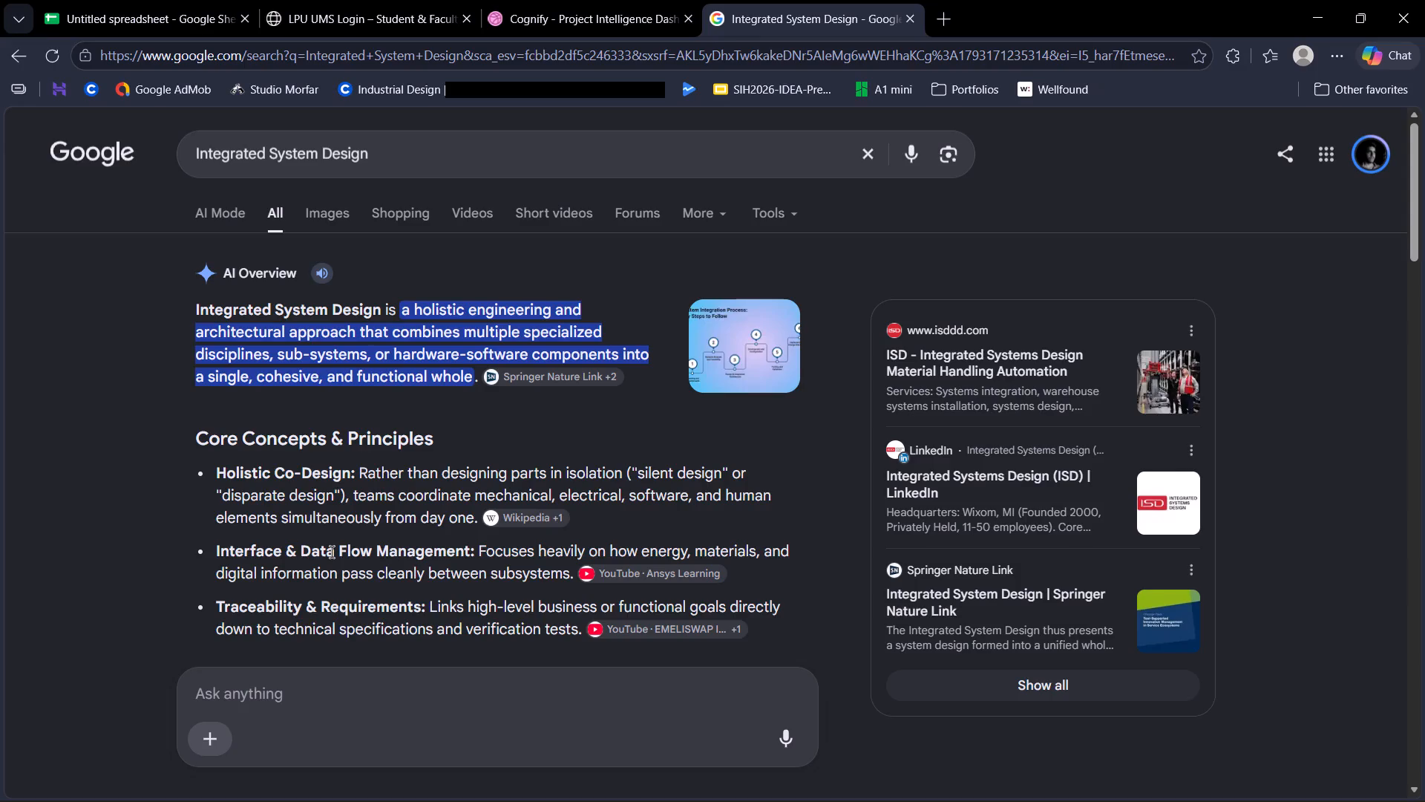
scroll(332, 552, down, 1)
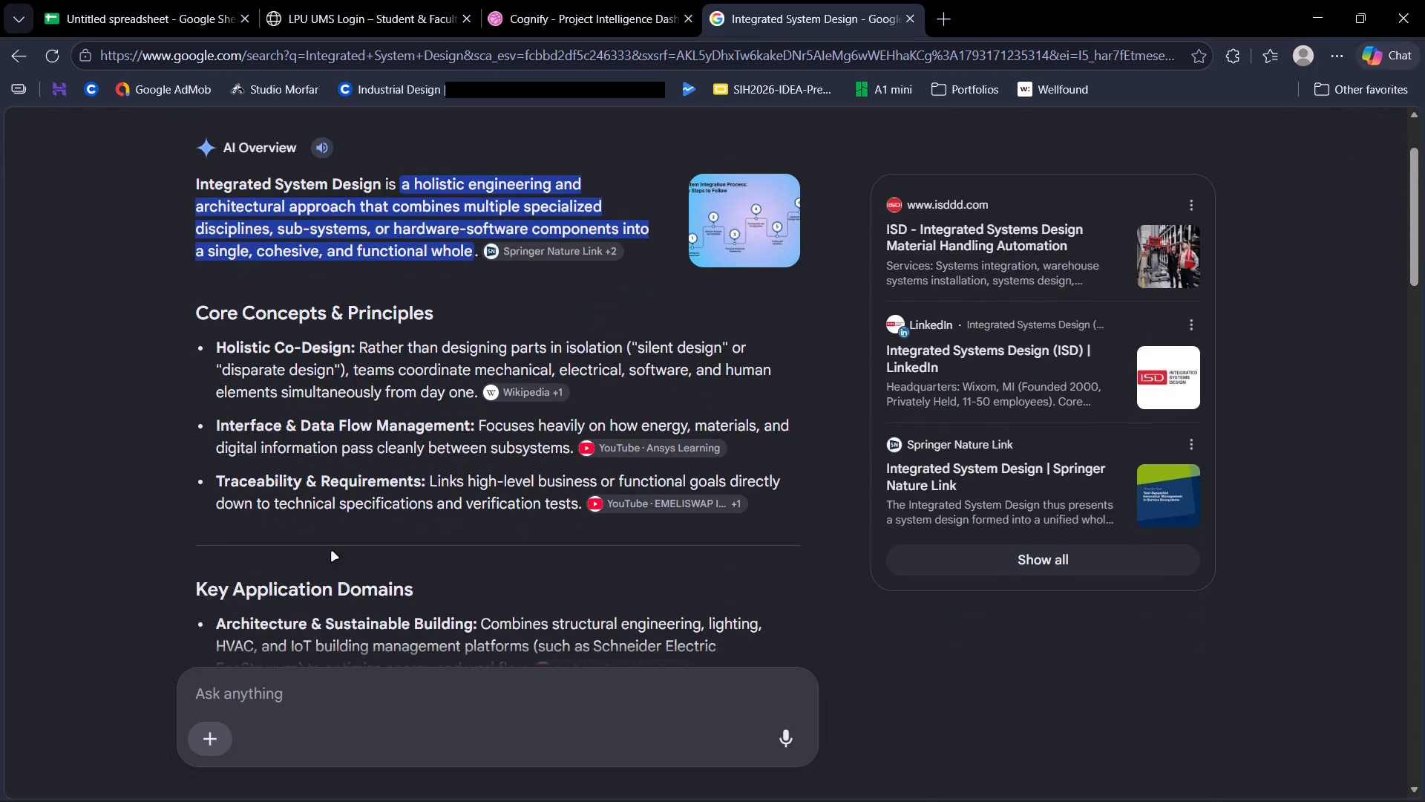
scroll(332, 552, down, 3)
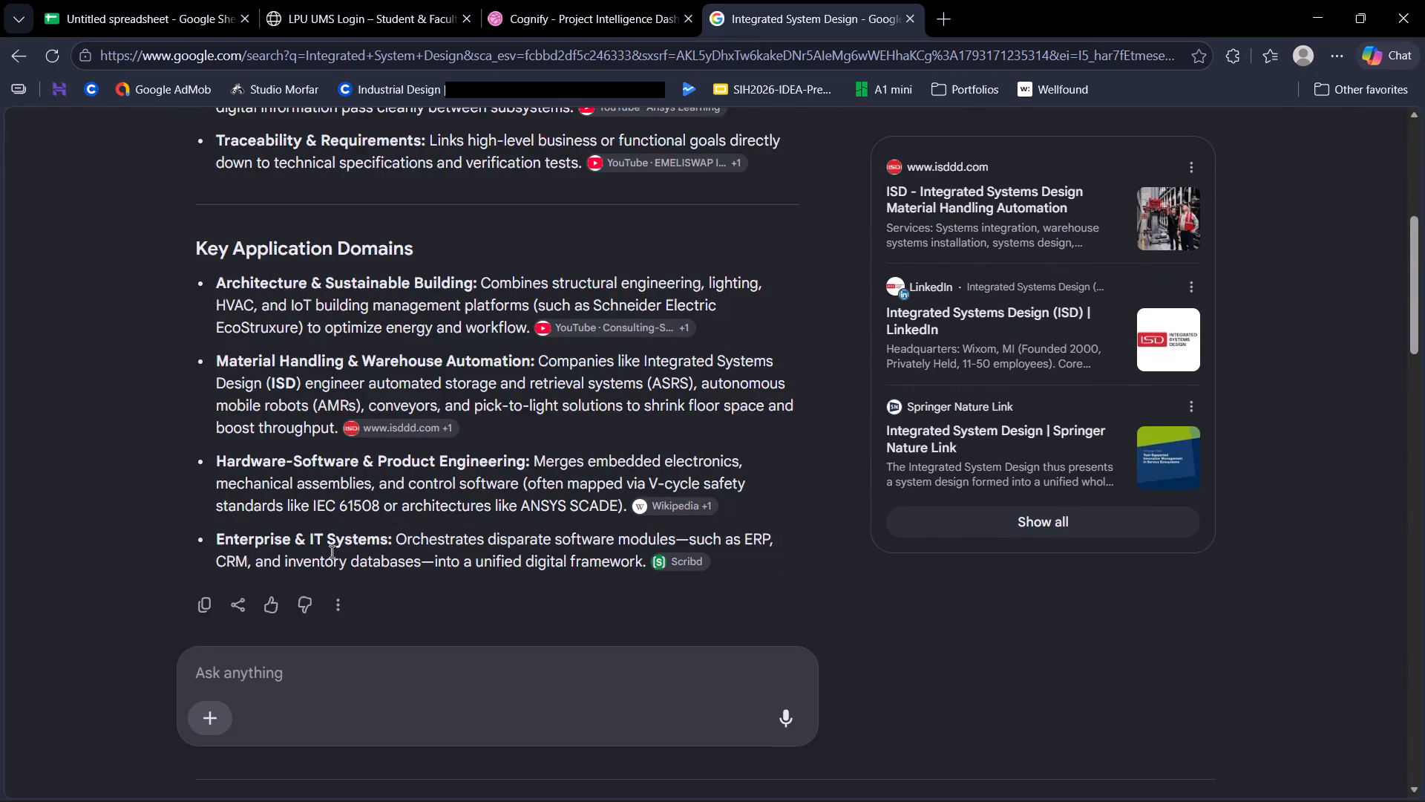
scroll(332, 552, up, 1)
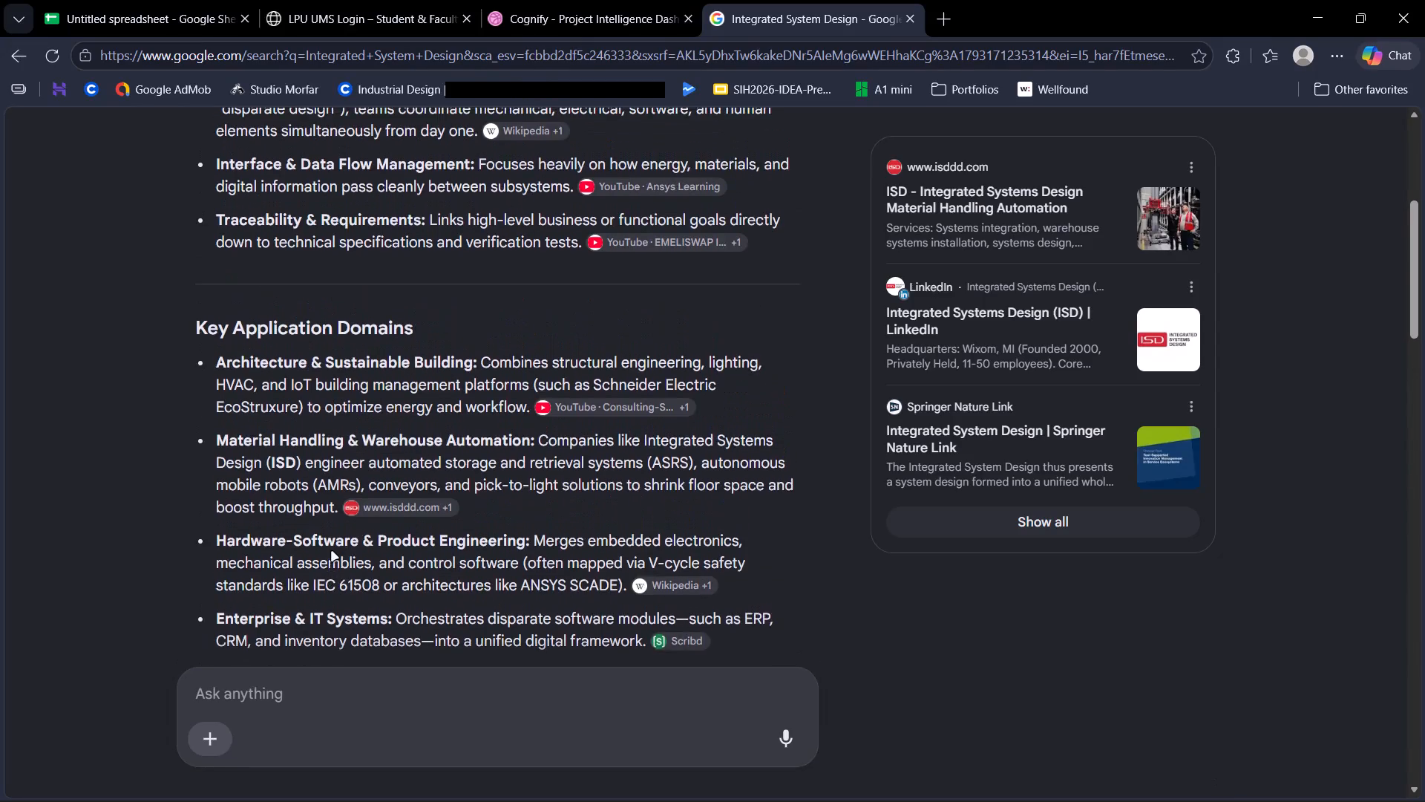
scroll(332, 552, up, 1)
scroll(332, 552, down, 2)
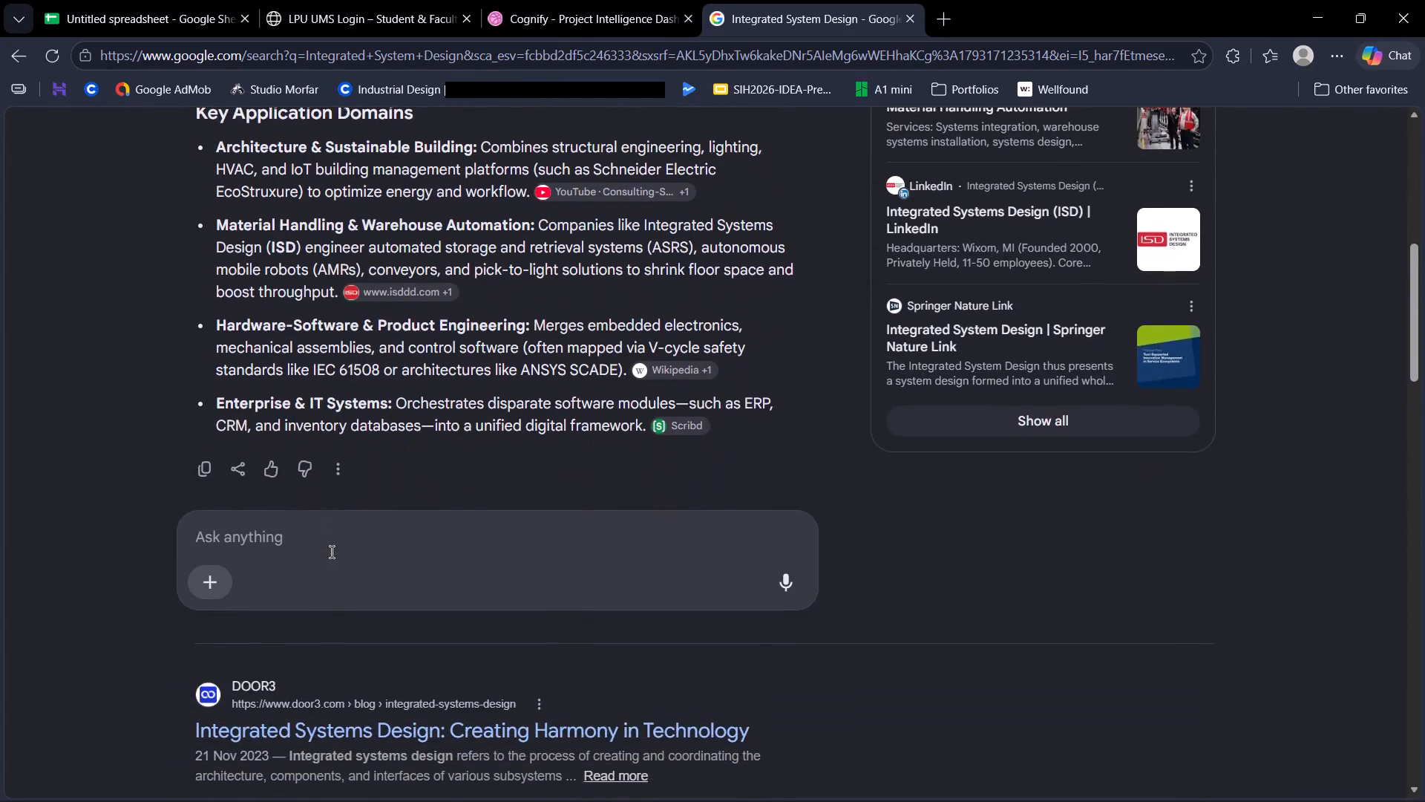
scroll(332, 552, up, 2)
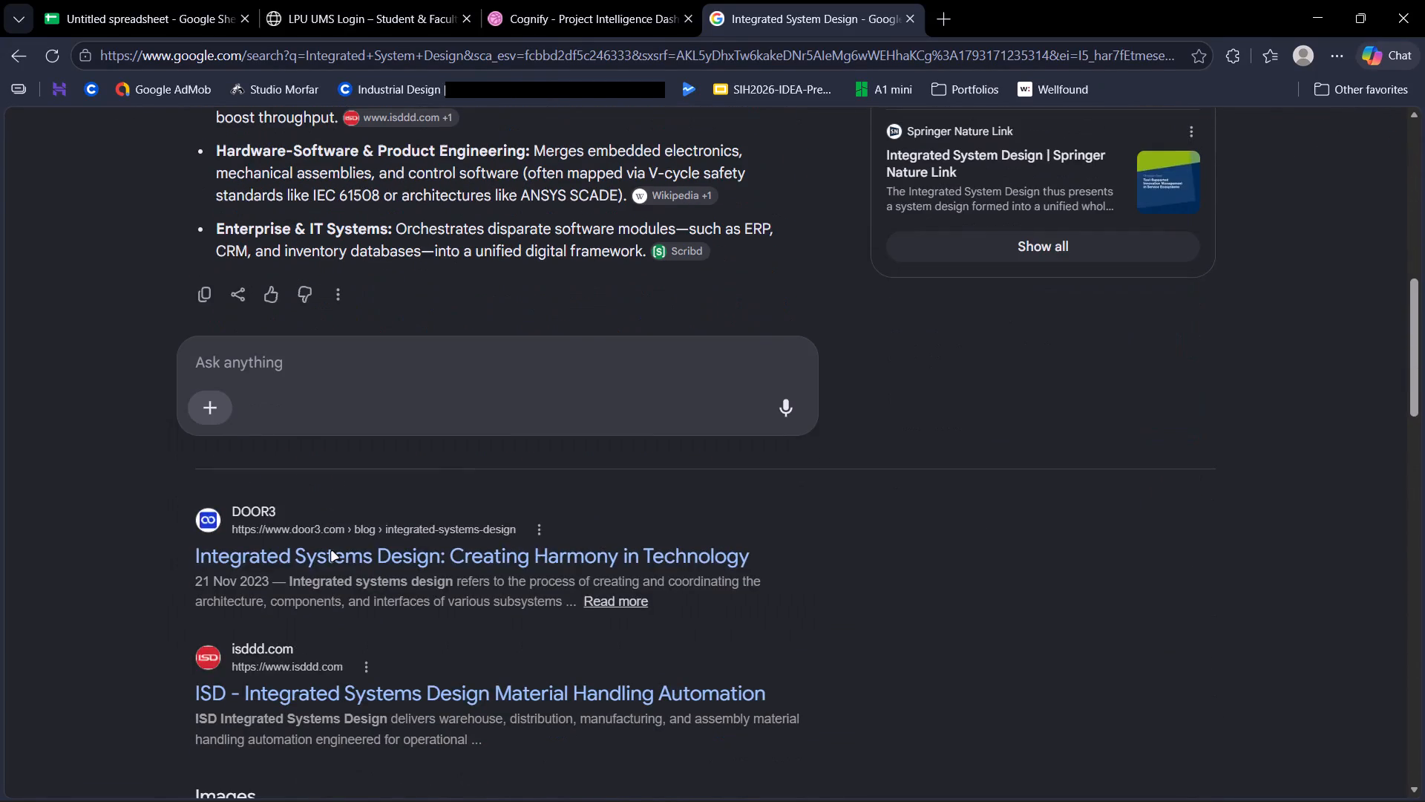
scroll(332, 552, up, 1)
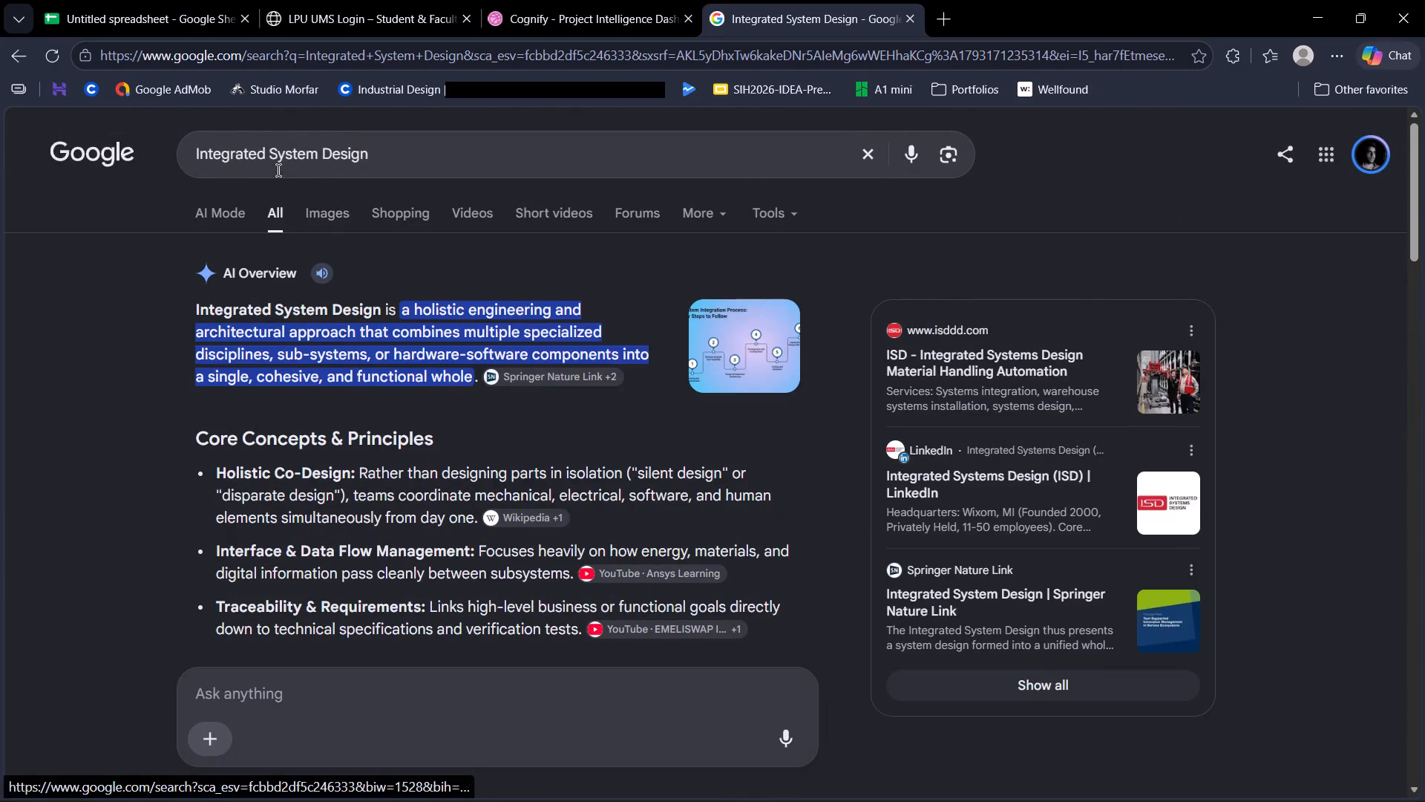
Search Google for Connected System, refining the query to Connected System Design.
double_click(252, 155)
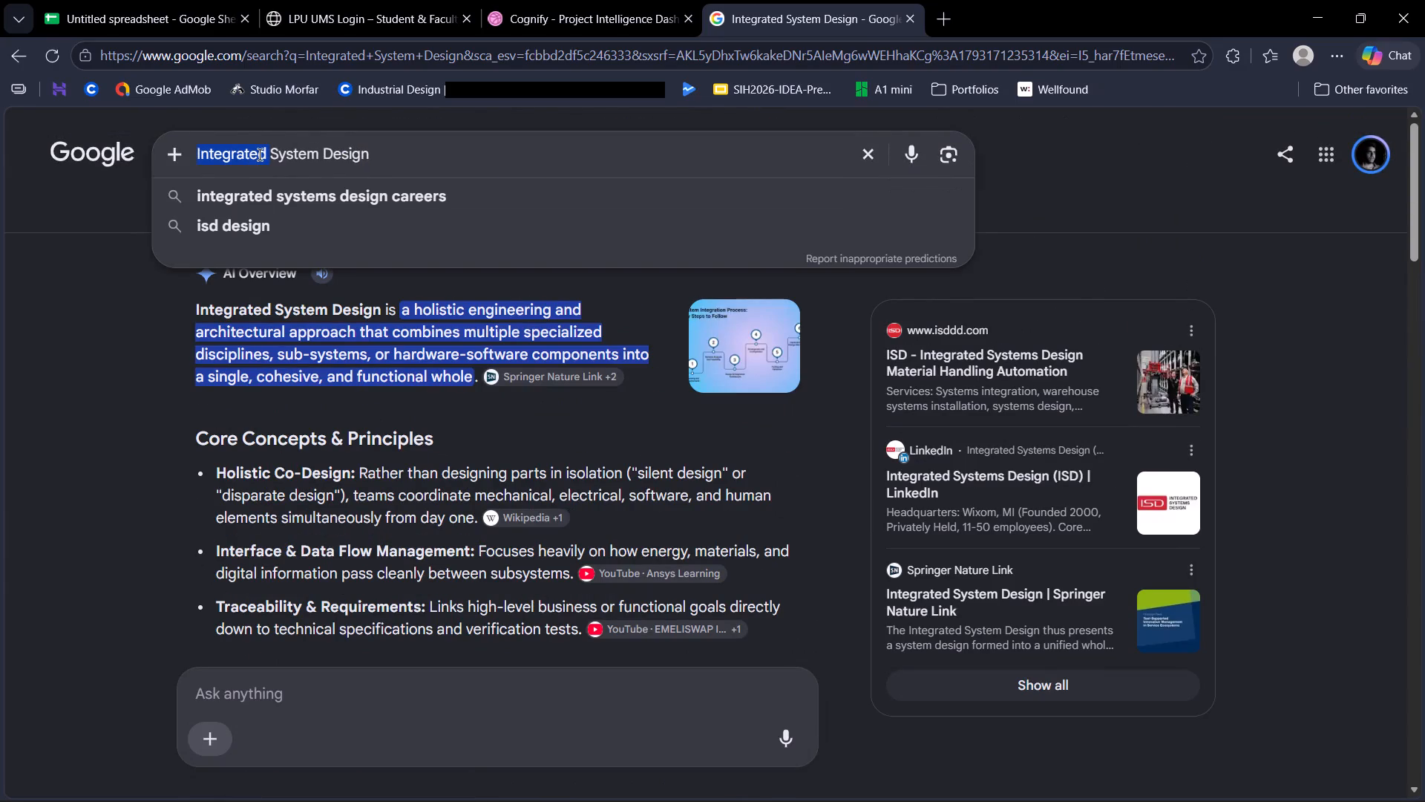
triple_click(260, 154)
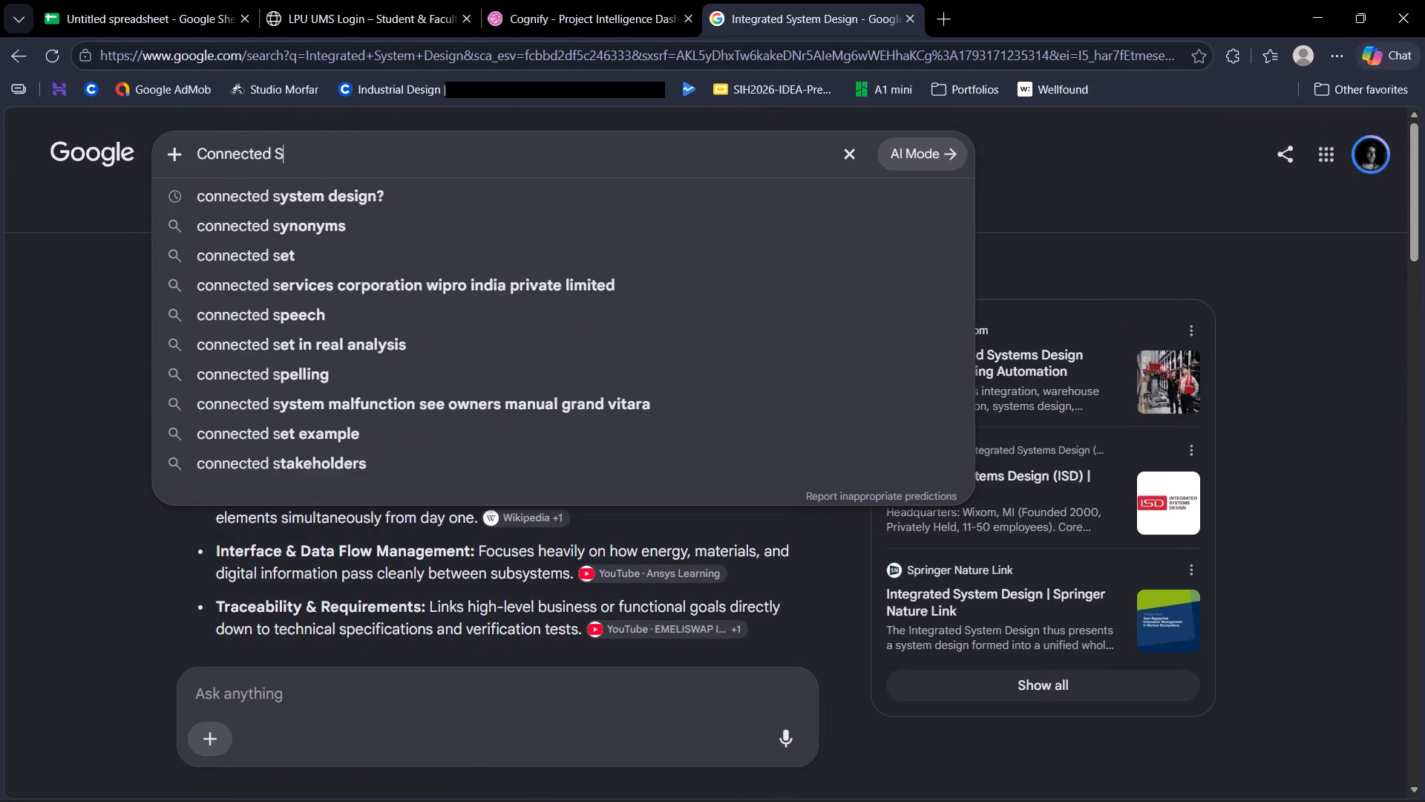
text(ystem)
key(Return)
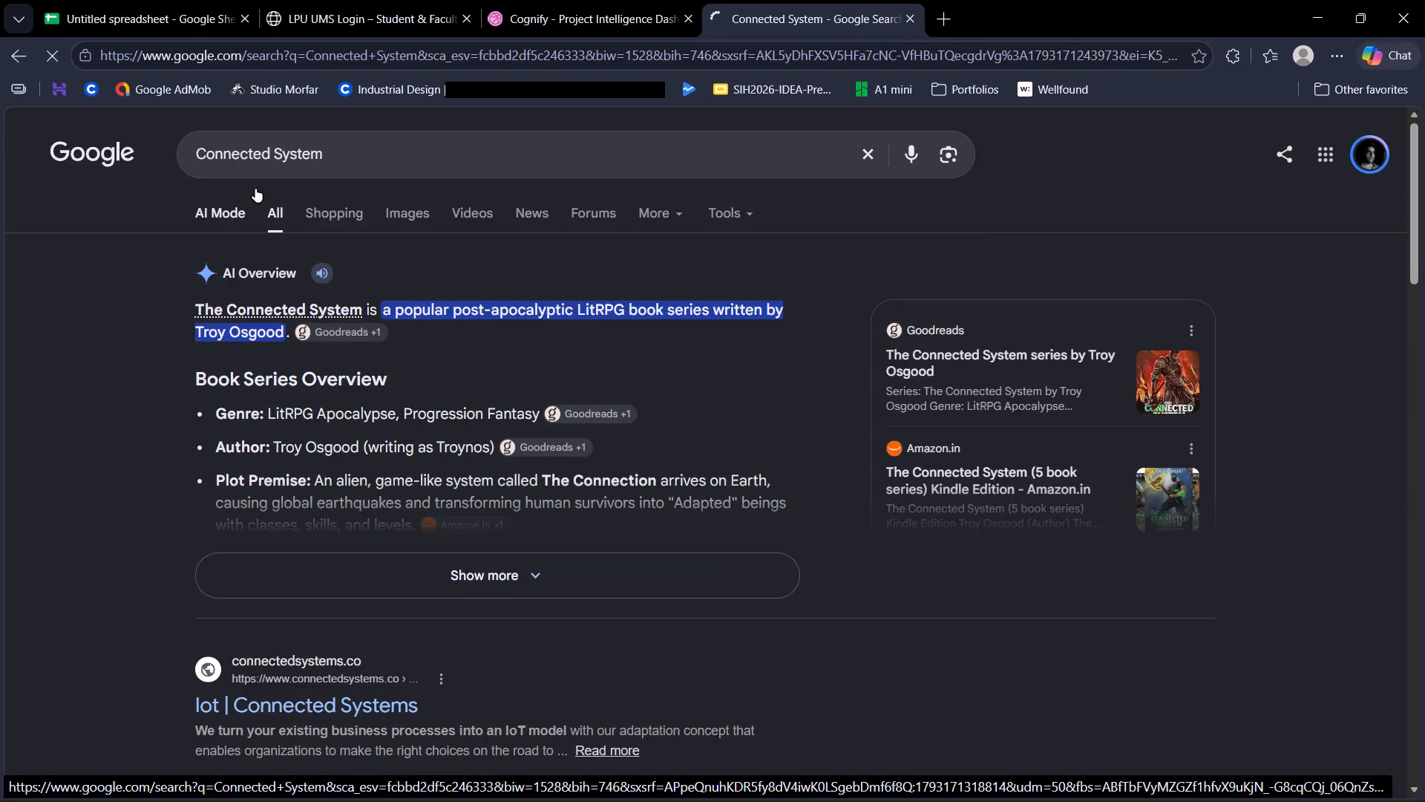
click(373, 144)
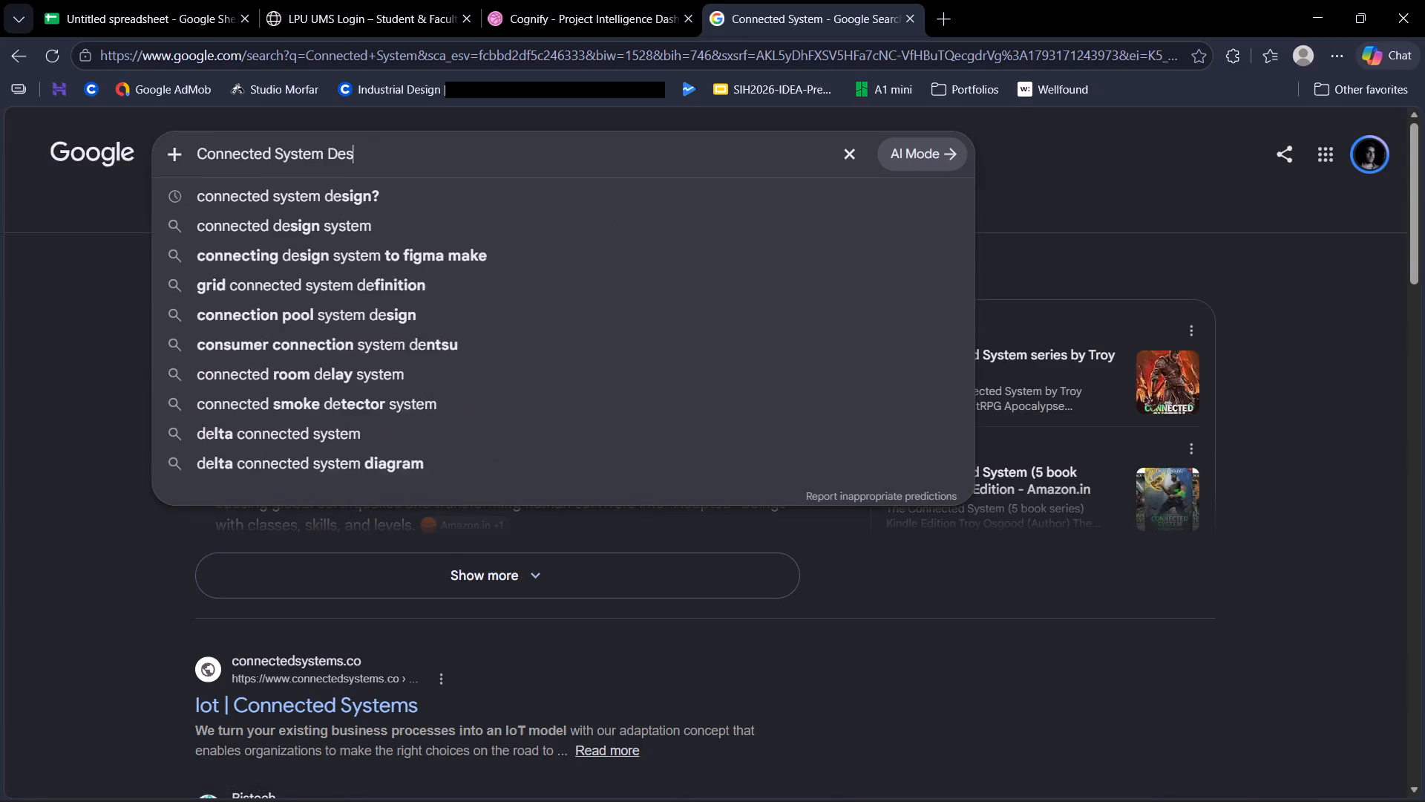
key(Return)
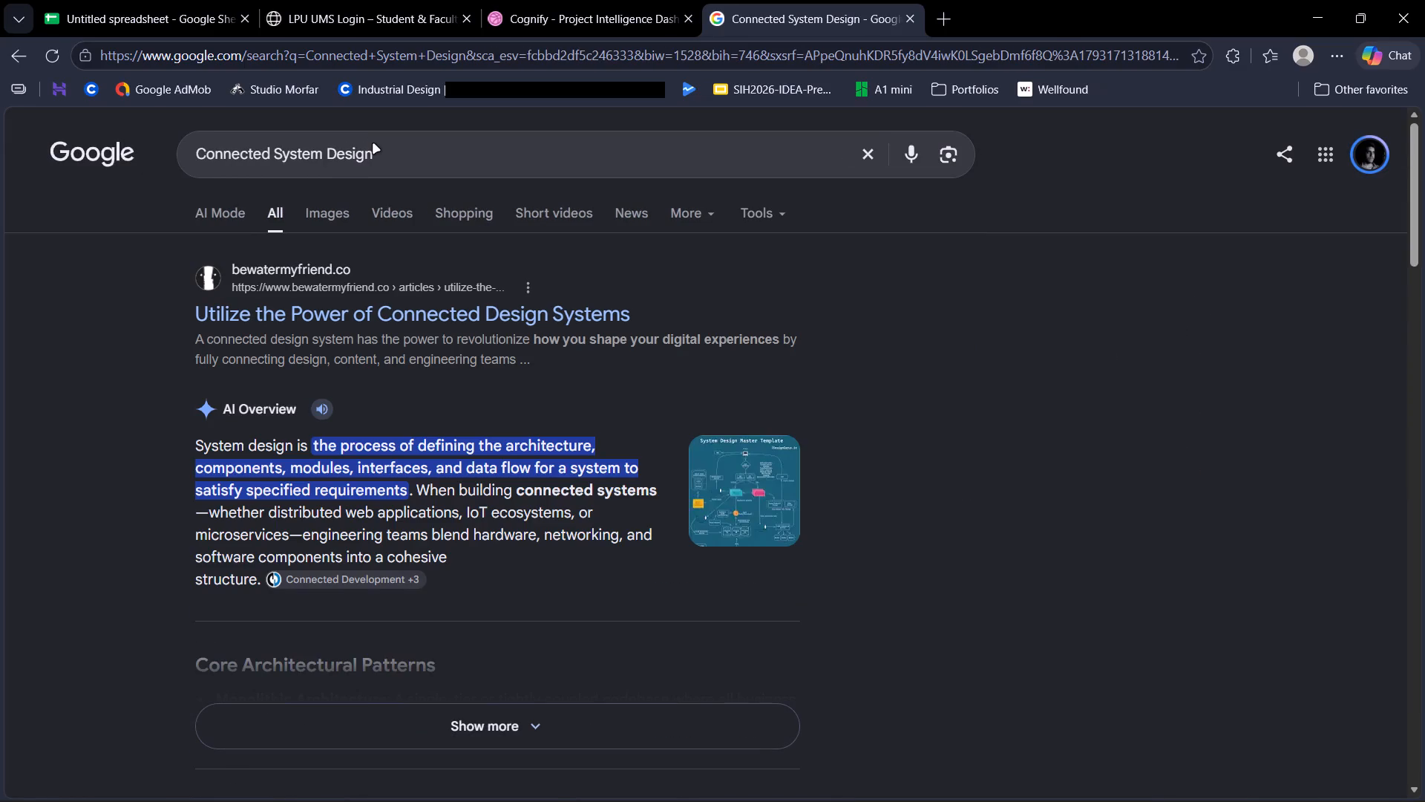
Remove Connected from the query and search Google for System Design.
drag(272, 151, 105, 233)
key(BackSpace)
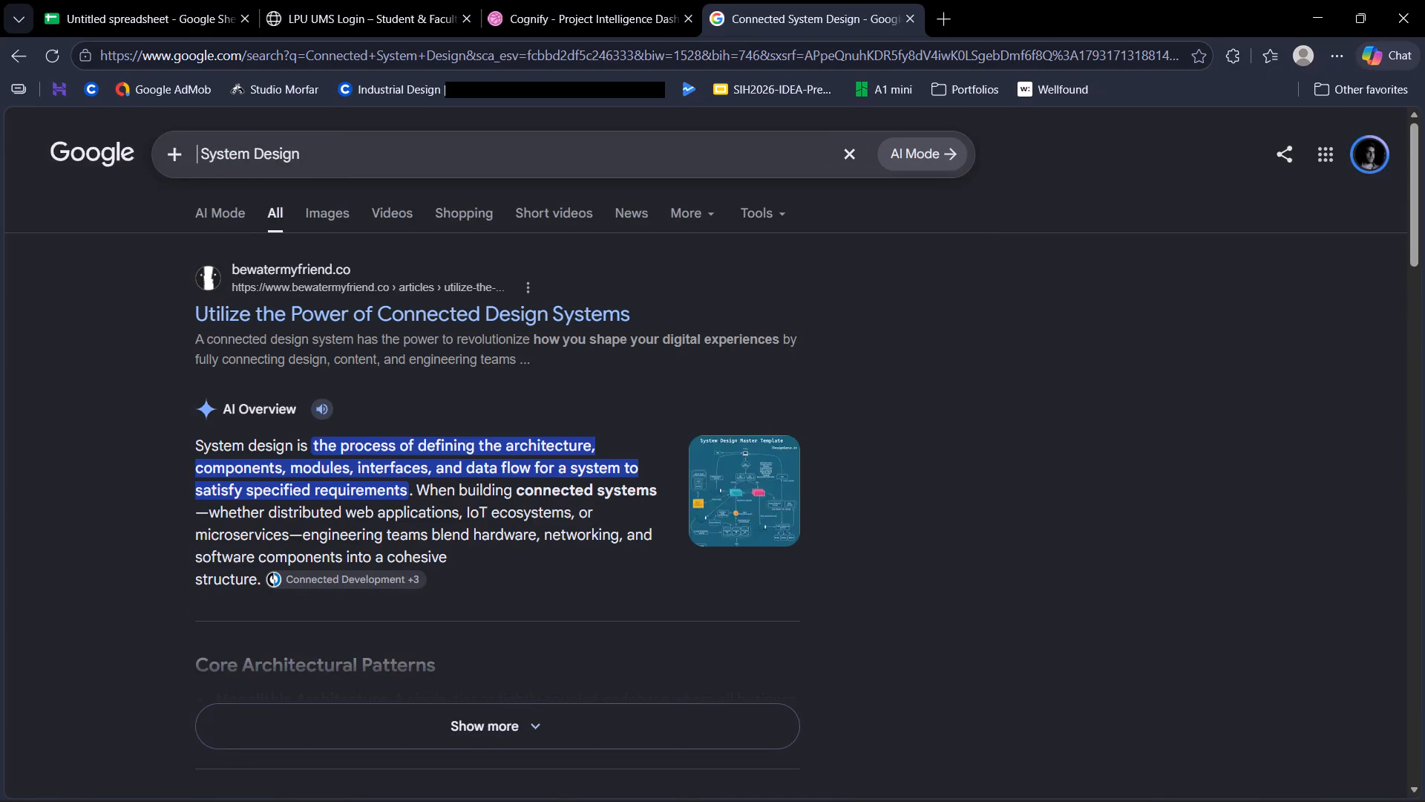
key(Delete)
key(Return)
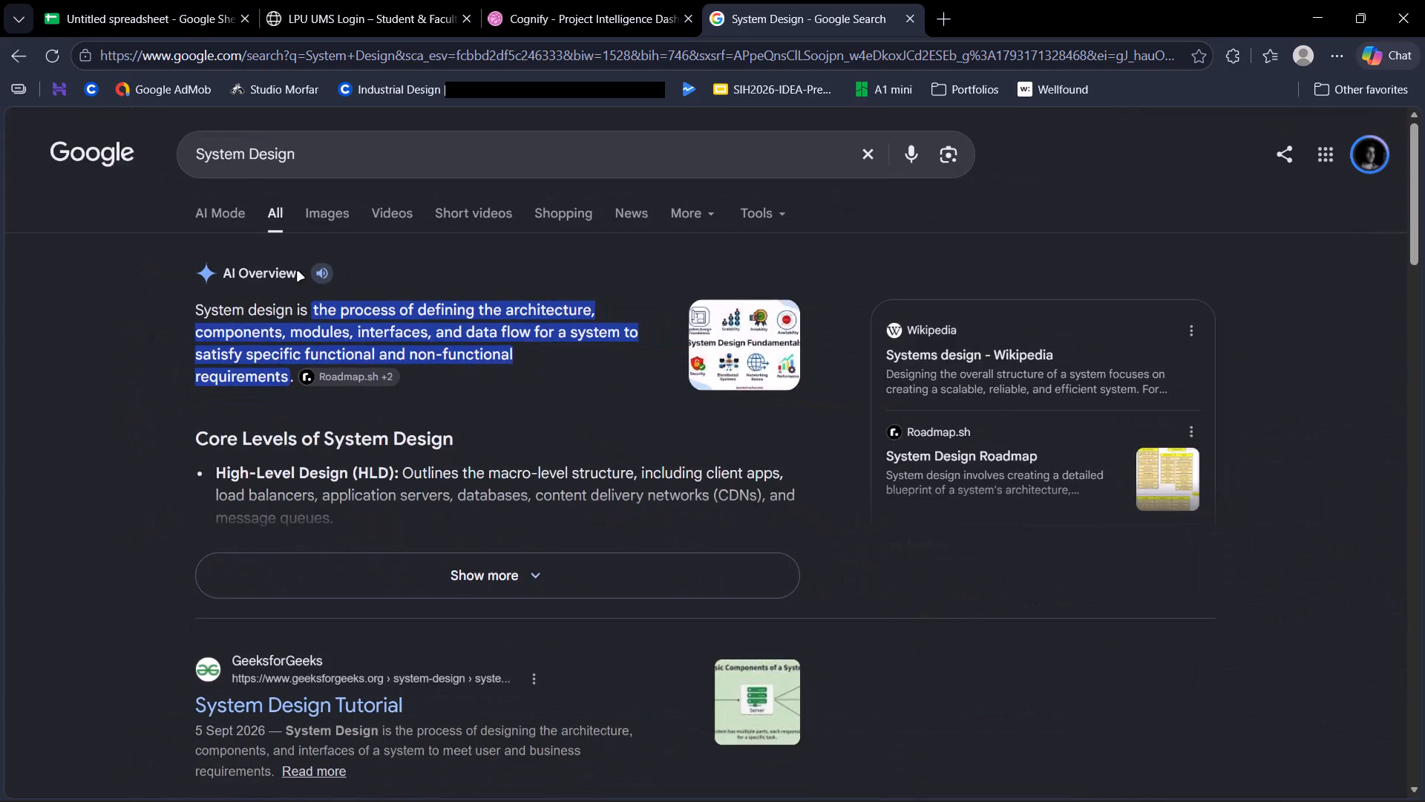
Switch back to Figma and change the fourth Atoms entry's text to System Design.
key(alt+Tab)
key(alt+Tab)
key(alt+Tab)
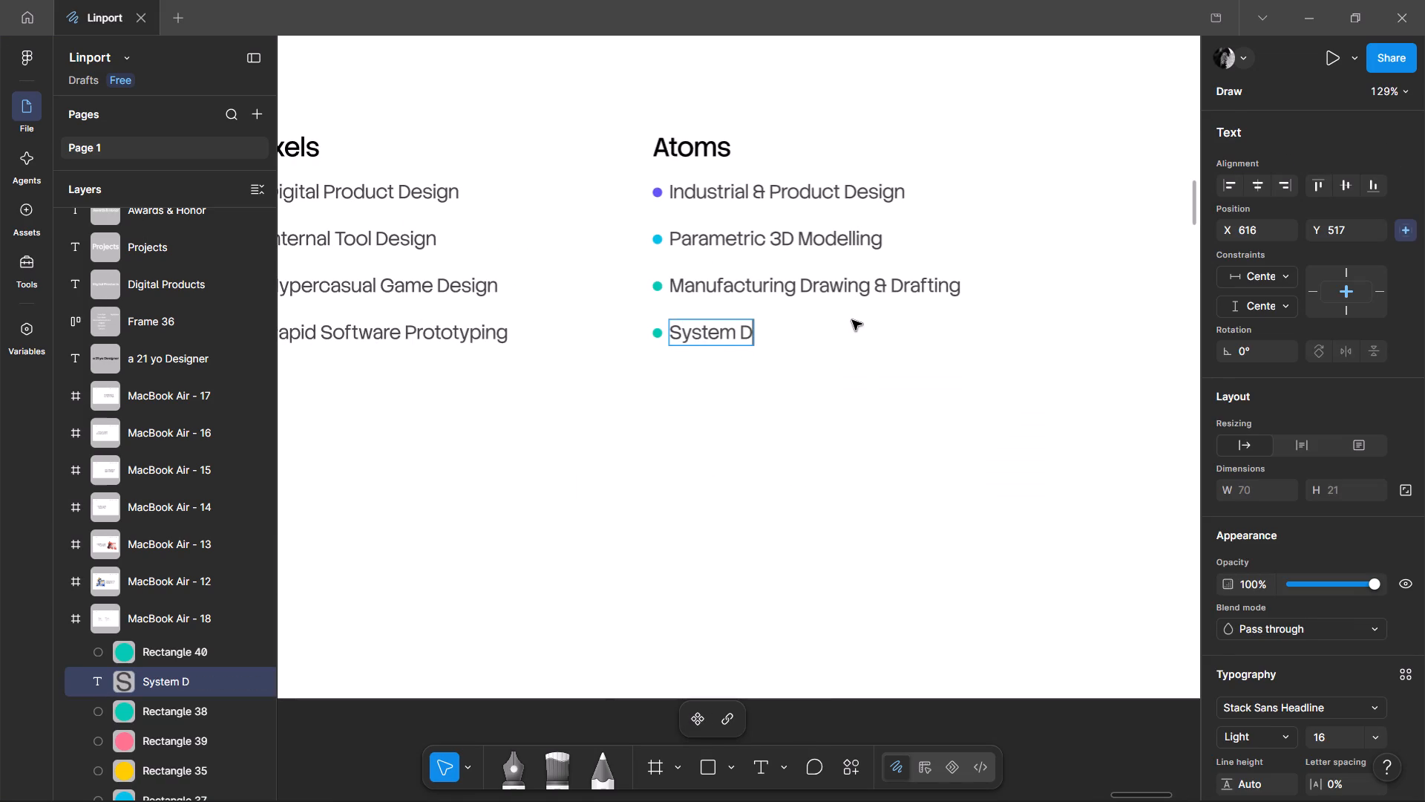
double_click(823, 417)
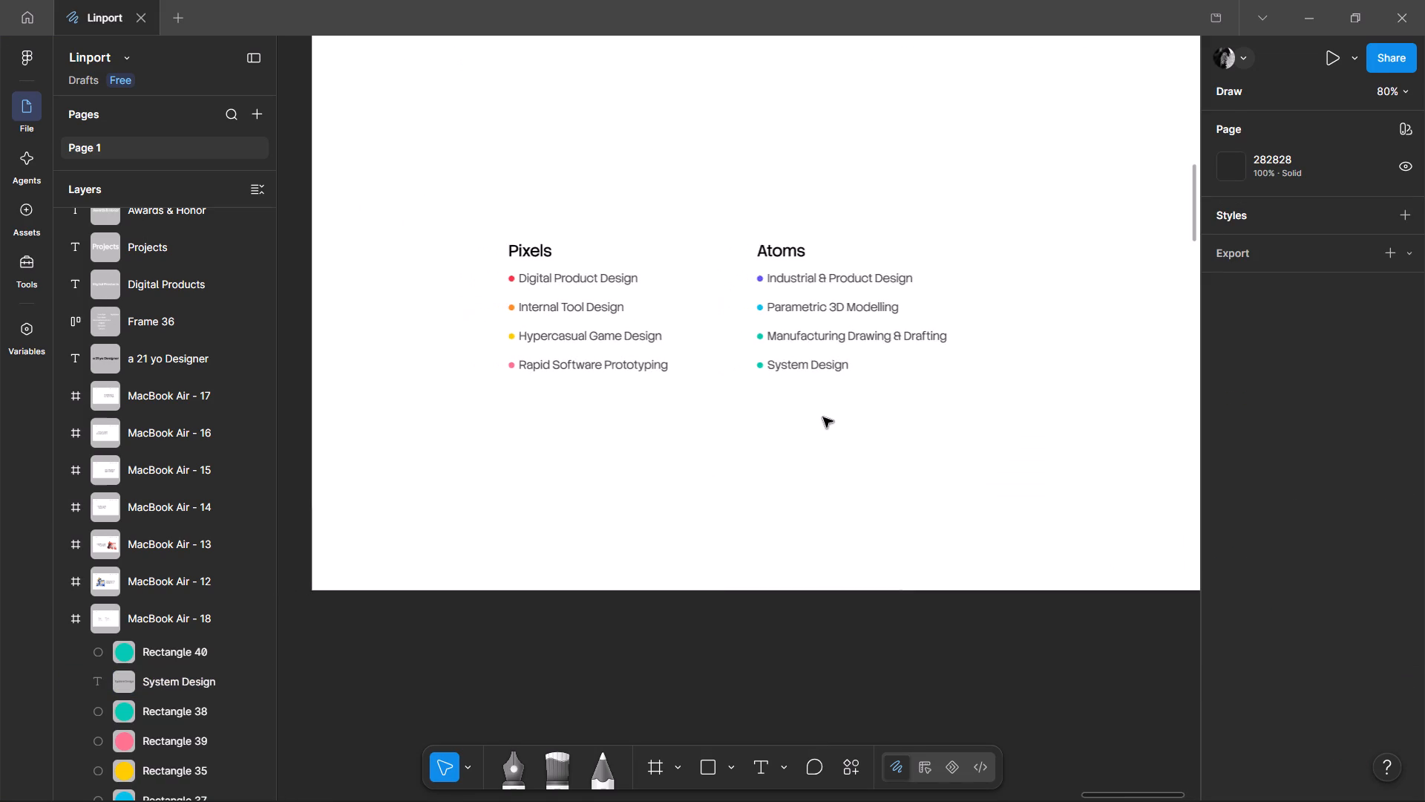
Examine the Pixels and Atoms service lists and the overall layout of the MacBook Air - 18 page.
scroll(823, 417, right, 1)
scroll(823, 417, up, 1)
scroll(823, 417, right, 1)
scroll(823, 417, up, 1)
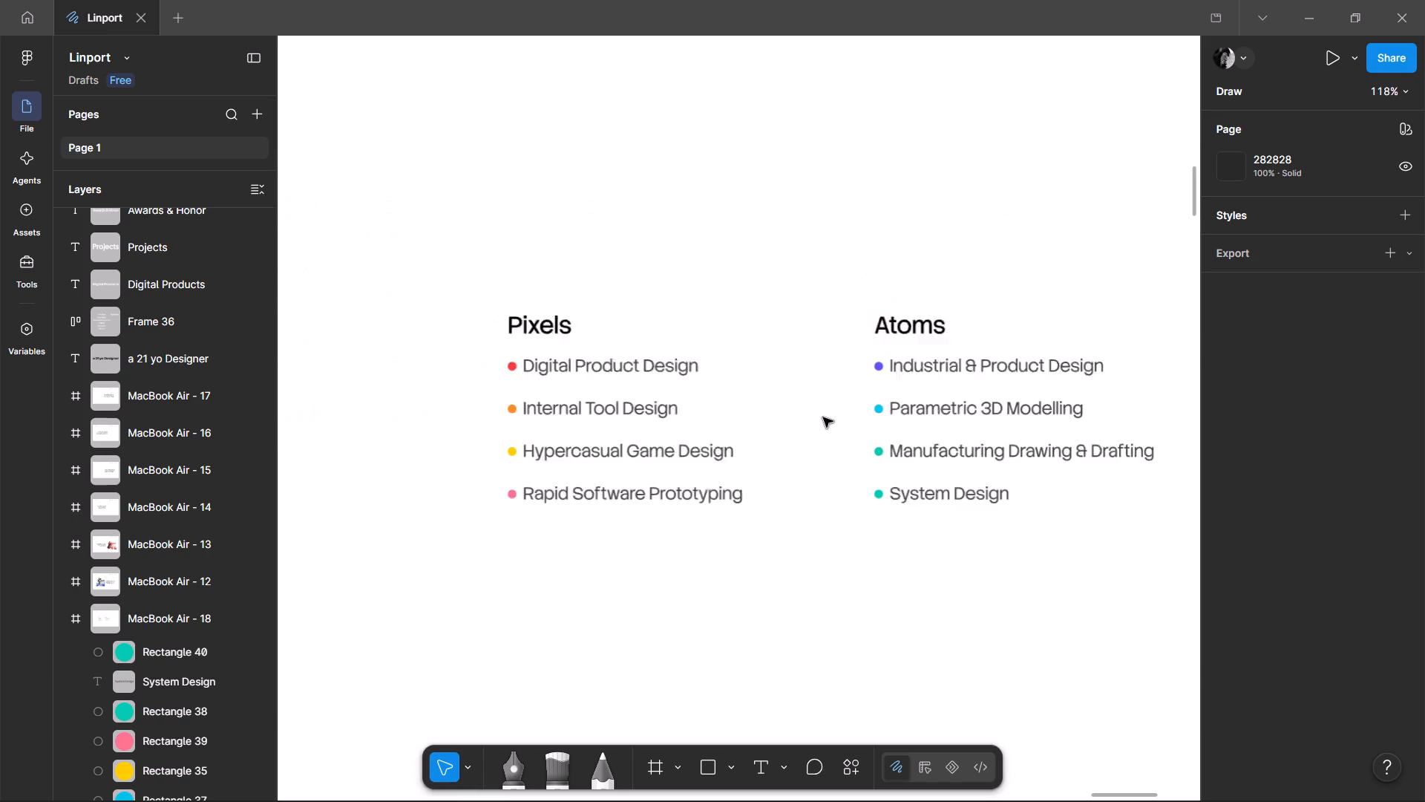
scroll(823, 417, up, 1)
scroll(823, 417, left, 2)
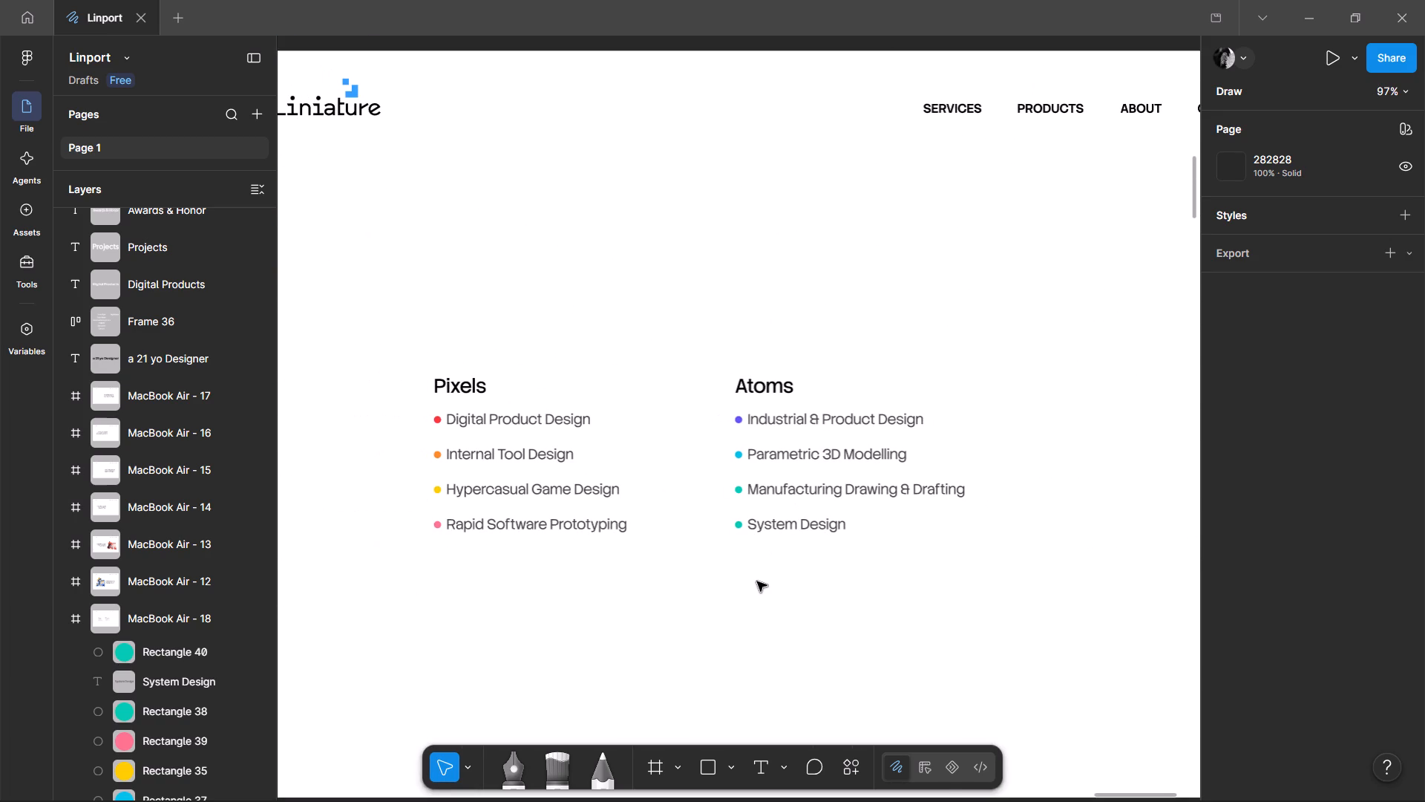
scroll(757, 581, right, 2)
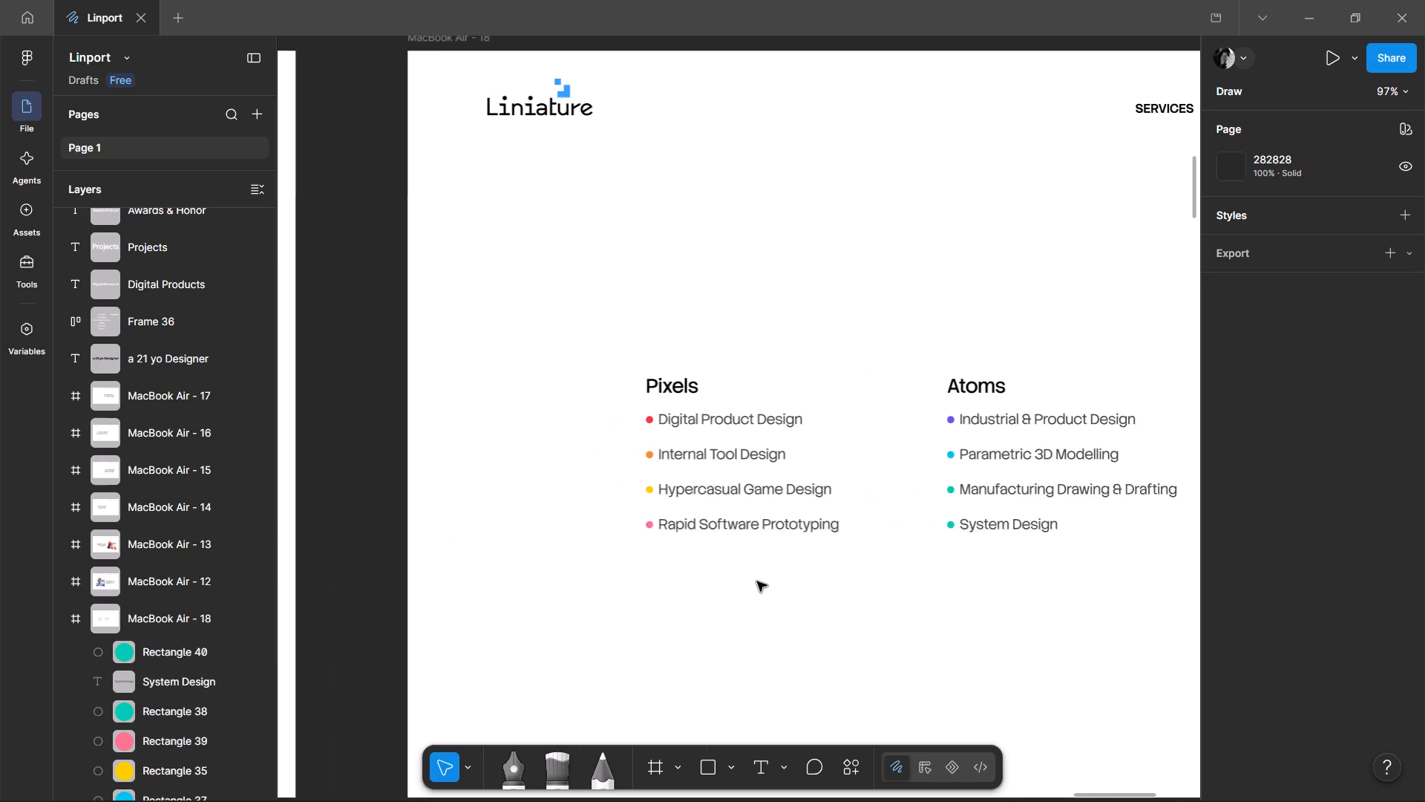
Collapse the MacBook Air - 18 layers and select that frame.
click(56, 622)
click(619, 602)
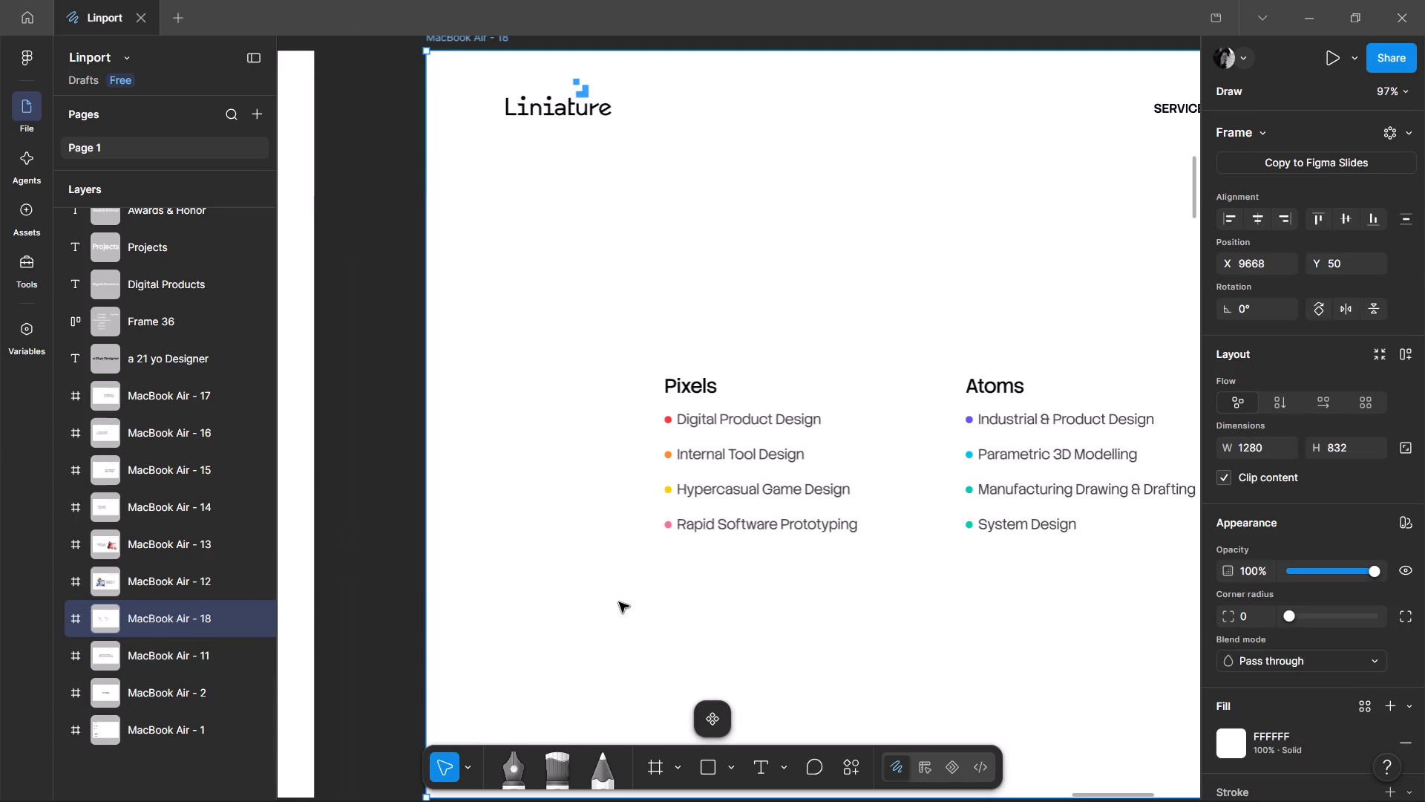
Pull System Design out of the Atoms list and shift Parametric 3D Modelling and Manufacturing Drawing & Drafting down one row.
click(652, 653)
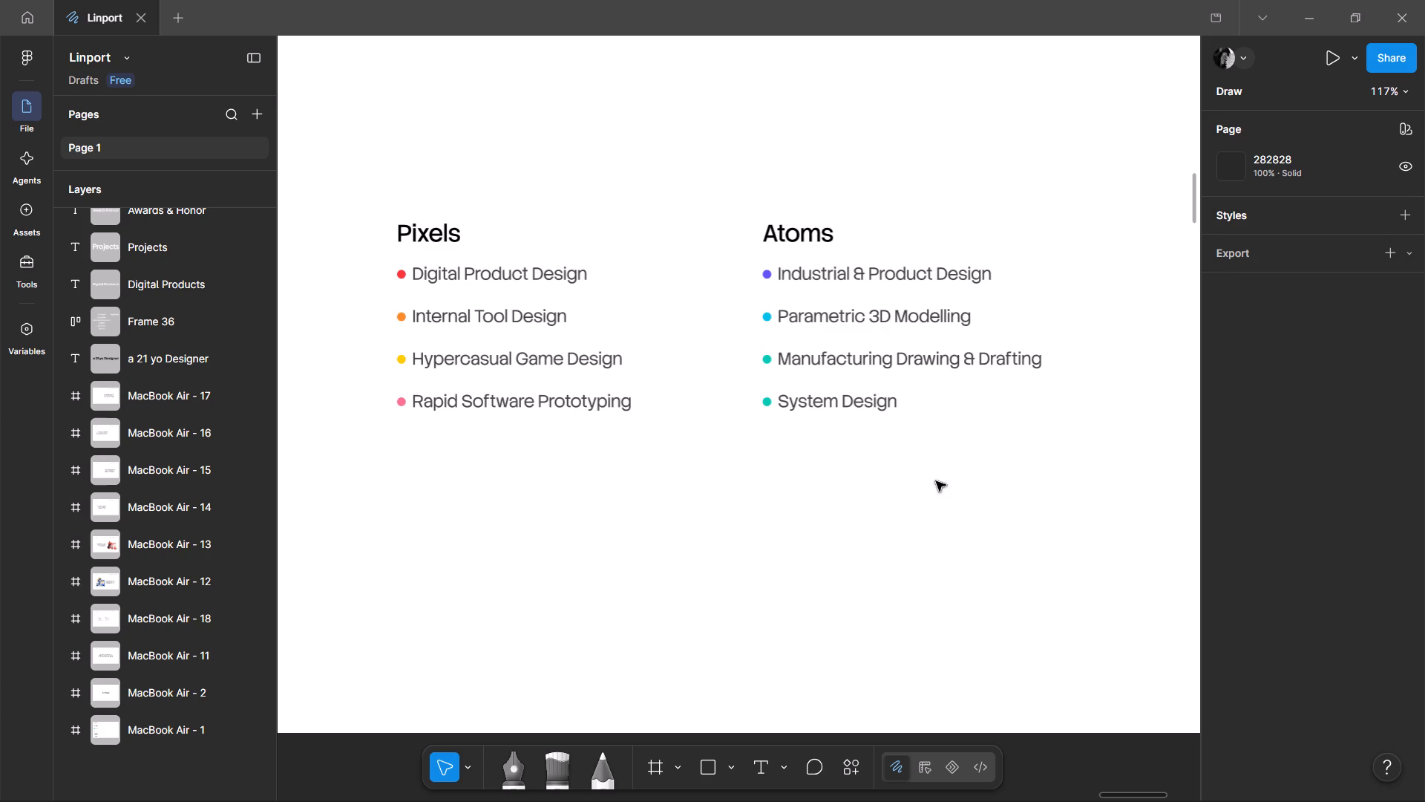
drag(805, 448, 744, 397)
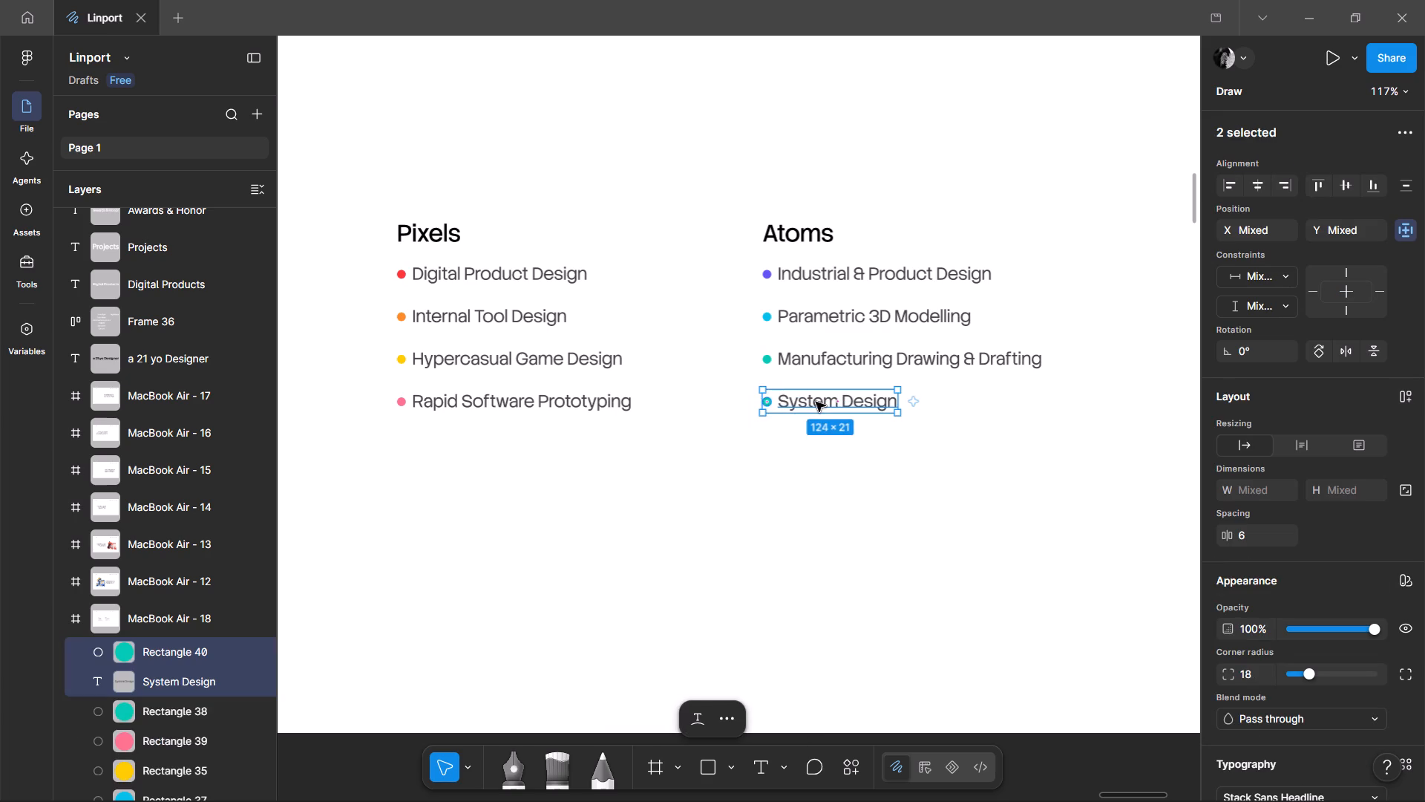
drag(816, 402, 717, 506)
drag(854, 437, 758, 313)
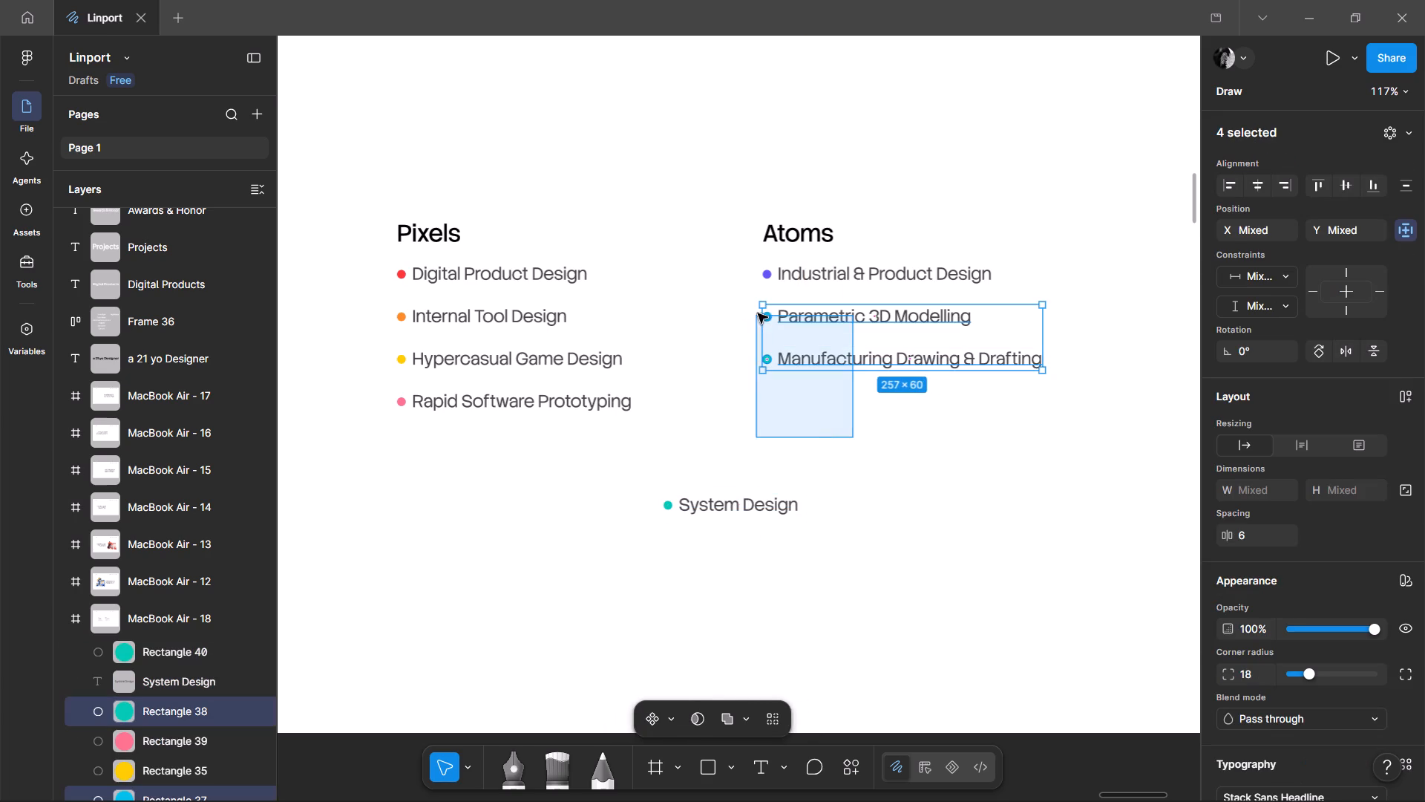
drag(758, 313, 758, 312)
shift+drag(808, 319, 808, 353)
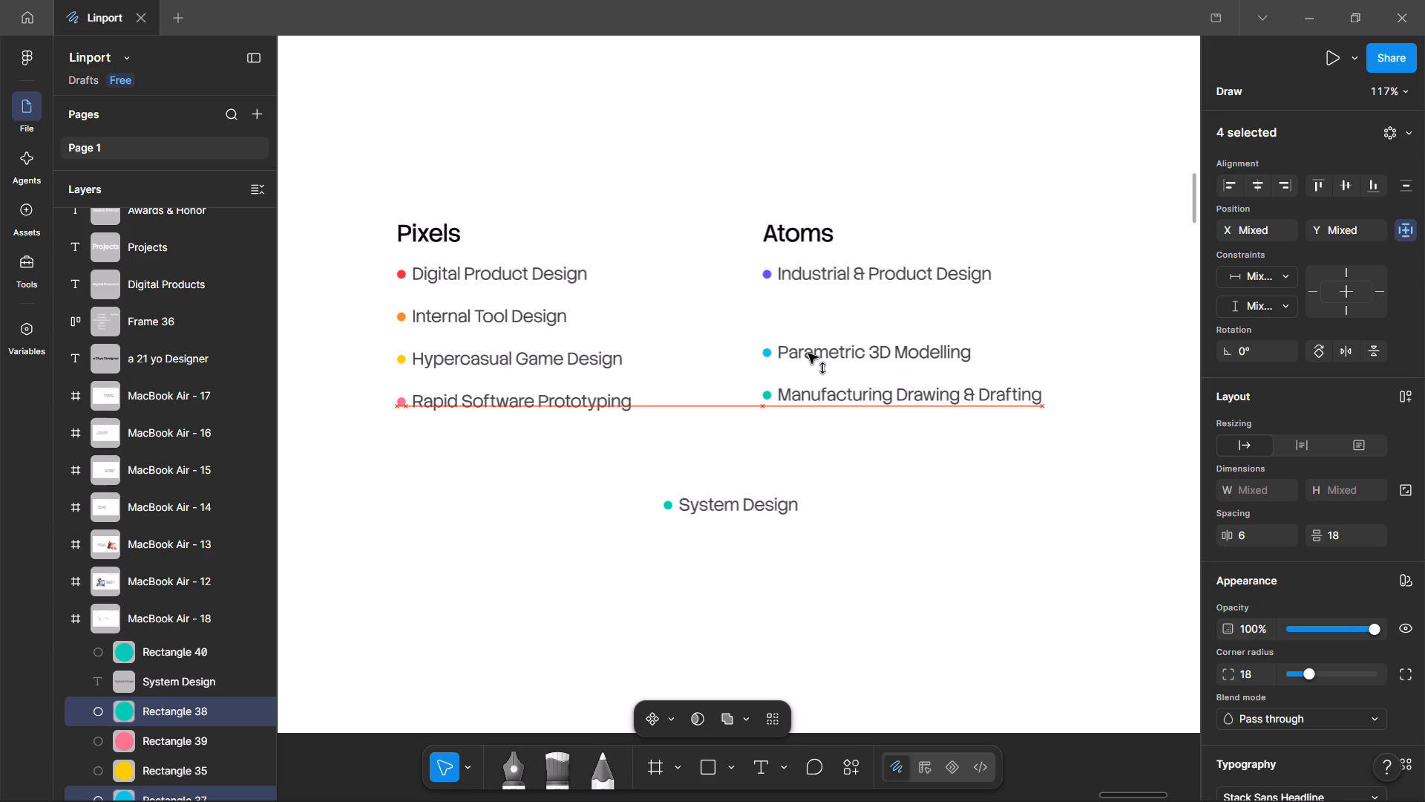
shift+drag(808, 353, 807, 362)
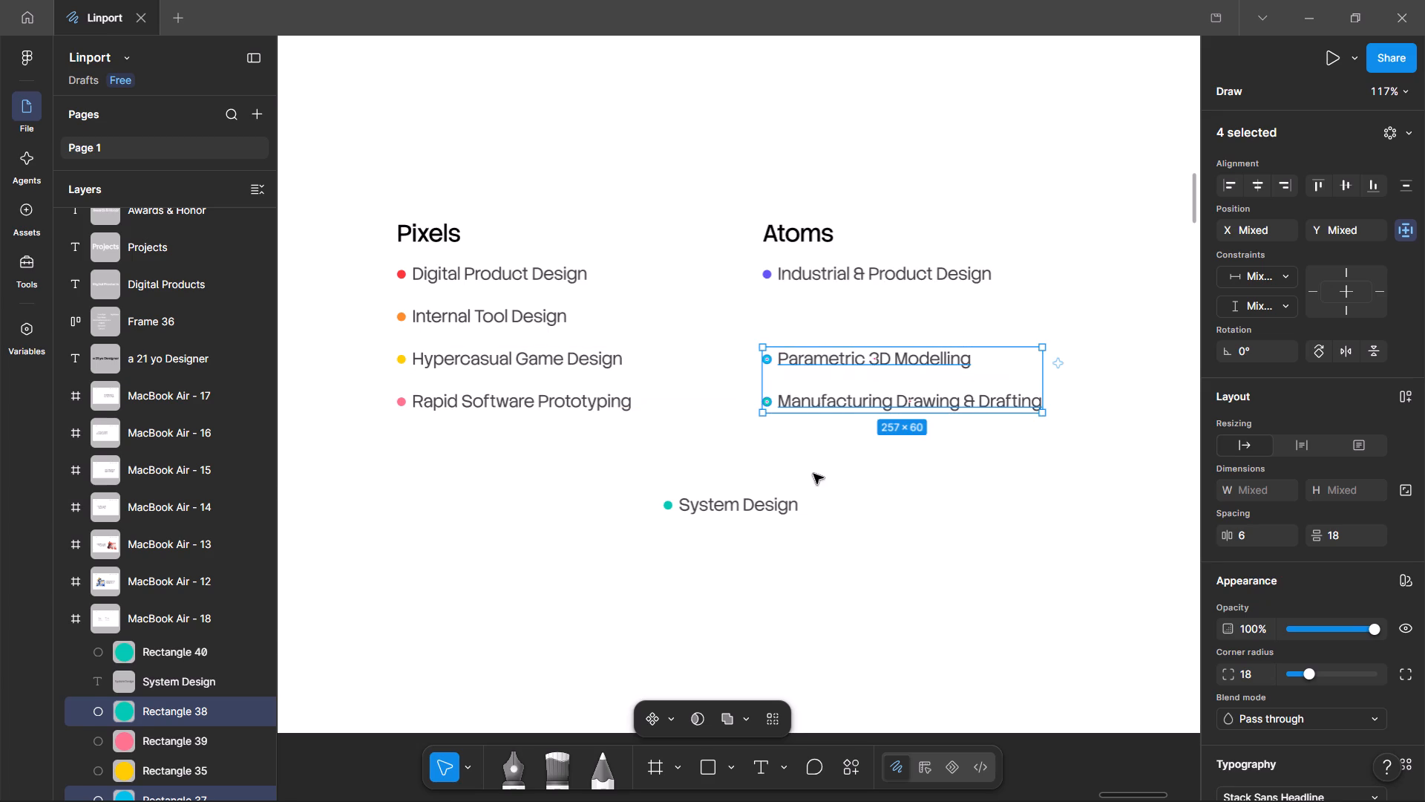
Place System Design with its bullet in the second row of the Atoms list, spaced 18 px from its neighbours.
drag(813, 474, 632, 584)
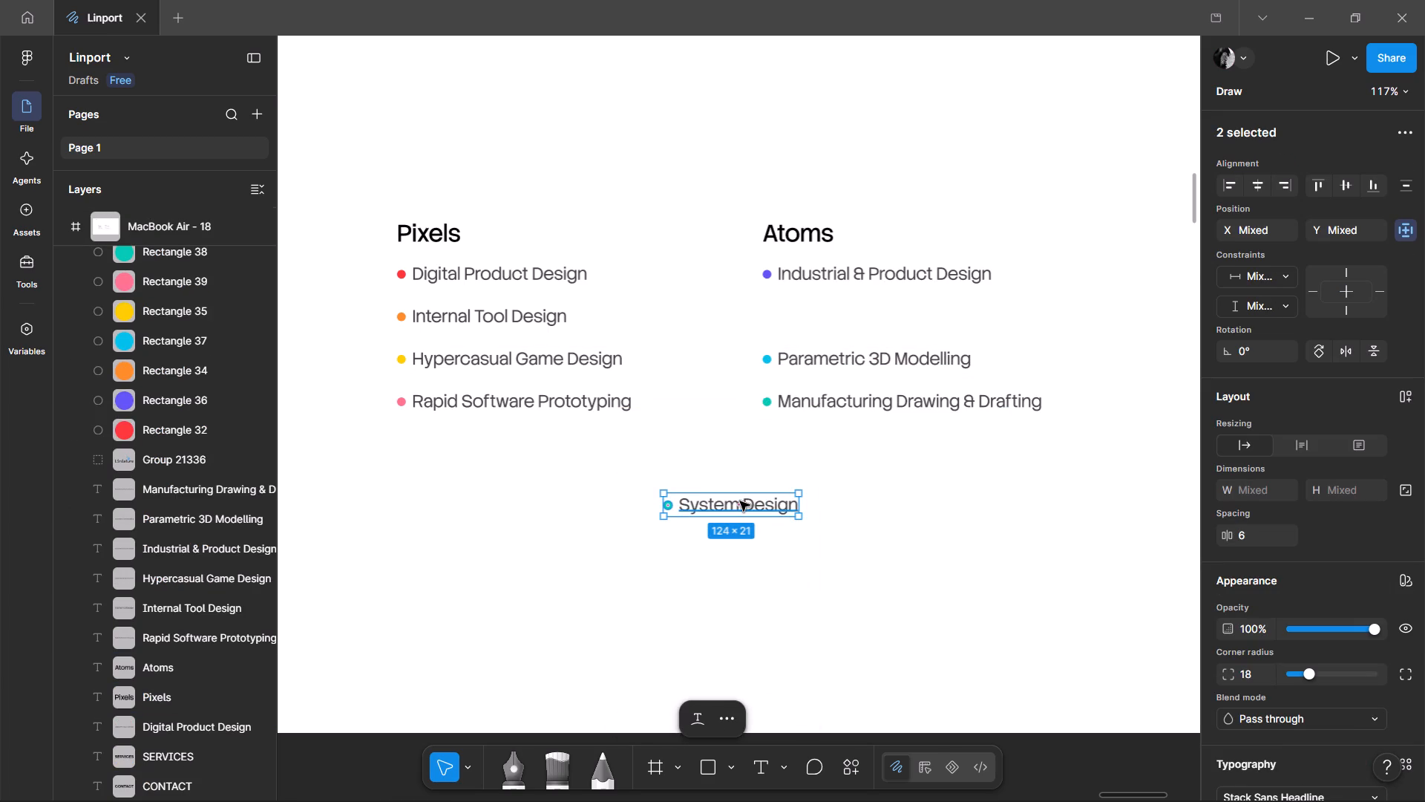
shift+drag(740, 501, 839, 310)
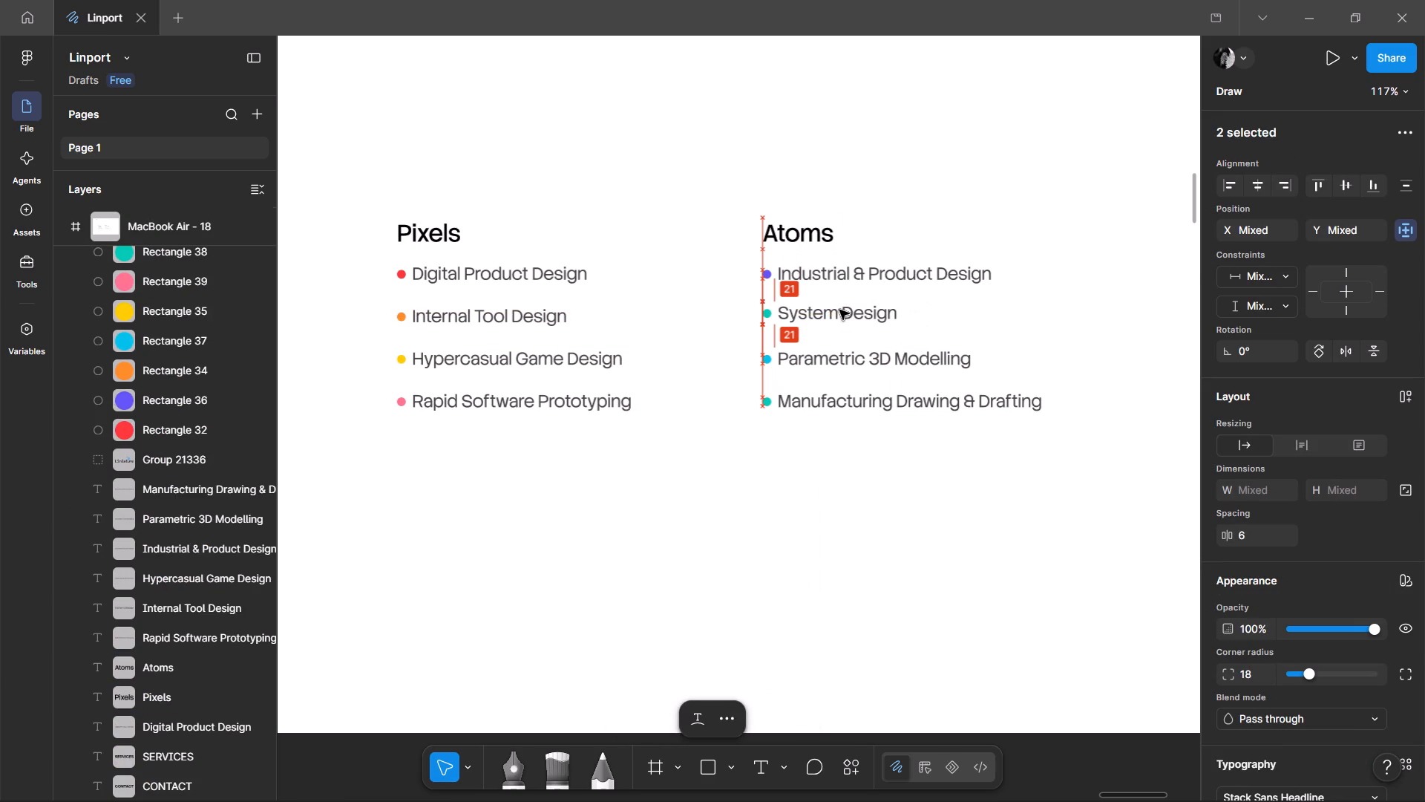
shift+drag(839, 310, 839, 315)
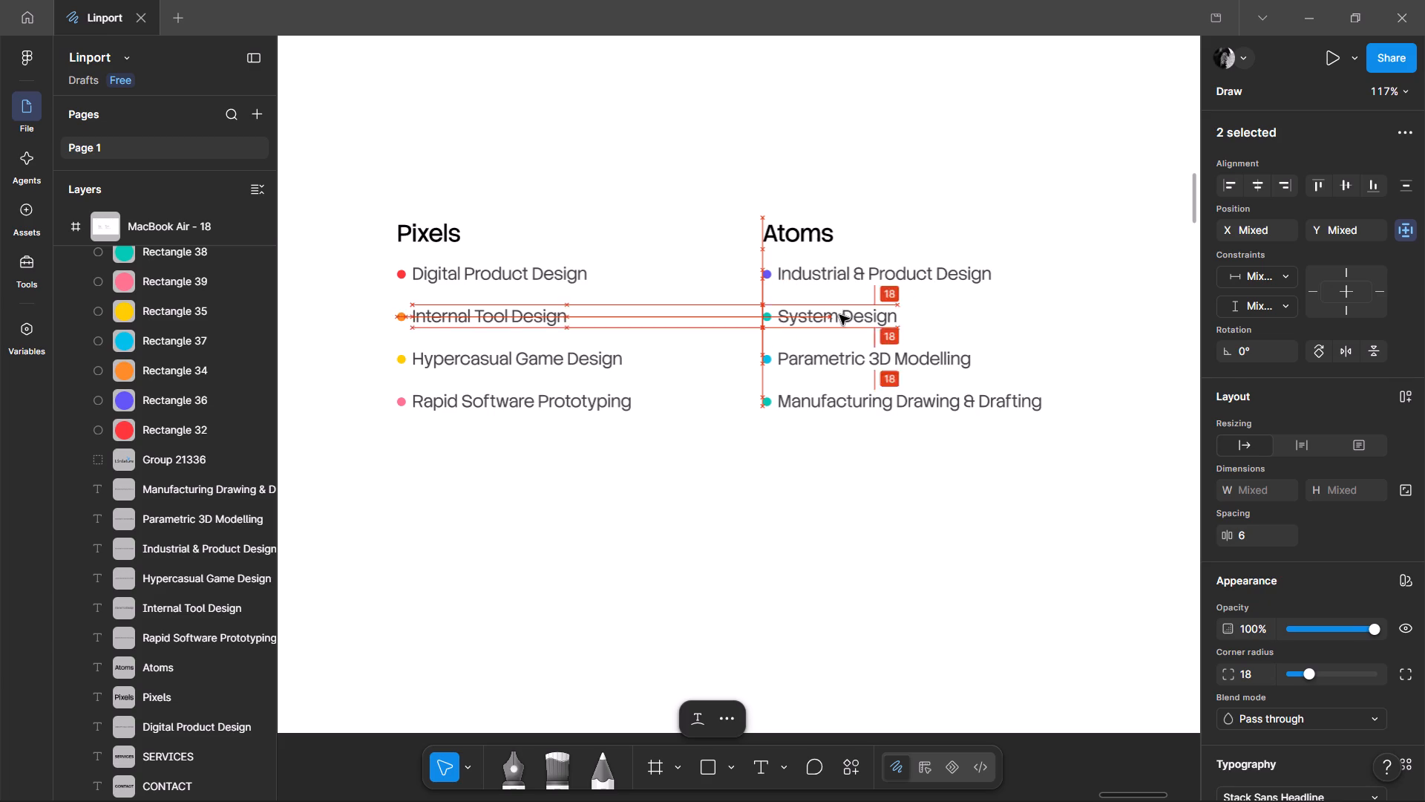
shift+drag(839, 315, 840, 313)
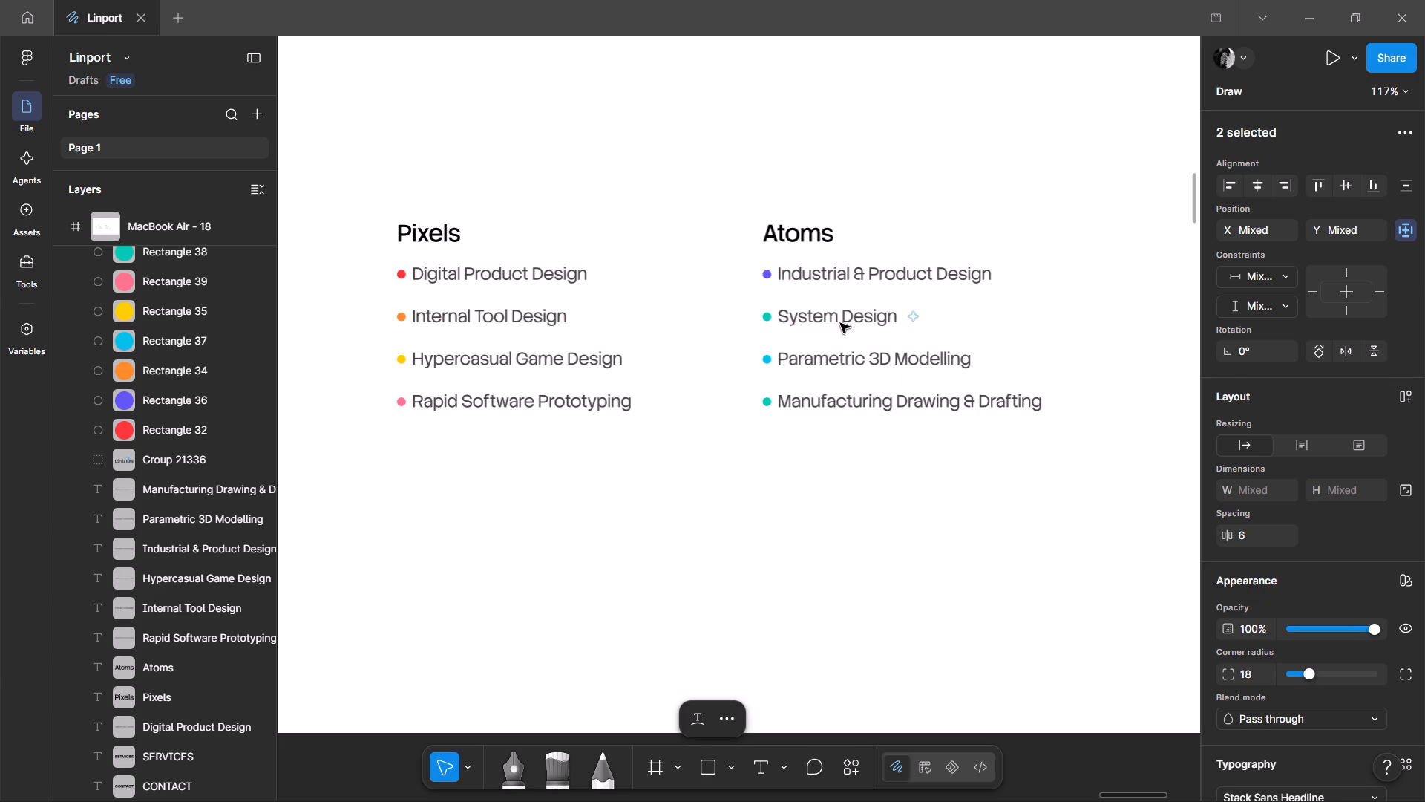
click(840, 323)
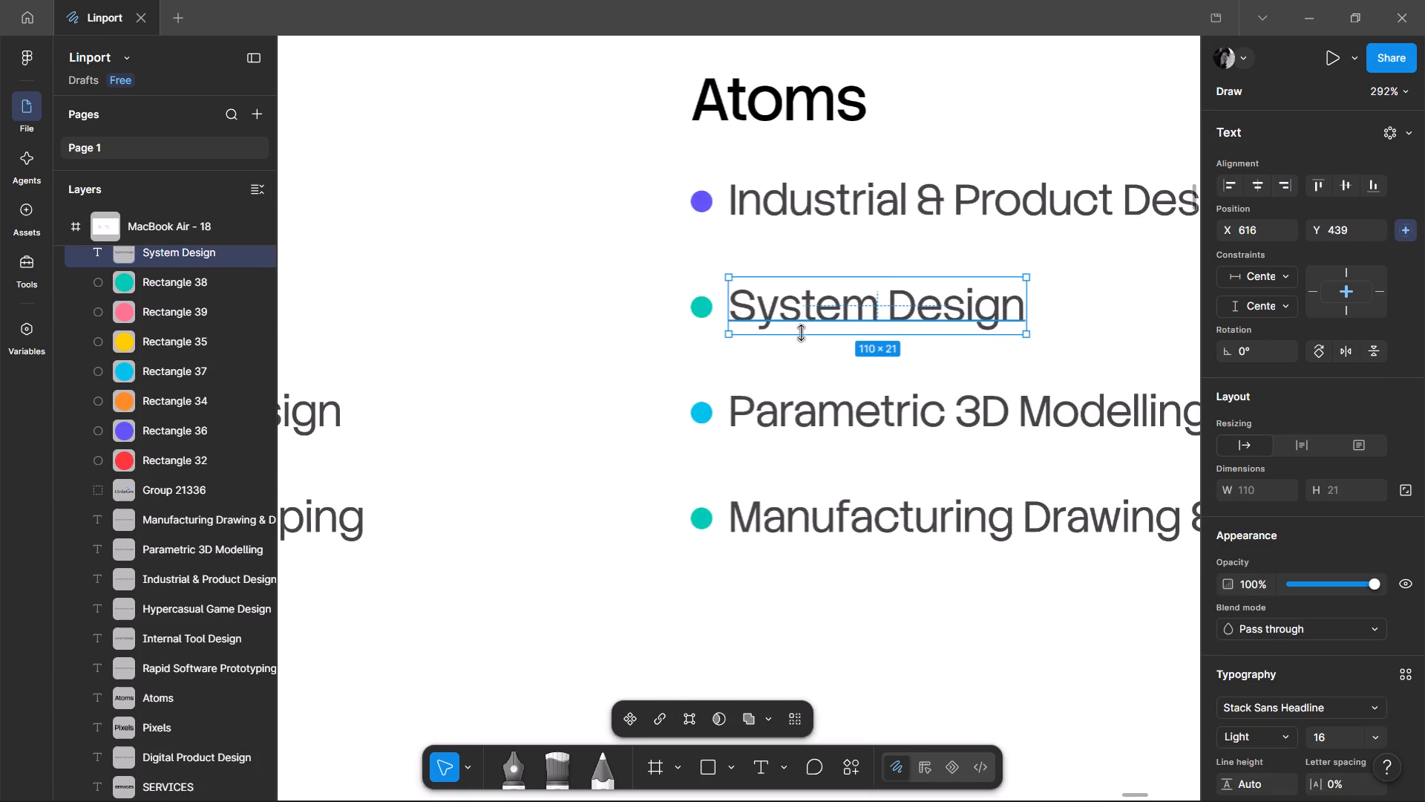
drag(796, 342, 669, 285)
click(762, 299)
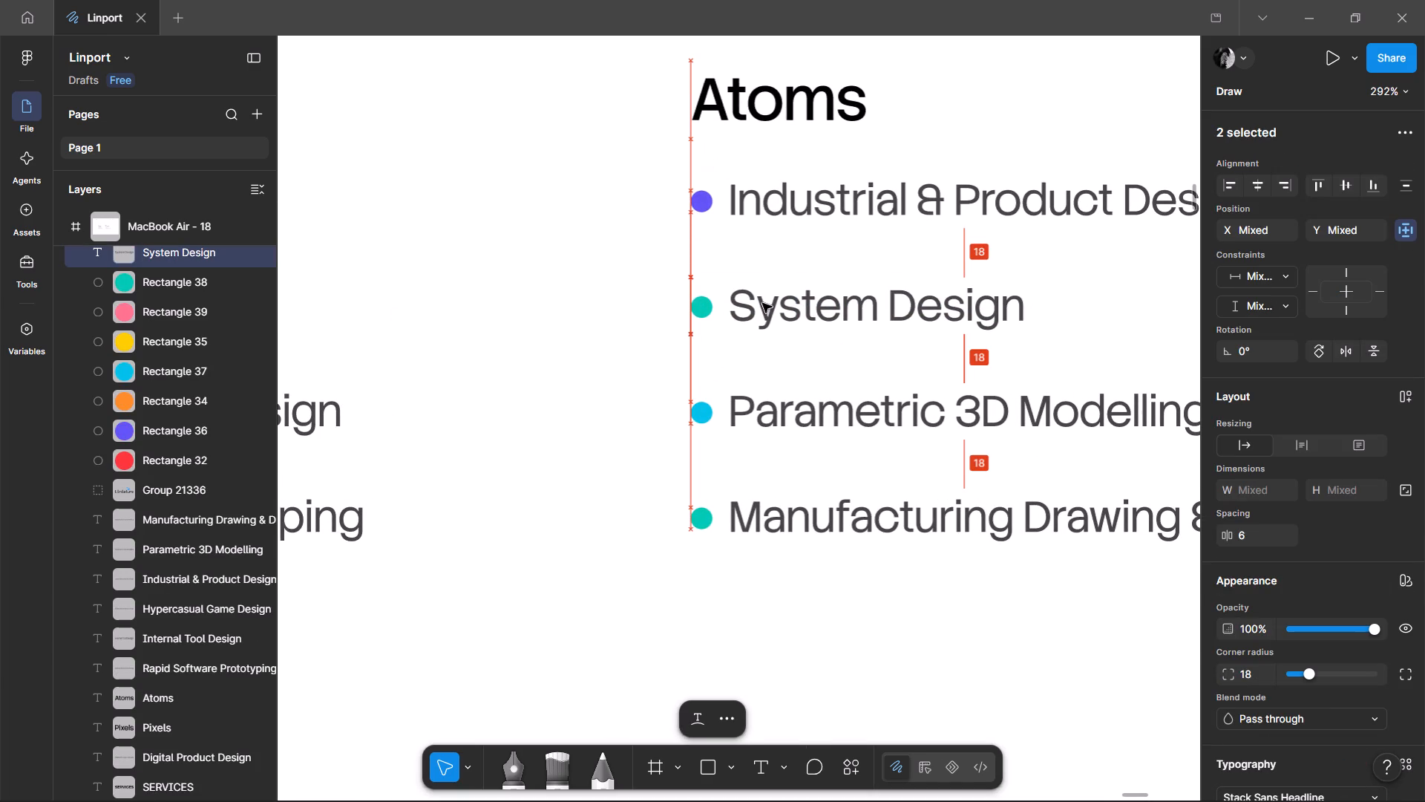
click(772, 420)
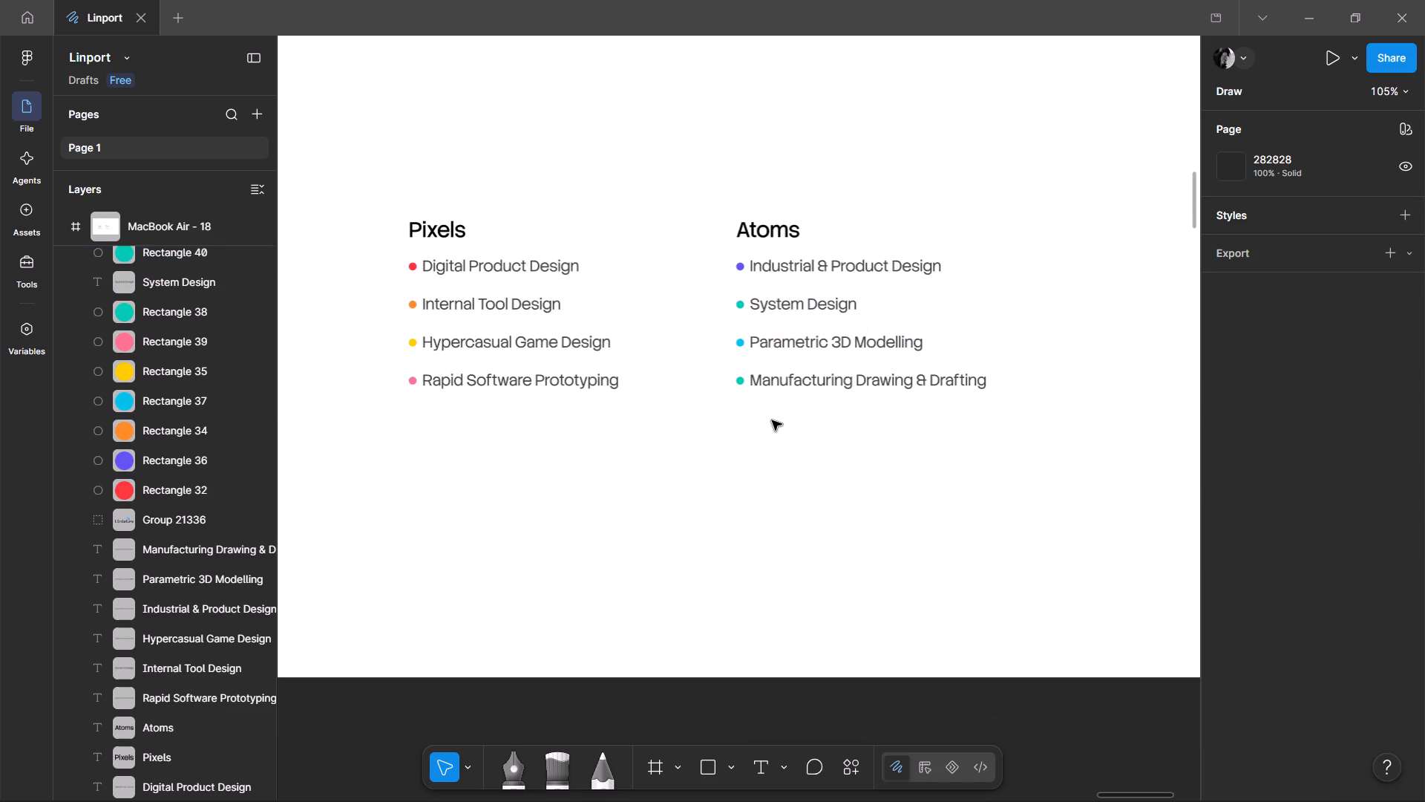
Examine the reordered Atoms entries and compare them with the Pixels list.
scroll(772, 420, right, 1)
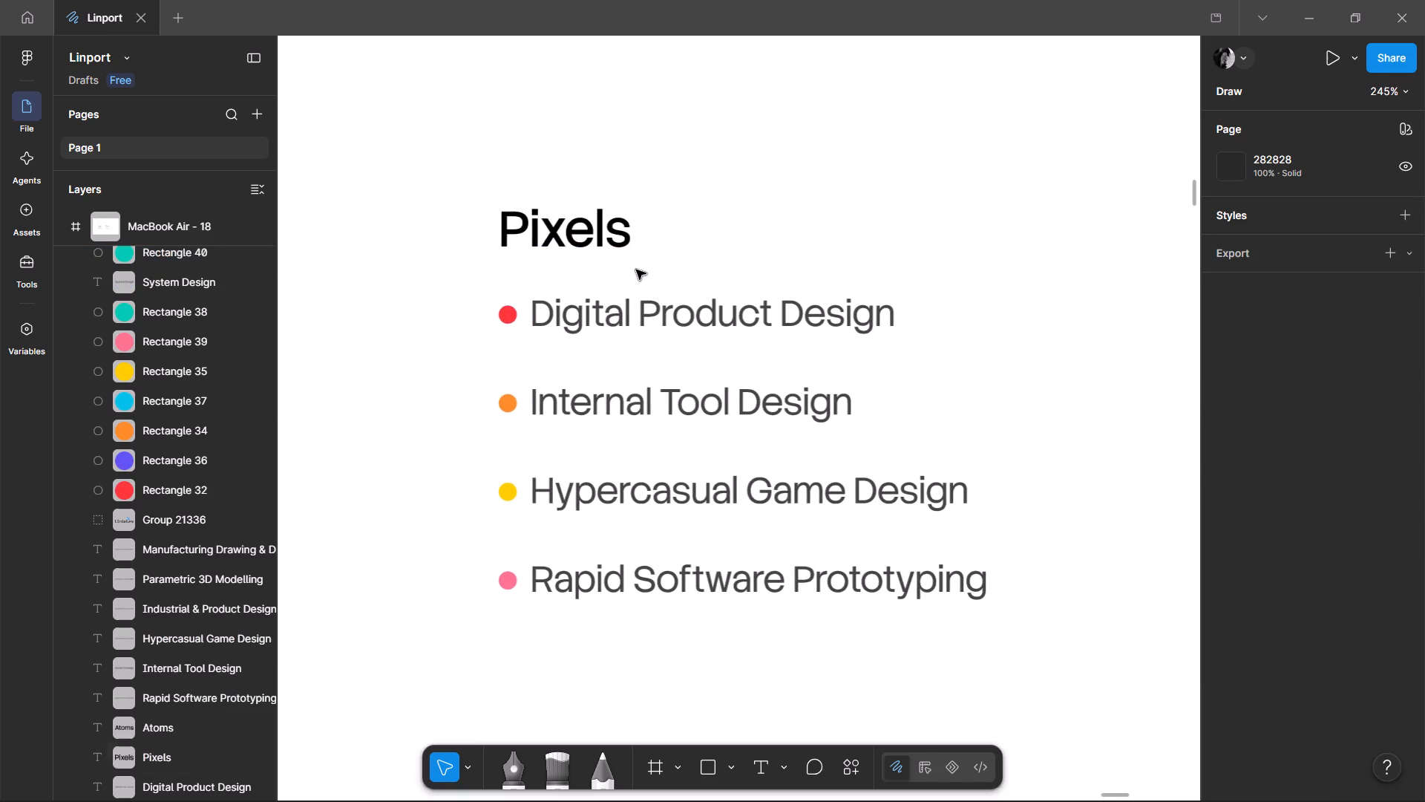
scroll(636, 270, left, 3)
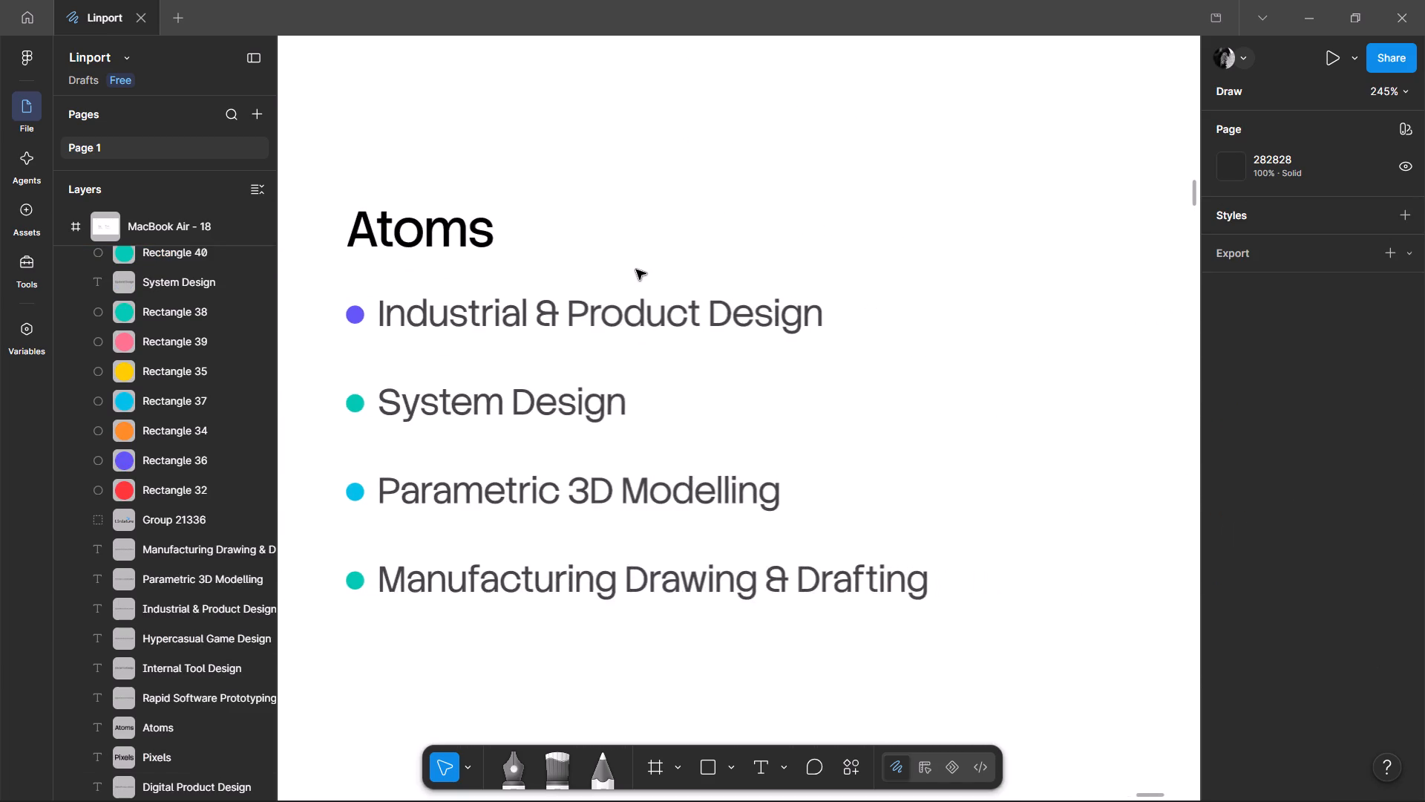
scroll(636, 270, right, 5)
scroll(636, 270, left, 3)
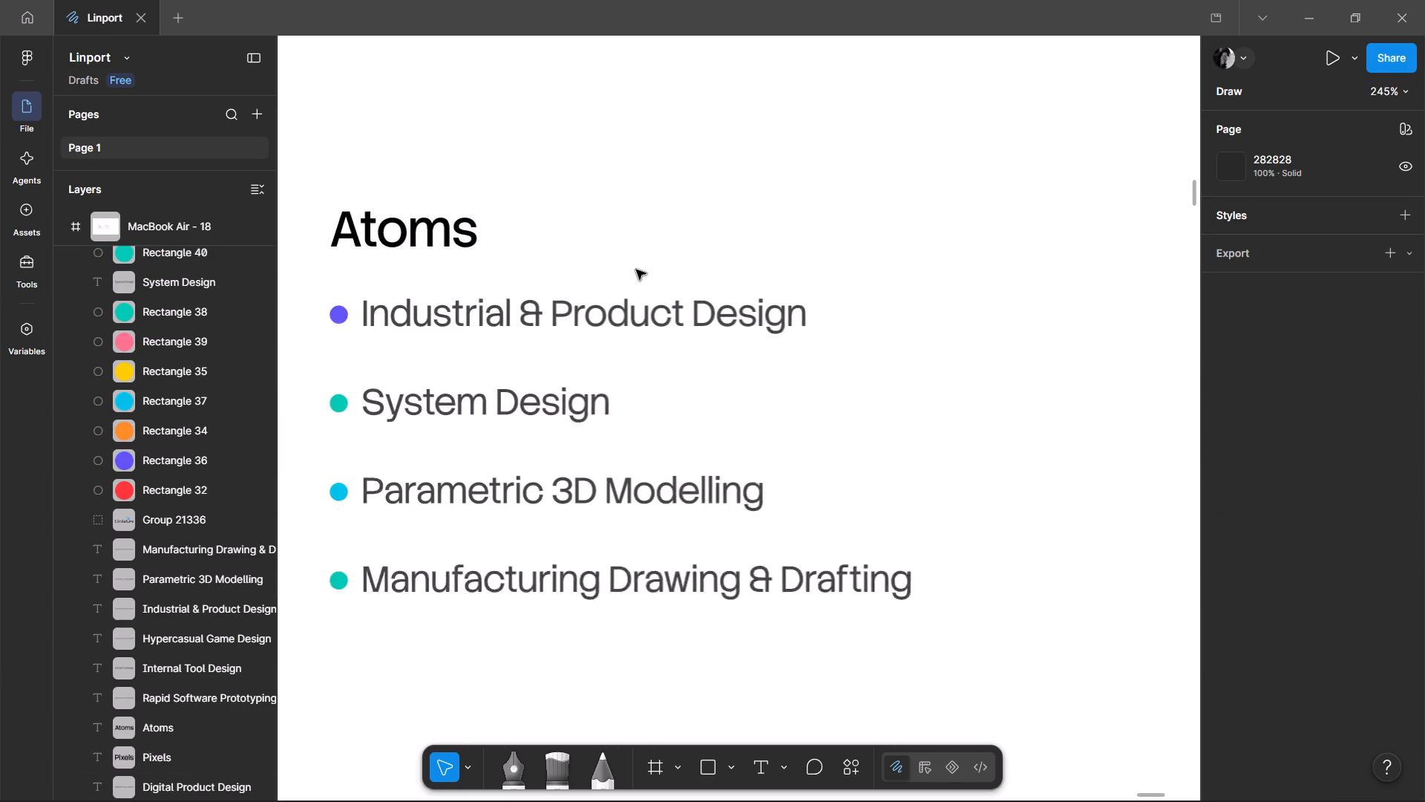
scroll(636, 270, right, 2)
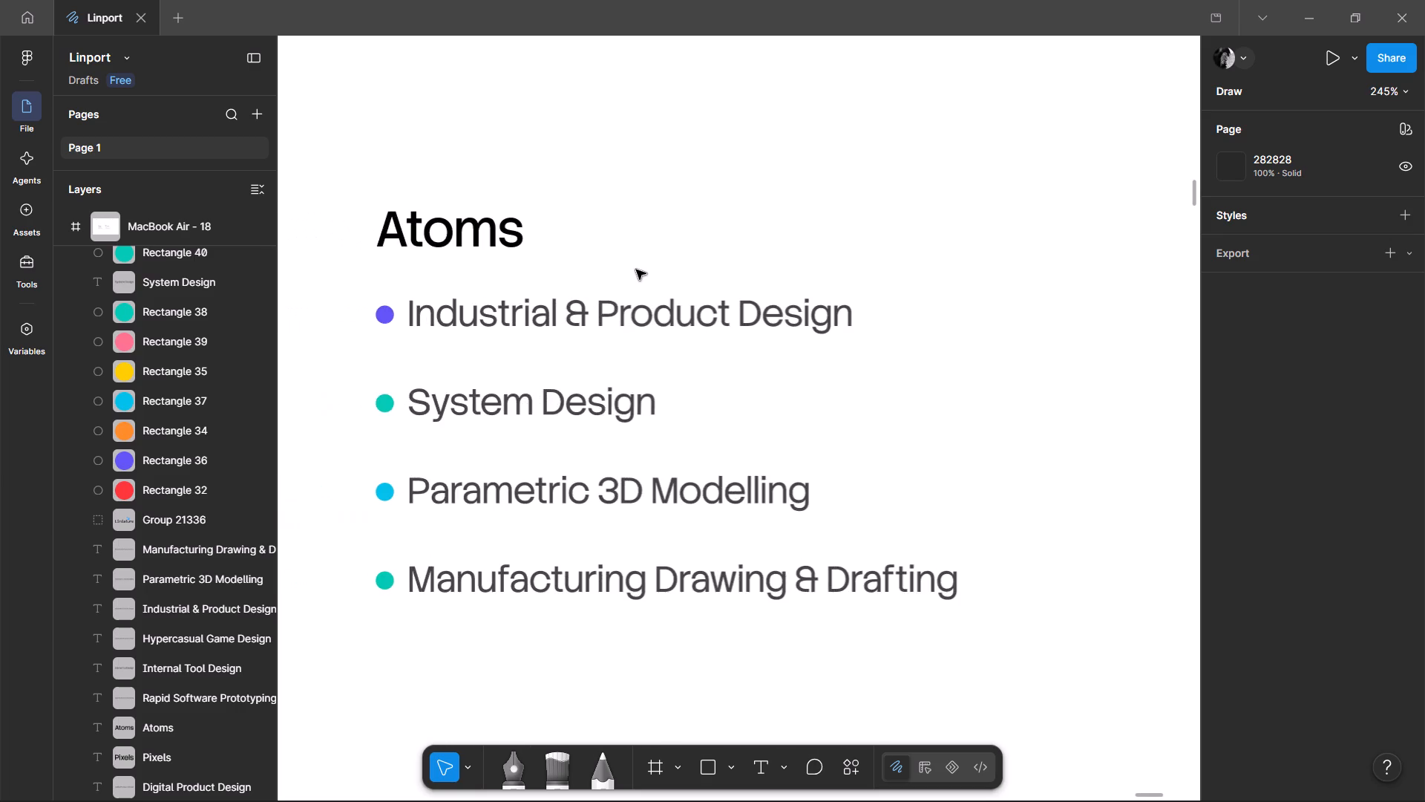
scroll(636, 270, right, 1)
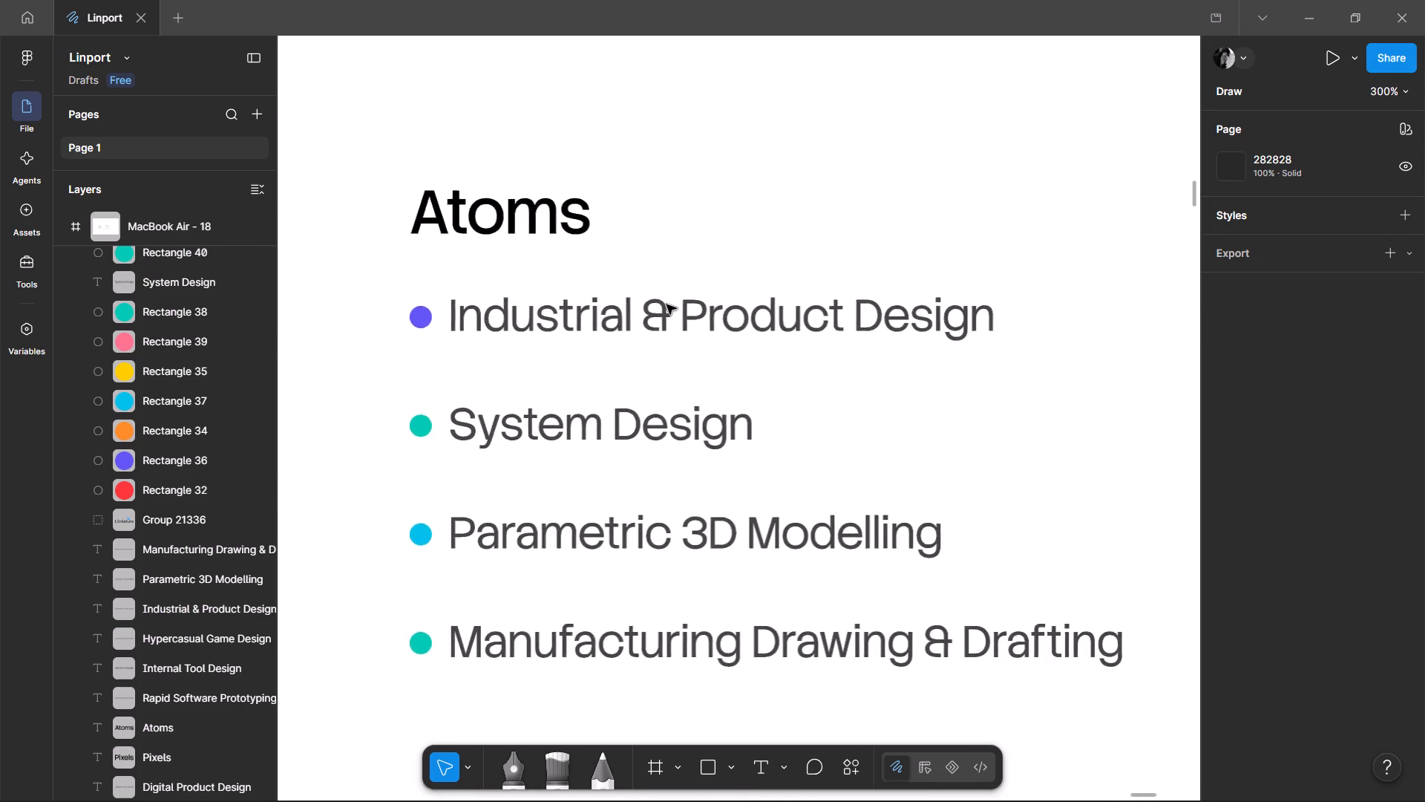
scroll(666, 304, right, 2)
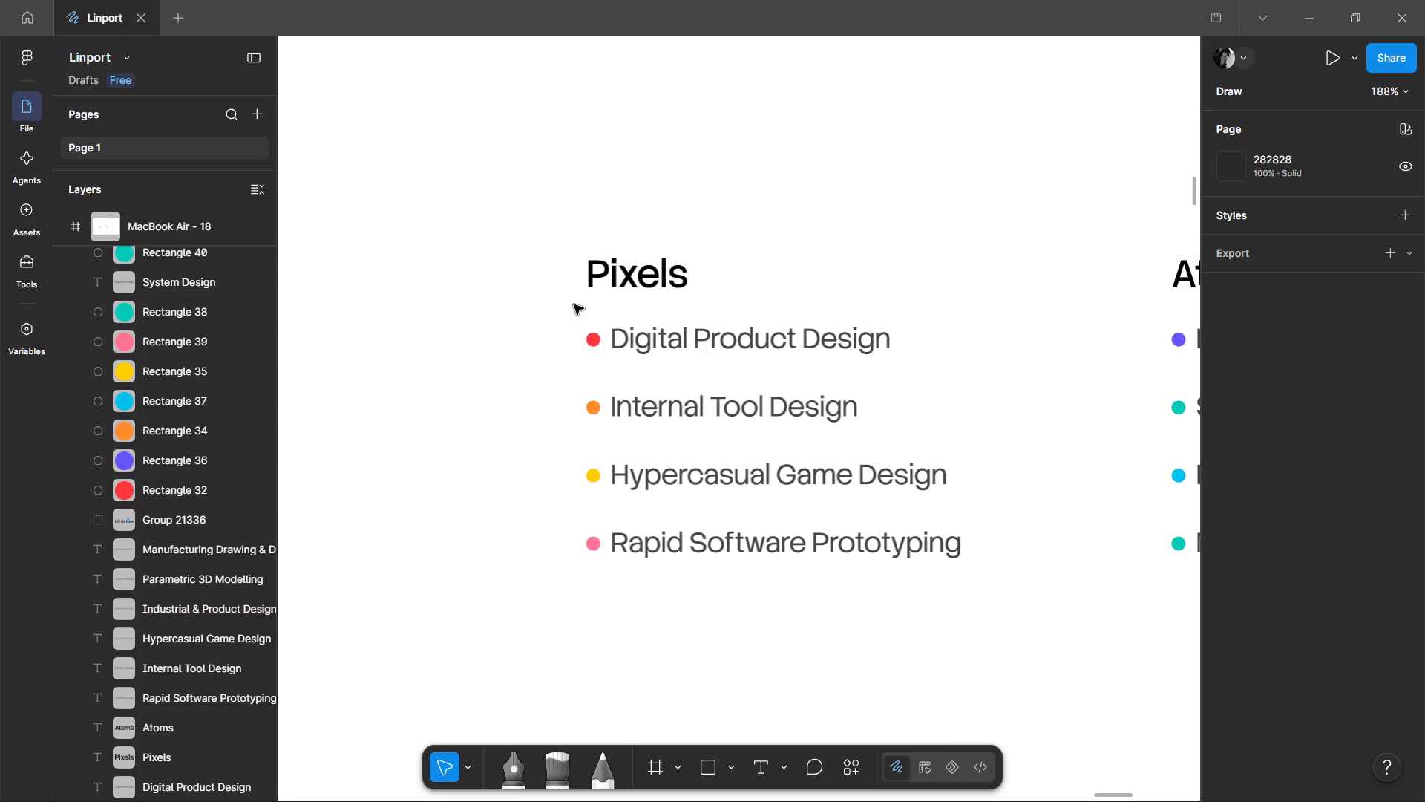
scroll(574, 304, left, 3)
scroll(574, 304, right, 2)
scroll(574, 304, left, 1)
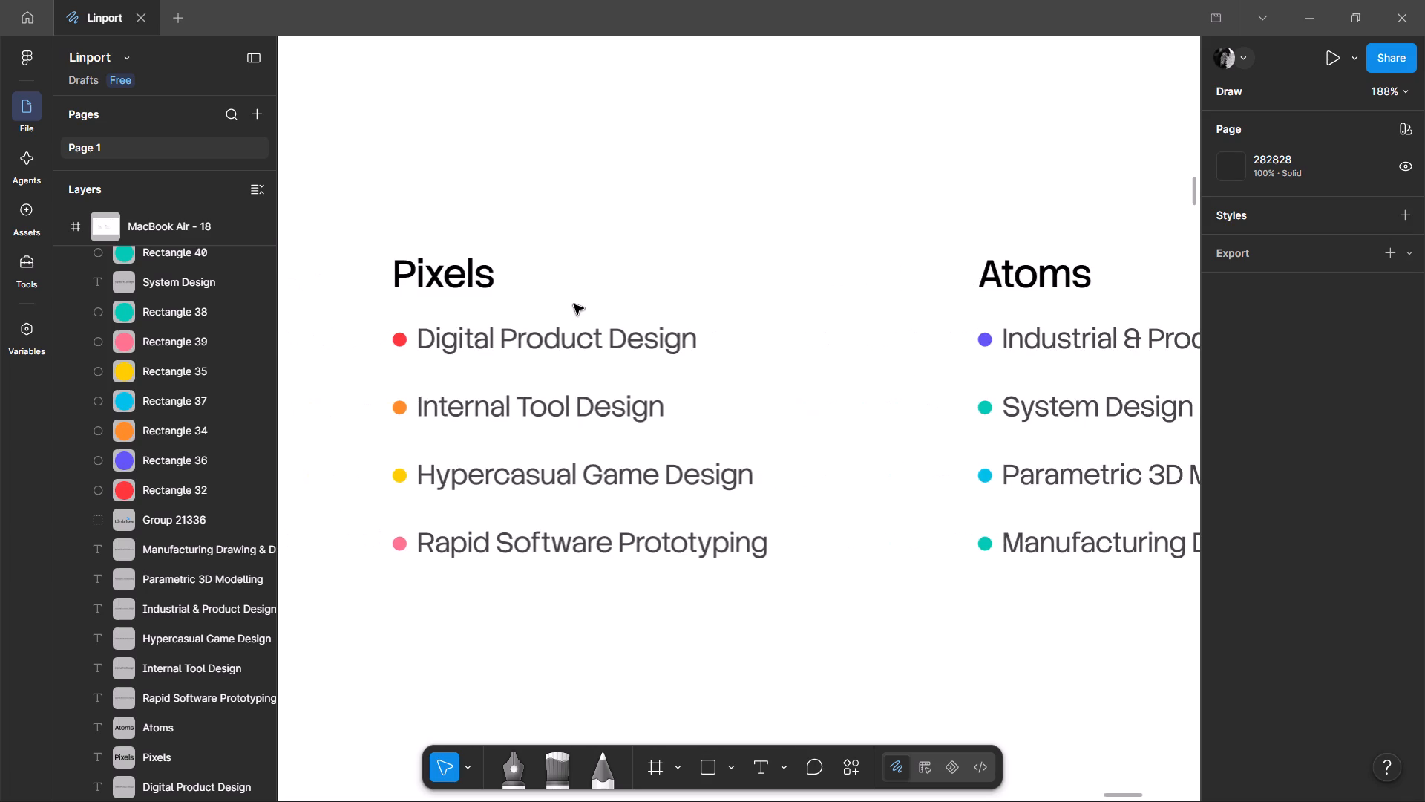
Collapse all expanded layers.
click(250, 188)
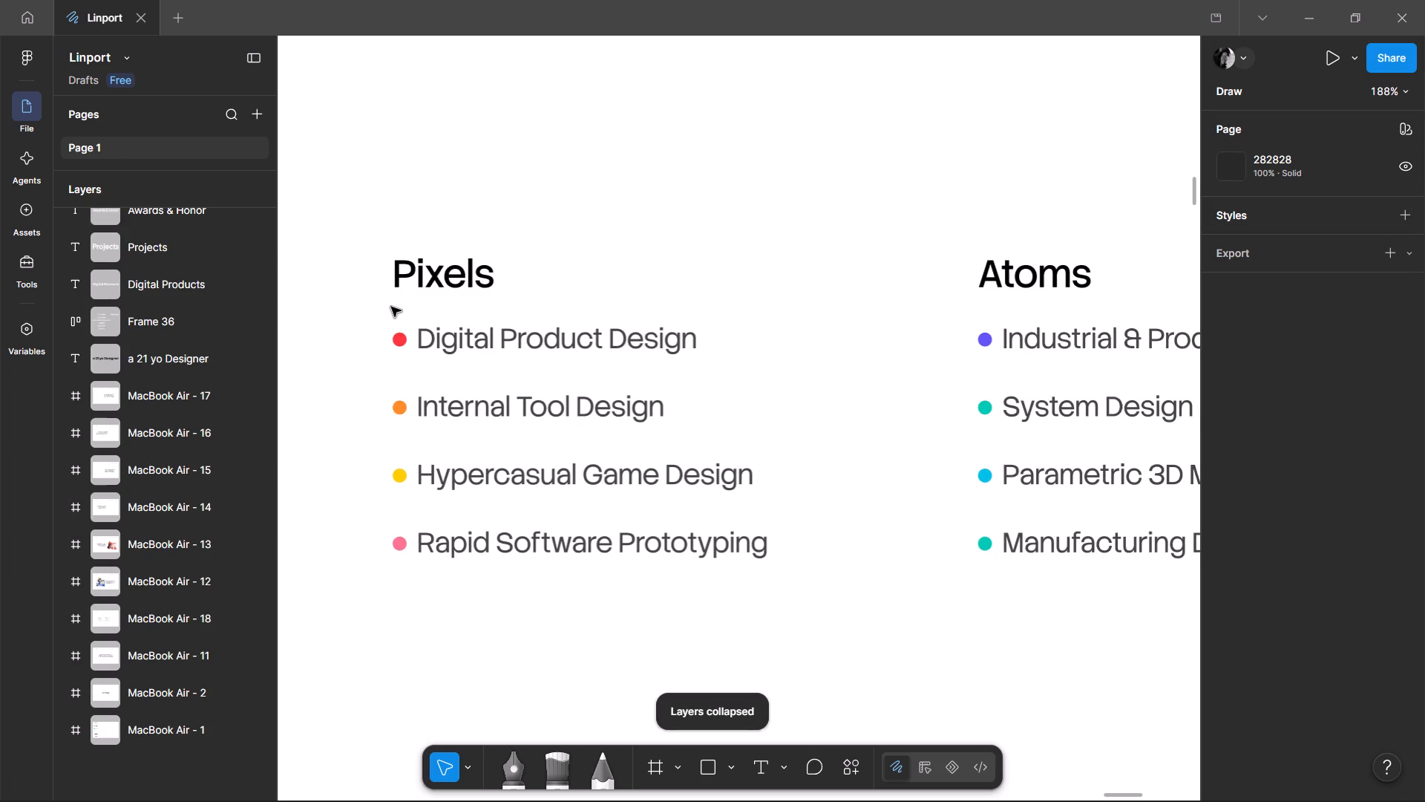
Review the wording, spacing and bullet colours of the Pixels and Atoms lists.
scroll(391, 307, left, 2)
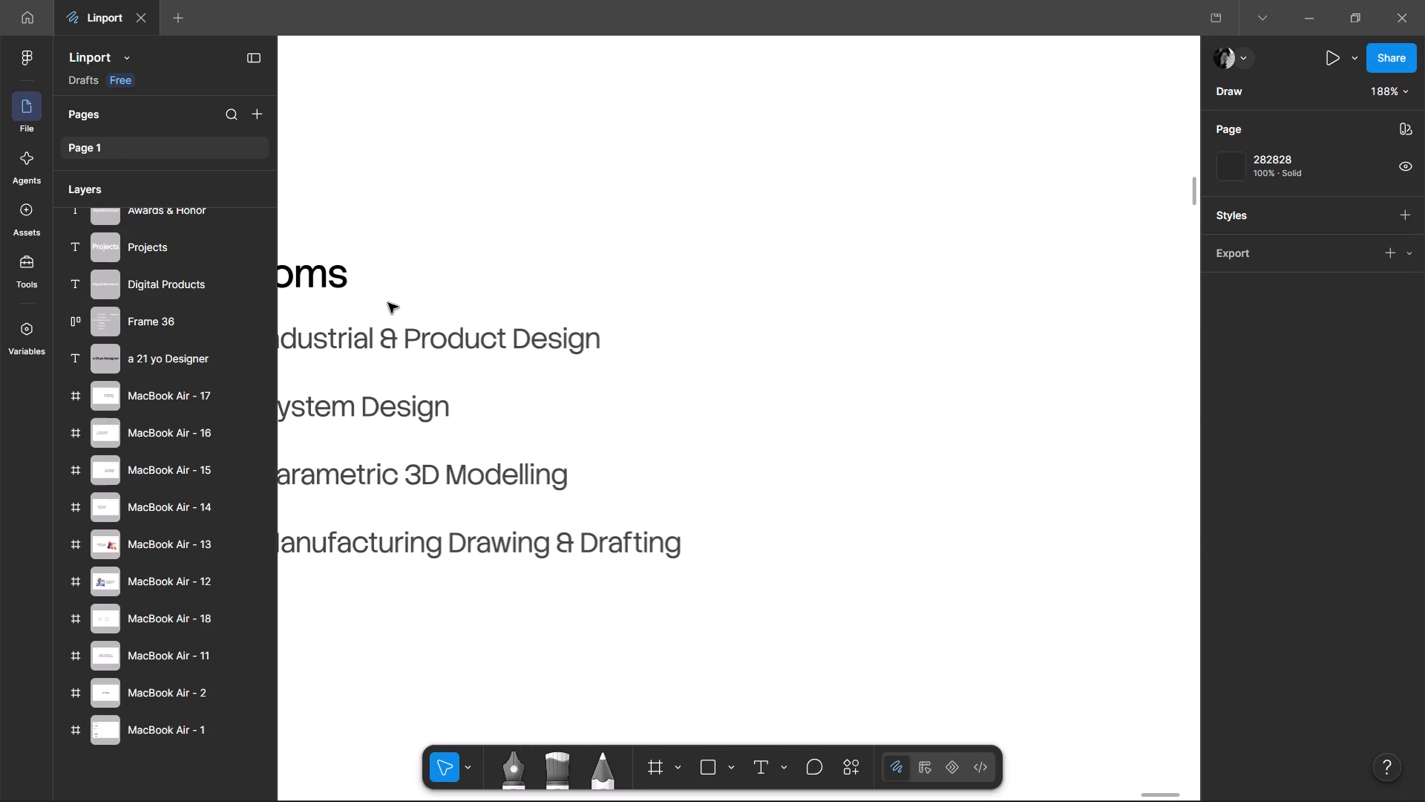
click(388, 303)
scroll(388, 303, right, 3)
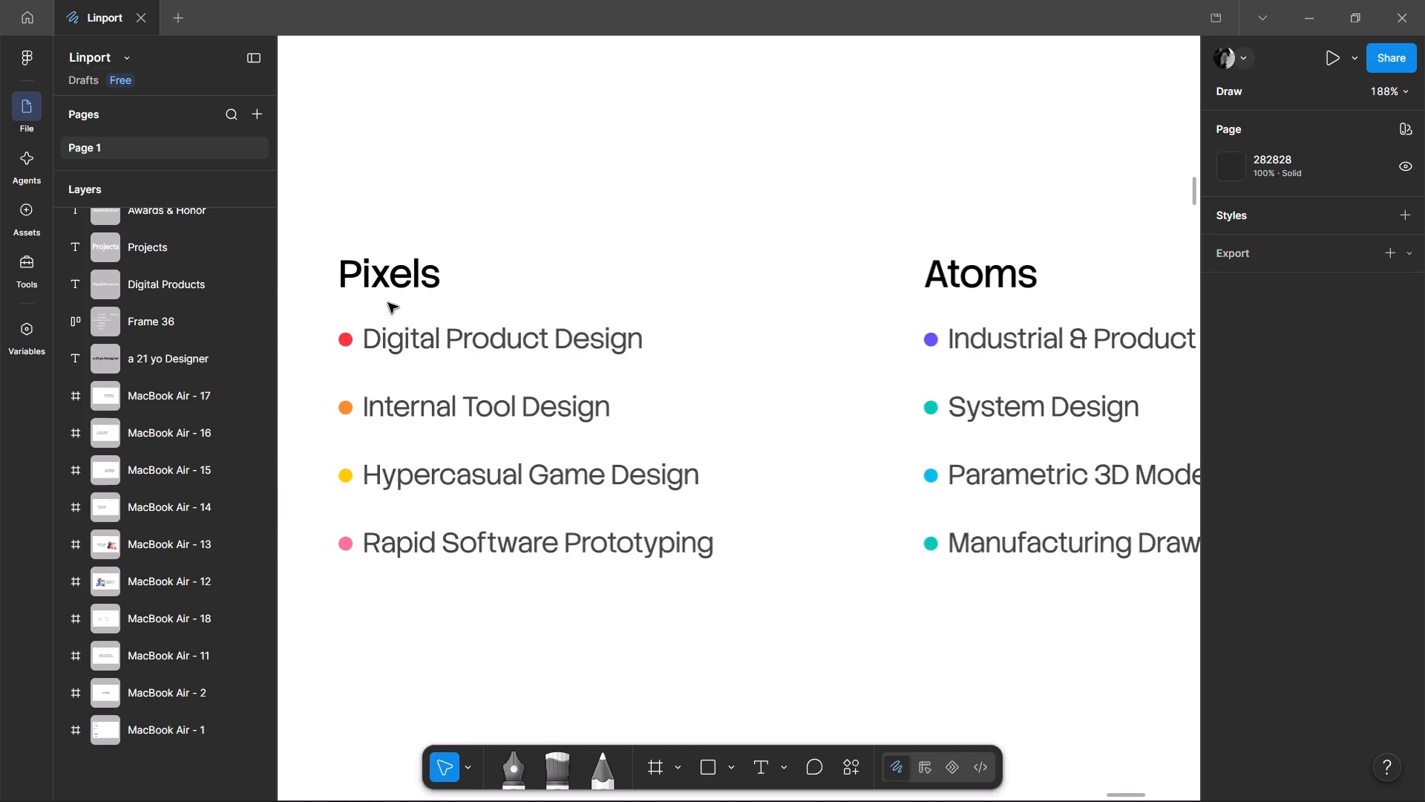
scroll(388, 303, right, 1)
scroll(388, 303, down, 1)
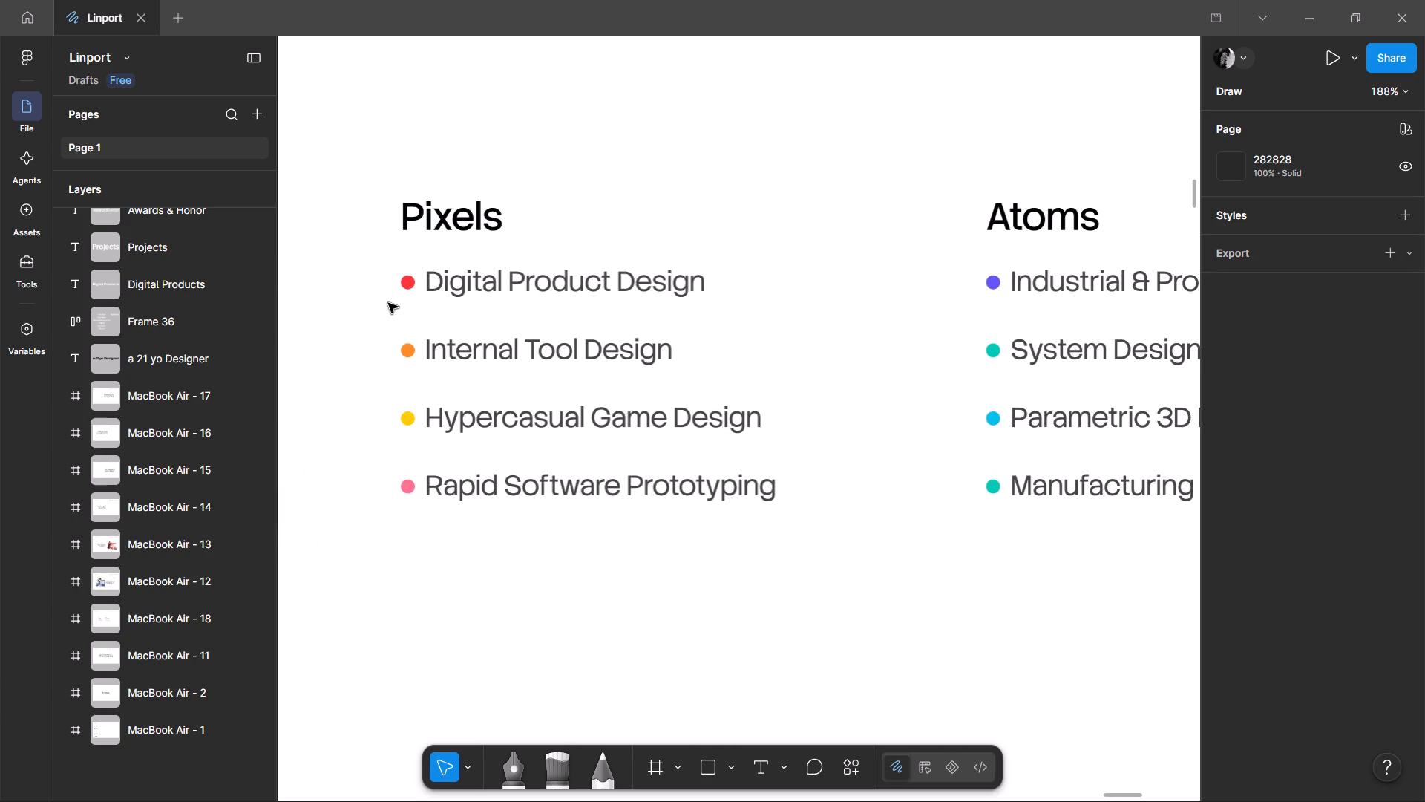
scroll(388, 303, down, 1)
scroll(388, 303, left, 2)
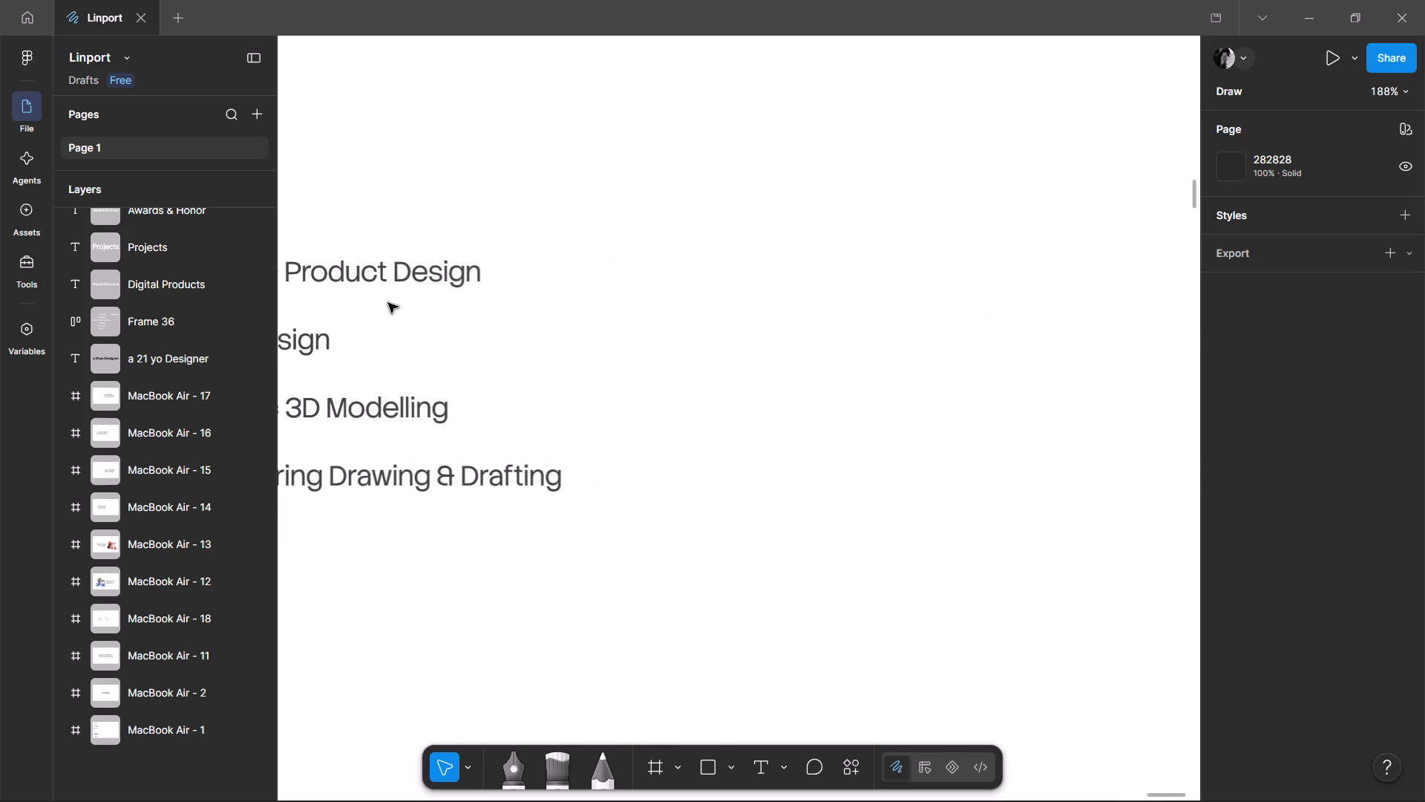
scroll(388, 303, right, 2)
scroll(388, 303, left, 2)
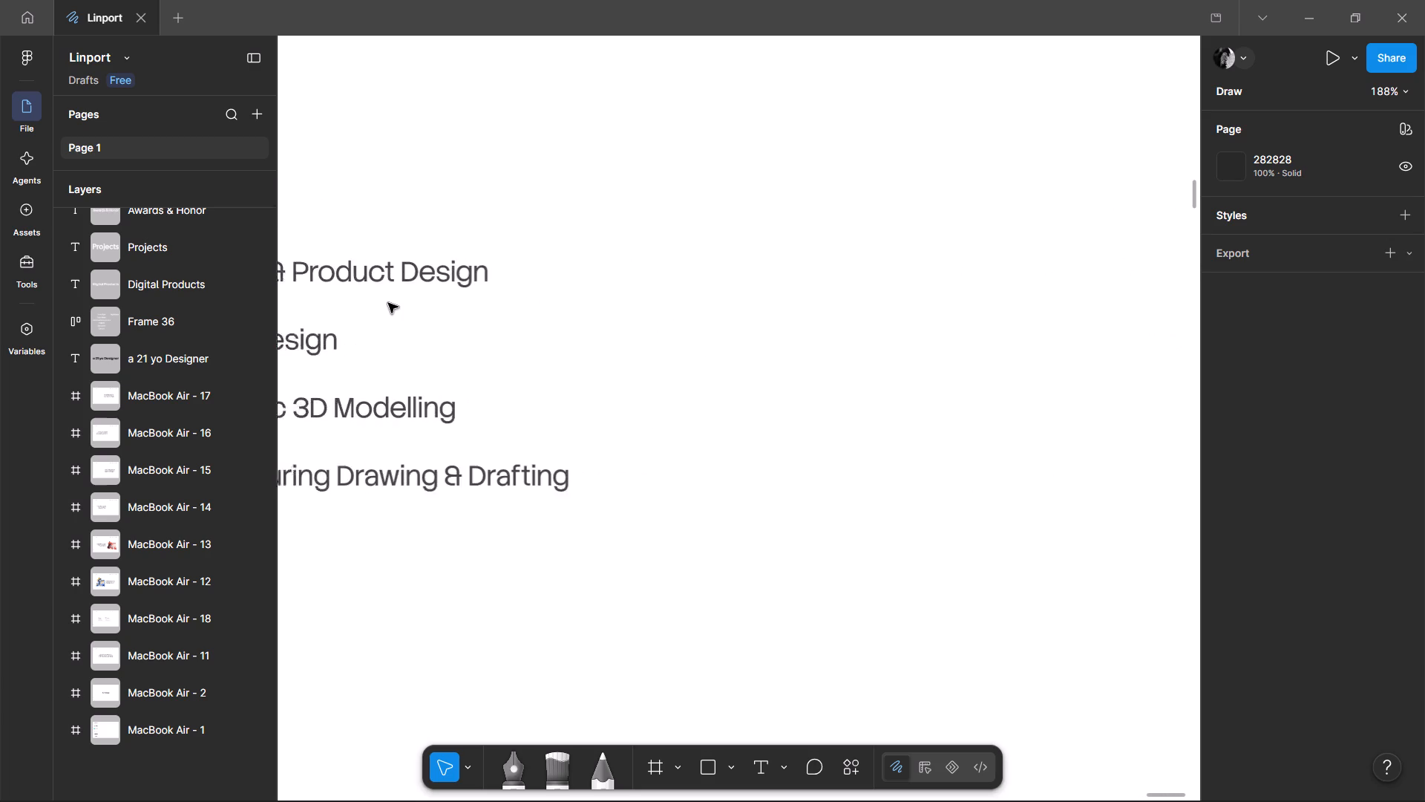
scroll(388, 303, right, 2)
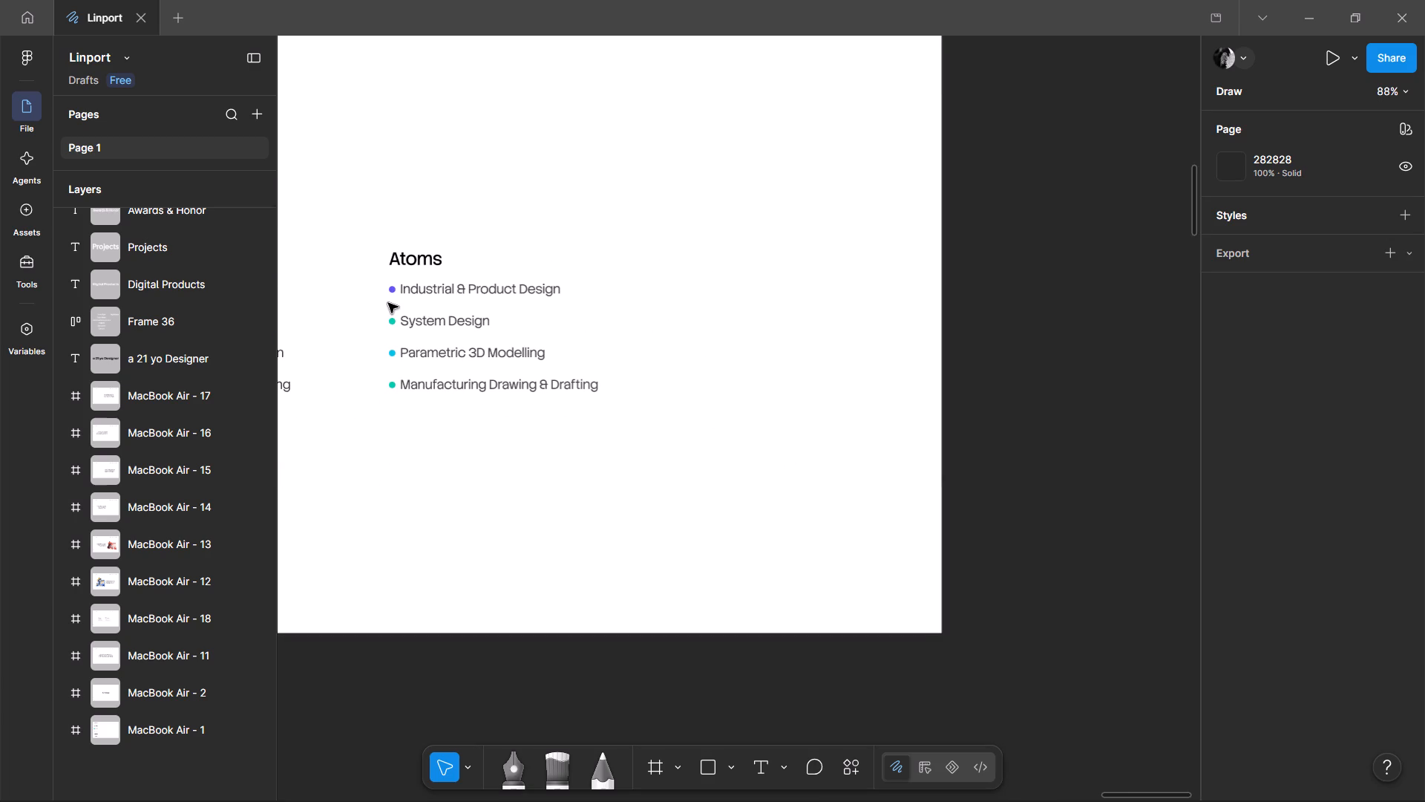
Swap two Atoms bullets, putting the cyan one beside System Design and the mint one beside Parametric 3D Modelling.
scroll(388, 303, right, 1)
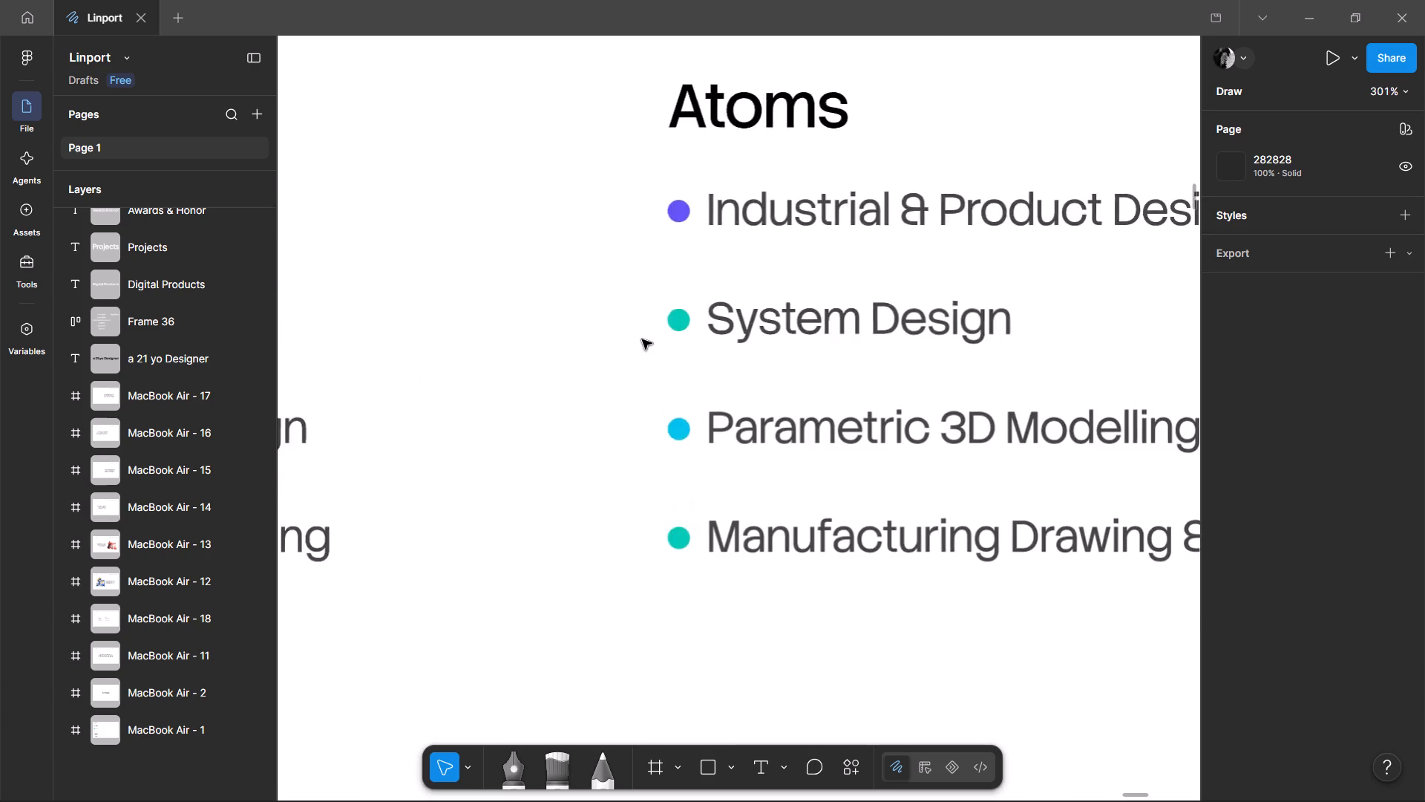
scroll(642, 339, up, 1)
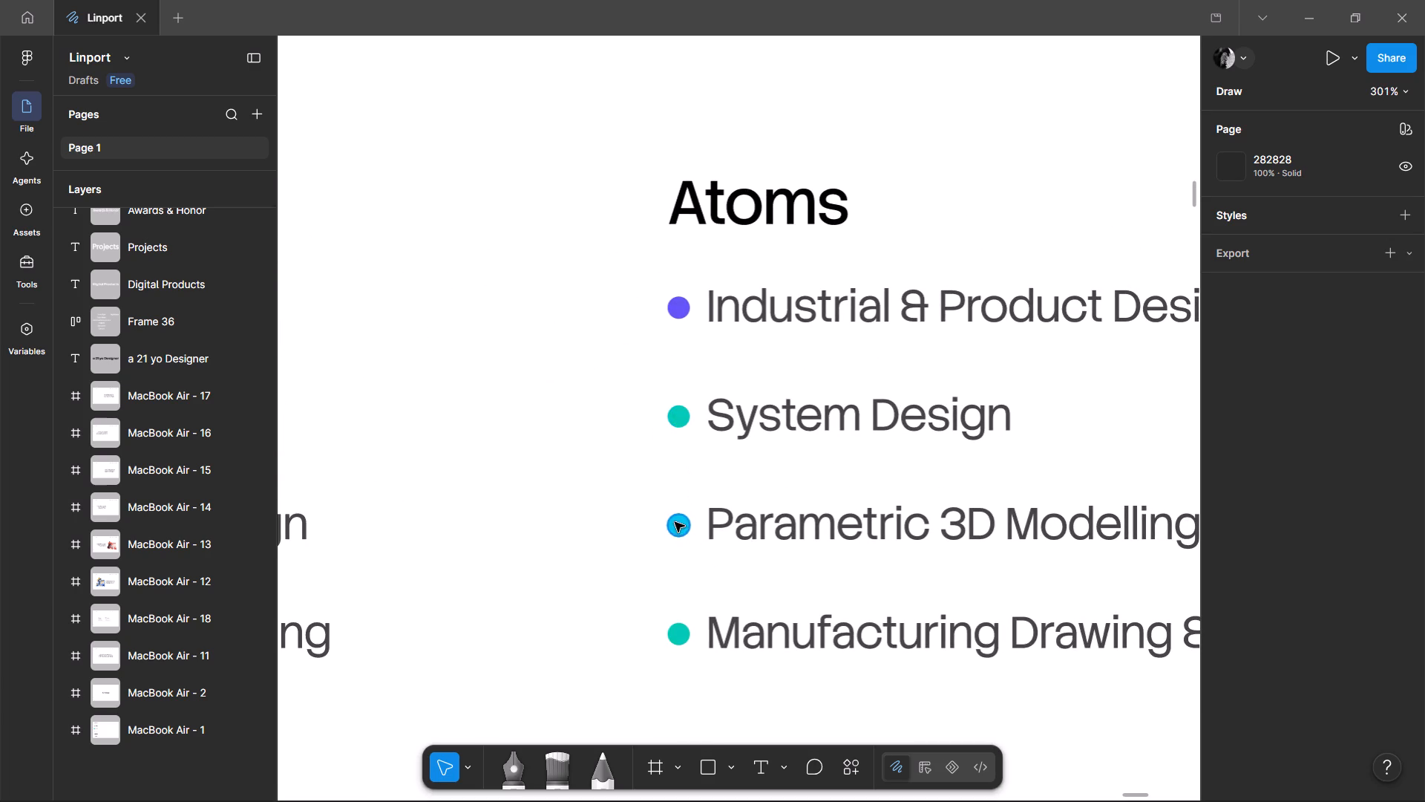
drag(675, 522, 638, 407)
click(663, 418)
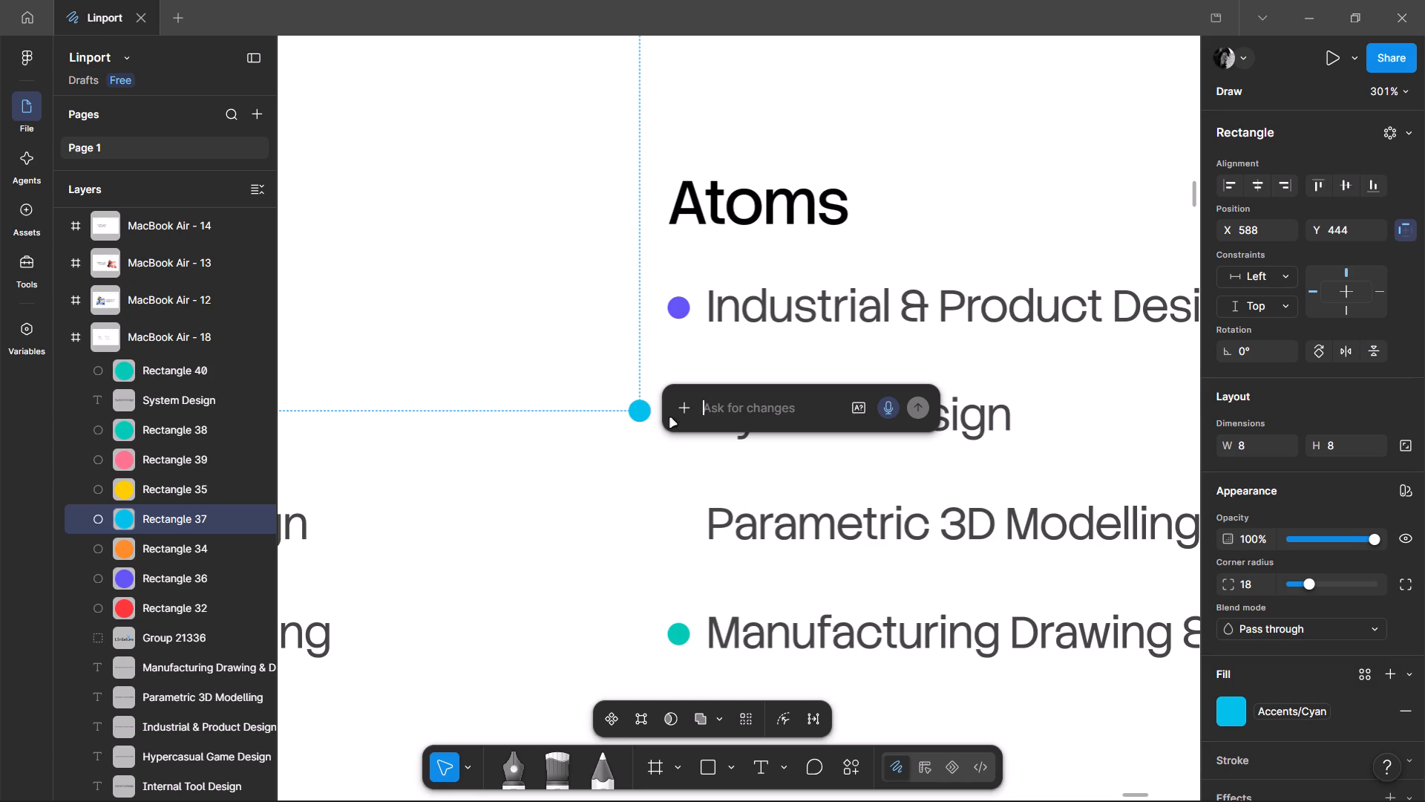
click(671, 503)
drag(677, 428, 671, 499)
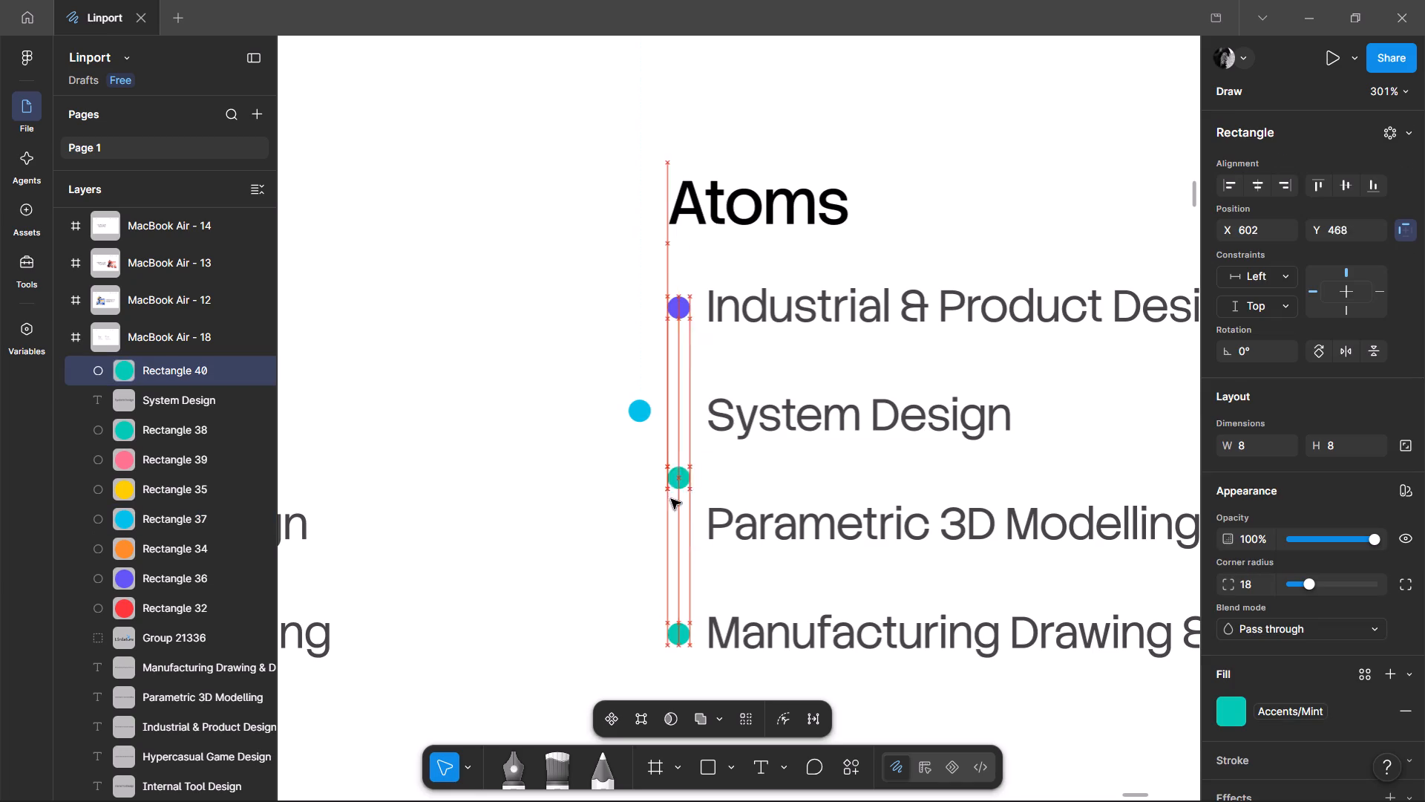
drag(671, 499, 675, 529)
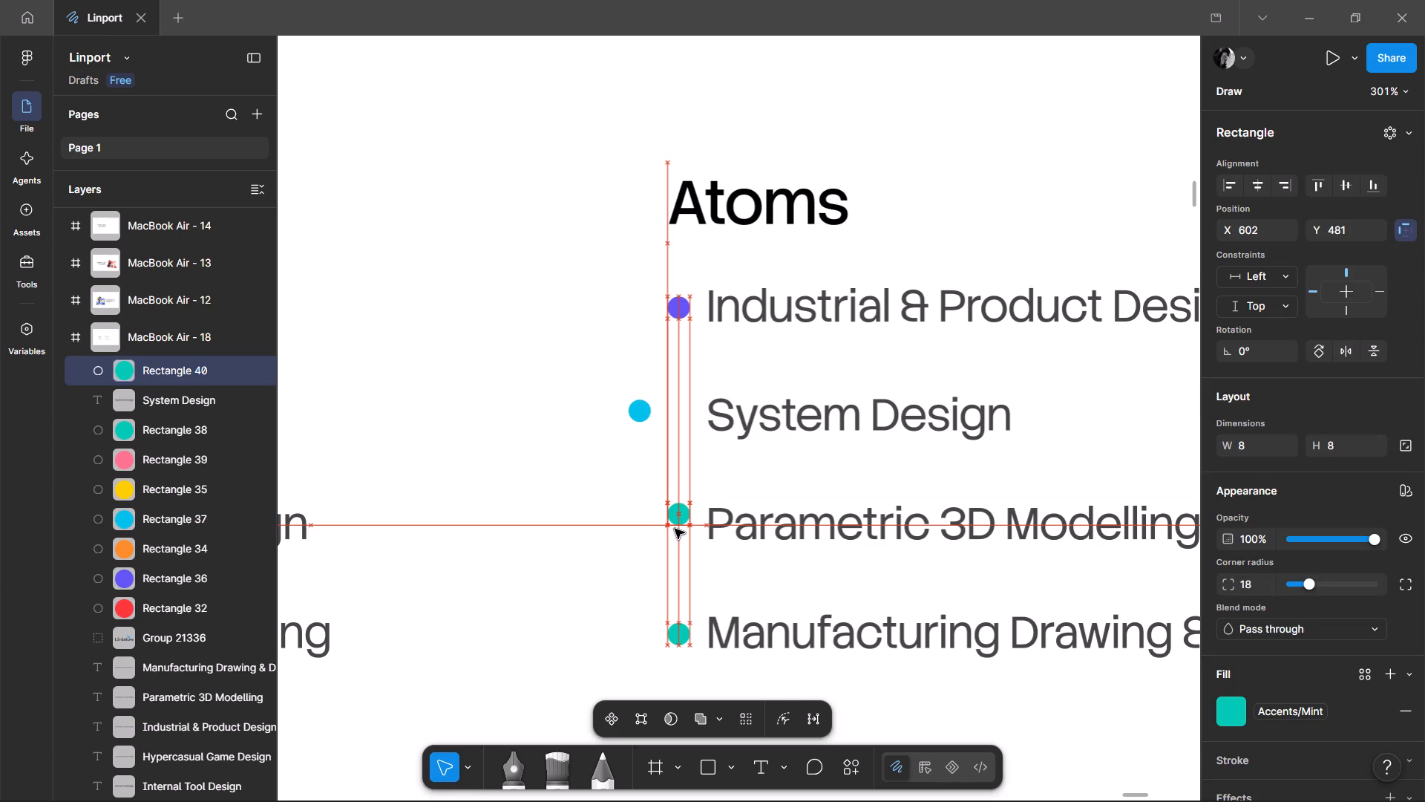
drag(675, 529, 675, 535)
drag(638, 411, 672, 411)
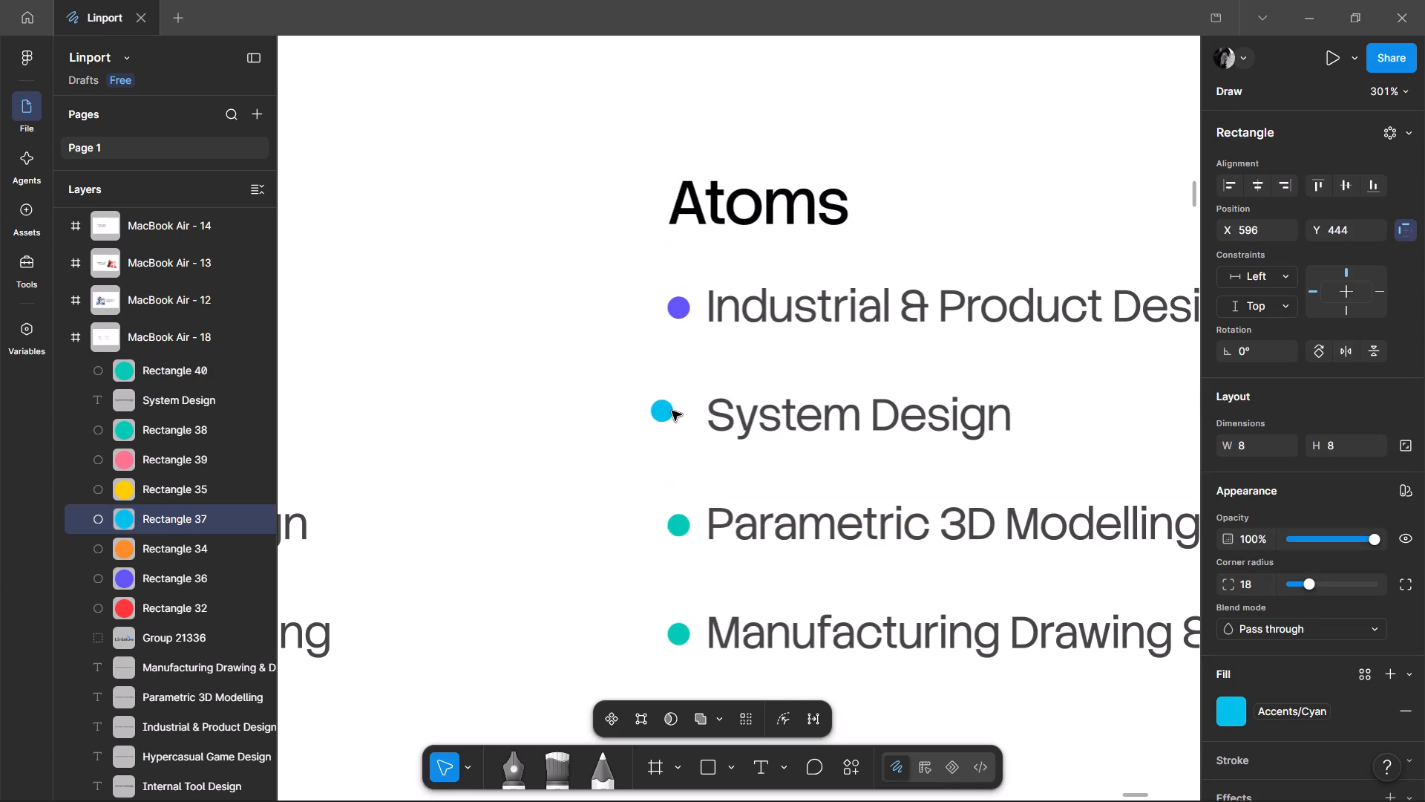
drag(672, 411, 677, 416)
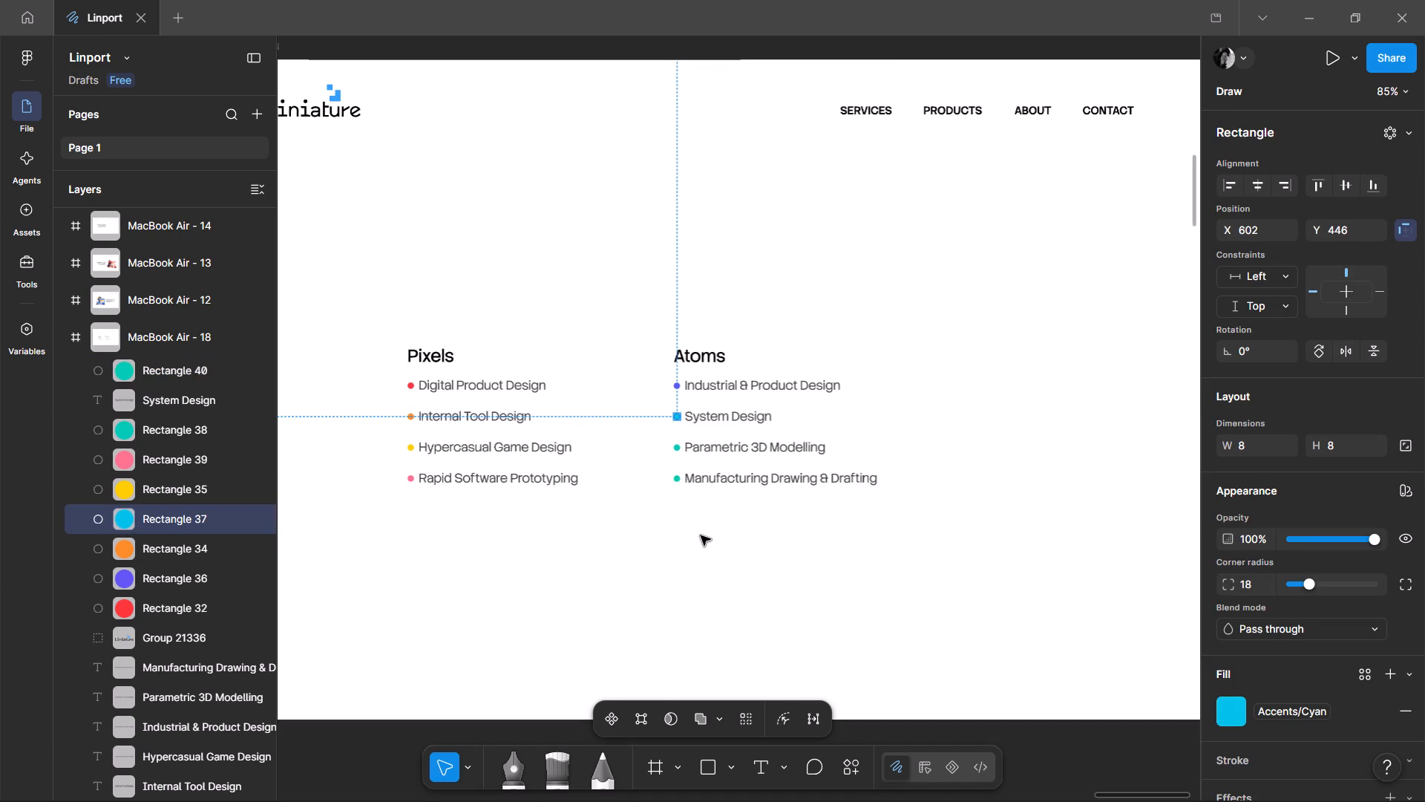
click(701, 535)
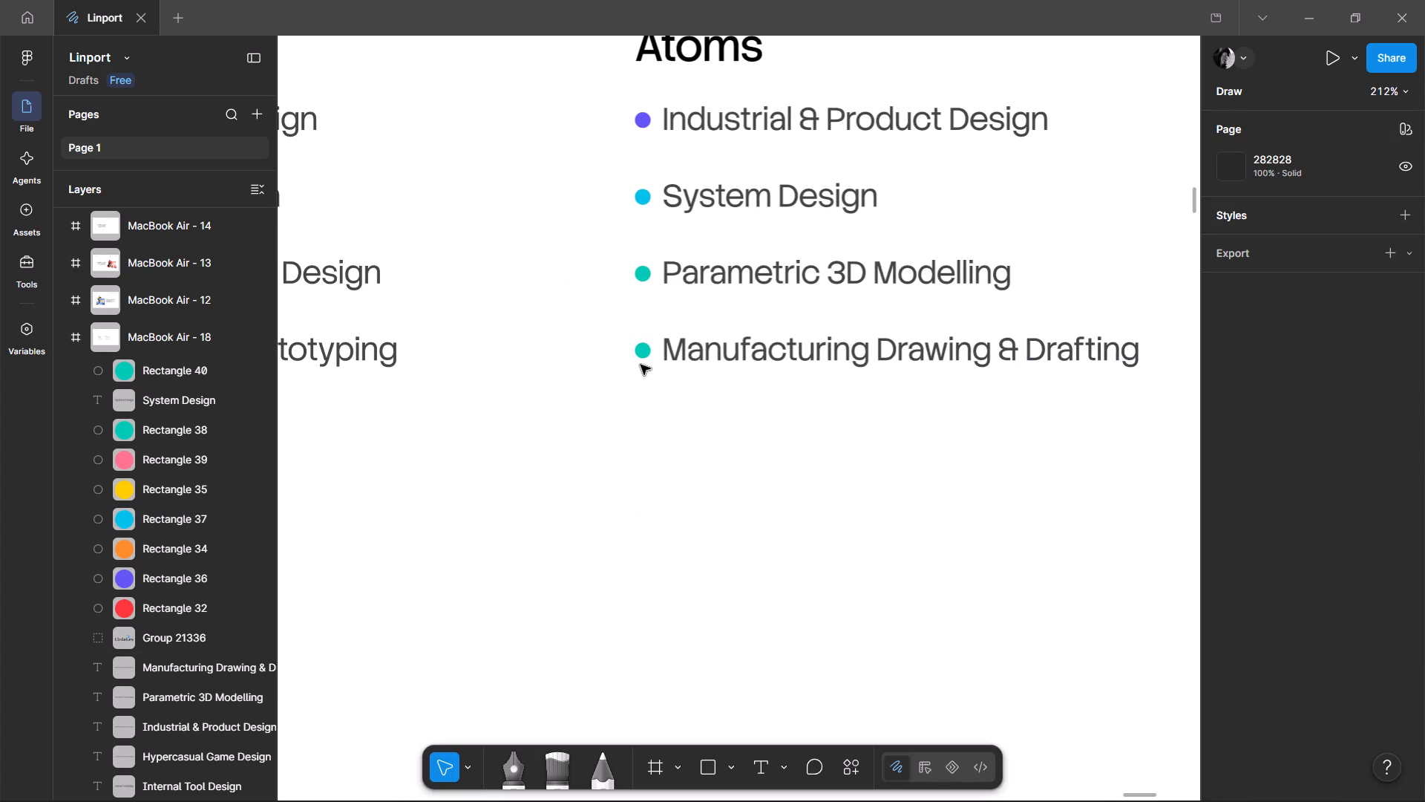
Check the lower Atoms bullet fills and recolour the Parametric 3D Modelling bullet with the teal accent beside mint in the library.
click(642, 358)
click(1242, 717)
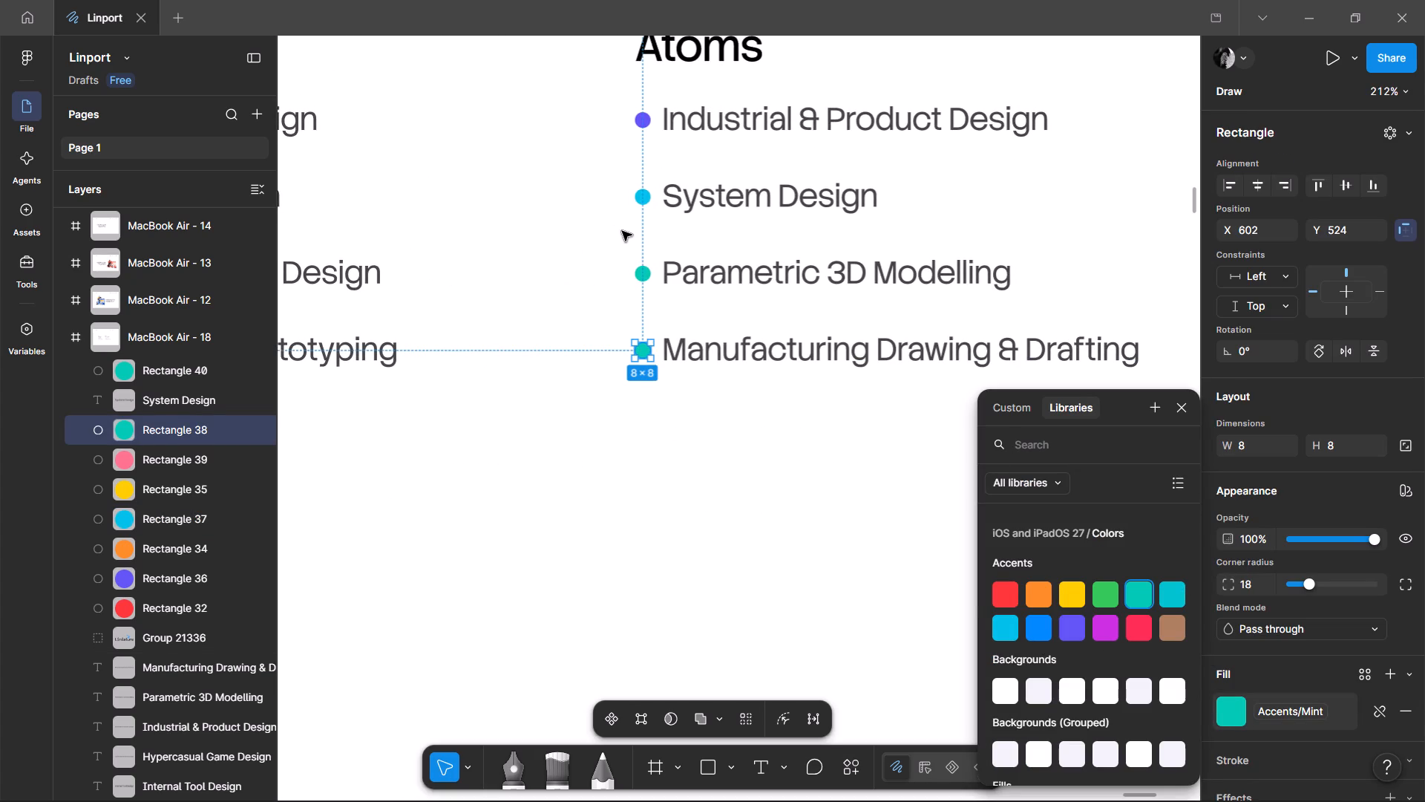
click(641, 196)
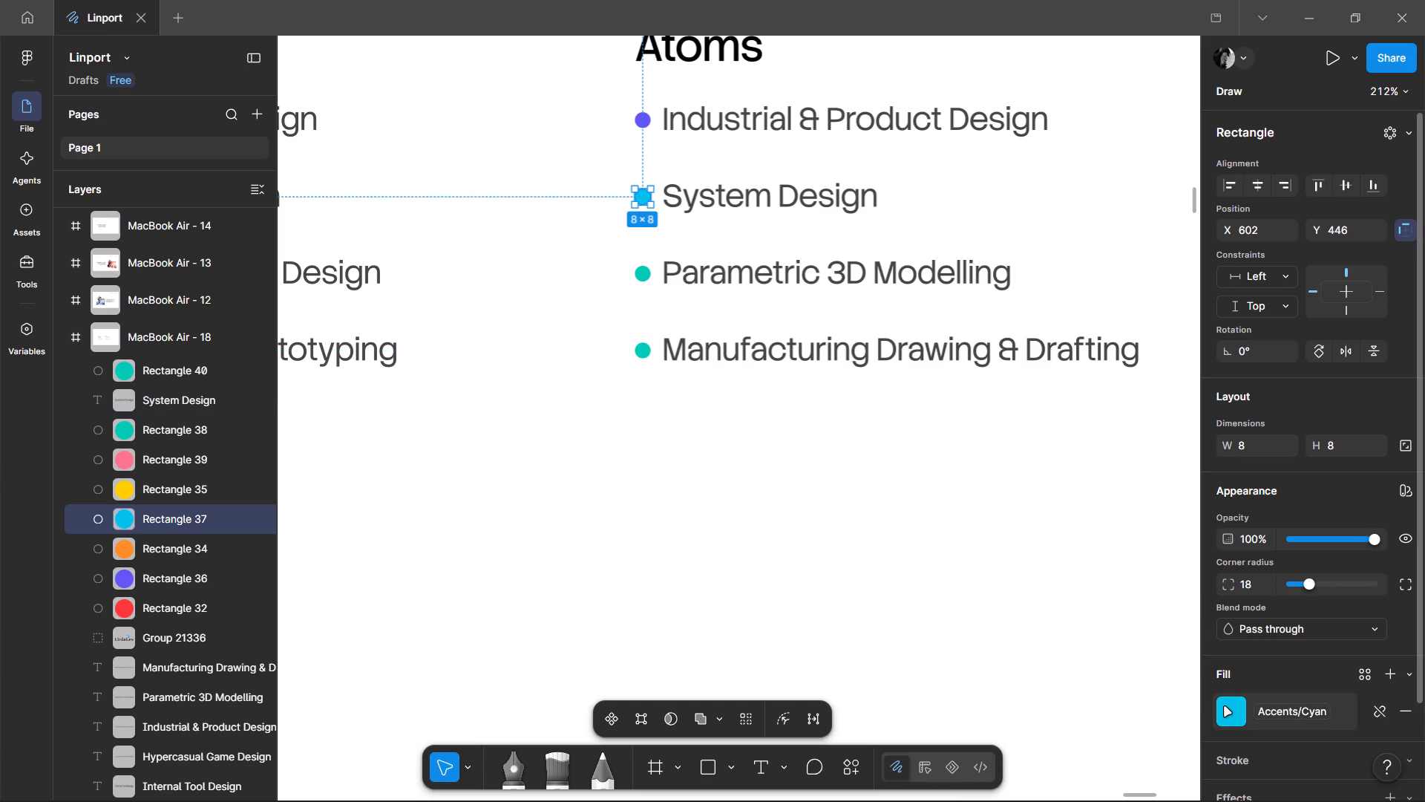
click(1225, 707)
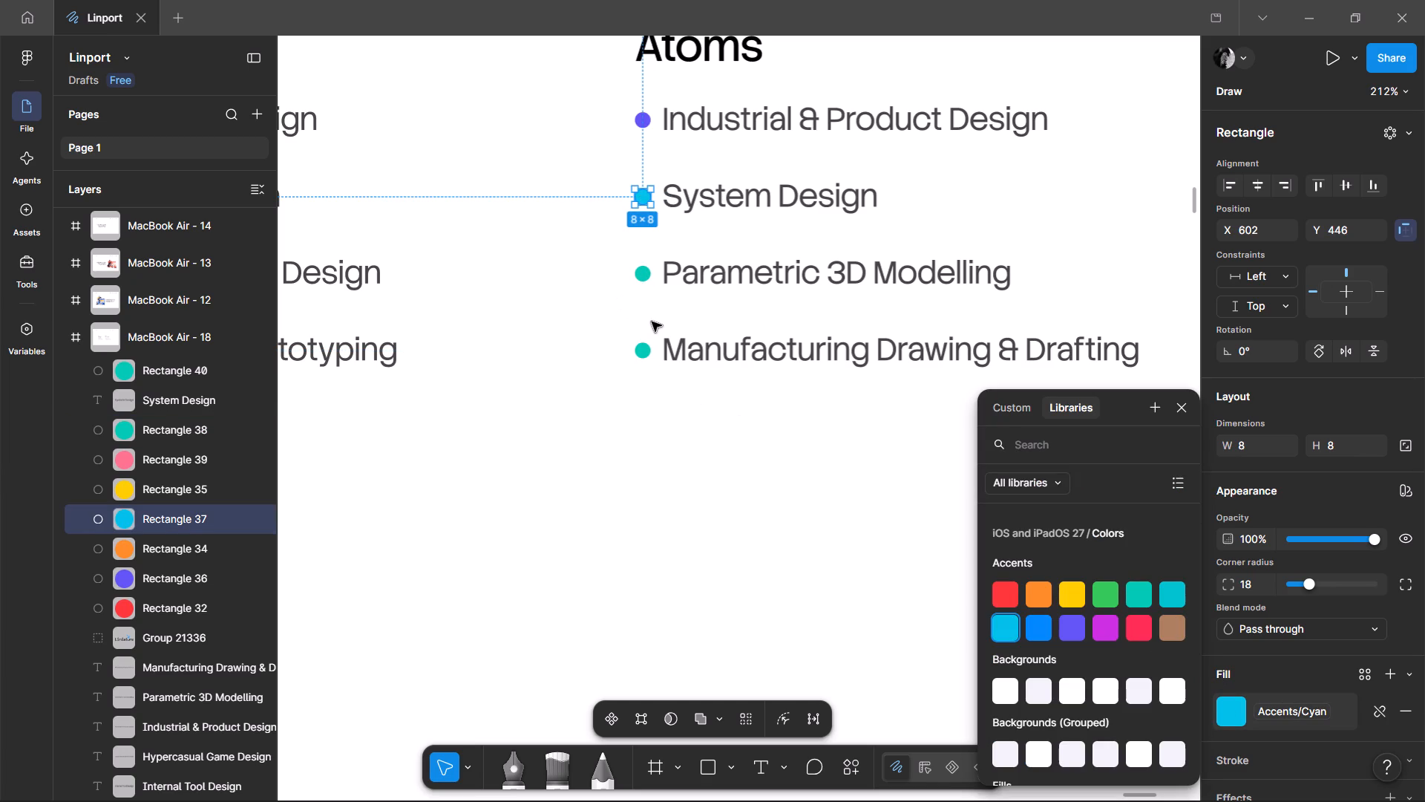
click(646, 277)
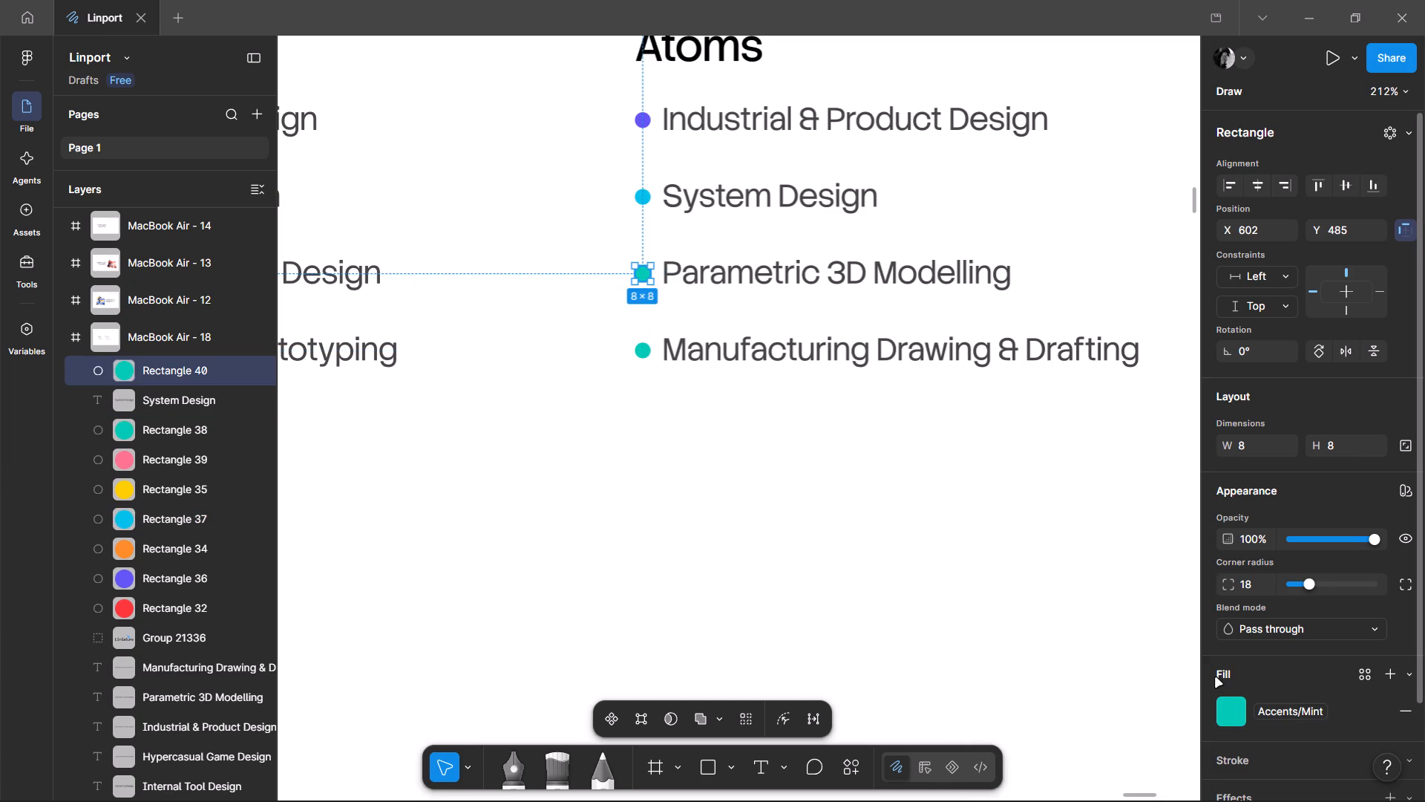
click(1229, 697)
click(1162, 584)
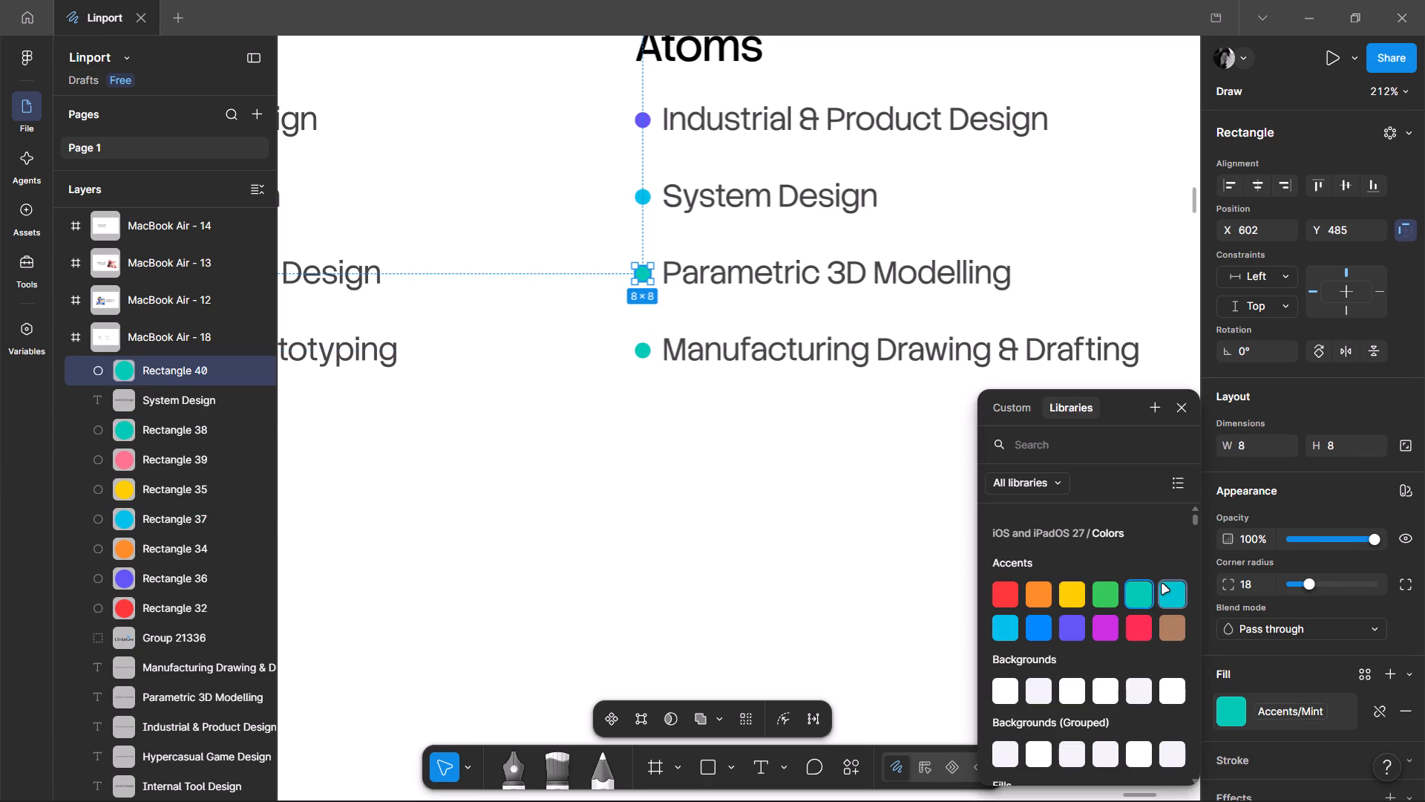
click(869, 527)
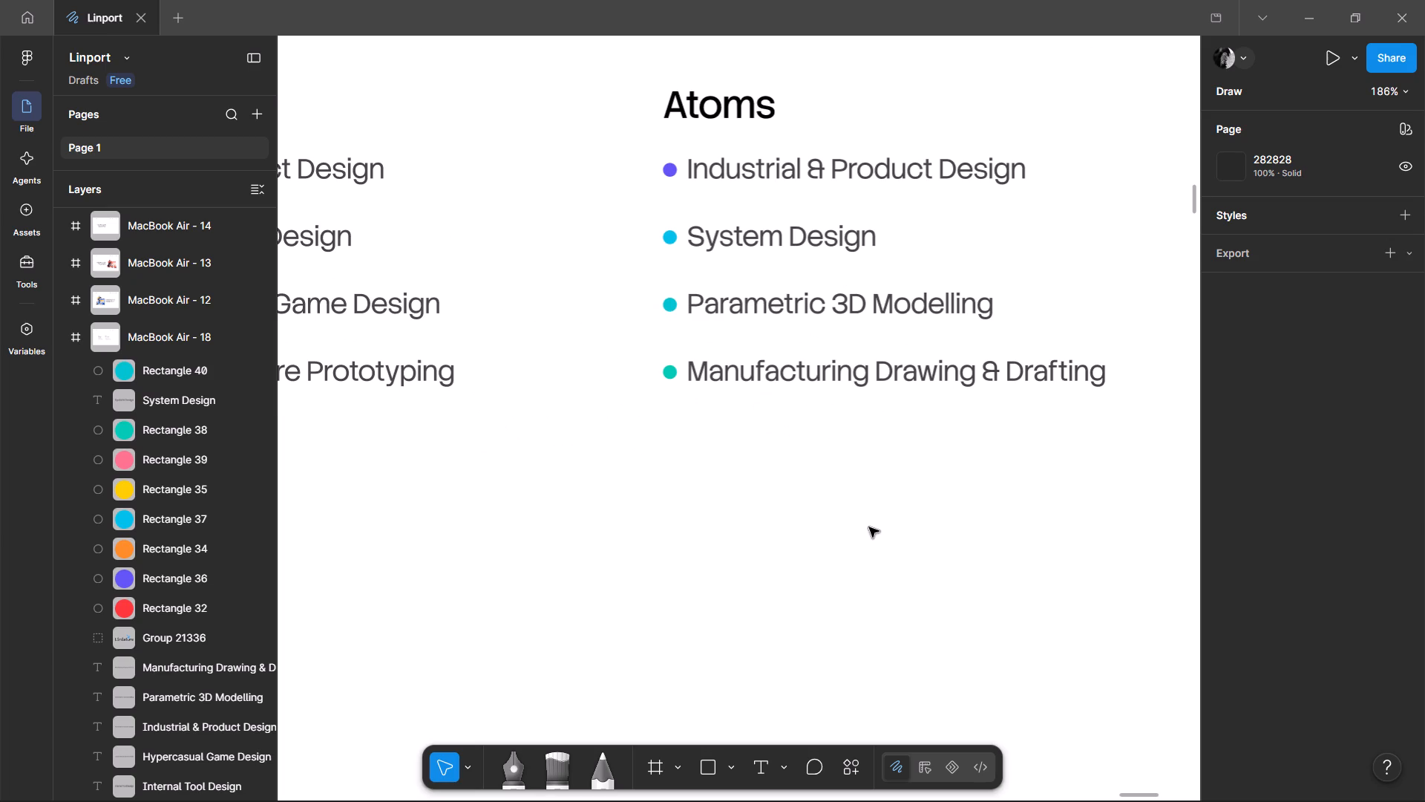
Undo the Atoms recolouring, bullet swap and reordering until Parametric 3D Modelling is second and System Design last.
key(ctrl+z)
key(ctrl+z)
key(ctrl+z)
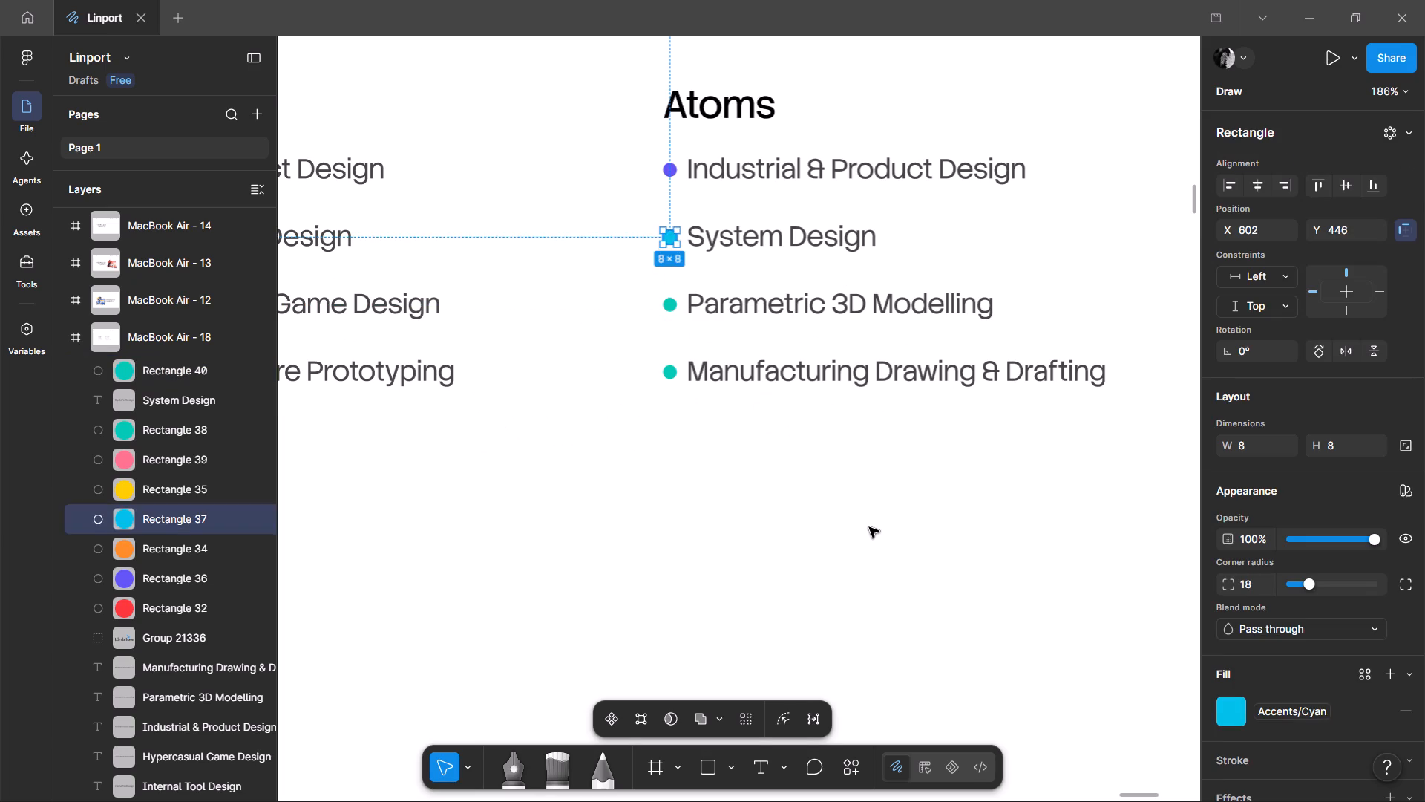
key(ctrl+z)
key(ctrl+z)
key(ctrl+z)
key(ctrl+z)
key(ctrl+z)
key(ctrl+z)
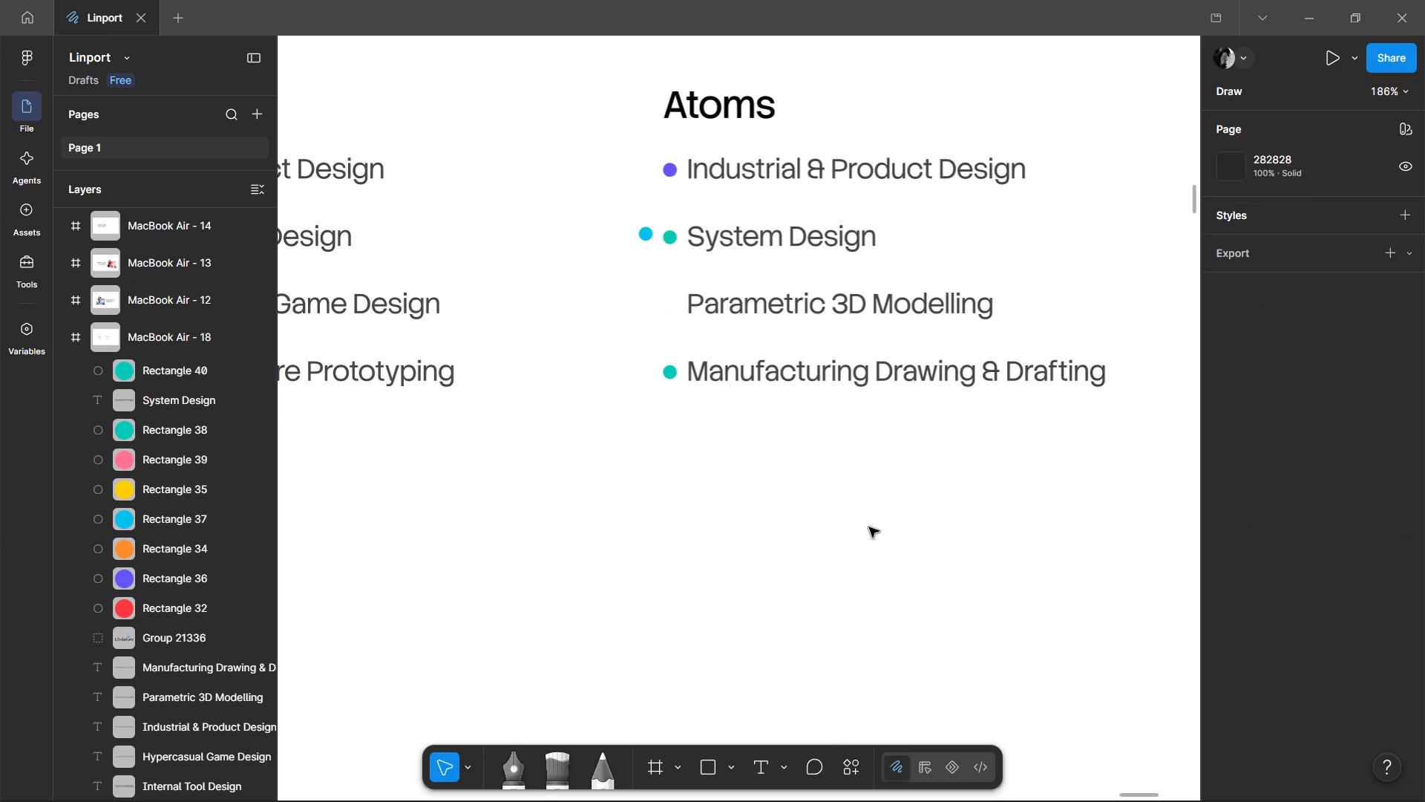
key(ctrl+z)
key(ctrl+z)
key(ctrl+z)
key(ctrl+z)
key(ctrl+z)
key(ctrl+z)
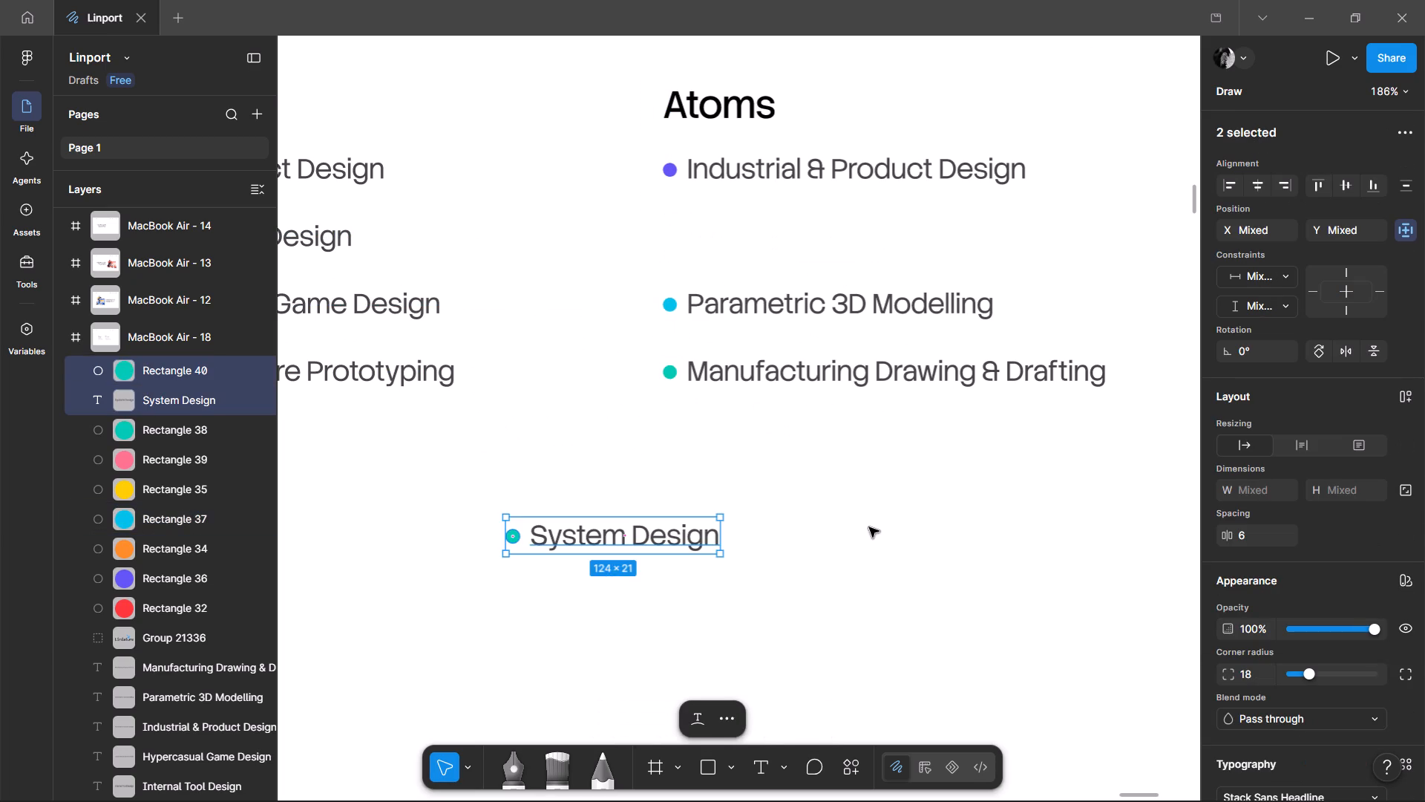
key(ctrl+z)
key(ctrl+z)
key(ctrl+z)
key(ctrl+z)
double_click(869, 527)
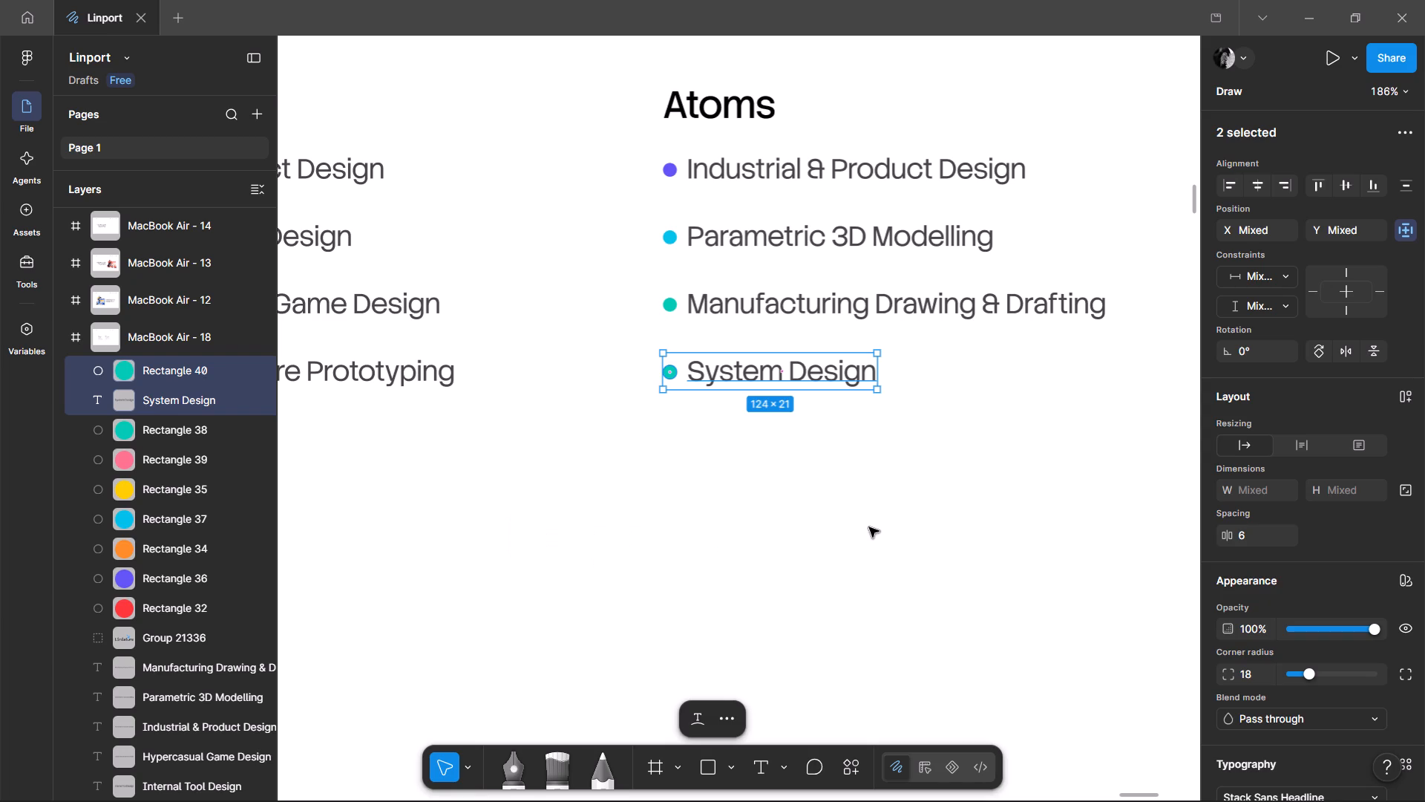
Collapse all expanded layers.
click(269, 194)
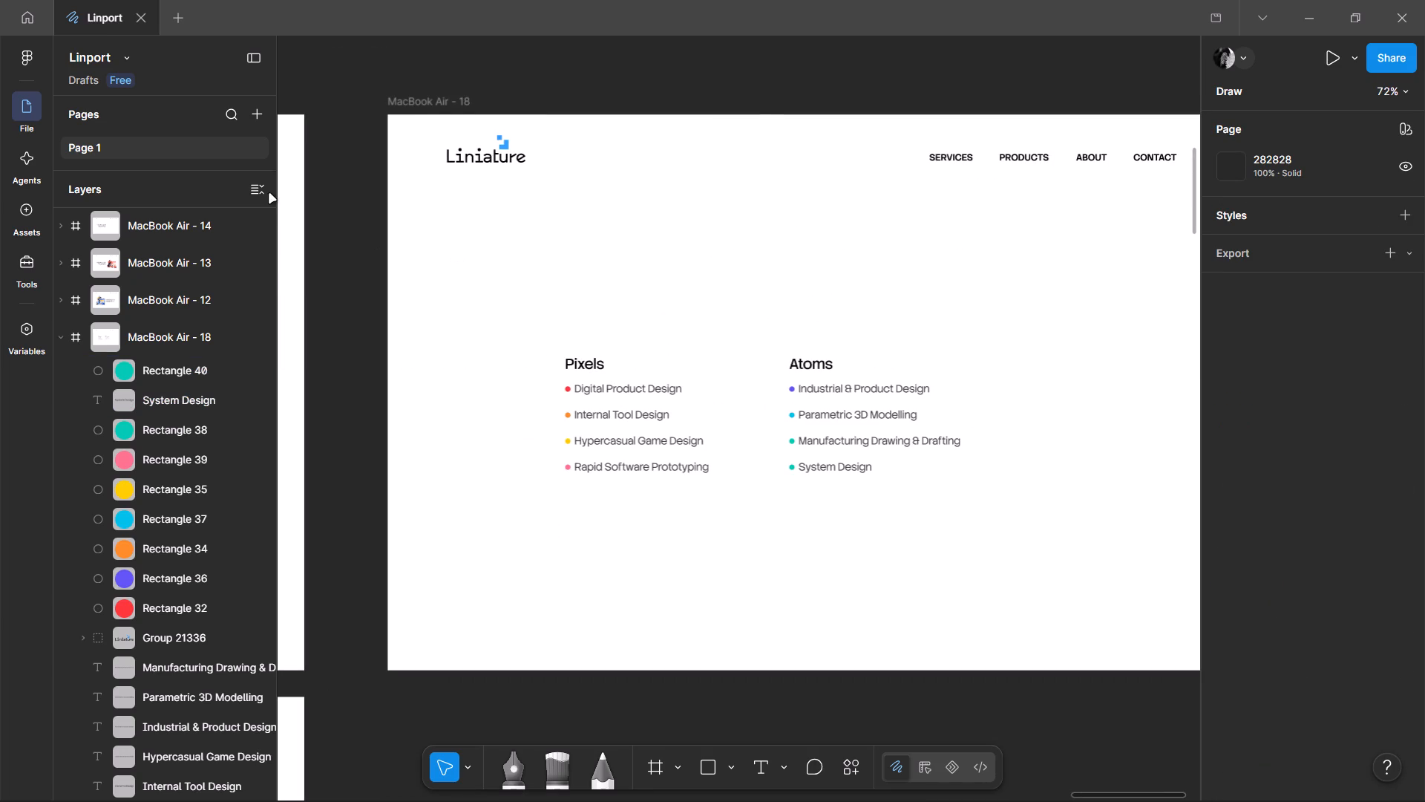
click(263, 192)
click(648, 679)
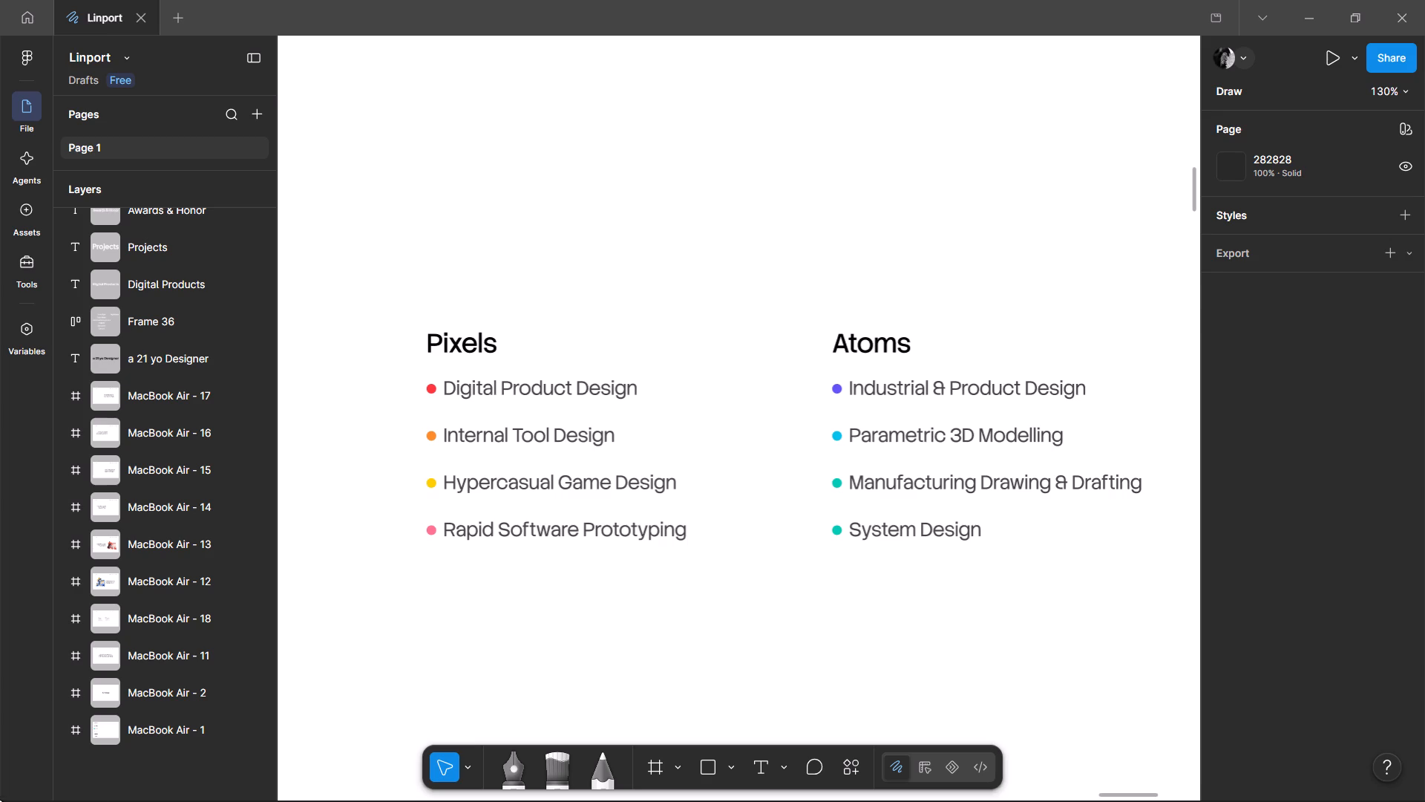
Move the Pixels and Atoms headings and lists together to the centre of the MacBook Air - 18 page.
ctrl+scroll(758, 444, down, 5)
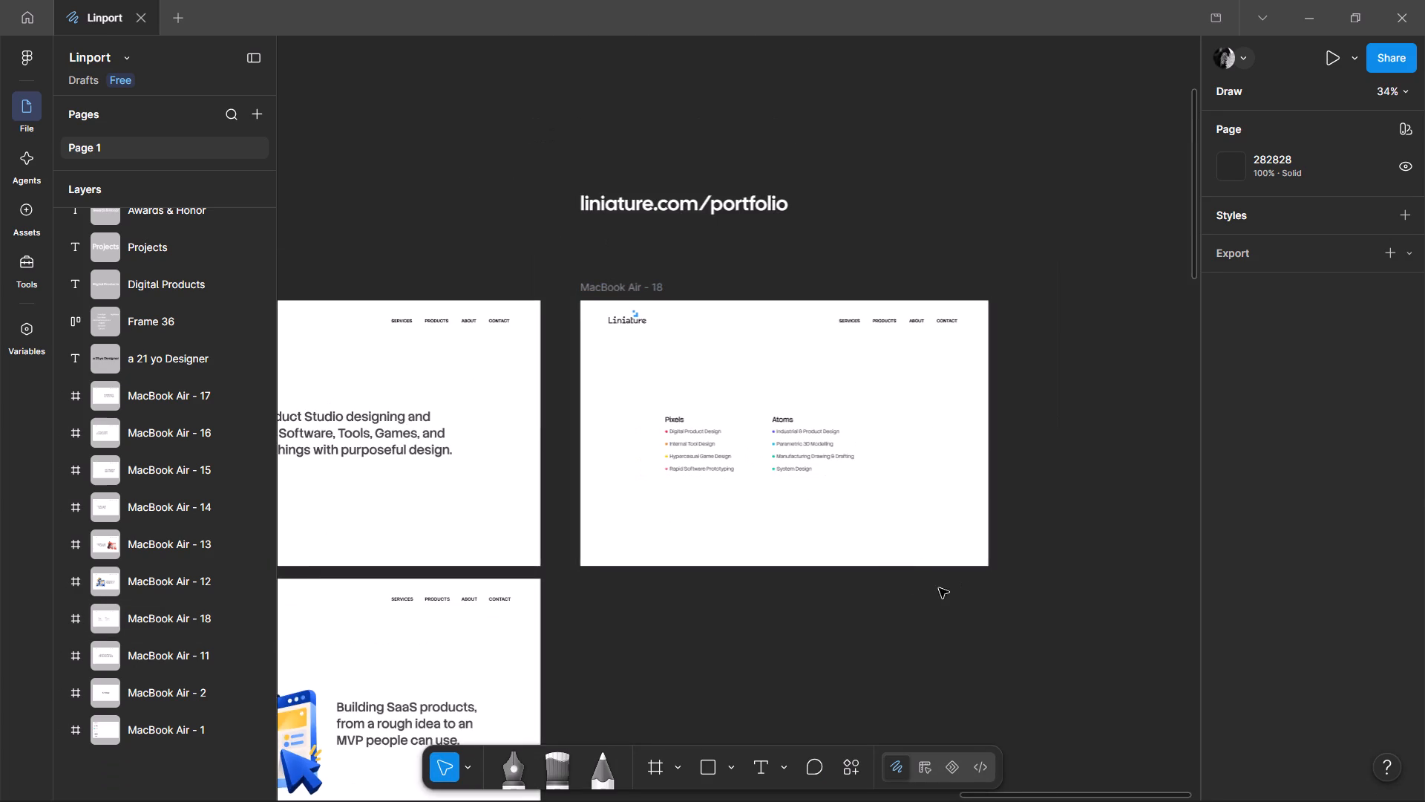
ctrl+scroll(780, 519, up, 4)
middle_drag(845, 501, 851, 584)
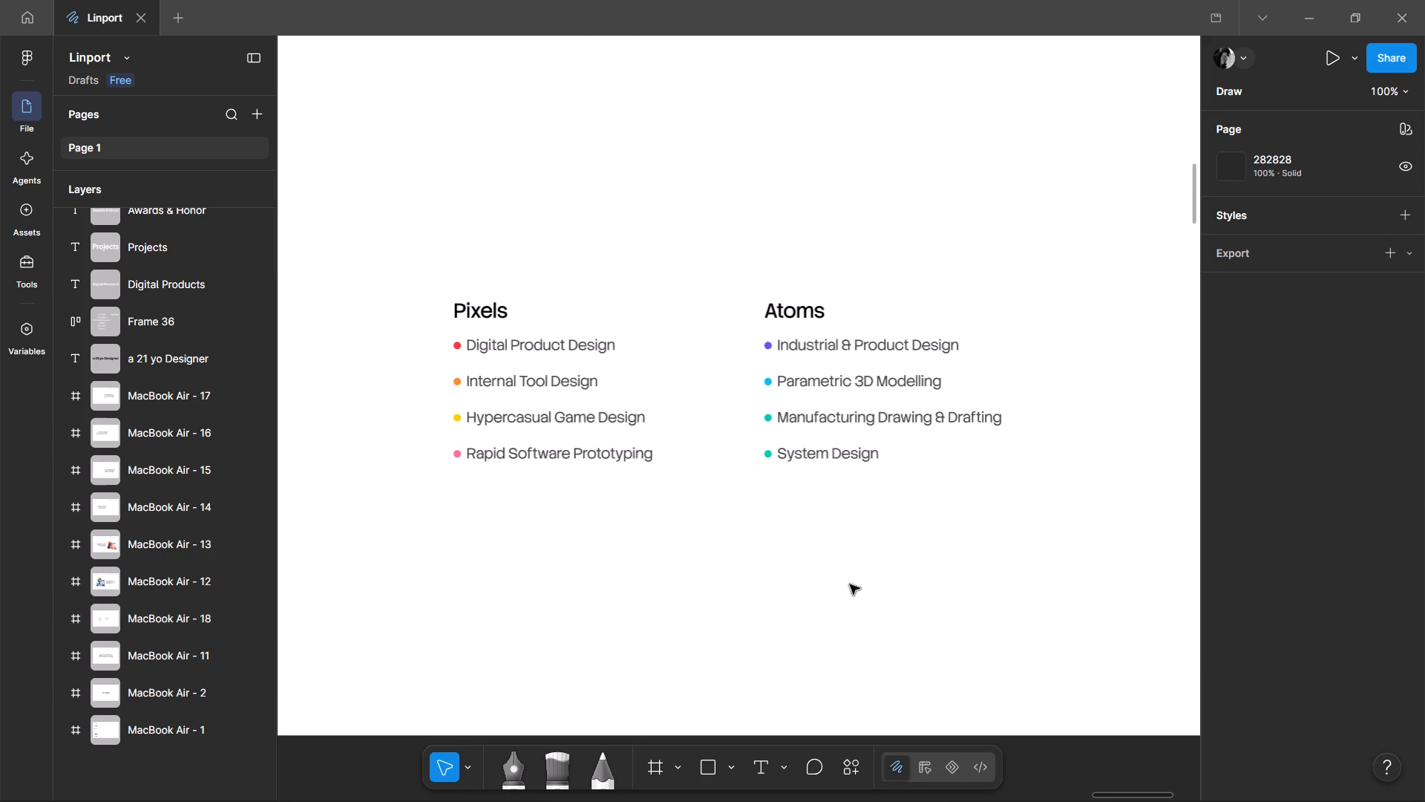
drag(1049, 558, 407, 159)
ctrl+scroll(411, 175, down, 4)
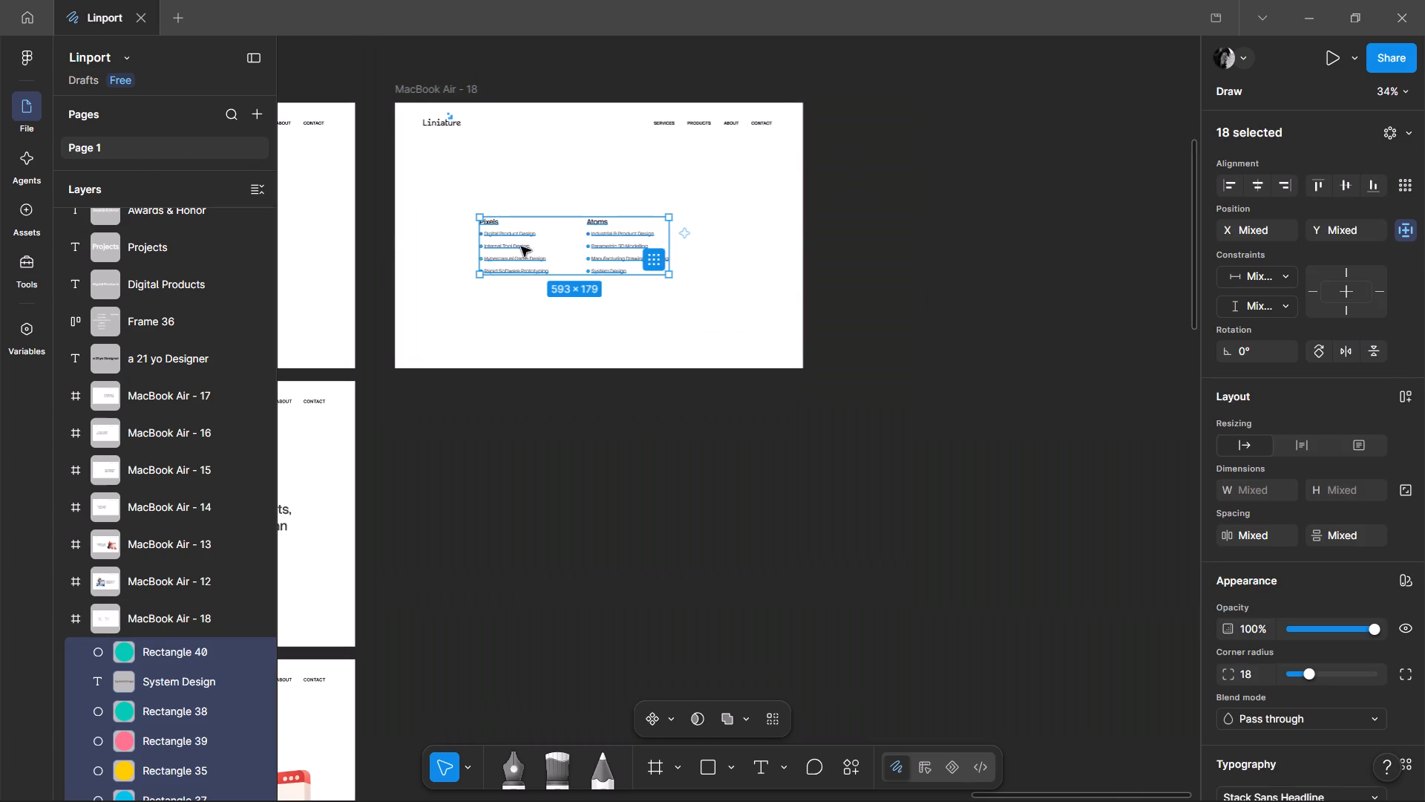
drag(535, 253, 560, 245)
click(599, 365)
Check the repositioned lists up close and collapse all expanded layers again.
ctrl+scroll(548, 259, up, 2)
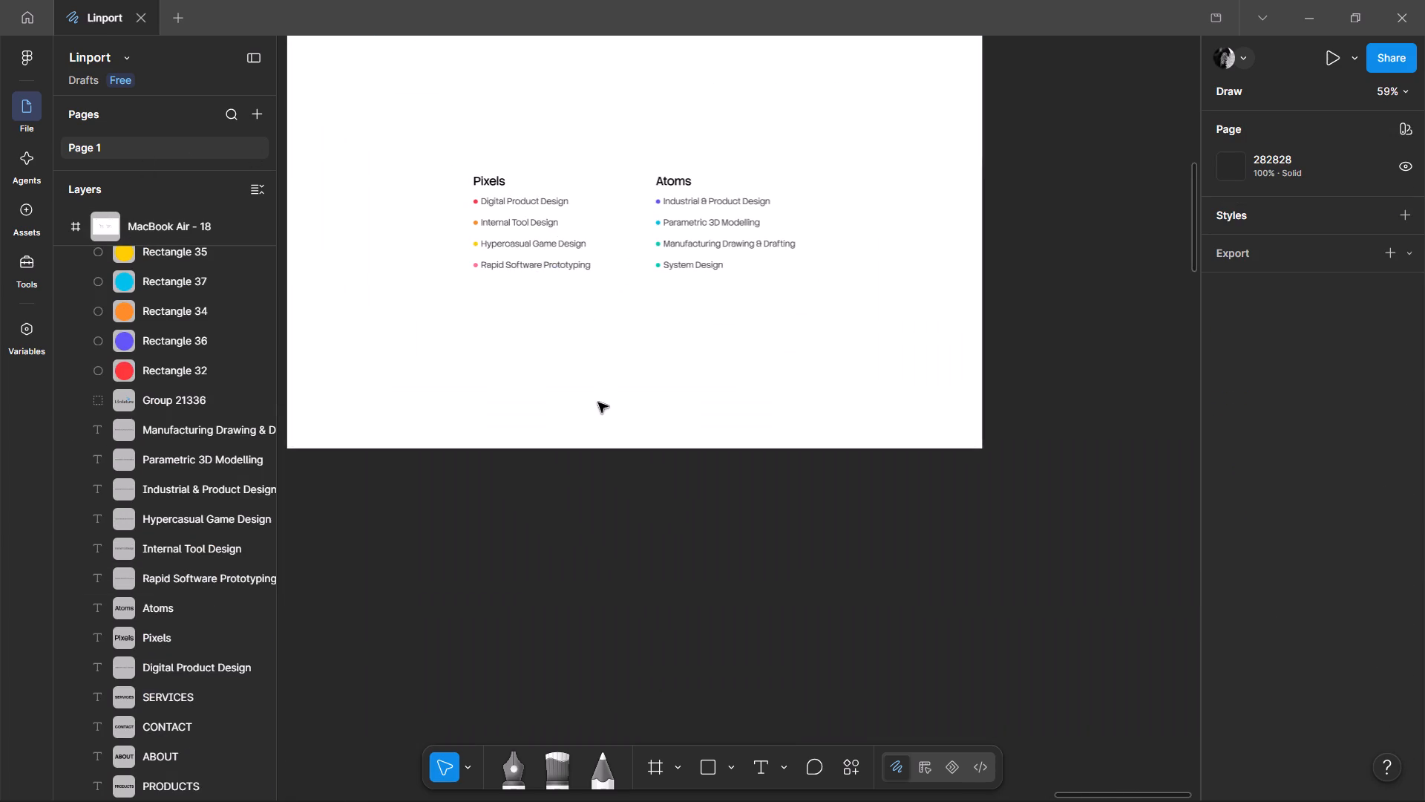
middle_drag(615, 447, 737, 638)
ctrl+scroll(767, 427, up, 3)
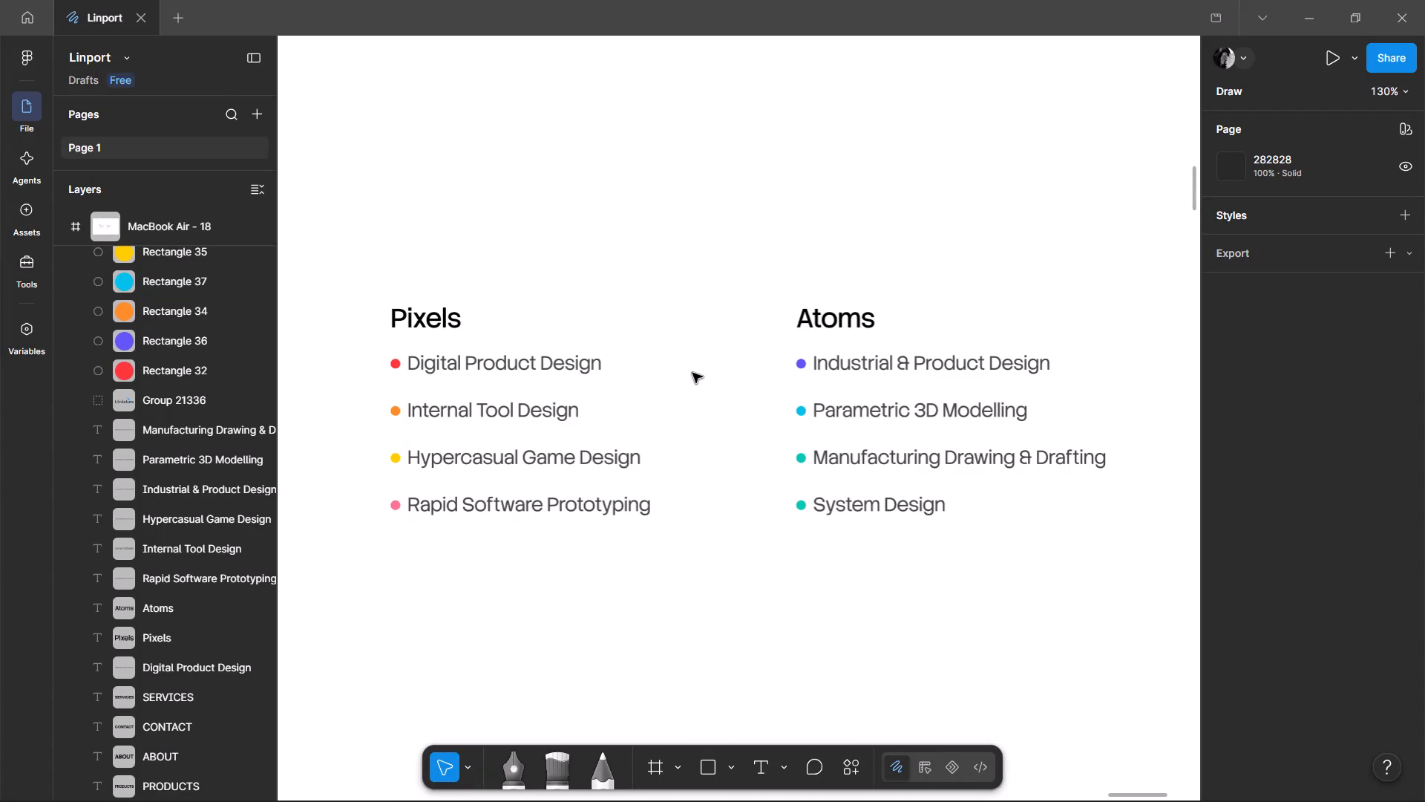
click(268, 202)
click(257, 189)
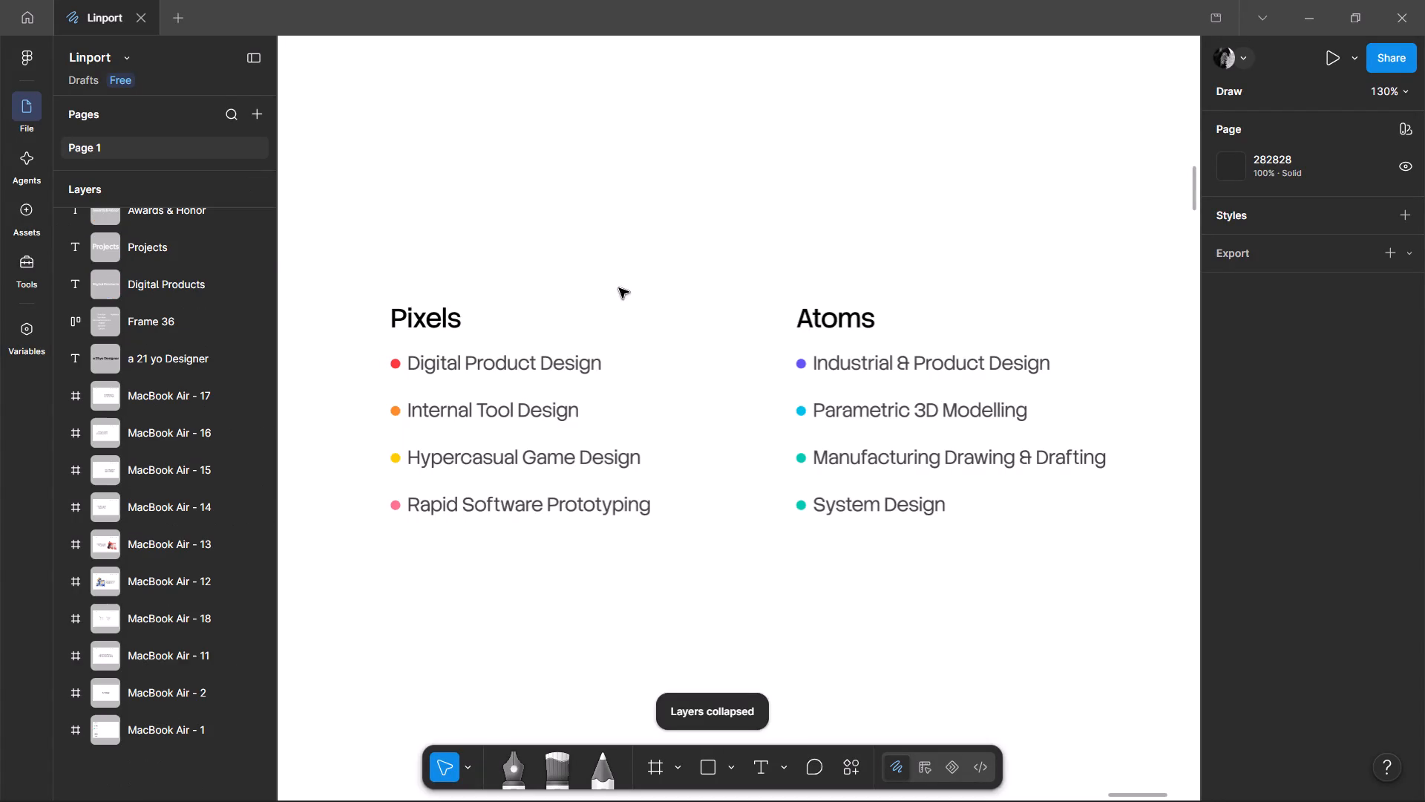
Review the liniature.com landing pages from the Product Studio intro downward and compare them with the MacBook Air - 18 page.
ctrl+scroll(624, 290, down, 5)
click(574, 462)
middle_drag(552, 556, 971, 494)
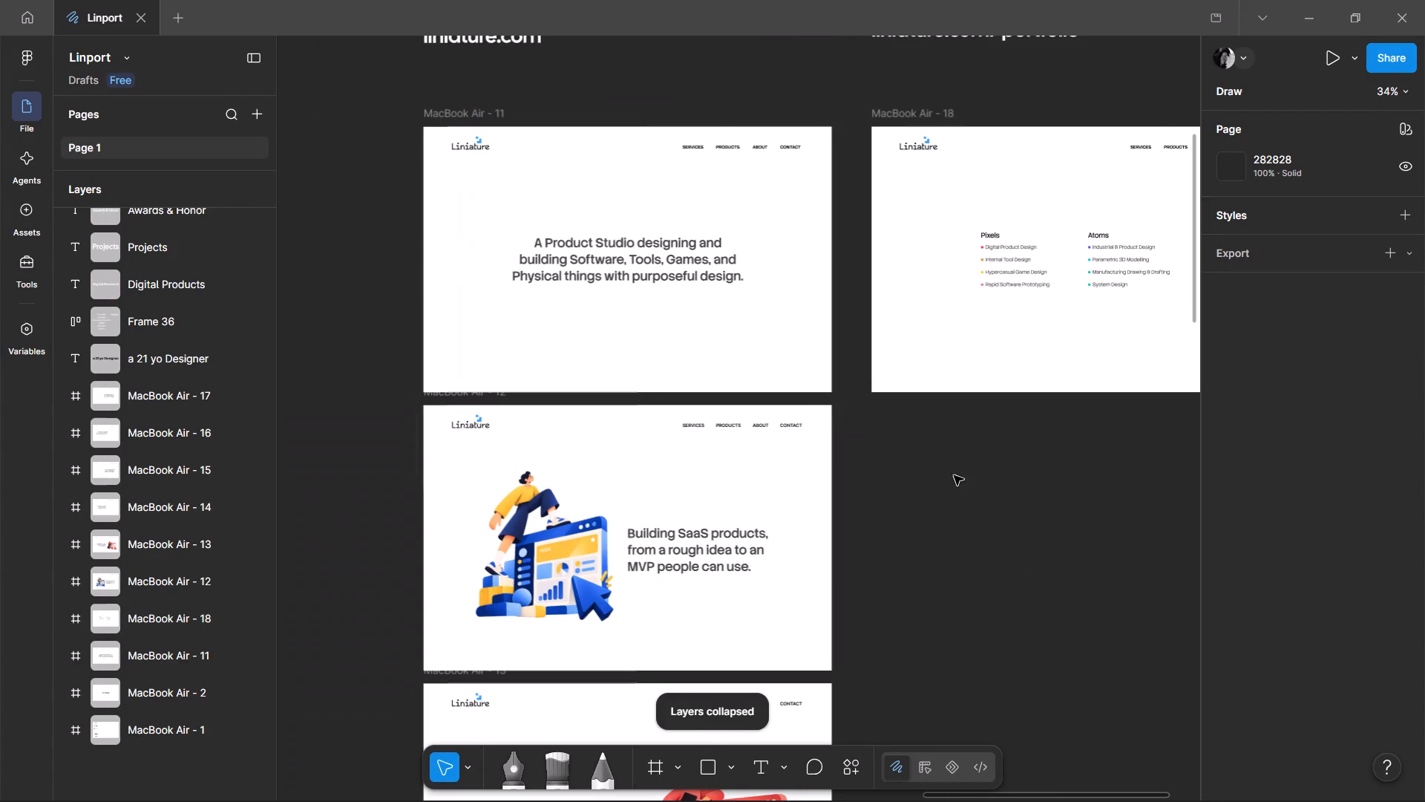
scroll(711, 235, down, 3)
scroll(514, 326, up, 3)
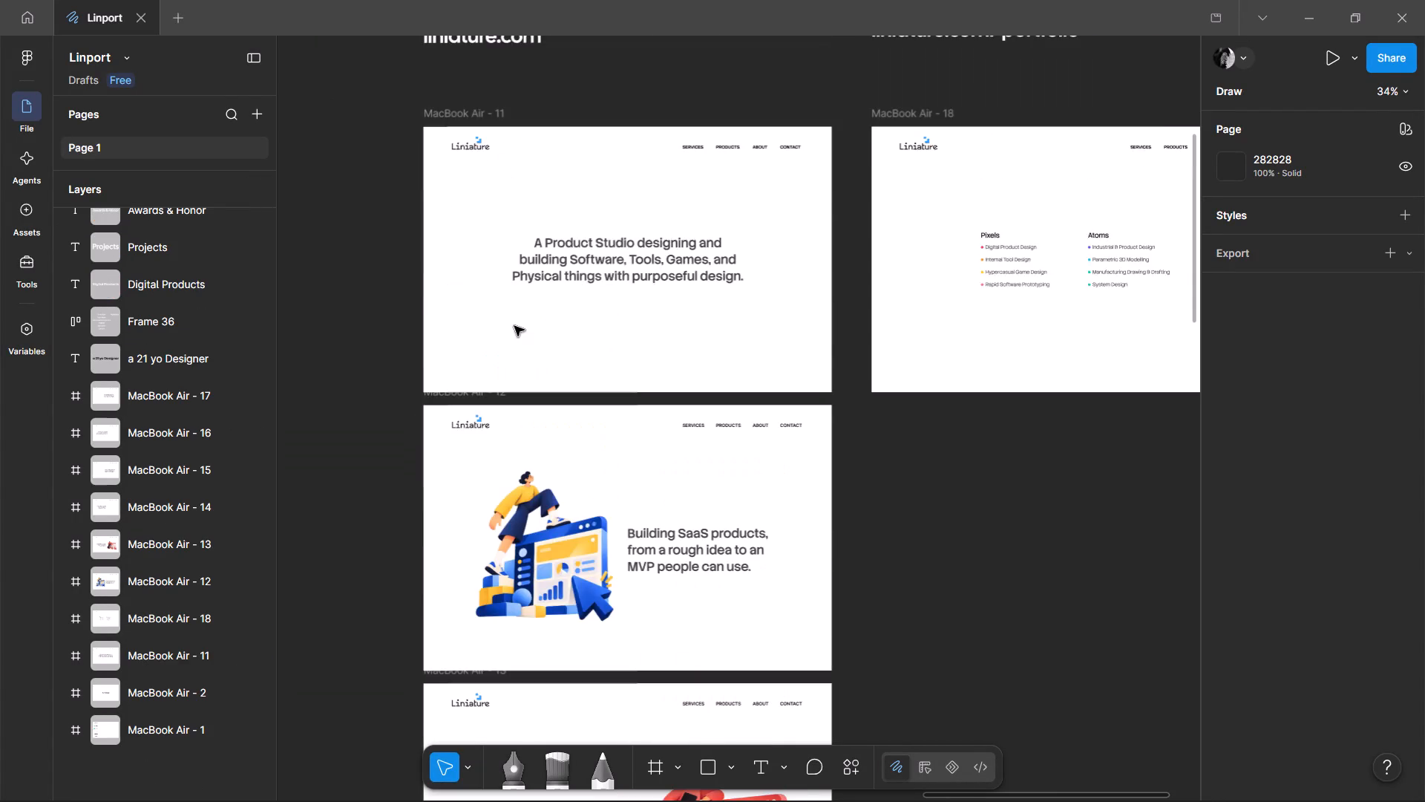
scroll(514, 326, down, 2)
ctrl+scroll(526, 339, up, 4)
ctrl+scroll(527, 333, down, 4)
scroll(527, 333, down, 4)
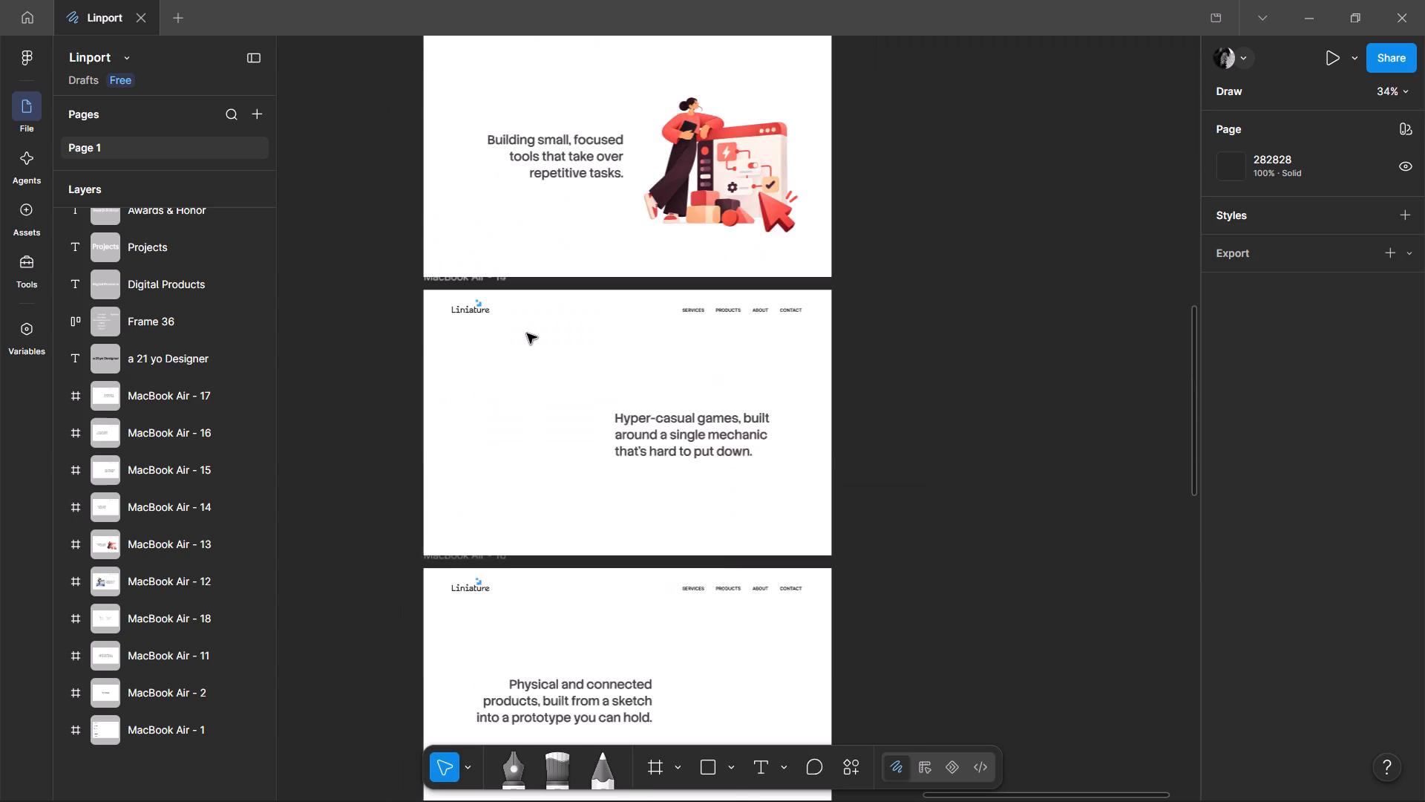
scroll(527, 333, down, 7)
scroll(697, 358, up, 11)
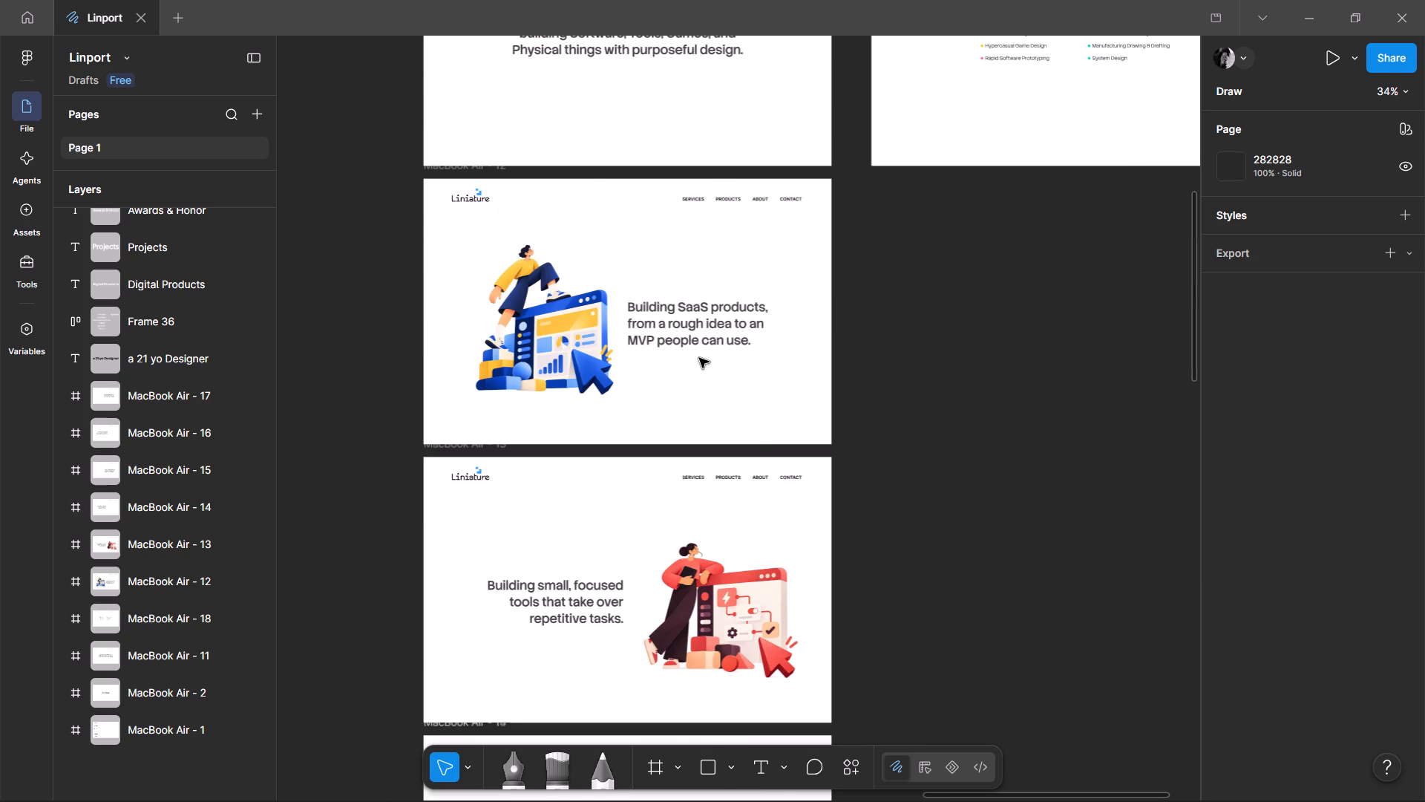
scroll(701, 356, up, 2)
scroll(1111, 443, up, 1)
middle_drag(1109, 443, 891, 460)
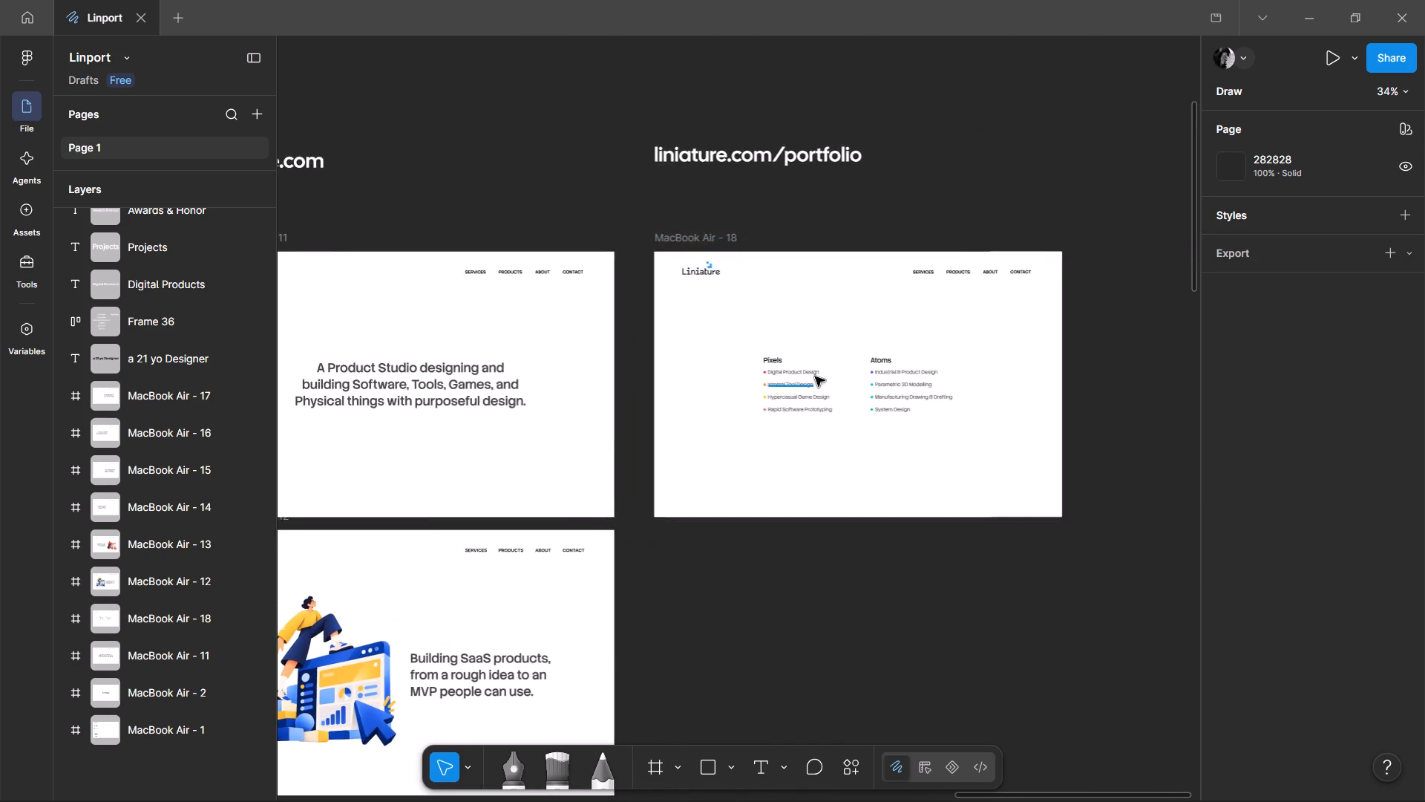
Examine the Pixels and Atoms entries and their bullet colours up close.
ctrl+scroll(815, 376, up, 7)
ctrl+scroll(569, 509, up, 4)
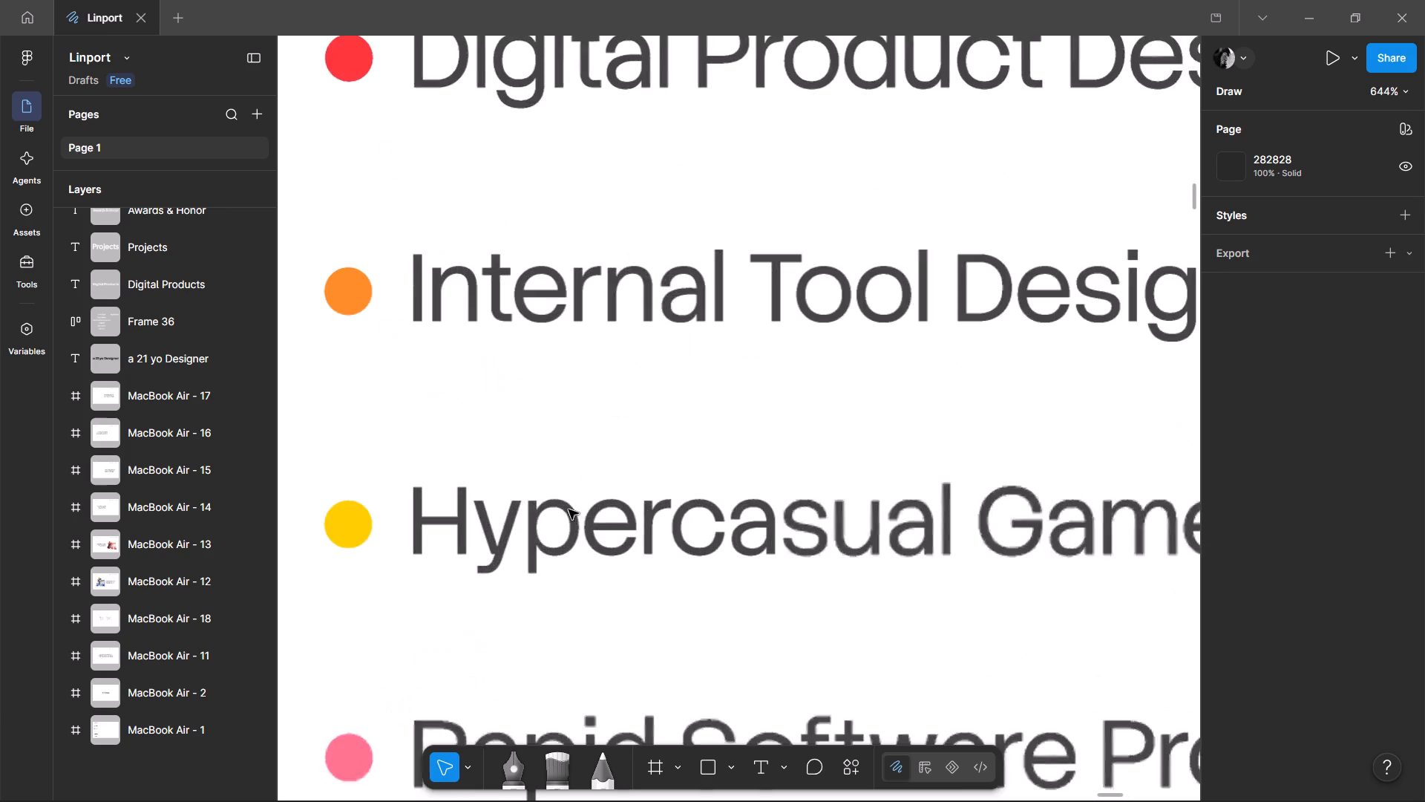
ctrl+scroll(569, 509, down, 4)
ctrl+scroll(848, 469, down, 1)
middle_drag(1058, 476, 736, 371)
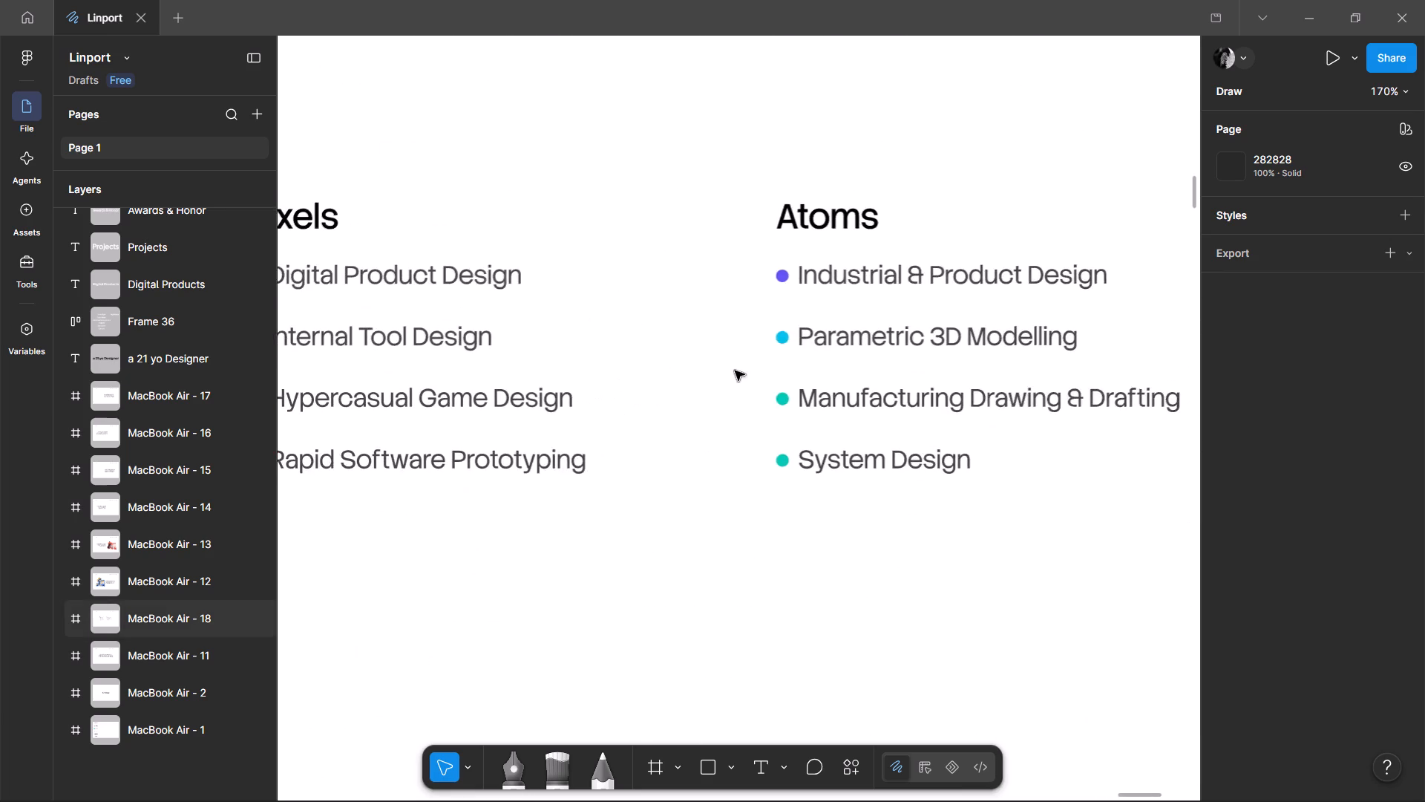
ctrl+scroll(905, 365, up, 3)
ctrl+scroll(905, 365, down, 3)
scroll(956, 378, up, 1)
middle_drag(956, 378, 692, 366)
Inspect the shape of the ampersand in the Industrial & Product Design entry.
ctrl+scroll(655, 379, up, 4)
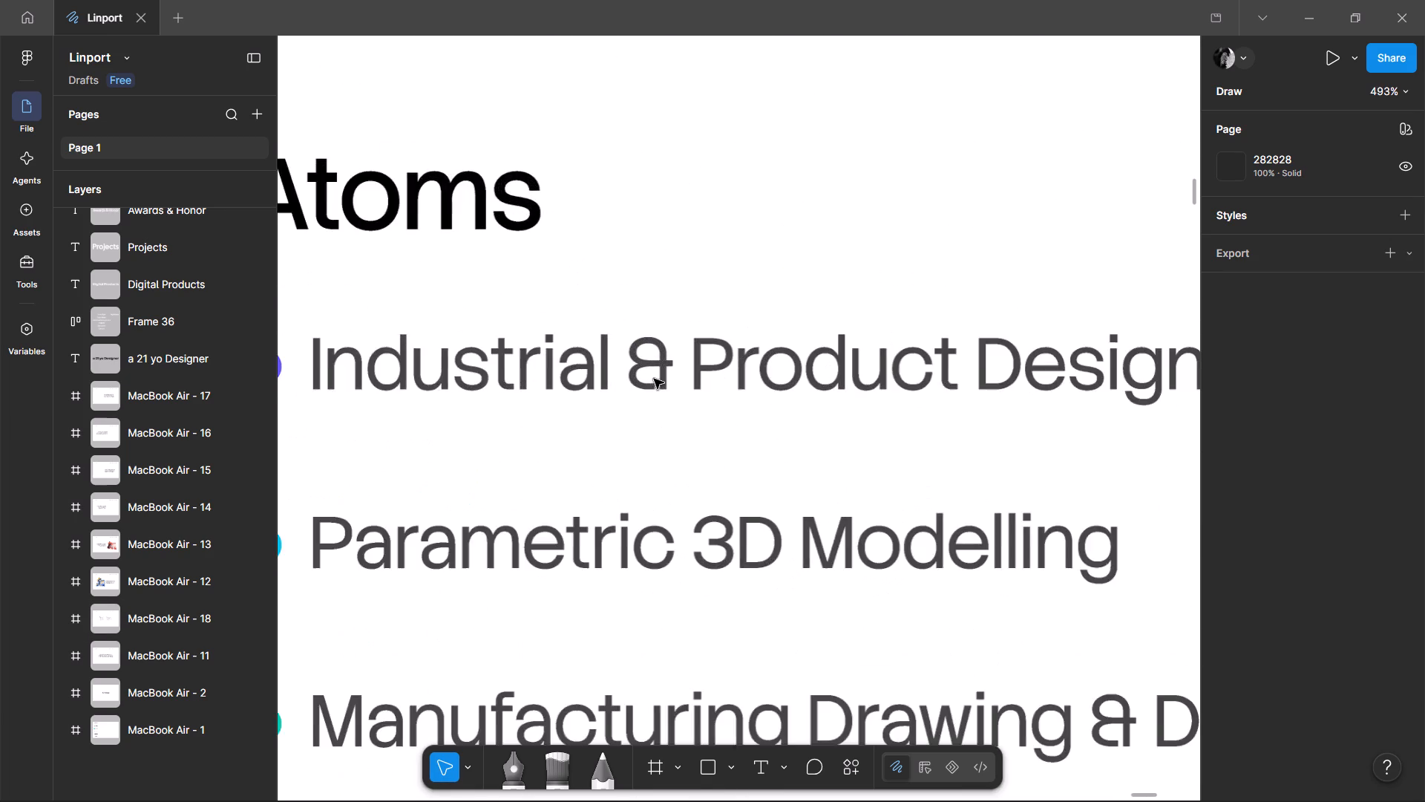
ctrl+scroll(654, 379, down, 1)
ctrl+scroll(651, 392, up, 6)
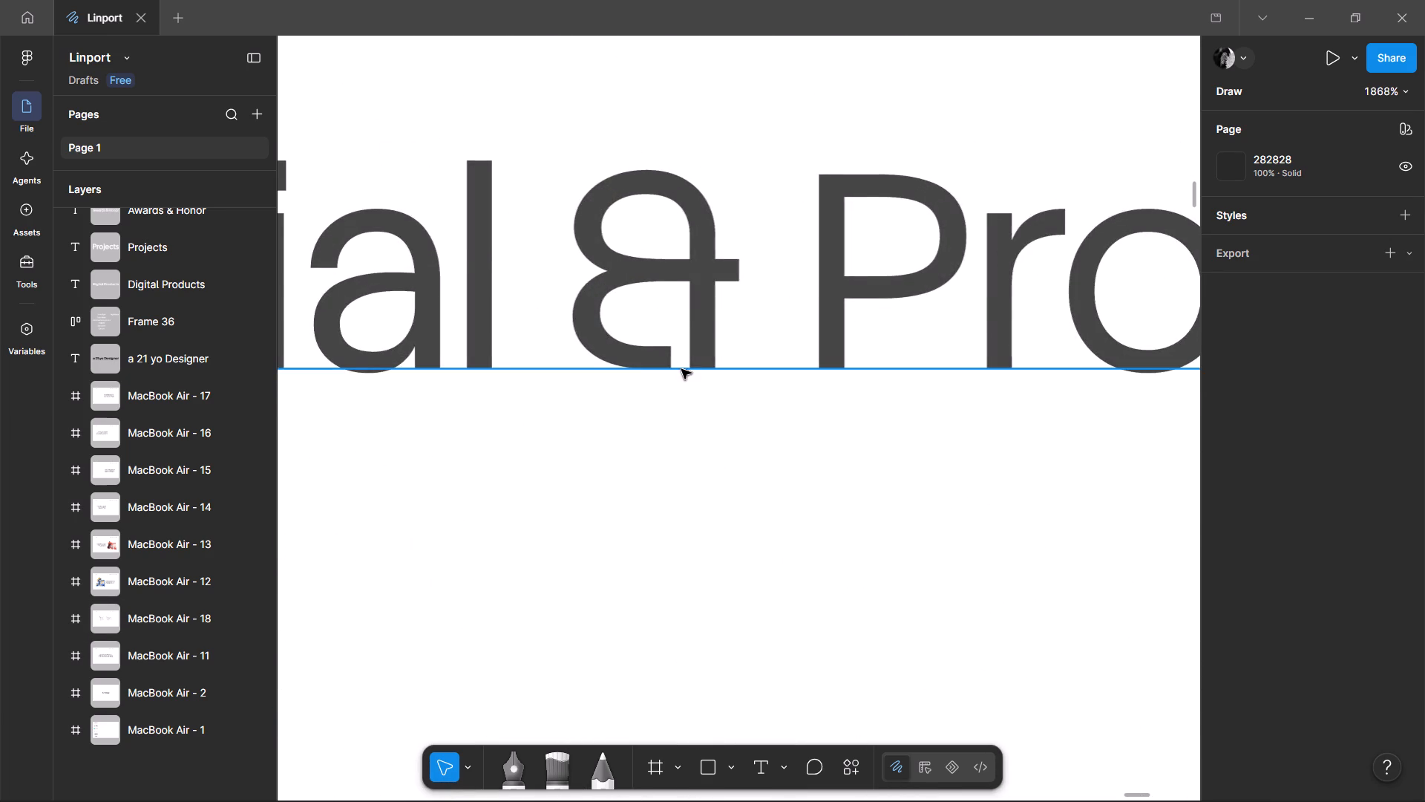
scroll(681, 369, up, 2)
scroll(681, 369, down, 2)
ctrl+scroll(681, 370, up, 3)
scroll(675, 370, up, 3)
scroll(675, 370, down, 2)
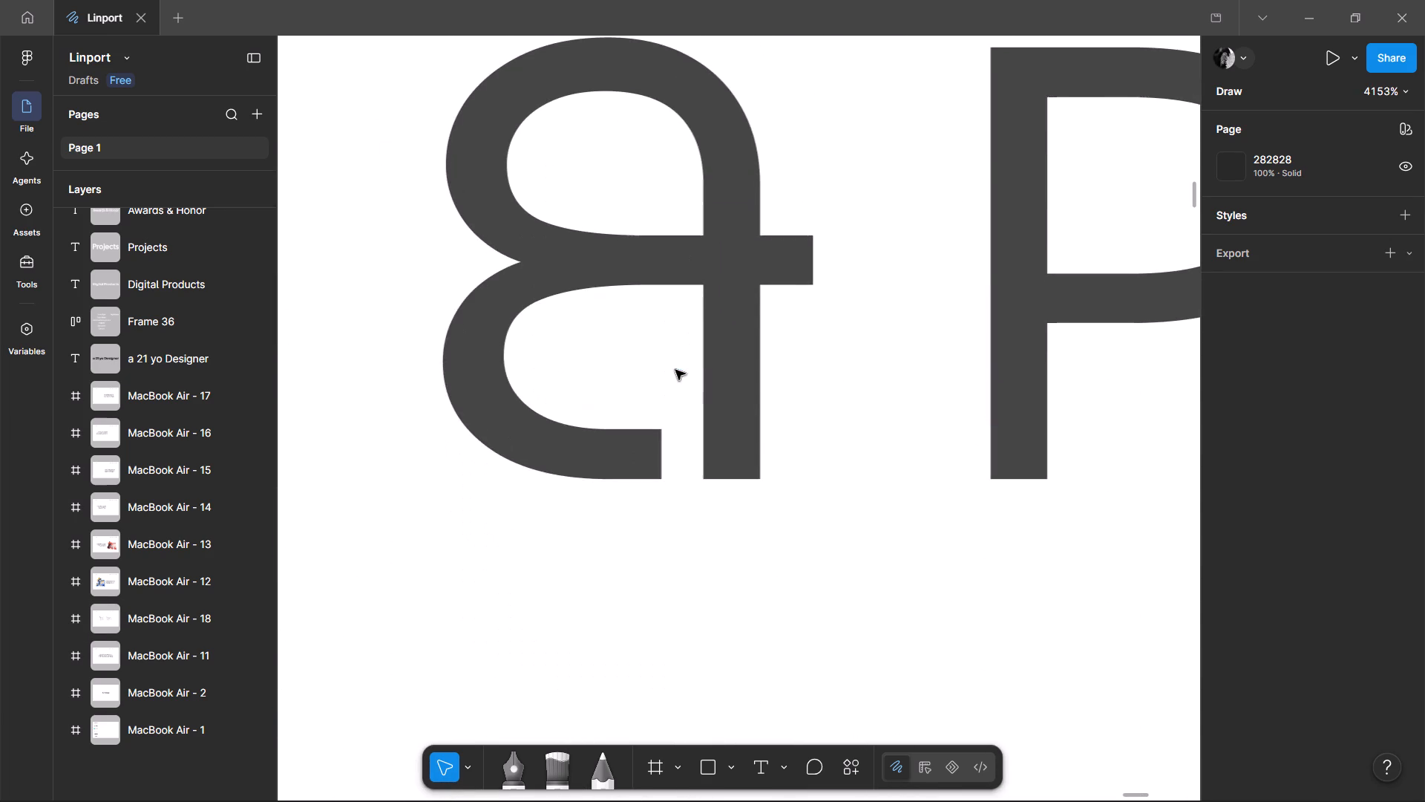
scroll(665, 399, down, 4)
ctrl+scroll(667, 409, down, 6)
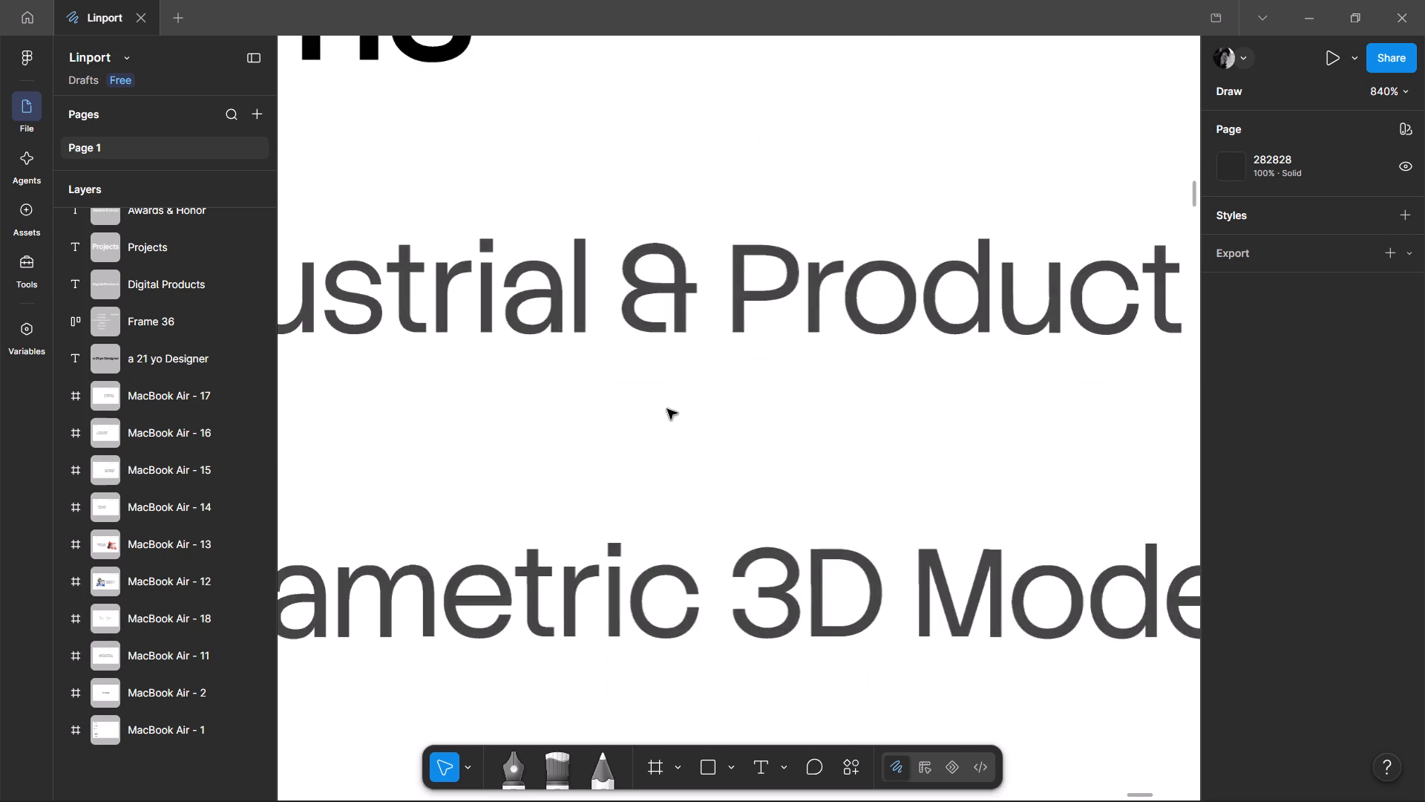
Review the Atoms list's wording and order, and the placement of both lists on the page.
ctrl+scroll(667, 409, down, 4)
scroll(667, 409, down, 1)
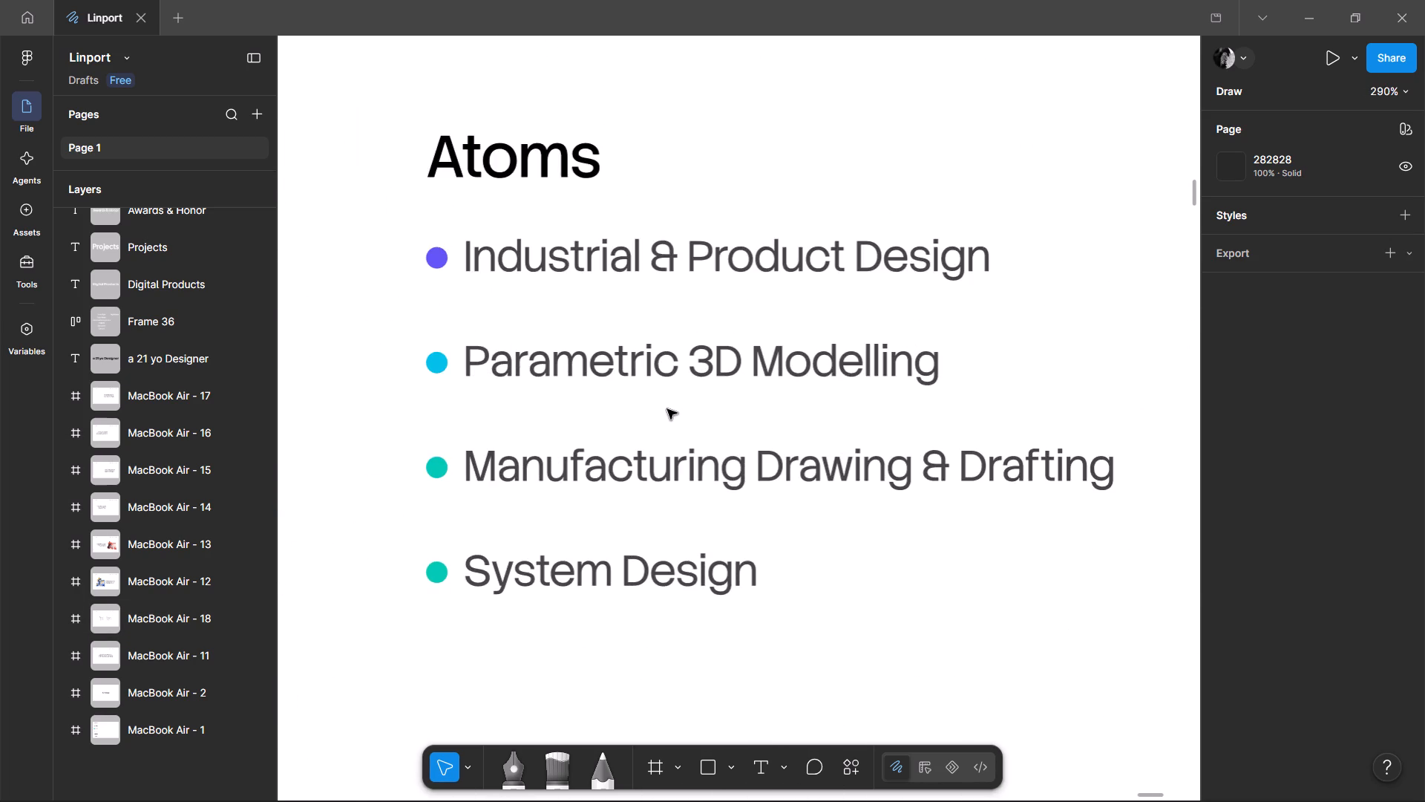
ctrl+scroll(667, 409, down, 1)
scroll(667, 409, down, 1)
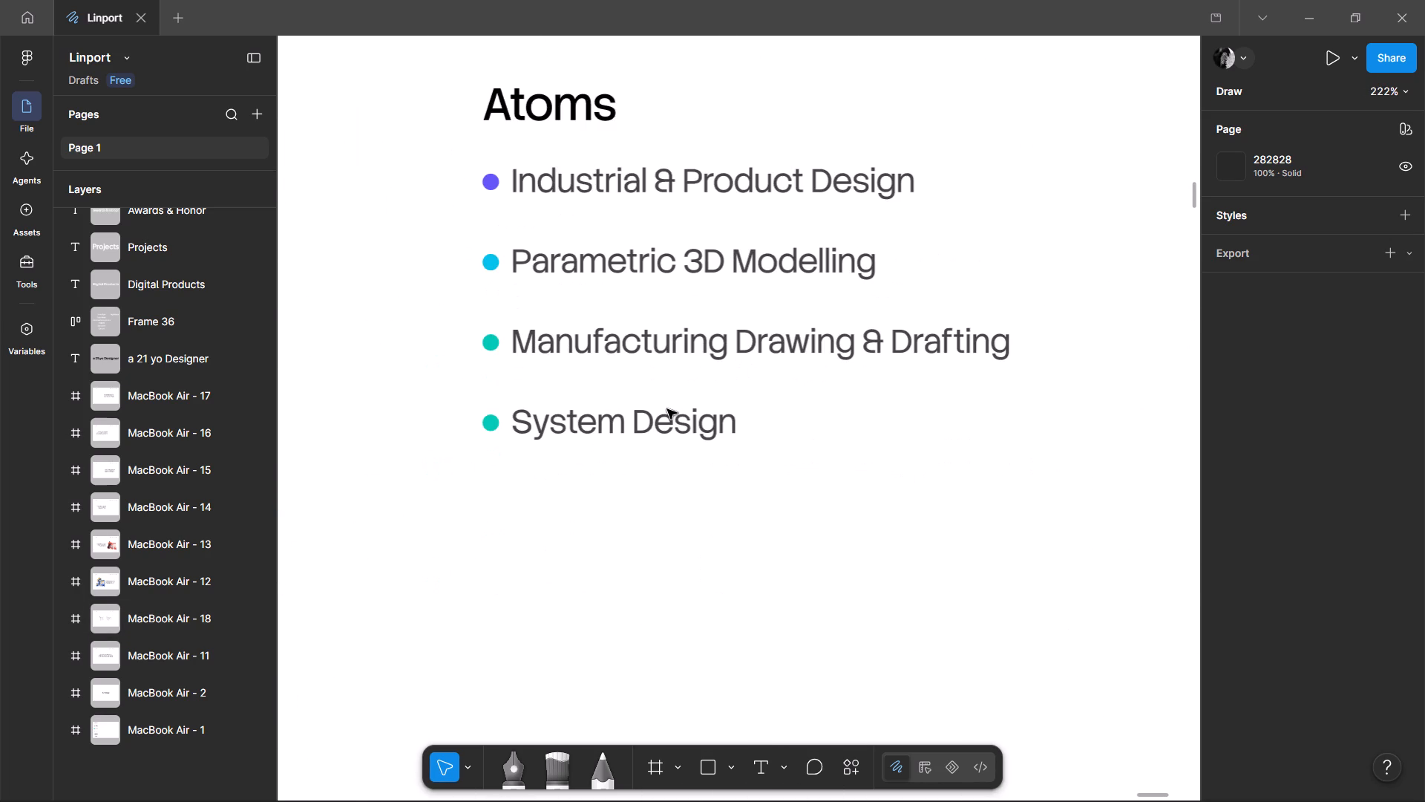
scroll(667, 407, down, 1)
scroll(667, 405, up, 1)
ctrl+scroll(677, 270, up, 3)
ctrl+scroll(677, 270, down, 5)
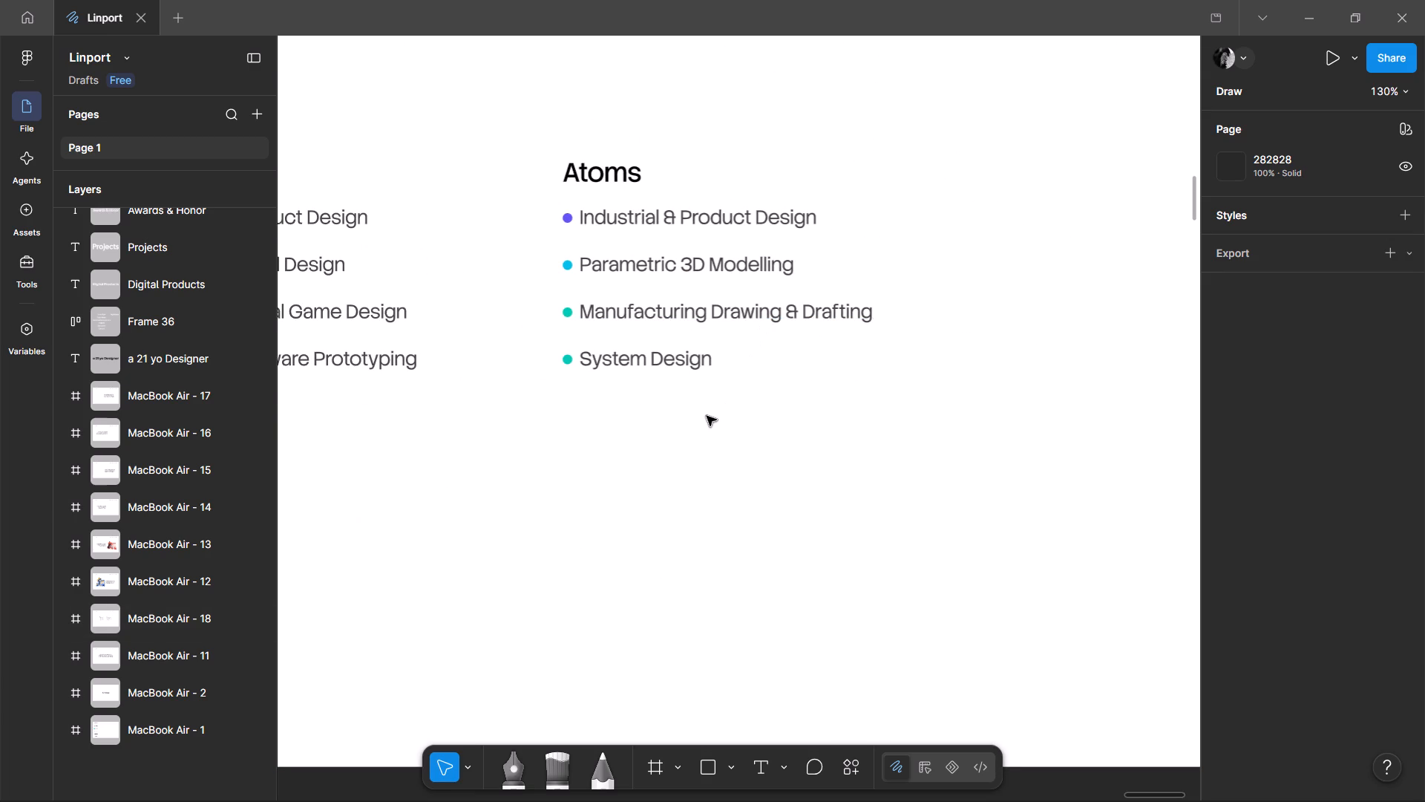
ctrl+scroll(511, 502, down, 3)
middle_drag(462, 514, 721, 348)
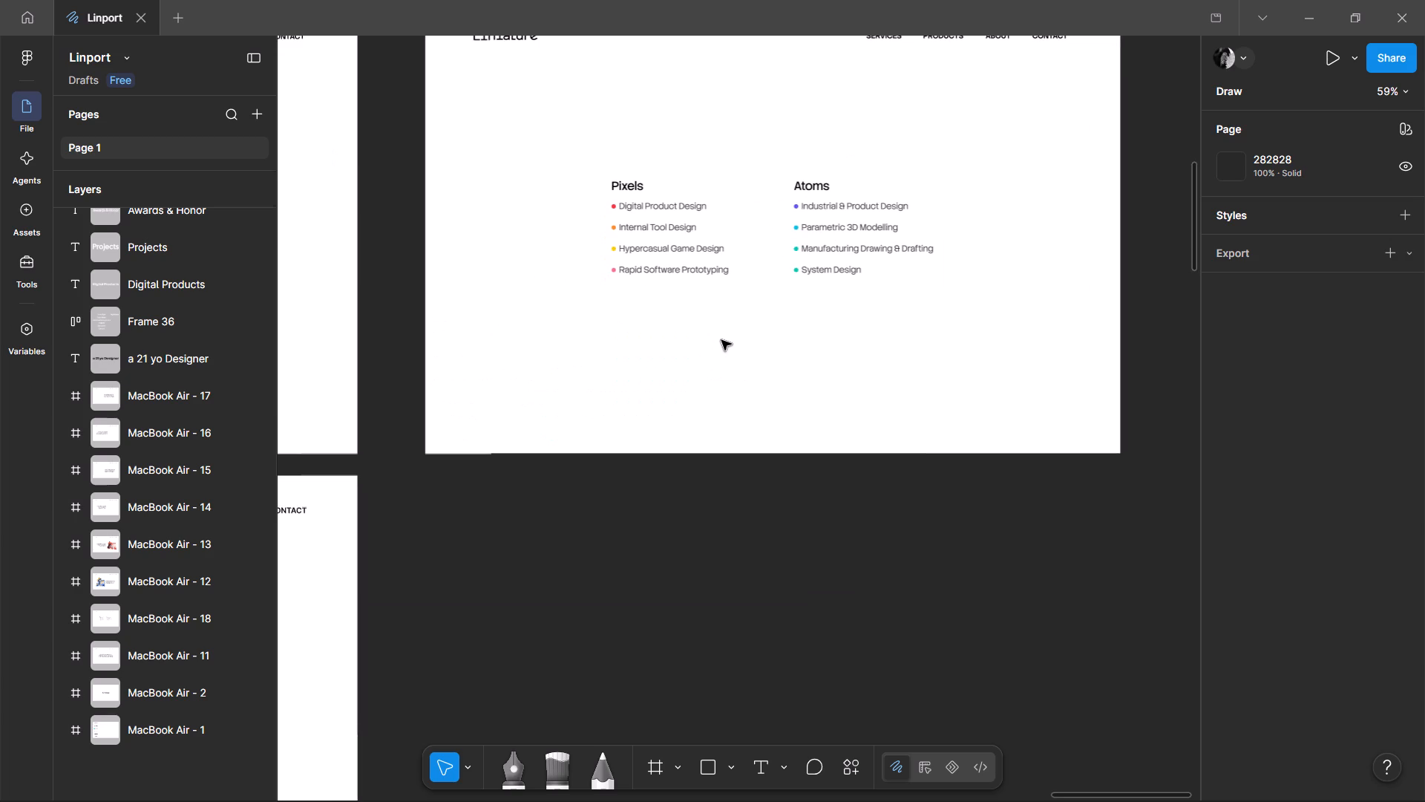
Examine the Pixels and Atoms lists up close and their placement within the MacBook Air - 18 page.
scroll(712, 310, up, 1)
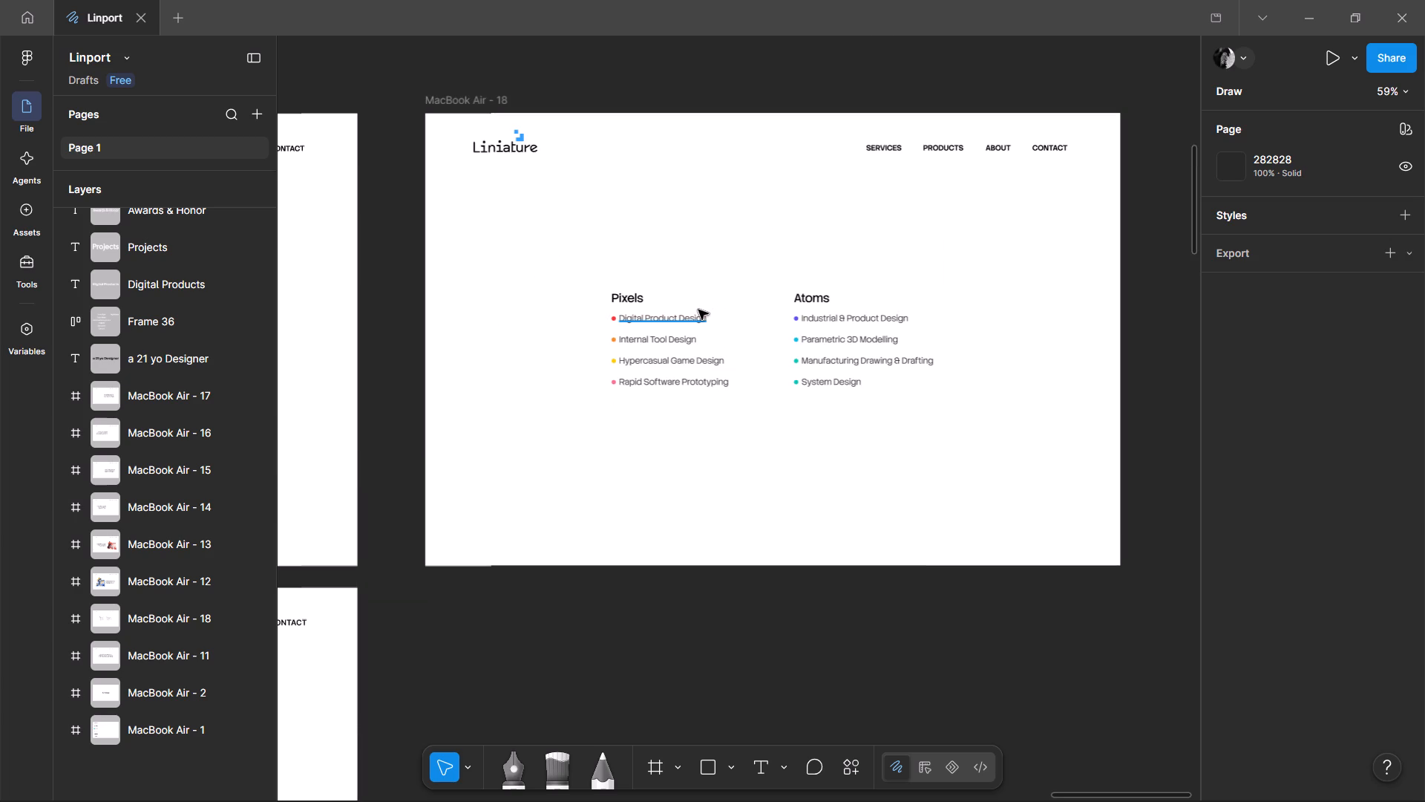
ctrl+scroll(636, 474, up, 4)
scroll(641, 451, down, 3)
scroll(641, 451, up, 4)
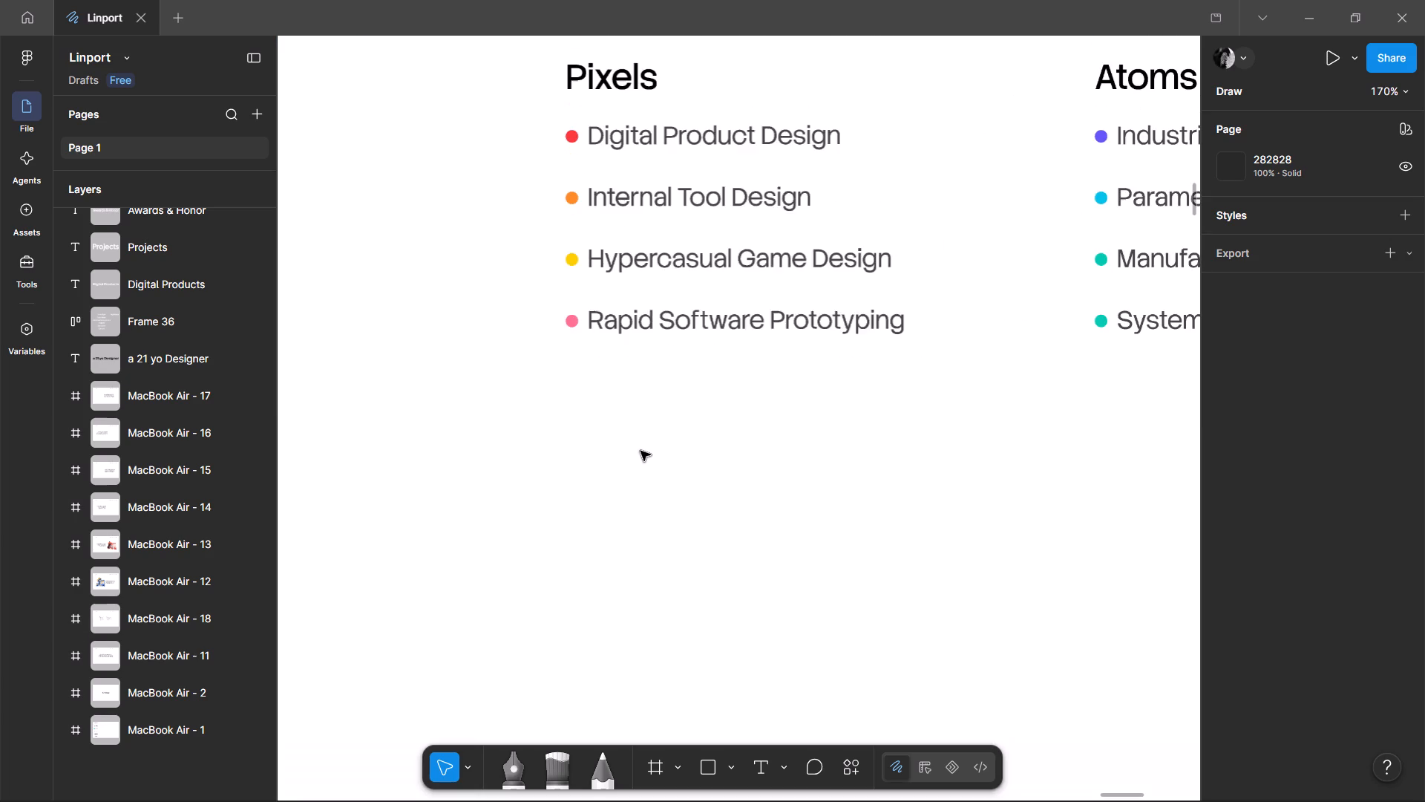
scroll(641, 451, up, 3)
ctrl+scroll(640, 435, down, 3)
scroll(850, 421, up, 1)
scroll(689, 376, down, 2)
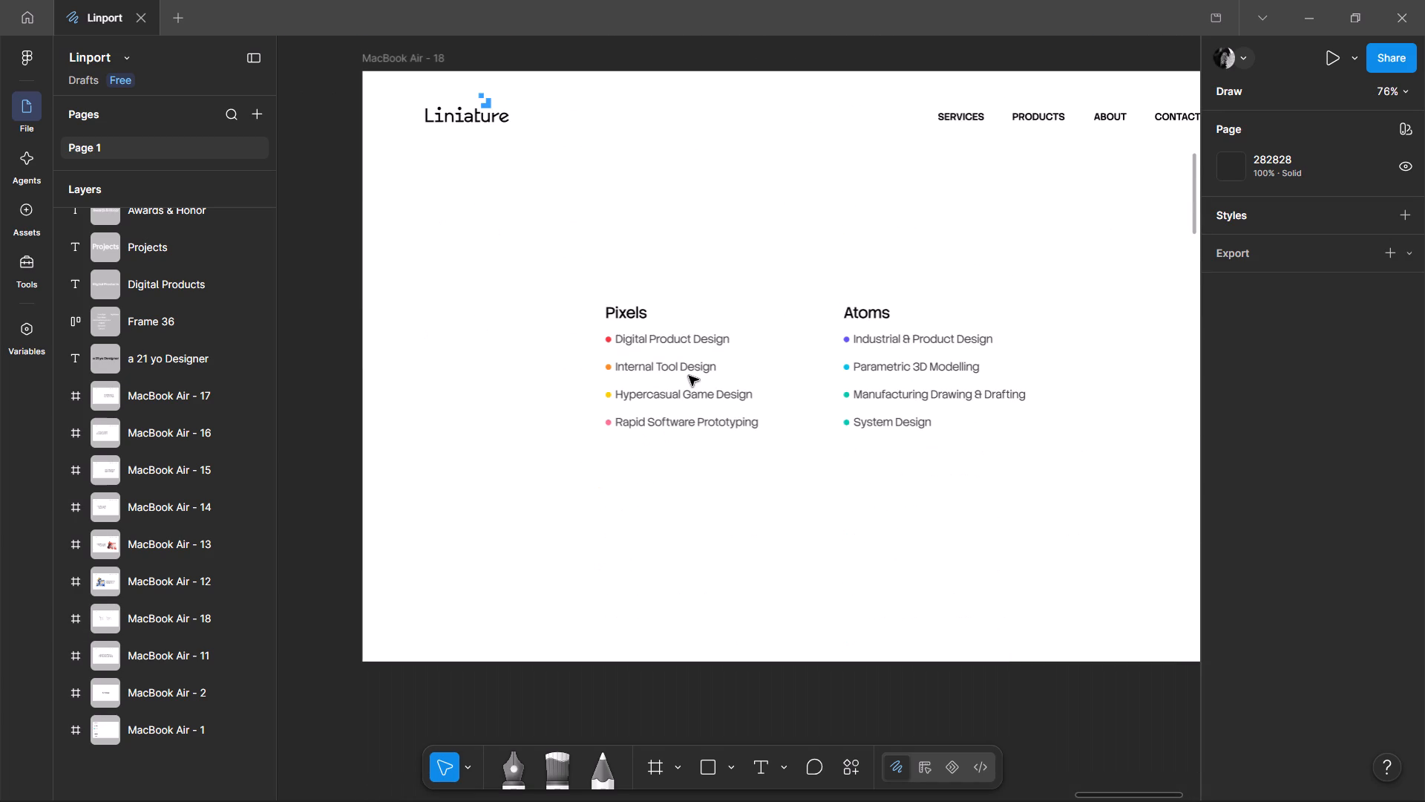
scroll(689, 376, down, 1)
ctrl+scroll(692, 356, up, 3)
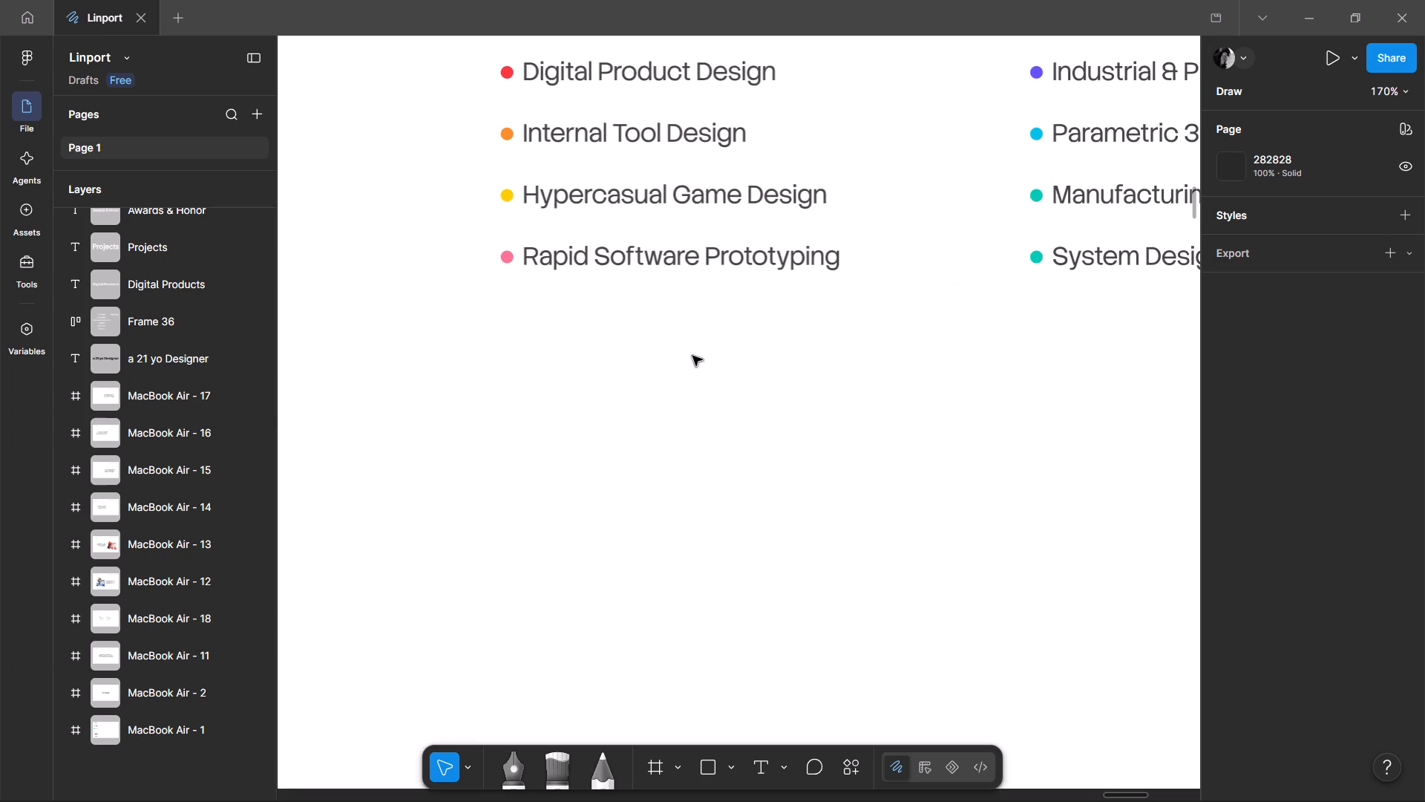
ctrl+scroll(692, 356, down, 3)
middle_drag(456, 469, 704, 401)
ctrl+scroll(704, 401, down, 1)
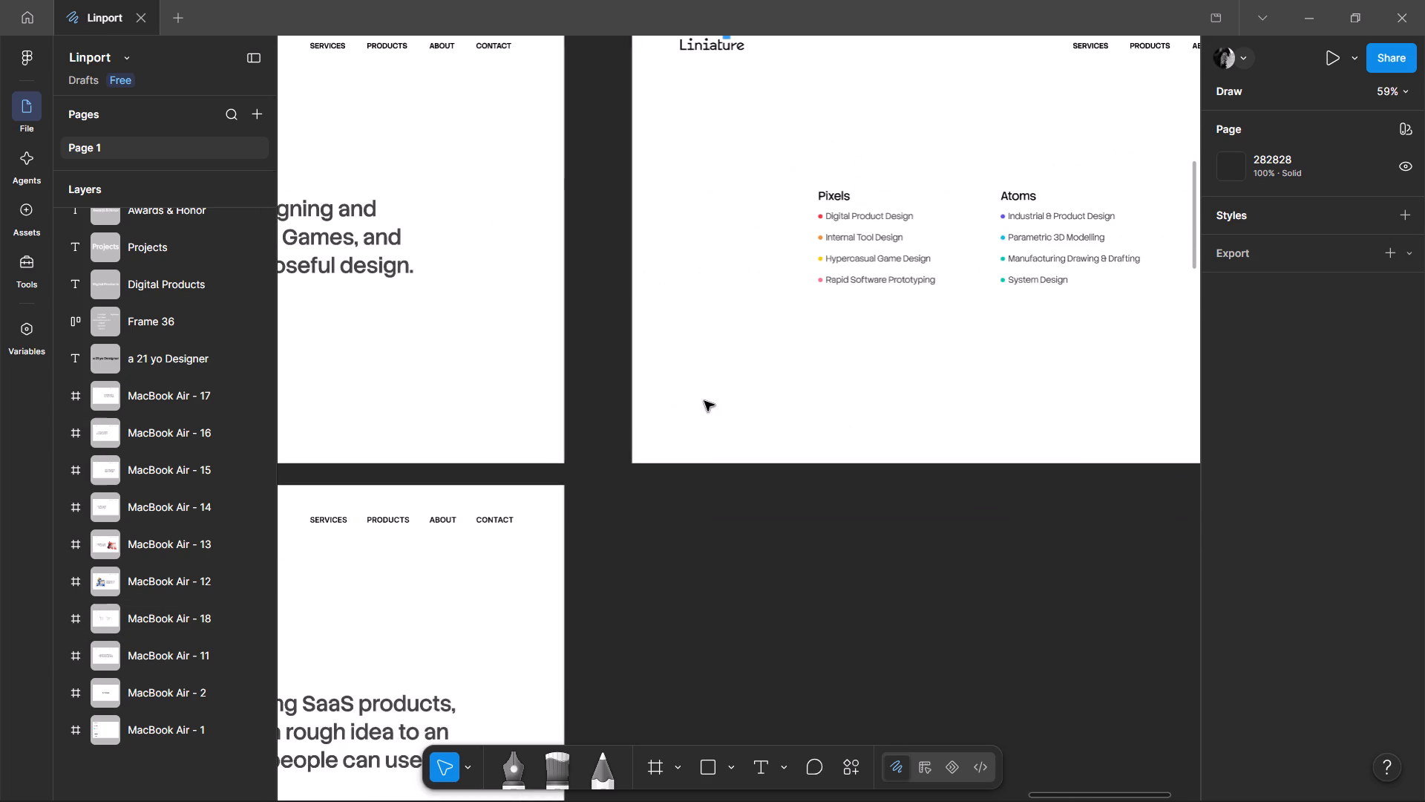
middle_drag(712, 384, 338, 609)
ctrl+scroll(503, 411, up, 2)
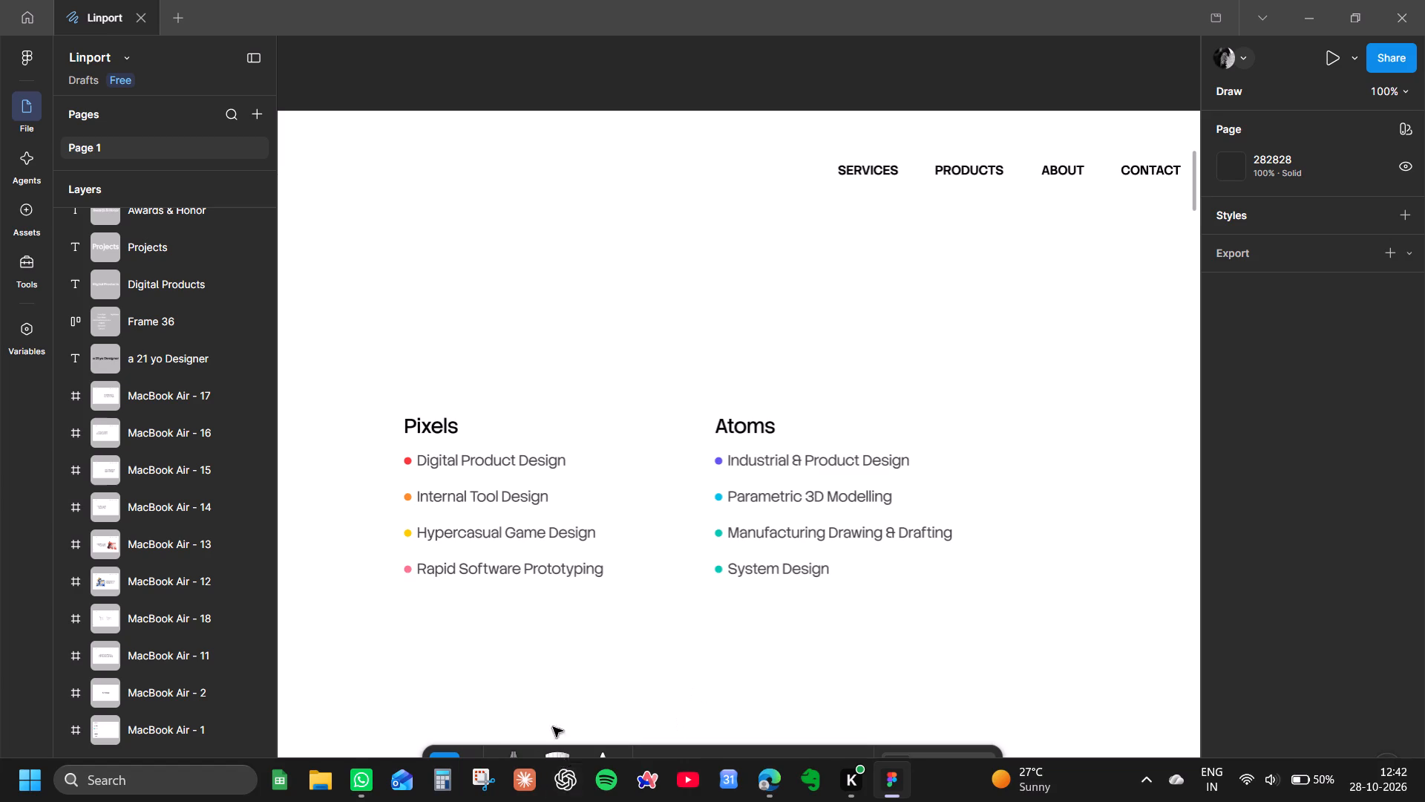
Duplicate the Pixels heading, place the copy above it at X 343, Y 258, and change its text to "Services".
alt+drag(442, 421, 436, 337)
double_click(436, 337)
click(436, 371)
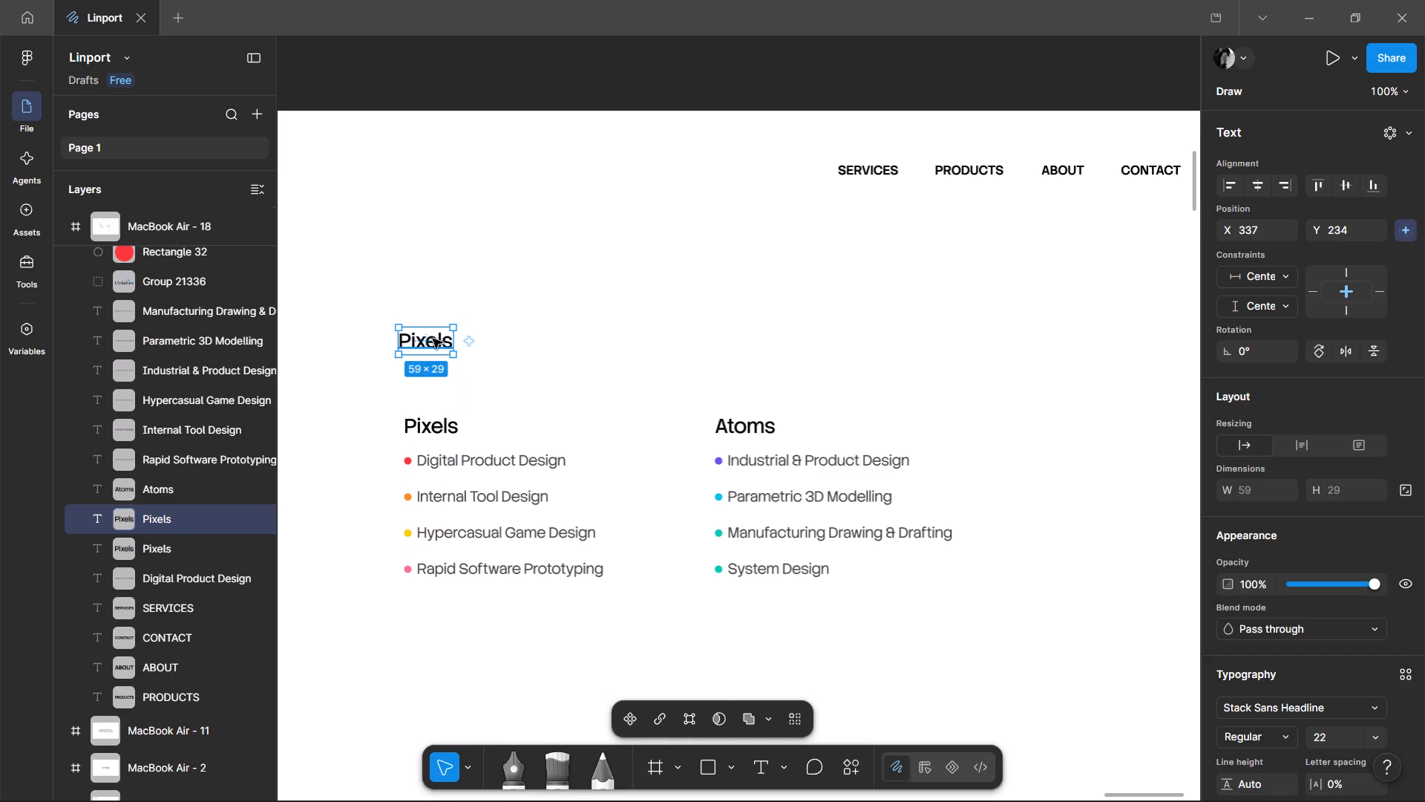
drag(432, 337, 437, 359)
ctrl+scroll(437, 397, up, 3)
middle_drag(453, 391, 481, 388)
double_click(468, 312)
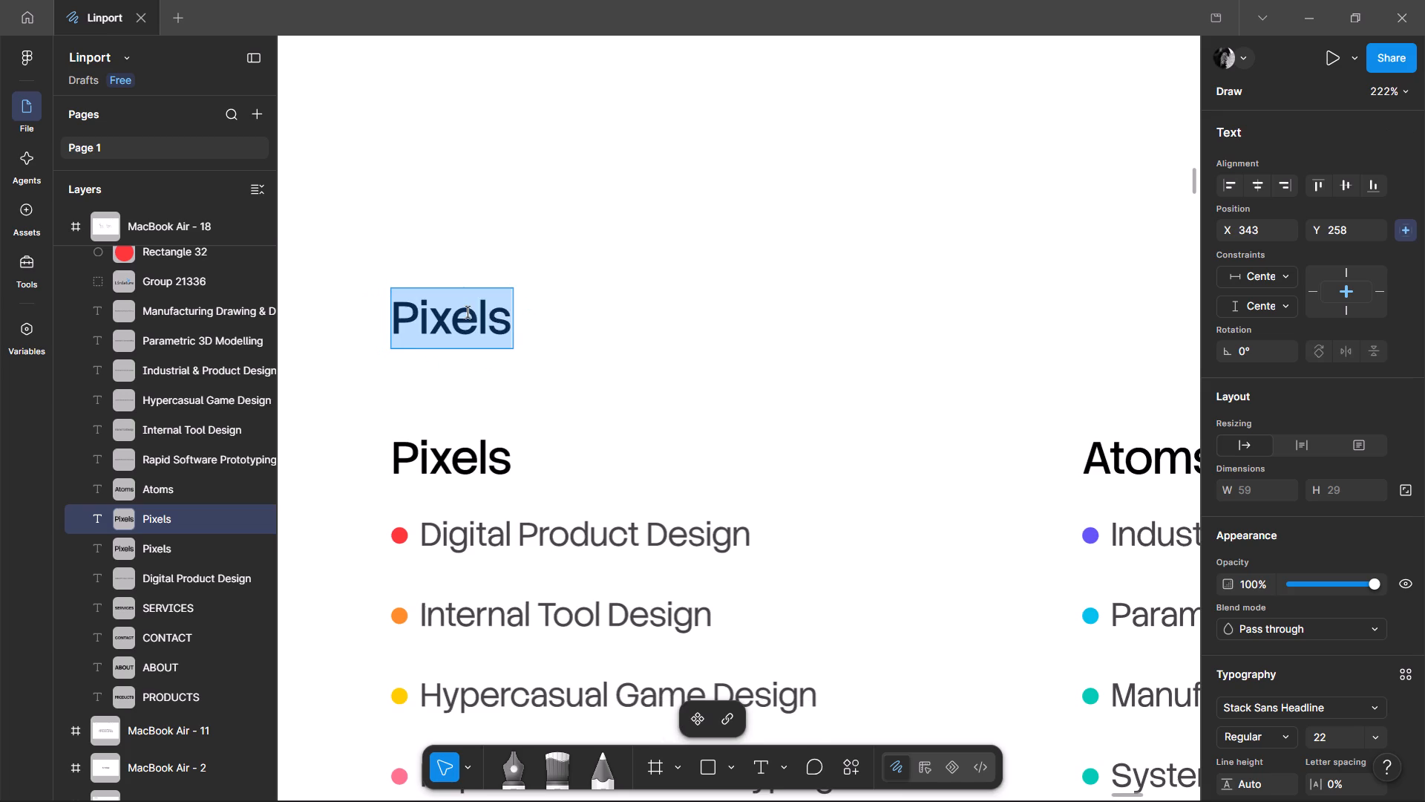
text(vices)
double_click(989, 111)
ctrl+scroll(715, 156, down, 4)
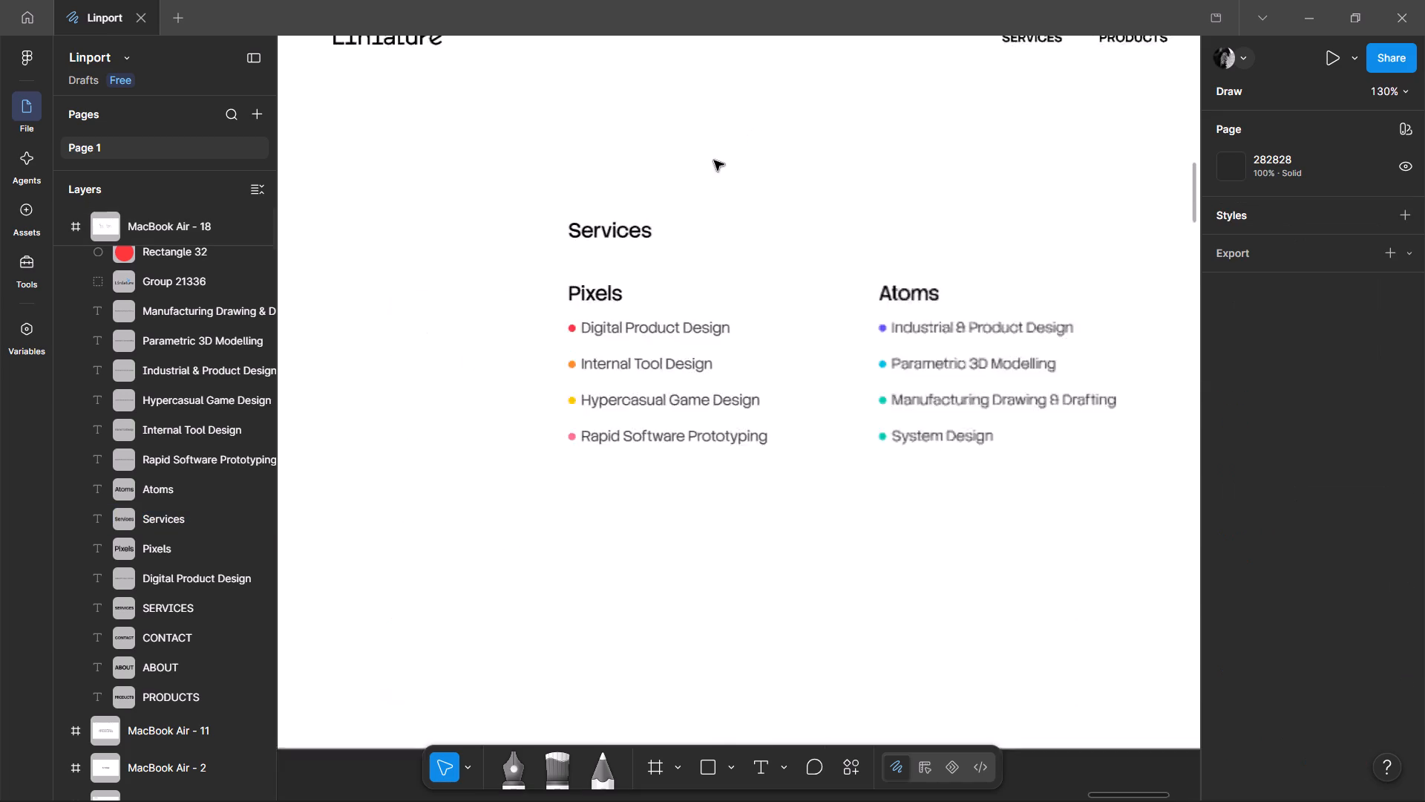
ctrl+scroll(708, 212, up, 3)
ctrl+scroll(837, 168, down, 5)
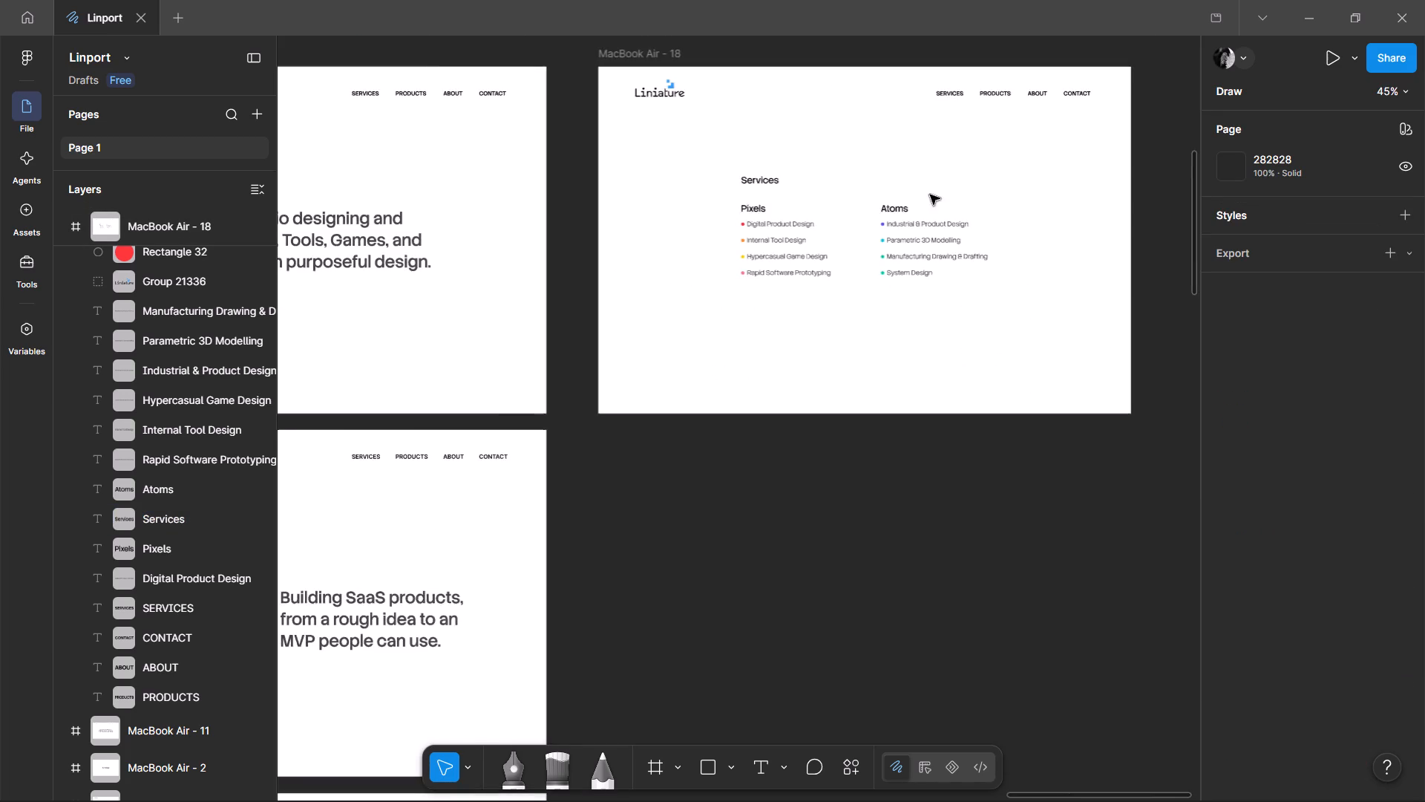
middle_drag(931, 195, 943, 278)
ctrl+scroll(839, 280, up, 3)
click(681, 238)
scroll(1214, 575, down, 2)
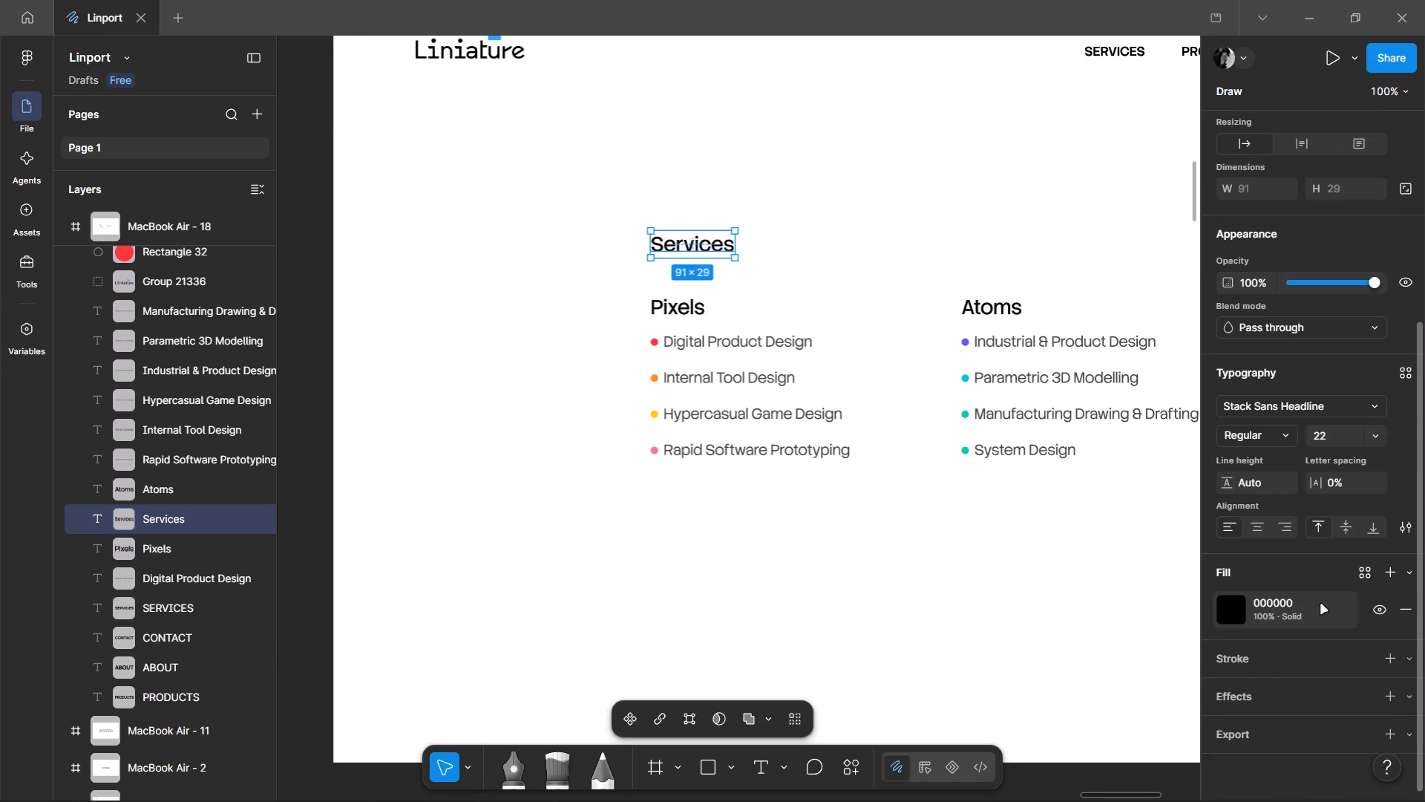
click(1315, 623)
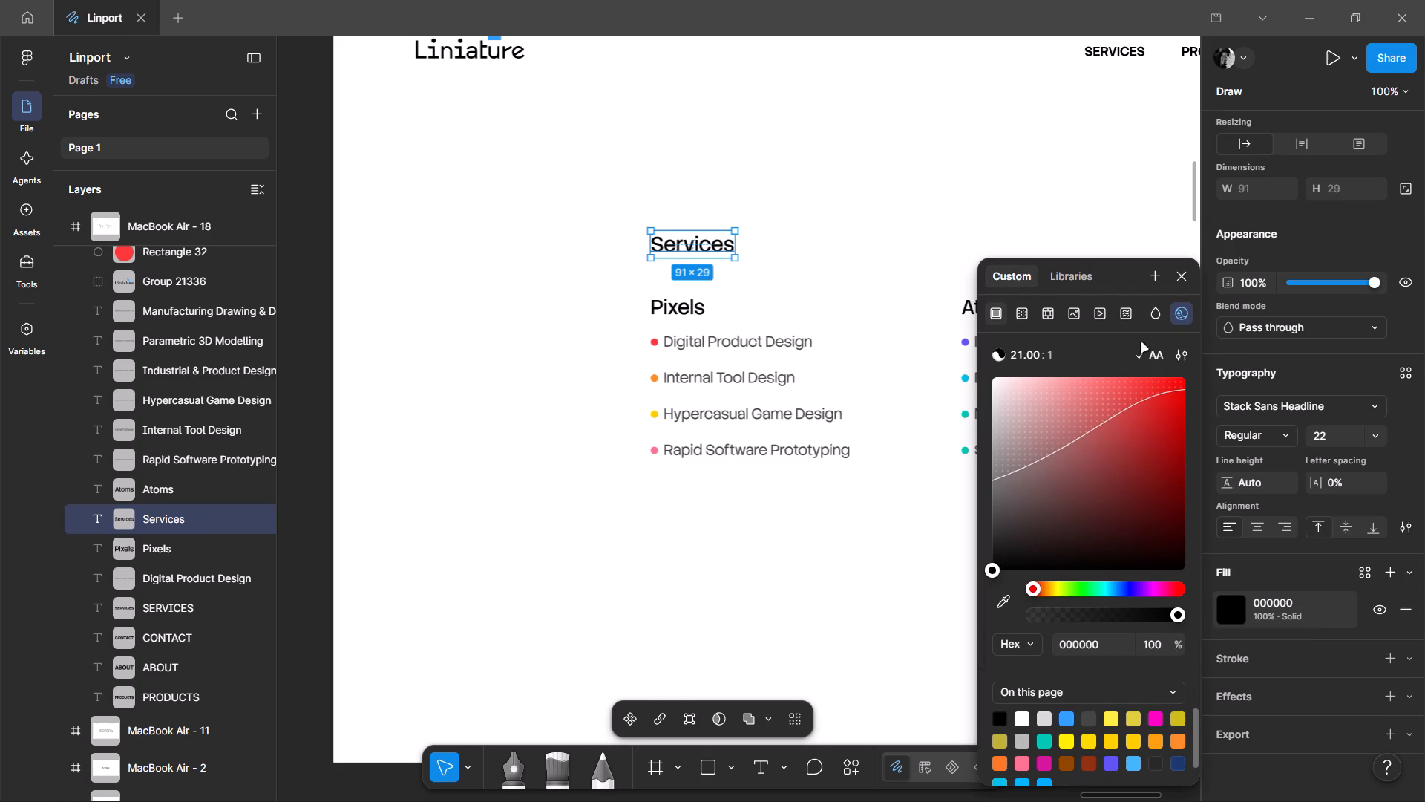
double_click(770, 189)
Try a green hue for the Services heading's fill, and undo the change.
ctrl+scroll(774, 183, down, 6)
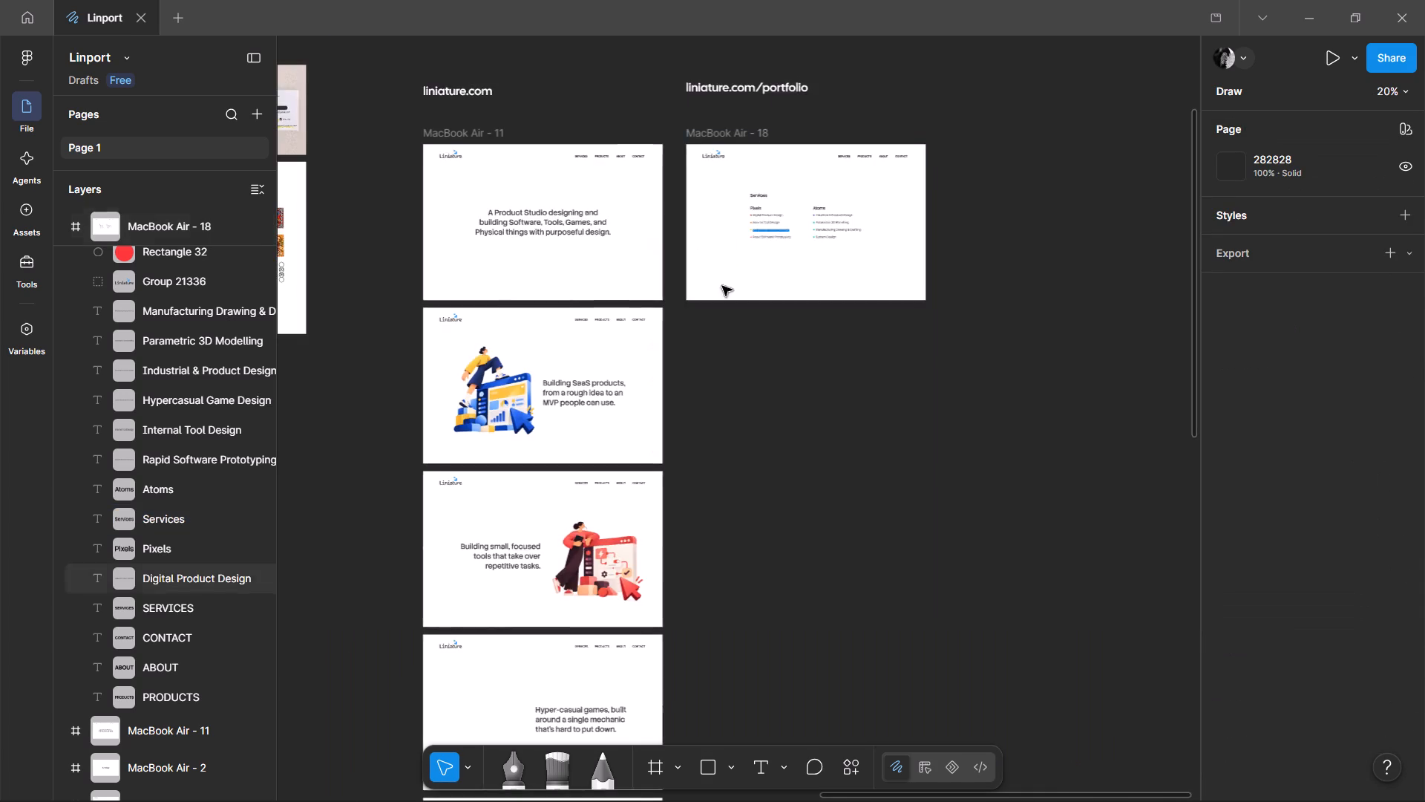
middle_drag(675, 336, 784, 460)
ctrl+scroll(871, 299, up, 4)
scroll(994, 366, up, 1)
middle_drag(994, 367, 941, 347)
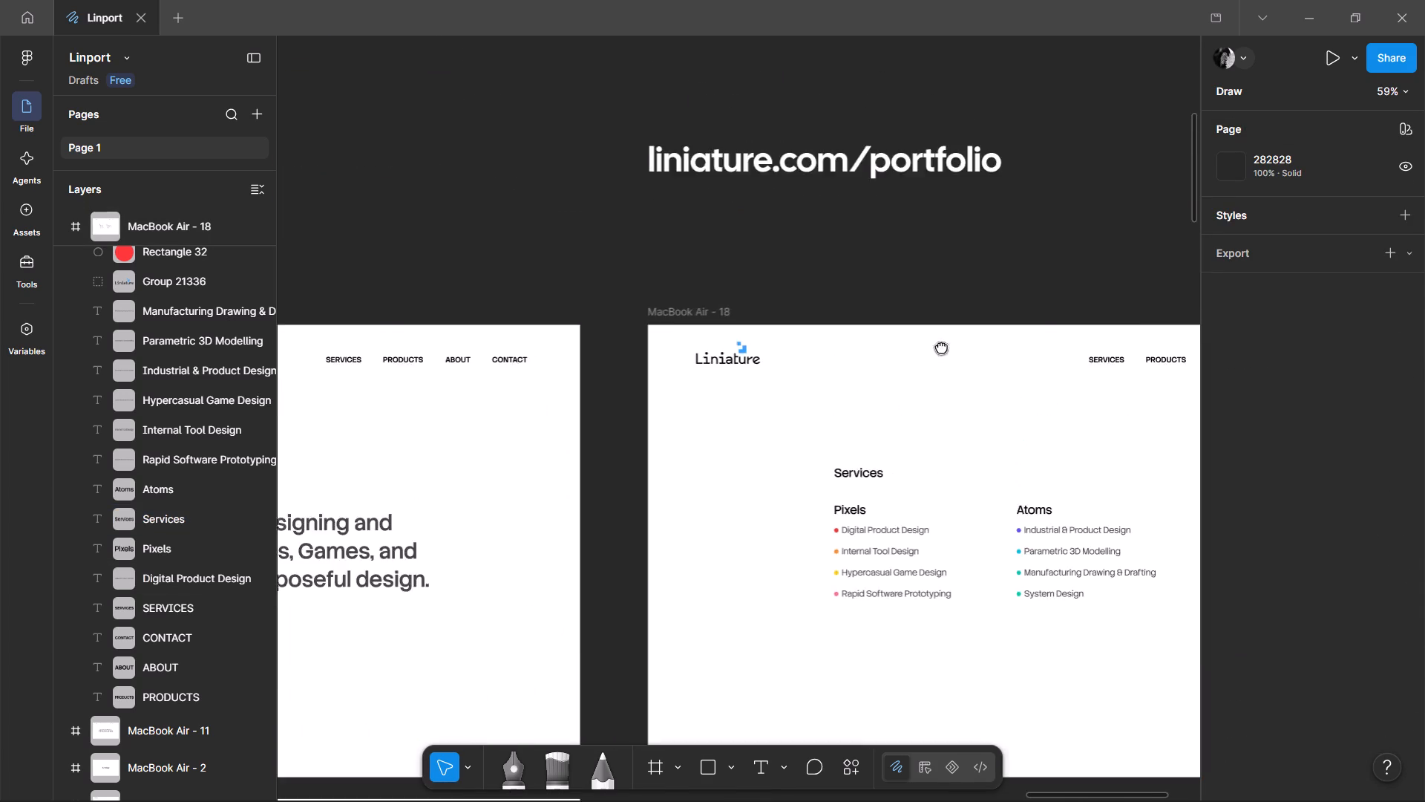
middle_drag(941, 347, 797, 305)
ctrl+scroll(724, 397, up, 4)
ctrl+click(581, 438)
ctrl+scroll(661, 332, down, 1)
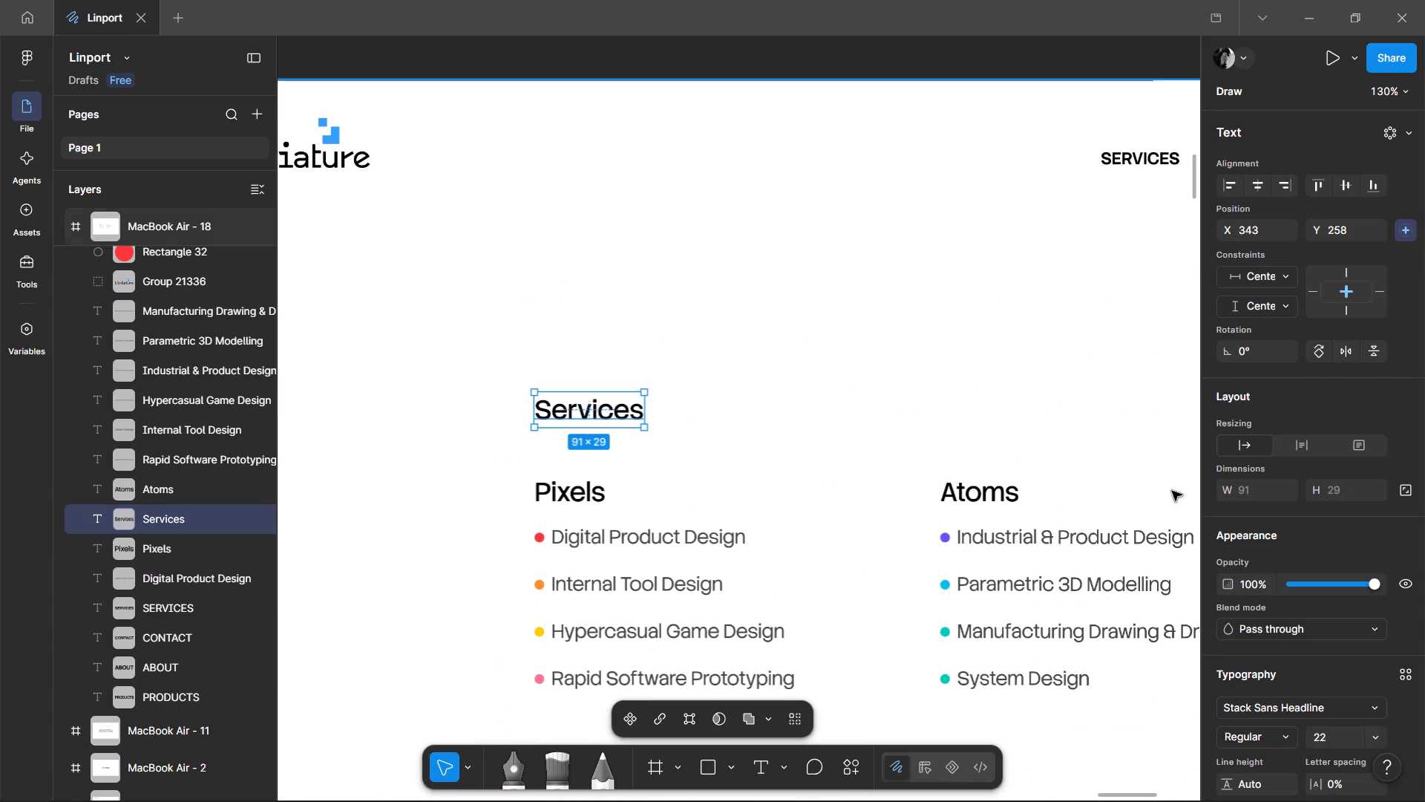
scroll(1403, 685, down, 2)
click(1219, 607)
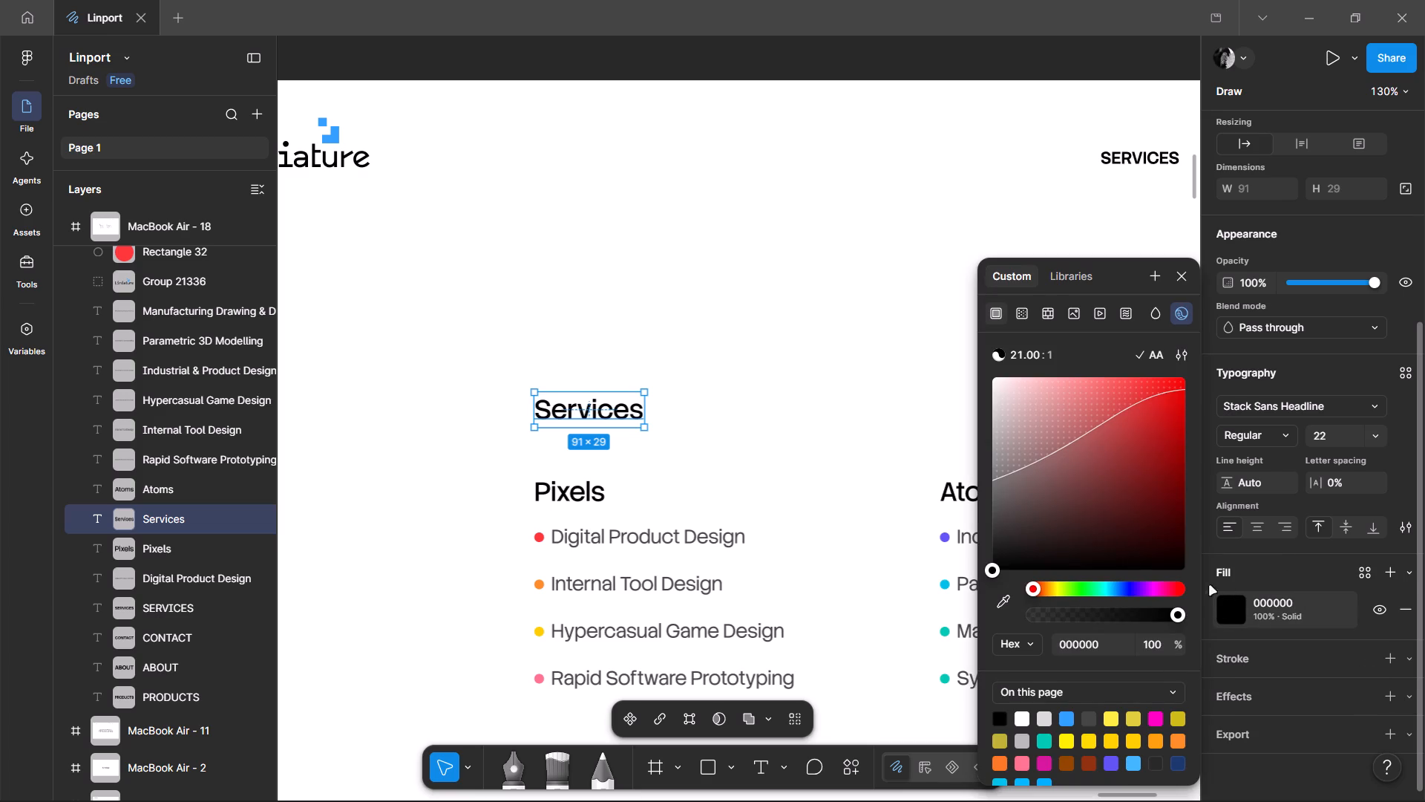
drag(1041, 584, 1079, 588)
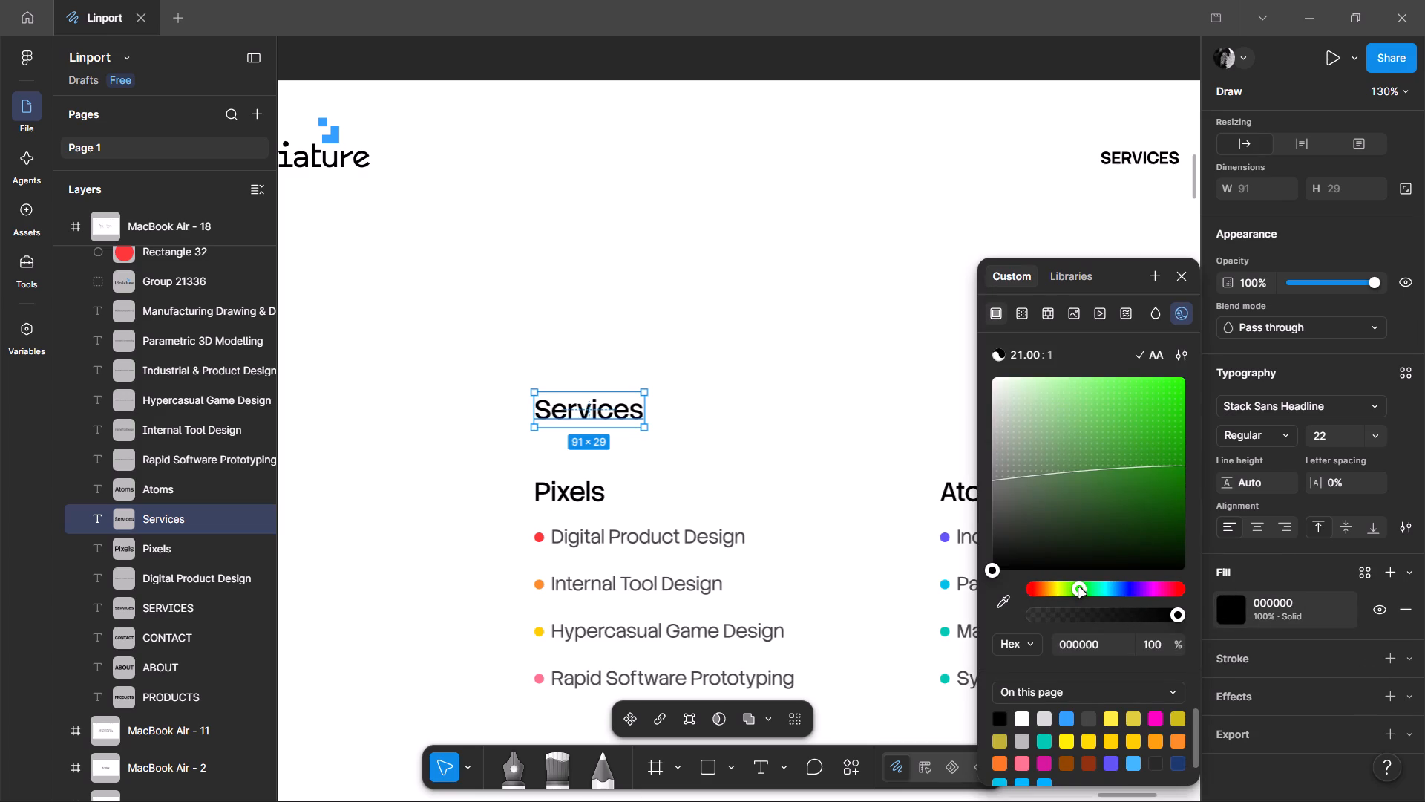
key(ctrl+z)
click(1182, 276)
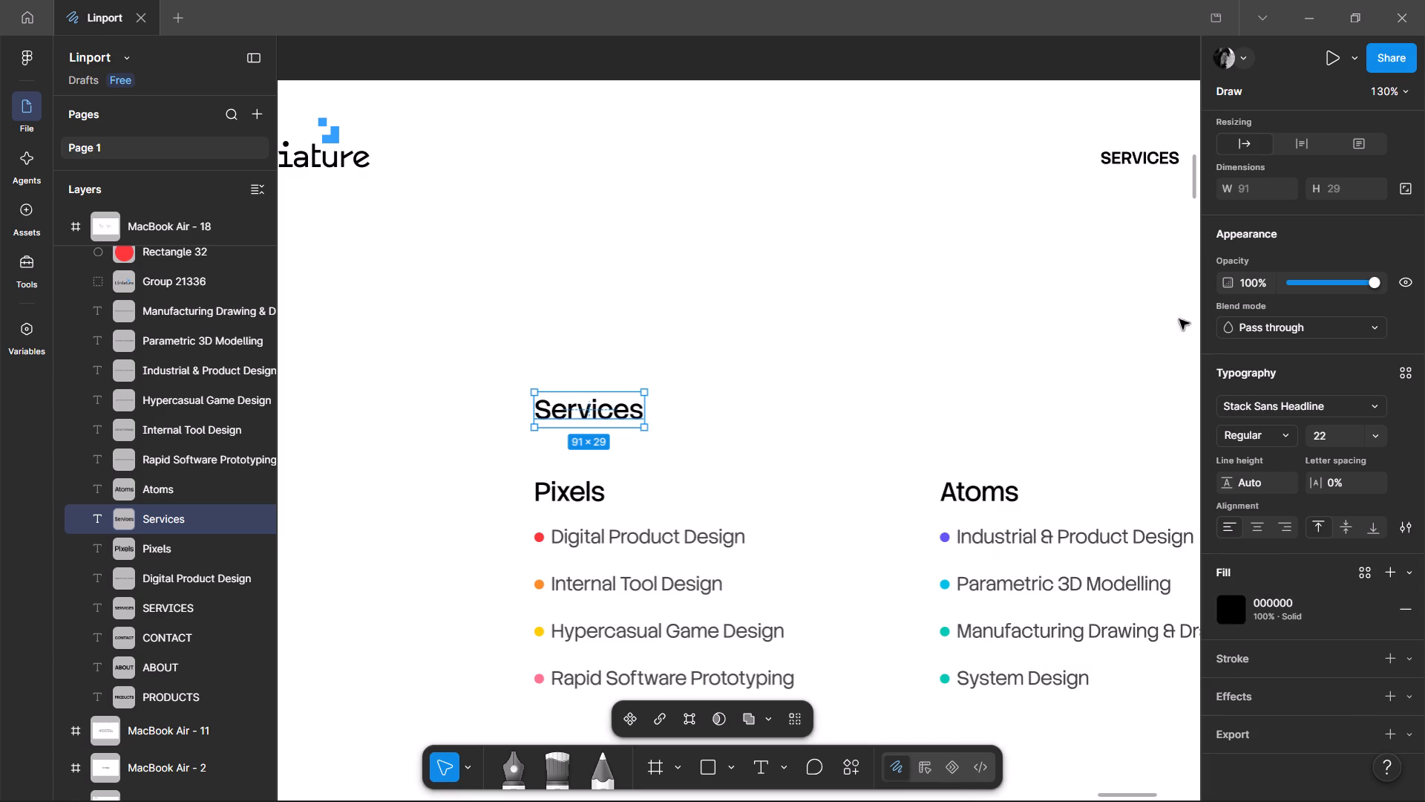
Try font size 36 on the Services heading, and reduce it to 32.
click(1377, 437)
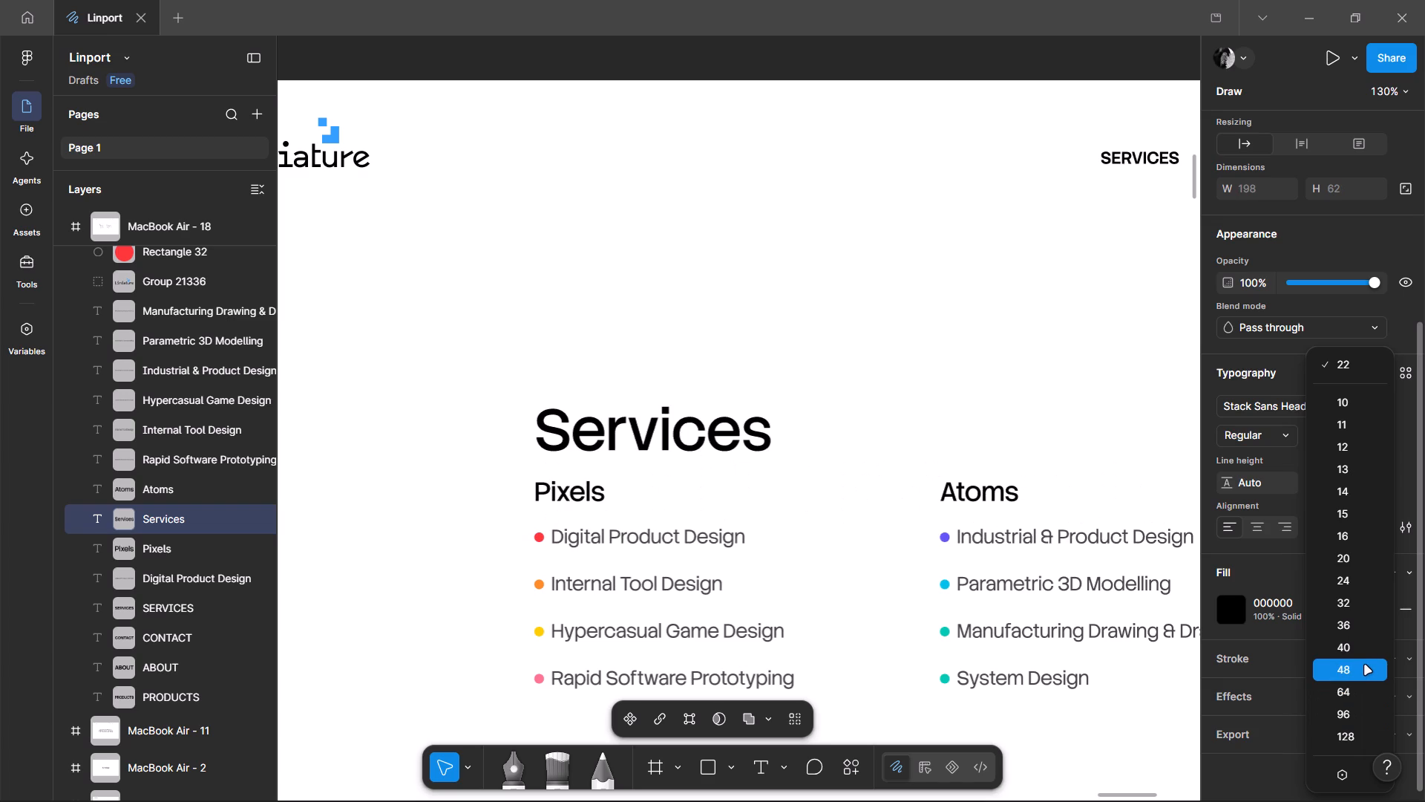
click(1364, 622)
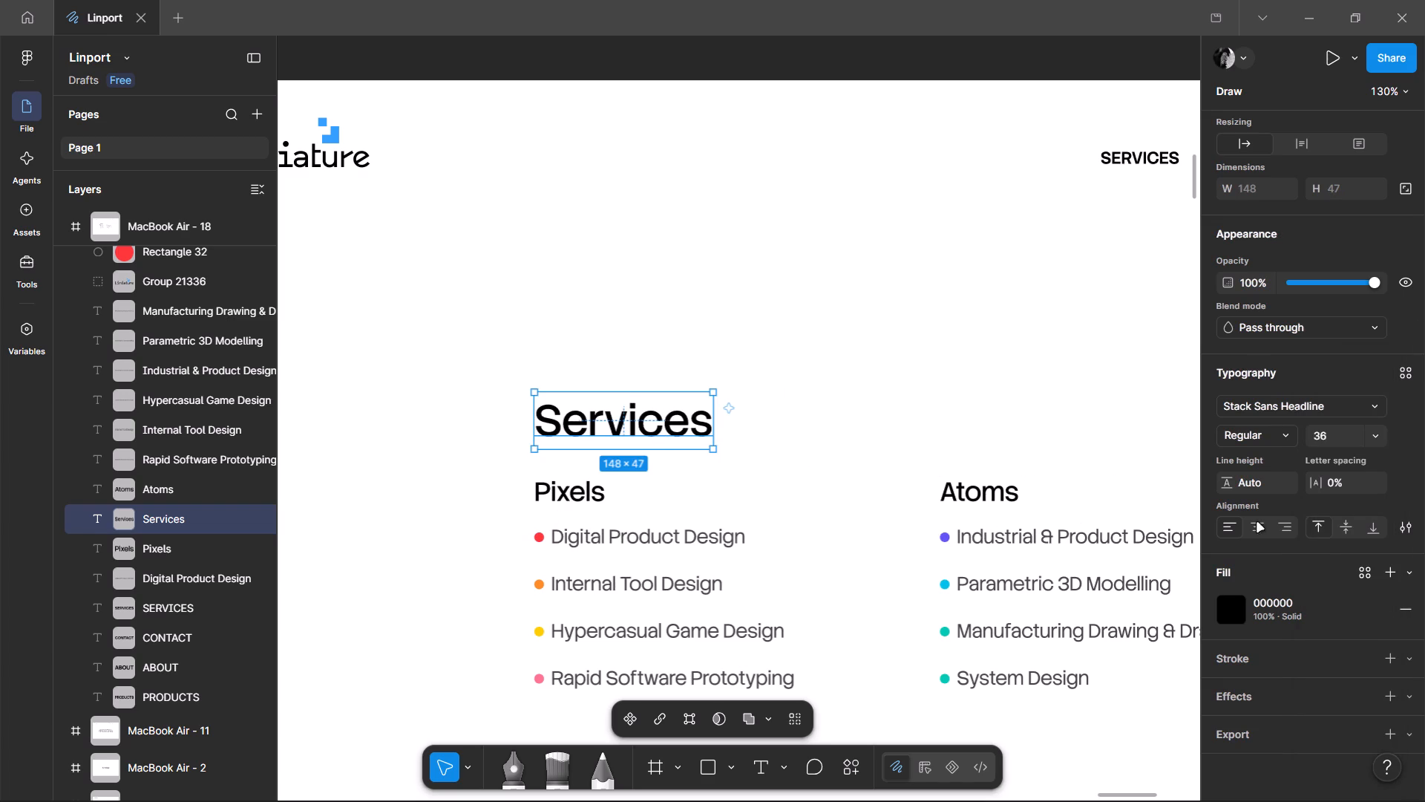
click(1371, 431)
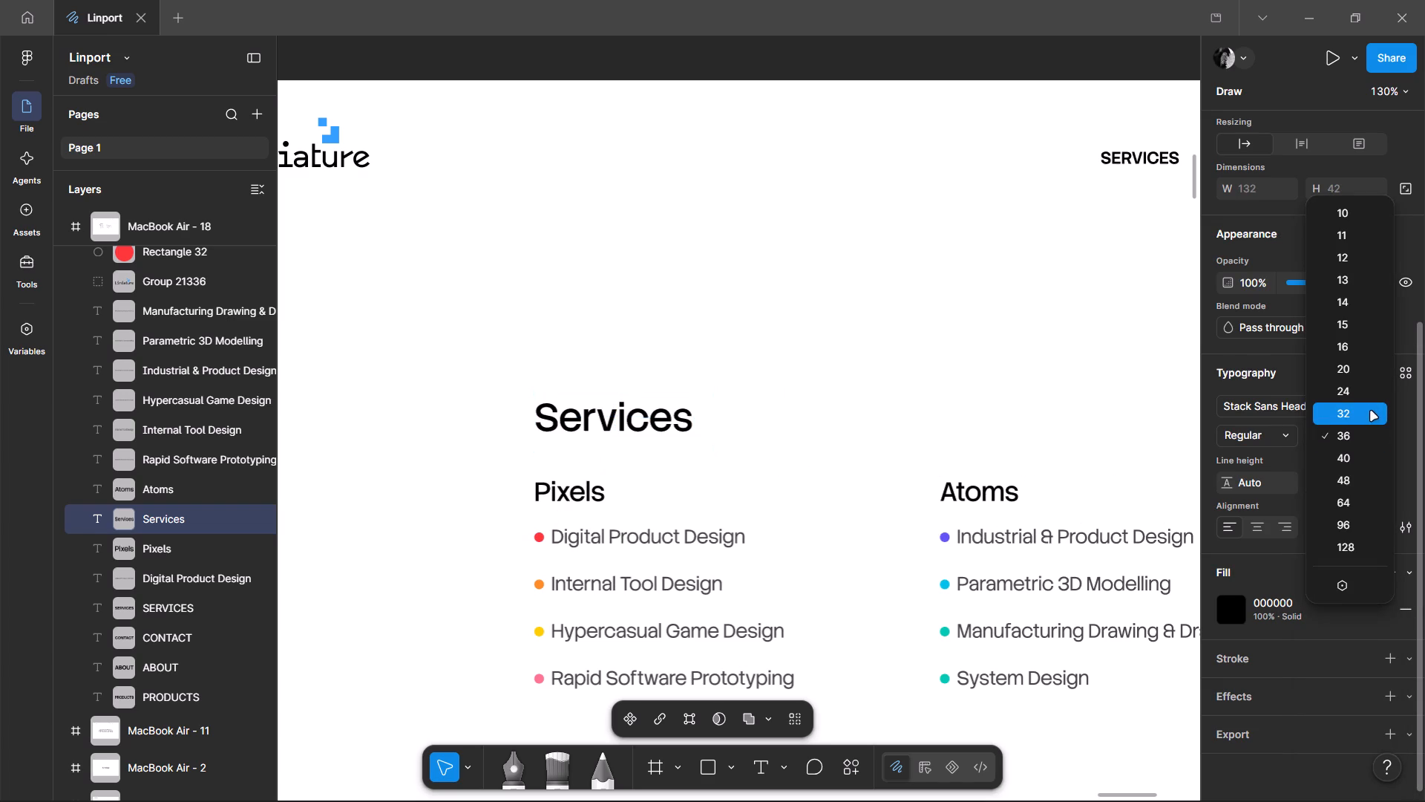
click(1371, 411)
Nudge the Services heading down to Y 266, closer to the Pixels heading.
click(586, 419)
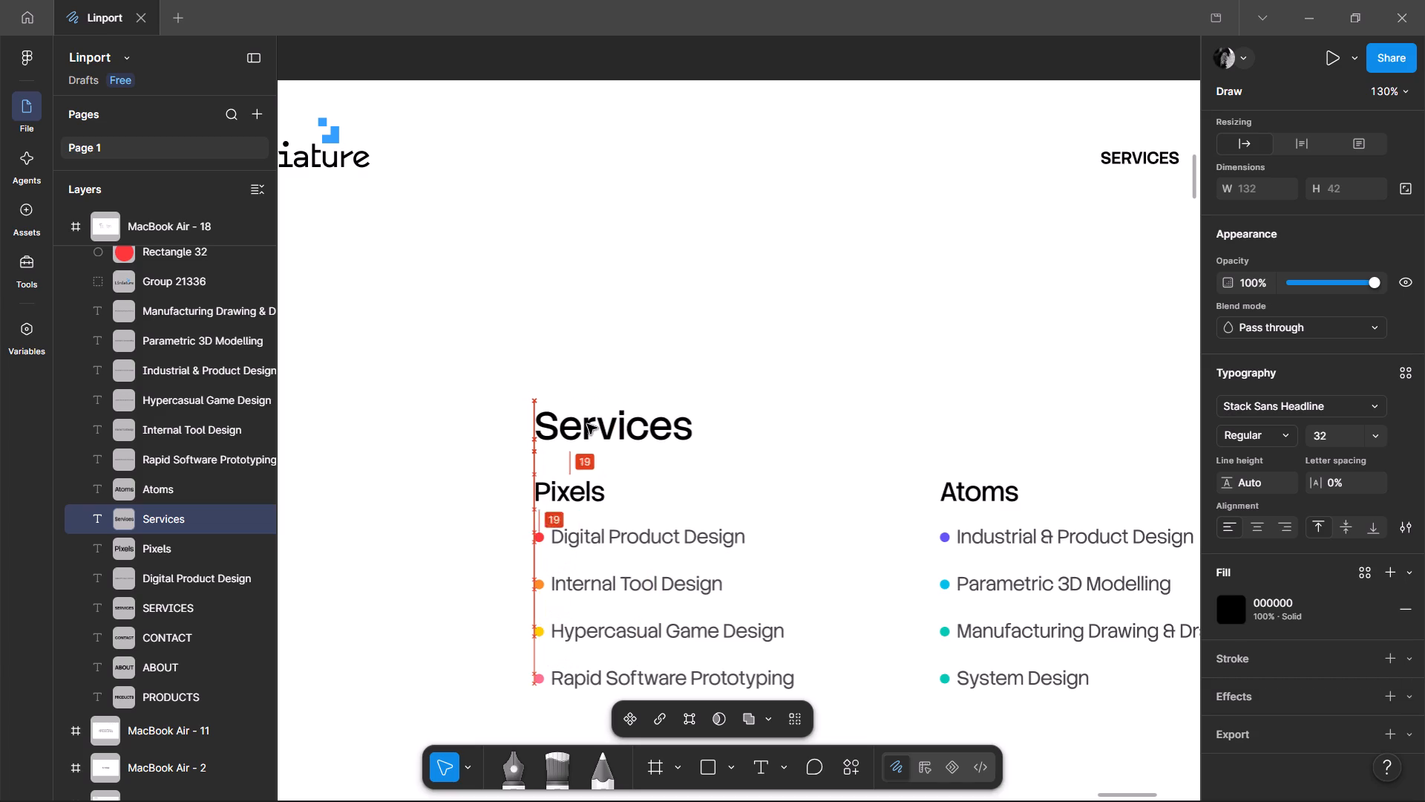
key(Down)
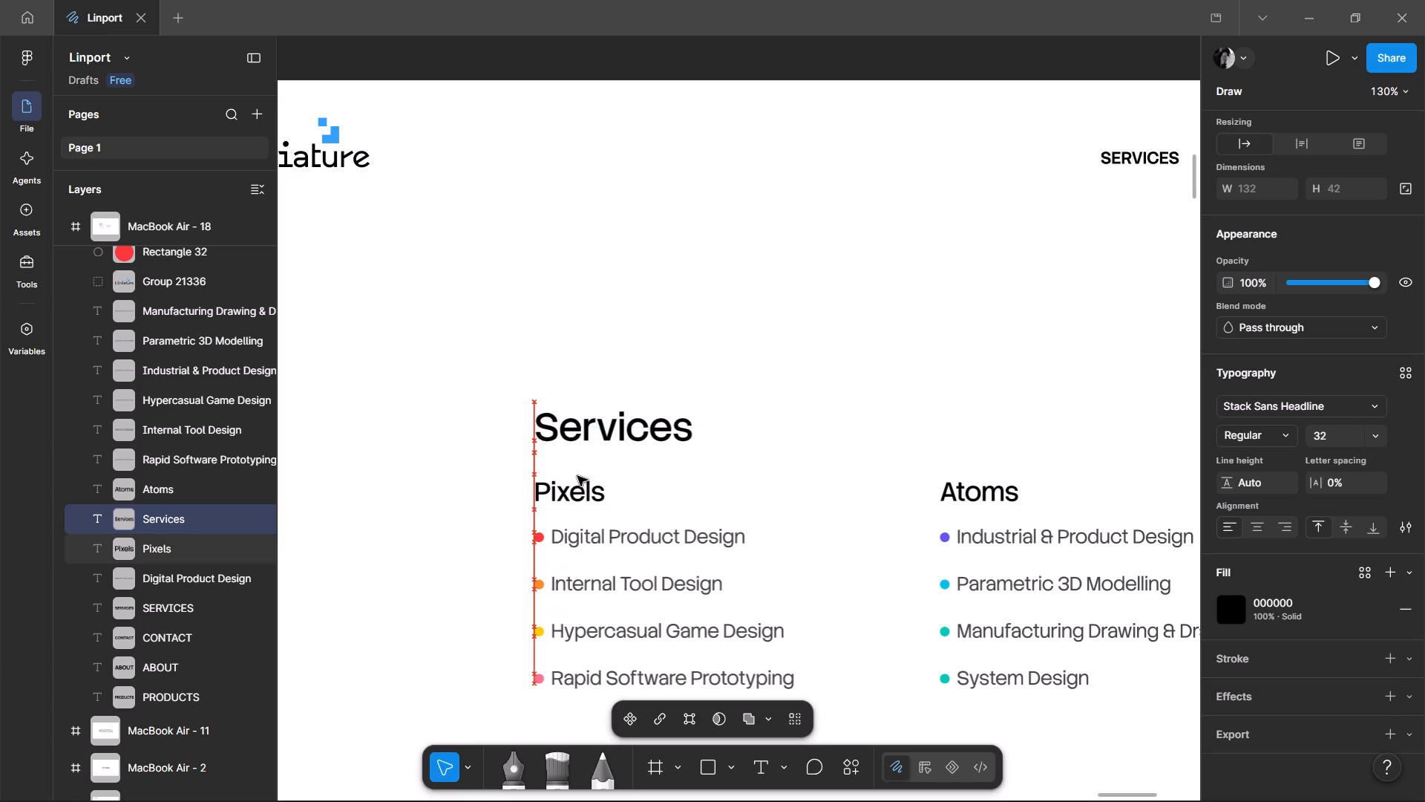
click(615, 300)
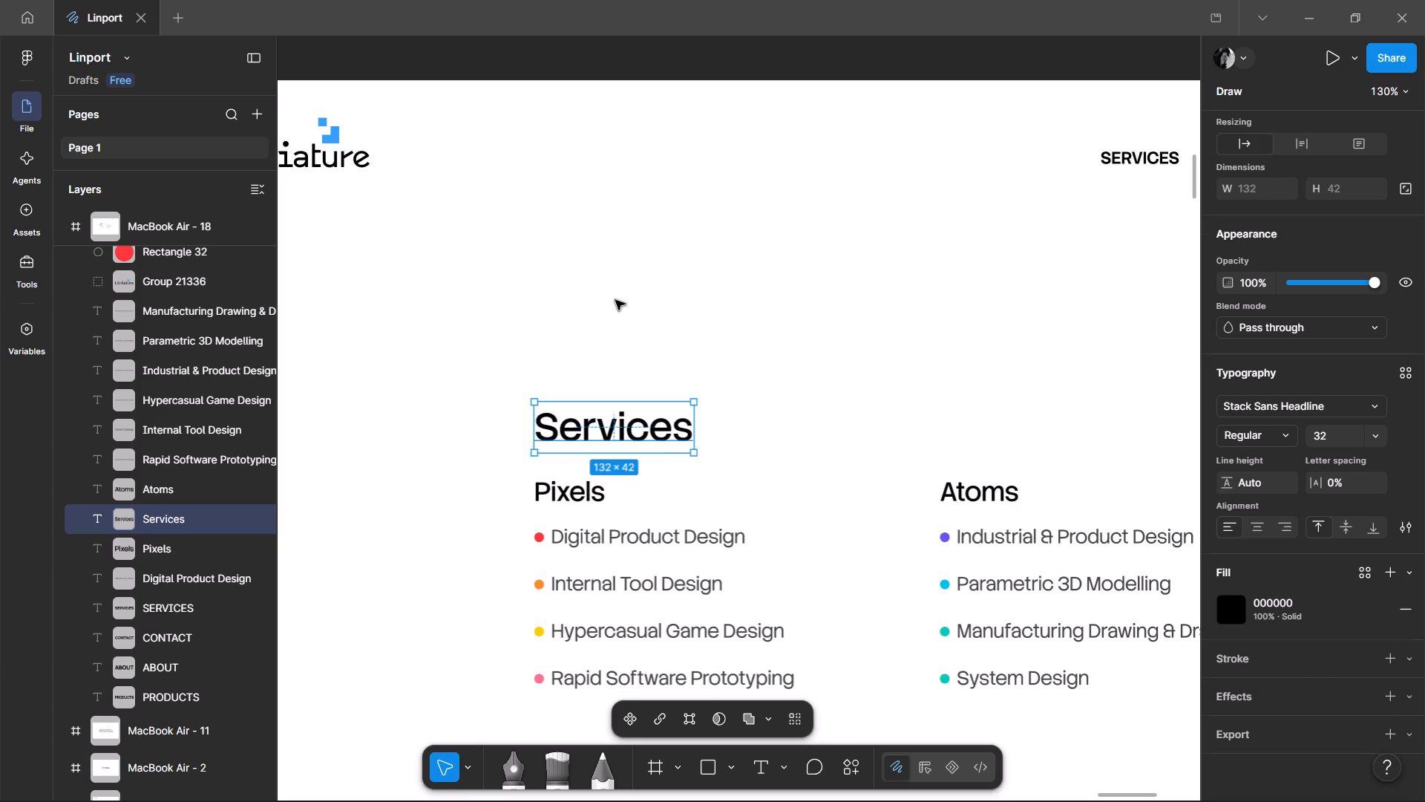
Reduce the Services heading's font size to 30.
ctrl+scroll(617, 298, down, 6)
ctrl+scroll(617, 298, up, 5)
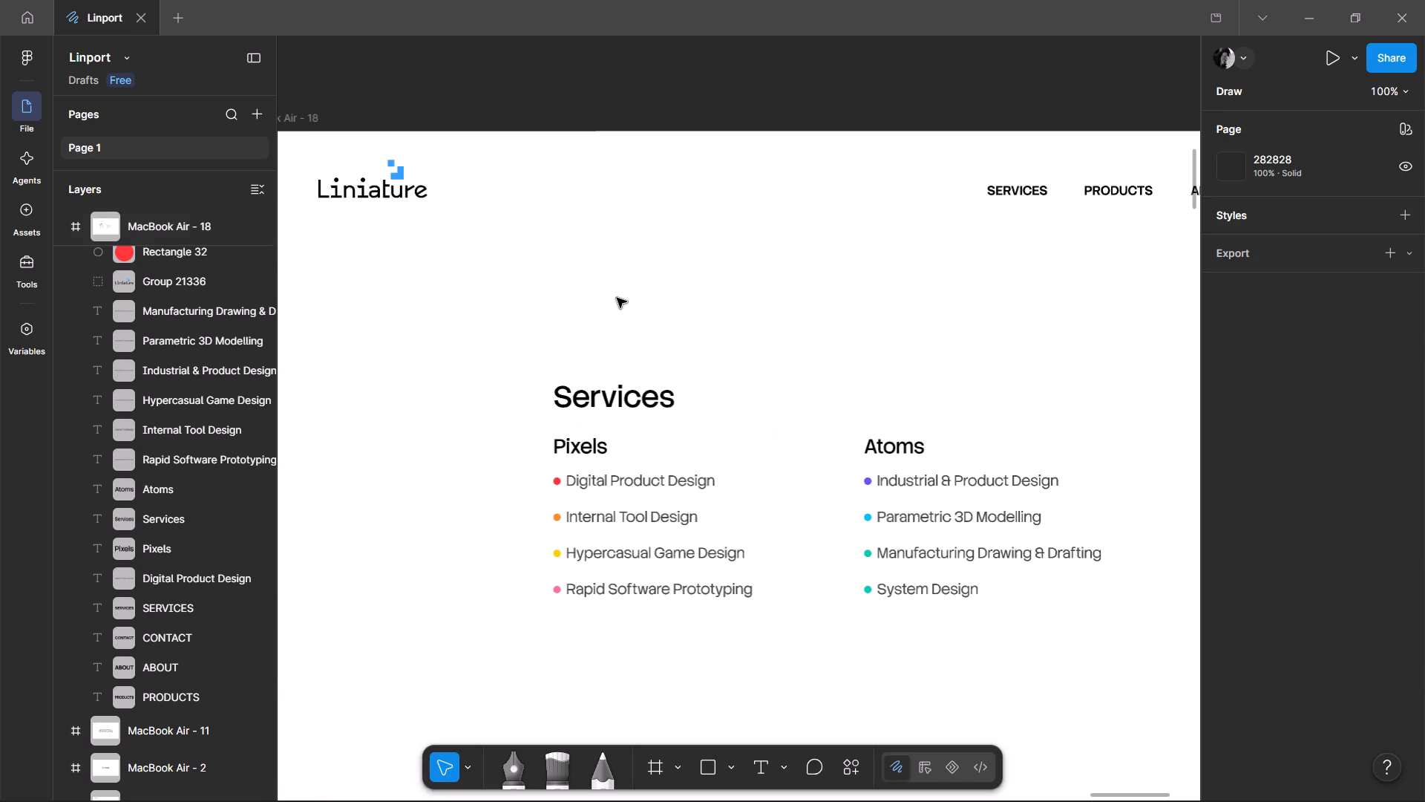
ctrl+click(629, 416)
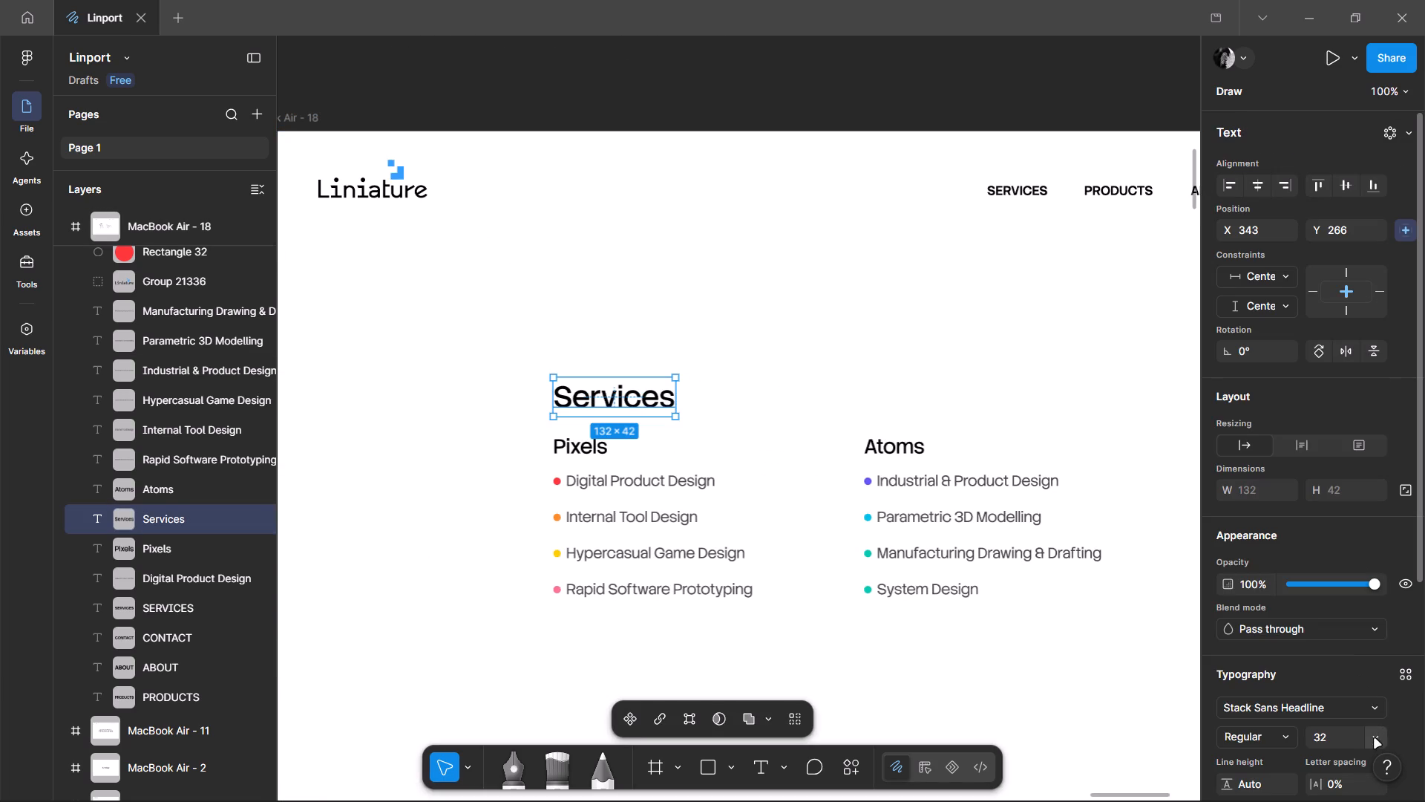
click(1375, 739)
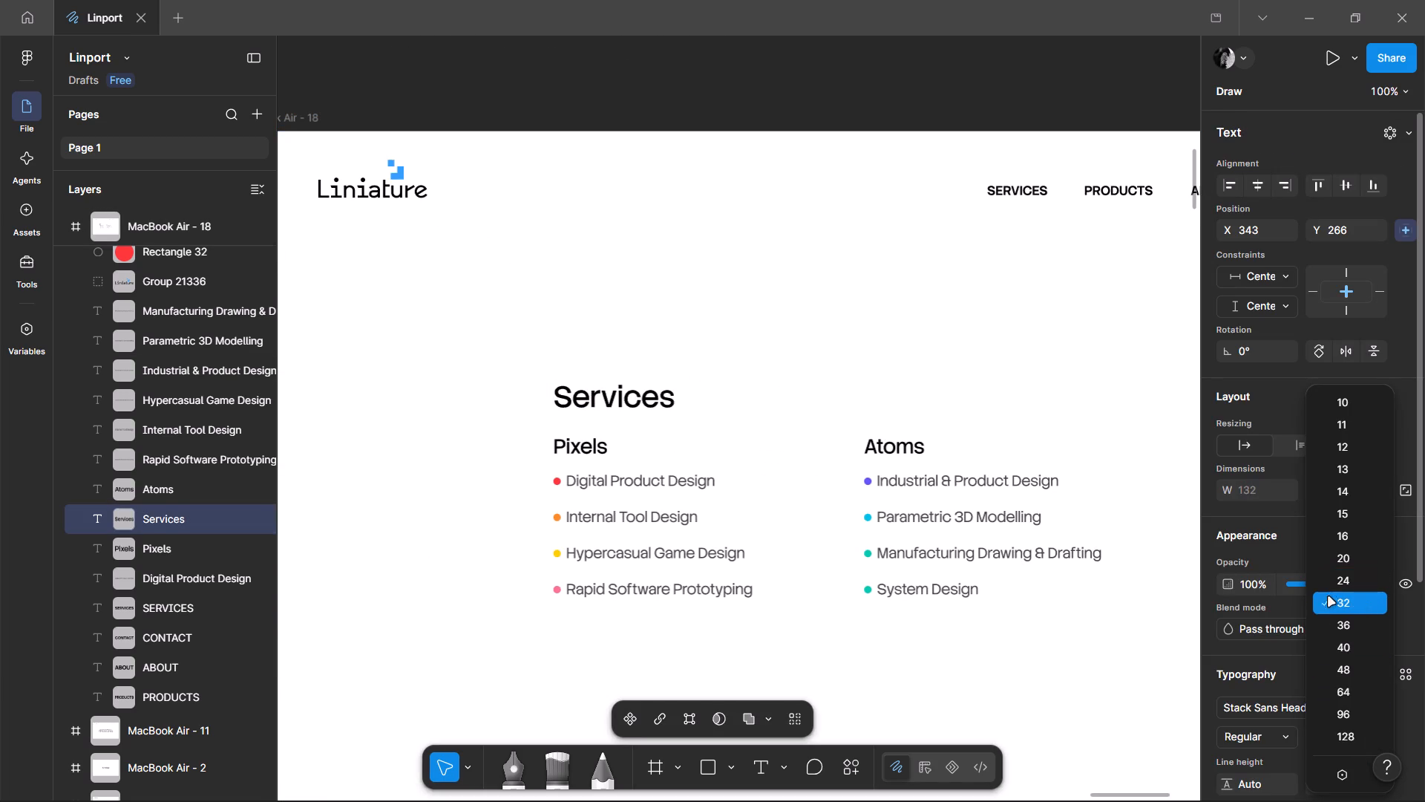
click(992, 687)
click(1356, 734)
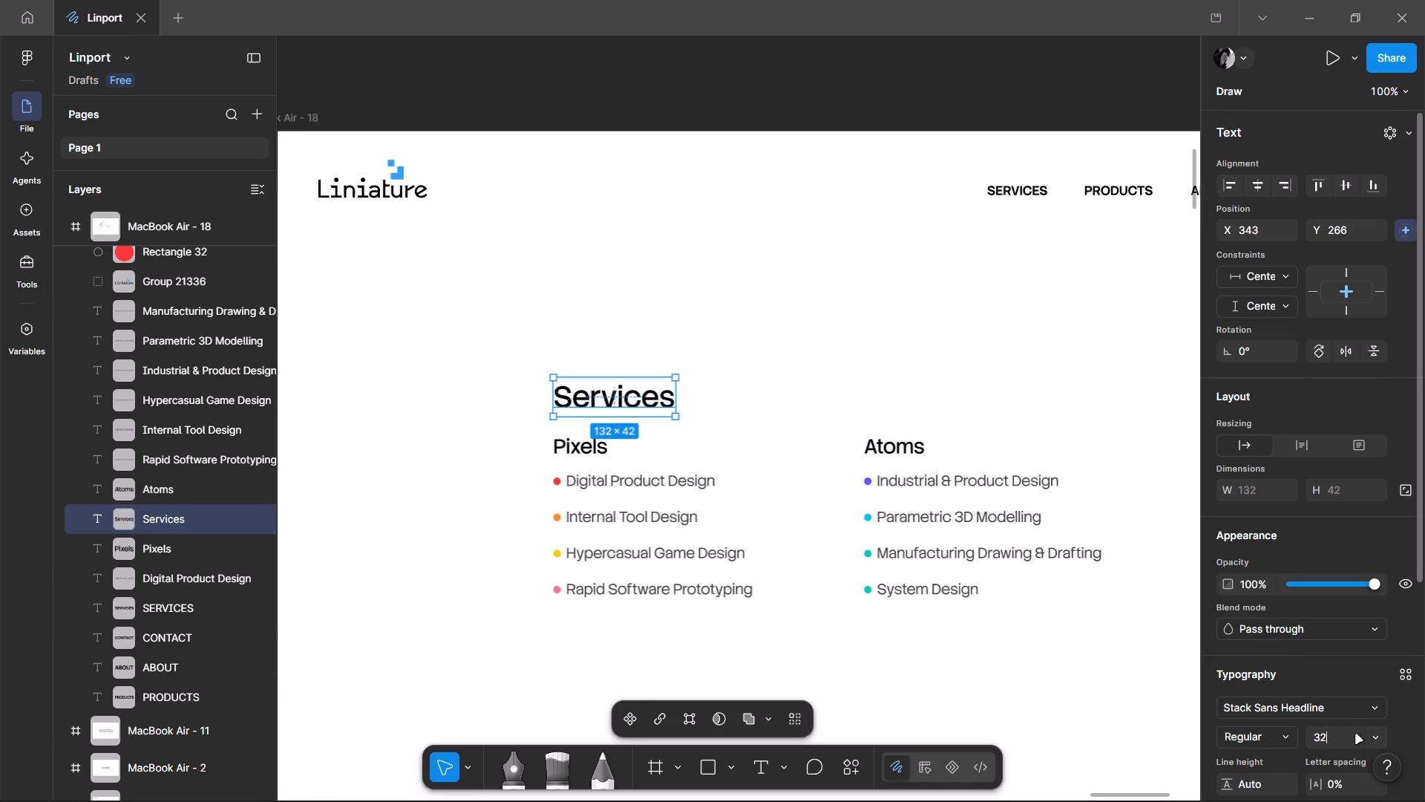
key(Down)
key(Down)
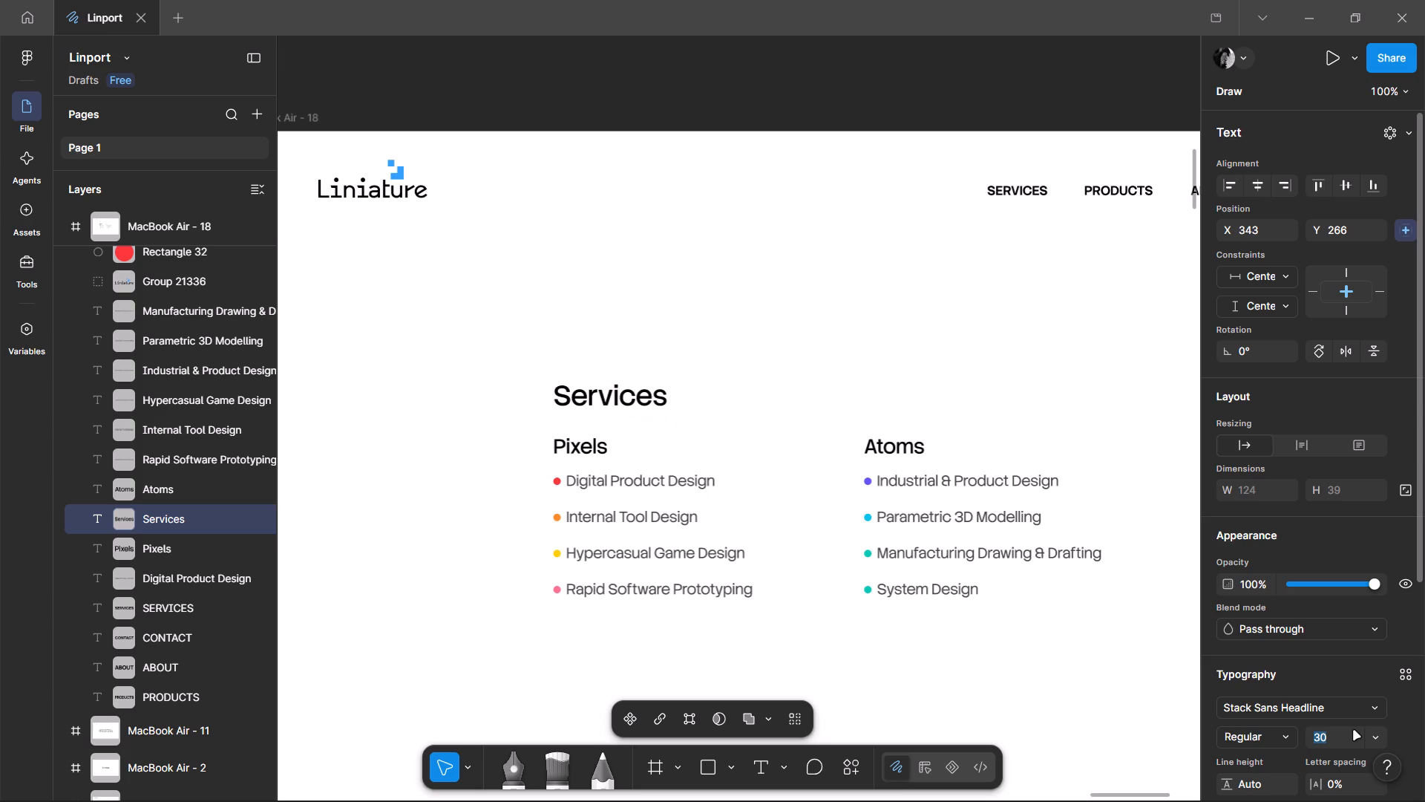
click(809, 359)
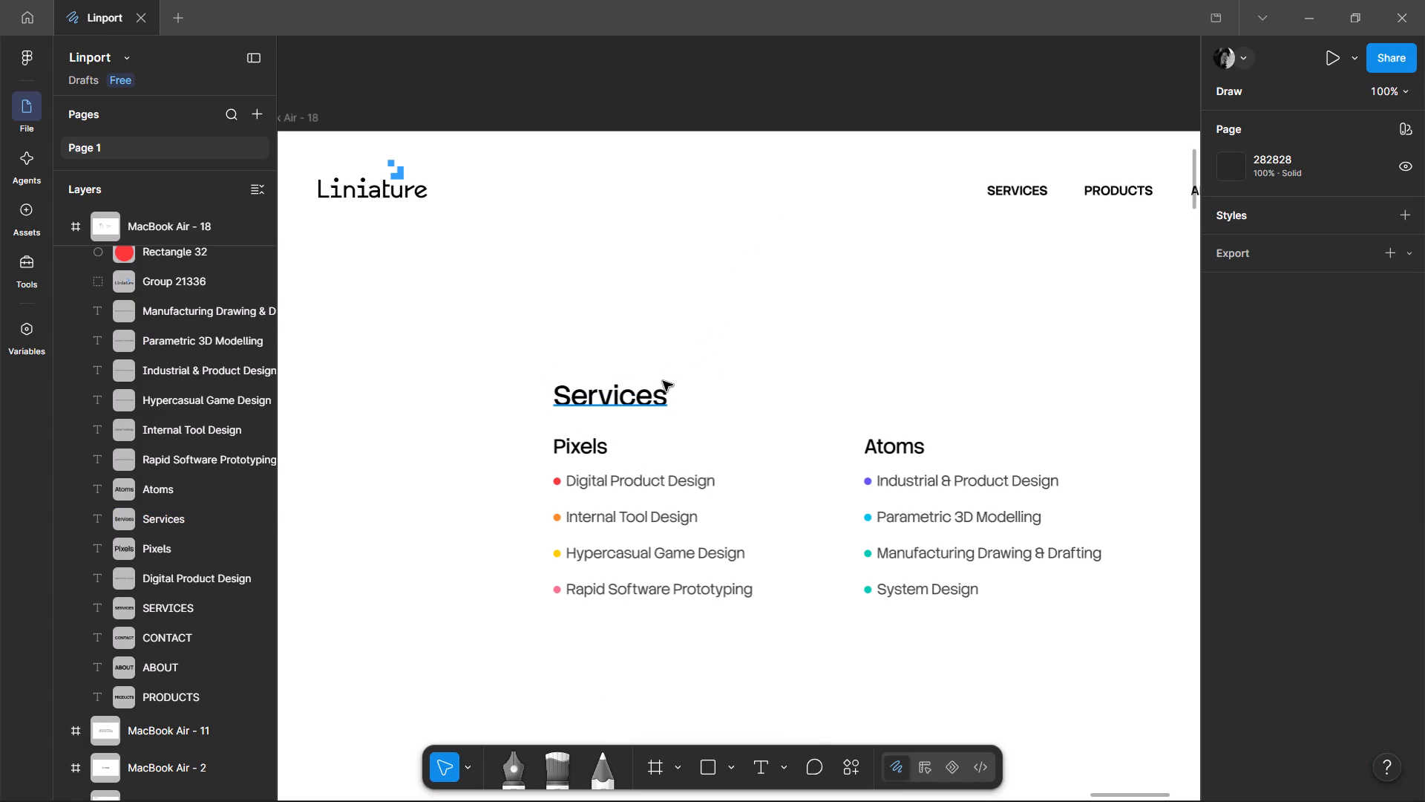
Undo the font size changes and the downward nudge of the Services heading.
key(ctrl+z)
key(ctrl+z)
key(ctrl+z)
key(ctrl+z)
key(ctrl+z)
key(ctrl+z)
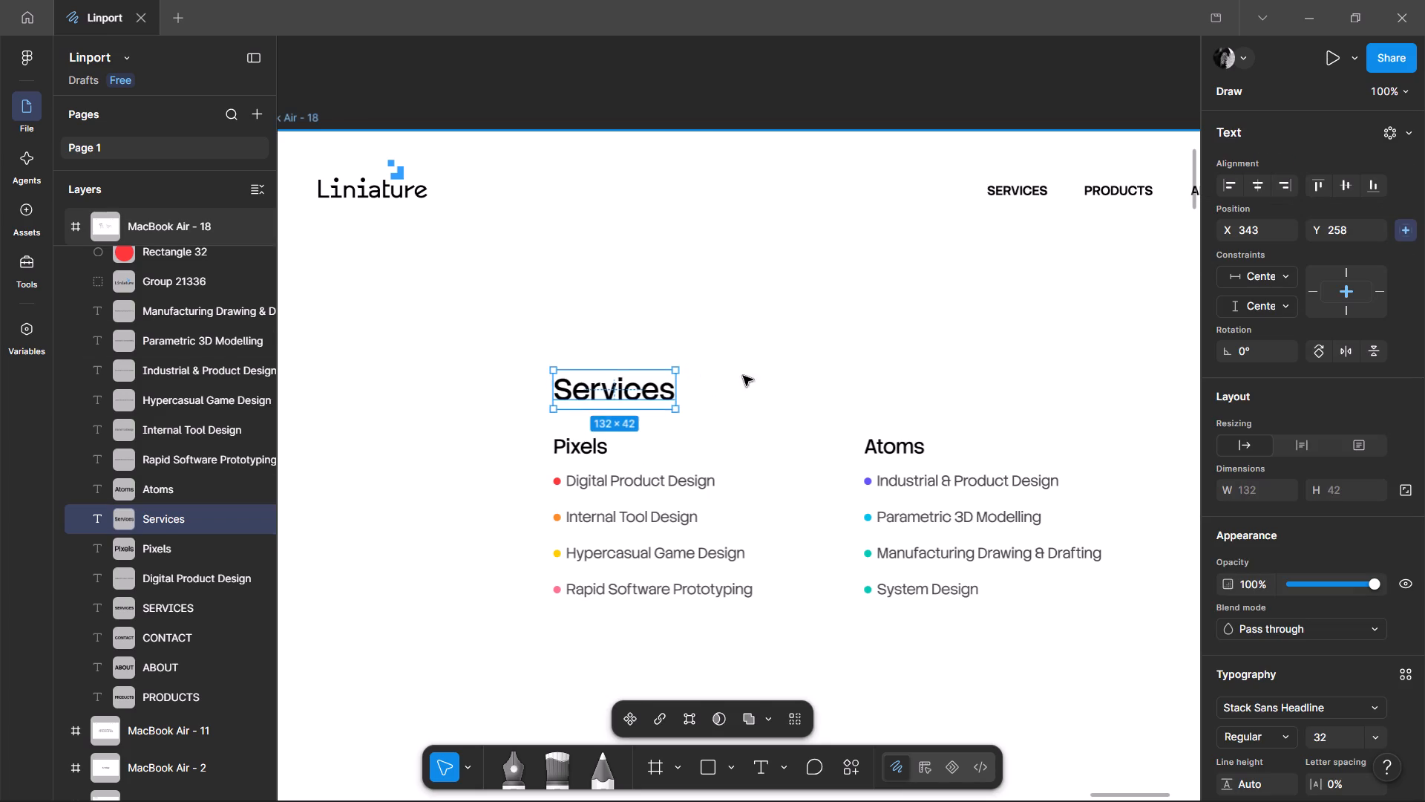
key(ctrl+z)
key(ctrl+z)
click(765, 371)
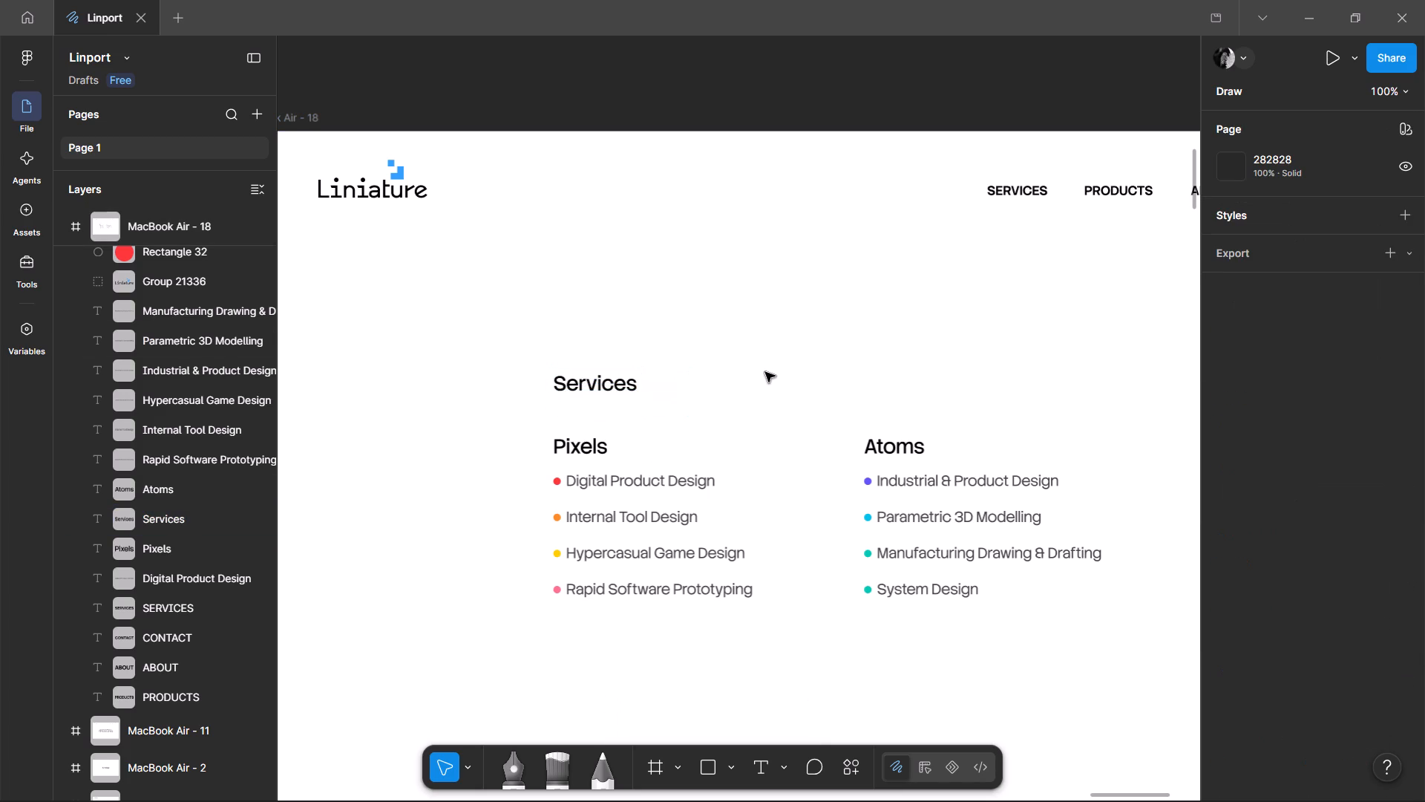
Rotate the Services heading 90° so it reads vertically, and move it to the left of the Pixels list.
double_click(539, 382)
double_click(600, 376)
click(644, 394)
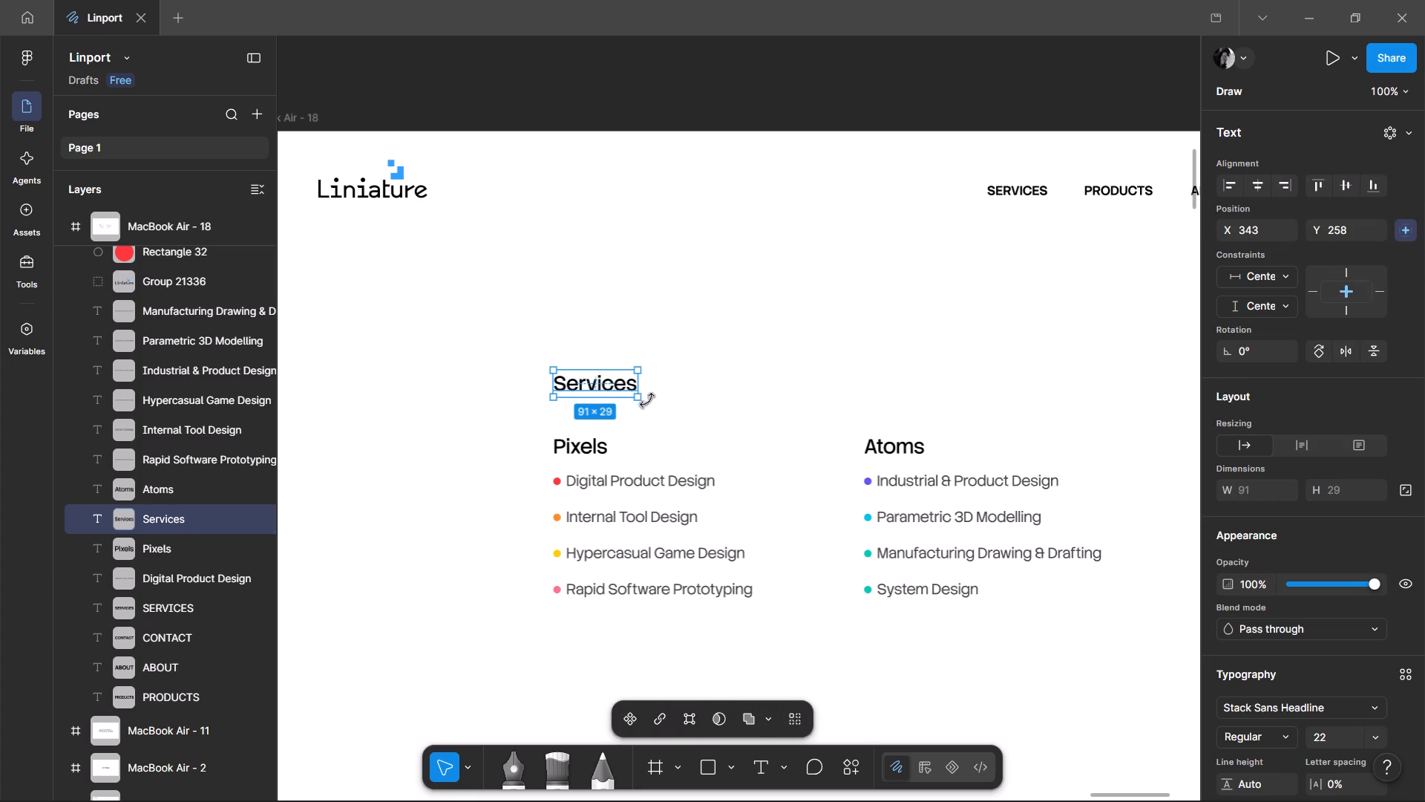
shift+drag(647, 397, 629, 233)
drag(600, 379, 469, 468)
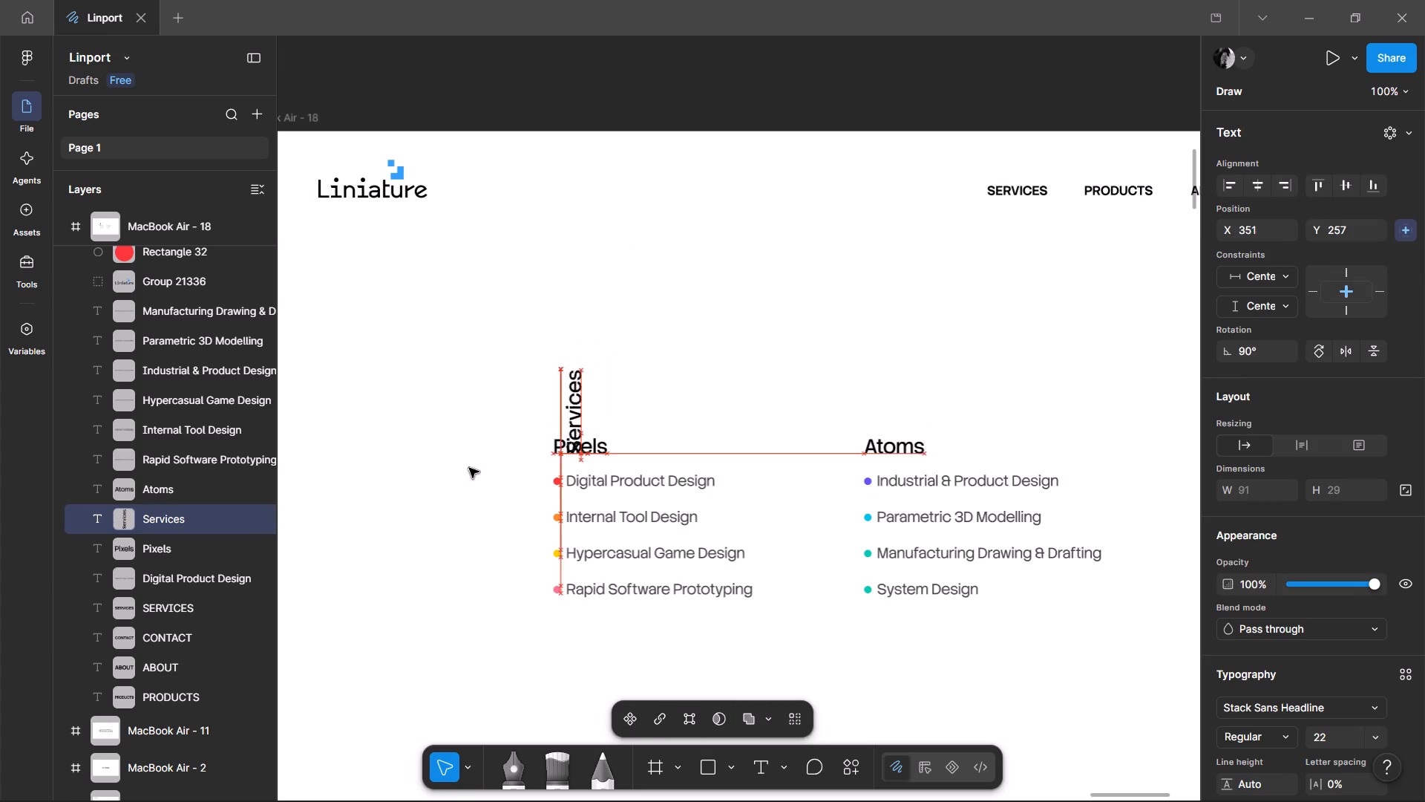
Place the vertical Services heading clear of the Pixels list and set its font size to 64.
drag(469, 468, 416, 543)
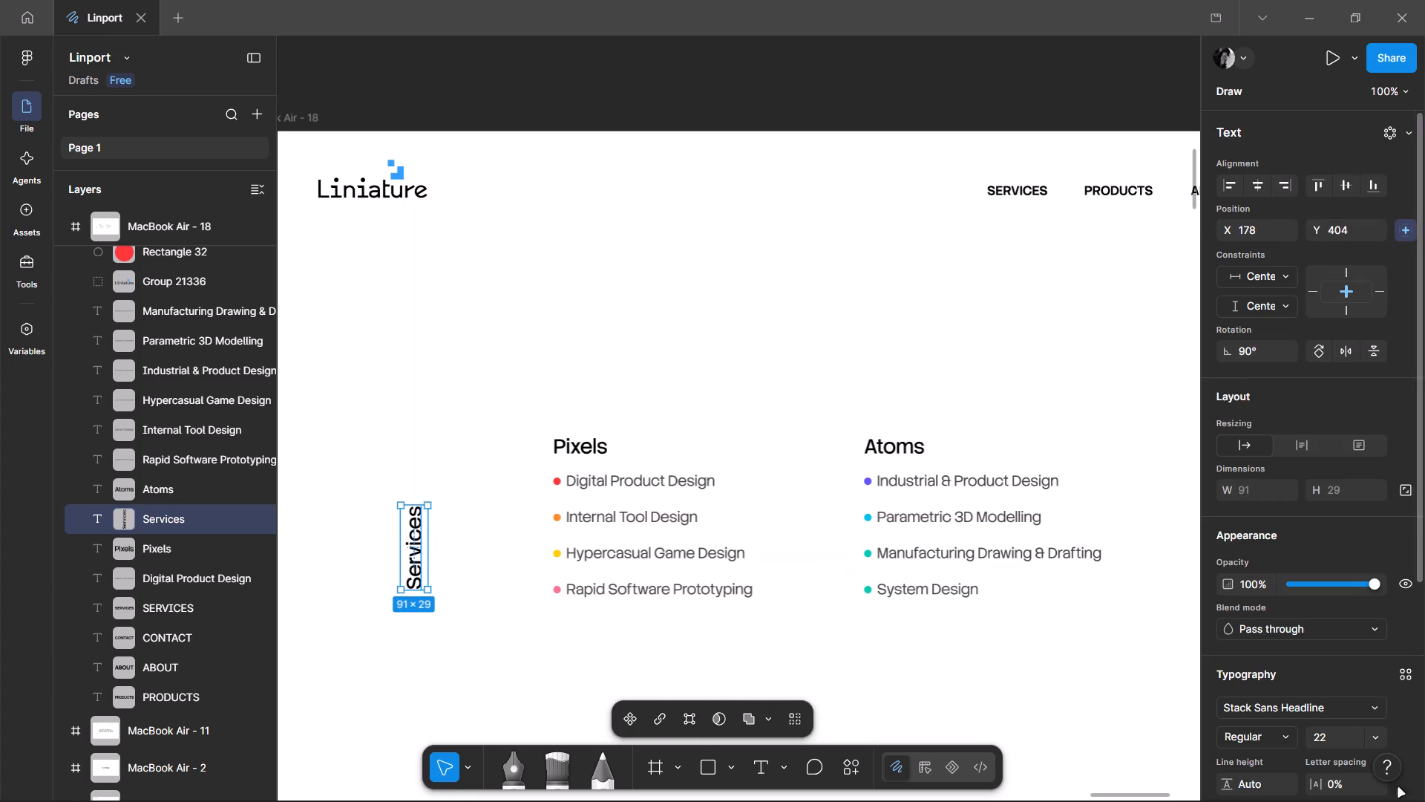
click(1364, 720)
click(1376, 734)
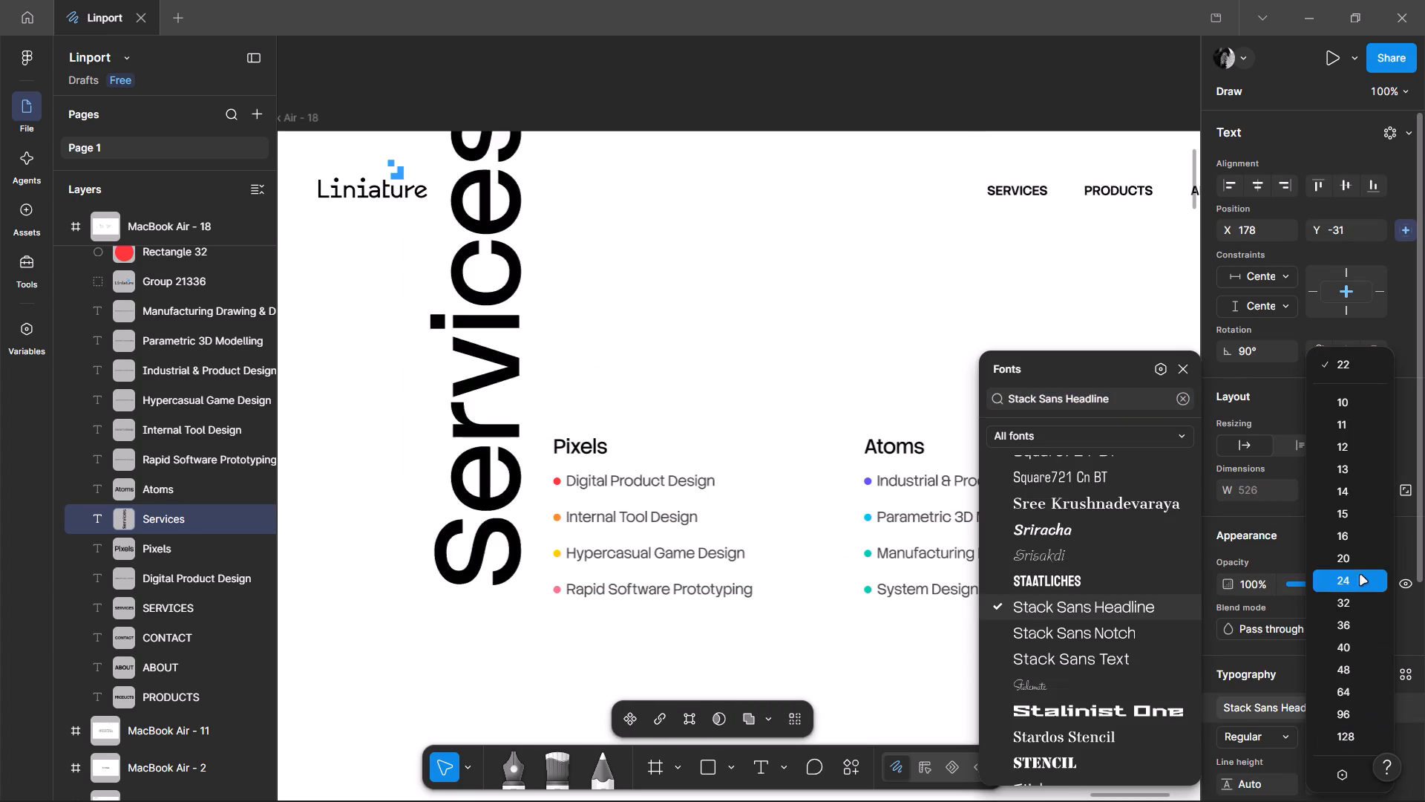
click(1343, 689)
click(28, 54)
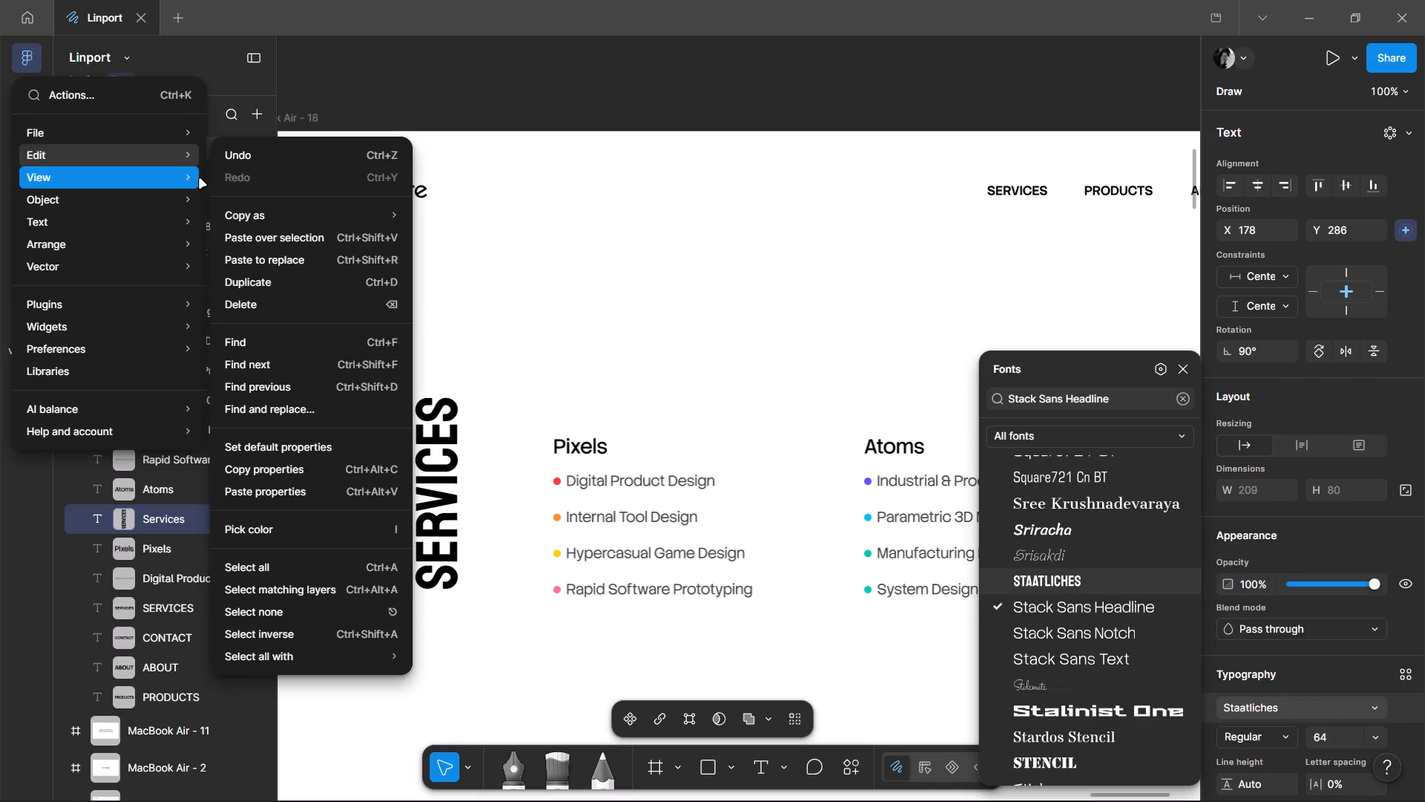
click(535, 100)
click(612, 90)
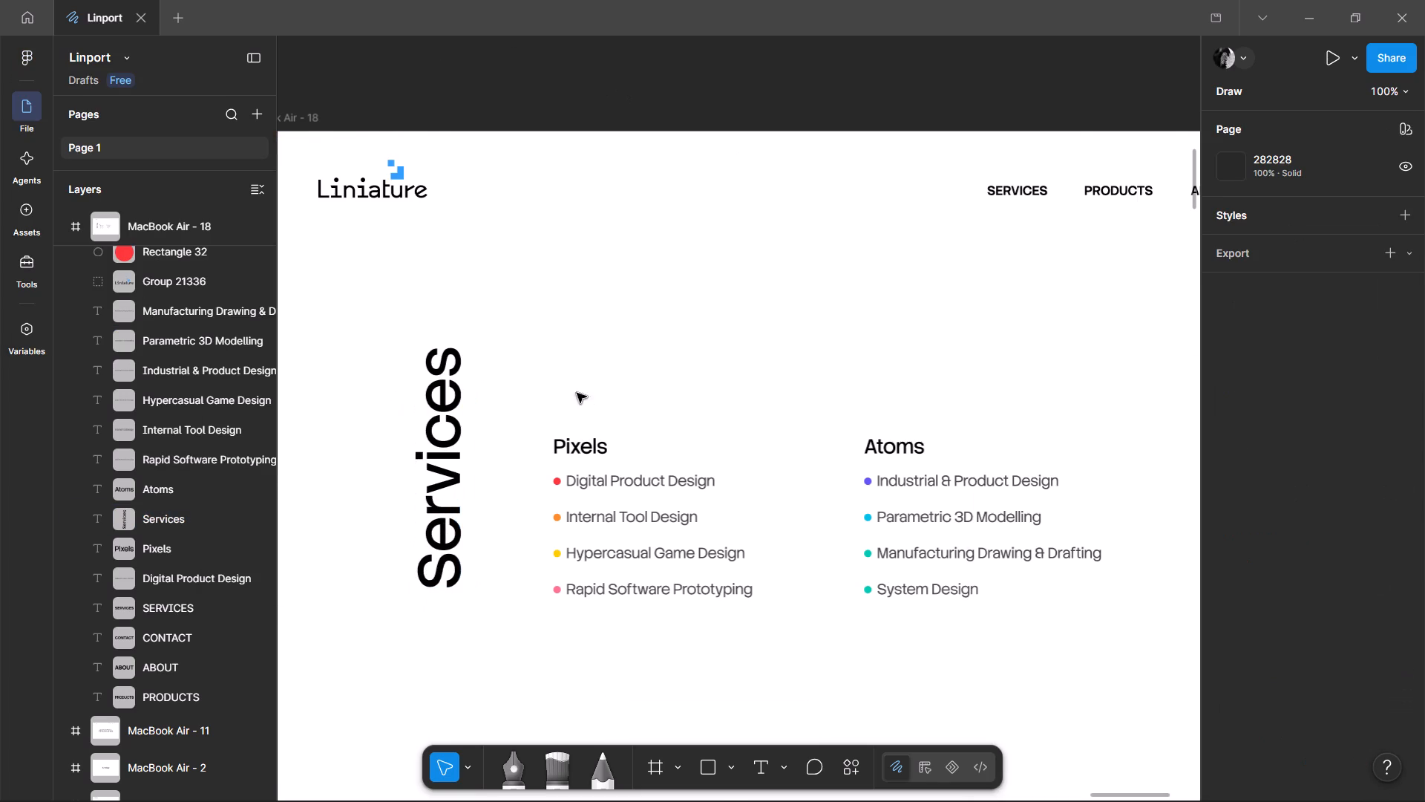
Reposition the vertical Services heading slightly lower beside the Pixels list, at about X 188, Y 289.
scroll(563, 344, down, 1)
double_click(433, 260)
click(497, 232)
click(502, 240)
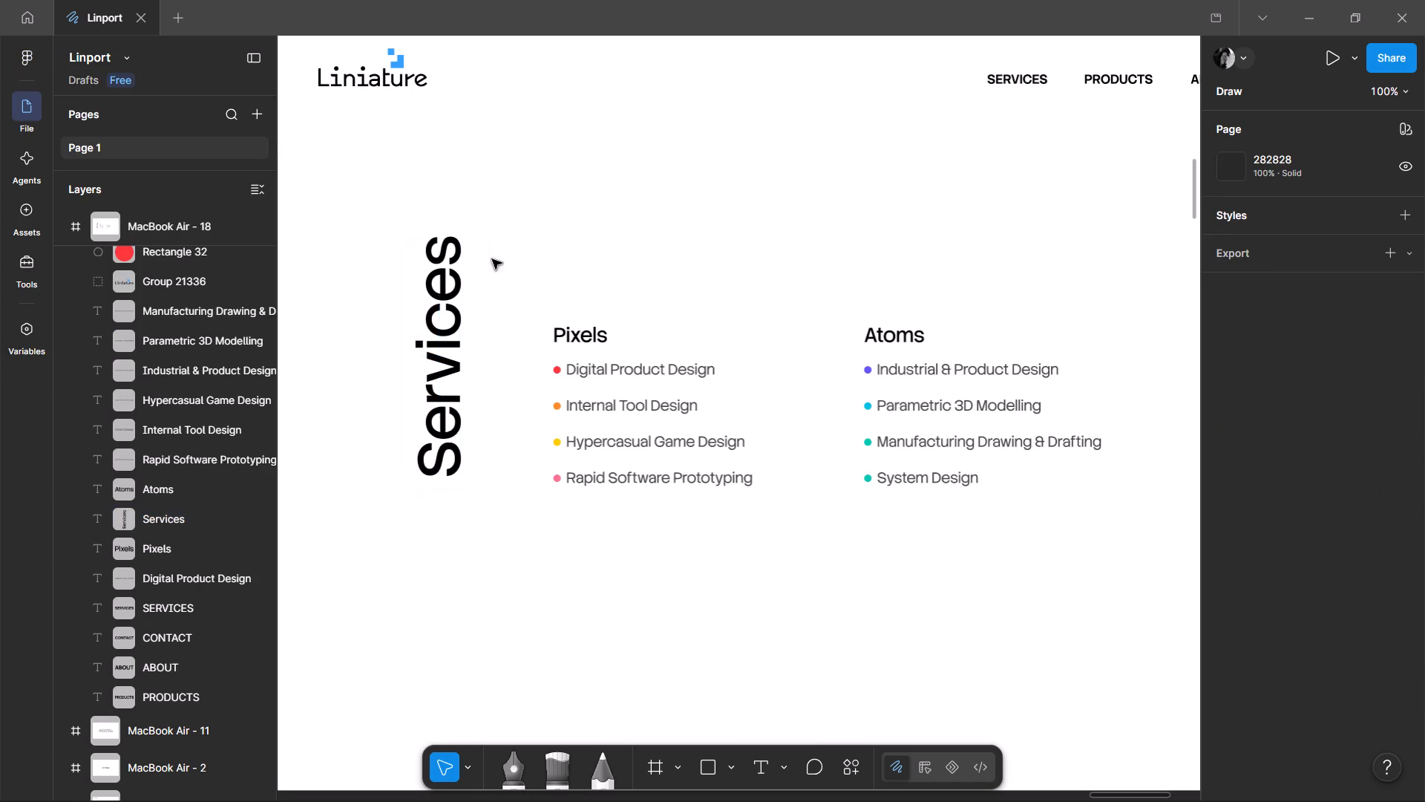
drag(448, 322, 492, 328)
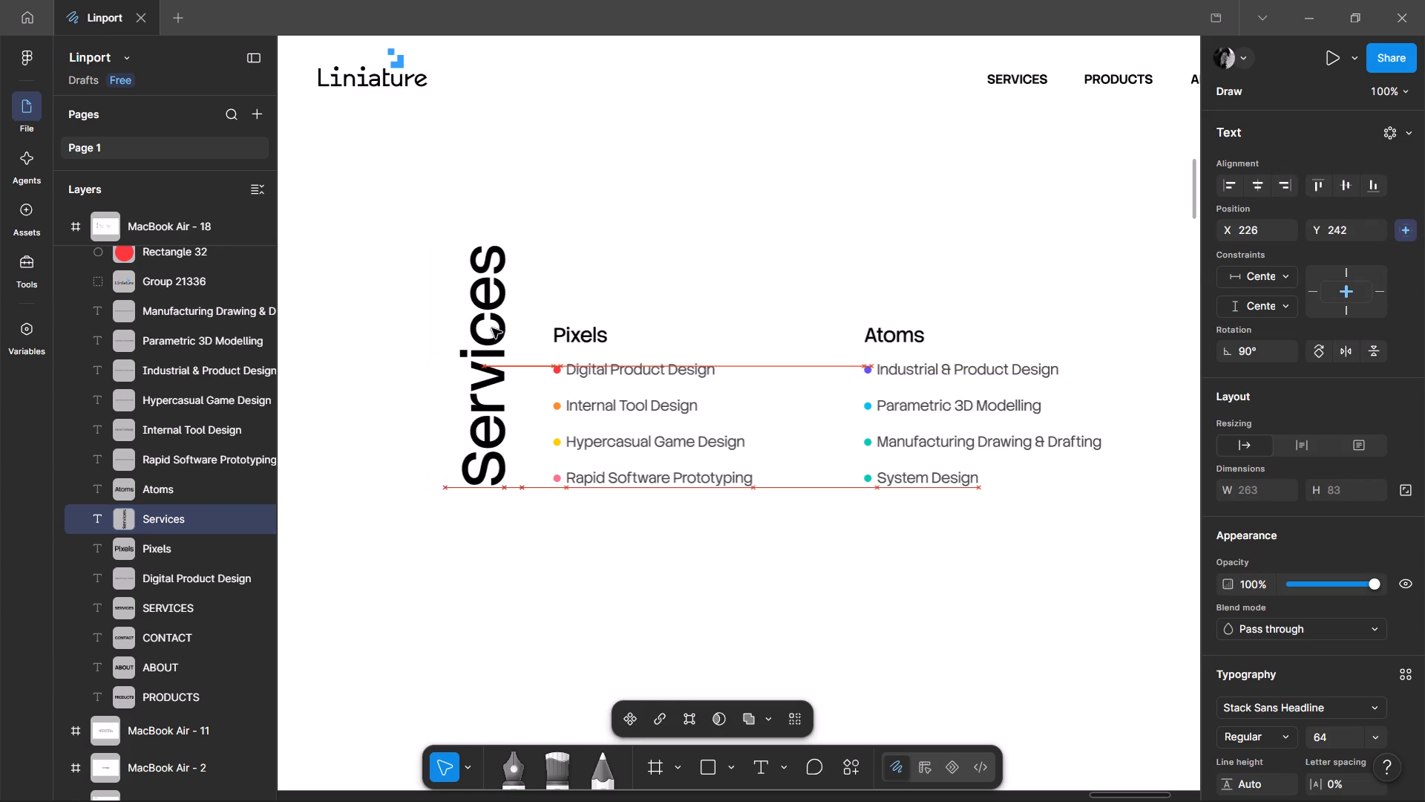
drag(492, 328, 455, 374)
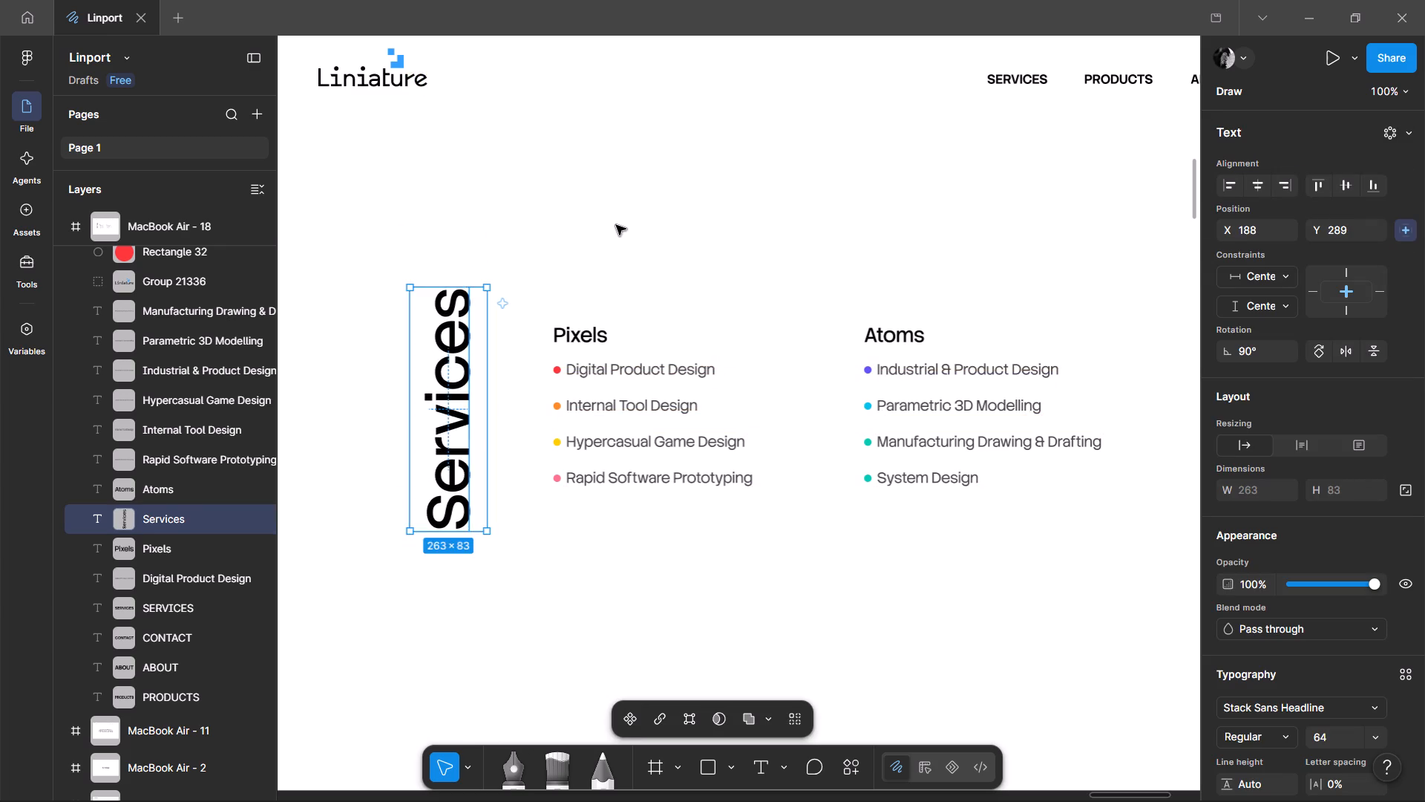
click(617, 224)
Move the Services heading and the Pixels and Atoms lists together to the right, toward the centre of MacBook Air - 18.
ctrl+scroll(617, 223, down, 4)
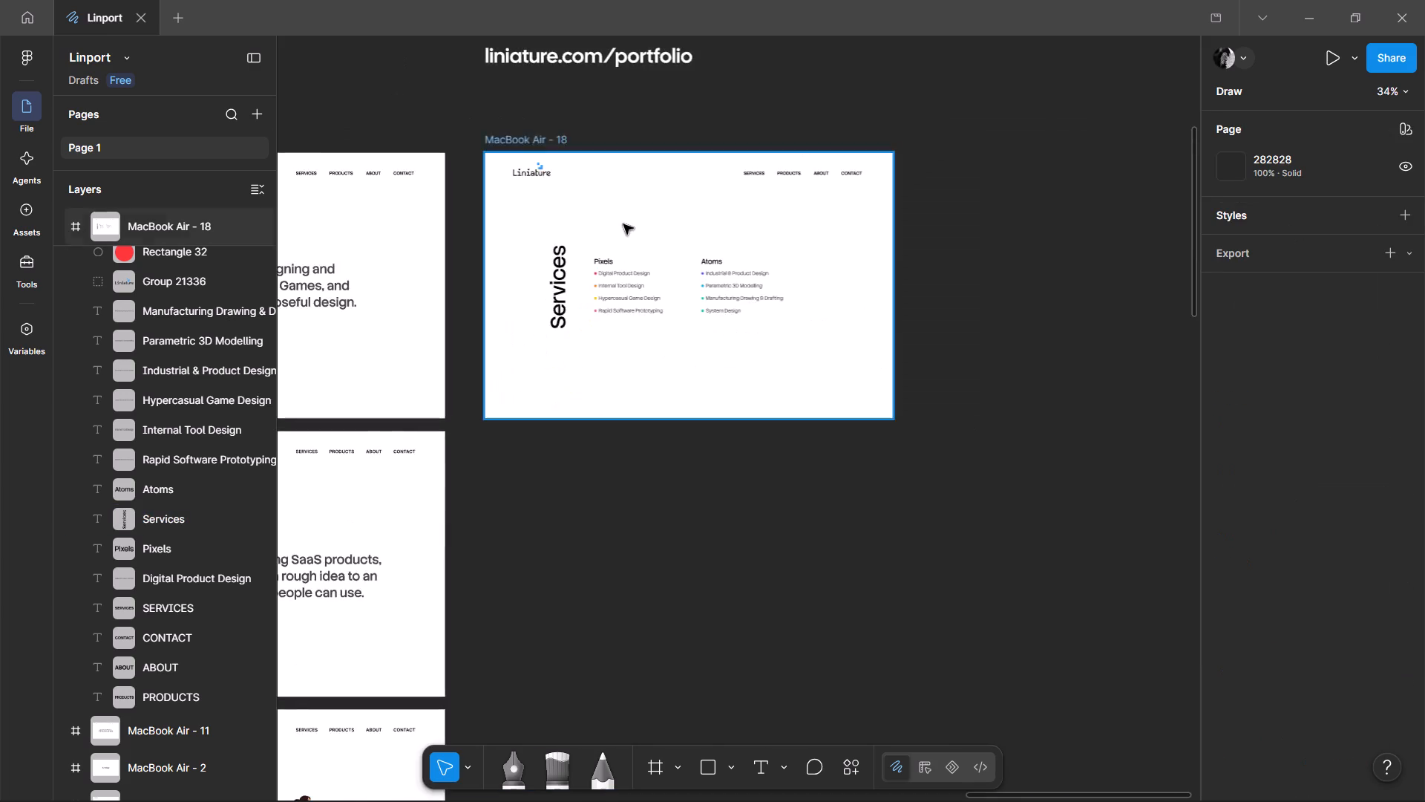
ctrl+scroll(624, 224, up, 2)
drag(958, 458, 516, 270)
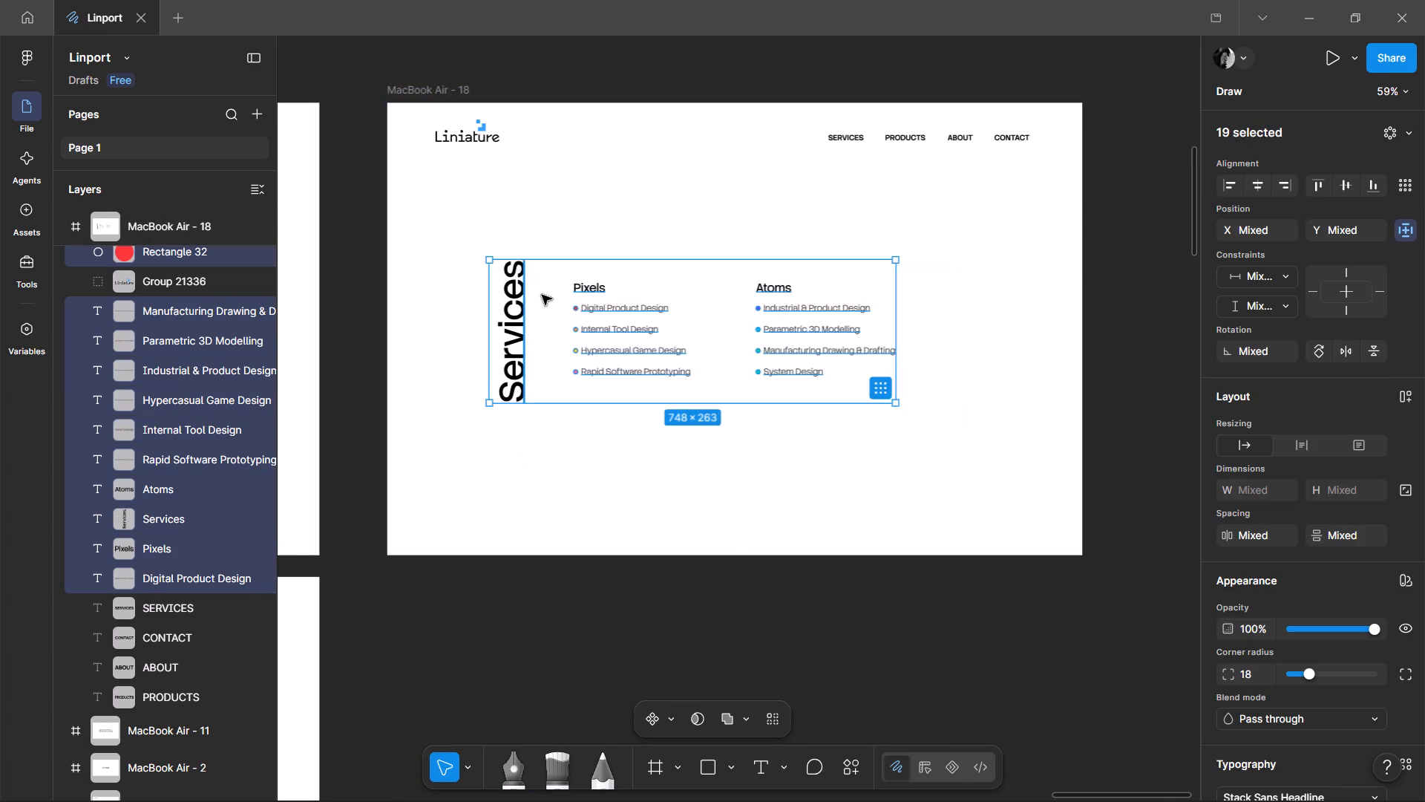
shift+drag(552, 305, 593, 318)
click(669, 510)
Move the Atoms heading and its bulleted list slightly closer to the Pixels list.
ctrl+scroll(799, 365, up, 2)
drag(923, 475, 851, 293)
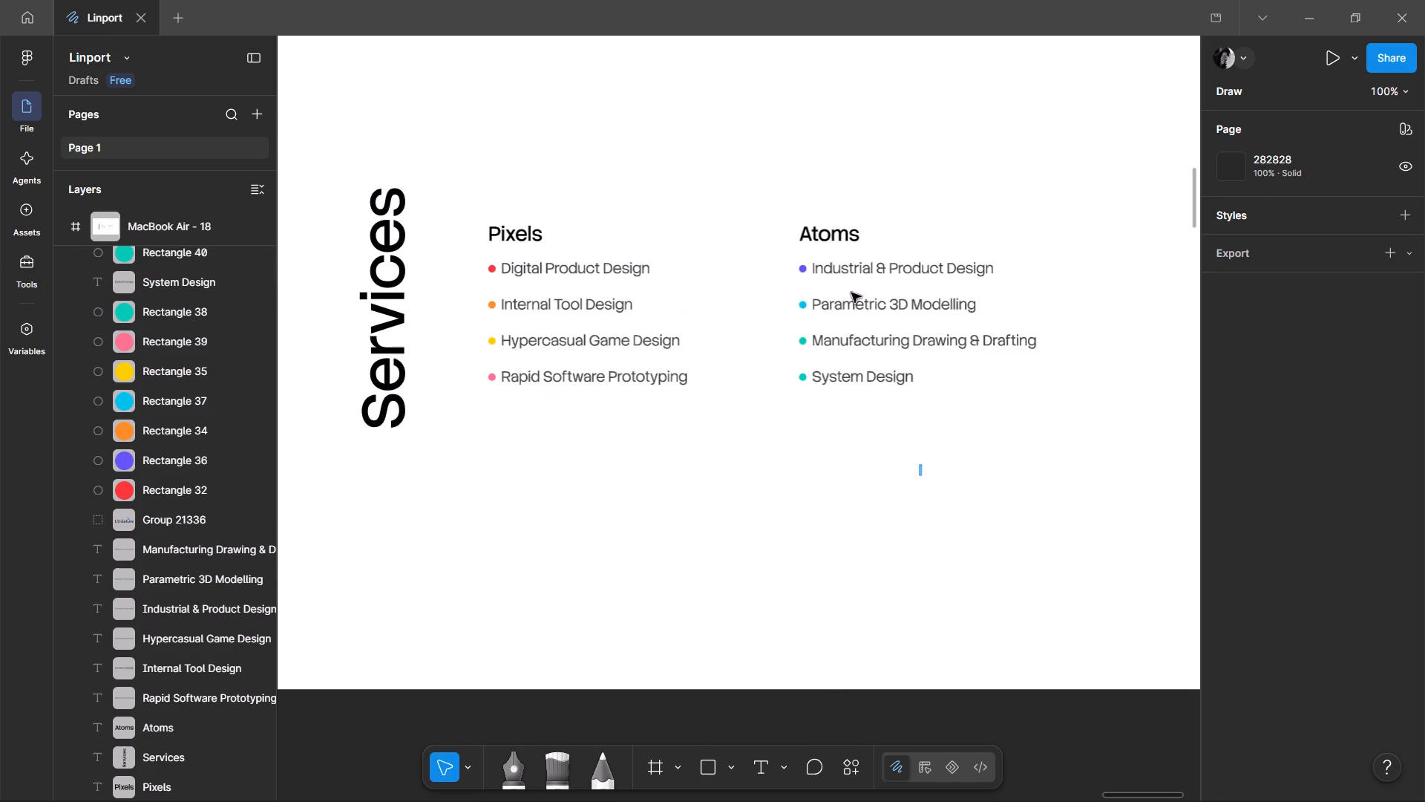
drag(851, 293, 795, 181)
shift+drag(915, 346, 895, 347)
click(928, 495)
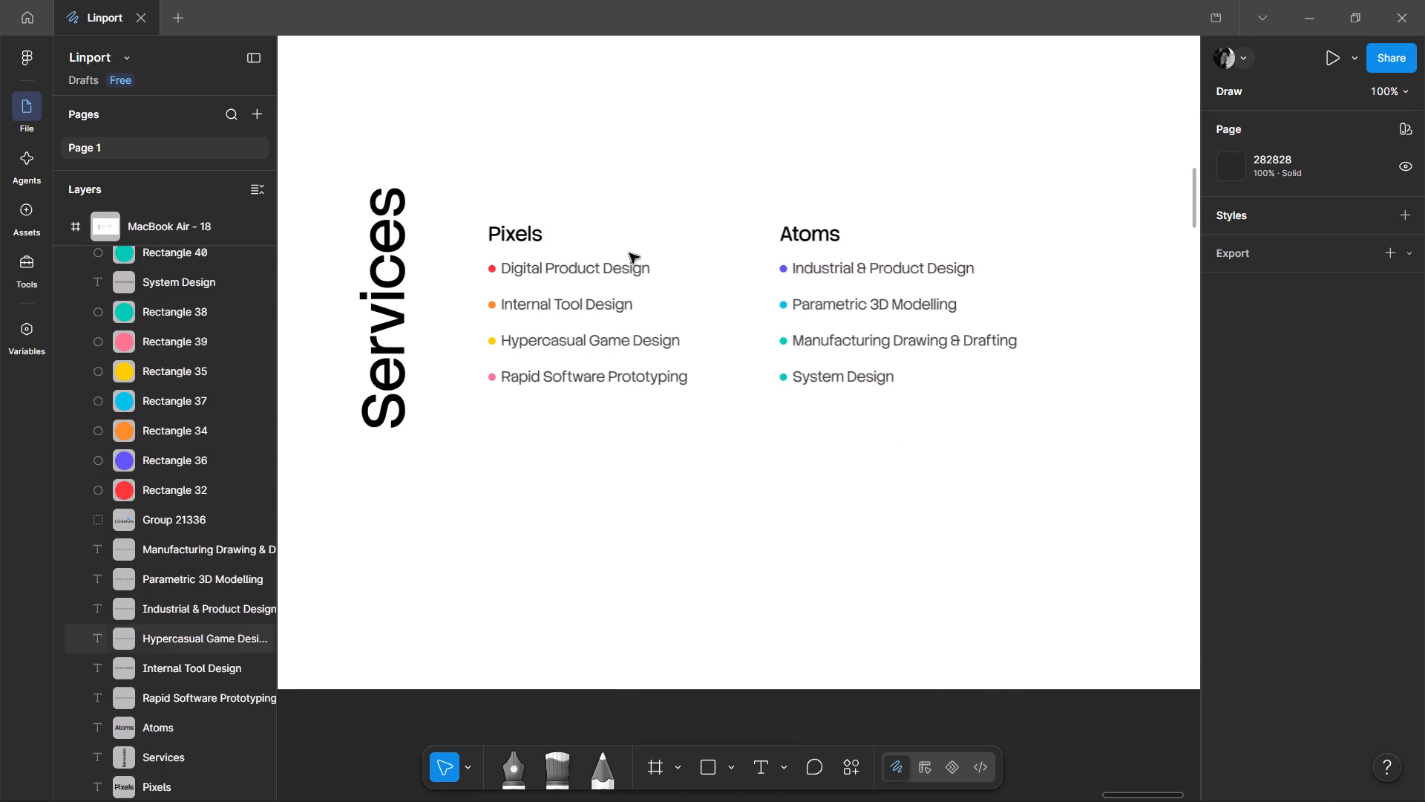
Examine the Services layout on MacBook Air - 18 up close and next to the neighbouring frames.
ctrl+scroll(584, 200, up, 3)
ctrl+scroll(584, 196, down, 3)
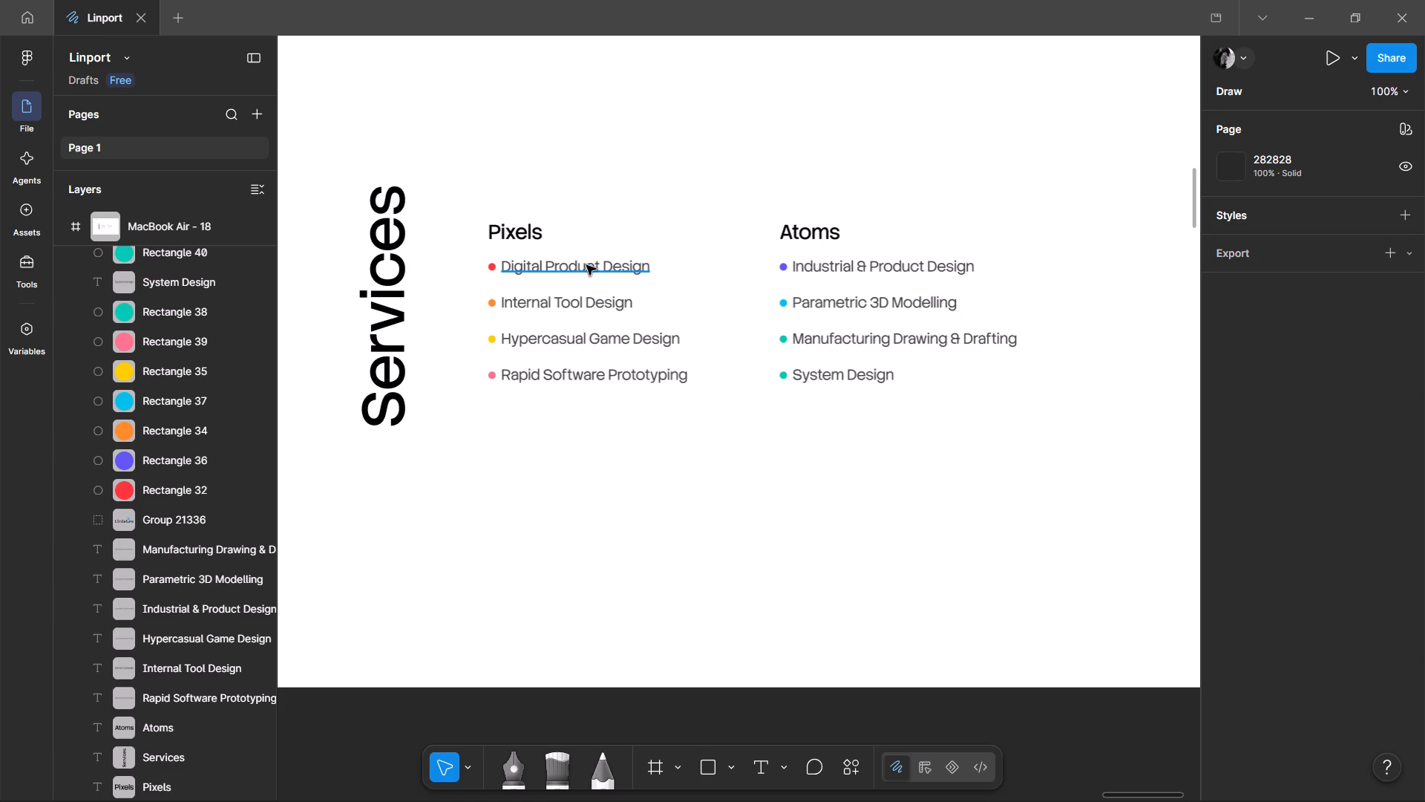
middle_drag(563, 573, 571, 575)
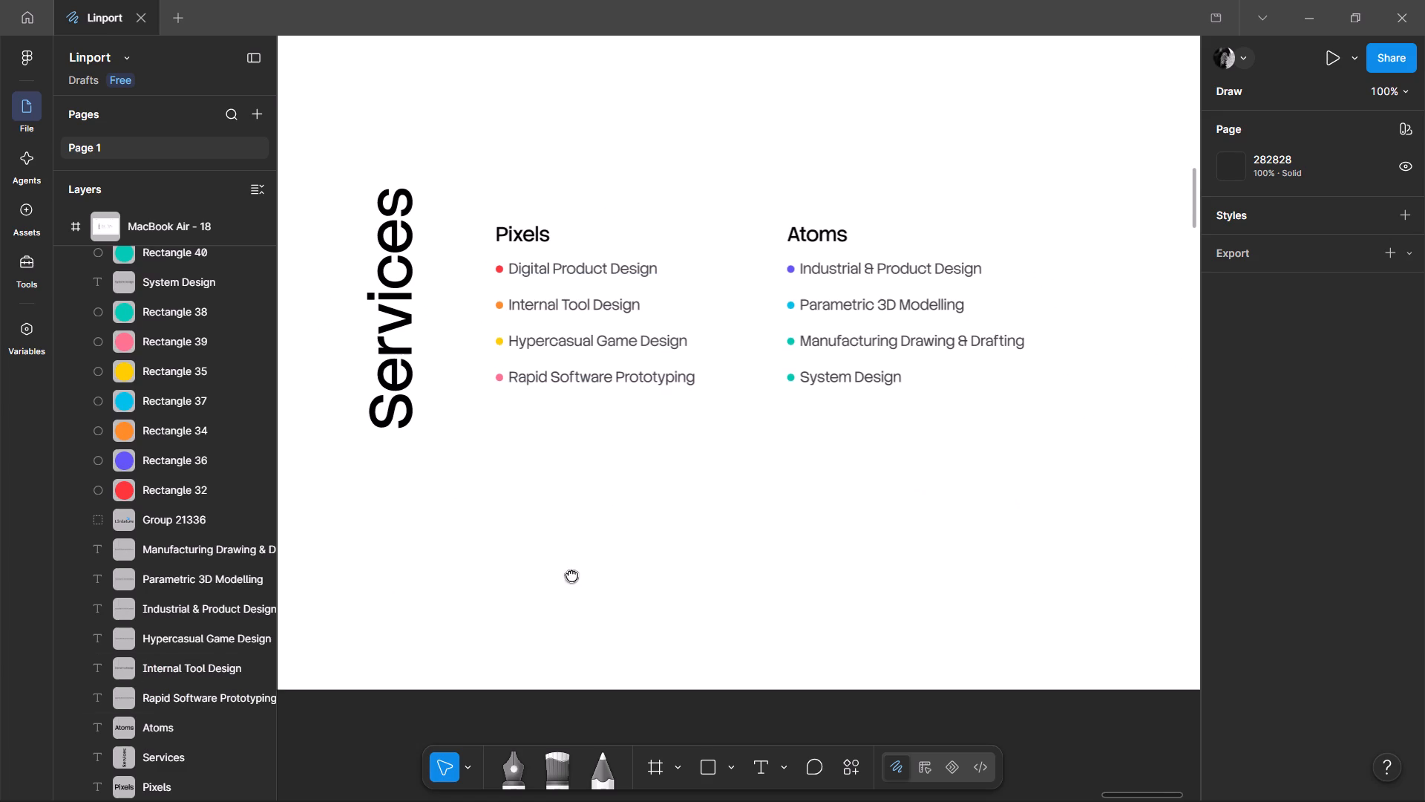
middle_drag(571, 575, 713, 619)
ctrl+scroll(696, 540, down, 4)
ctrl+scroll(719, 498, up, 4)
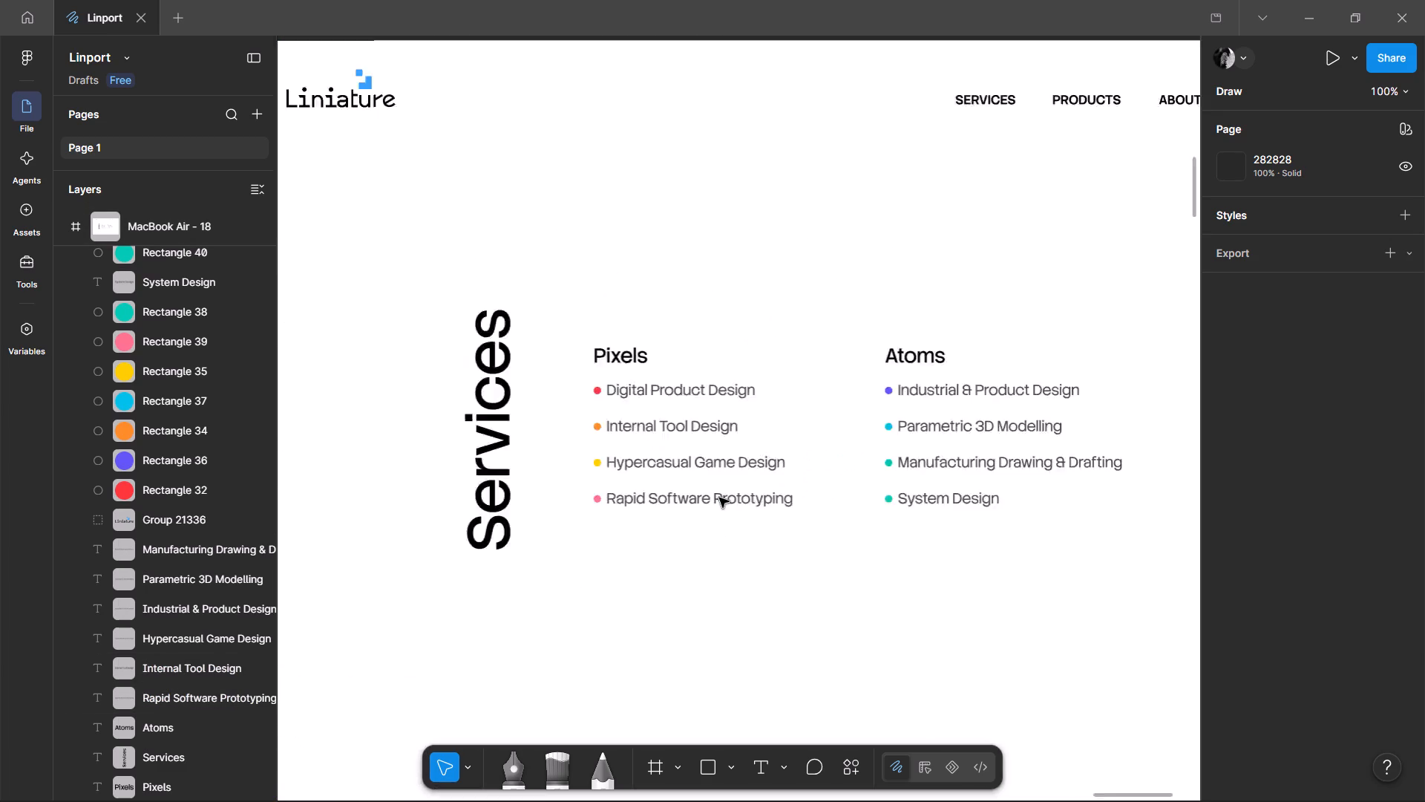
ctrl+scroll(719, 498, up, 1)
ctrl+scroll(719, 498, down, 5)
ctrl+middle_drag(744, 560, 578, 551)
ctrl+scroll(560, 532, up, 3)
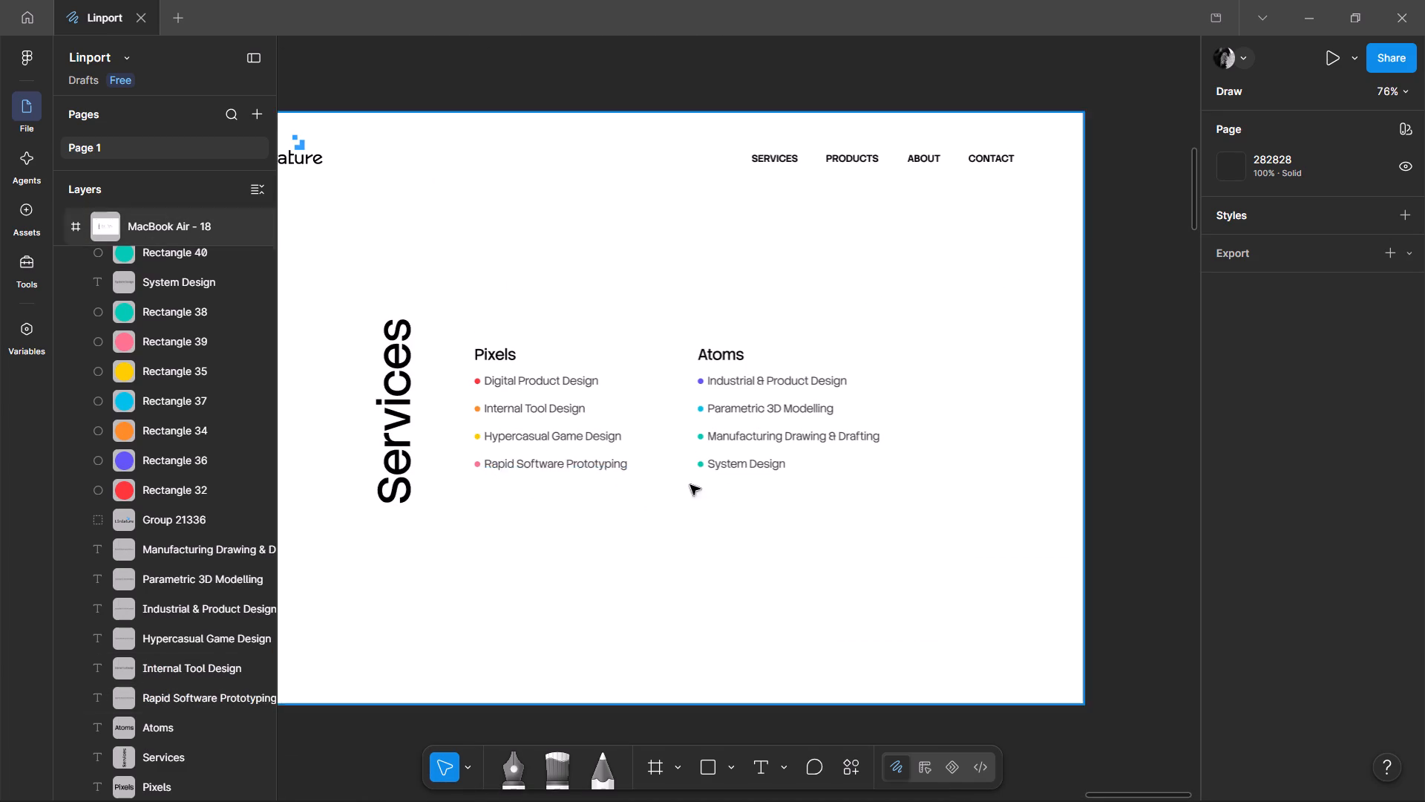
ctrl+scroll(743, 566, down, 4)
middle_drag(655, 593, 666, 367)
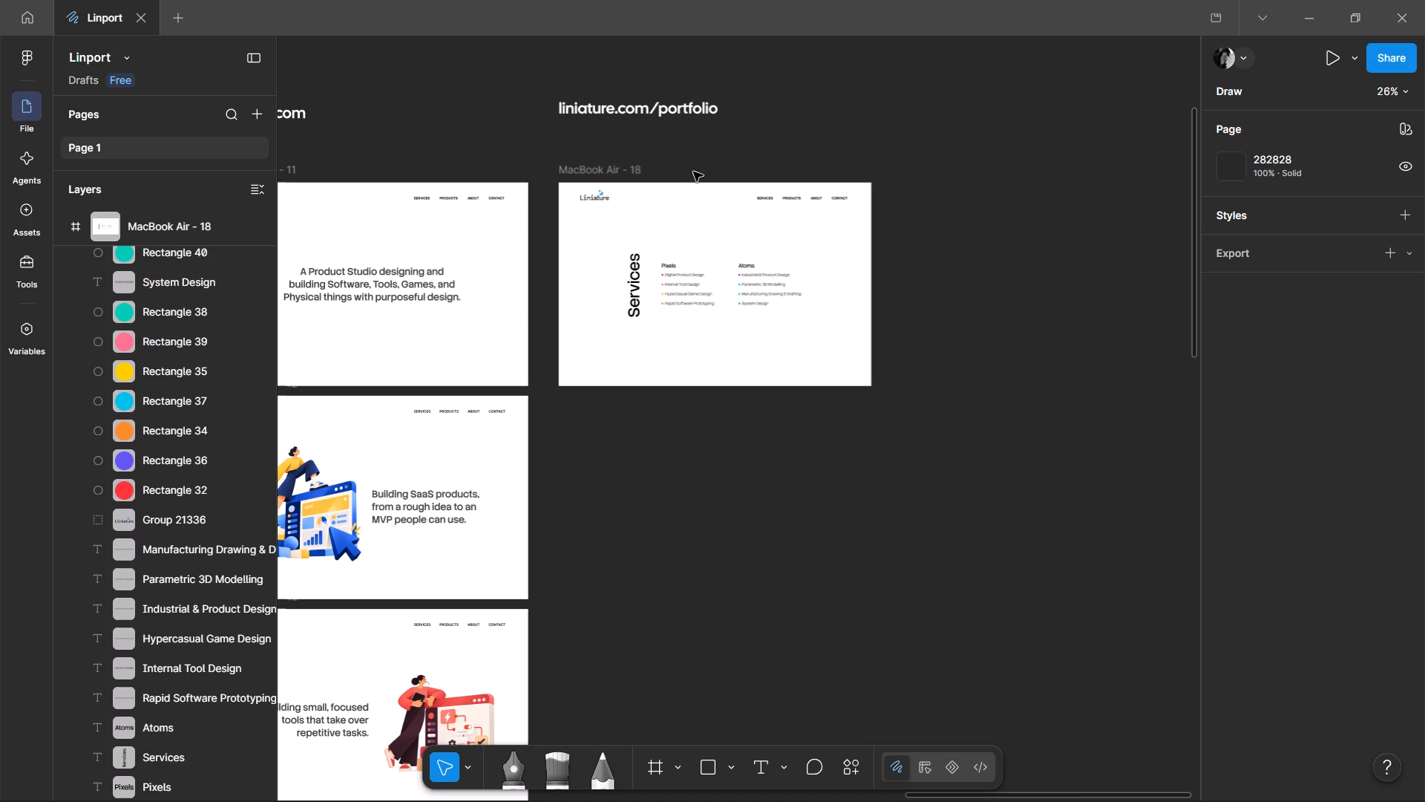
Move the Services heading up and farther from the Pixels list, to X 208, Y 242, bottom-aligned with the last list line.
ctrl+scroll(680, 235, up, 4)
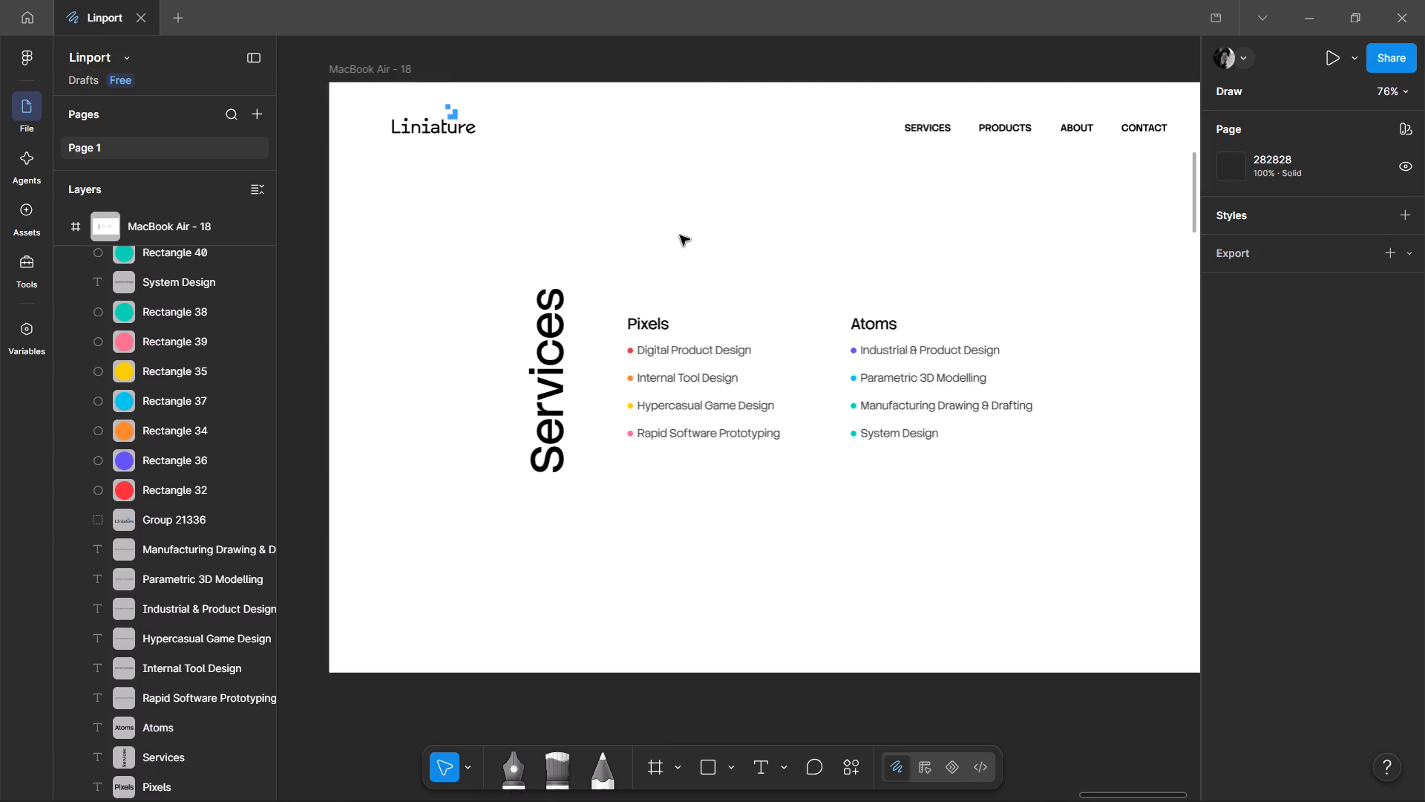
ctrl+drag(548, 351, 547, 347)
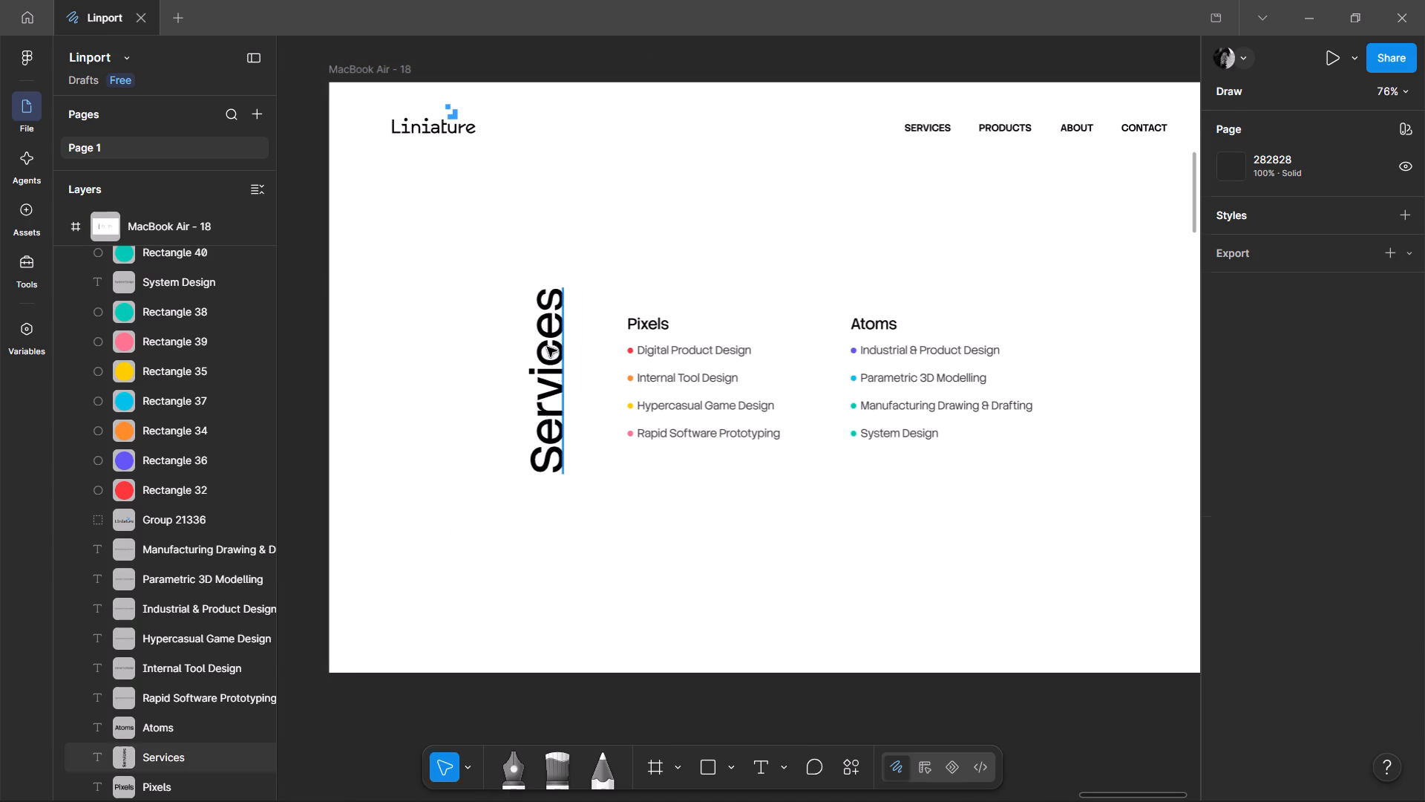
ctrl+drag(547, 347, 549, 319)
click(810, 679)
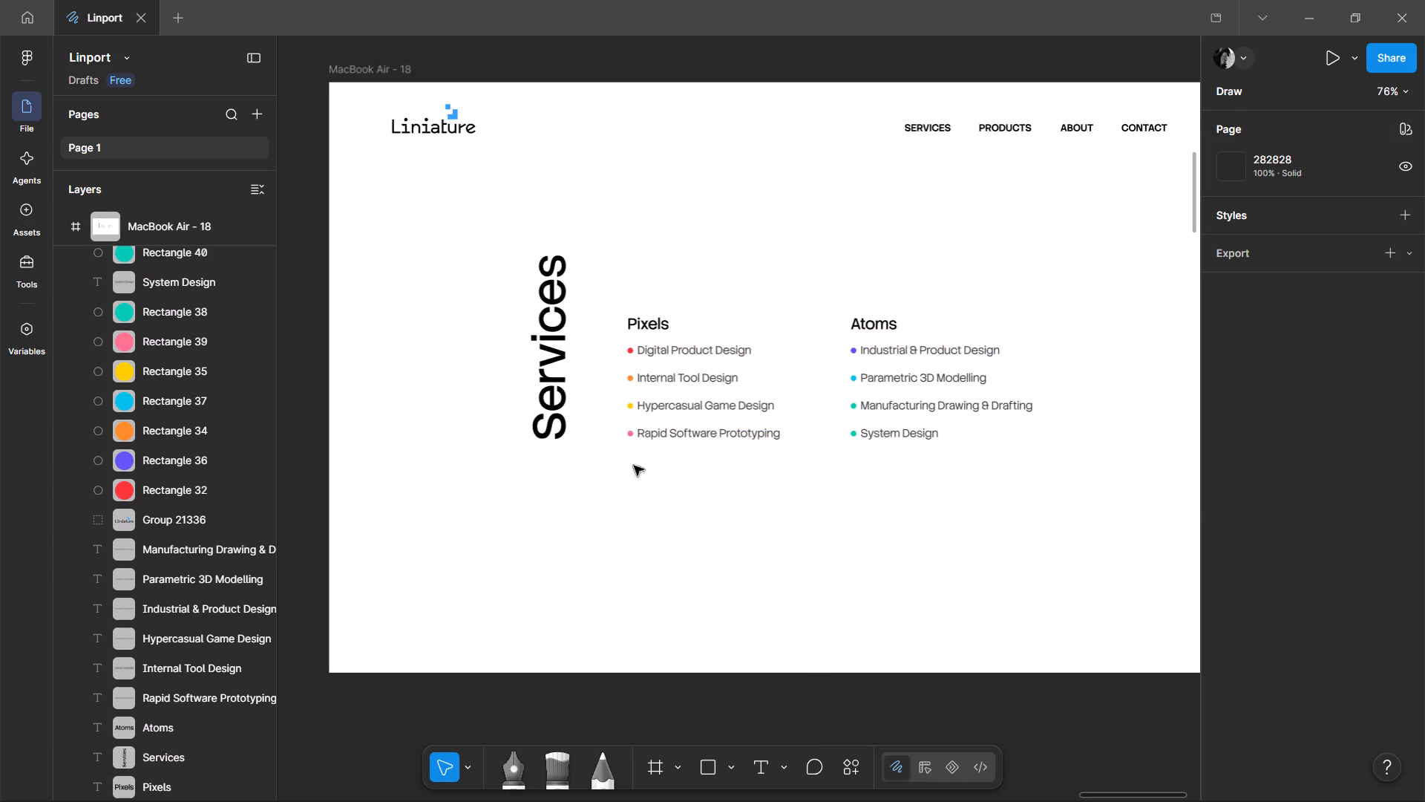
drag(570, 417, 519, 428)
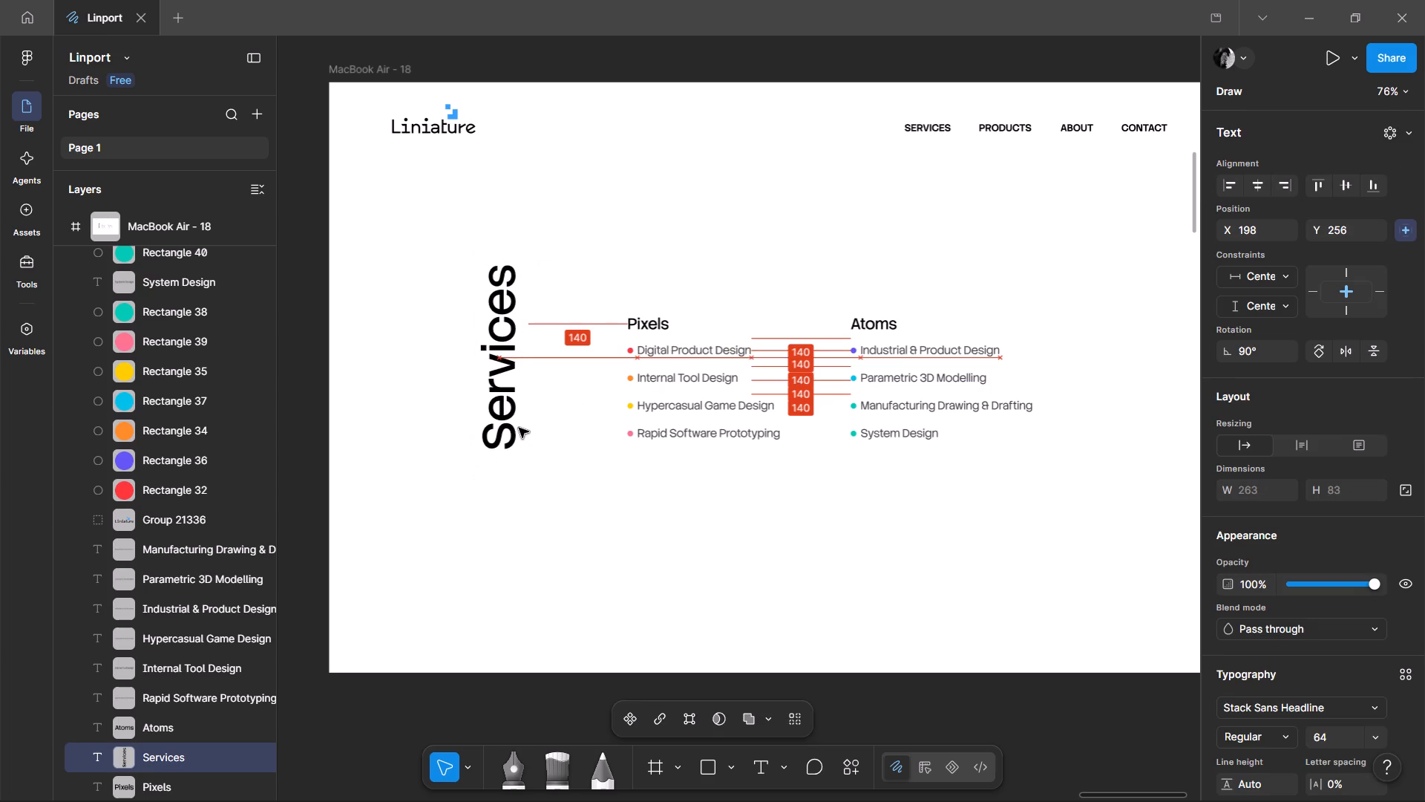
drag(519, 428, 519, 418)
click(665, 601)
drag(522, 402, 530, 402)
click(612, 510)
click(511, 388)
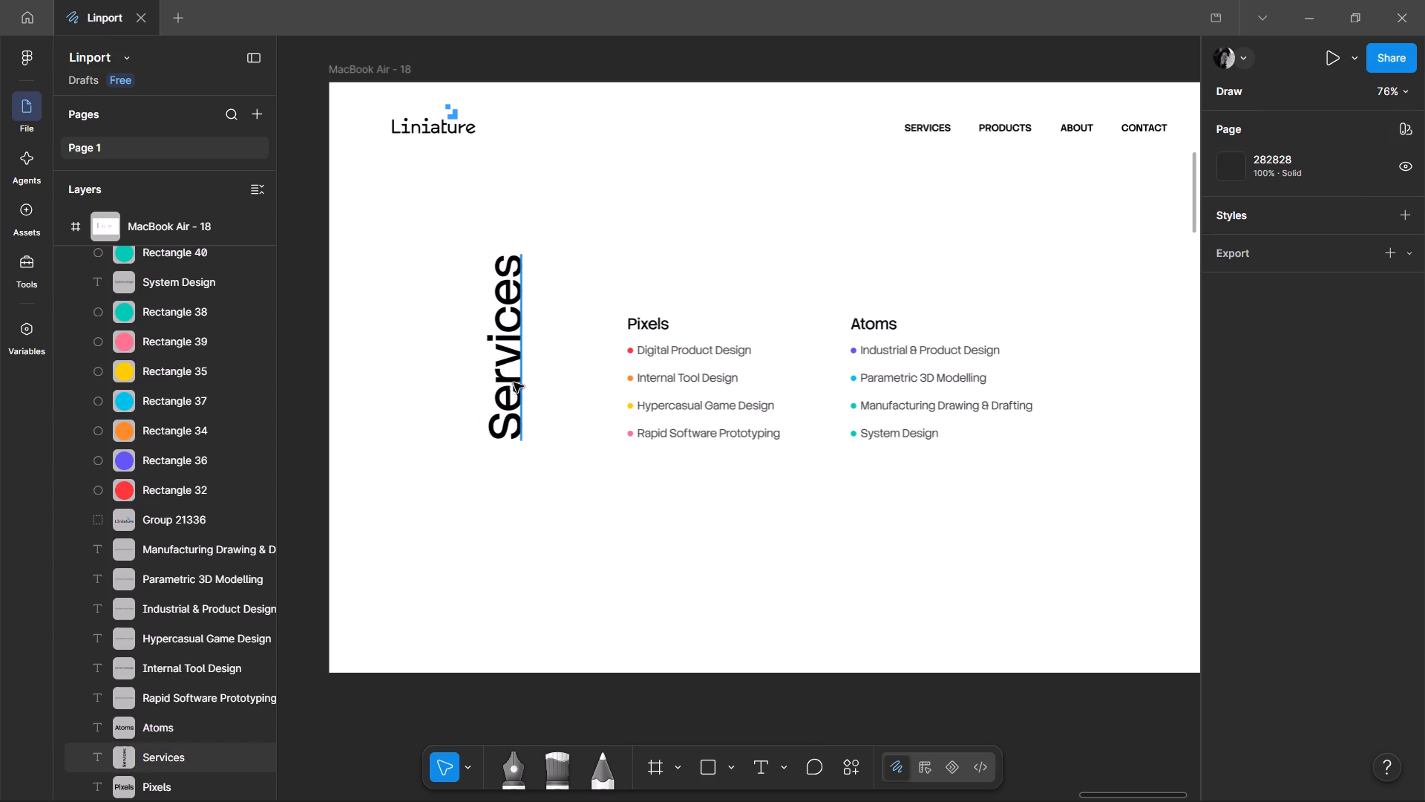
key(Right)
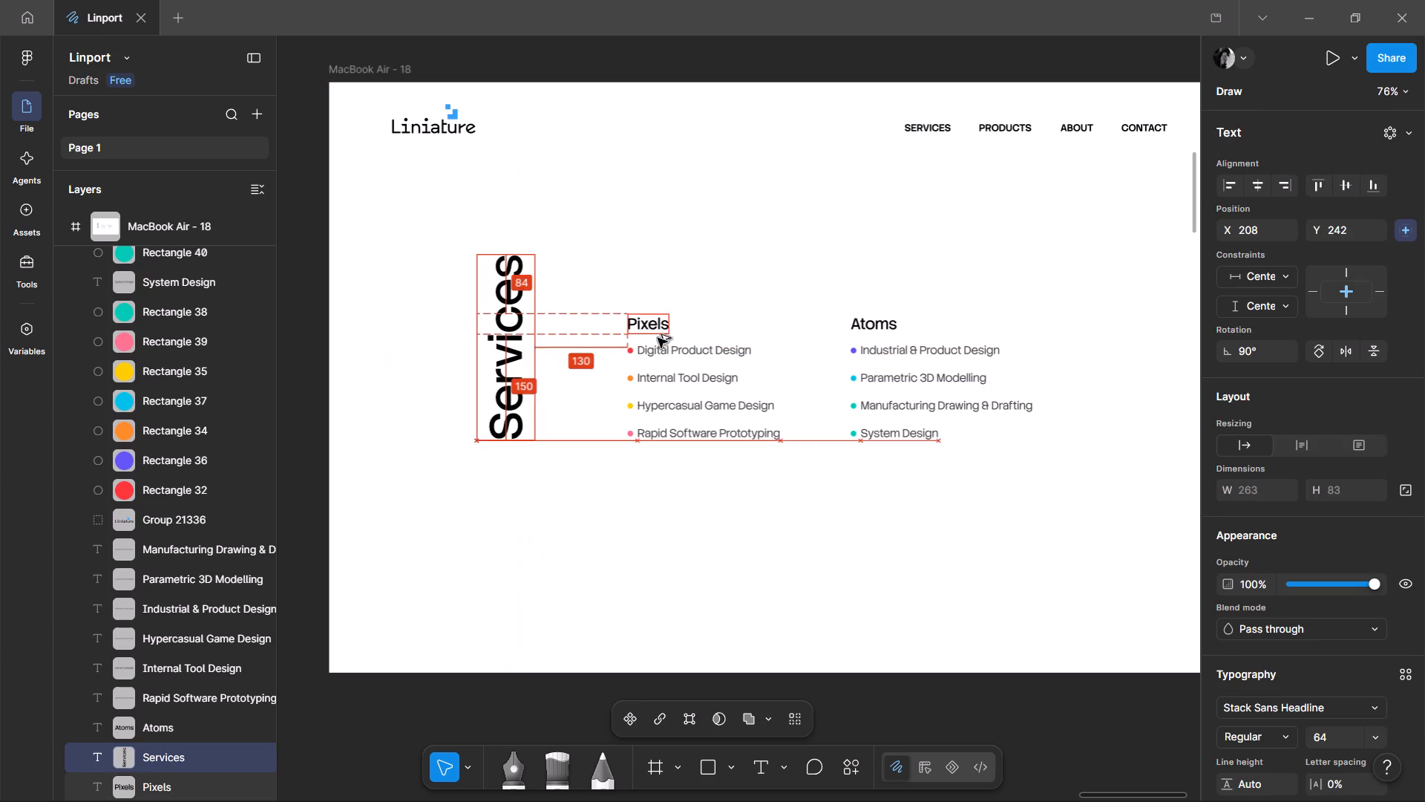
click(894, 535)
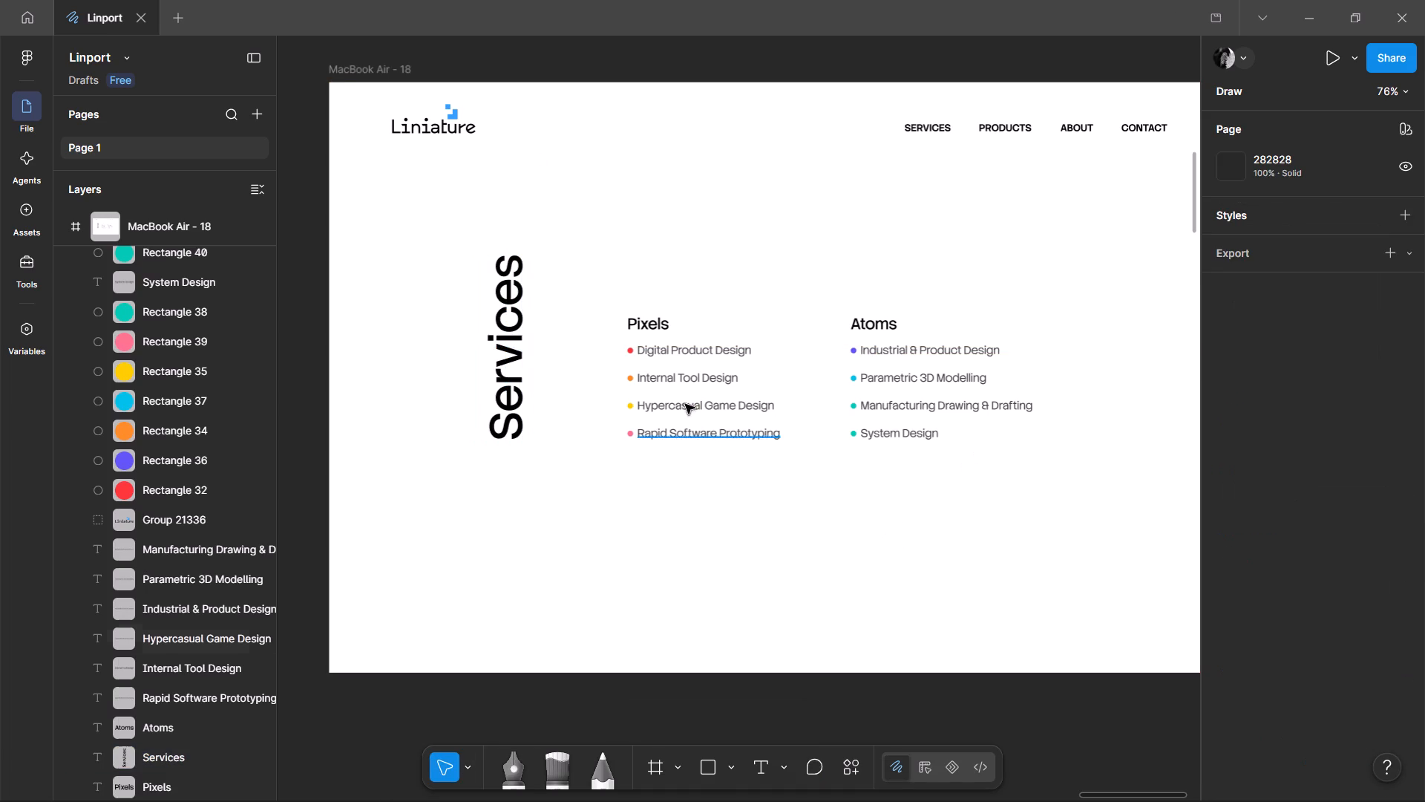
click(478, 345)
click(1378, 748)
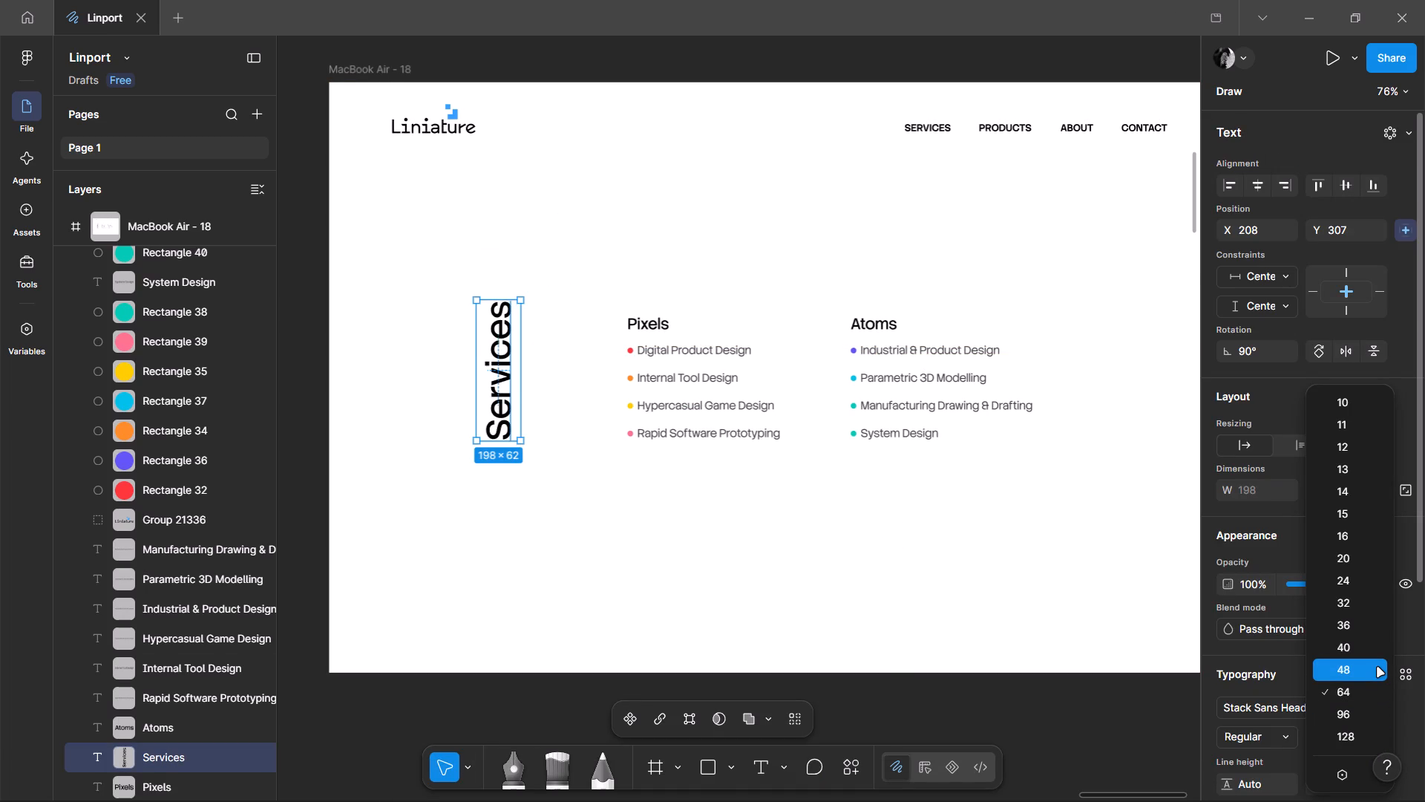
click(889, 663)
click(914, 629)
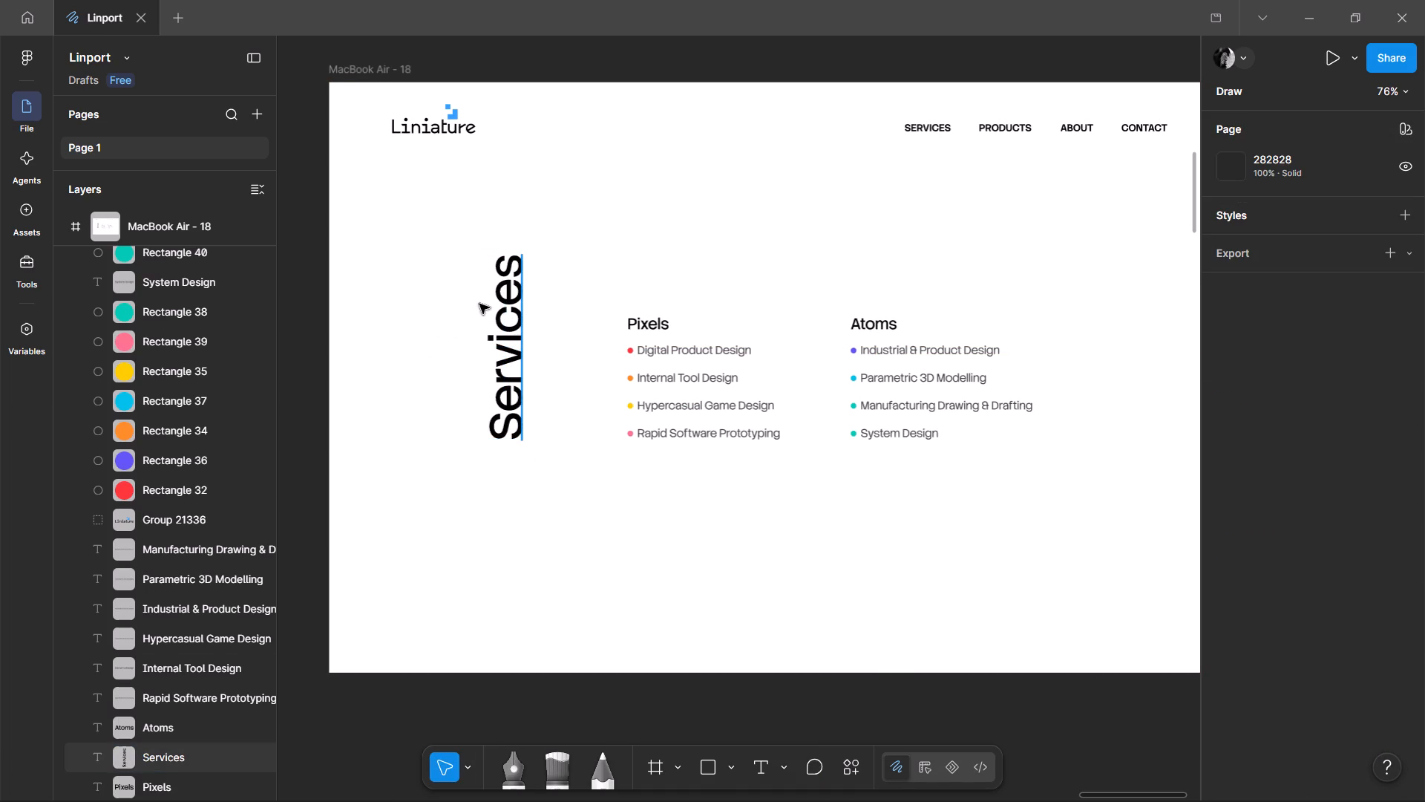
Set the Services heading's font size to 48.
click(492, 297)
click(1380, 728)
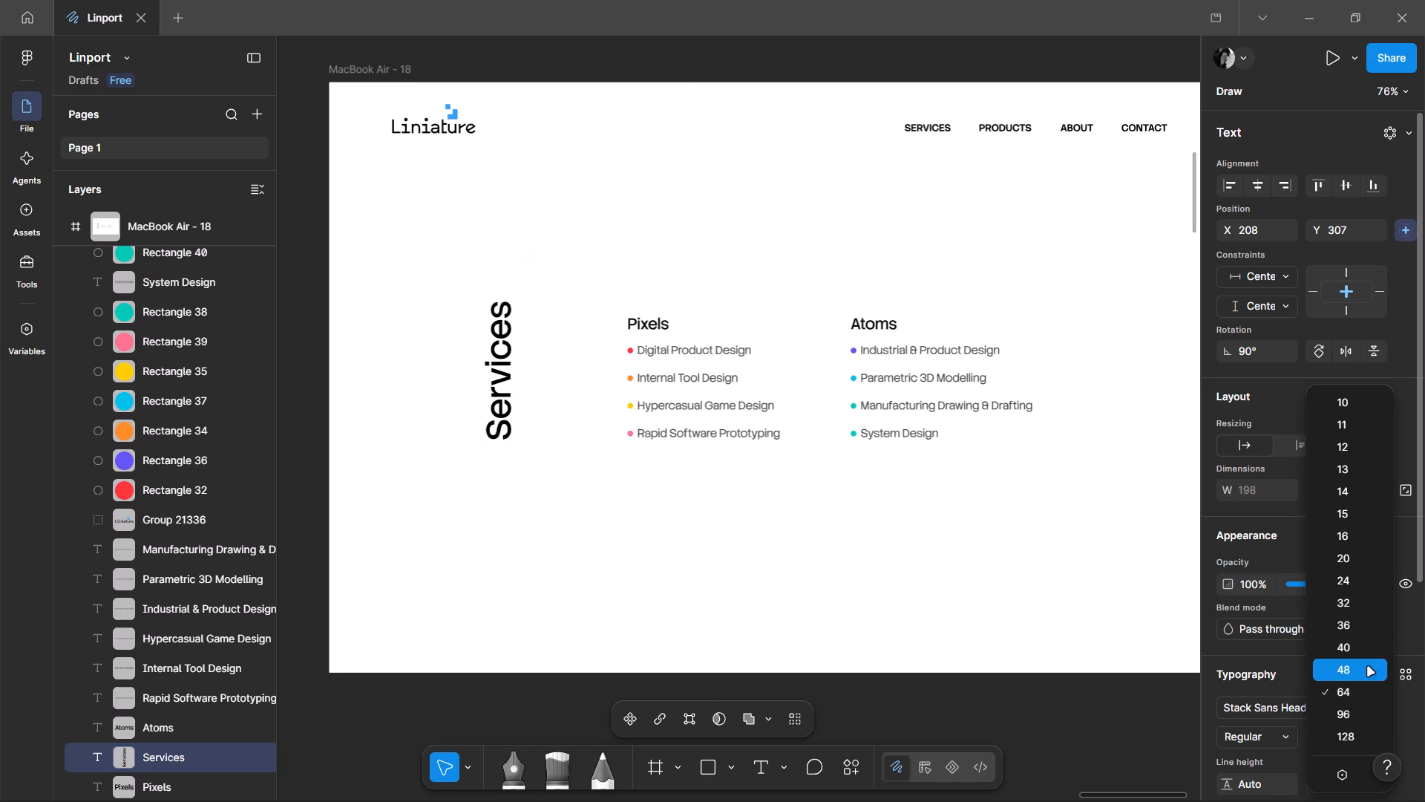
click(1368, 667)
click(830, 616)
Move the Services heading straight down to Y 328 so it spans the height of the lists.
shift+drag(514, 380, 513, 388)
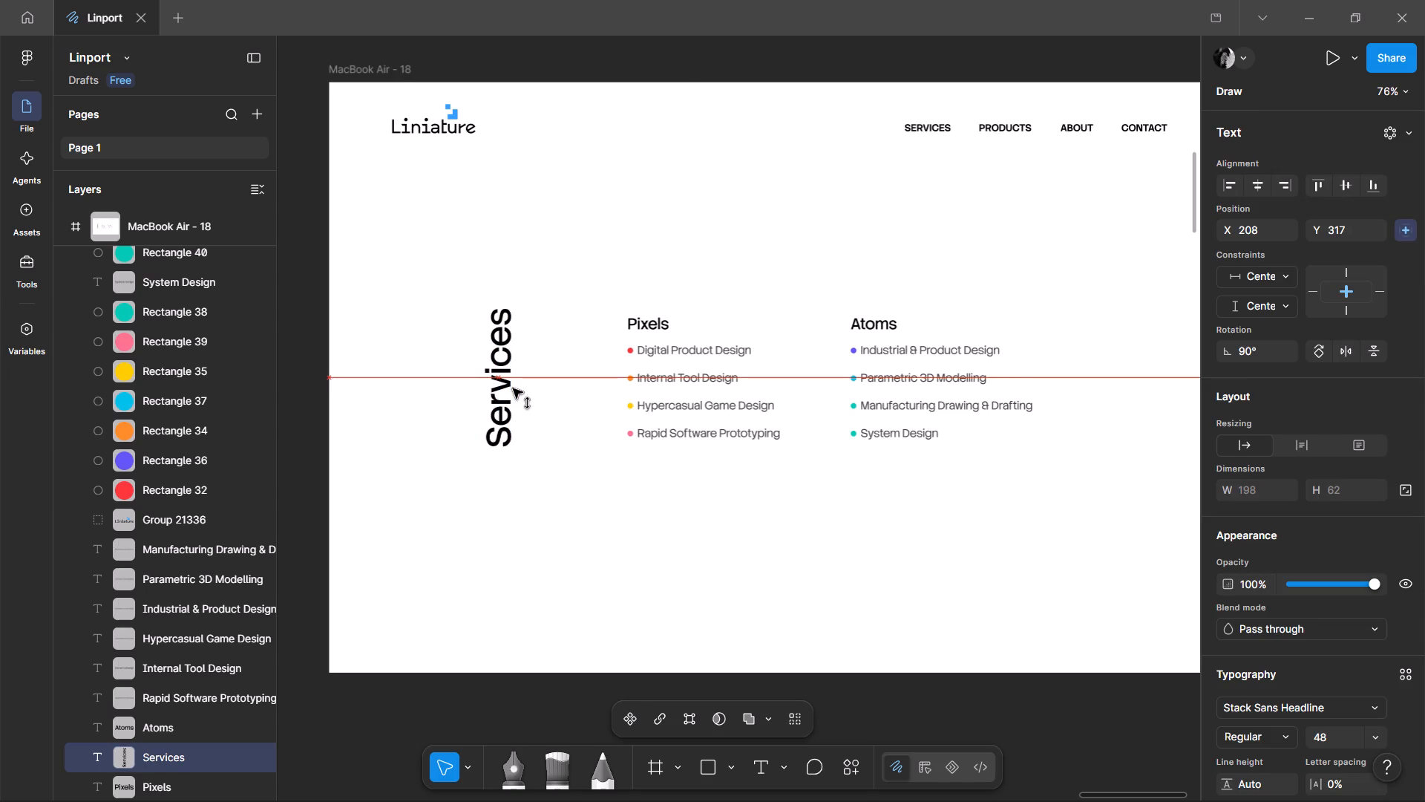
shift+drag(513, 388, 513, 400)
click(1054, 492)
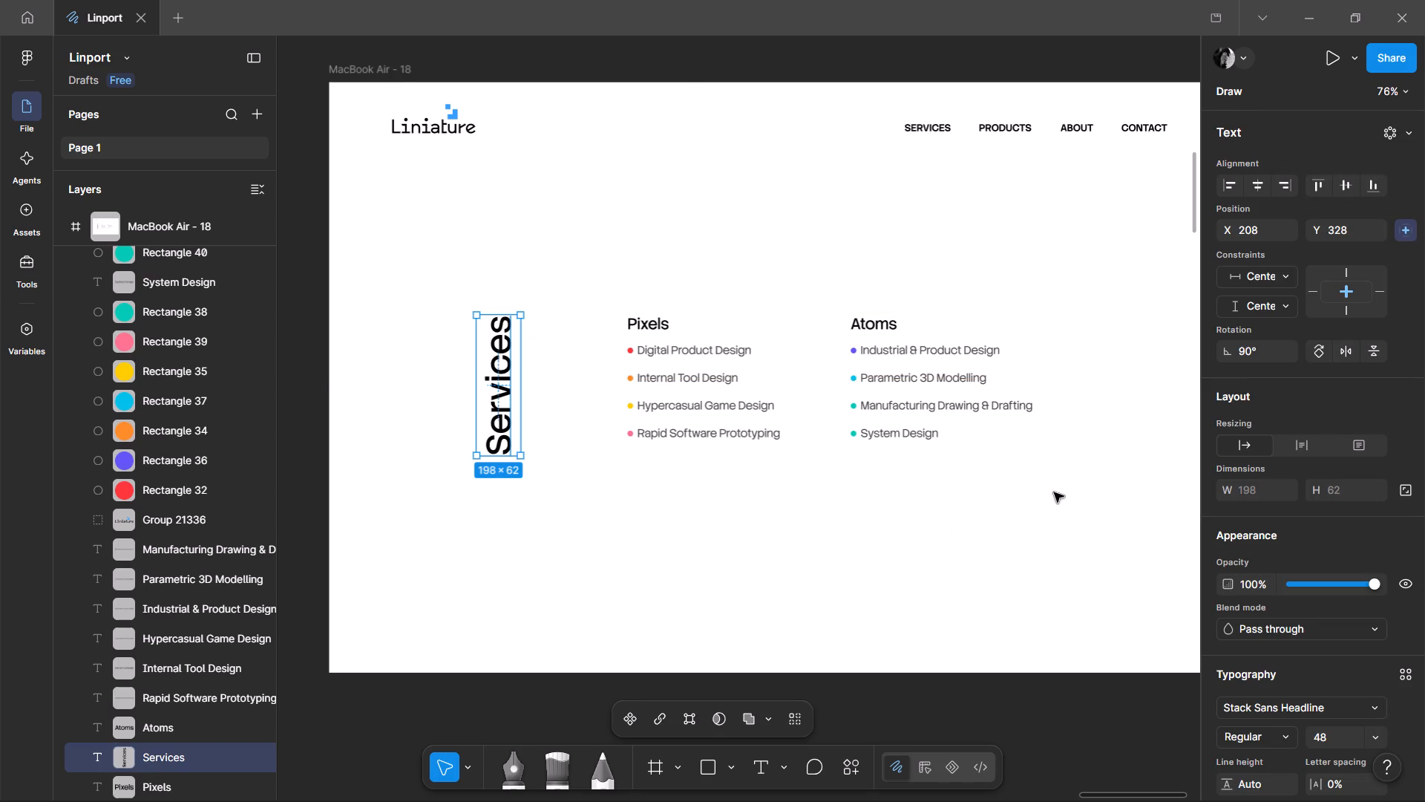
Group the Pixels and Atoms headings with their bulleted lists, leaving the Services heading out.
drag(1069, 500, 603, 232)
key(ctrl+g)
click(599, 435)
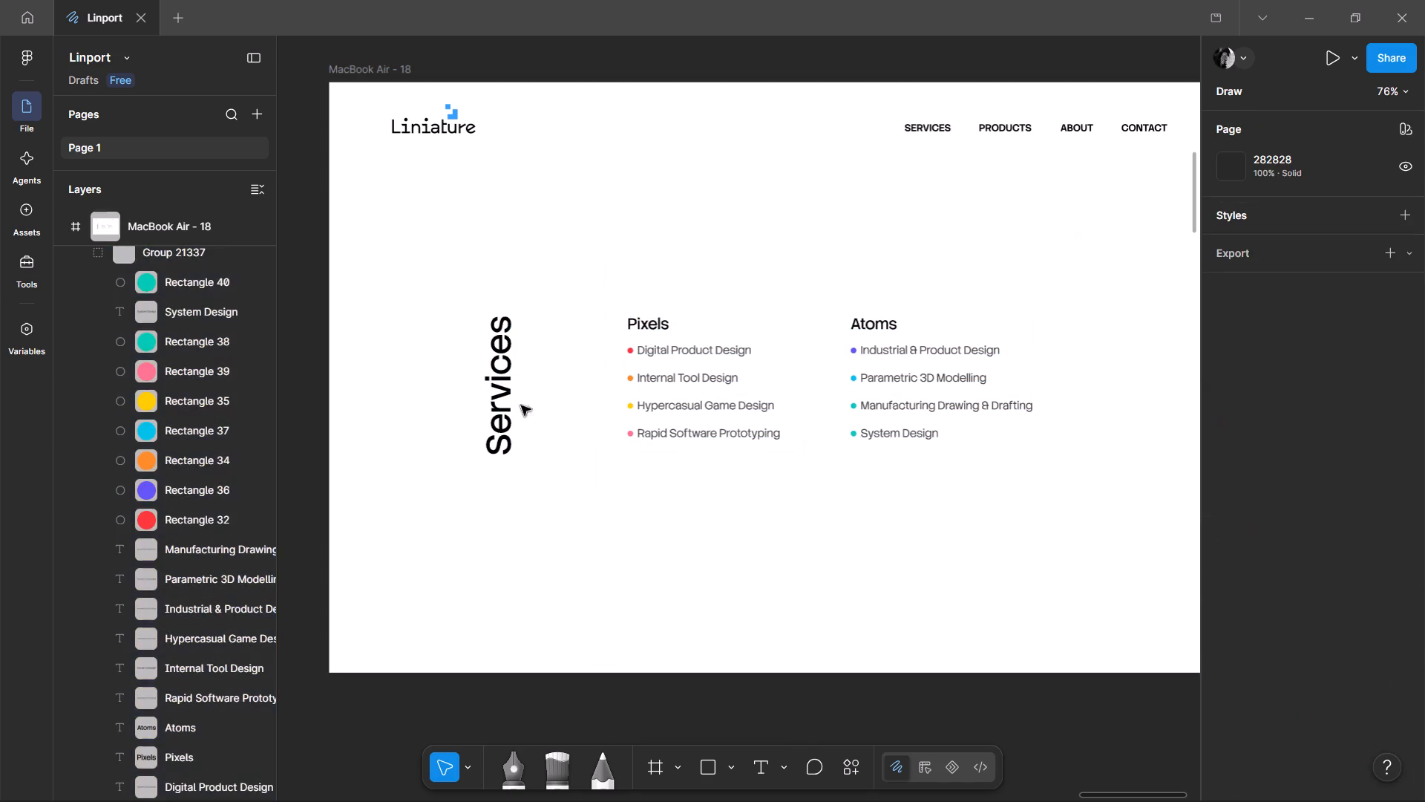
Align the vertical centres of the Services heading and the grouped Pixels and Atoms lists.
click(497, 382)
shift+click(963, 351)
click(1339, 182)
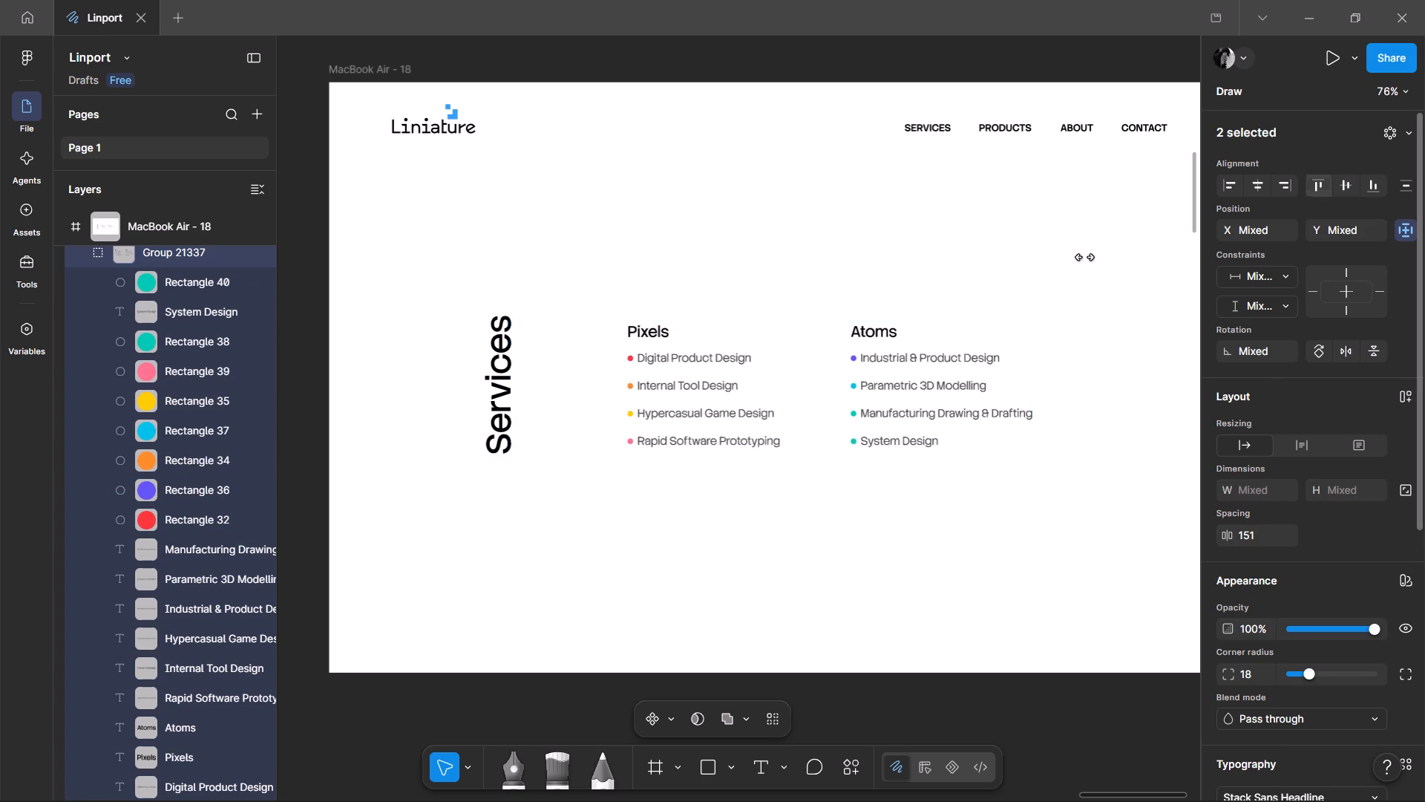
drag(940, 287, 929, 289)
click(602, 636)
Move the Services heading and the grouped lists together slightly upward to the frame's vertical middle.
drag(900, 501, 451, 323)
shift+drag(773, 426, 770, 419)
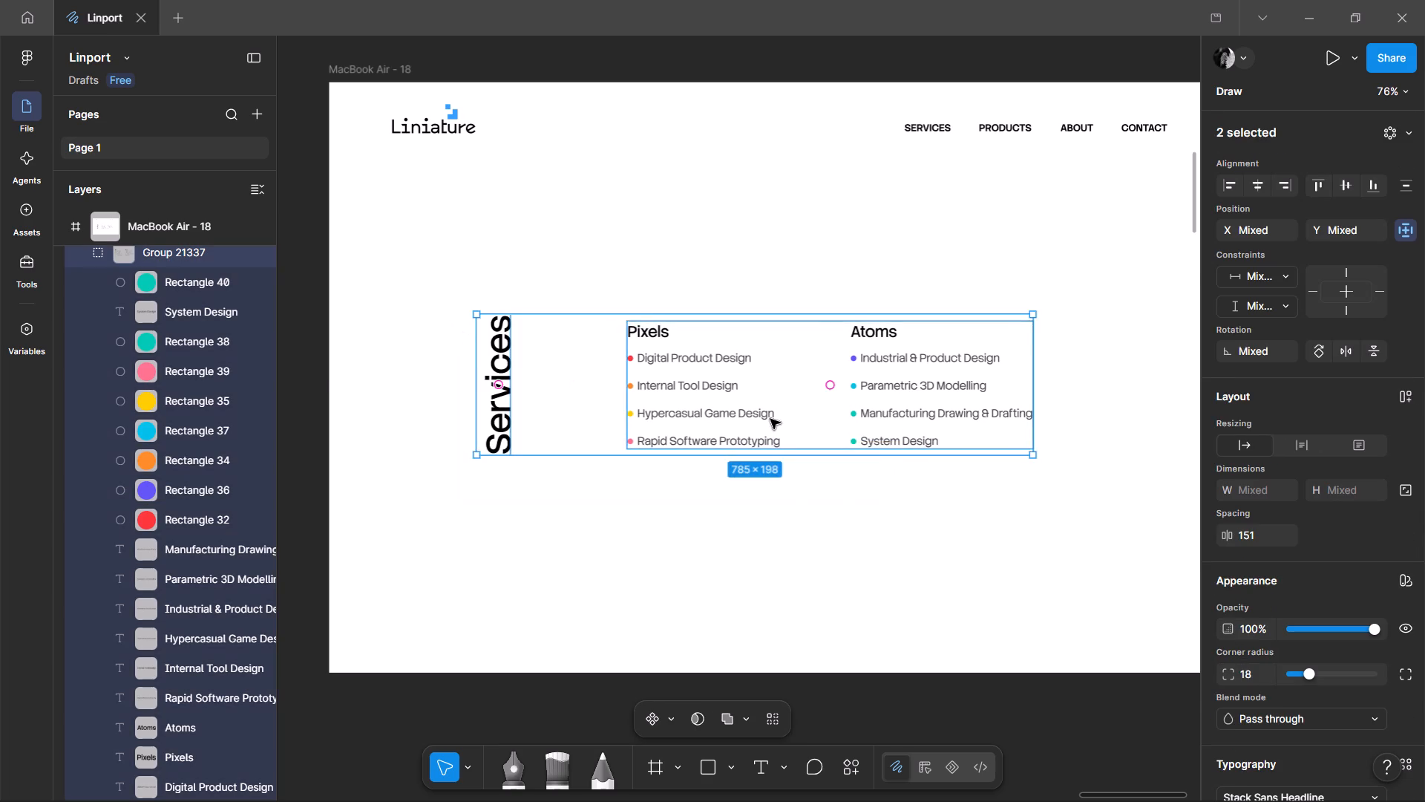
shift+drag(770, 419, 768, 417)
click(782, 515)
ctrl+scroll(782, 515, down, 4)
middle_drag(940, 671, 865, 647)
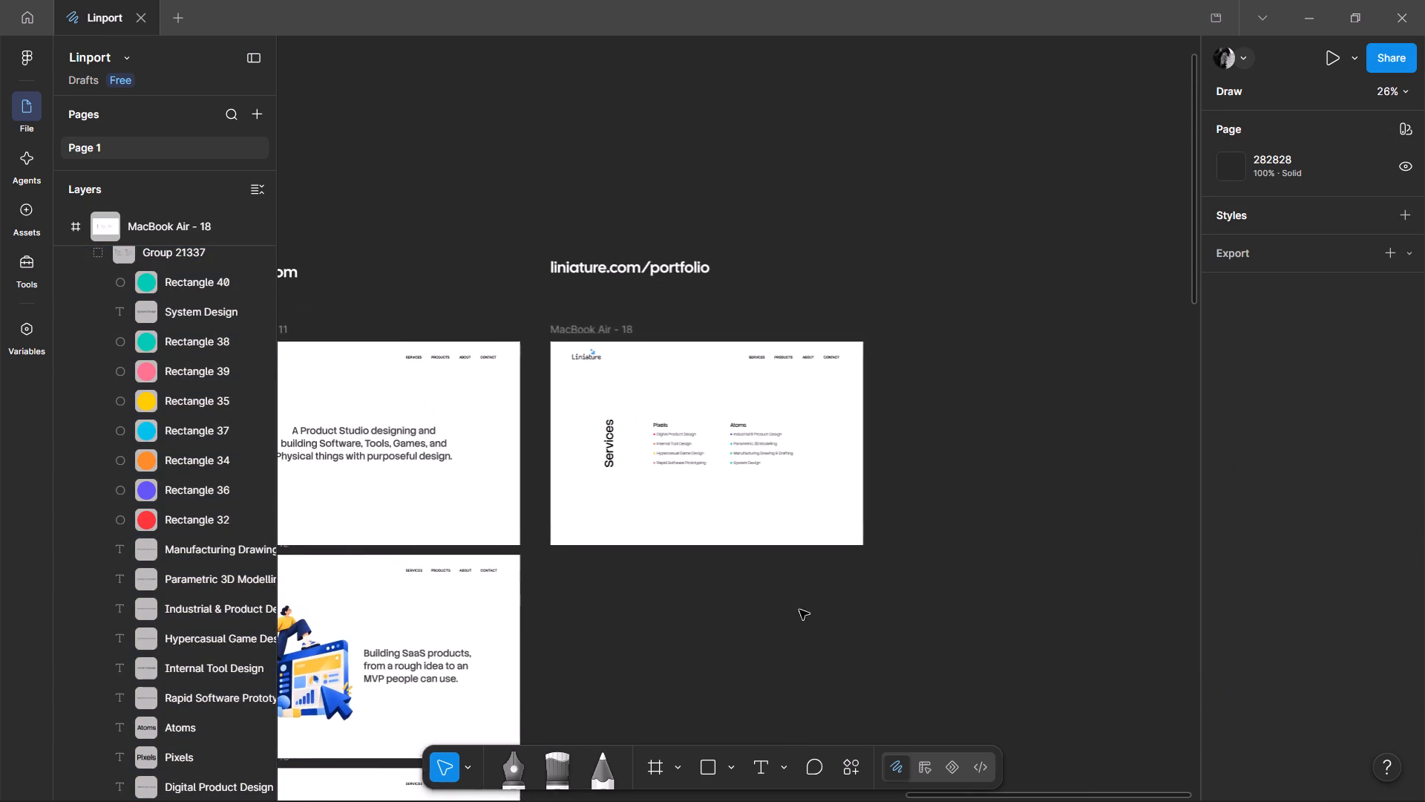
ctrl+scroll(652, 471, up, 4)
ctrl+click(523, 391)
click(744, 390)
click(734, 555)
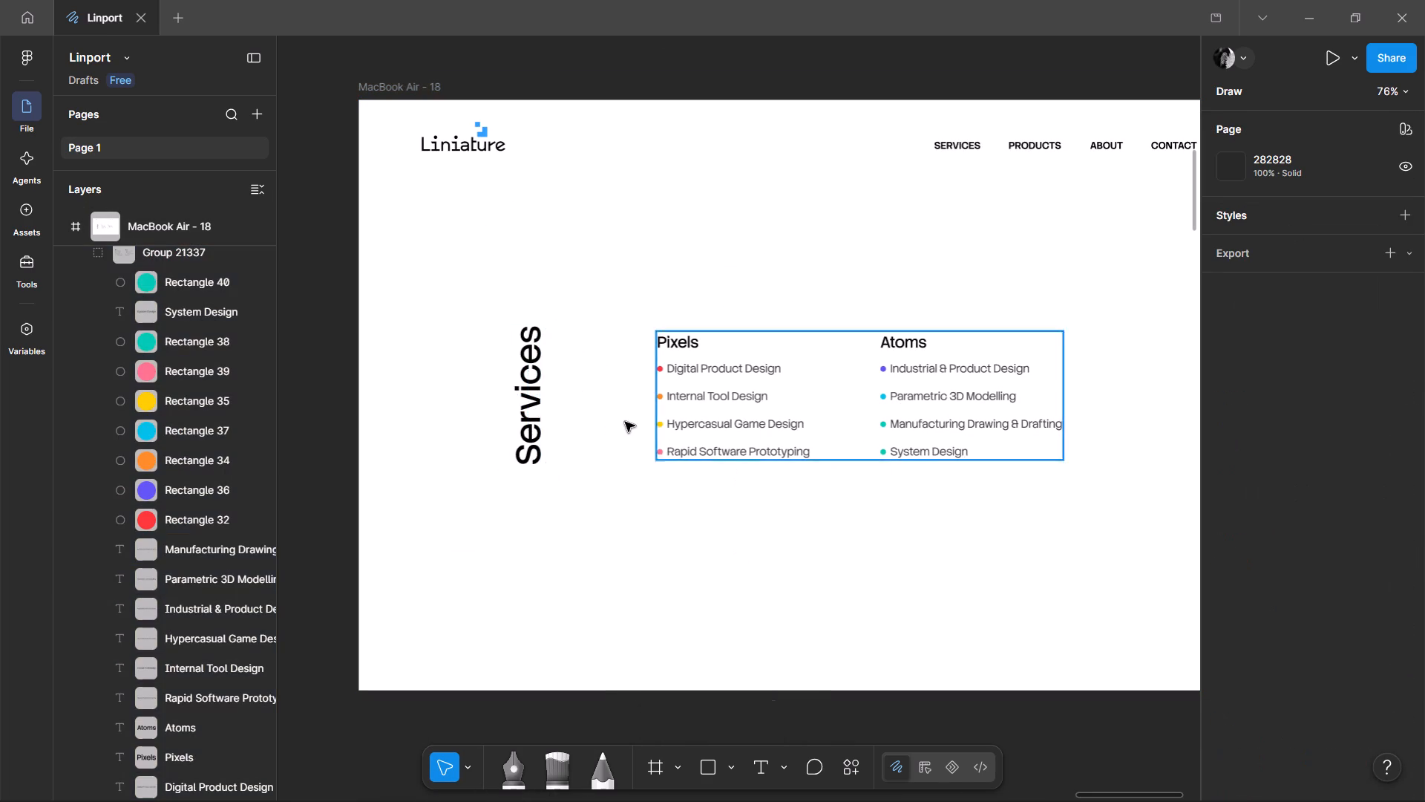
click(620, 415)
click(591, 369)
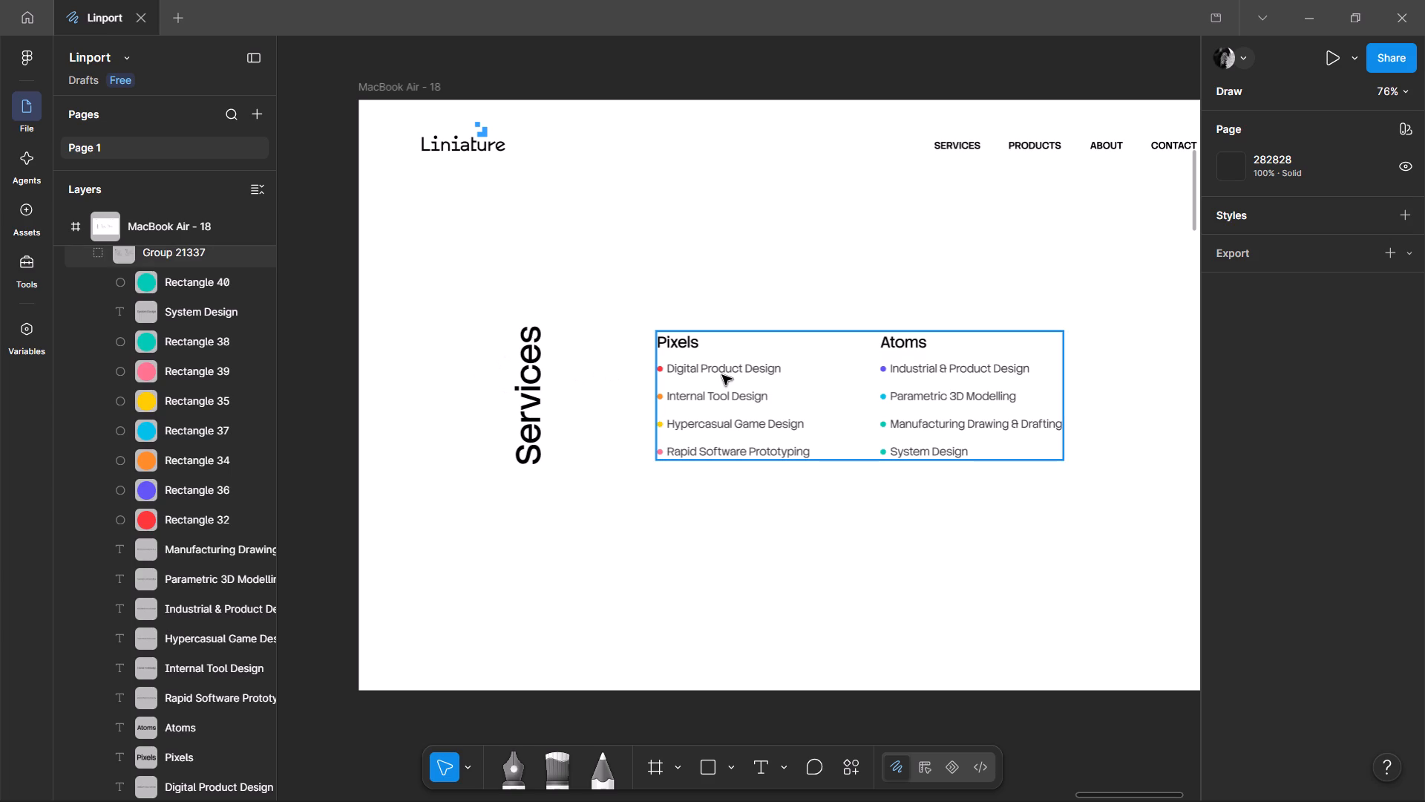
Combine the vertical Services heading and the grouped Pixels and Atoms lists into one horizontal auto layout frame.
click(722, 375)
shift+click(535, 397)
scroll(152, 541, up, 3)
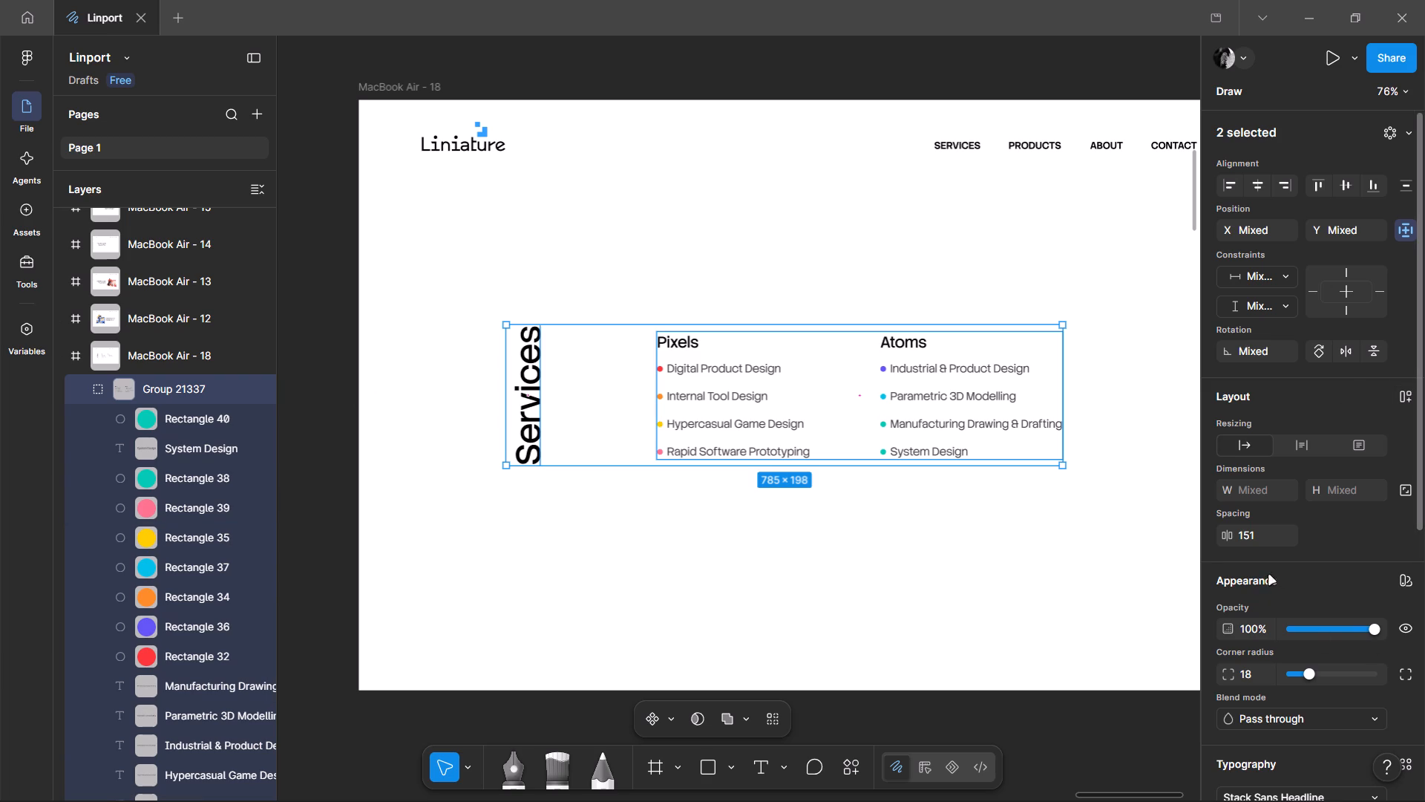
scroll(143, 414, down, 2)
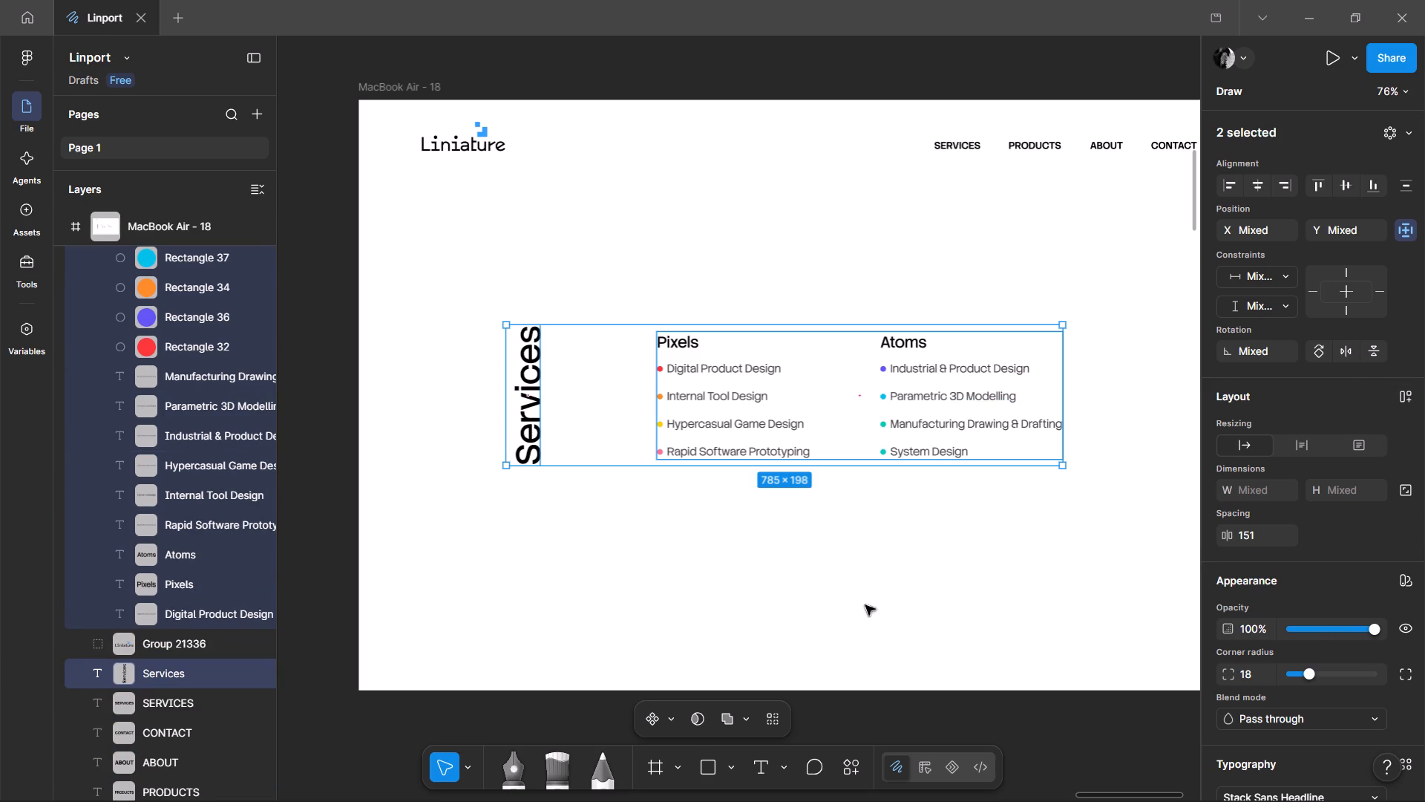
scroll(985, 607, up, 1)
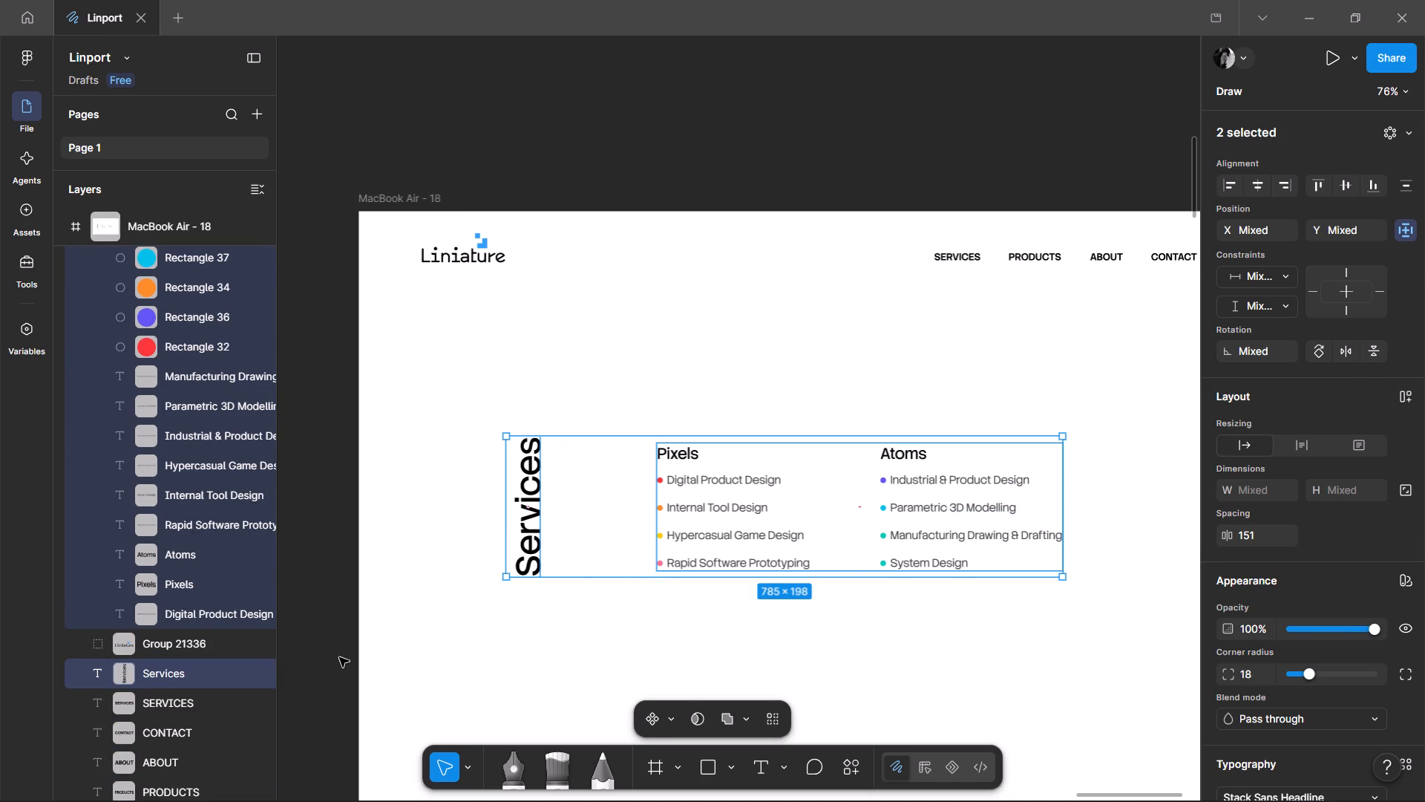
click(339, 653)
click(635, 524)
click(515, 525)
click(754, 501)
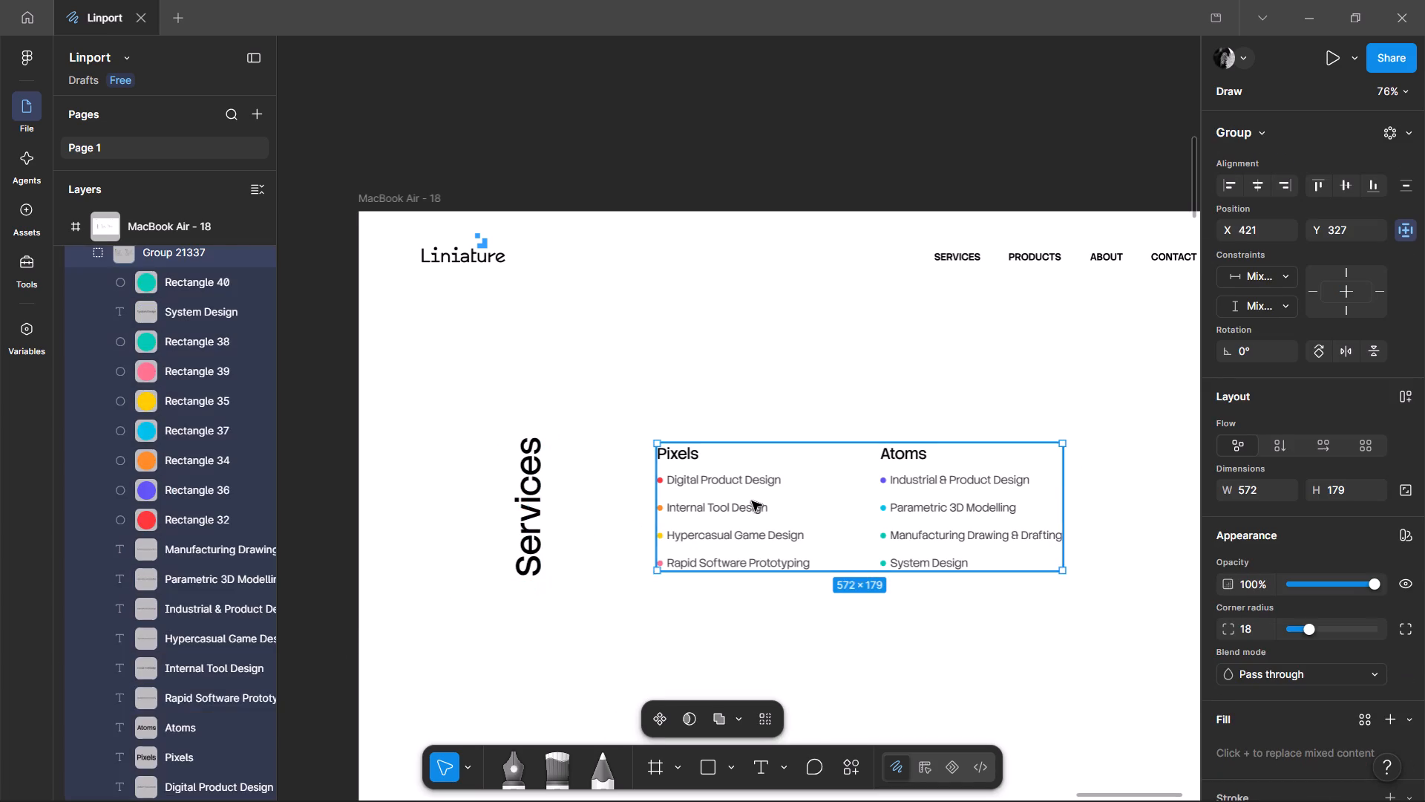
shift+click(525, 501)
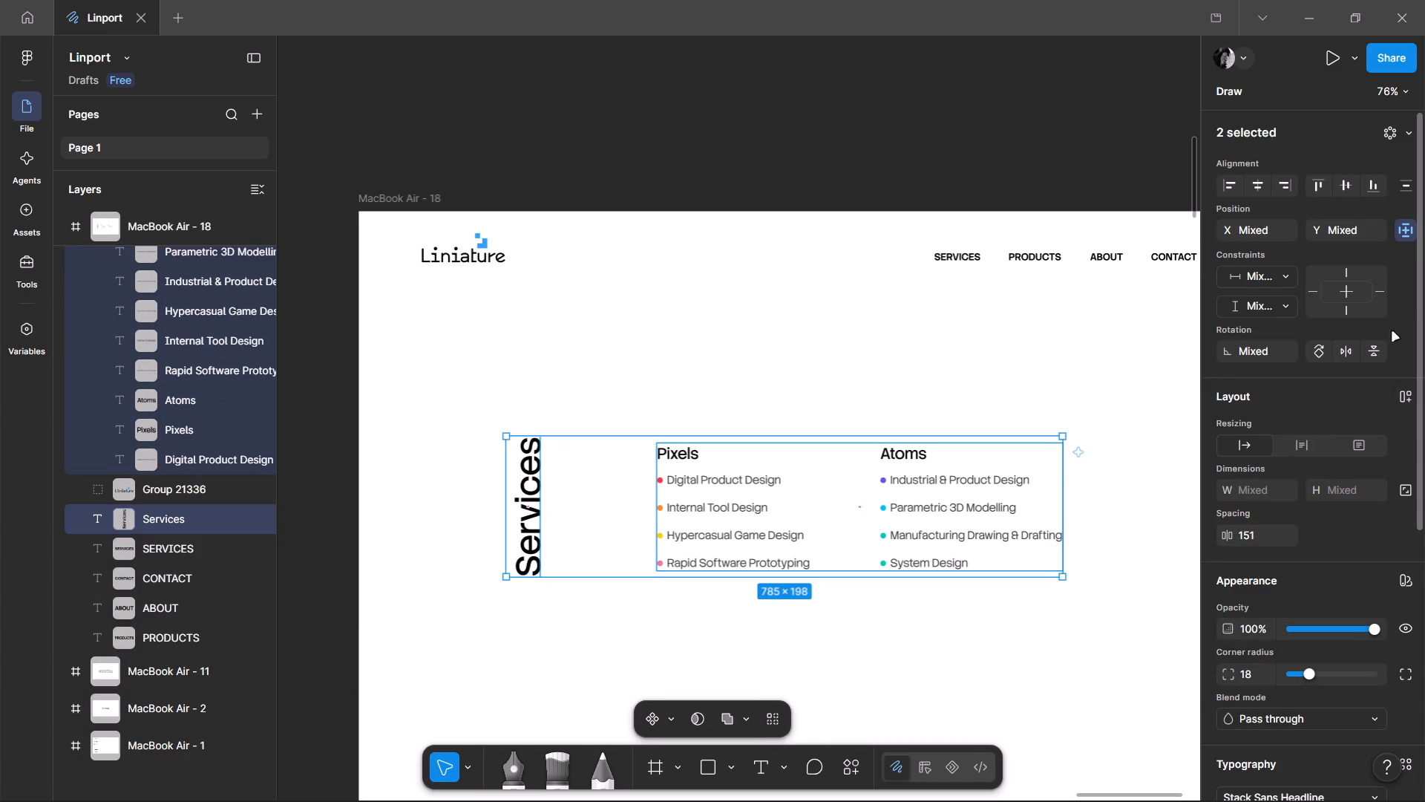
click(1413, 391)
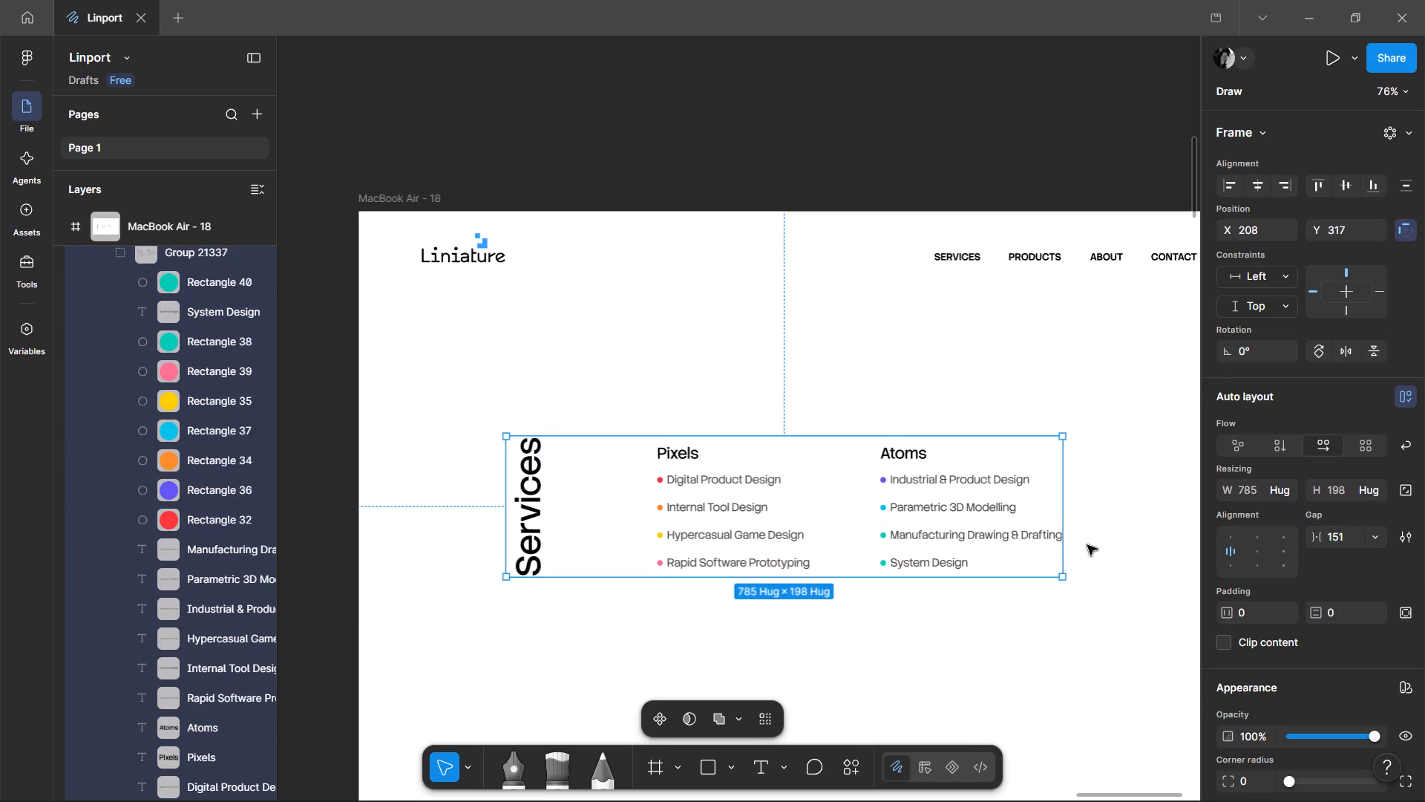
Set the vertical Services heading's font size to 64.
click(531, 501)
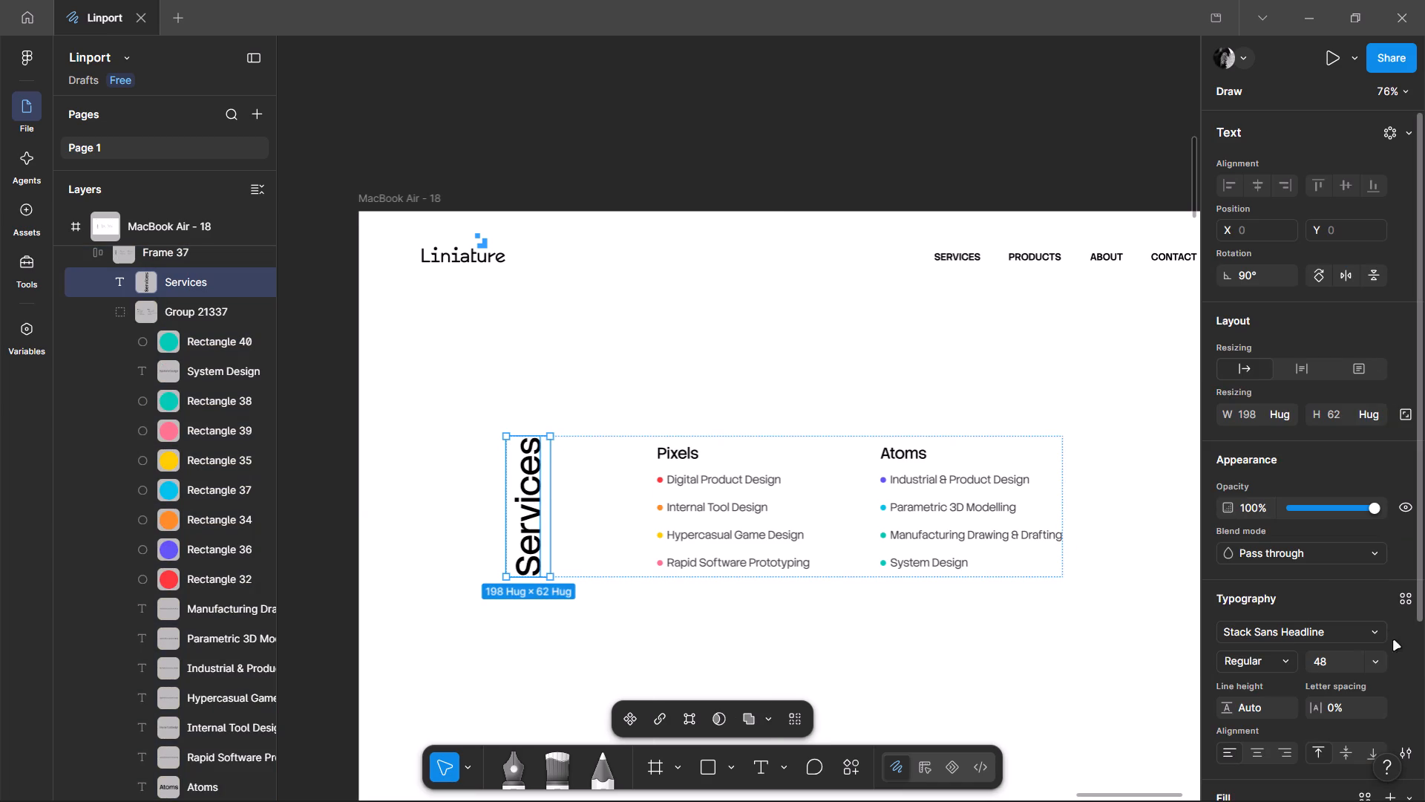
click(1377, 667)
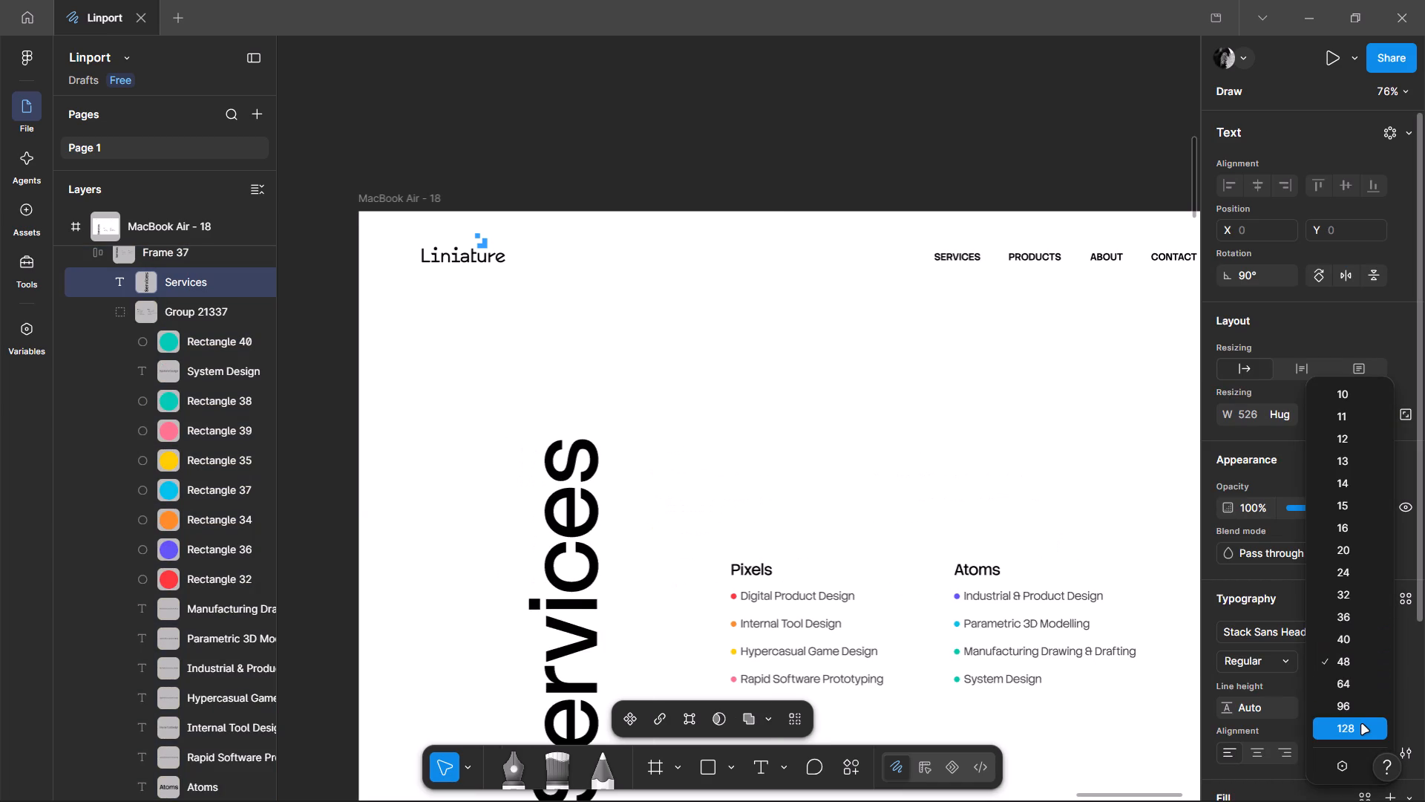
click(1349, 676)
ctrl+scroll(517, 215, down, 2)
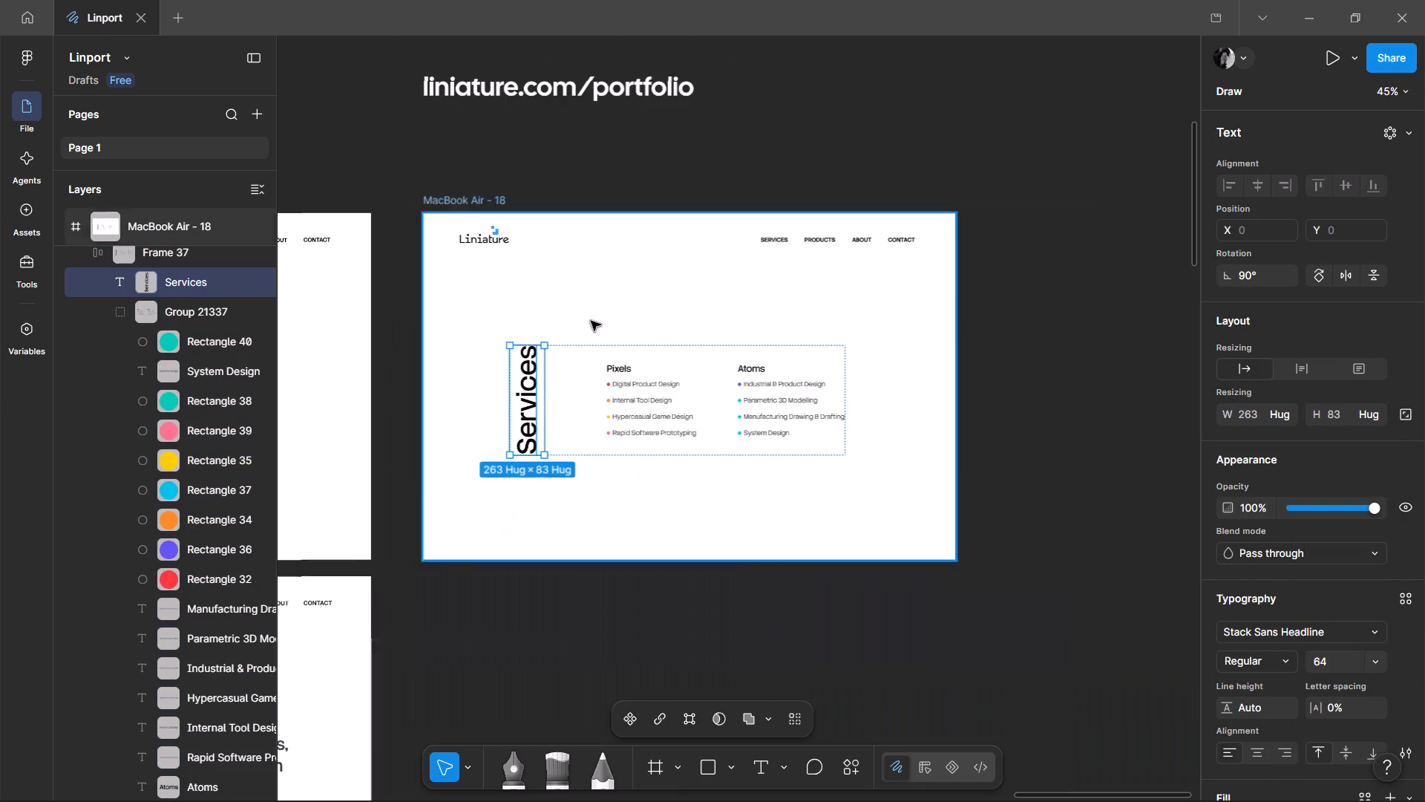
click(735, 543)
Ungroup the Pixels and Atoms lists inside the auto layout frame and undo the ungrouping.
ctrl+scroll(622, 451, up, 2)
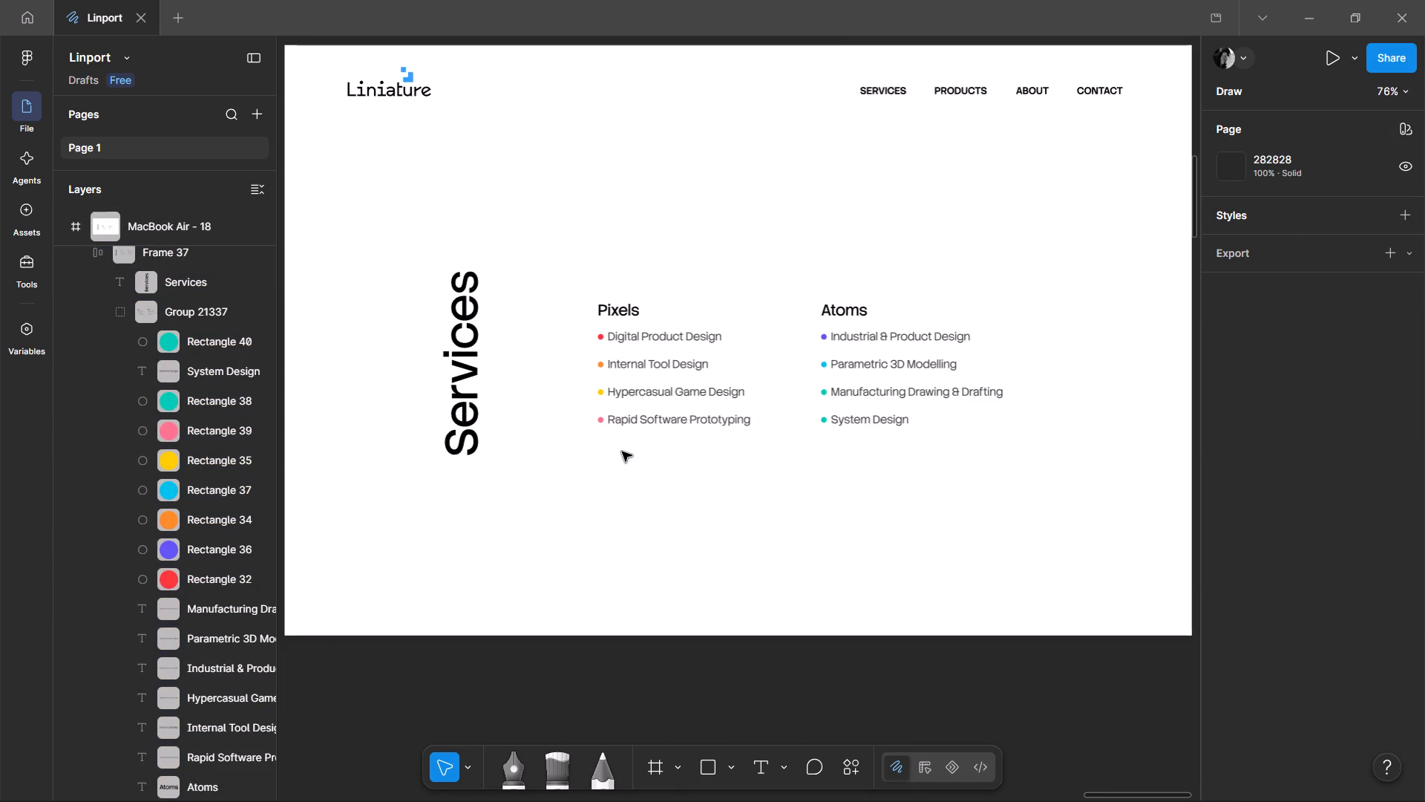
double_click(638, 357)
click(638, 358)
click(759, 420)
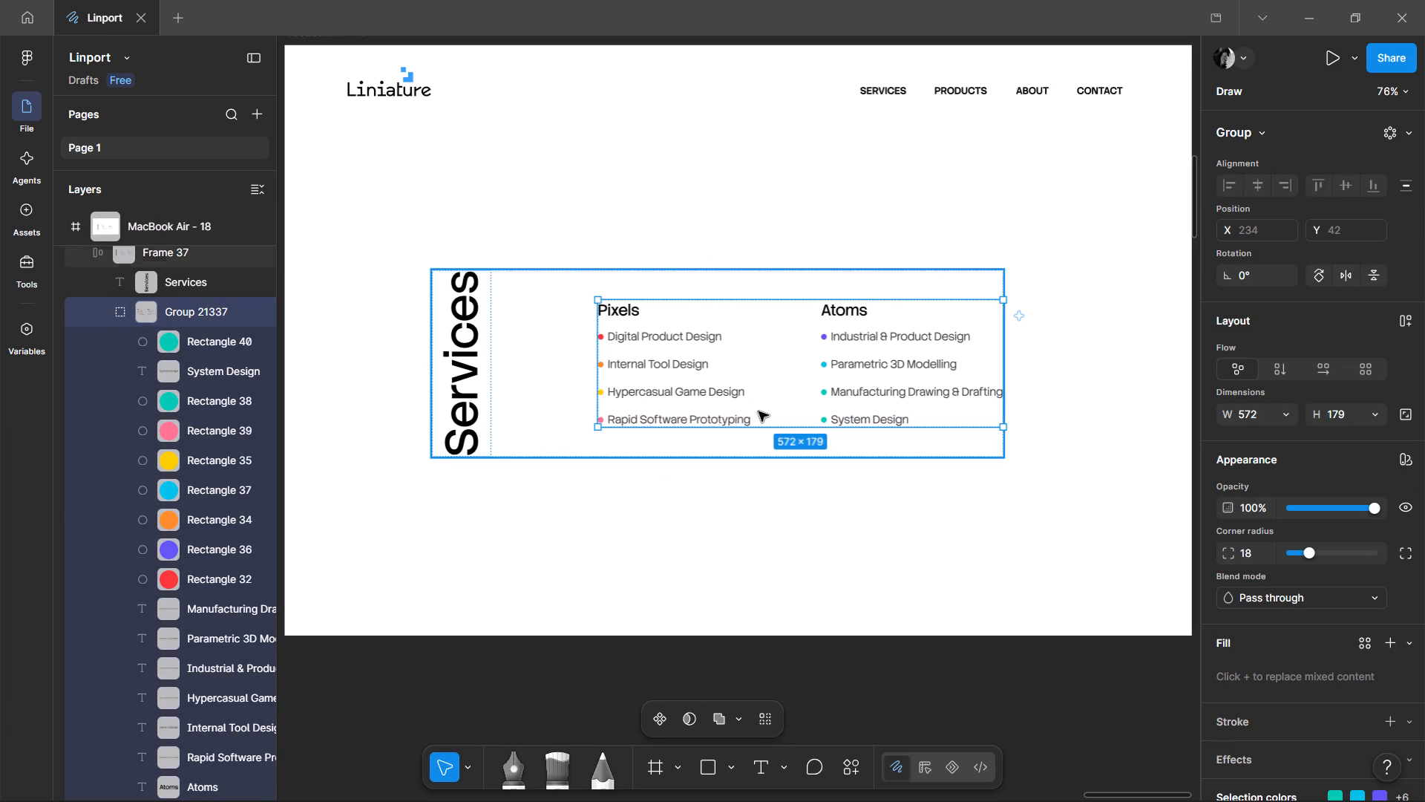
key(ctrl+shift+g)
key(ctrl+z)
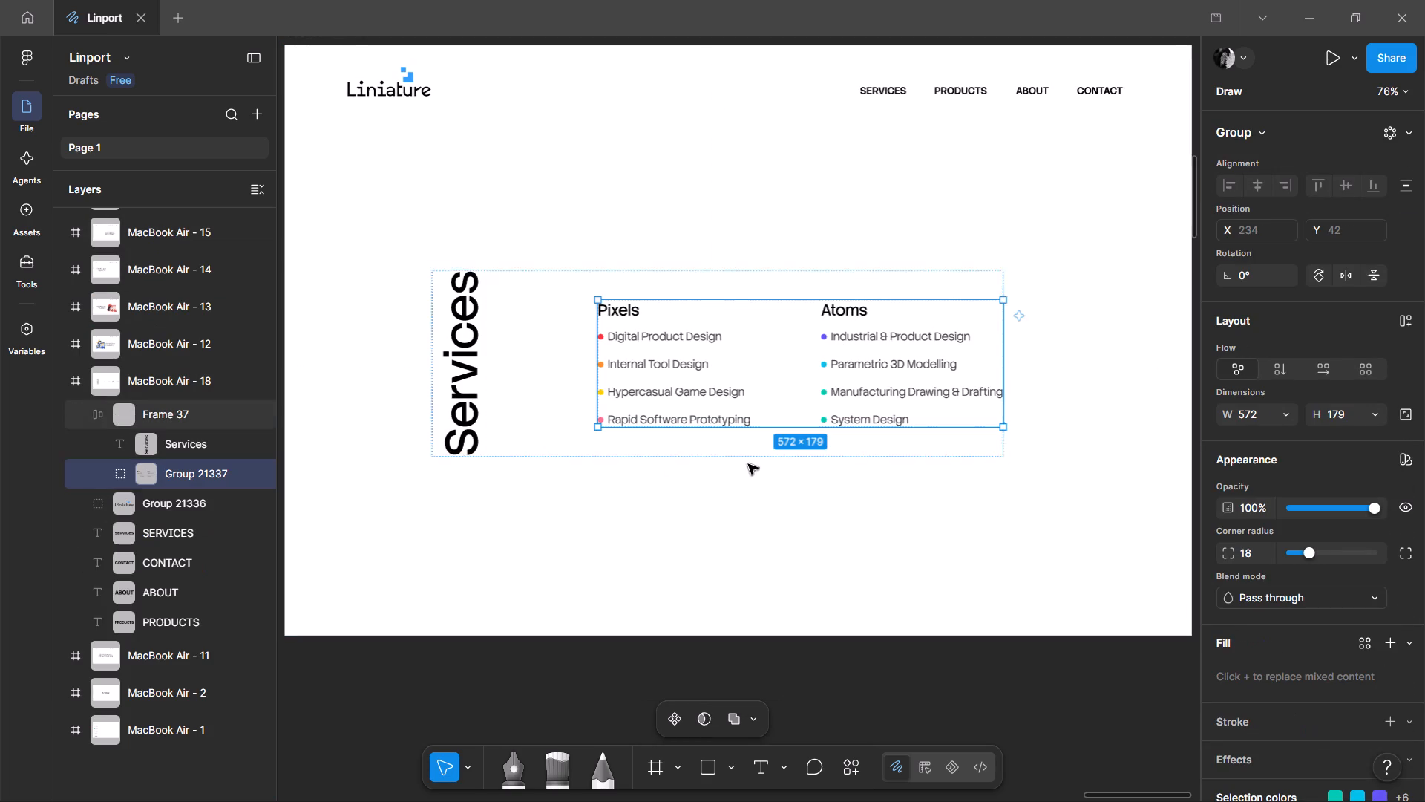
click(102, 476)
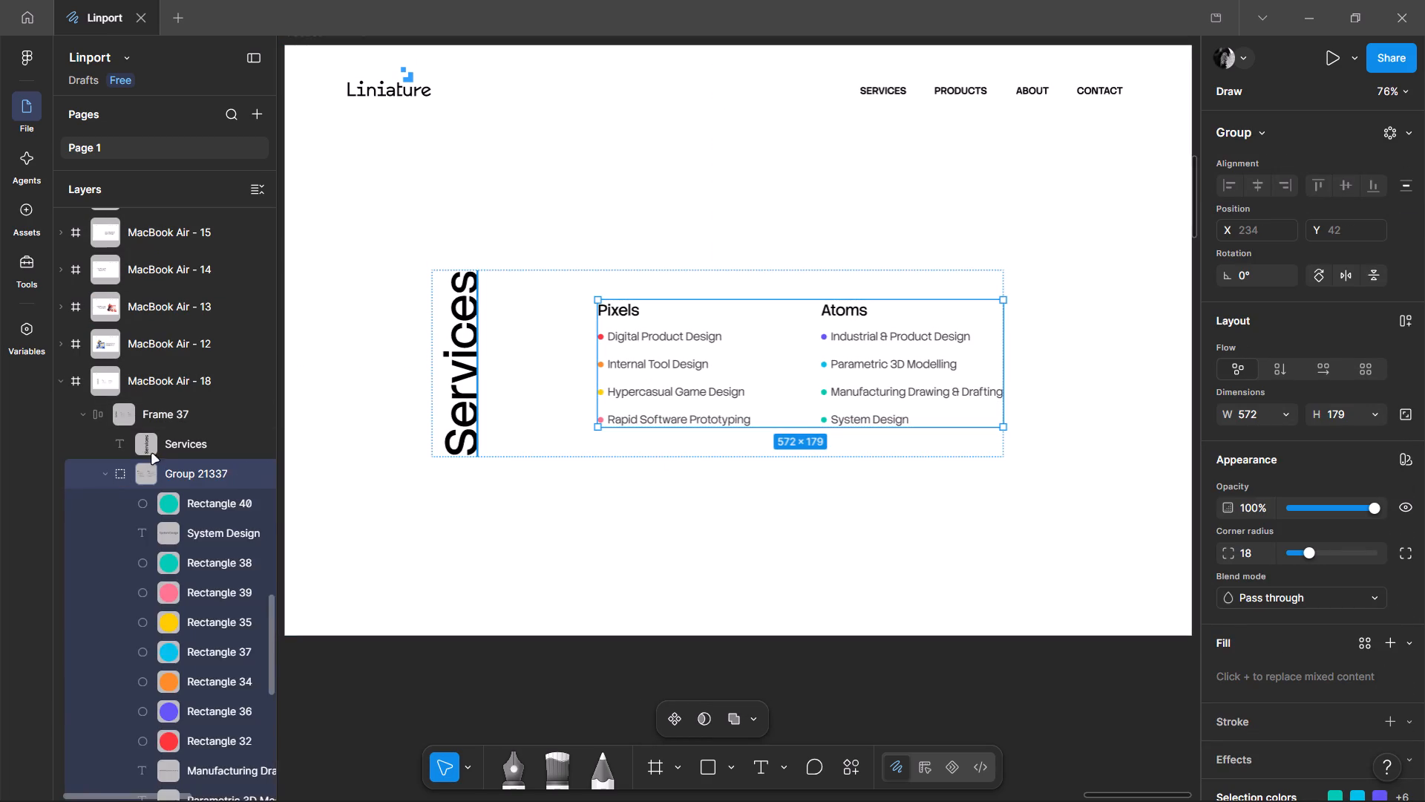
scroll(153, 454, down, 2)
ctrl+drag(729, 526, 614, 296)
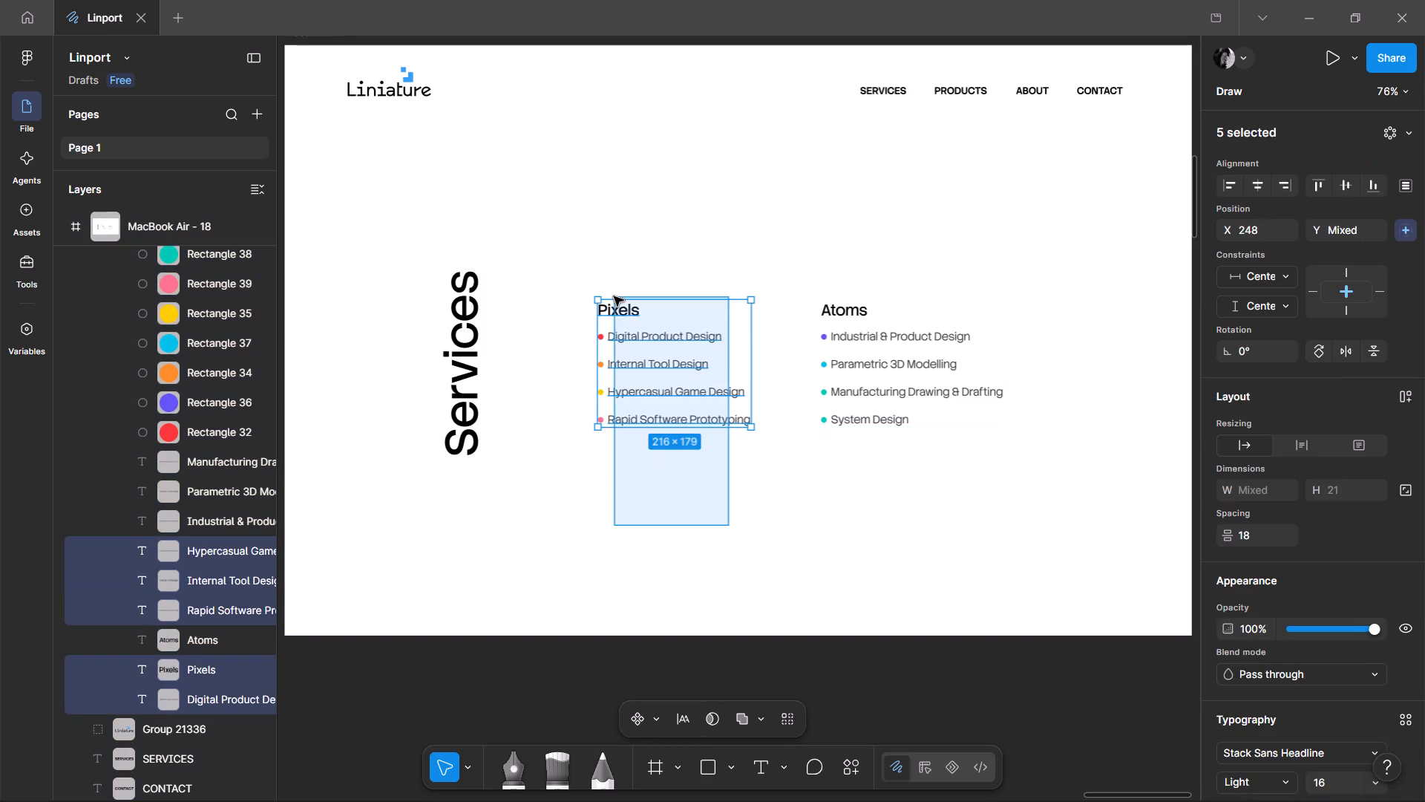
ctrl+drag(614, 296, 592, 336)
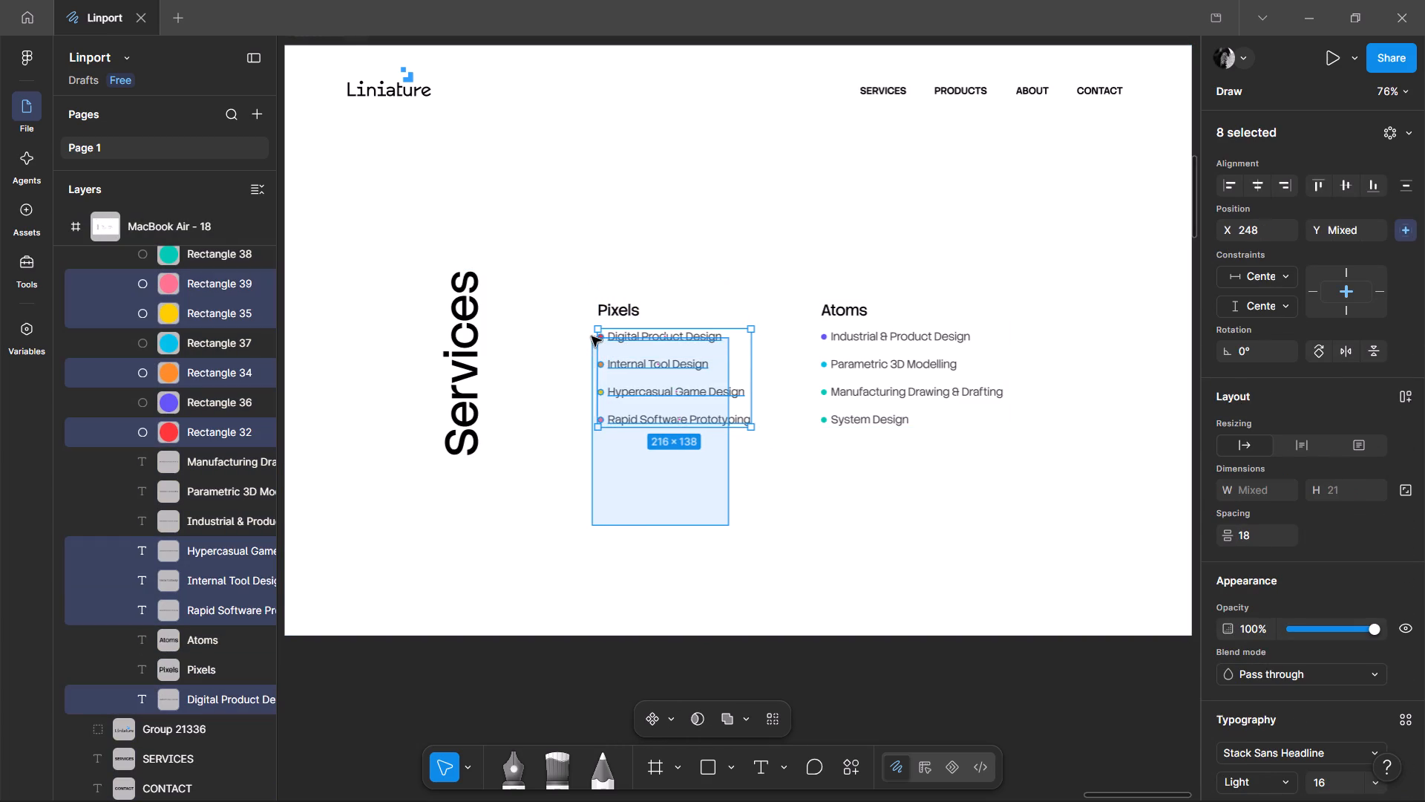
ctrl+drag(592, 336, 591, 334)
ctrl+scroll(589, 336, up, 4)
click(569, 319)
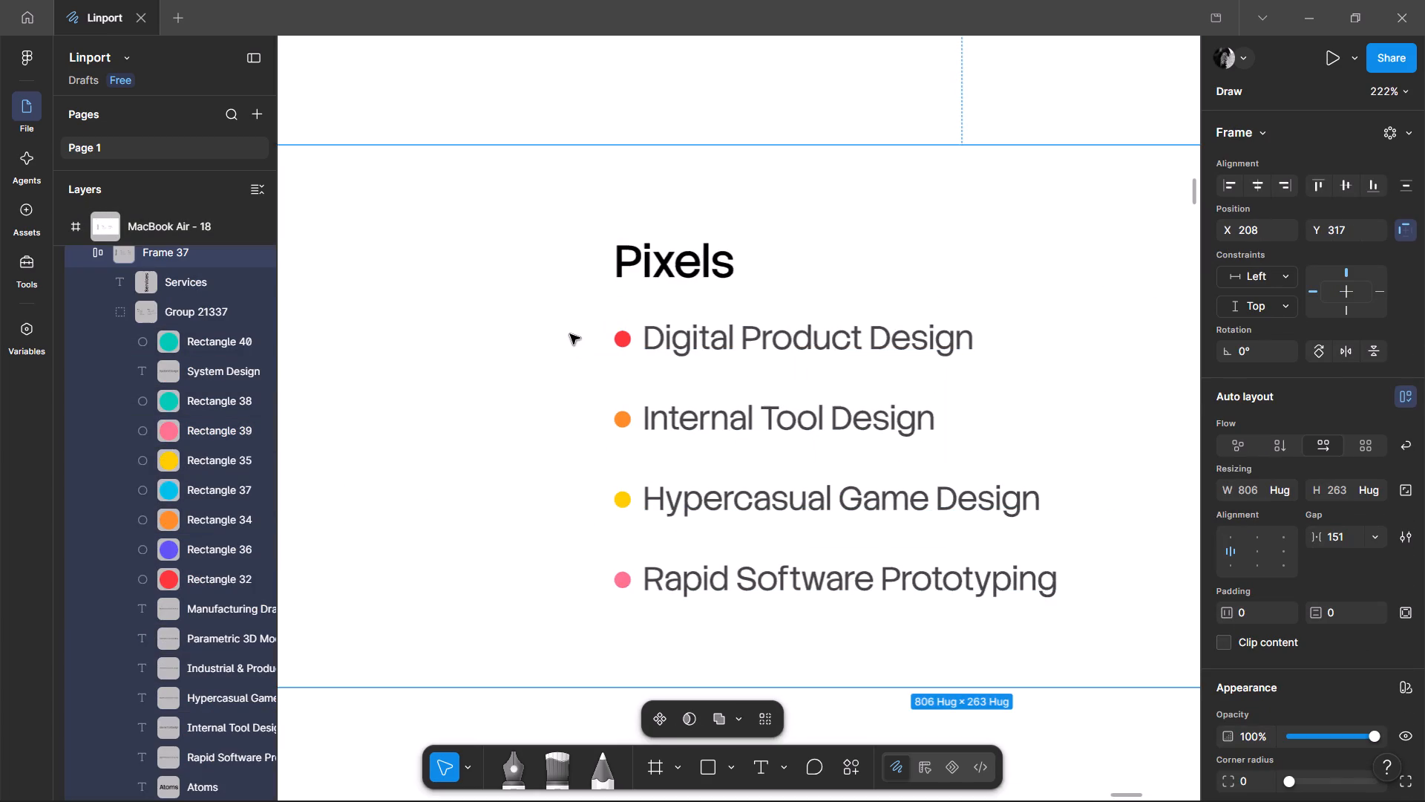
Wrap each coloured bullet and its label in the four Pixels list rows in a separate horizontal auto layout frame.
ctrl+scroll(575, 328, down, 1)
ctrl+drag(575, 328, 646, 339)
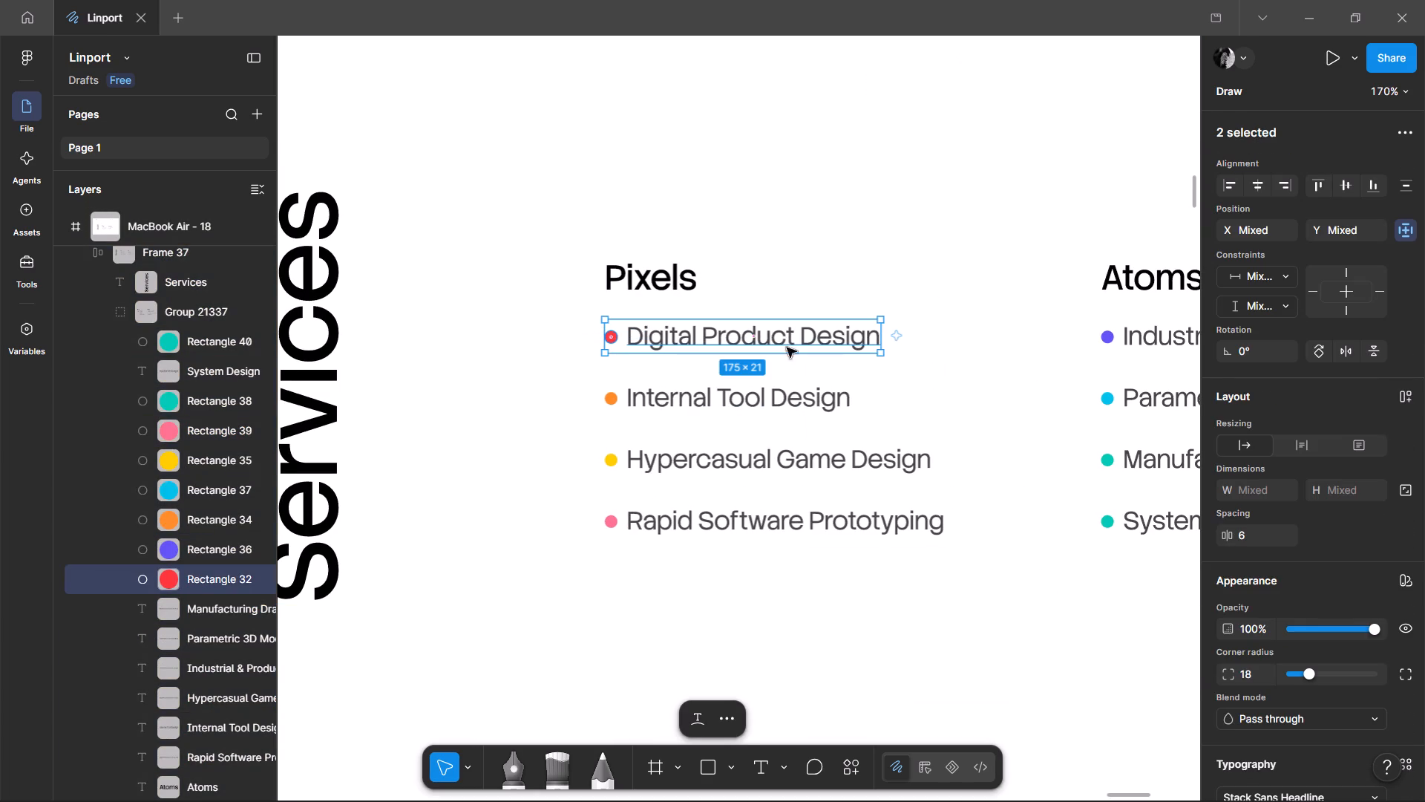
click(1400, 395)
ctrl+drag(570, 388, 645, 397)
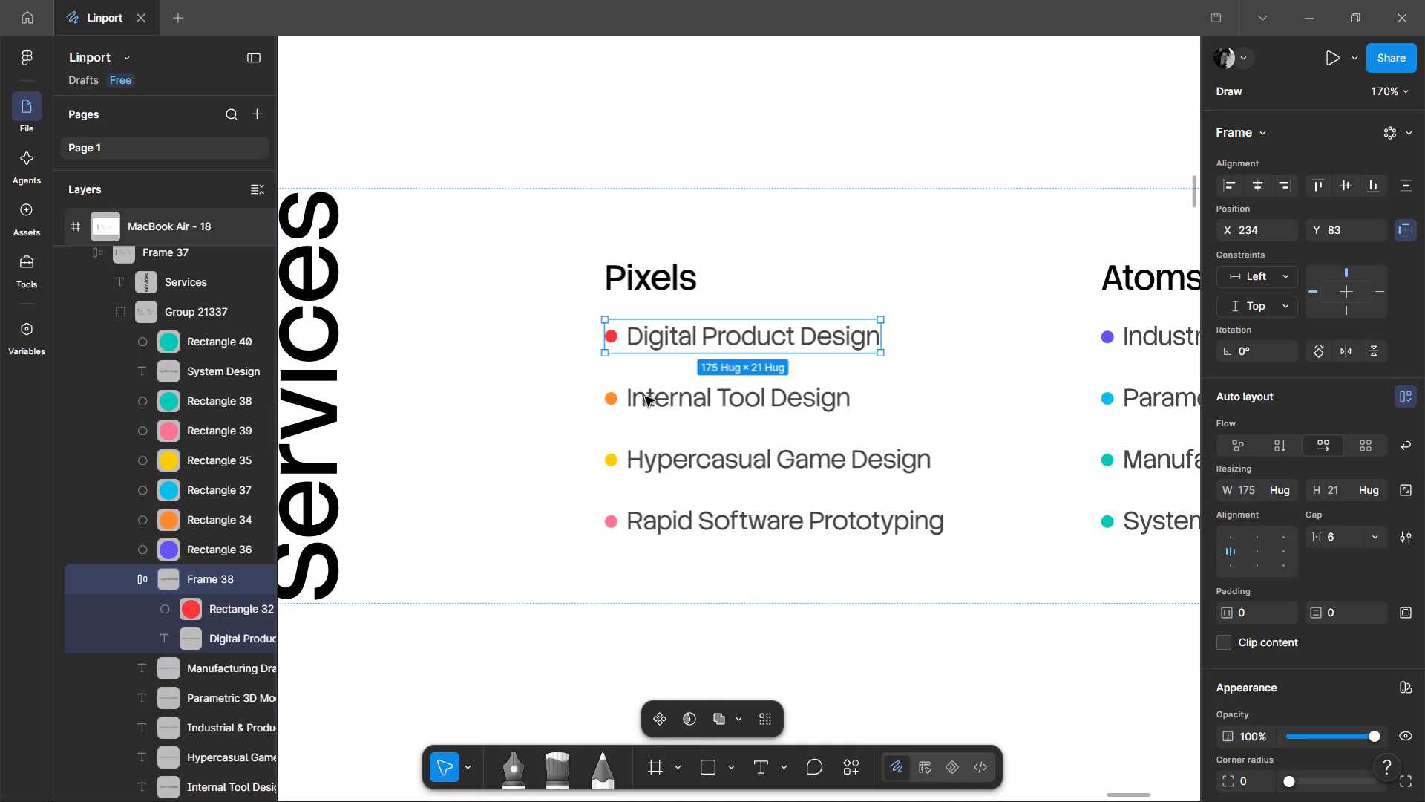
ctrl+drag(645, 397, 655, 407)
click(1402, 394)
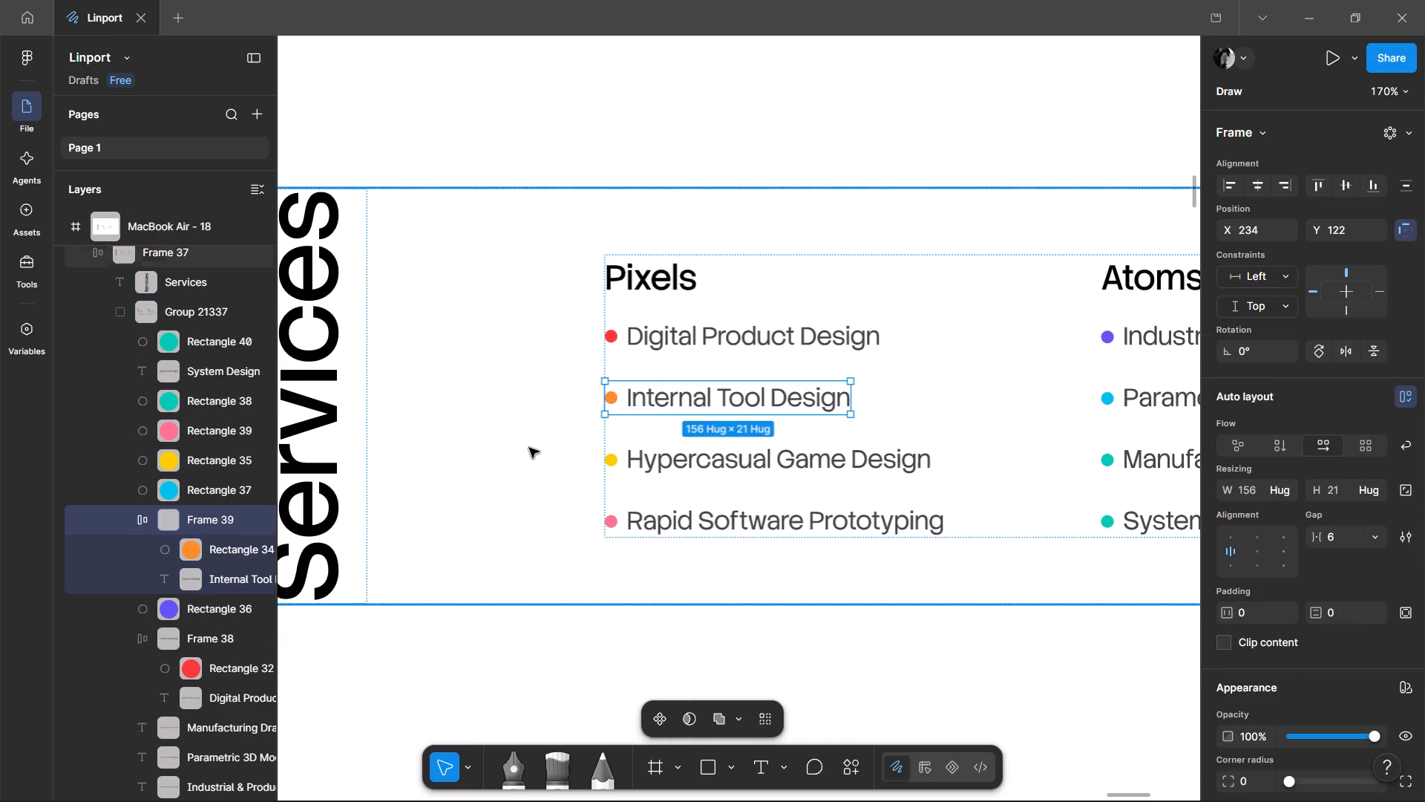
drag(545, 416, 553, 416)
key(ctrl+z)
ctrl+drag(540, 432, 563, 445)
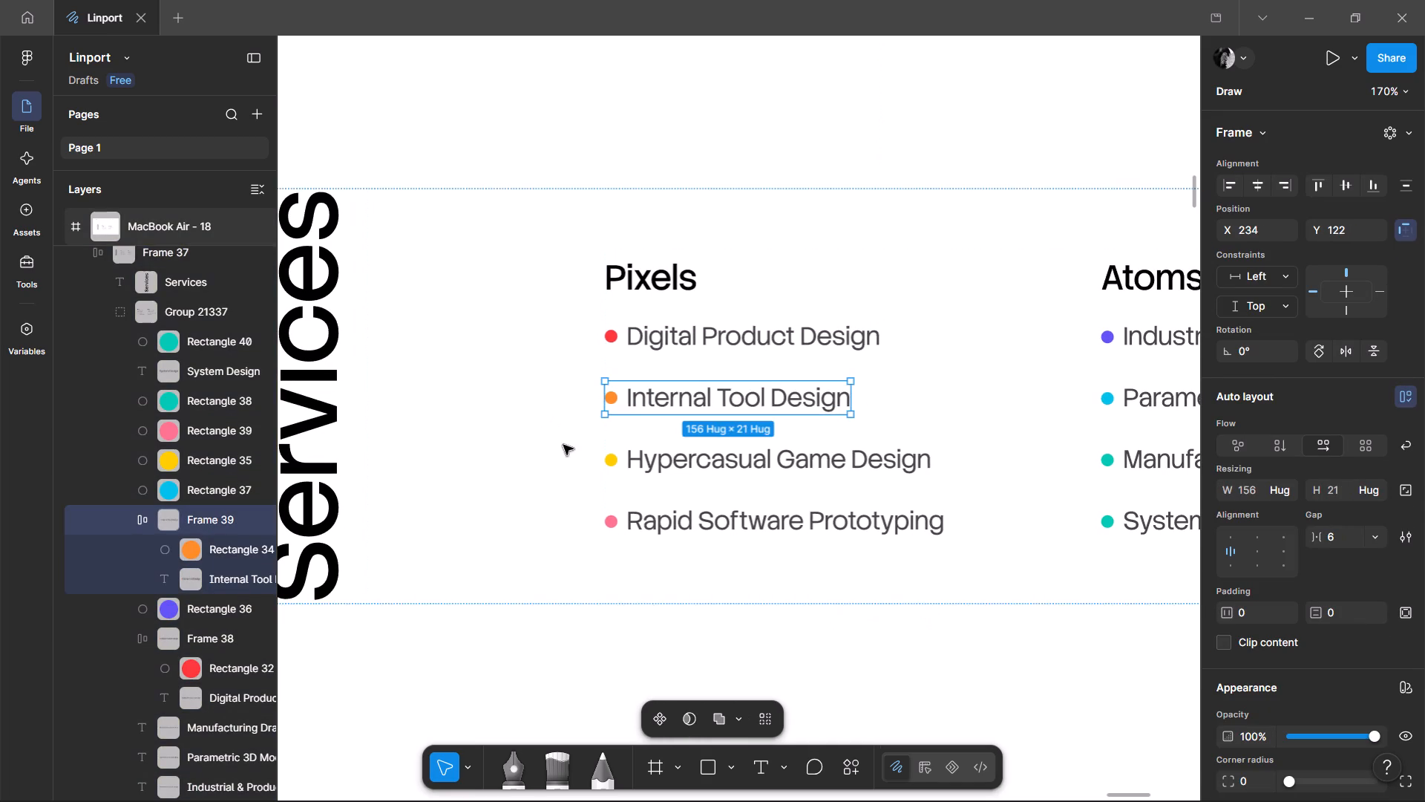
ctrl+drag(563, 445, 661, 473)
click(1403, 399)
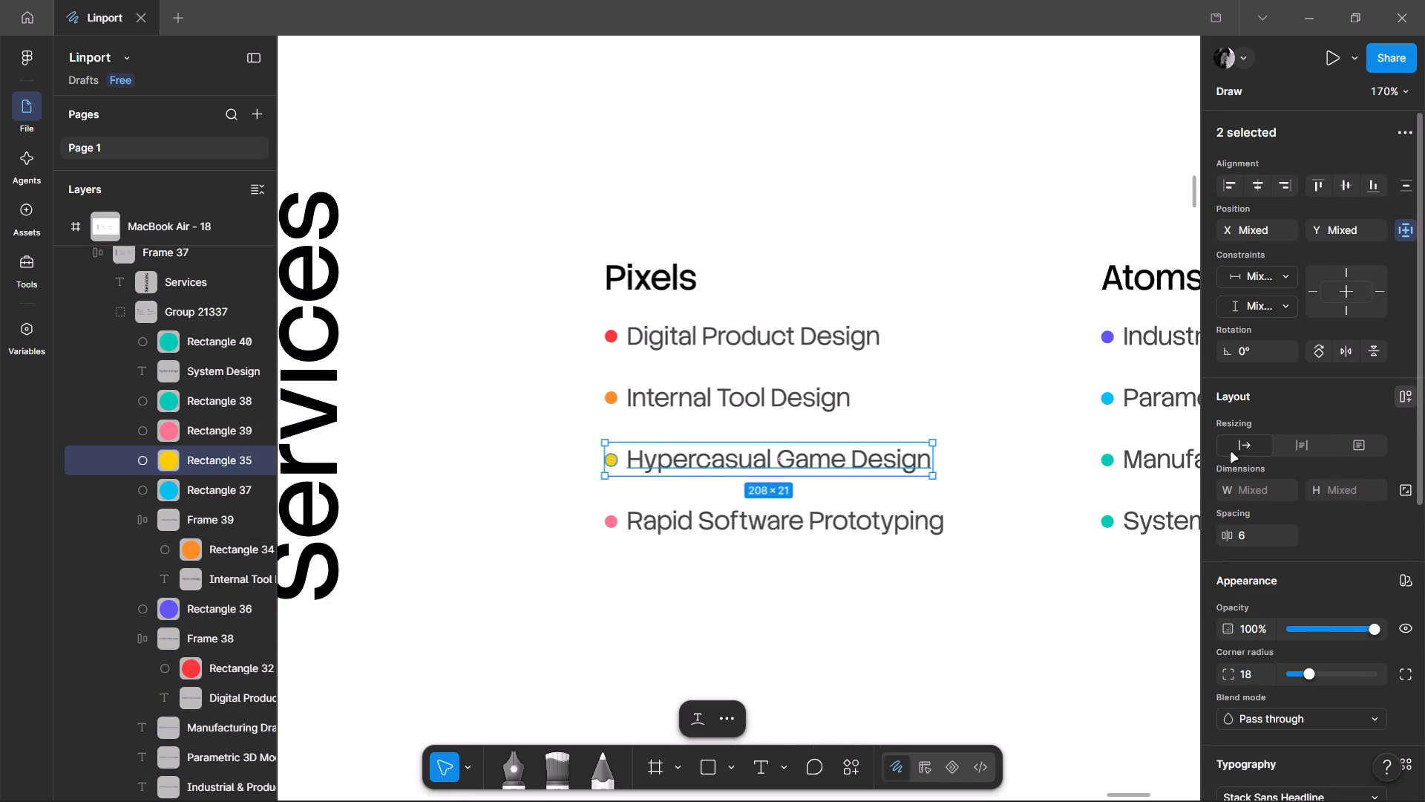
ctrl+drag(540, 499, 701, 545)
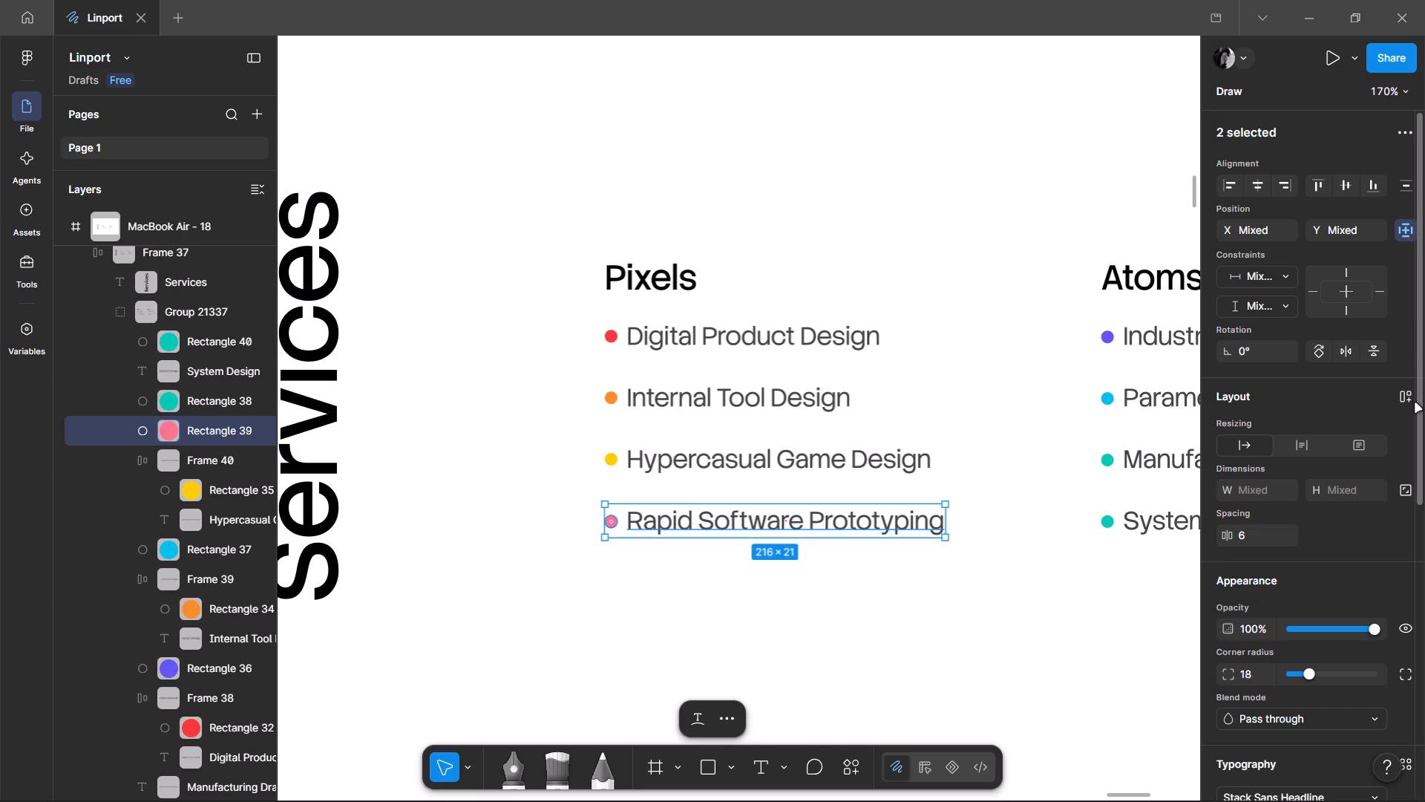
click(1410, 397)
Wrap each coloured bullet and its label in the four Atoms list rows in a separate horizontal auto layout frame.
ctrl+scroll(515, 299, down, 3)
ctrl+scroll(644, 299, up, 1)
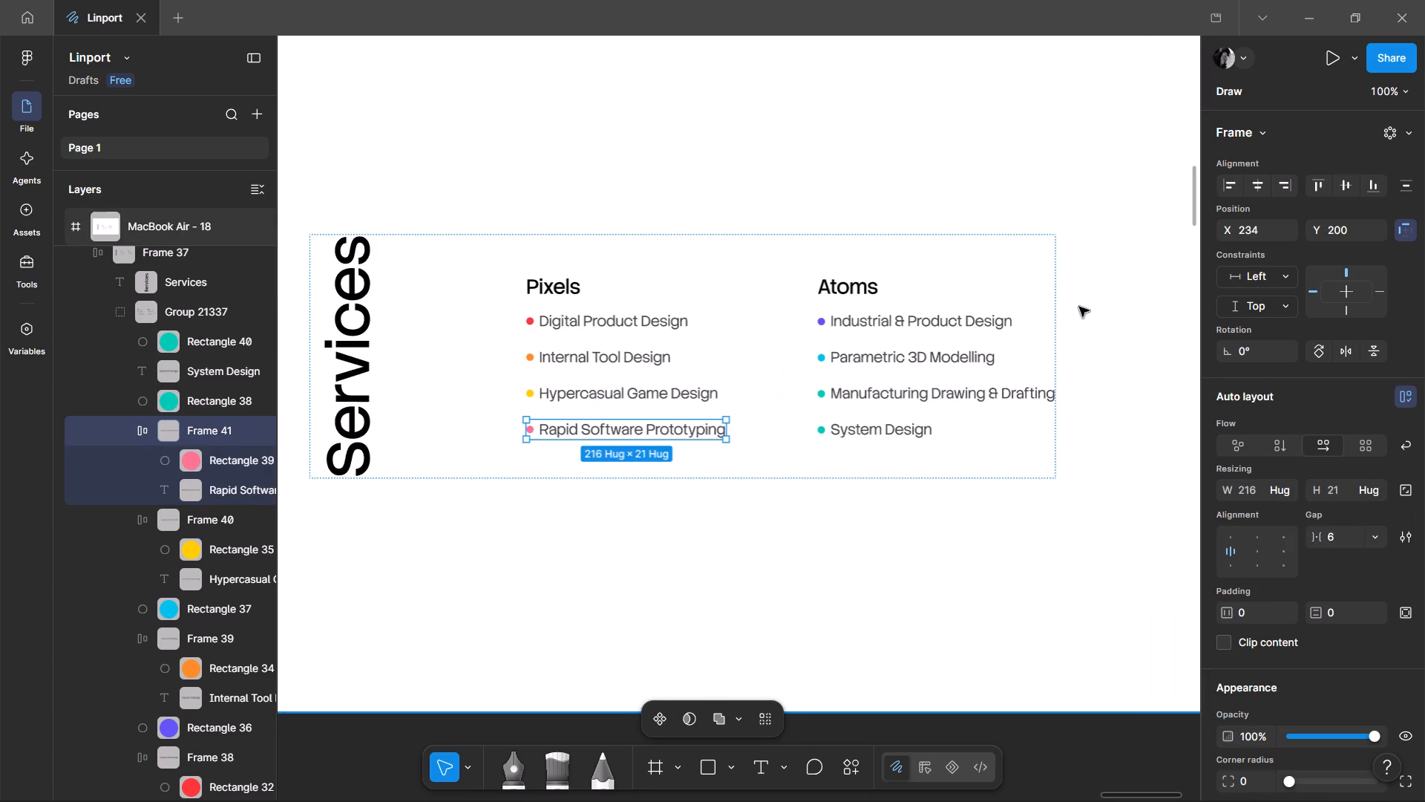
ctrl+drag(1083, 304, 790, 334)
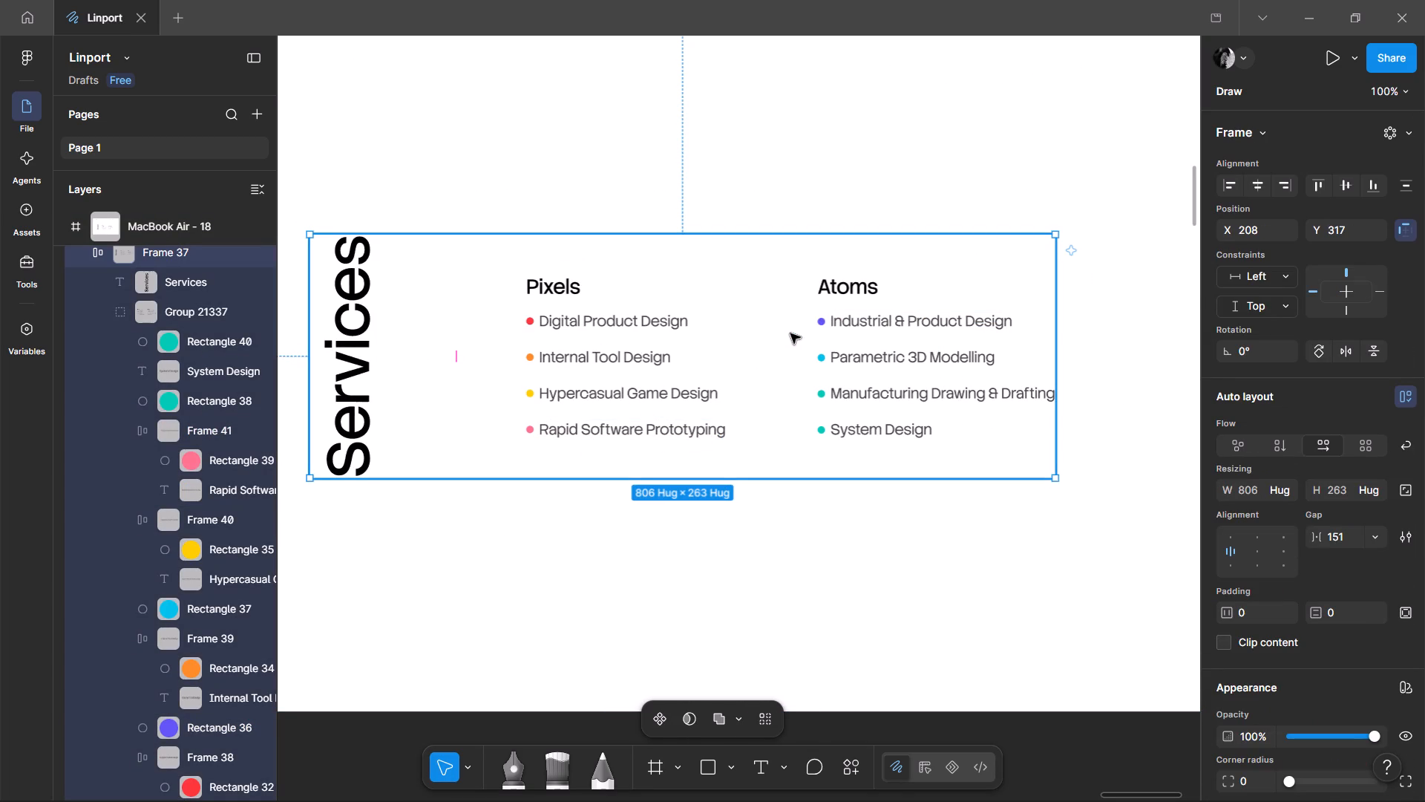
ctrl+click(1078, 302)
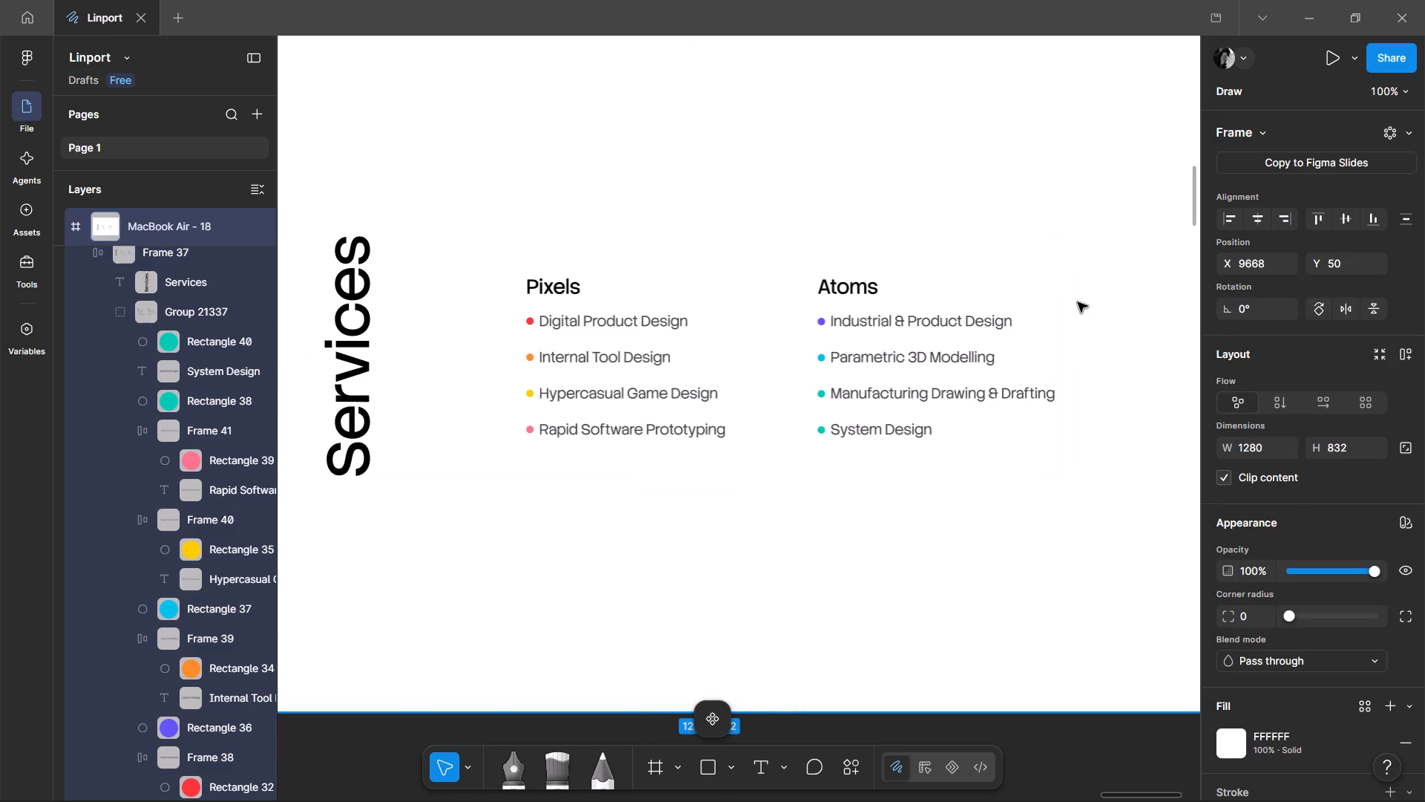
ctrl+drag(1100, 302, 805, 322)
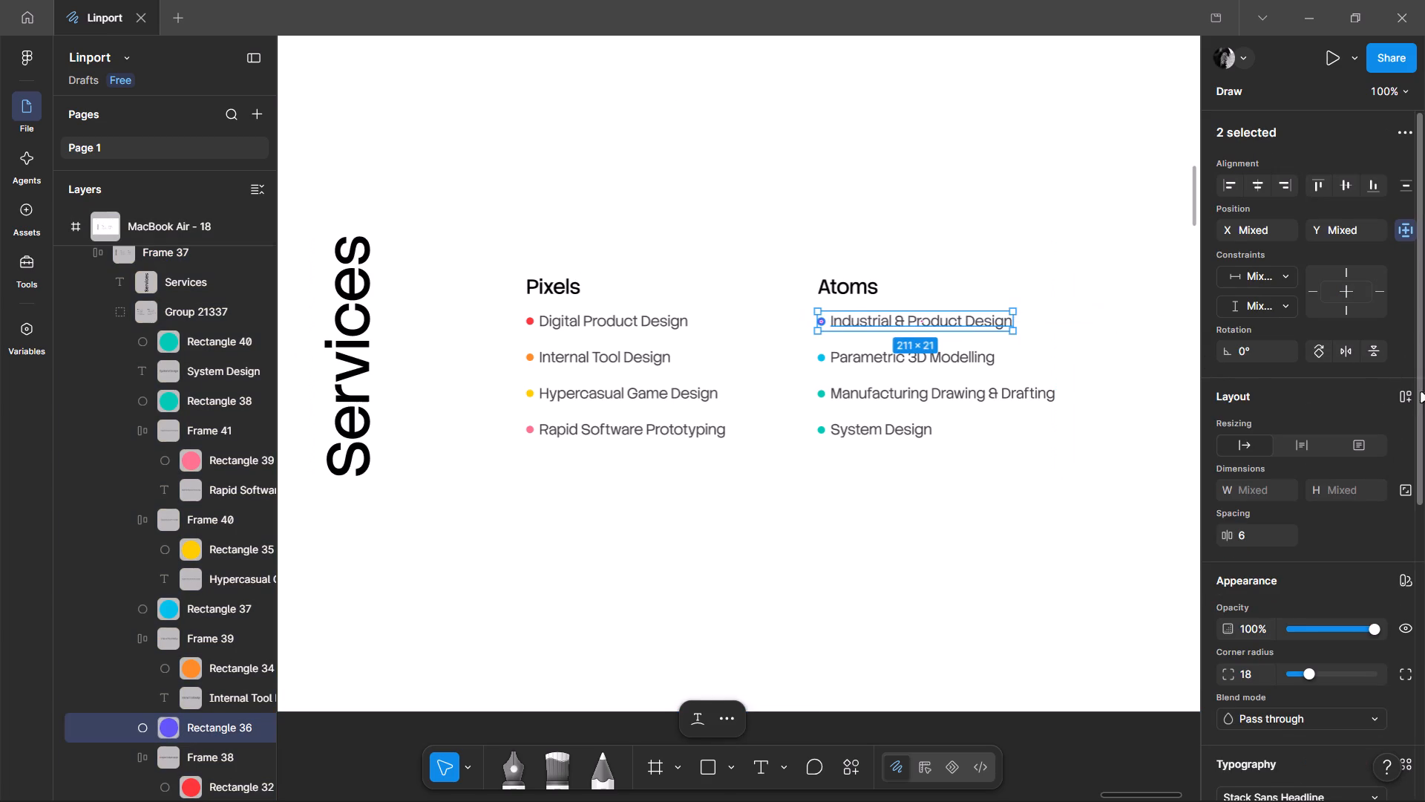
click(1412, 398)
ctrl+drag(1123, 350, 813, 368)
click(1404, 397)
ctrl+drag(1081, 378, 738, 414)
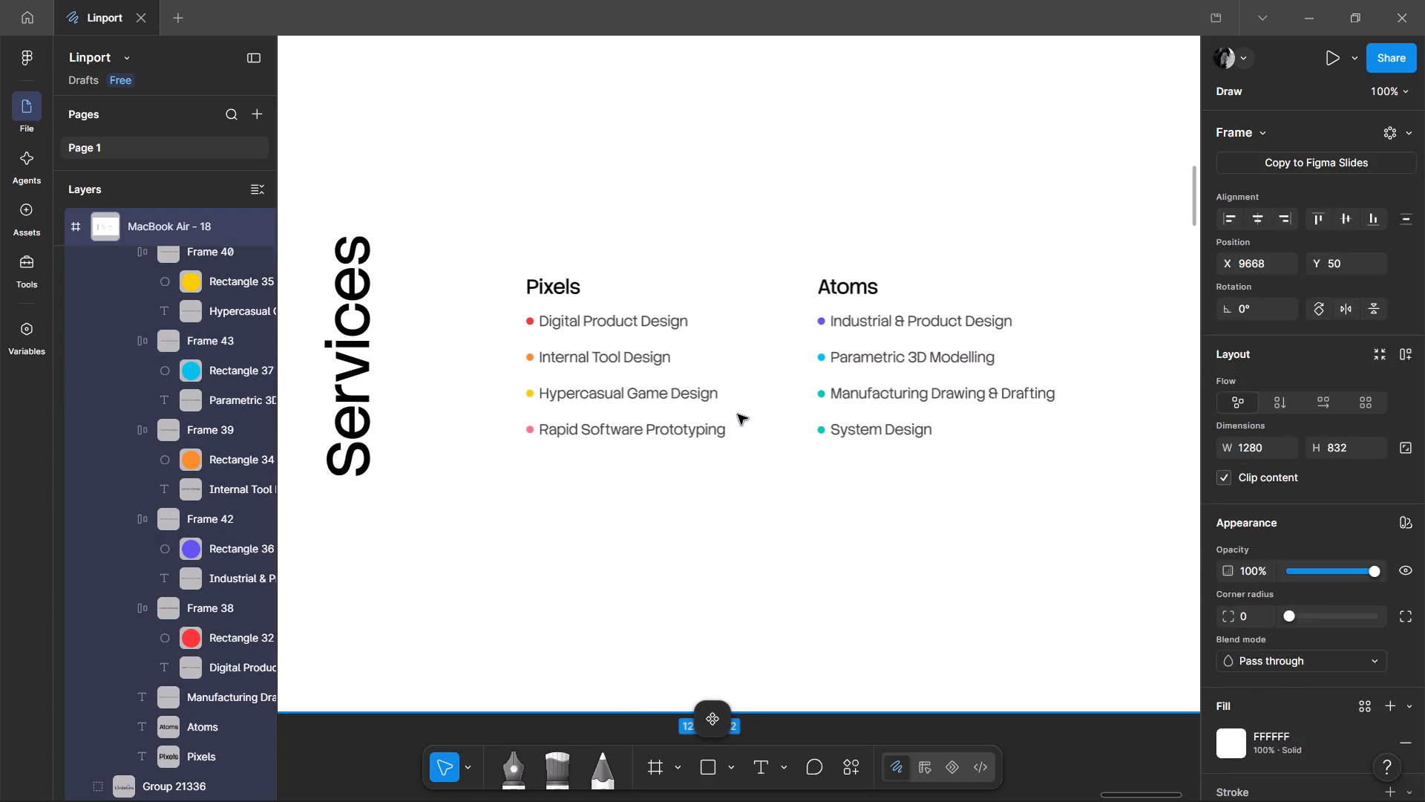
ctrl+drag(738, 414, 812, 414)
click(1403, 394)
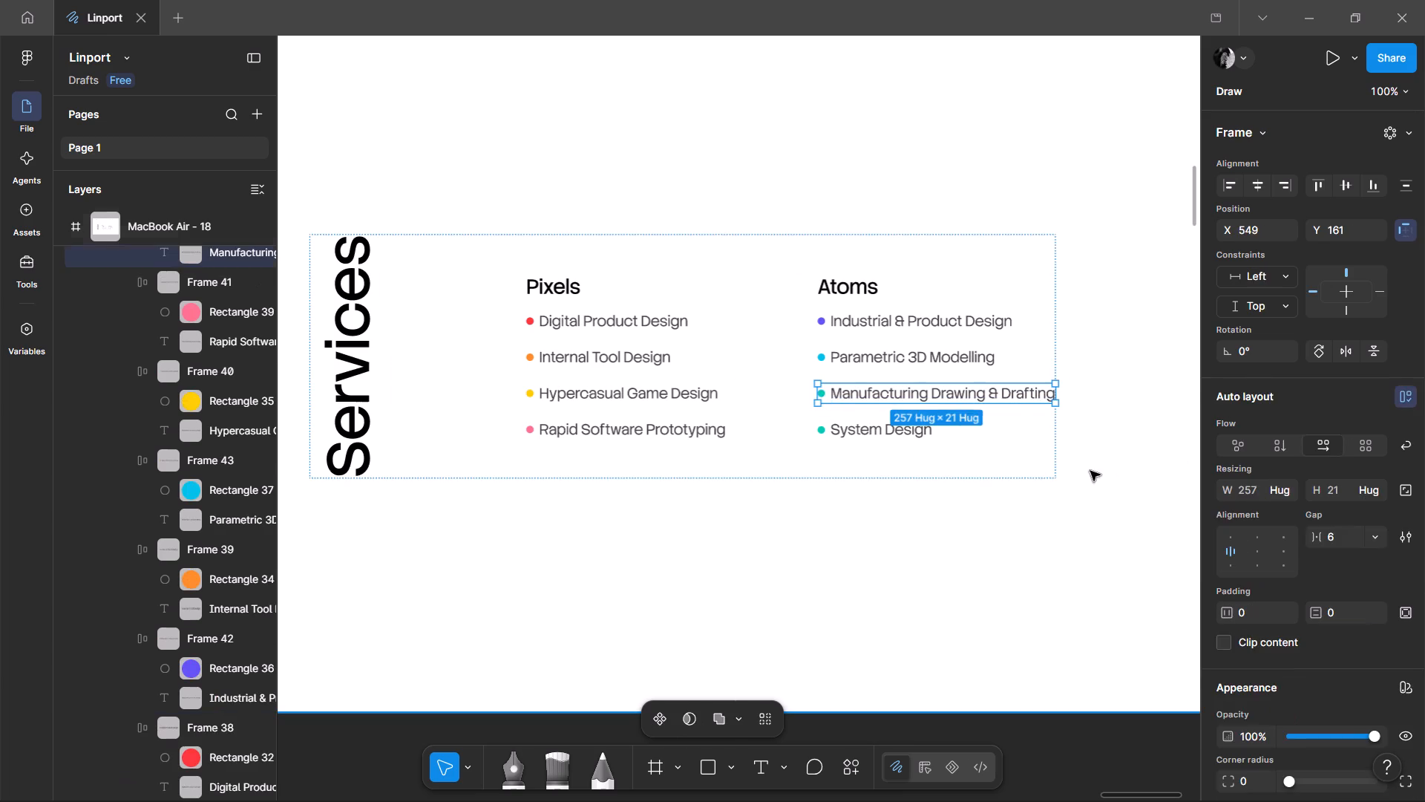
ctrl+drag(1028, 470, 805, 426)
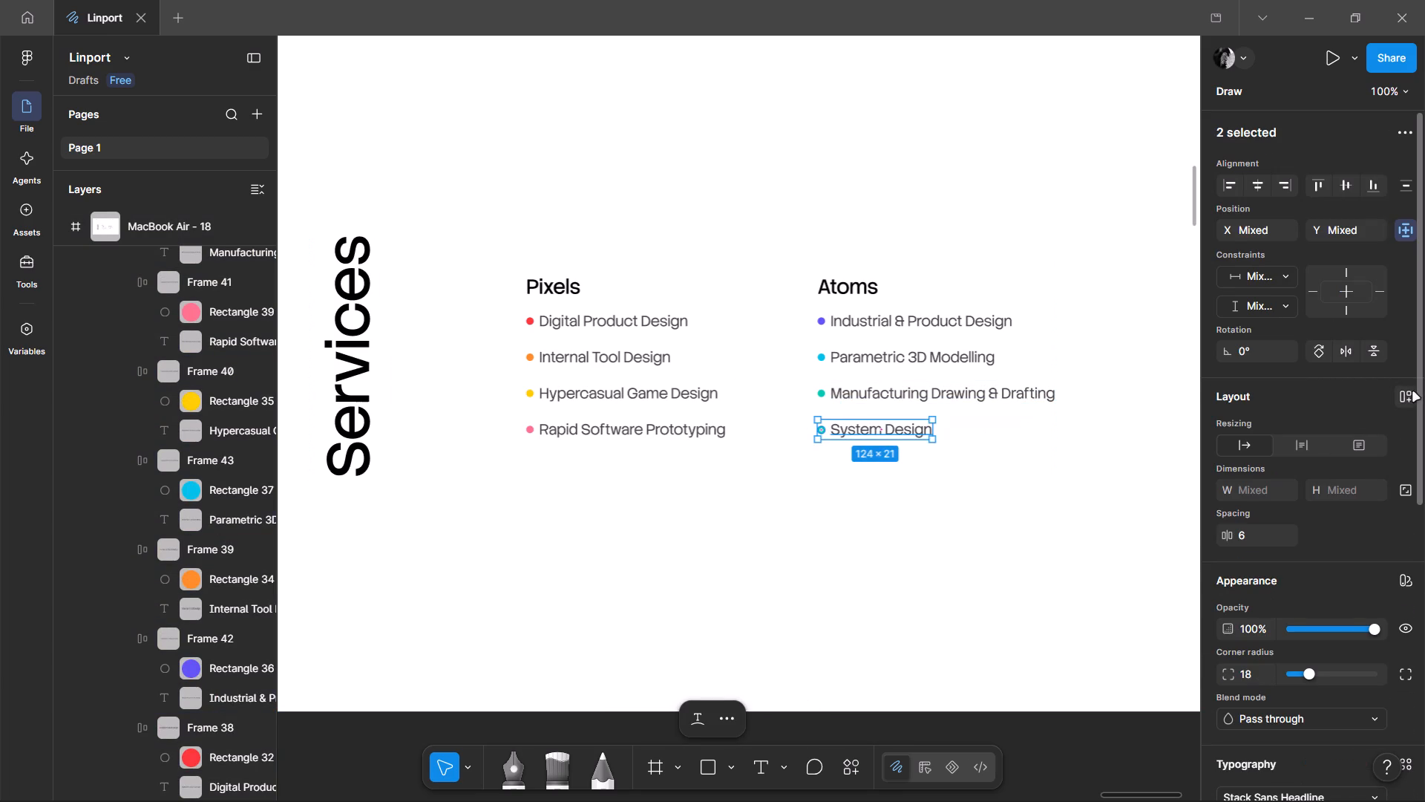
click(1409, 394)
click(952, 505)
Collapse all expanded layers in the layer list and clear the selection.
click(1008, 381)
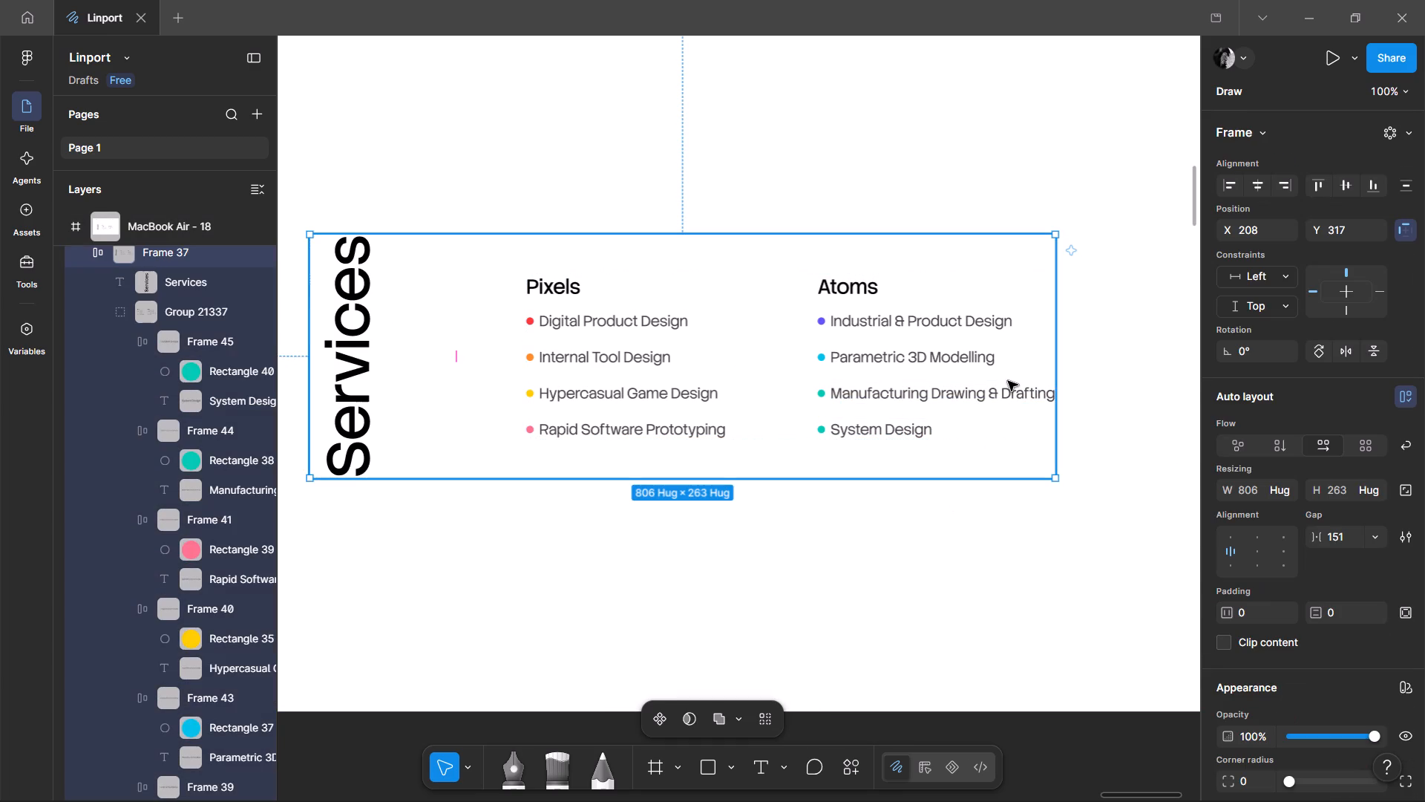
click(316, 153)
click(263, 195)
click(648, 153)
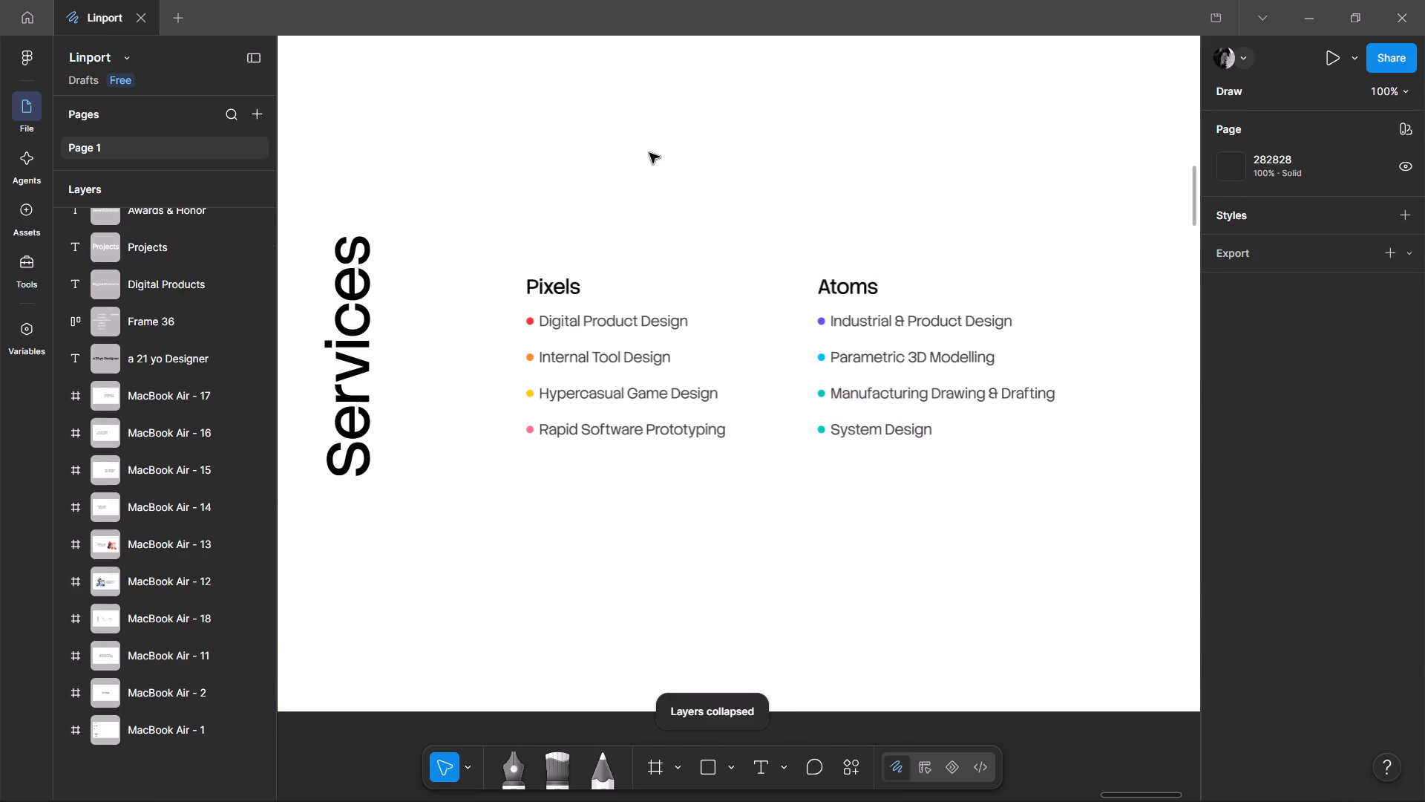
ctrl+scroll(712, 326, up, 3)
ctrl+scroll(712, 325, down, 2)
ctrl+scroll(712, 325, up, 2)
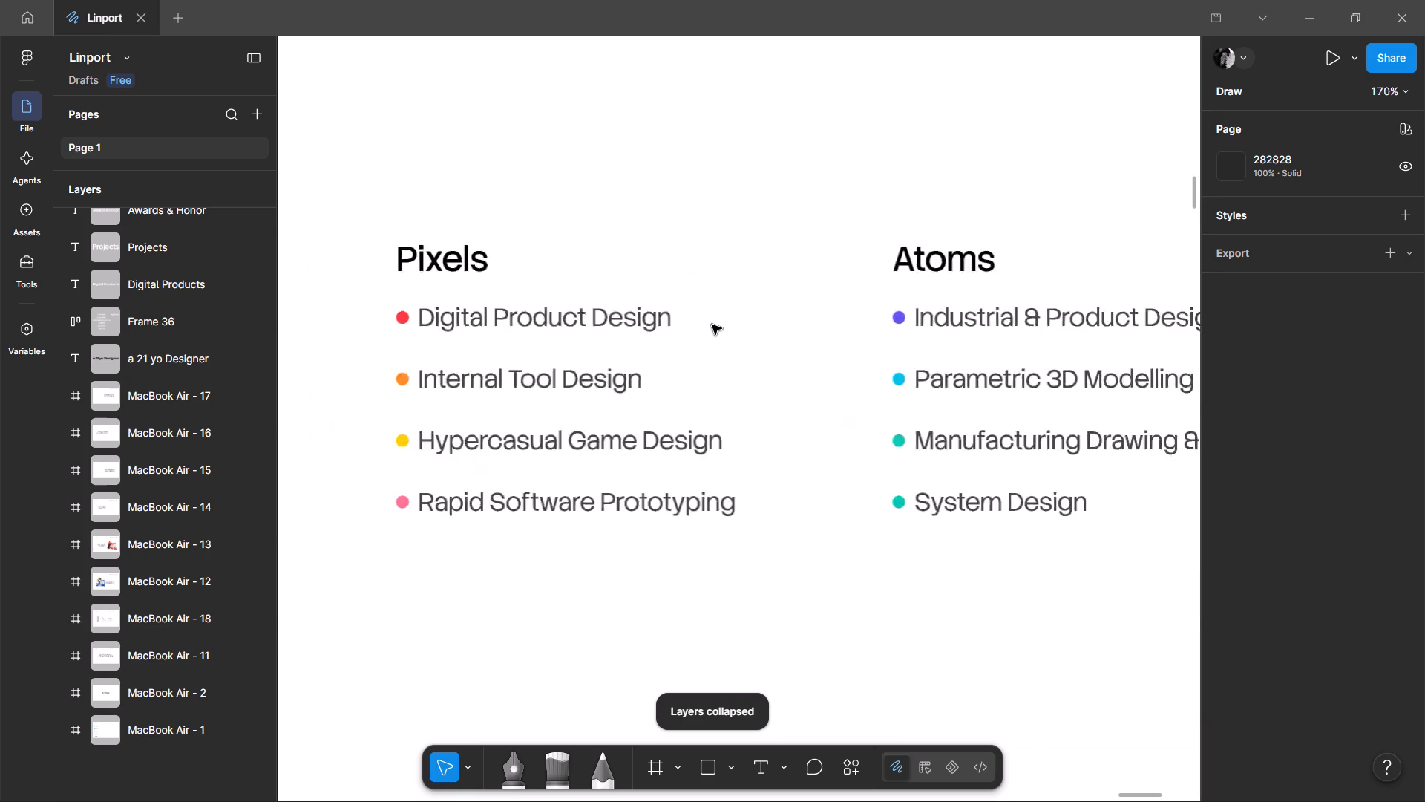
Examine the Services section layout and the header logo on MacBook Air - 18.
ctrl+scroll(712, 325, up, 1)
ctrl+scroll(712, 325, down, 3)
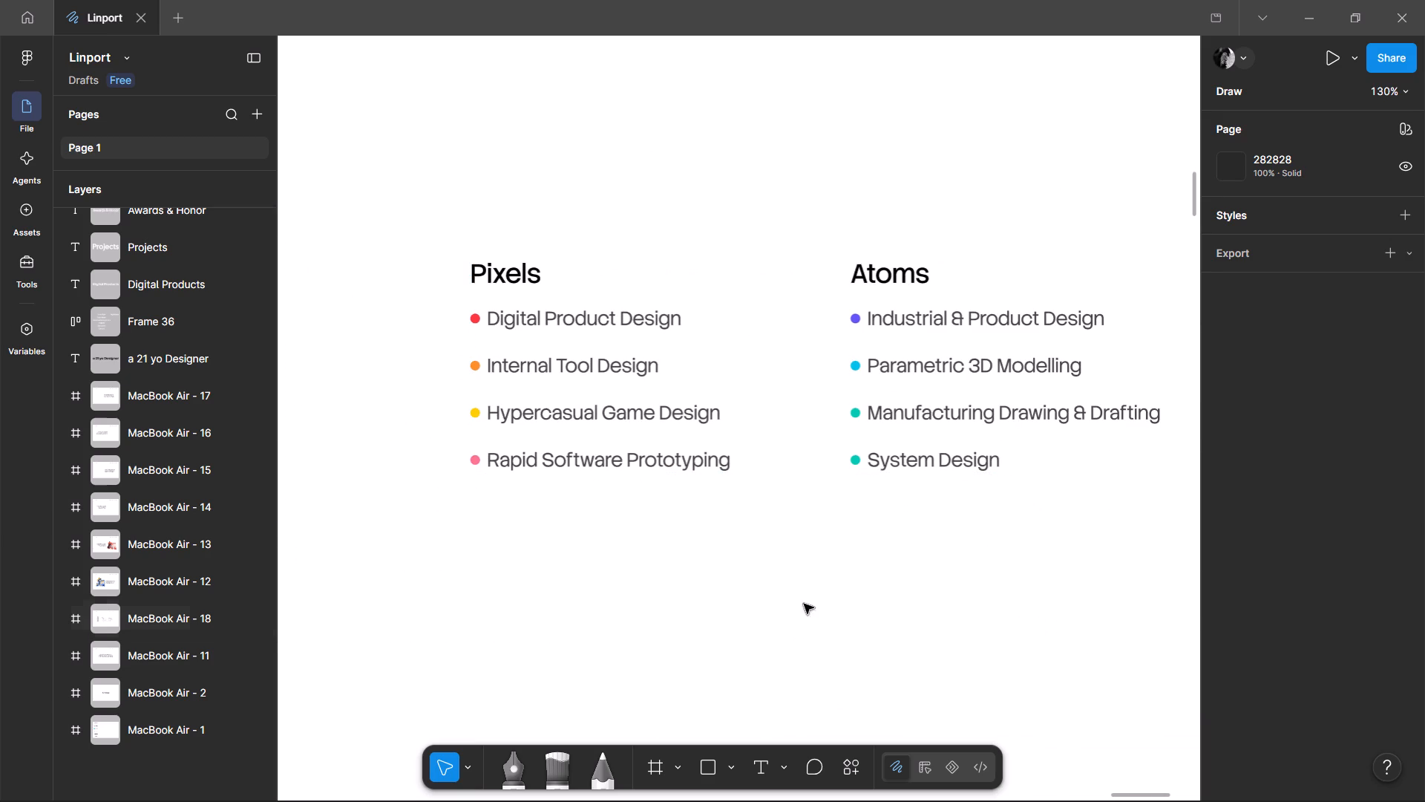
ctrl+scroll(777, 585, down, 5)
ctrl+scroll(657, 581, up, 2)
ctrl+scroll(655, 566, down, 1)
ctrl+scroll(669, 531, up, 1)
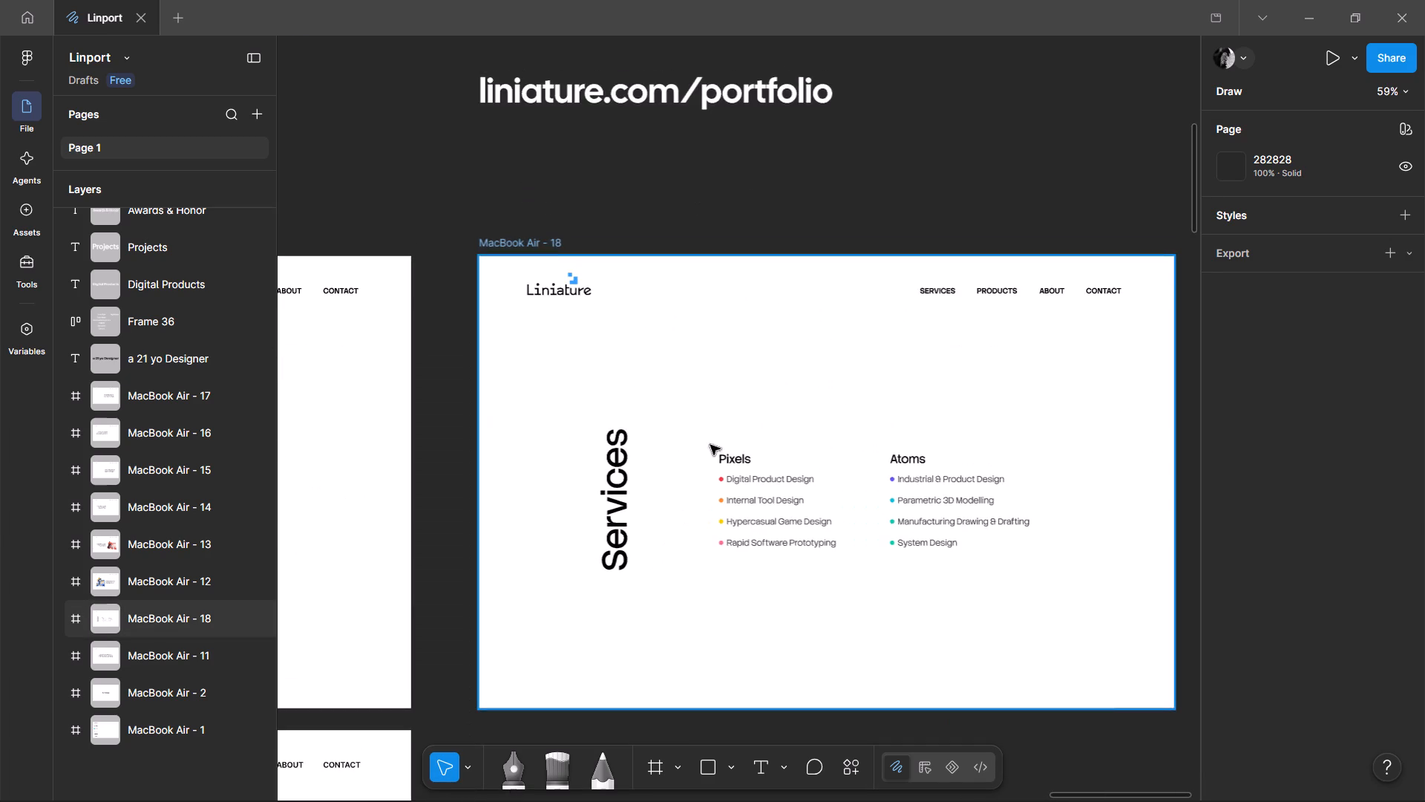
ctrl+scroll(517, 332, up, 3)
ctrl+scroll(546, 214, up, 2)
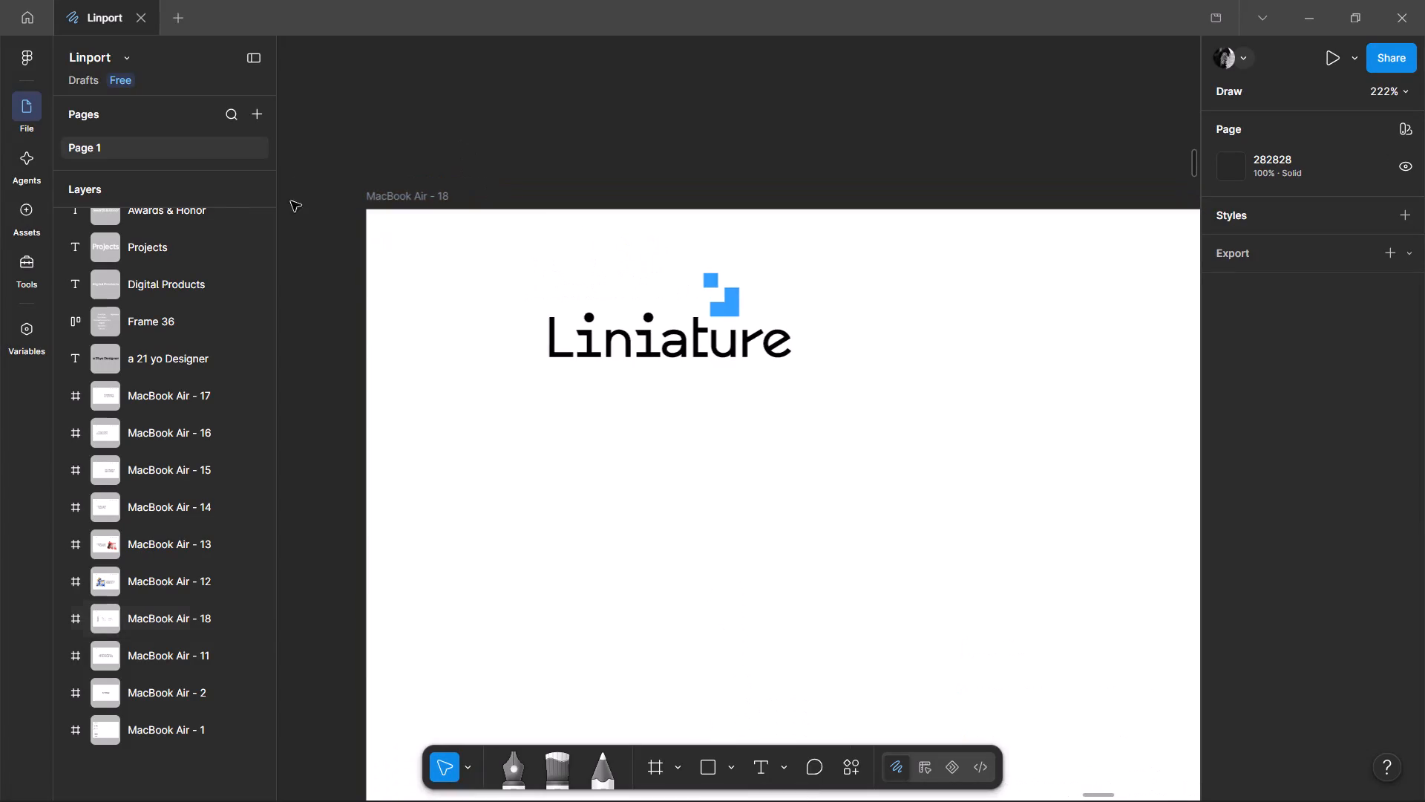
click(399, 100)
ctrl+scroll(399, 99, down, 6)
ctrl+scroll(644, 342, up, 5)
ctrl+scroll(830, 466, down, 3)
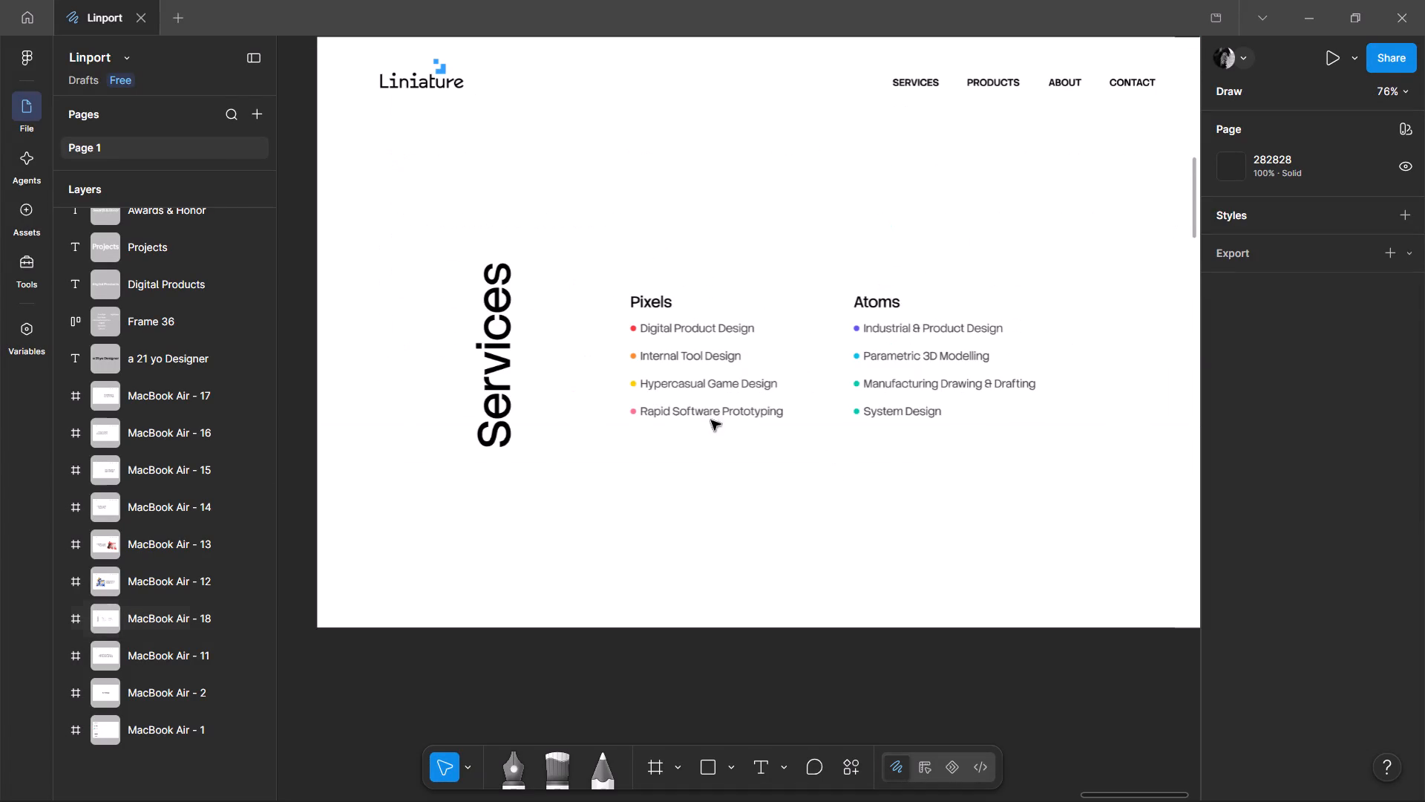
Set the font size of the vertical Services heading on MacBook Air - 18 to 40.
ctrl+click(515, 310)
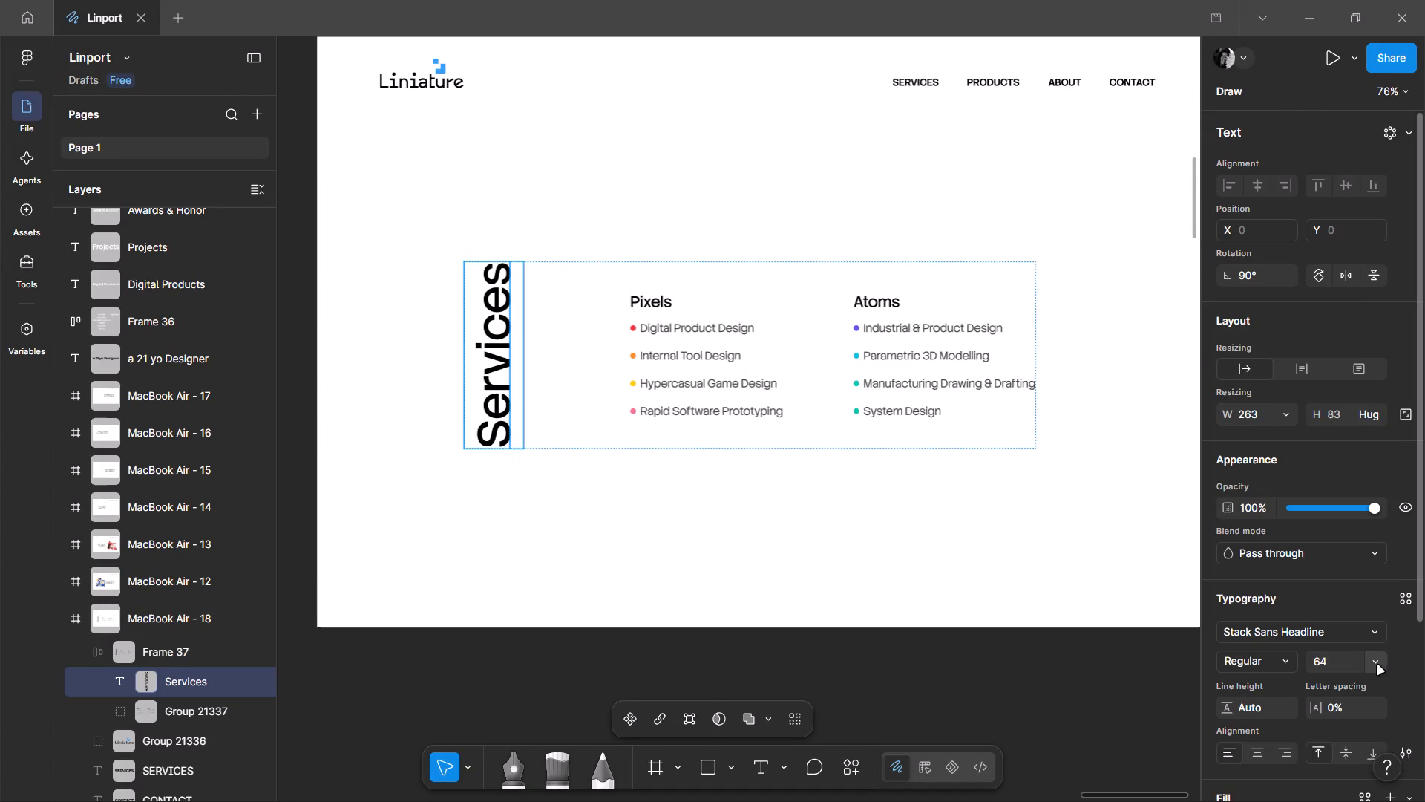
click(1377, 665)
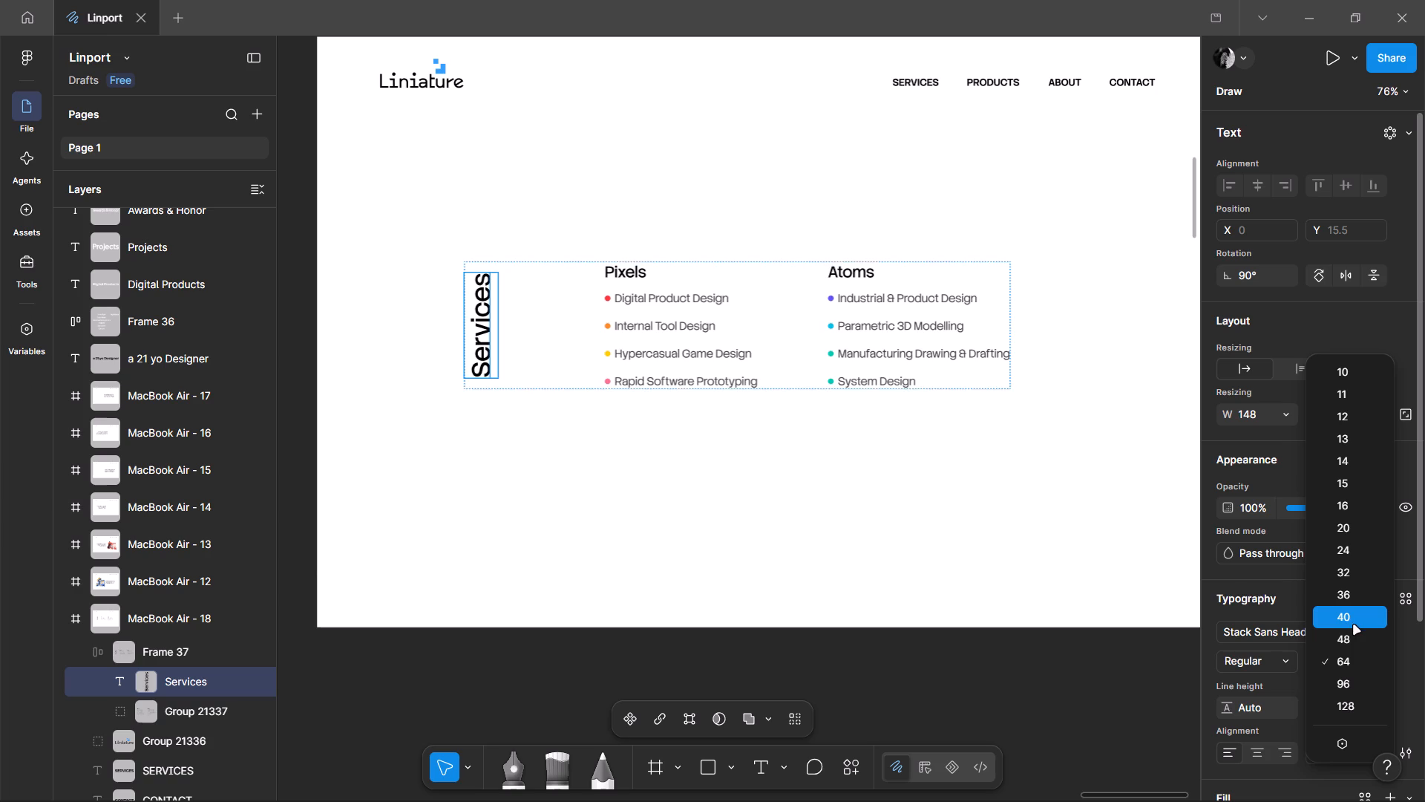
click(1356, 618)
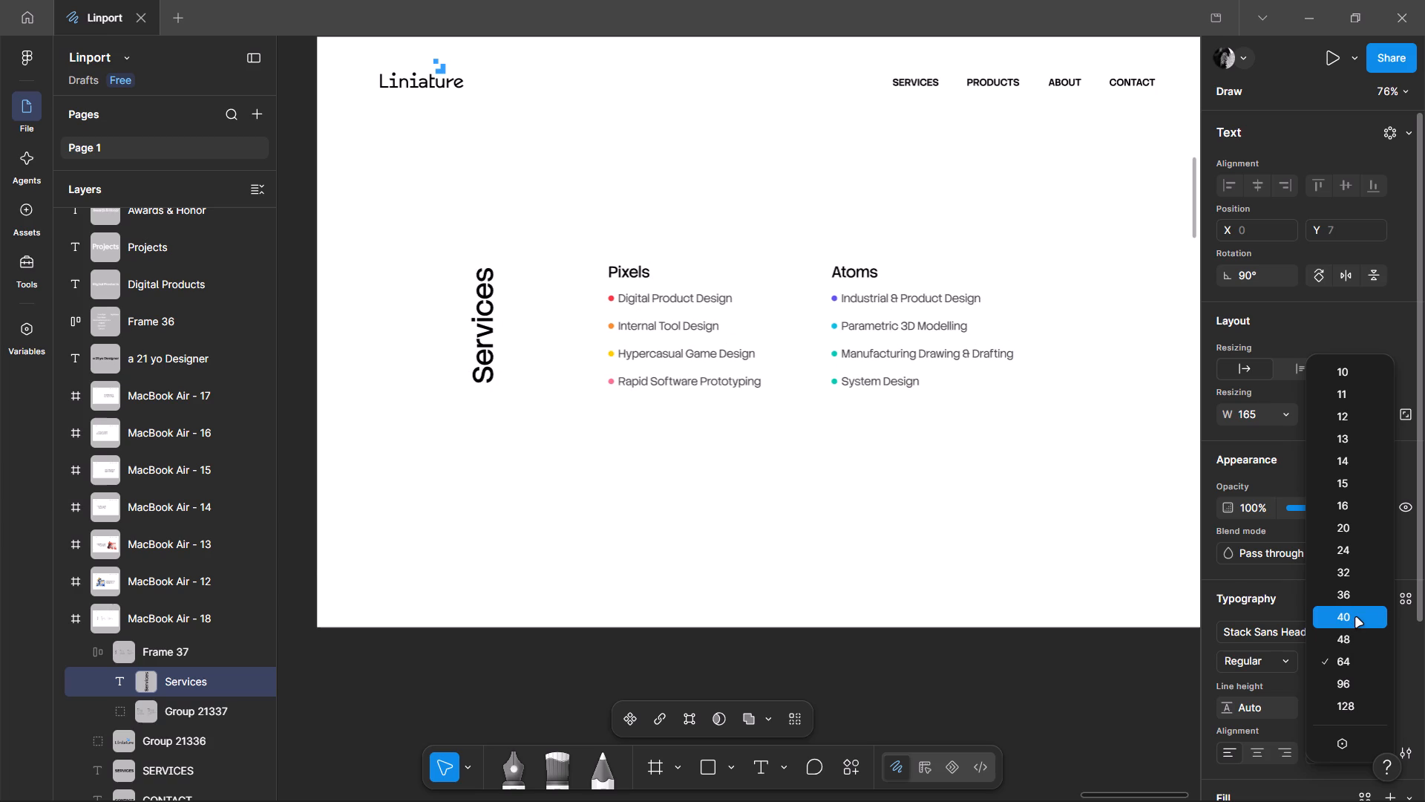
click(701, 542)
Rotate the Services heading to 0° so it reads horizontally beside the Pixels and Atoms lists.
ctrl+scroll(712, 518, down, 2)
ctrl+scroll(601, 414, up, 3)
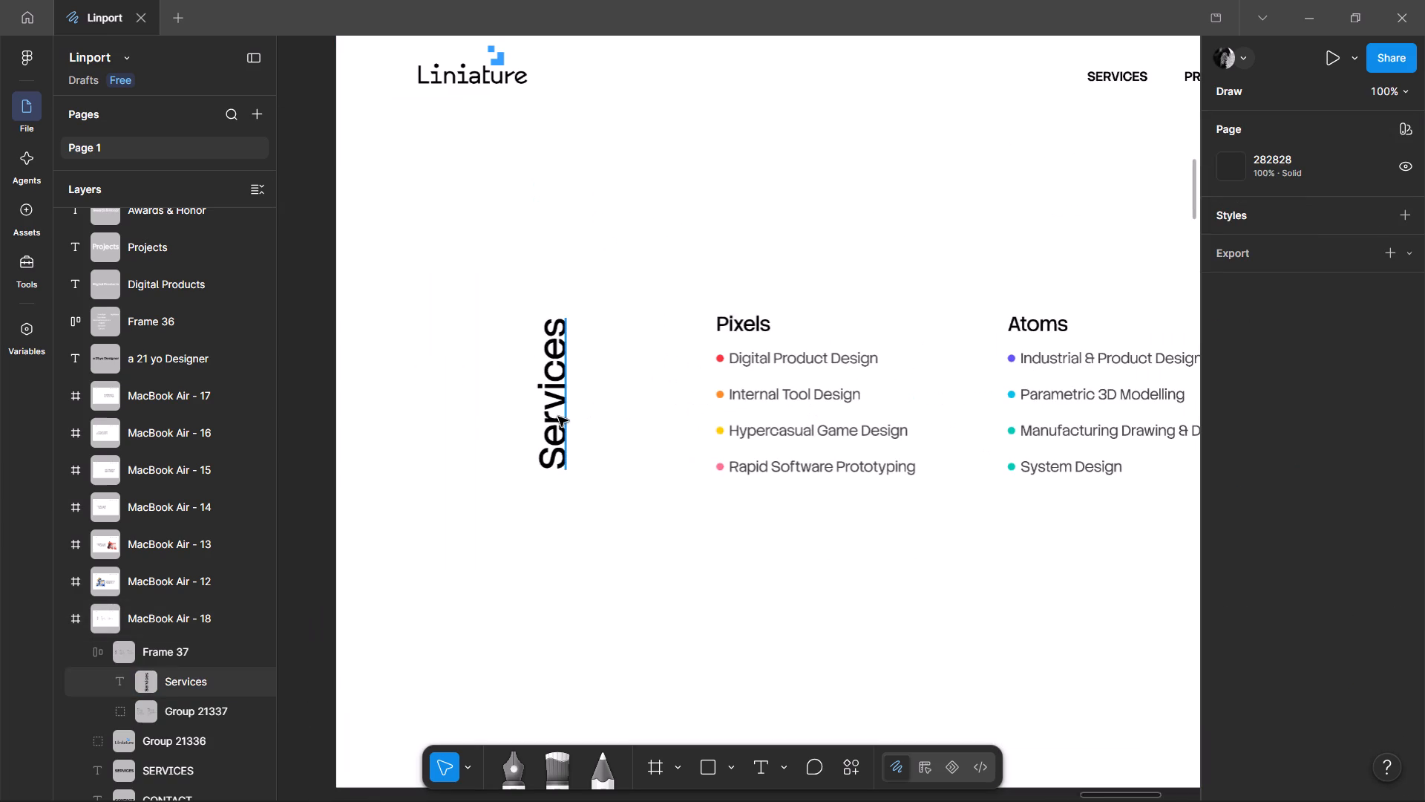
ctrl+click(552, 391)
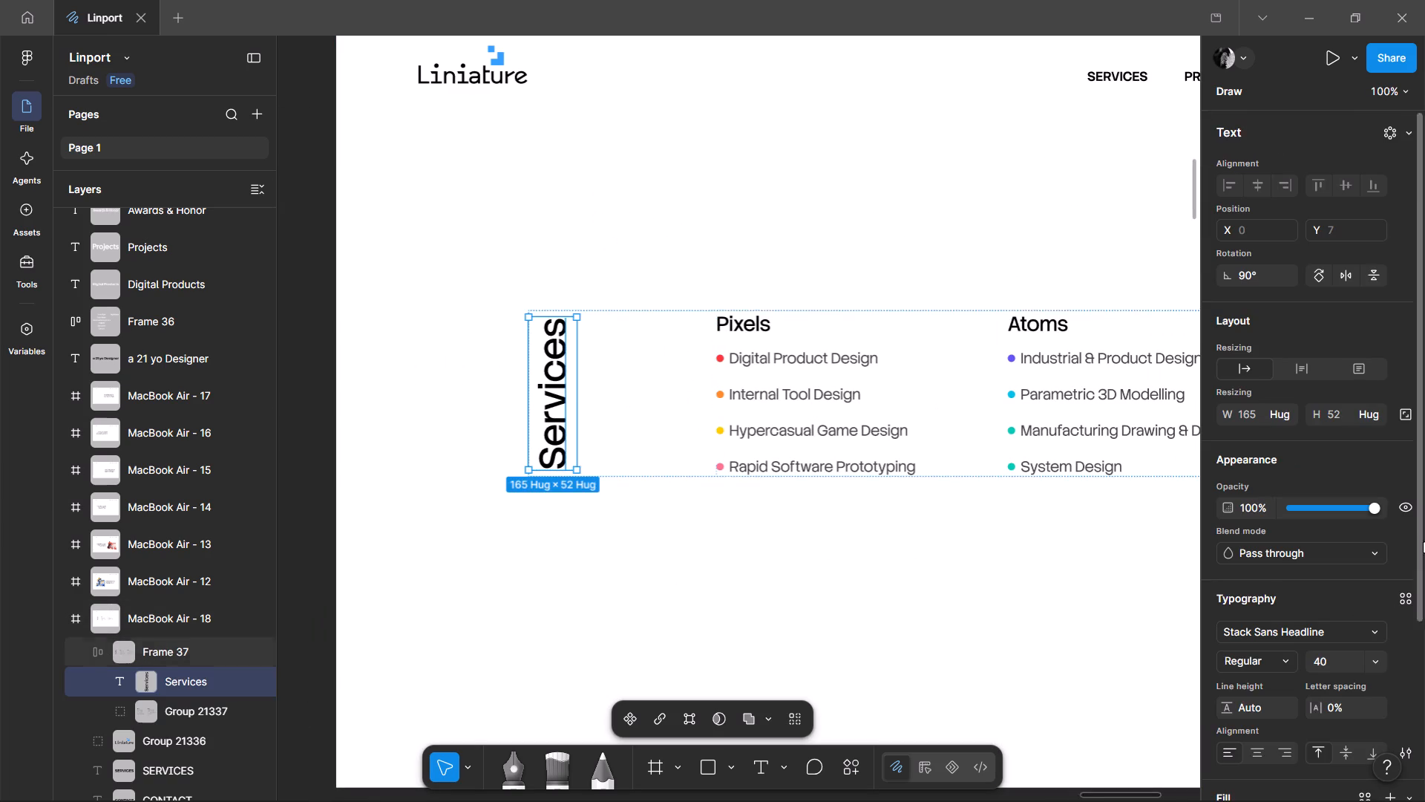
shift+drag(584, 313, 623, 386)
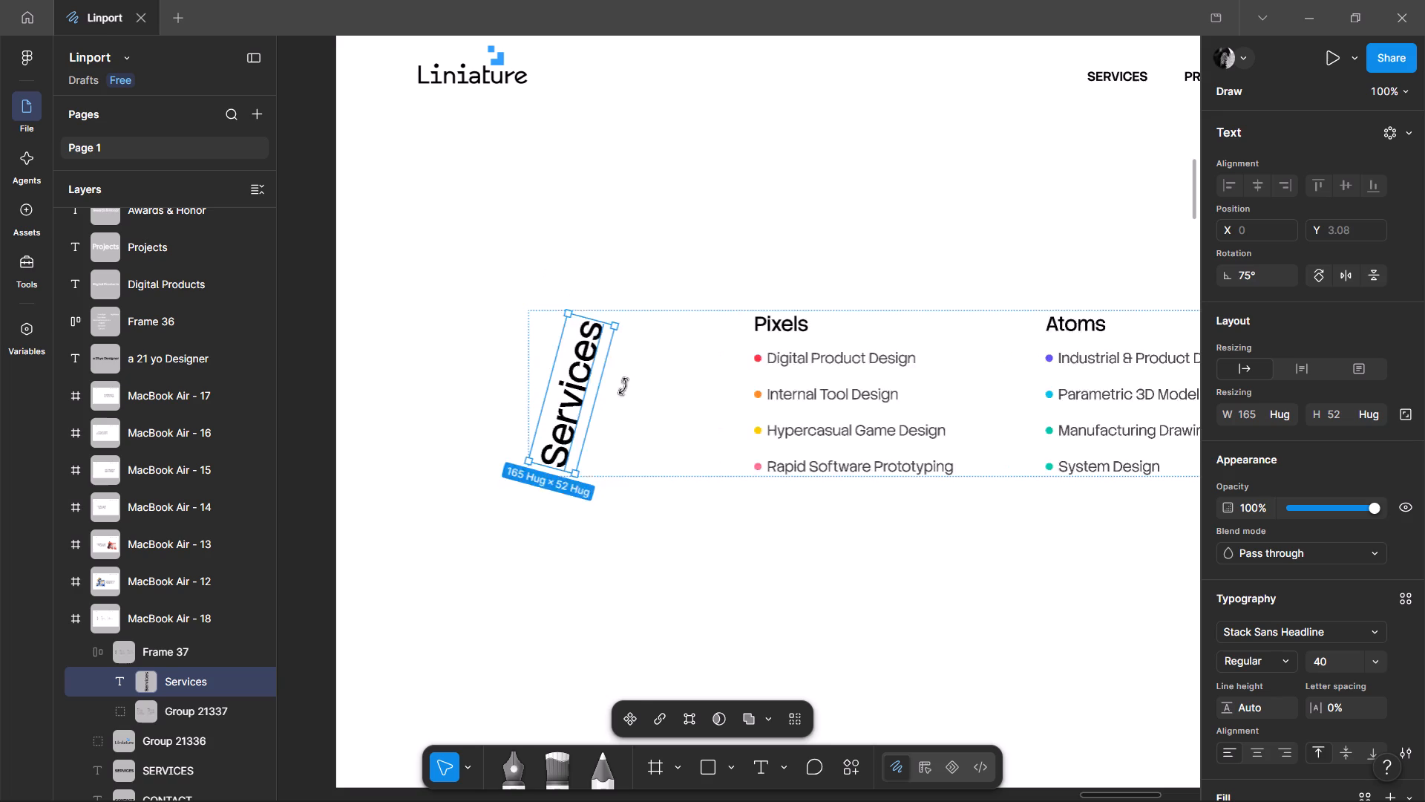
shift+drag(623, 386, 635, 420)
click(712, 588)
ctrl+scroll(547, 440, down, 4)
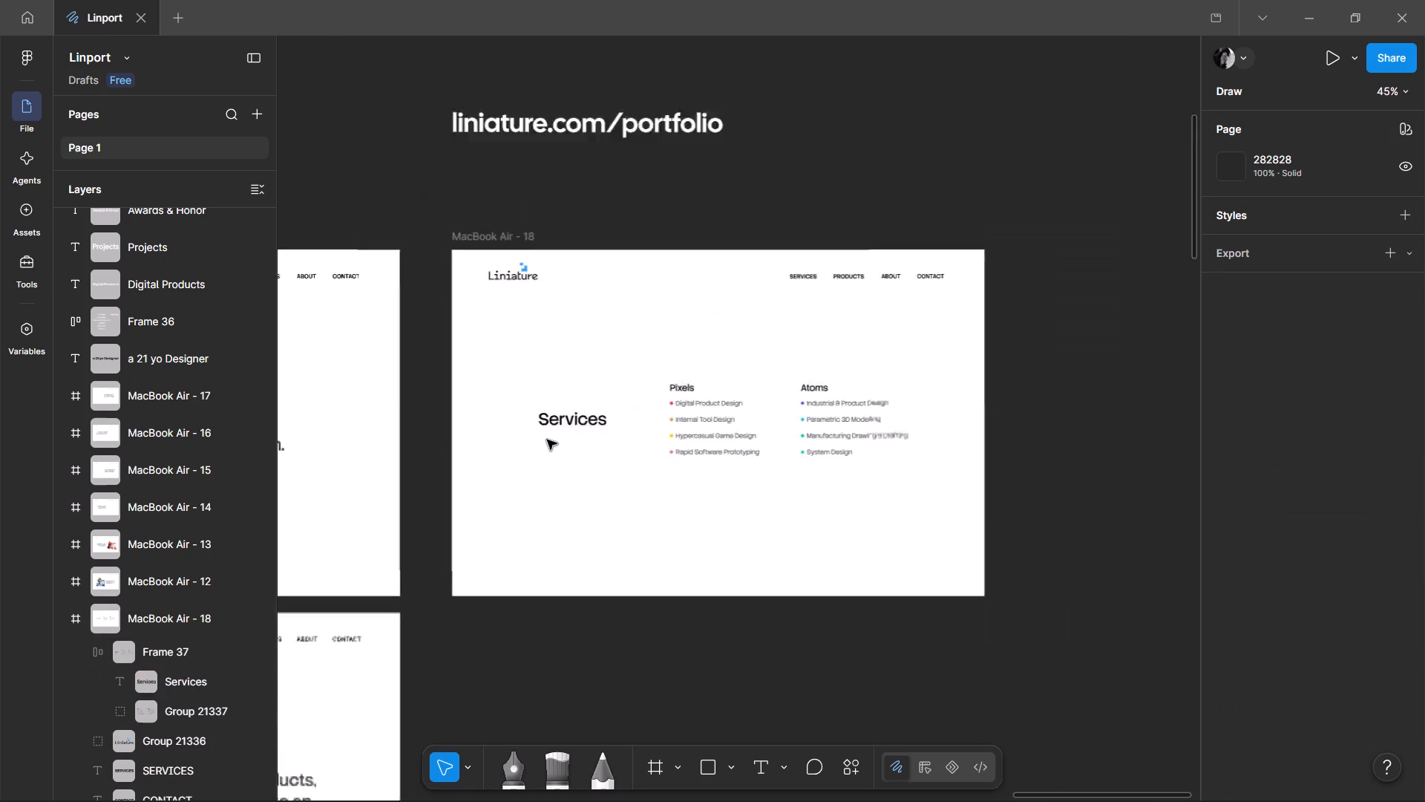
ctrl+scroll(579, 430, up, 3)
double_click(591, 426)
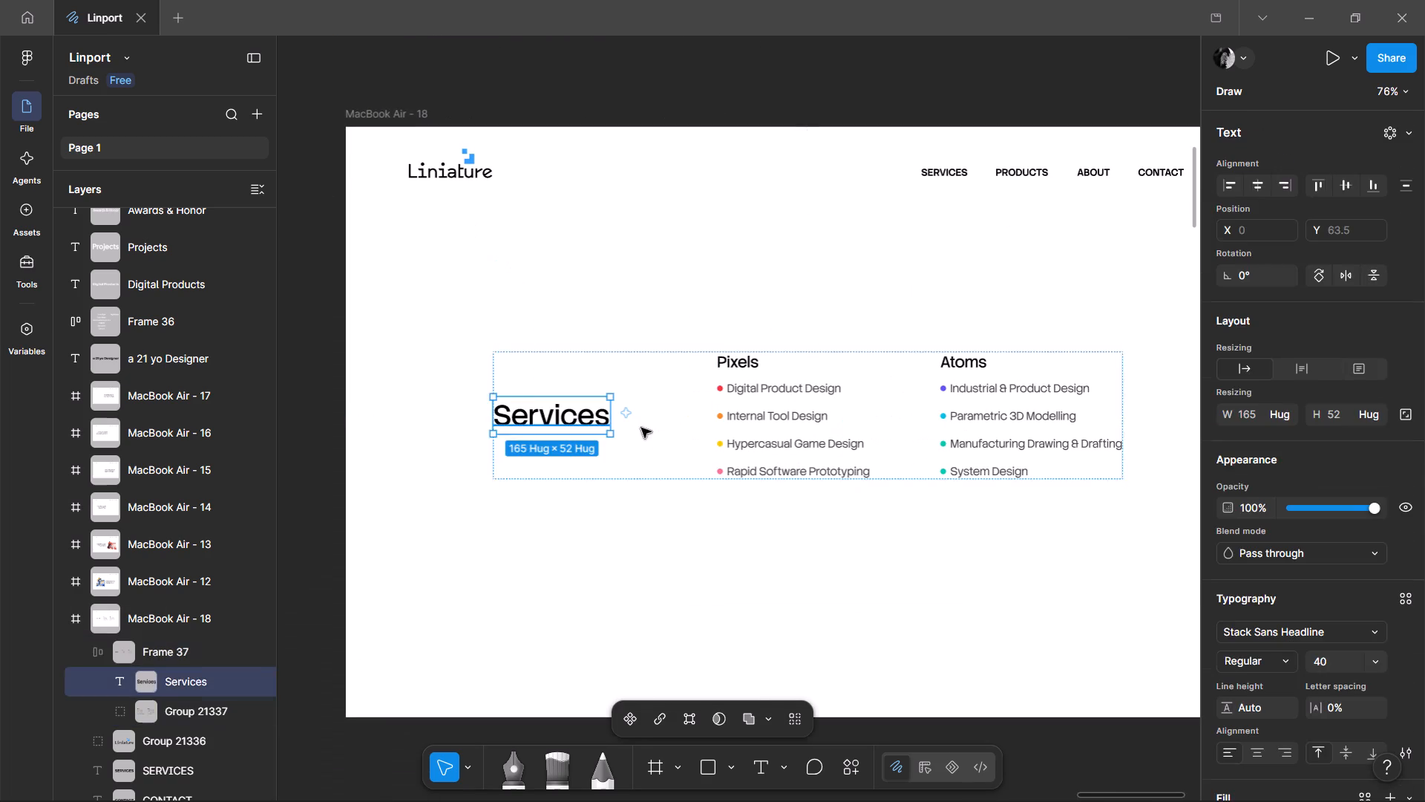
click(654, 540)
Switch to Microsoft Edge, search Google for Services in the new tab, and return to Figma.
click(763, 788)
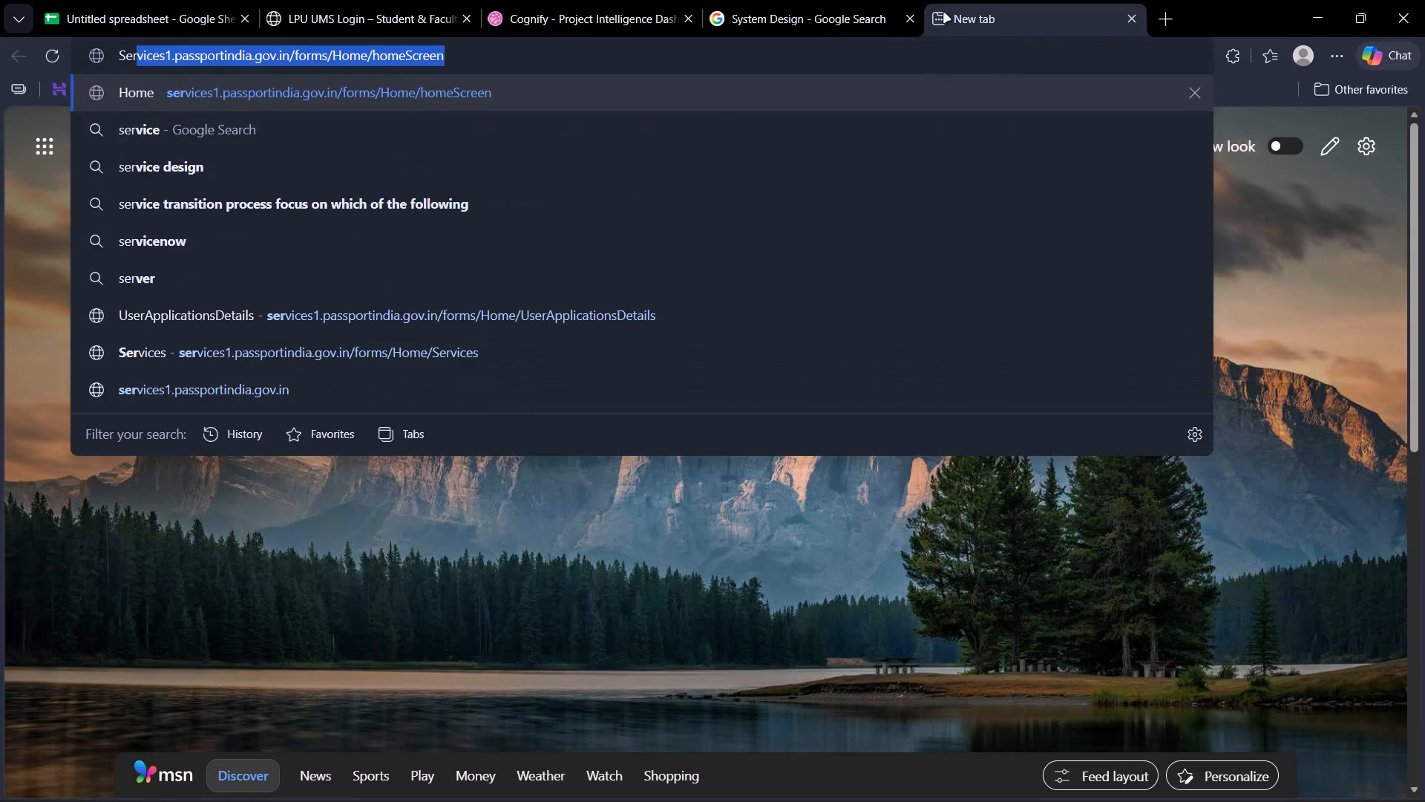
key(Right)
key(BackSpace)
key(BackSpace)
key(BackSpace)
key(BackSpace)
key(BackSpace)
key(BackSpace)
key(BackSpace)
key(BackSpace)
key(BackSpace)
key(BackSpace)
key(BackSpace)
key(BackSpace)
key(BackSpace)
key(BackSpace)
key(BackSpace)
key(BackSpace)
key(BackSpace)
key(BackSpace)
key(BackSpace)
key(BackSpace)
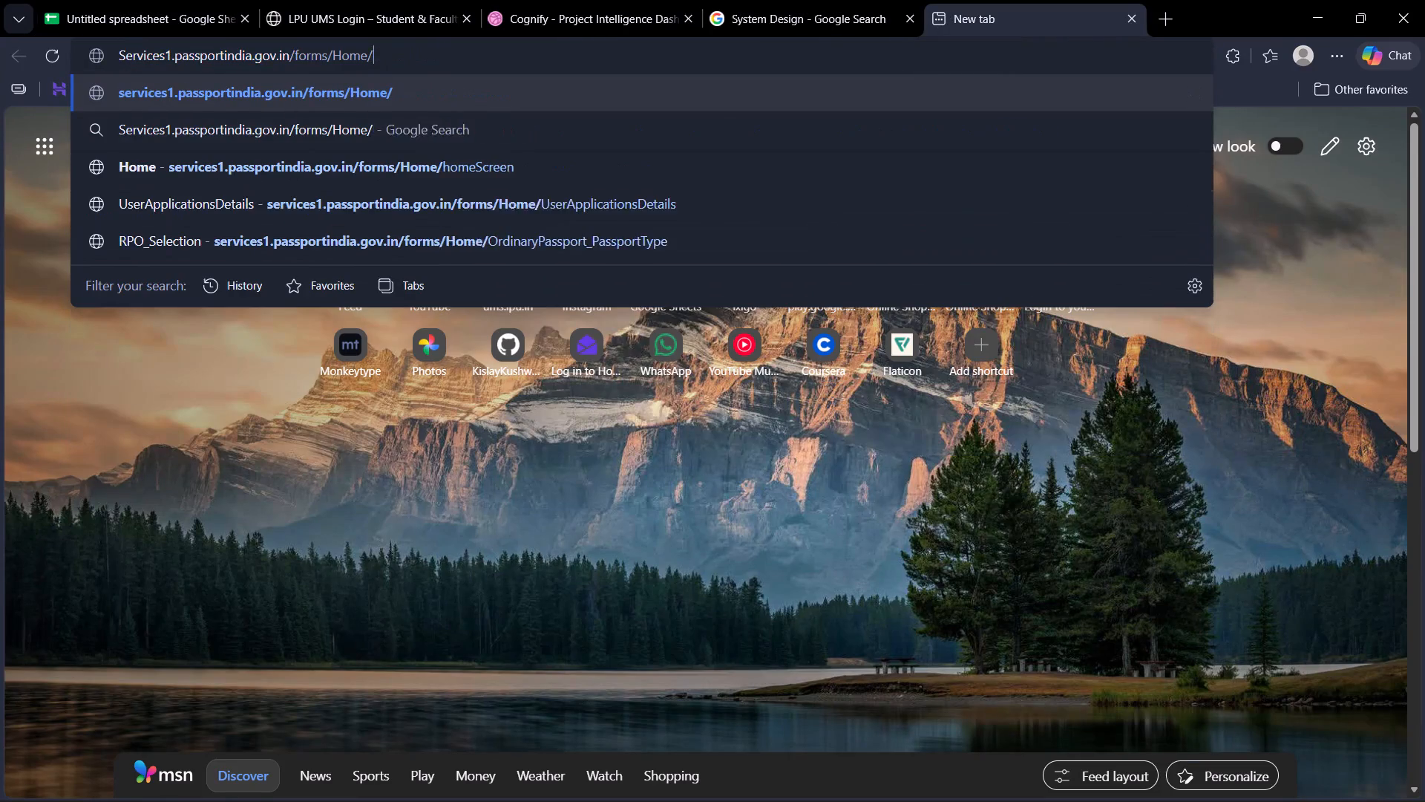
key(Return)
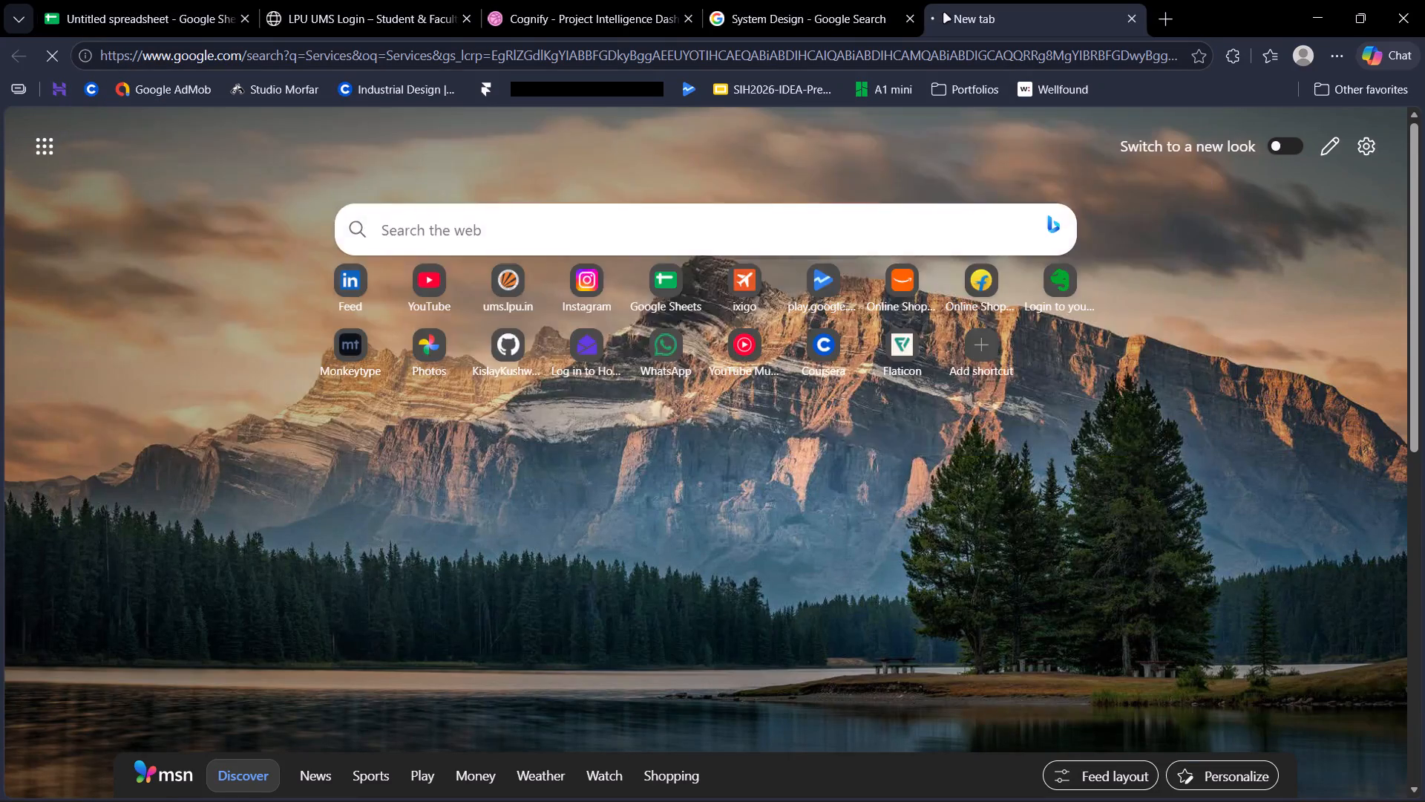
key(alt+Tab)
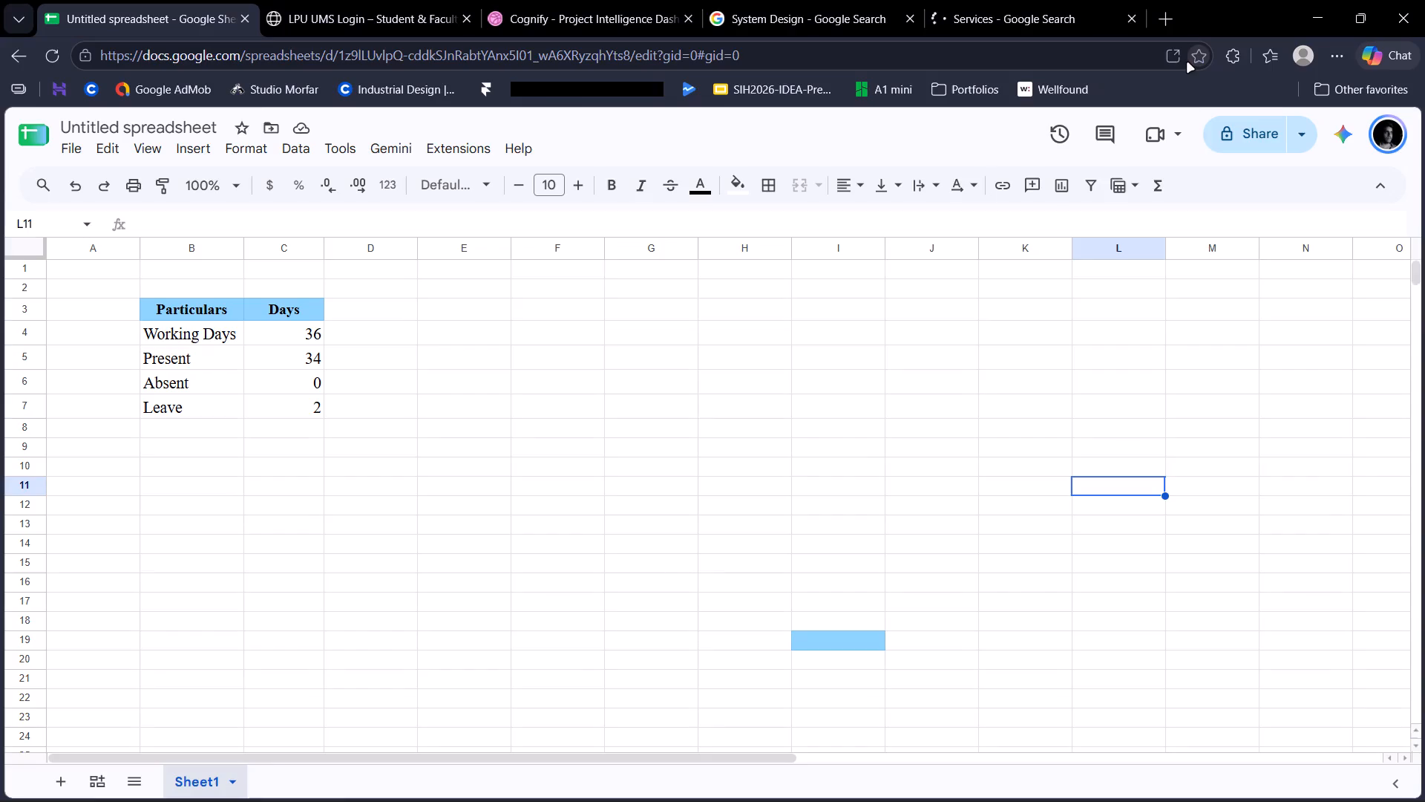
key(alt+Tab)
key(alt+Tab)
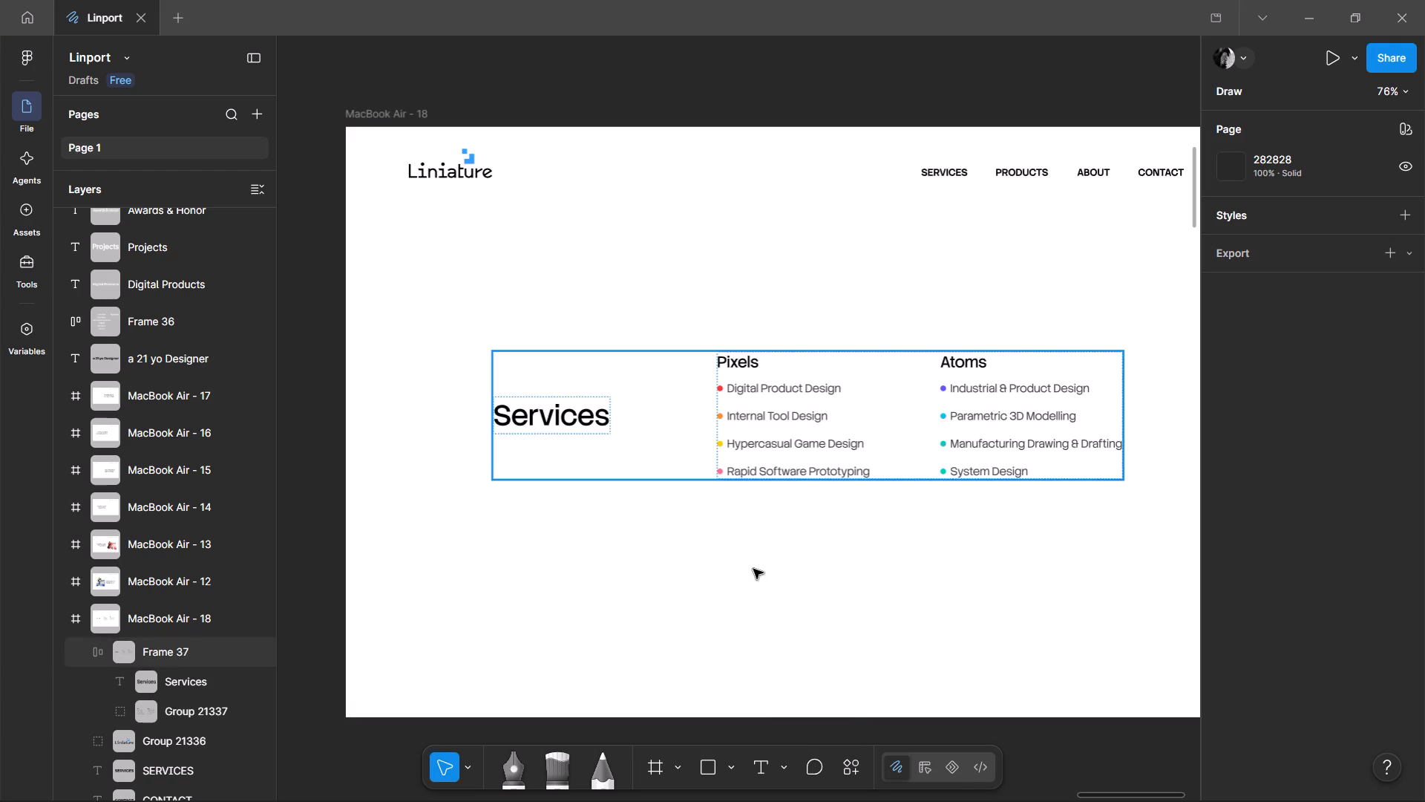
Reduce the gap between the Services heading and the lists group in the auto layout frame to 103.
ctrl+scroll(1098, 419, up, 4)
ctrl+scroll(944, 392, down, 4)
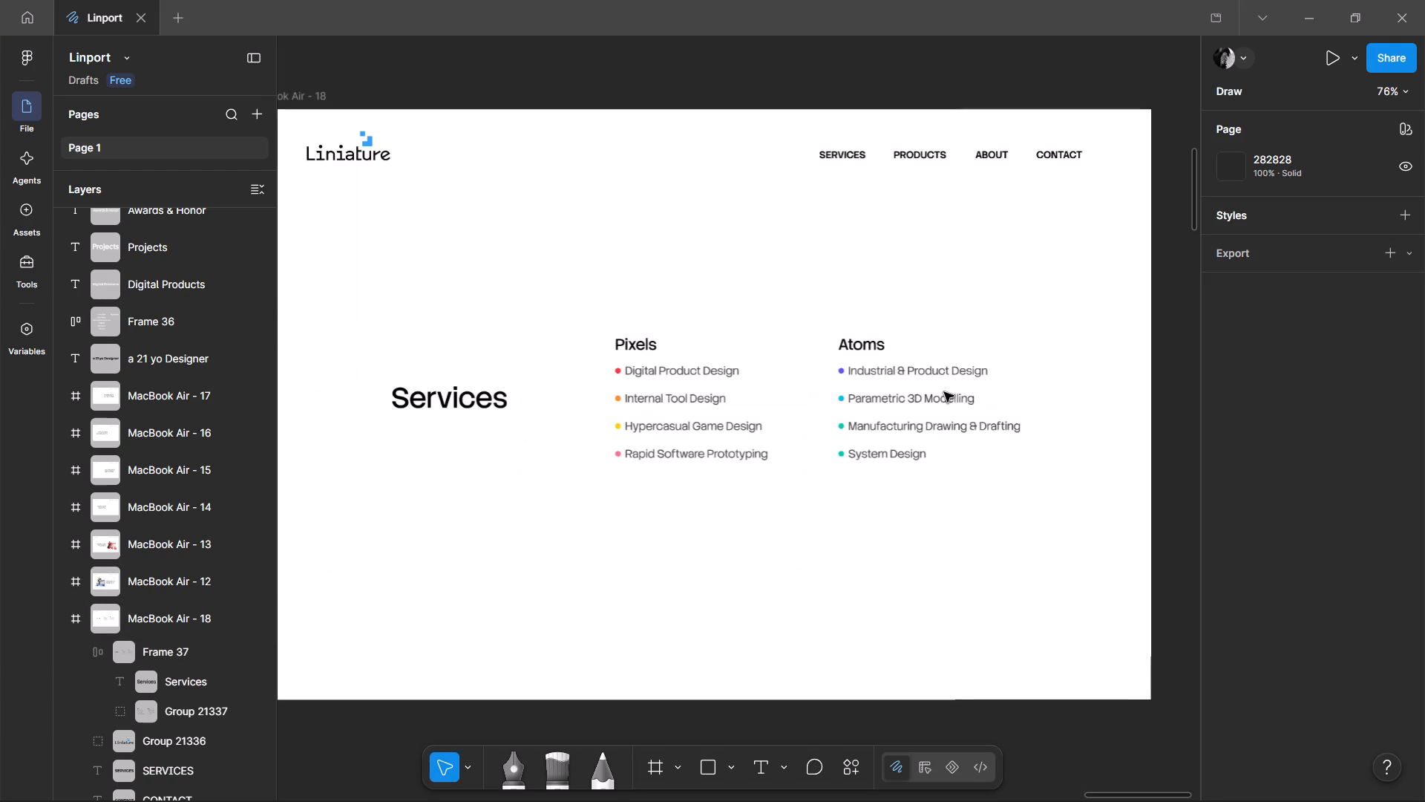
click(527, 400)
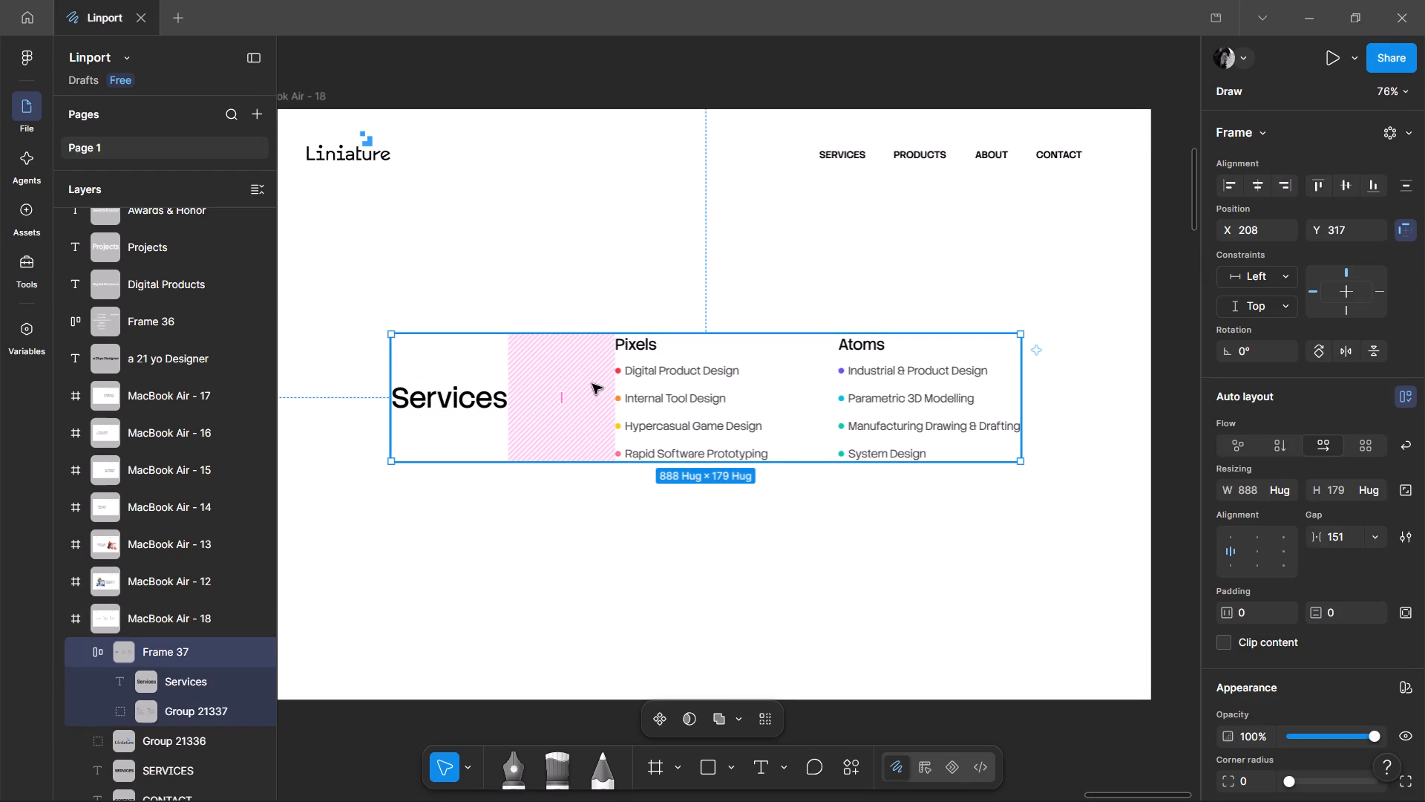
drag(561, 400, 545, 400)
Wrap the Pixels heading and its four bulleted rows in one vertical auto layout frame.
click(673, 395)
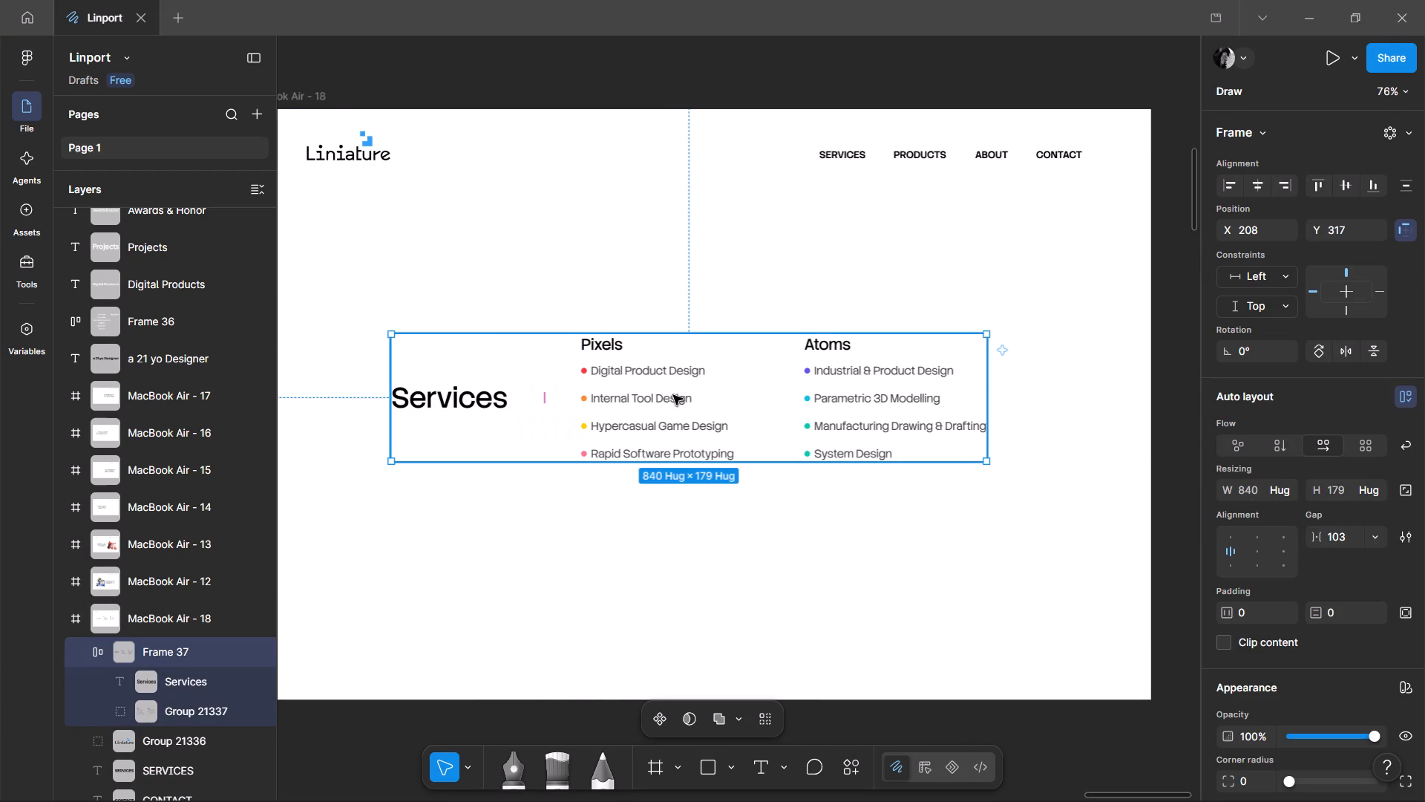
double_click(739, 353)
double_click(646, 379)
double_click(649, 368)
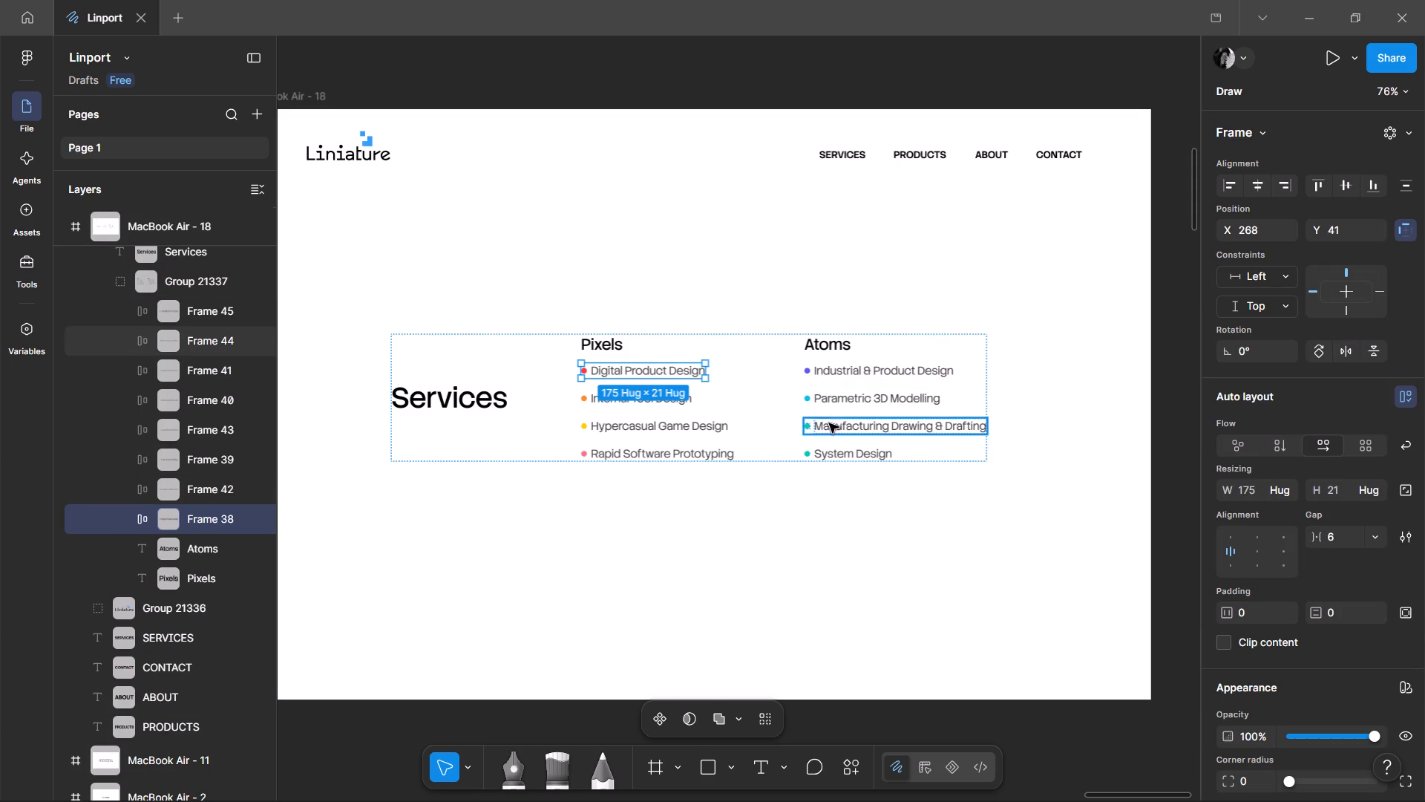
ctrl+drag(645, 492, 601, 314)
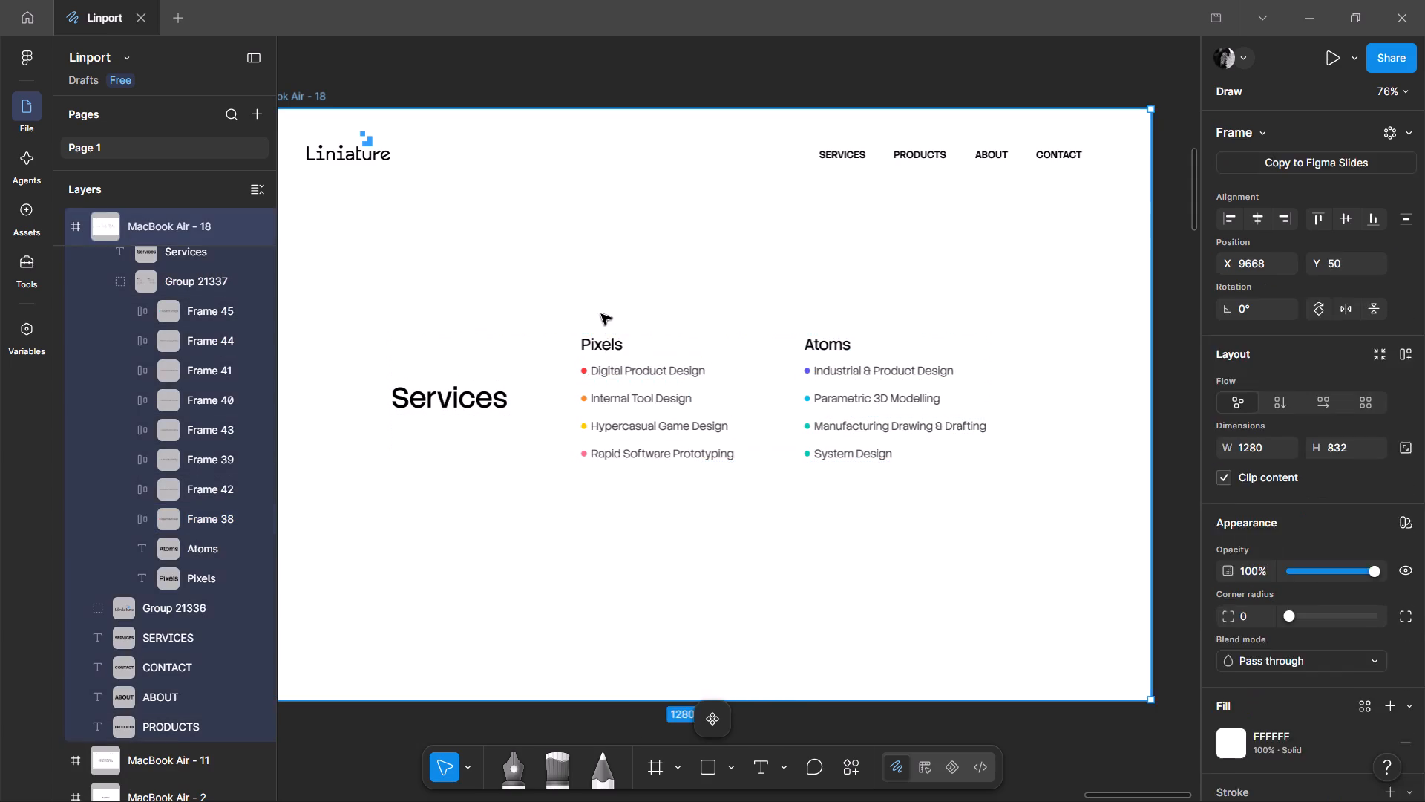
ctrl+drag(601, 314, 590, 306)
click(727, 561)
ctrl+drag(759, 503, 552, 315)
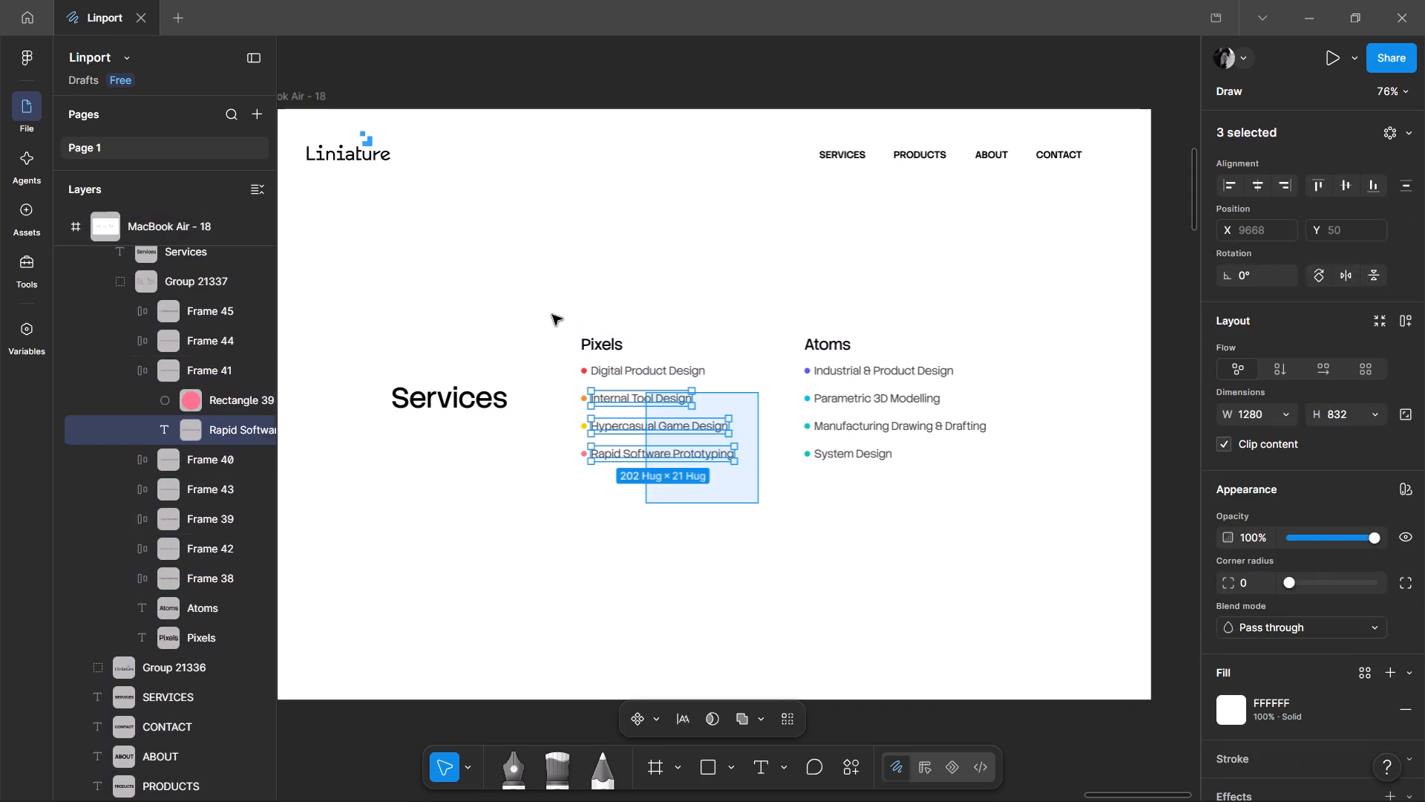
ctrl+drag(552, 315, 551, 313)
click(1406, 392)
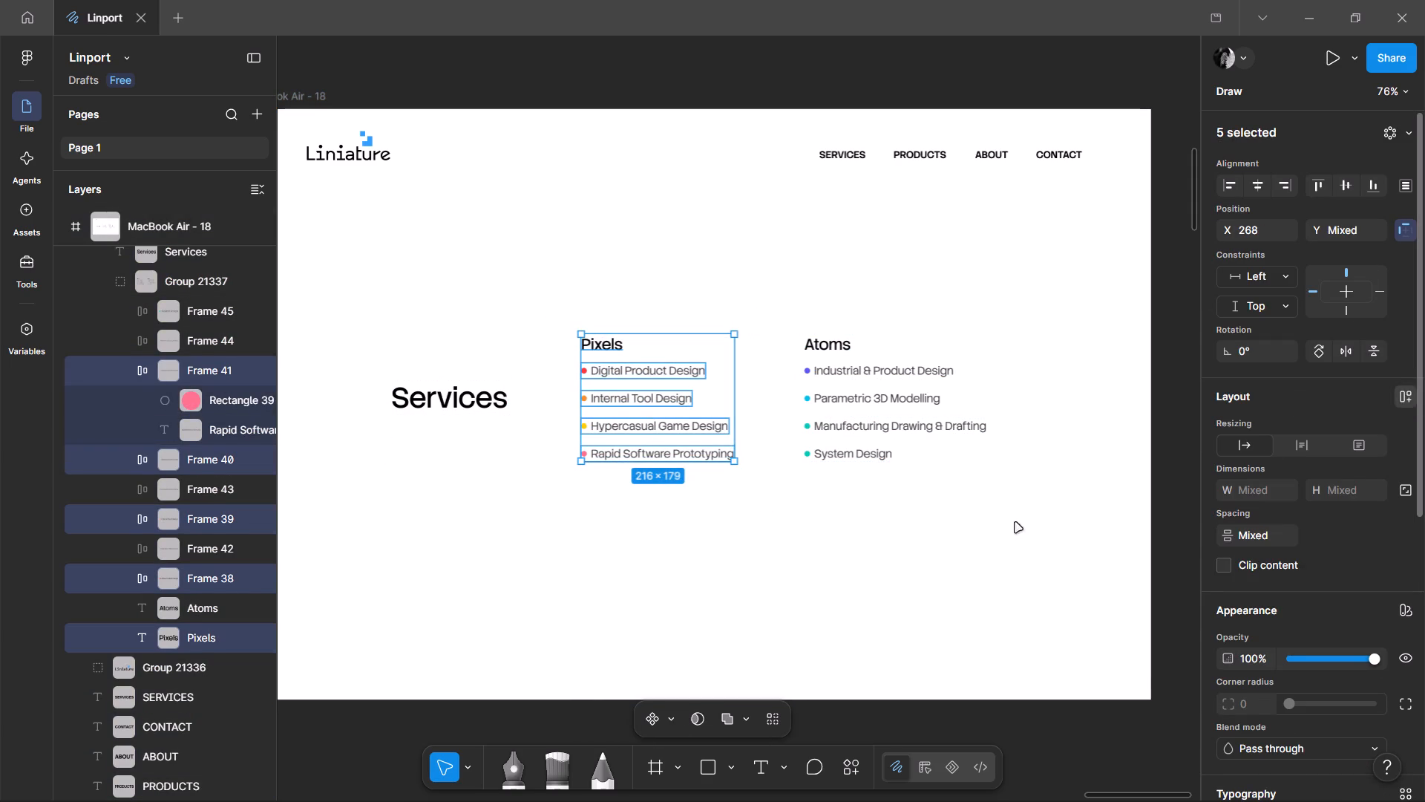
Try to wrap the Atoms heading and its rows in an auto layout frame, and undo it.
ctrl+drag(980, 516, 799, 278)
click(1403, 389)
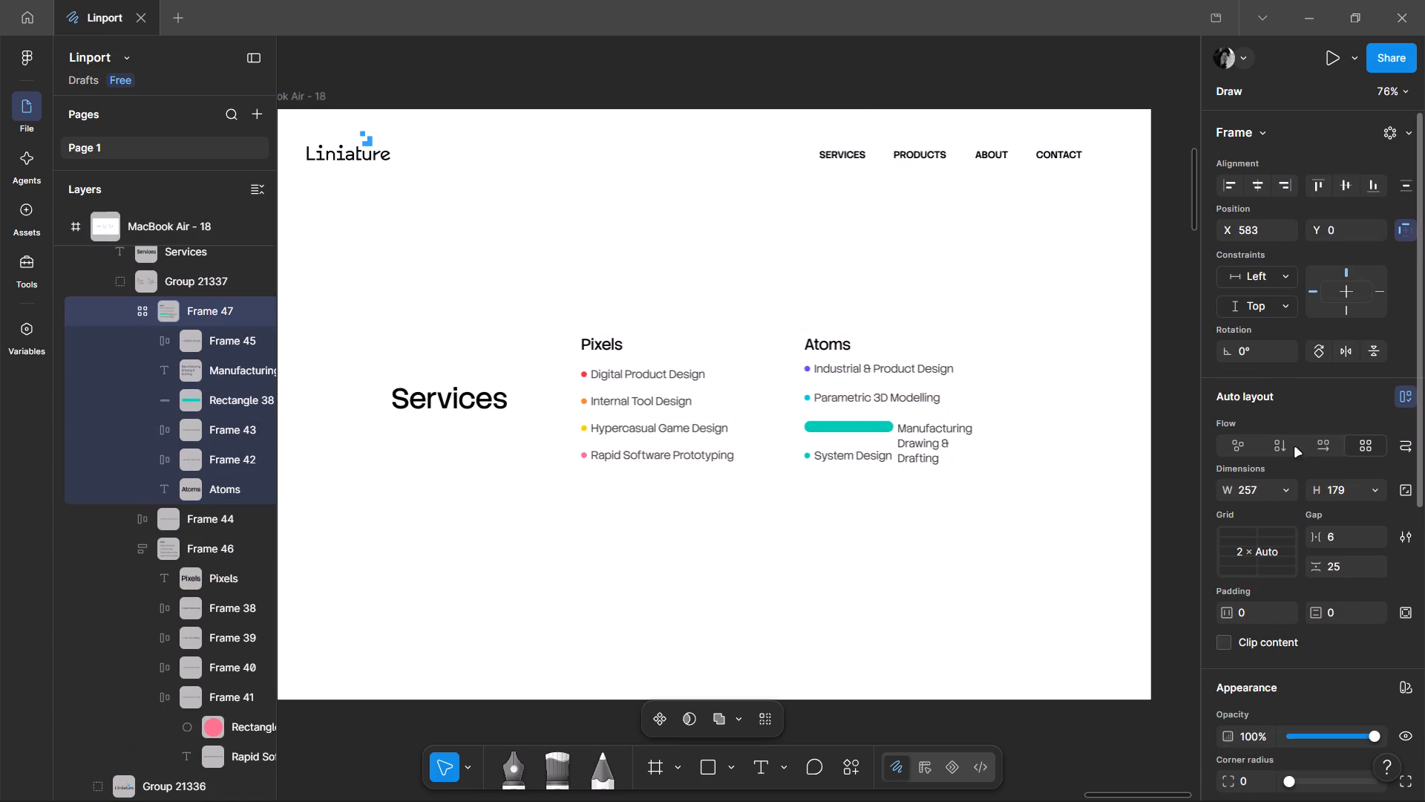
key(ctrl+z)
Wrap the Atoms heading and all four of its bulleted rows in one vertical auto layout frame.
click(949, 537)
ctrl+drag(1071, 506, 738, 299)
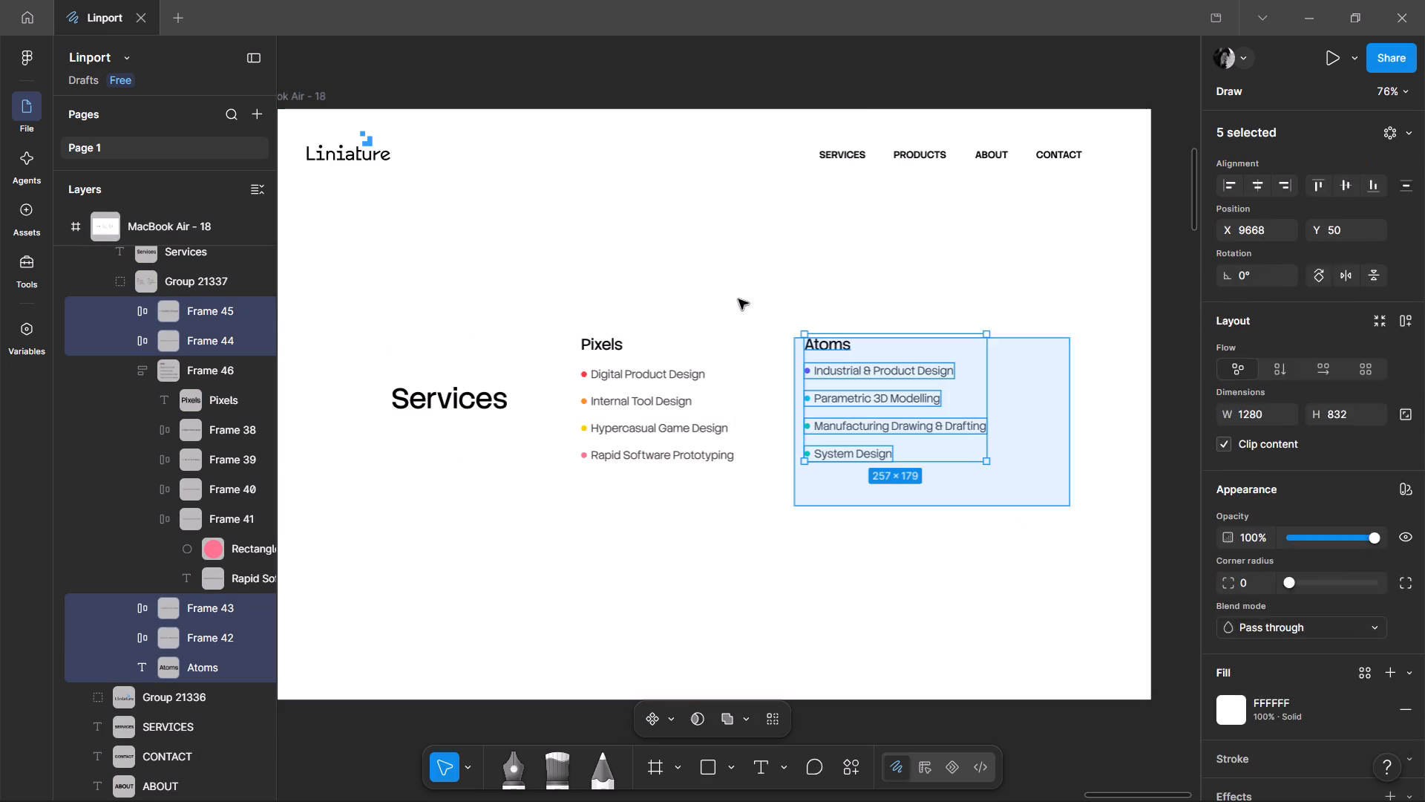
ctrl+drag(738, 299, 752, 280)
click(1407, 394)
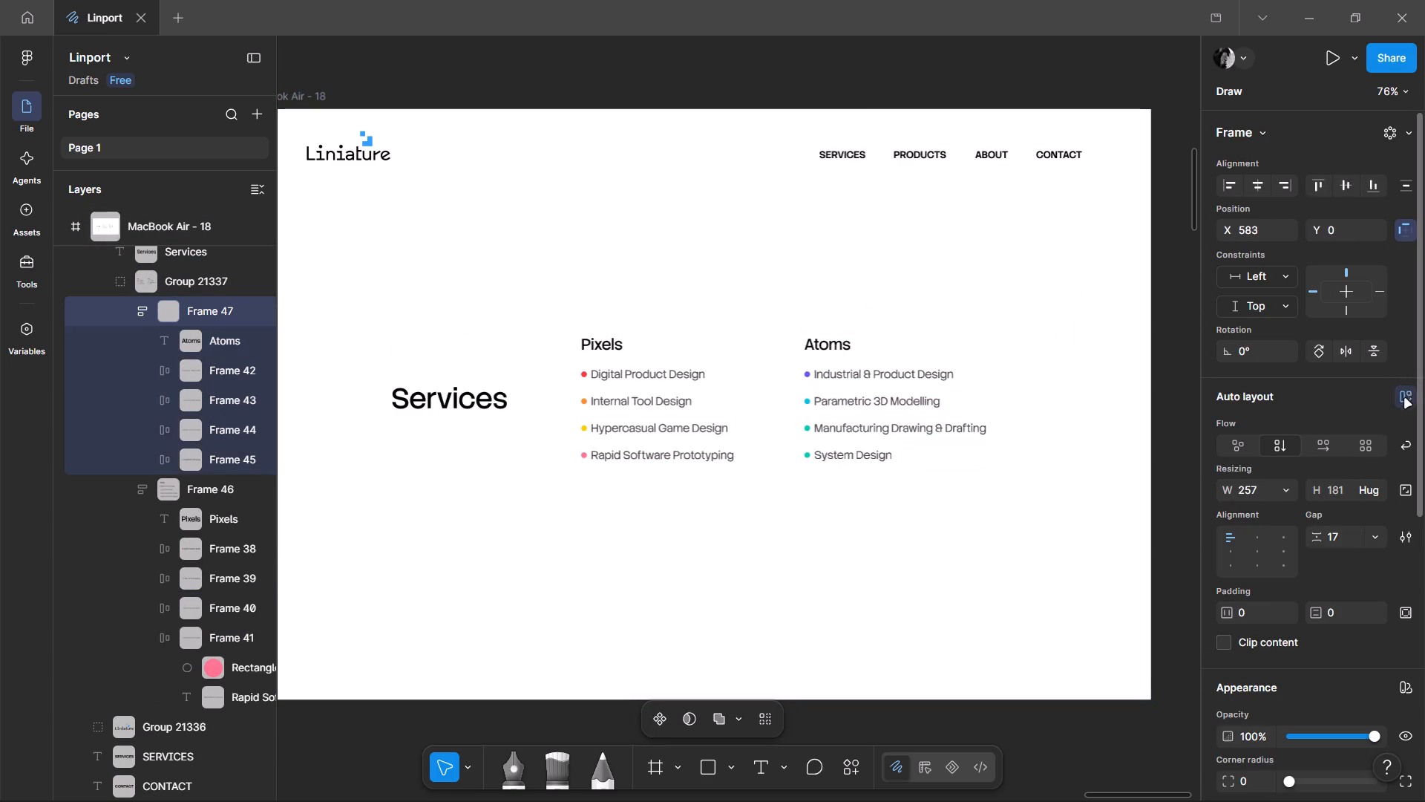
Ungroup the Pixels and Atoms list frames so they sit directly in the outer auto layout frame with the Services heading.
click(765, 404)
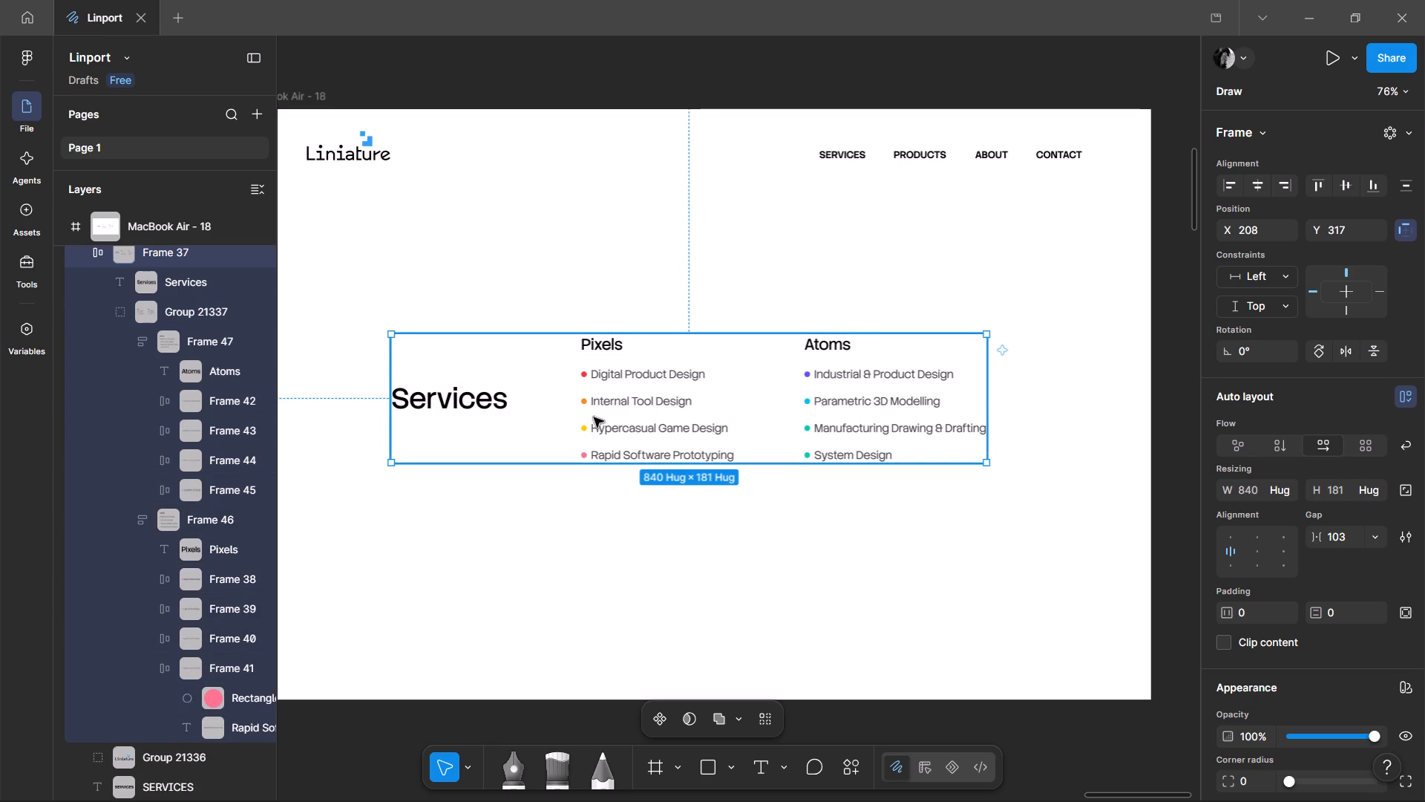
double_click(661, 388)
key(ctrl+shift+g)
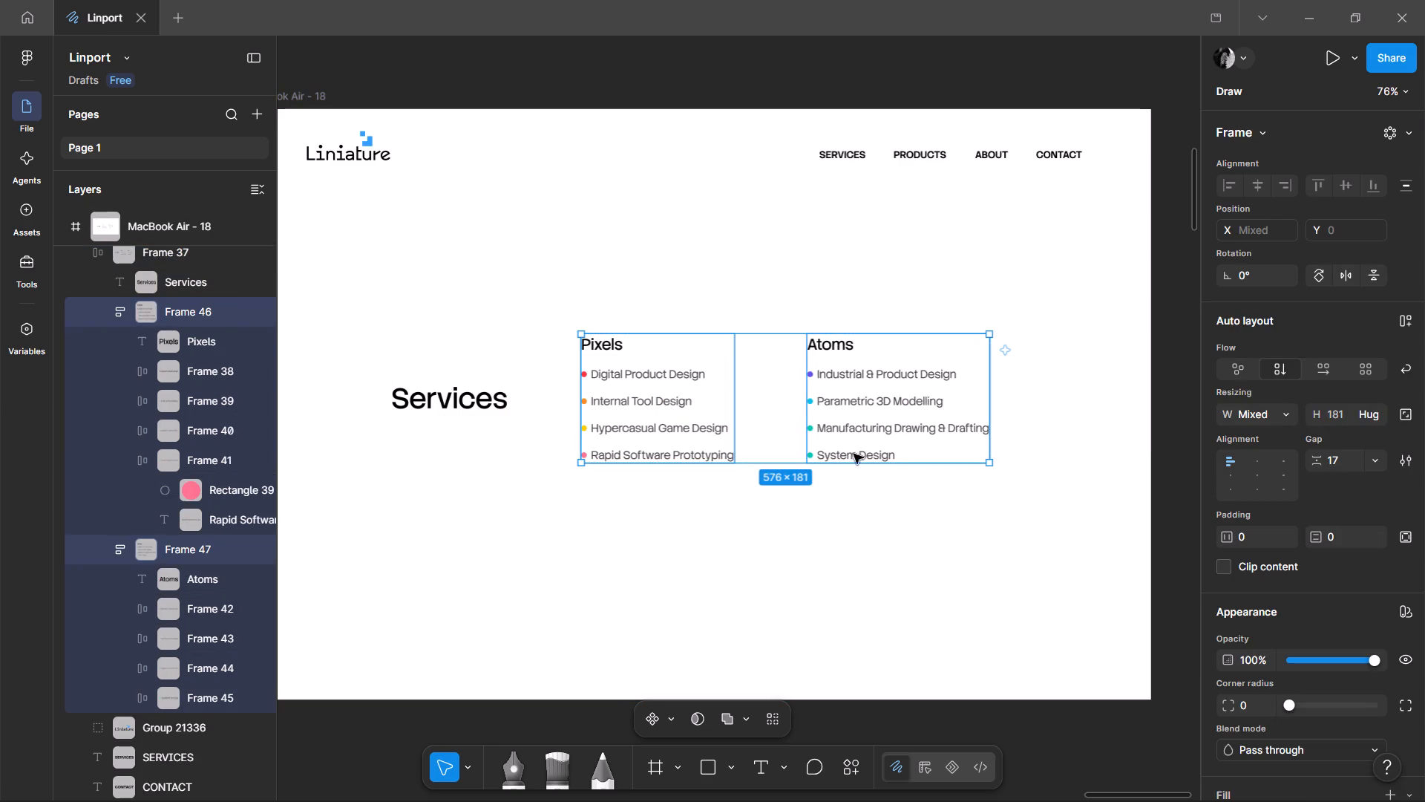
click(828, 503)
Set the vertical gap of both the Pixels and Atoms list frames to Auto.
click(736, 405)
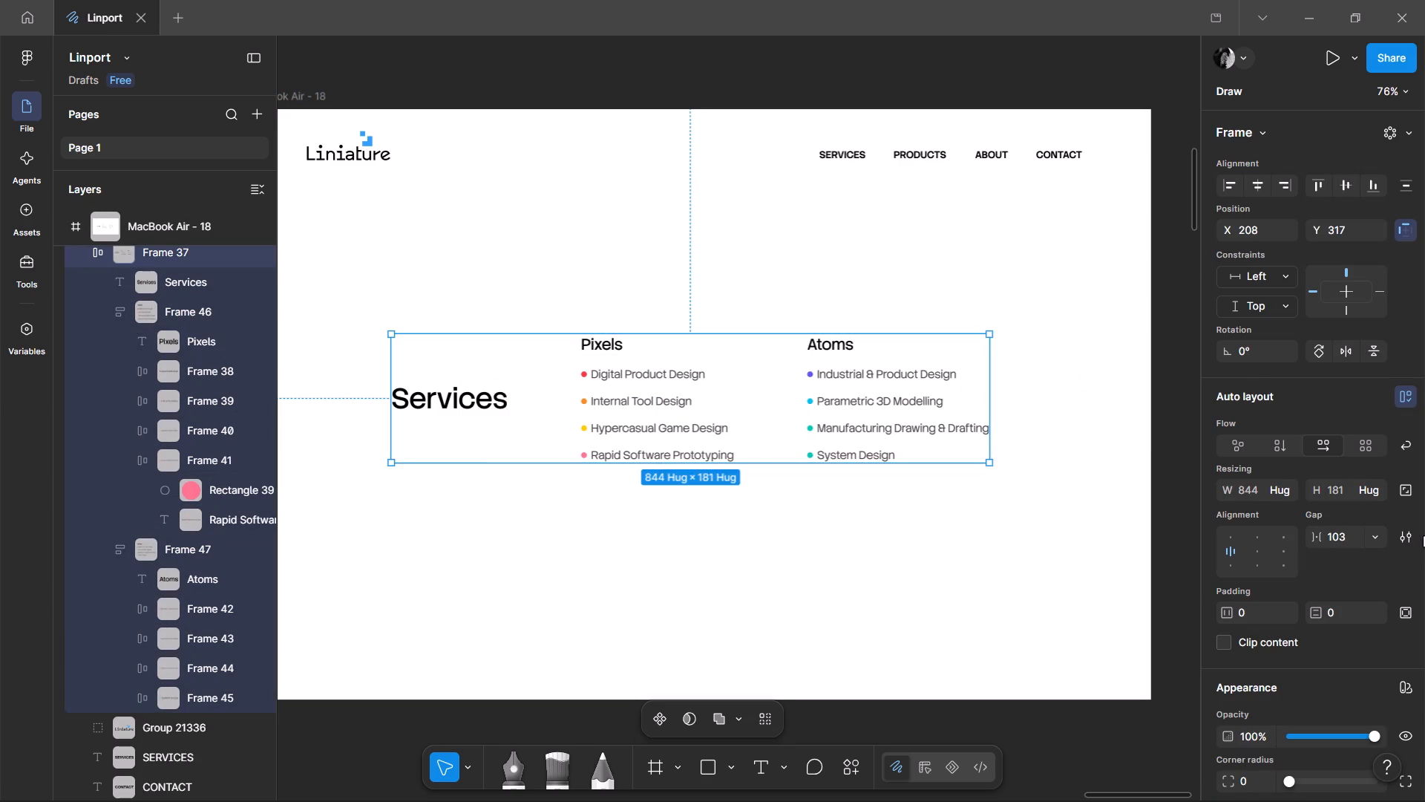
double_click(678, 408)
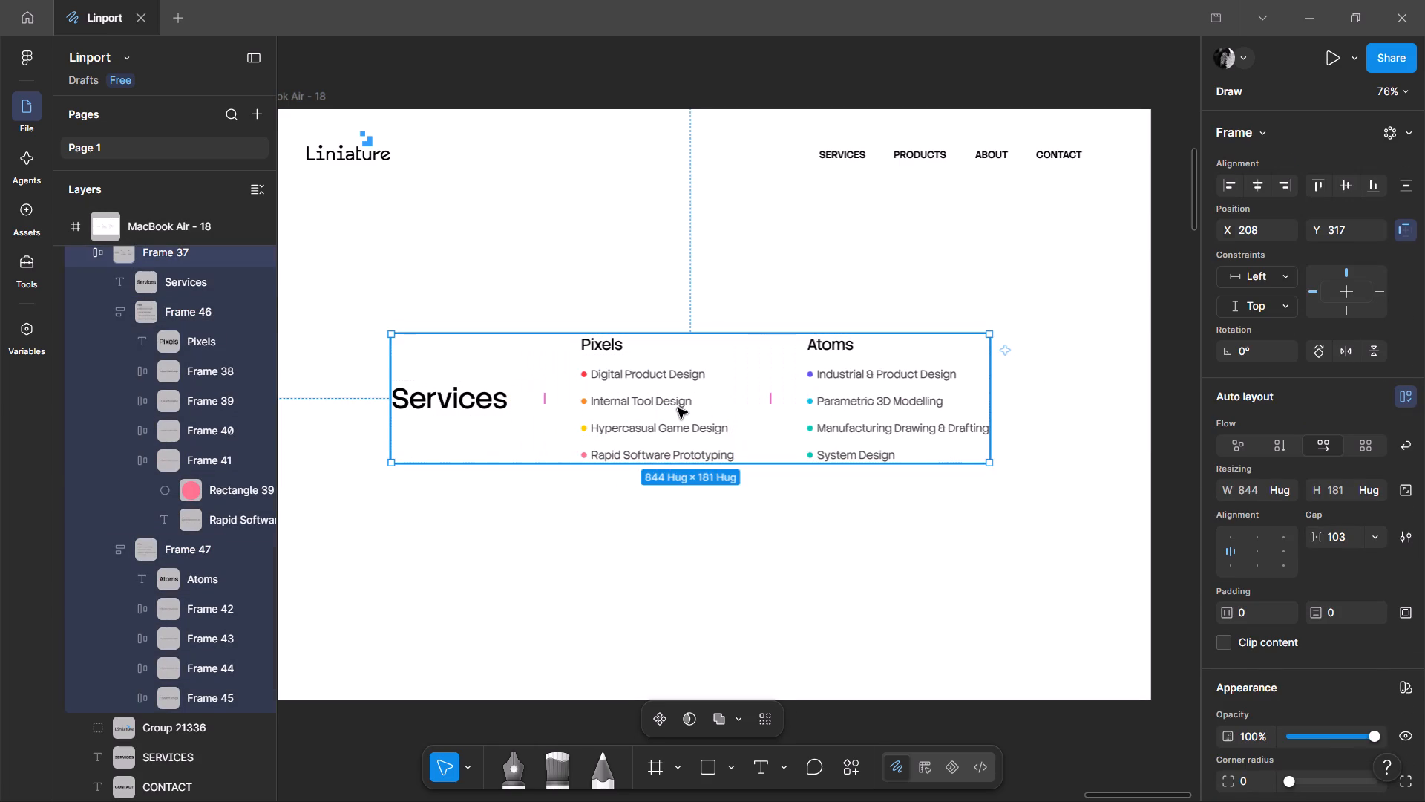
shift+click(903, 414)
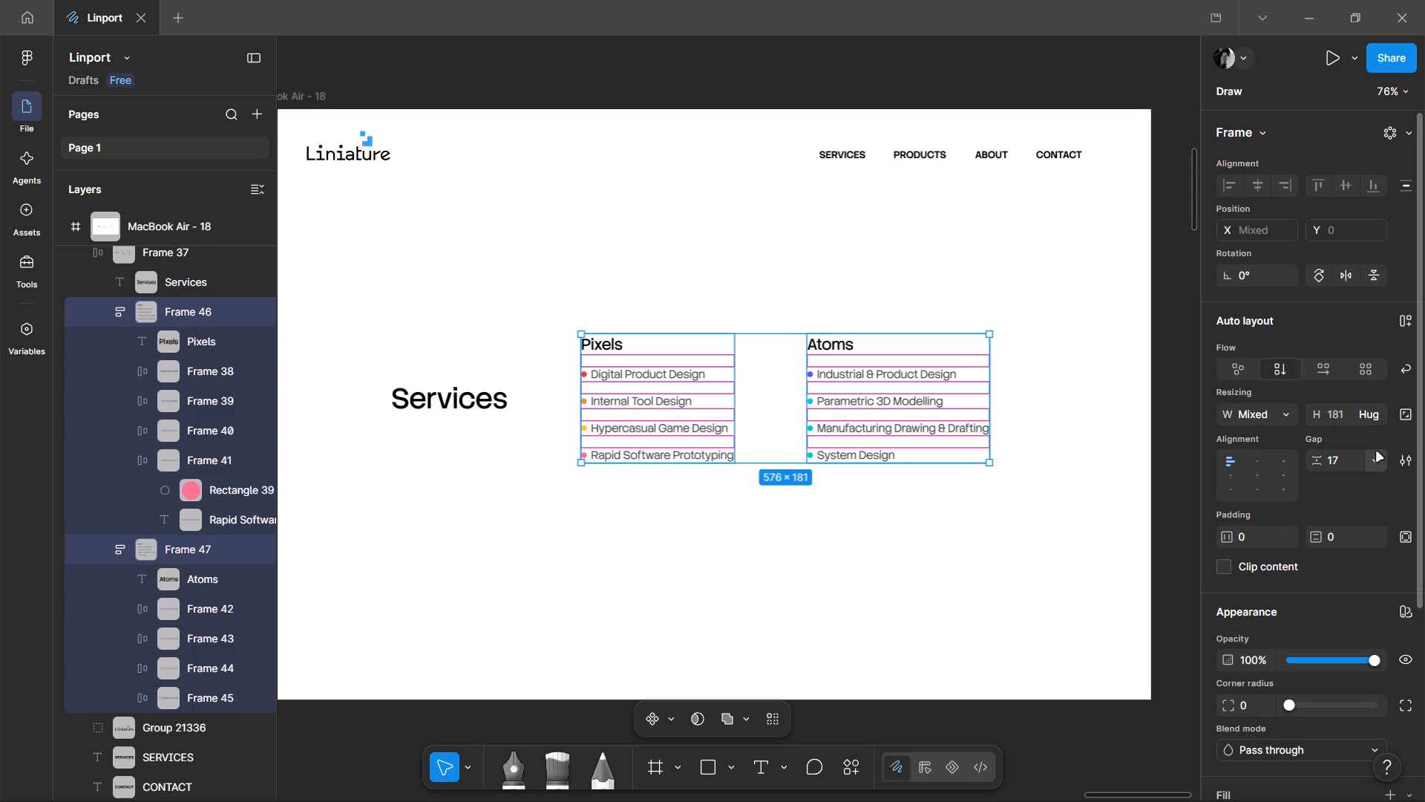
click(1389, 460)
click(1379, 460)
click(1331, 483)
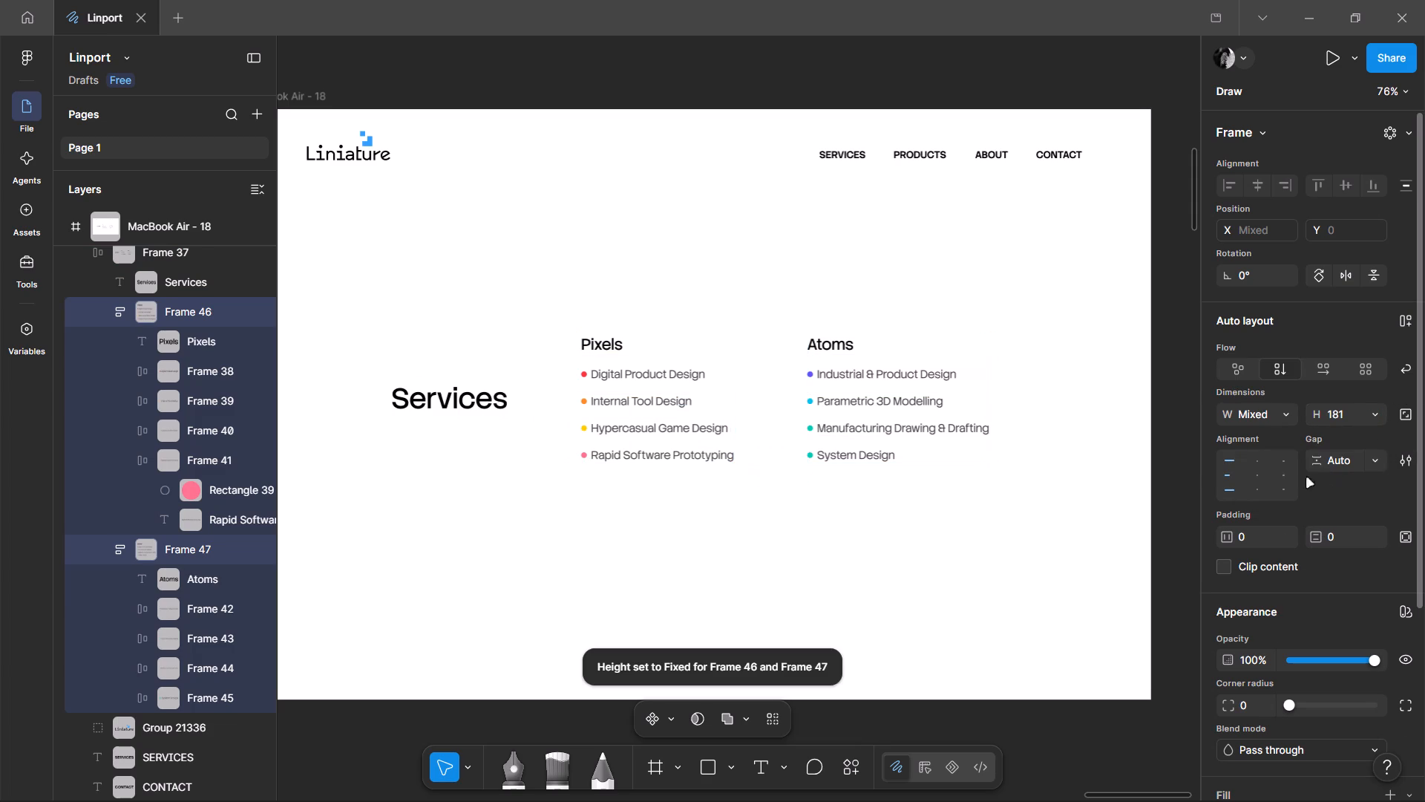
Increase the height of the outer auto layout frame containing the Services heading and both lists by extending its bottom edge.
click(381, 434)
click(511, 422)
drag(551, 466, 546, 537)
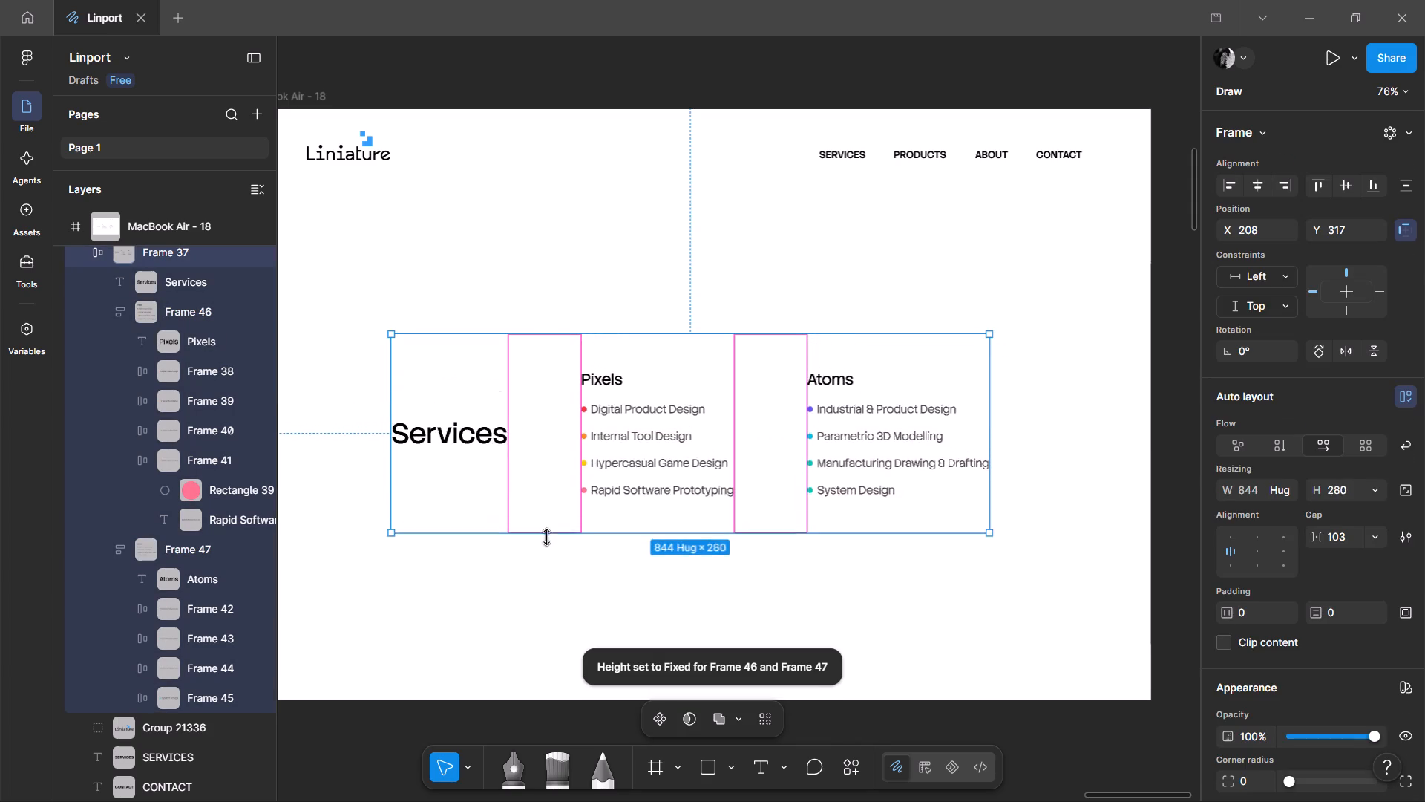
drag(546, 537, 538, 513)
Set the height of both the Pixels and Atoms list frames to Fill container.
double_click(684, 426)
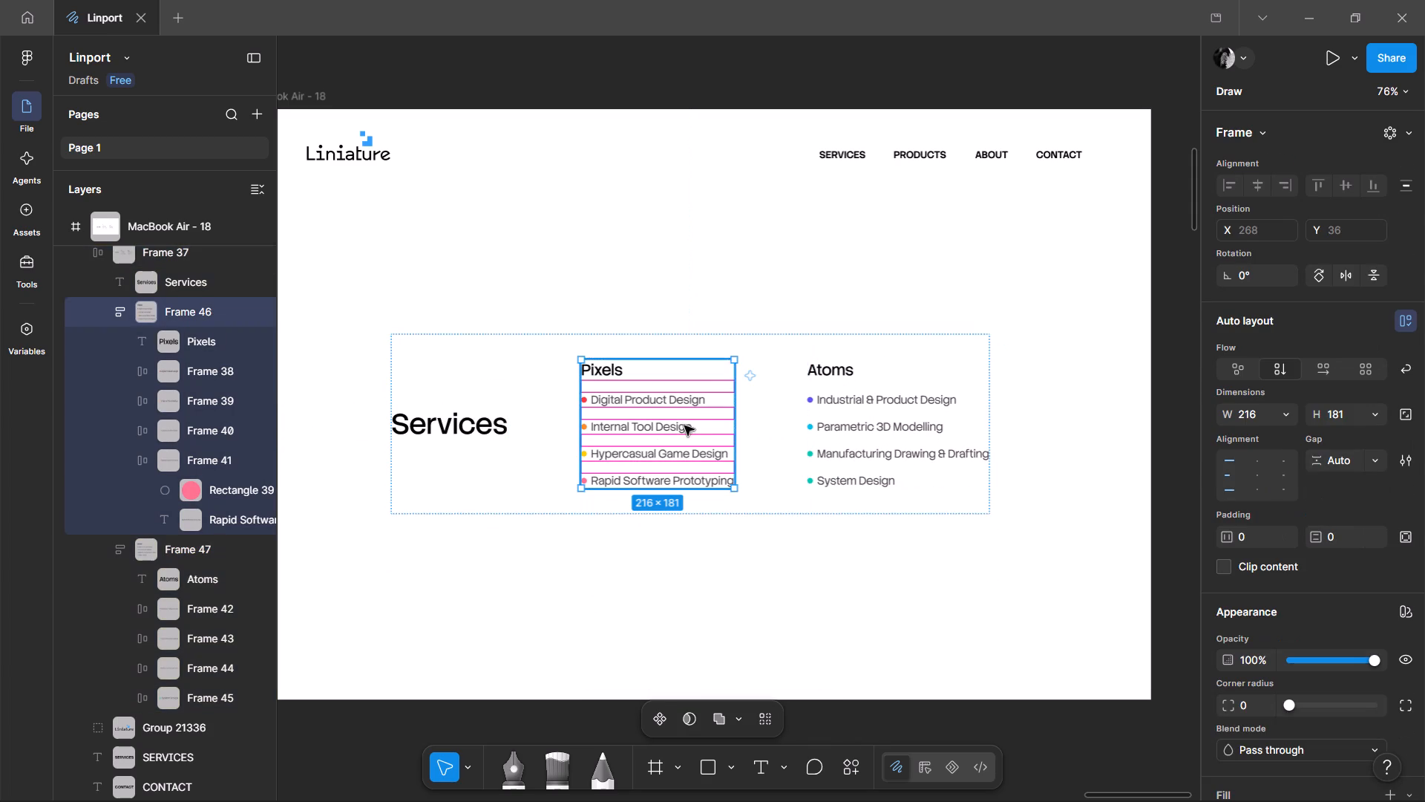
shift+click(848, 400)
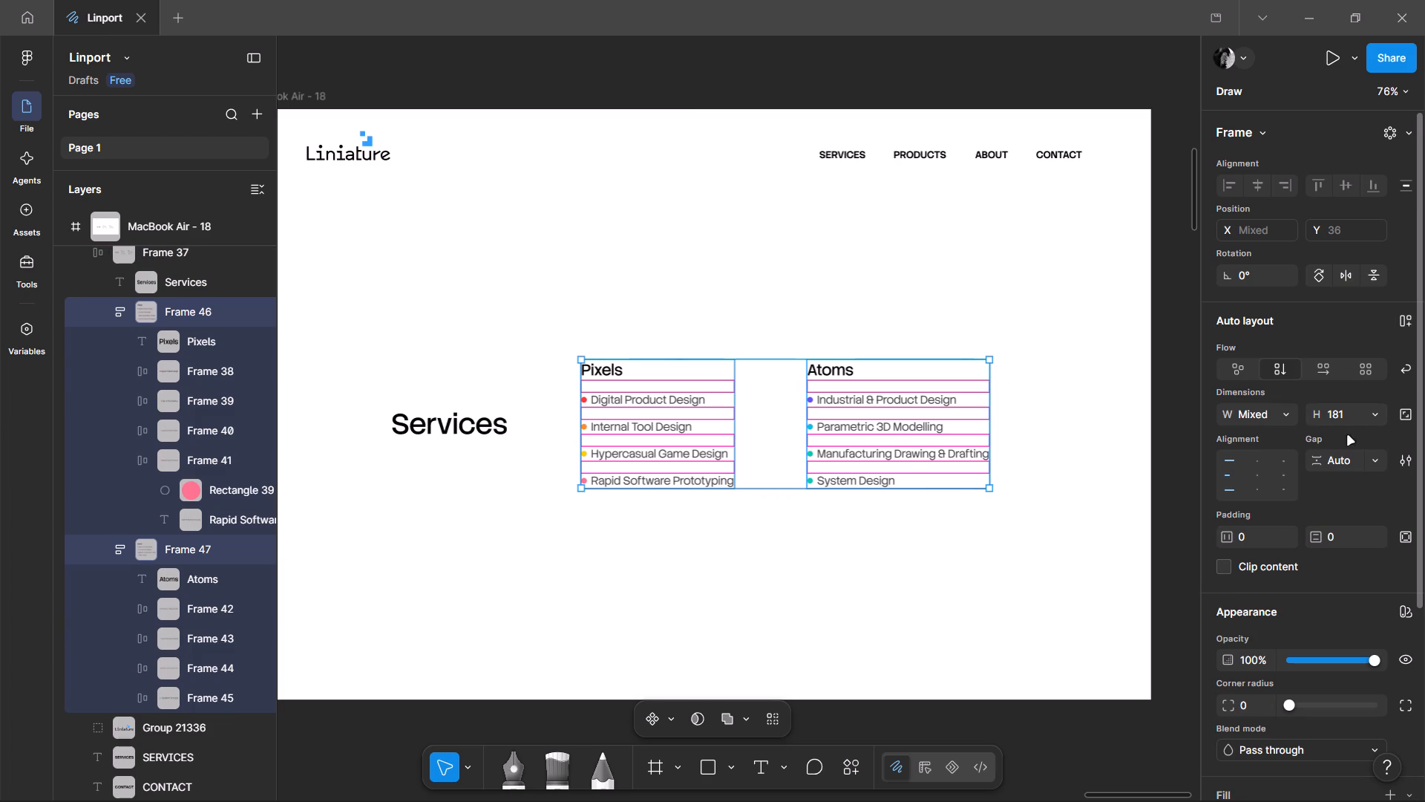
click(1368, 414)
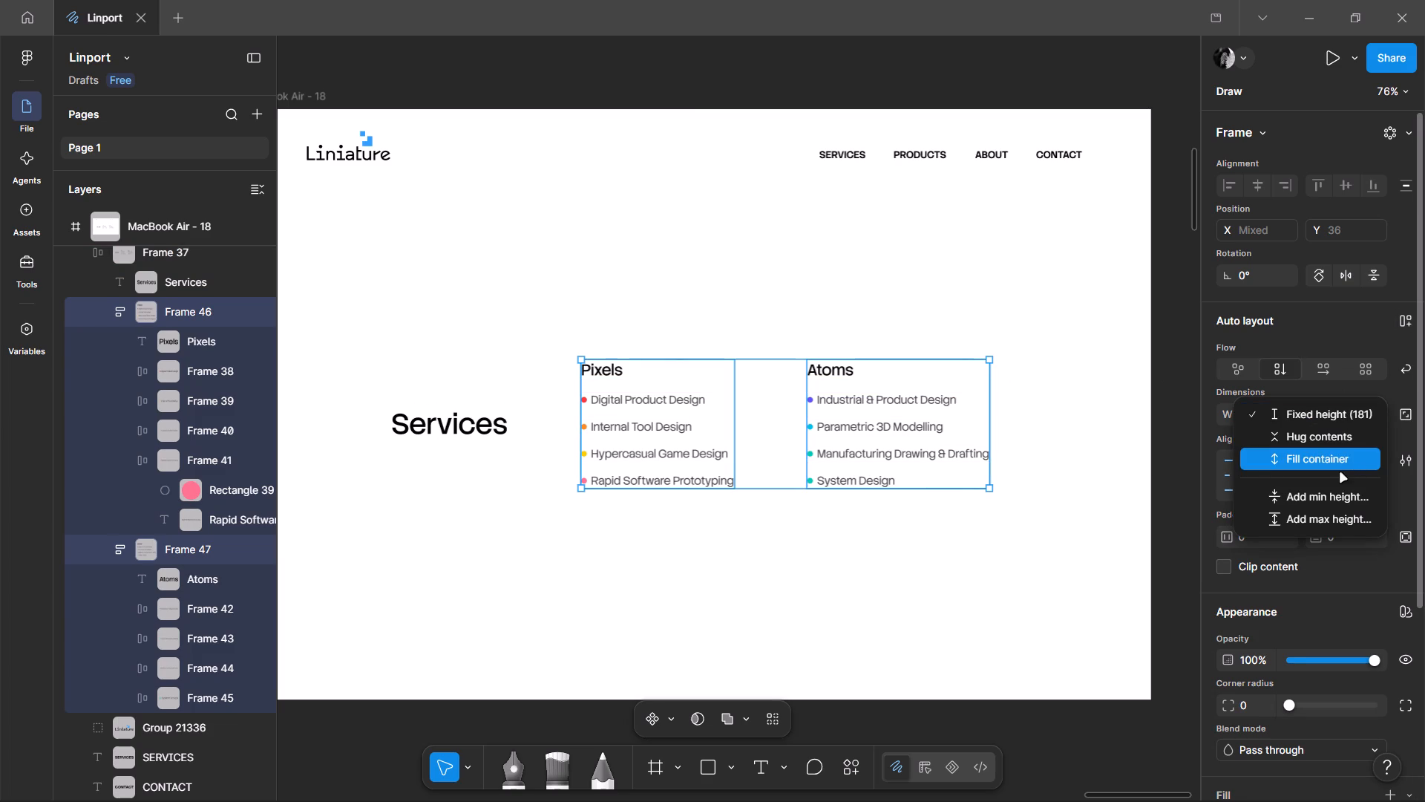
click(1334, 460)
click(833, 570)
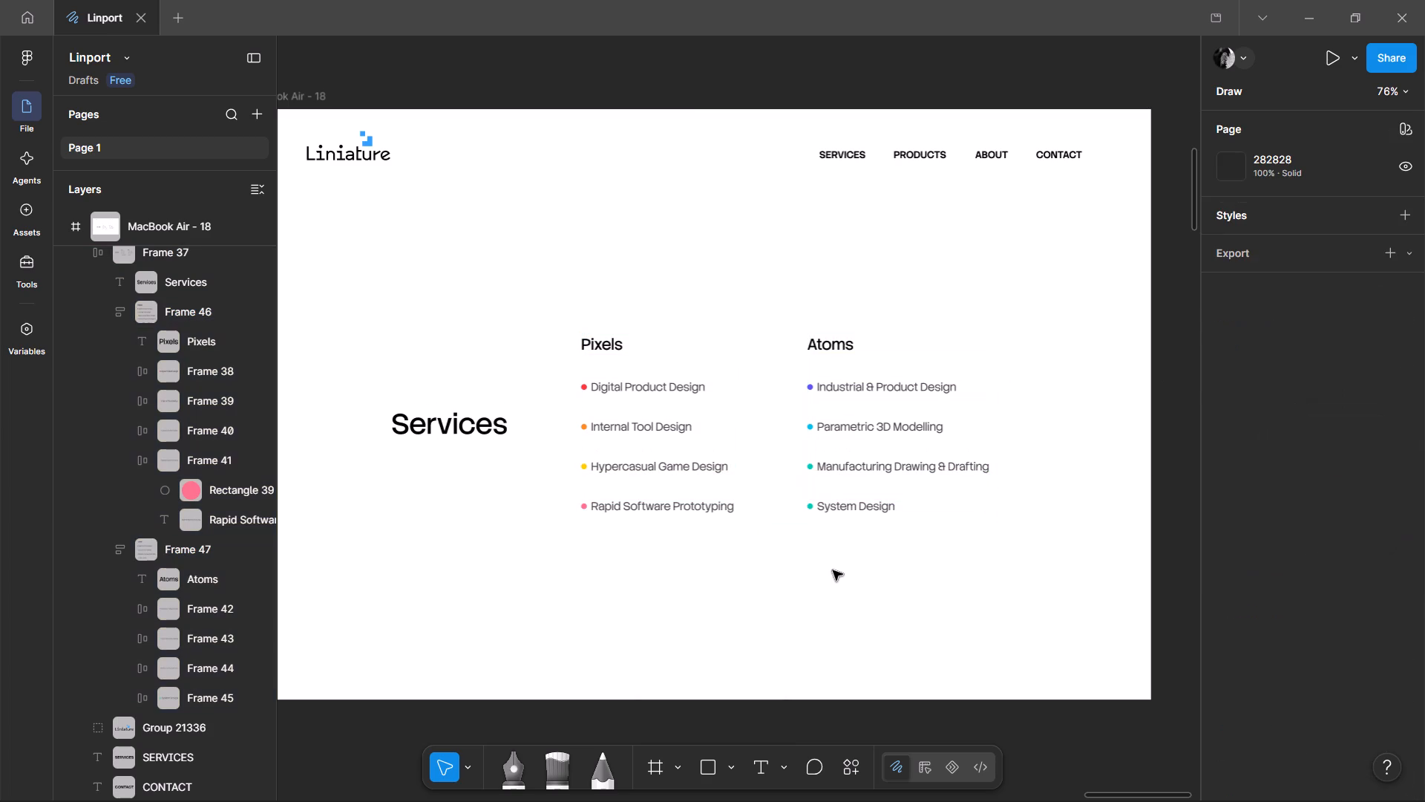
Reduce the height of the outer auto layout frame holding the Services heading and both lists to about 197 by moving its bottom edge.
click(452, 433)
drag(710, 516, 721, 472)
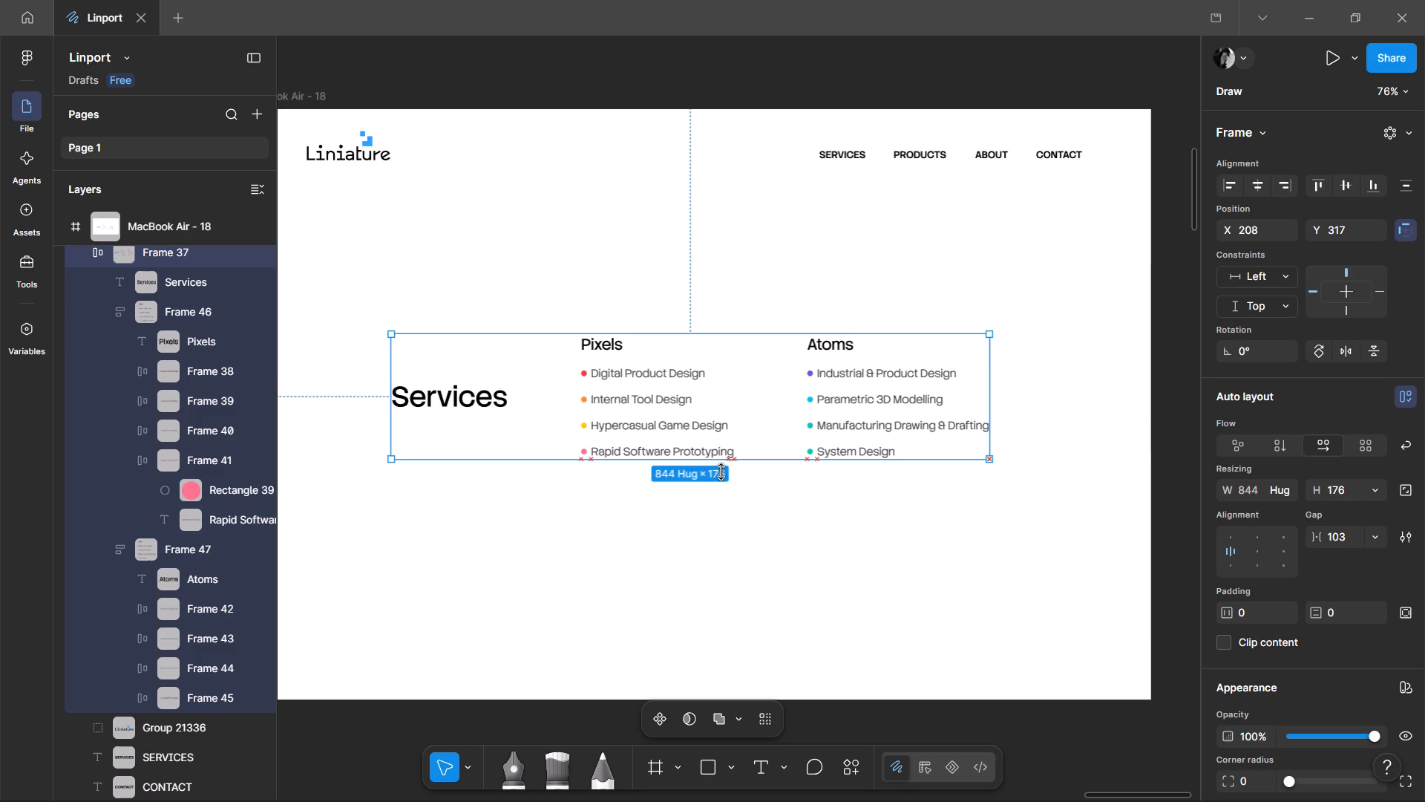
drag(721, 472, 718, 473)
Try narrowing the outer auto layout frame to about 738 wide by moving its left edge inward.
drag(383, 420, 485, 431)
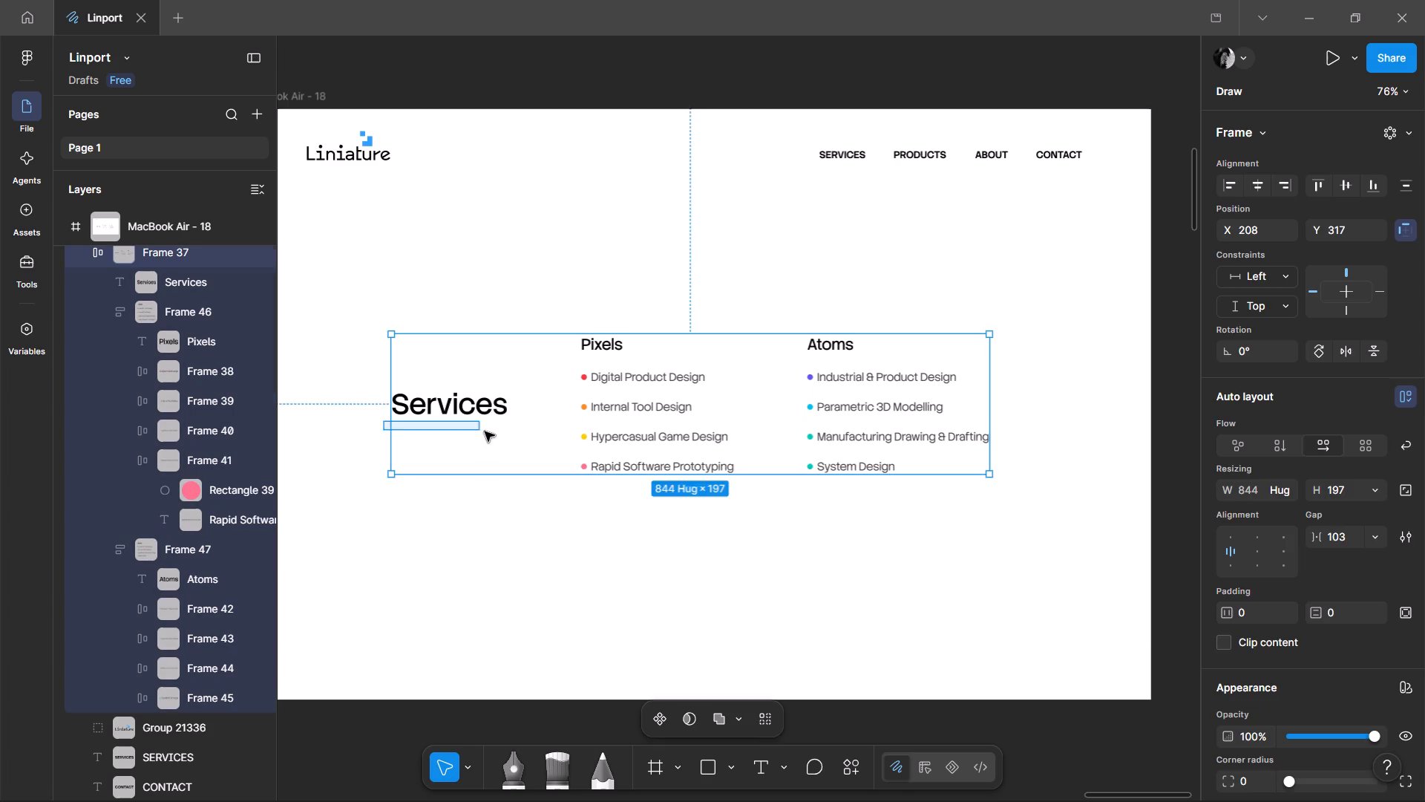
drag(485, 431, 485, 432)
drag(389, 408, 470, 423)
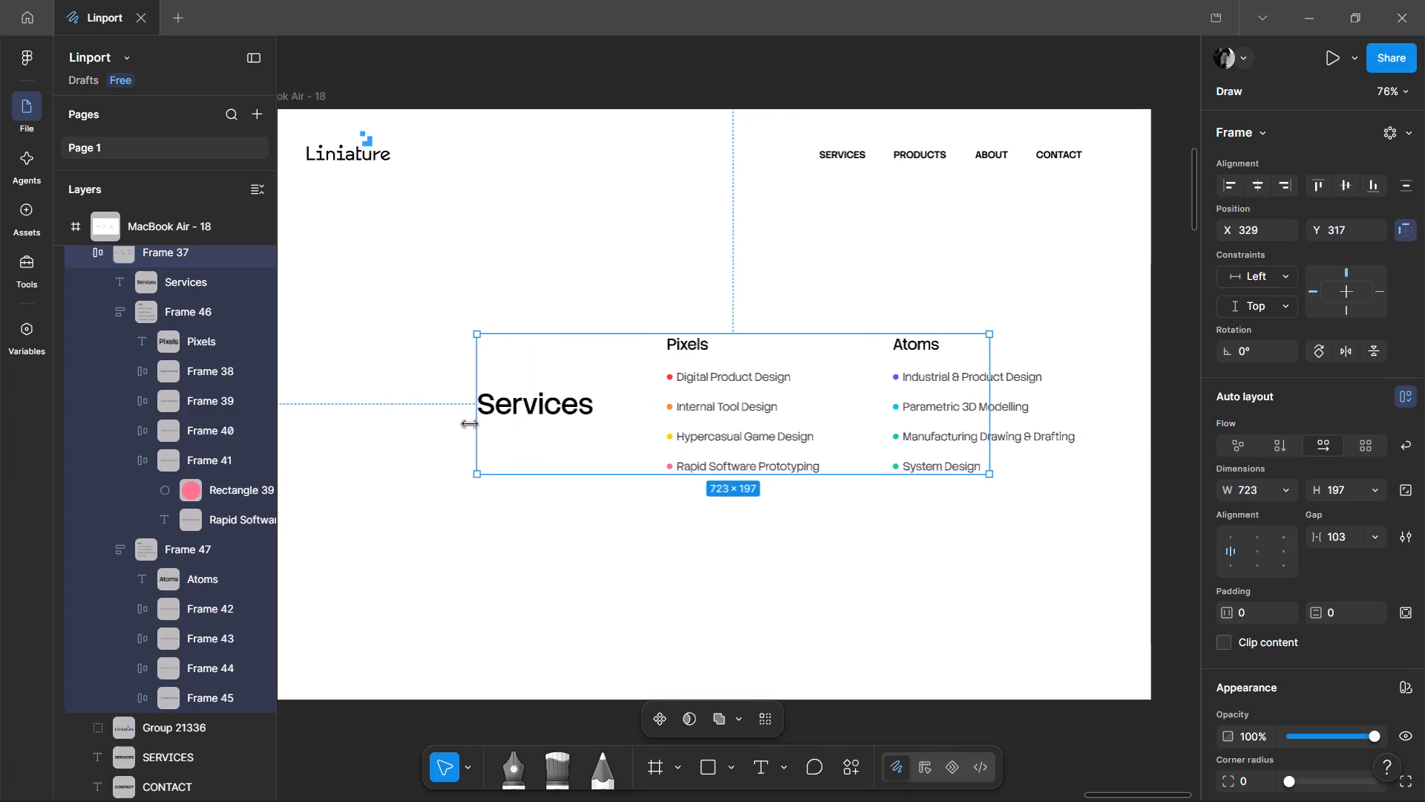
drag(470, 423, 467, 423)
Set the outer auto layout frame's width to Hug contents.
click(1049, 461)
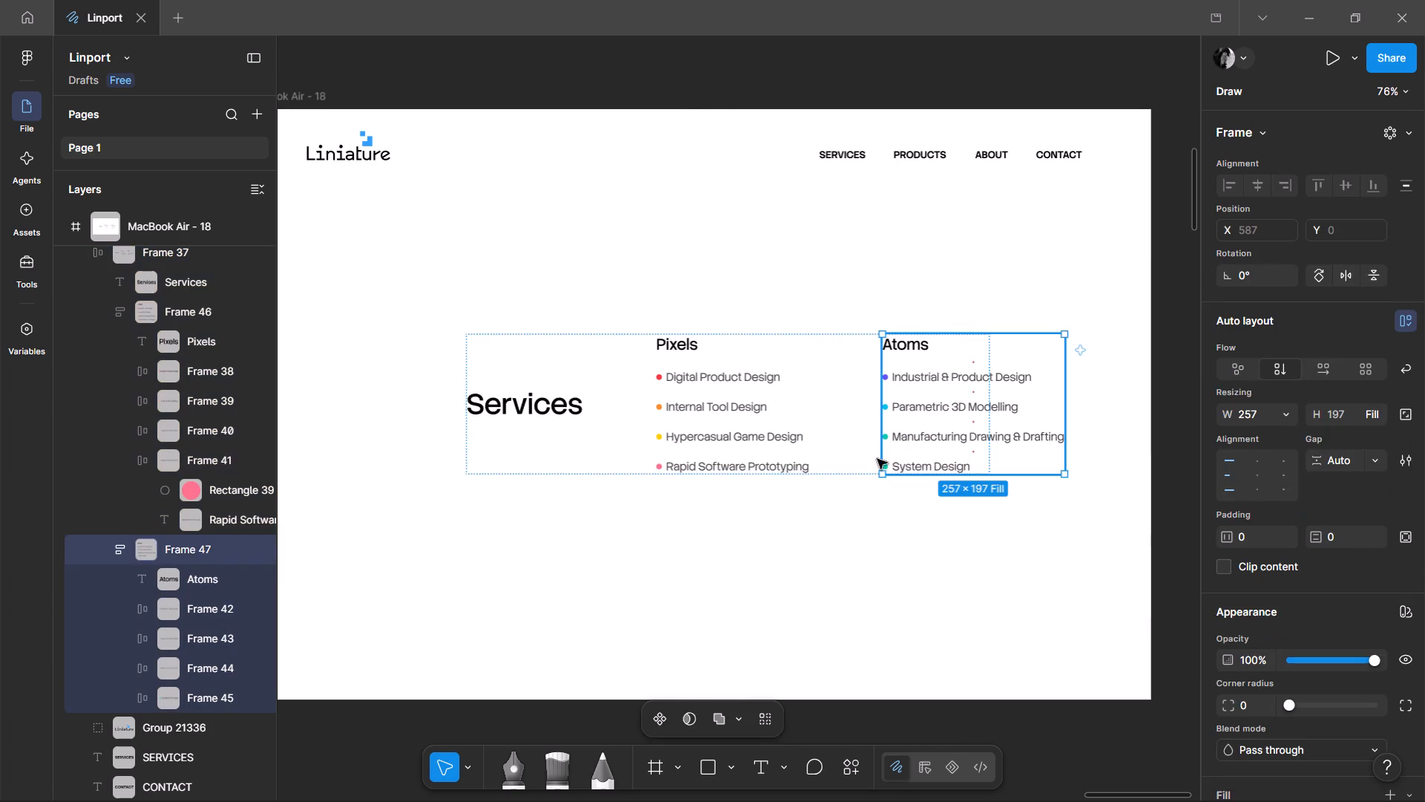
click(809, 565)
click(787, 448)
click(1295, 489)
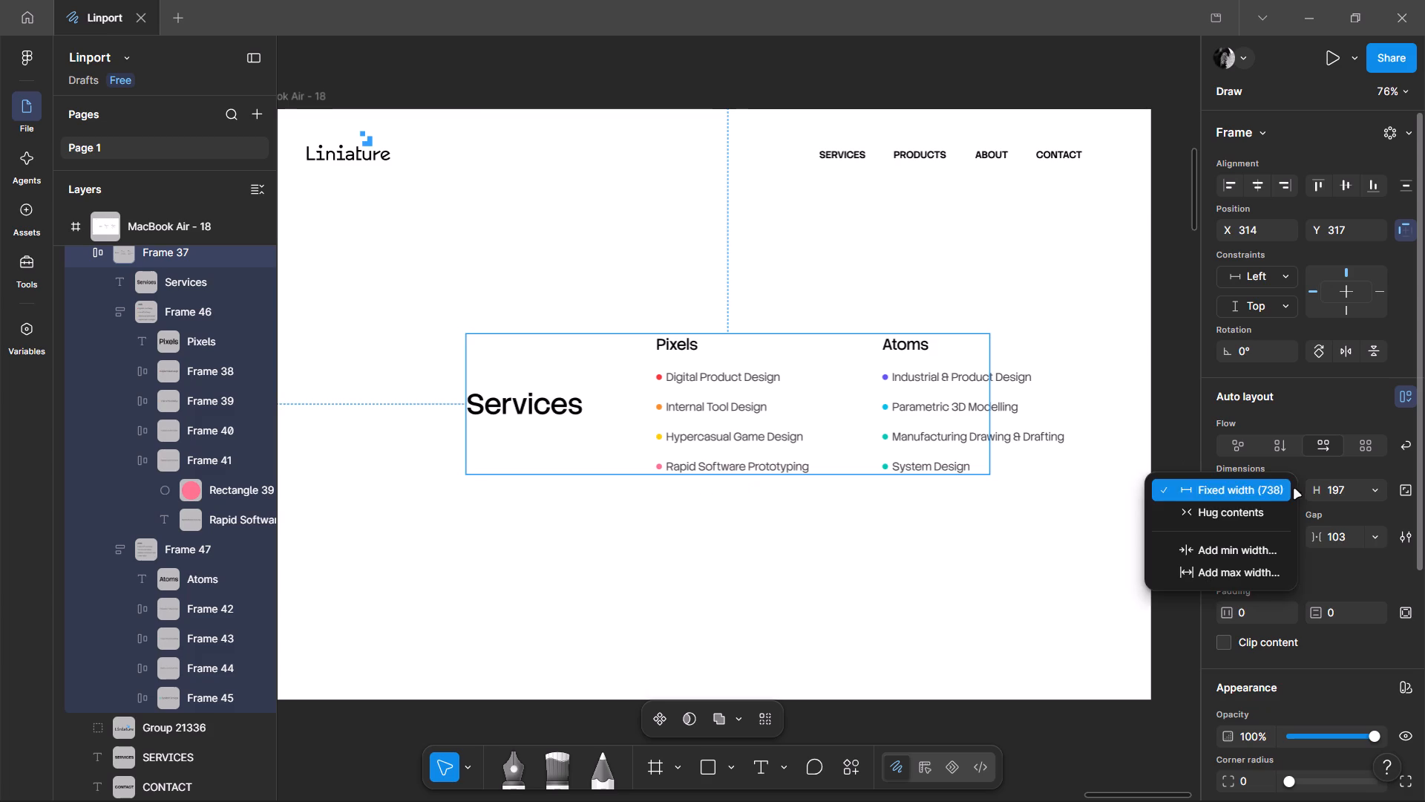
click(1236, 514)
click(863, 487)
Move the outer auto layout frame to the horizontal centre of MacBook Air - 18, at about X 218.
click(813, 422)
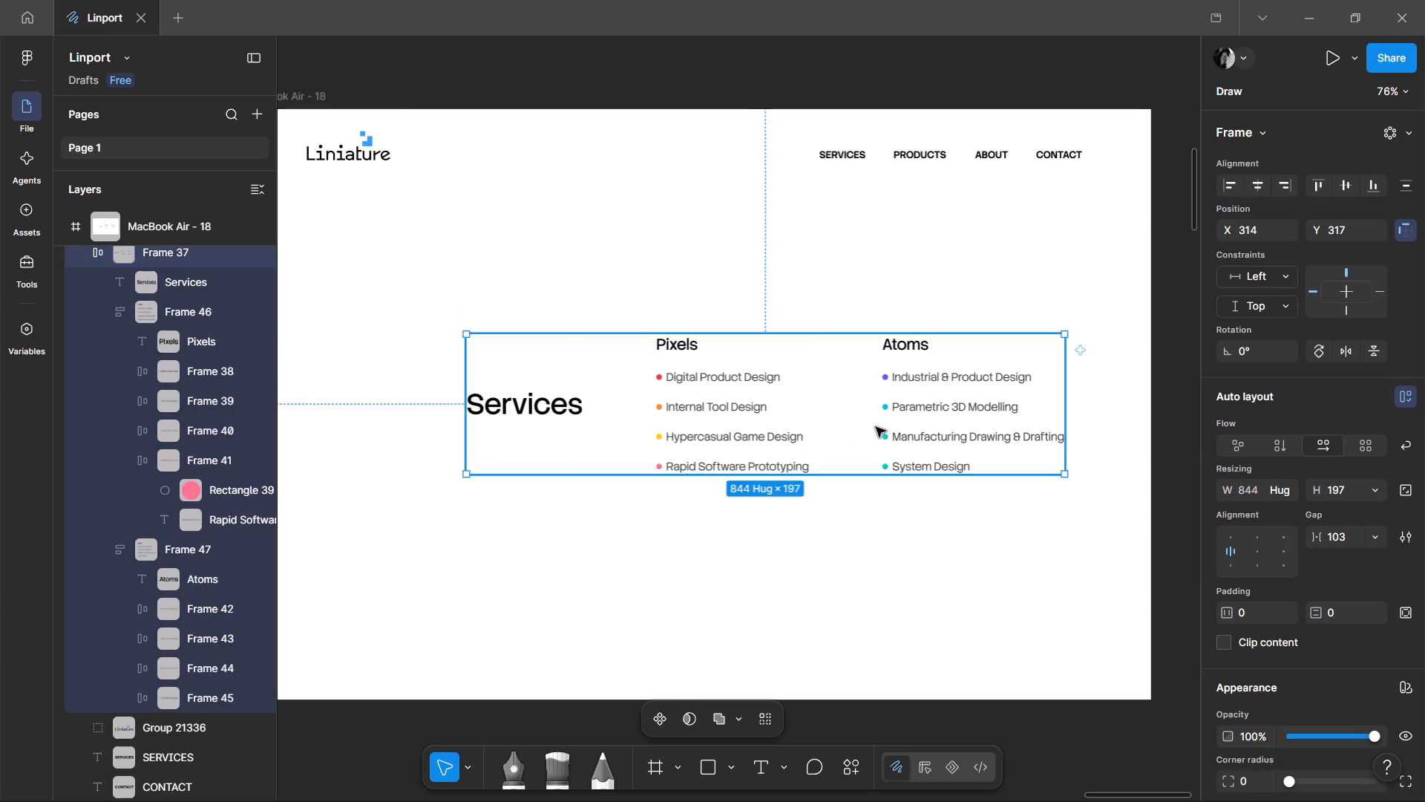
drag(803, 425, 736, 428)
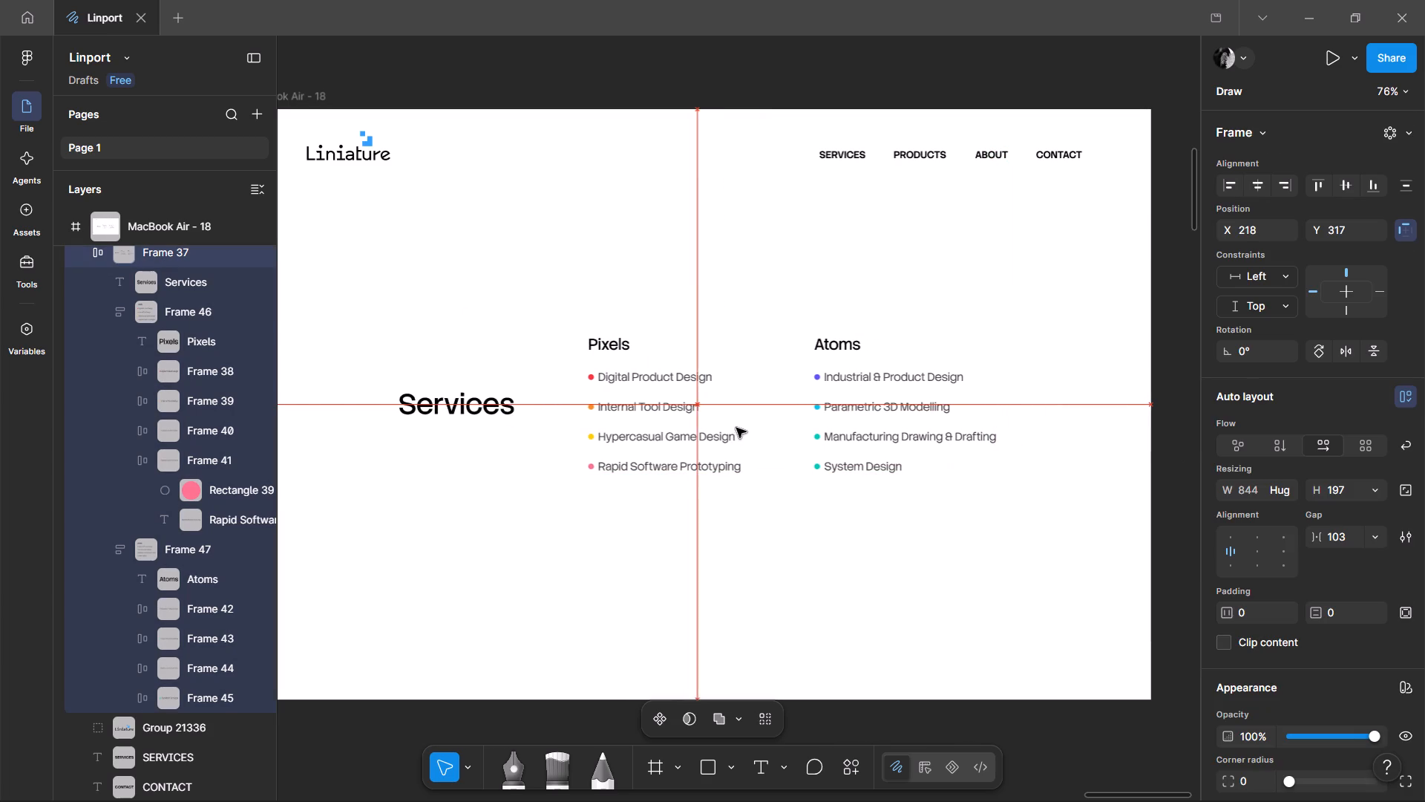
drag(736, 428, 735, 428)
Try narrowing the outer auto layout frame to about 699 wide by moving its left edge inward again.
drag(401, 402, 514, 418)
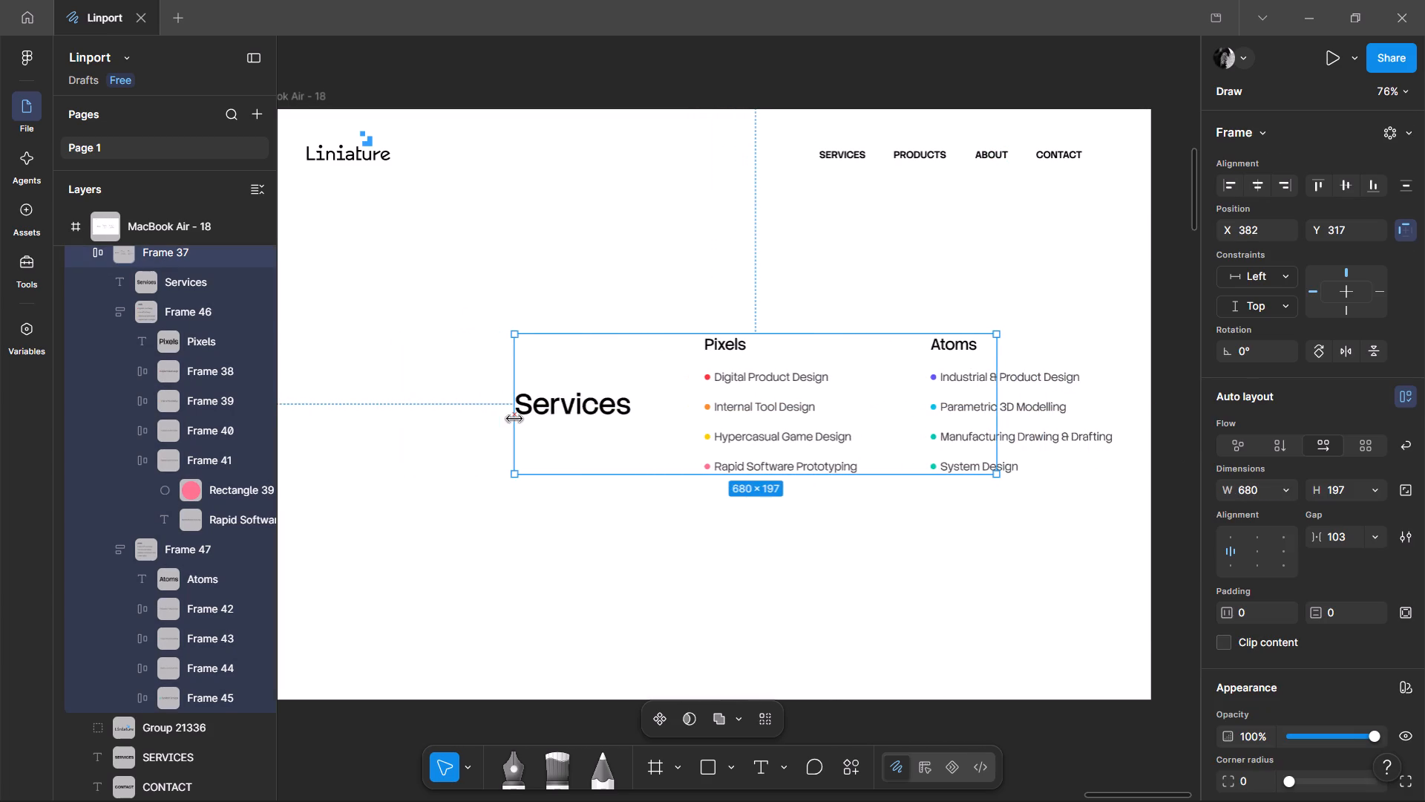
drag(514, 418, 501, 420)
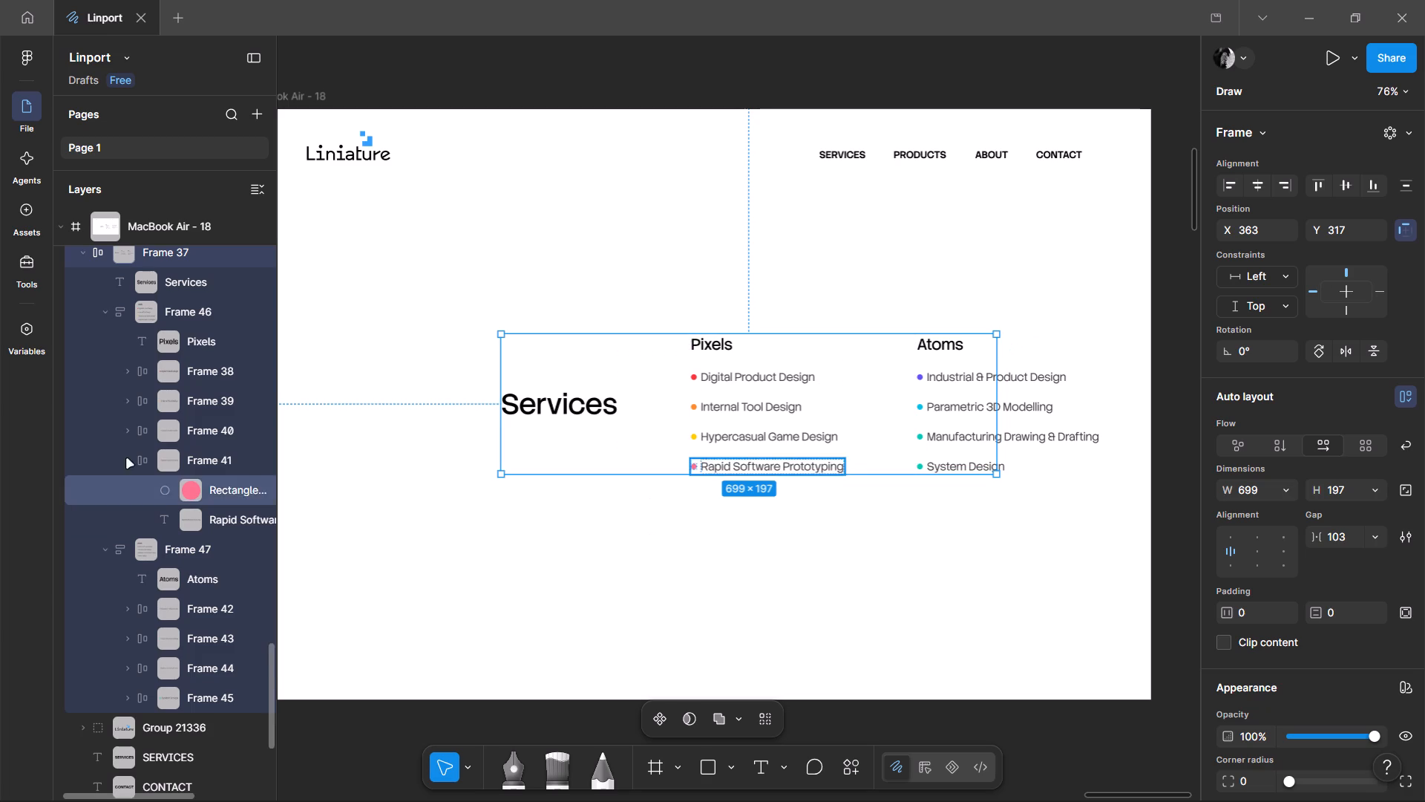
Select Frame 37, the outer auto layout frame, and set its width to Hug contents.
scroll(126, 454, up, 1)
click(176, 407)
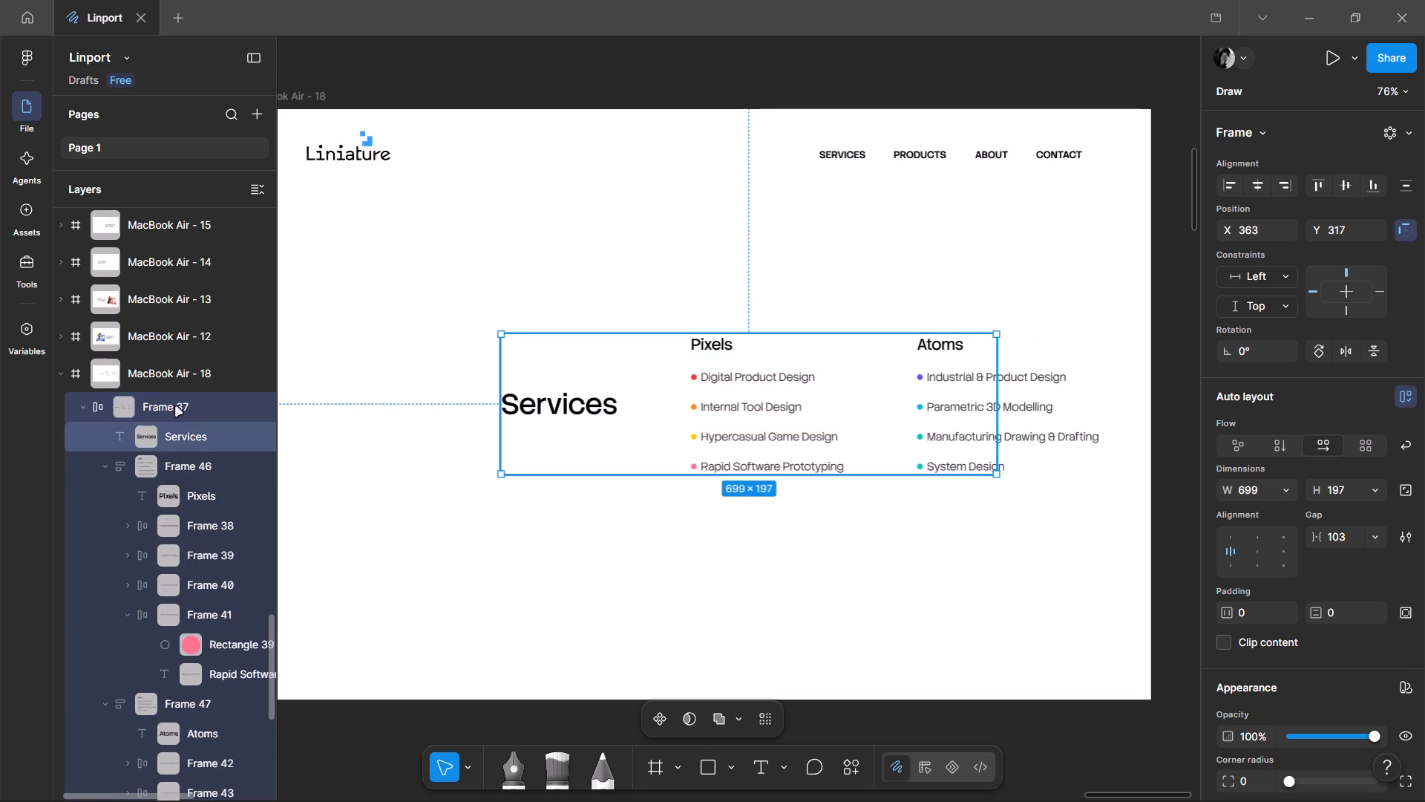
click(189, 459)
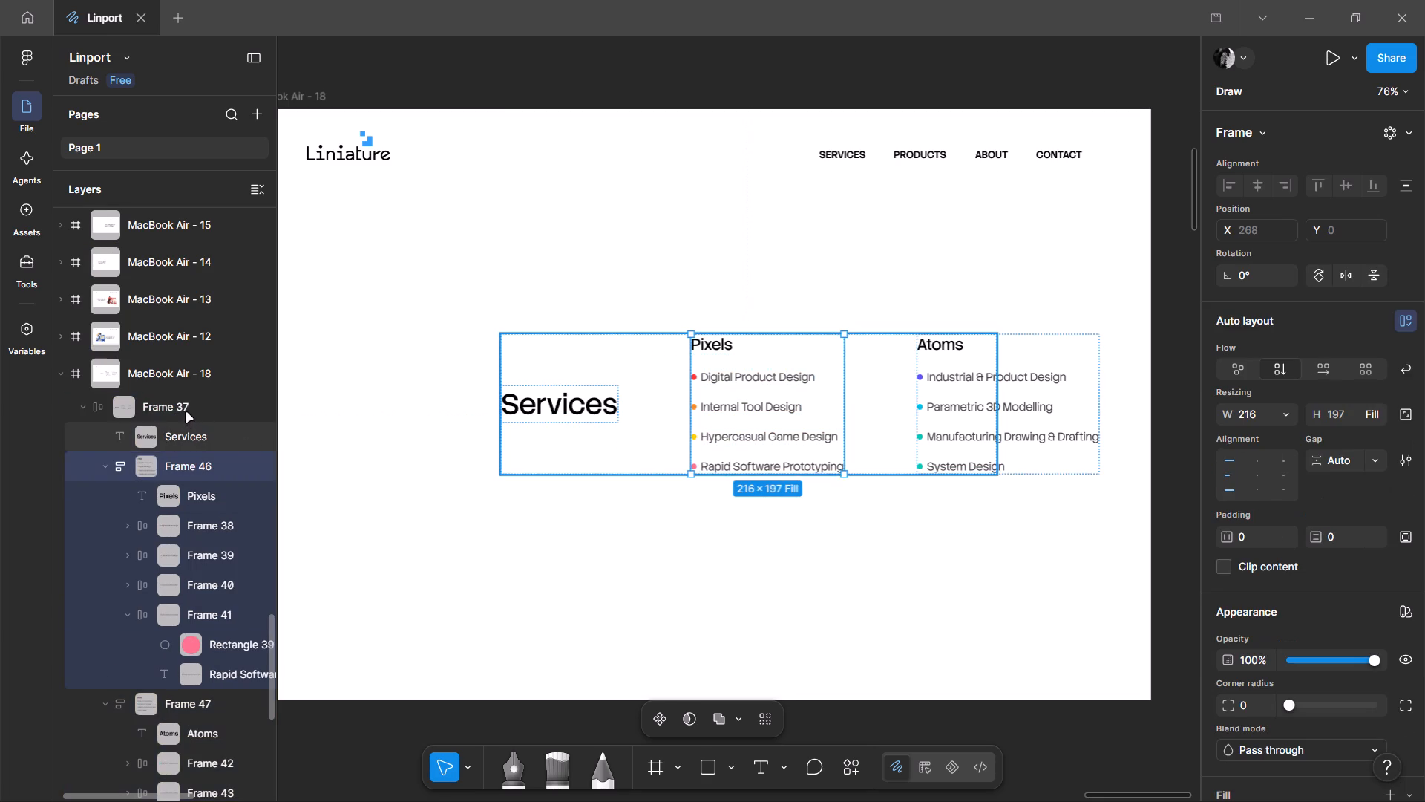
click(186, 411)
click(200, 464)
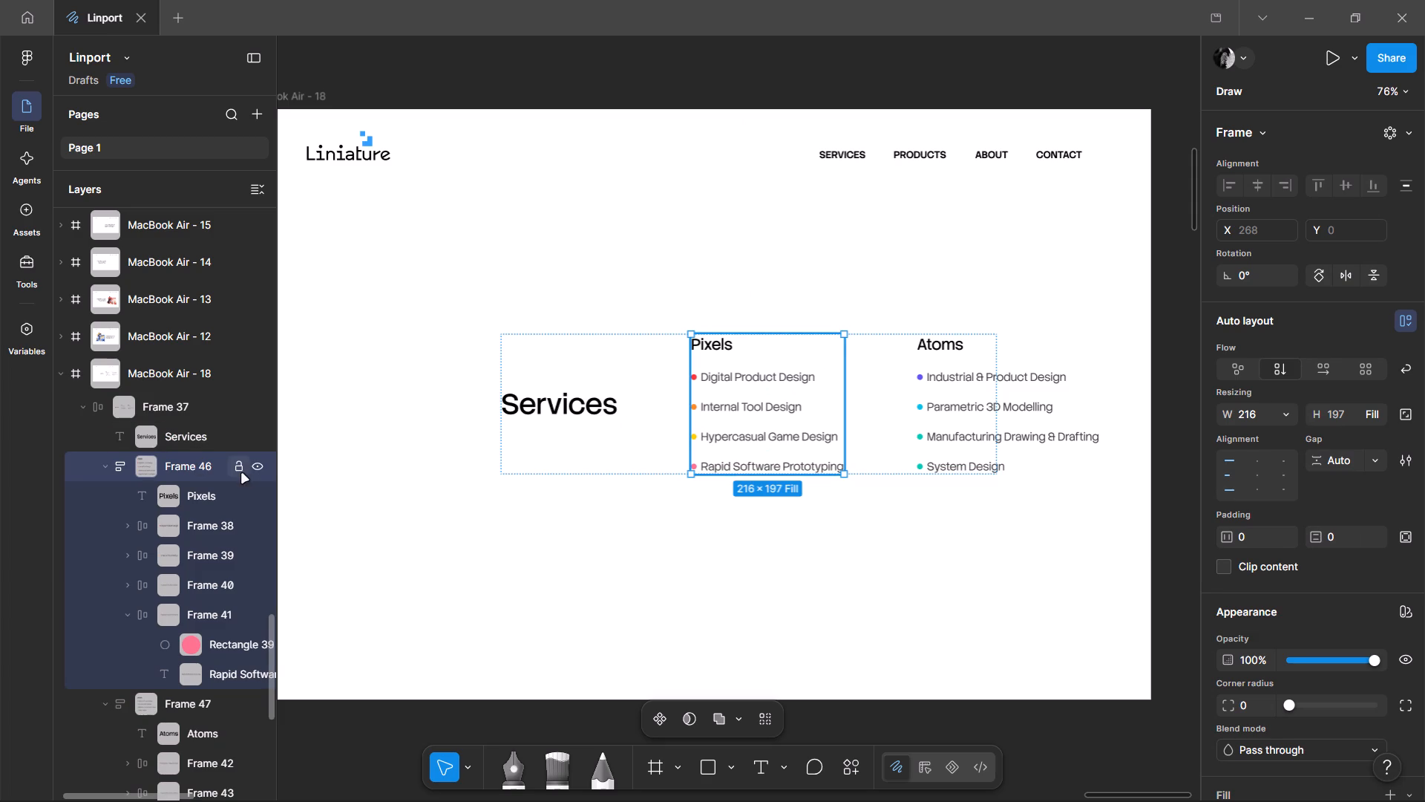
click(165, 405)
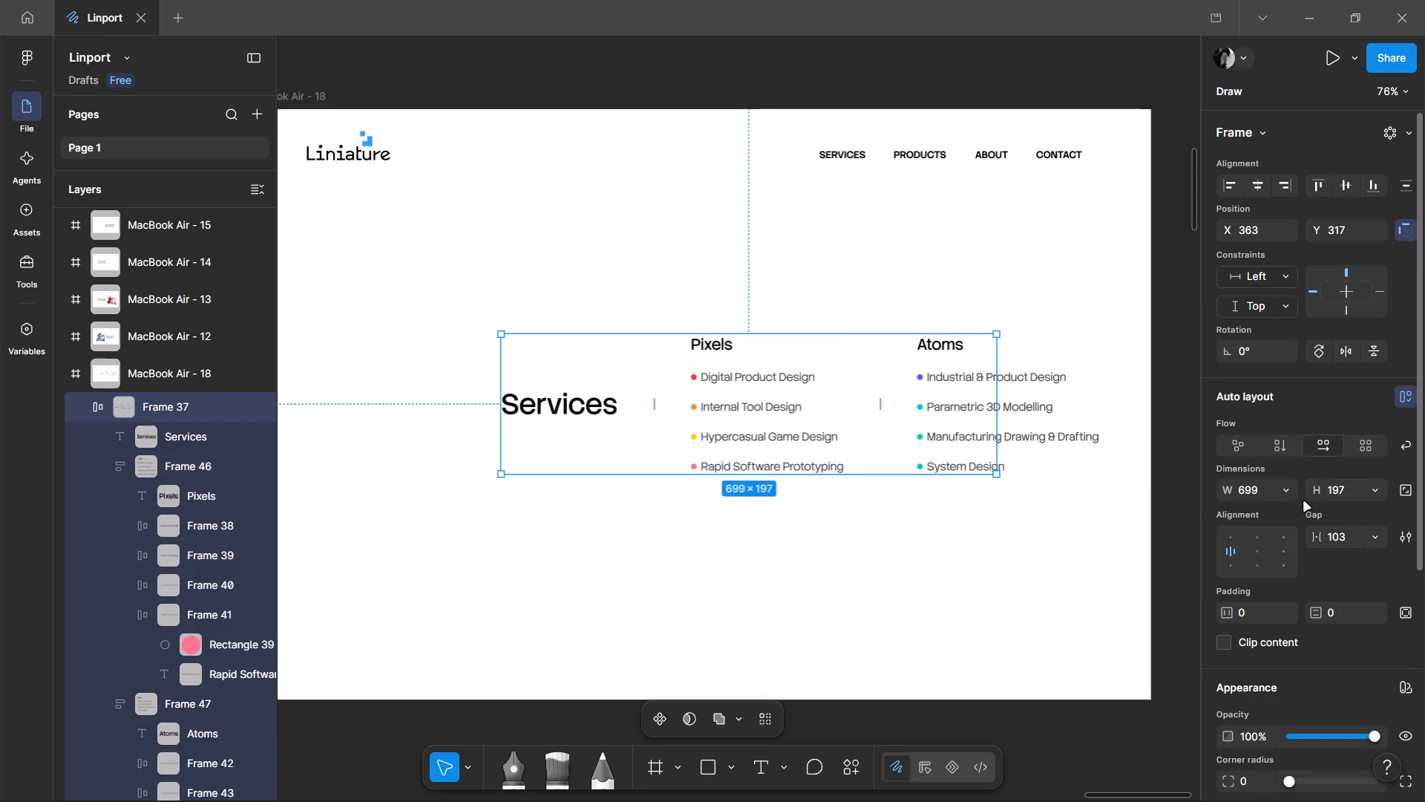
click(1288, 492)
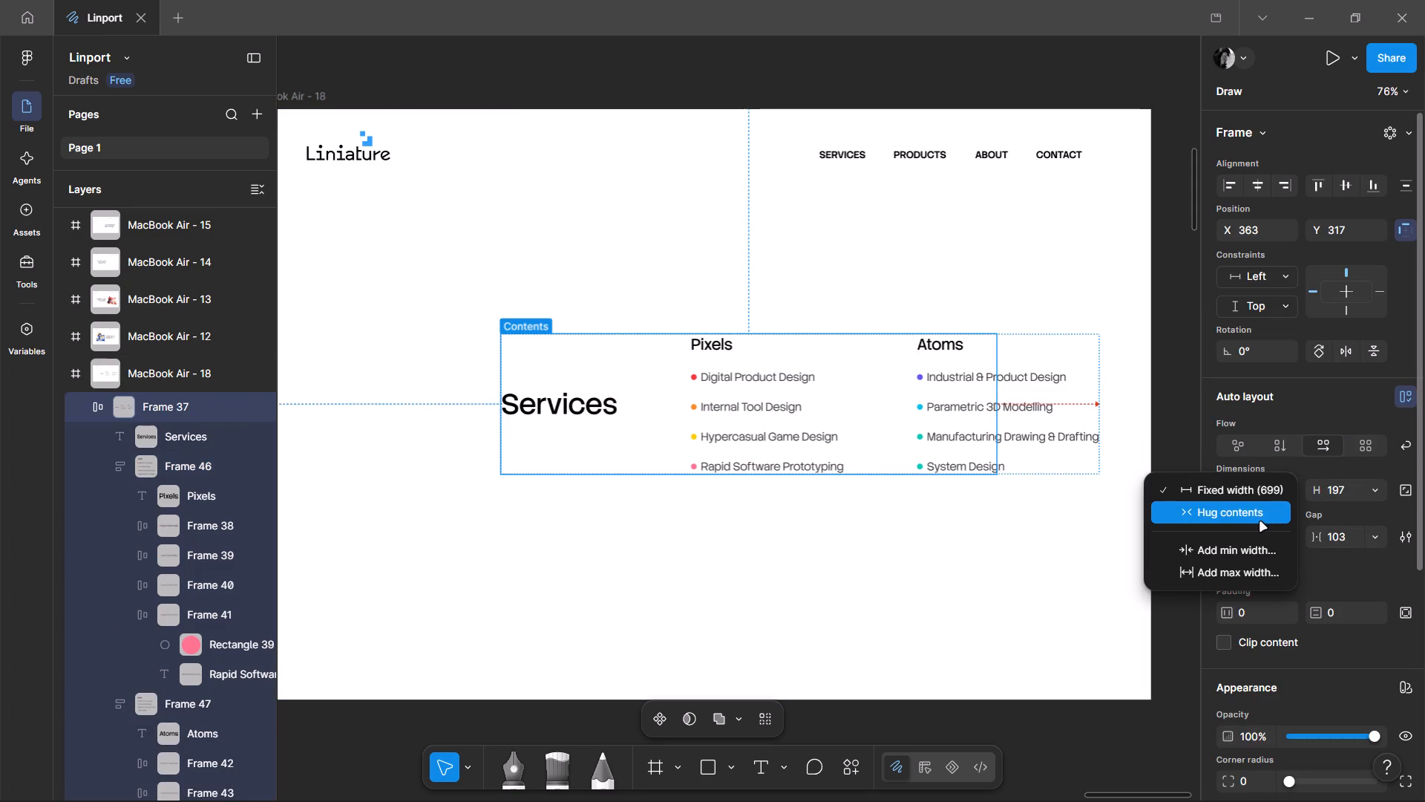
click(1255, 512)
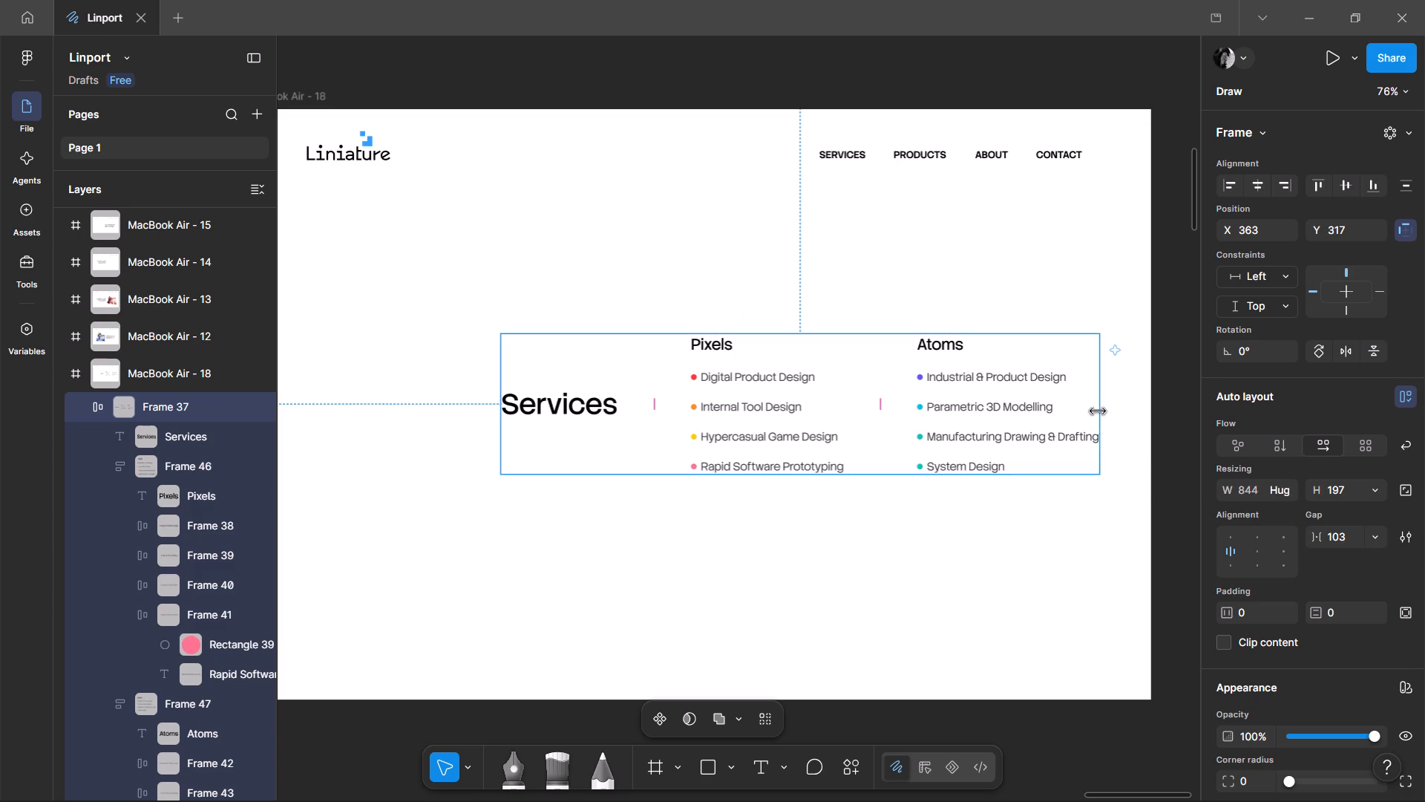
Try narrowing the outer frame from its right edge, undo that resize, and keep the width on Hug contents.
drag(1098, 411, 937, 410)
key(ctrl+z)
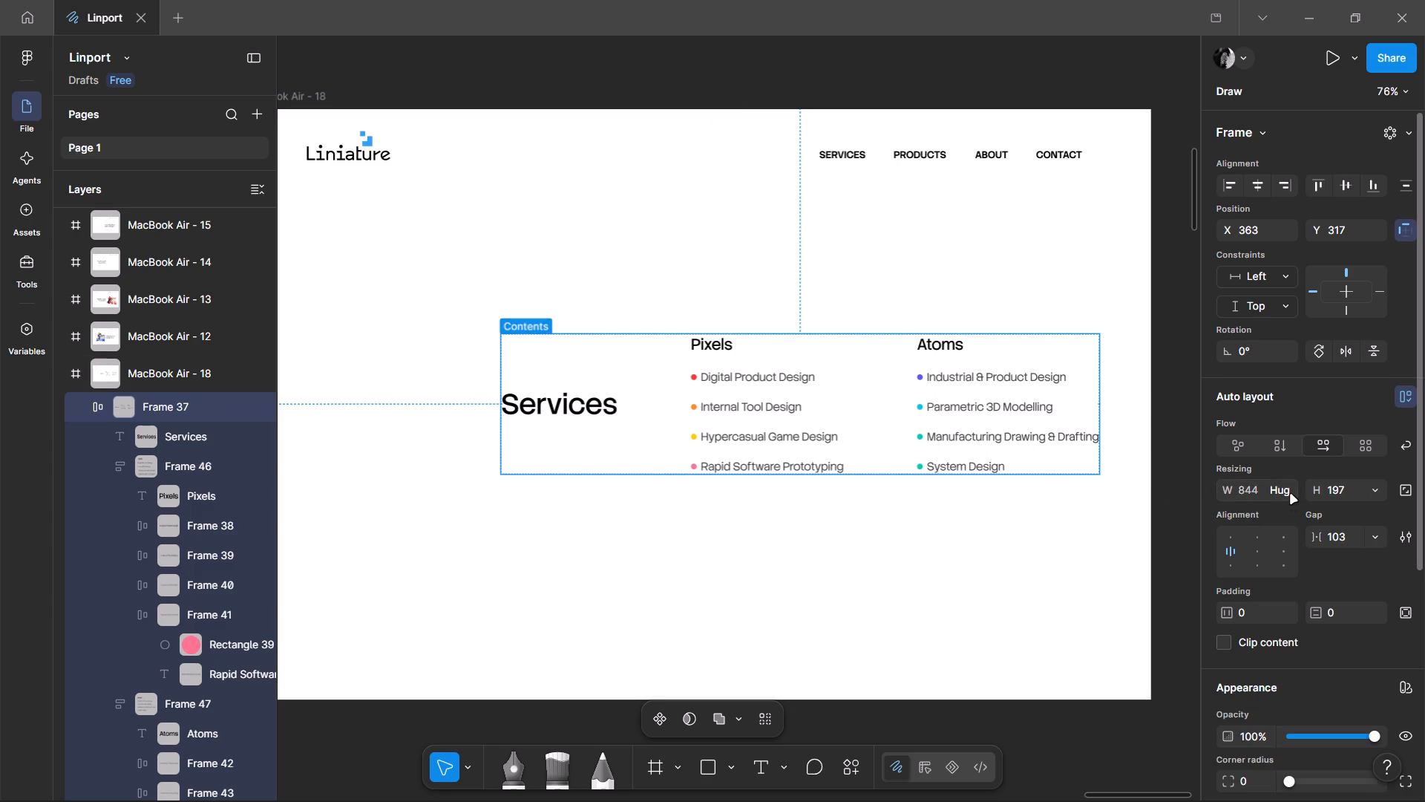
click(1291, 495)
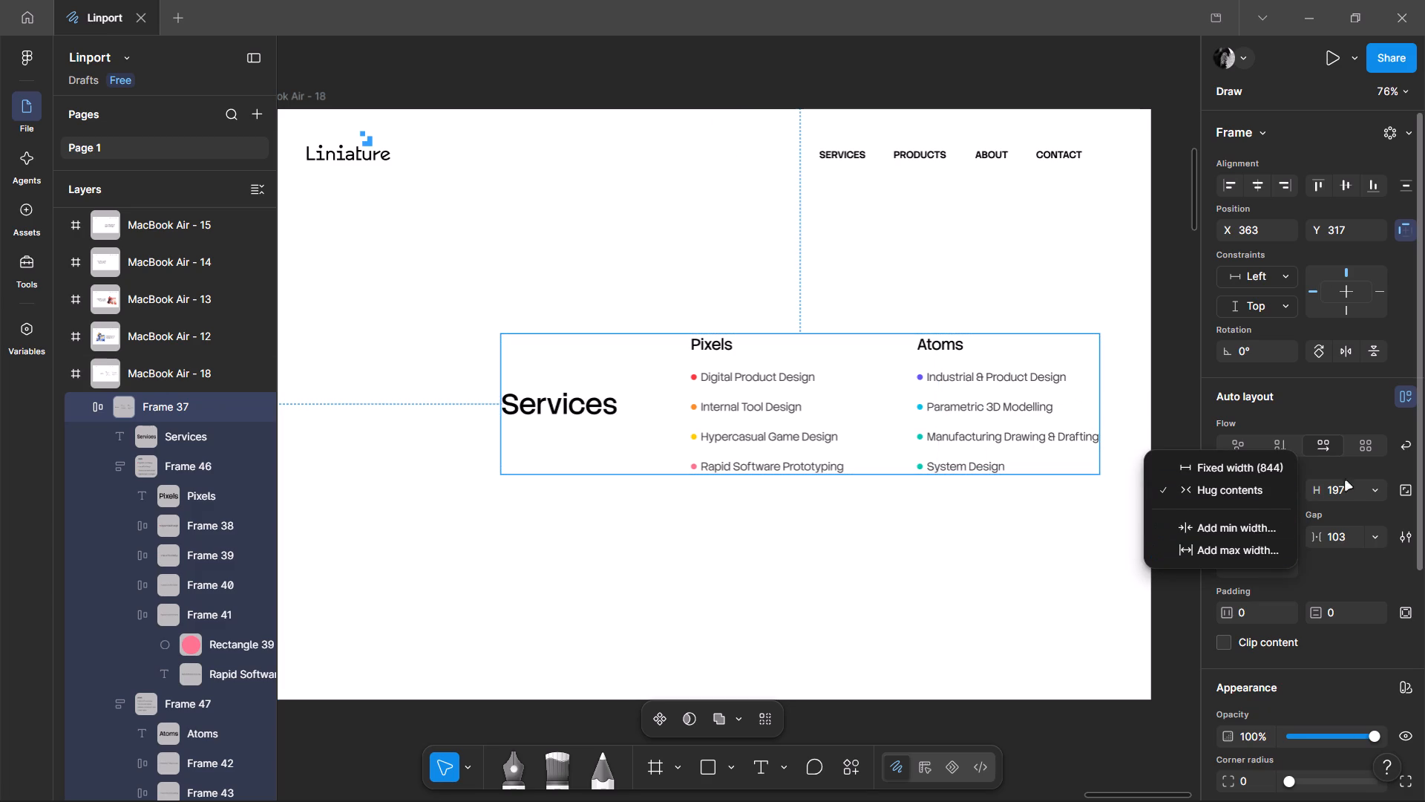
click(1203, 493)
Centre the outer auto layout frame horizontally on MacBook Air - 18, at about X 218.
click(889, 492)
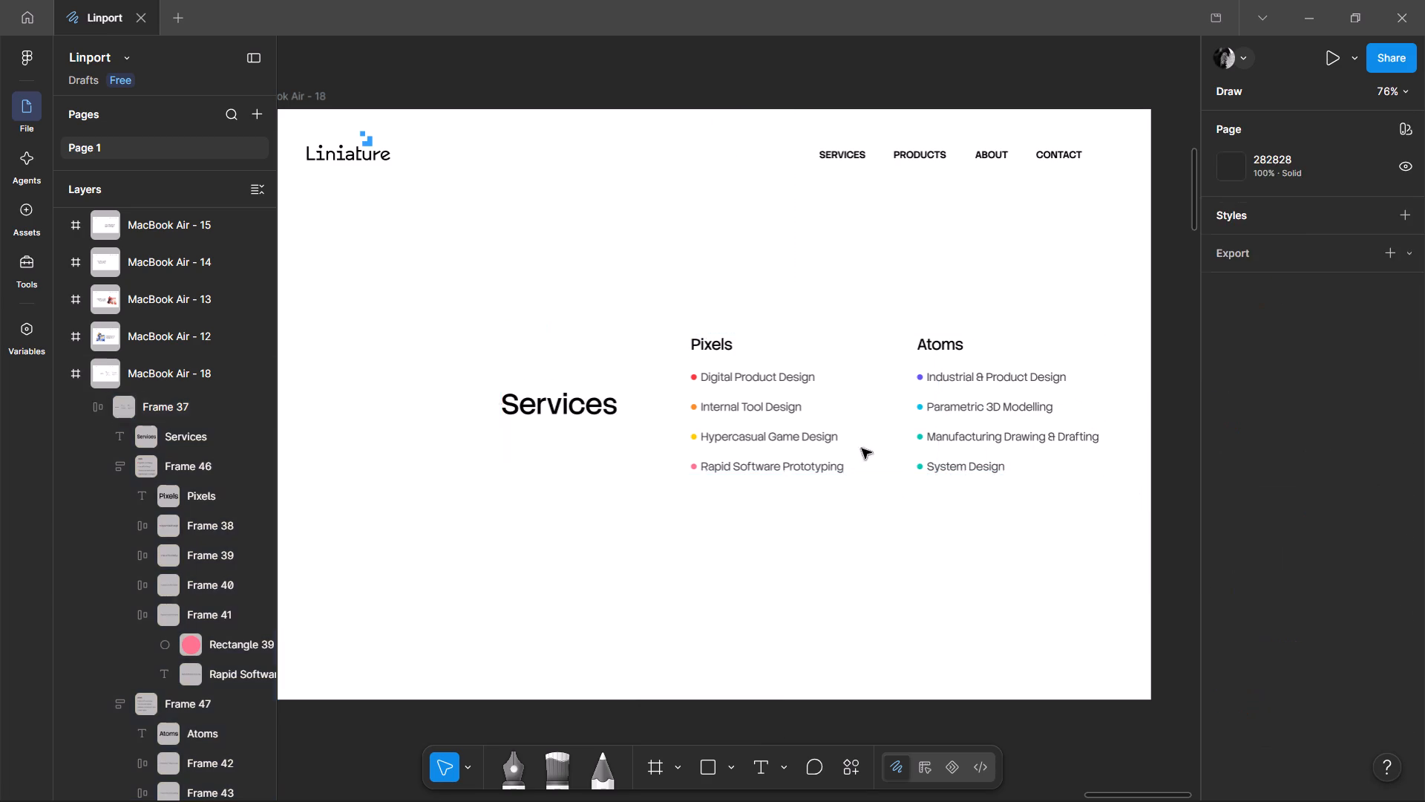
drag(834, 399, 738, 399)
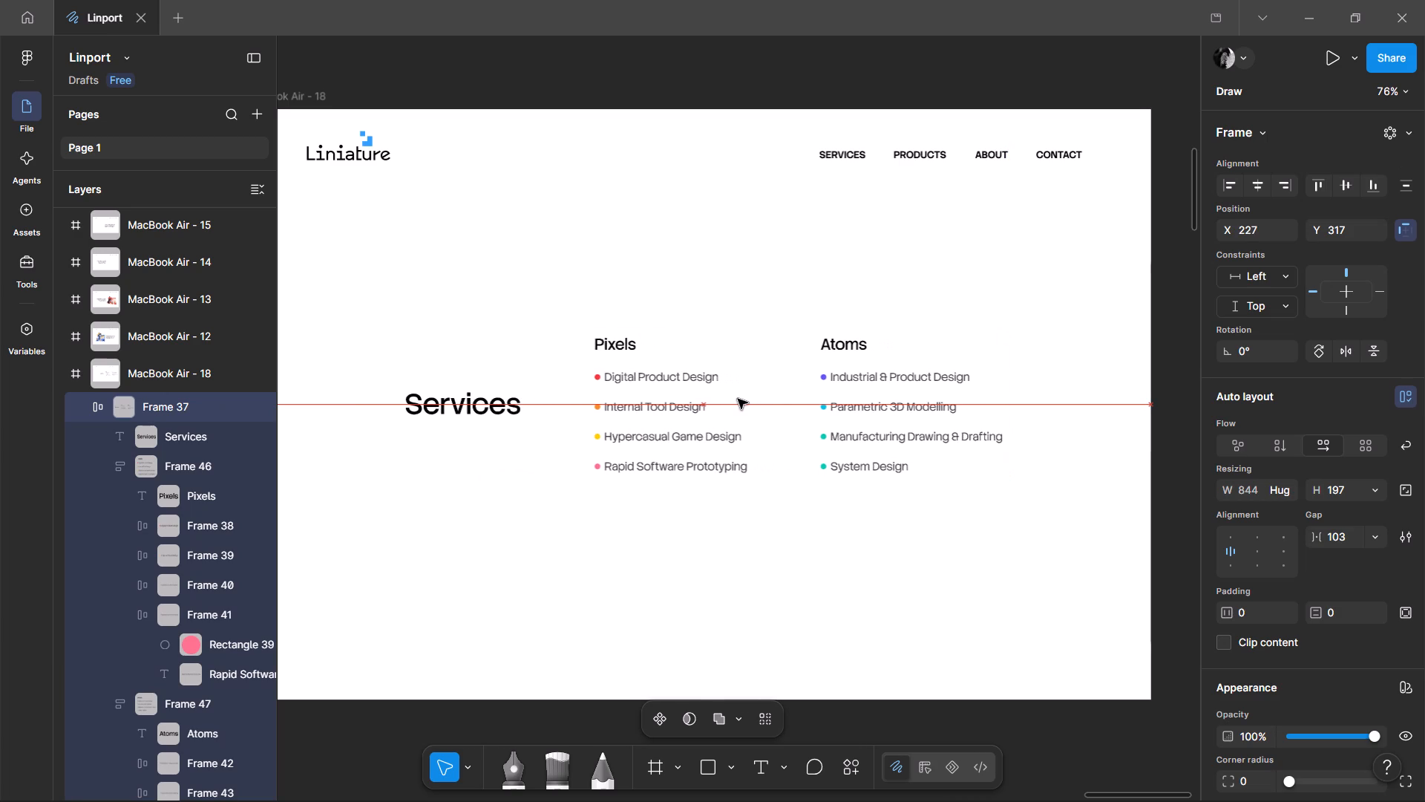
drag(738, 399, 734, 399)
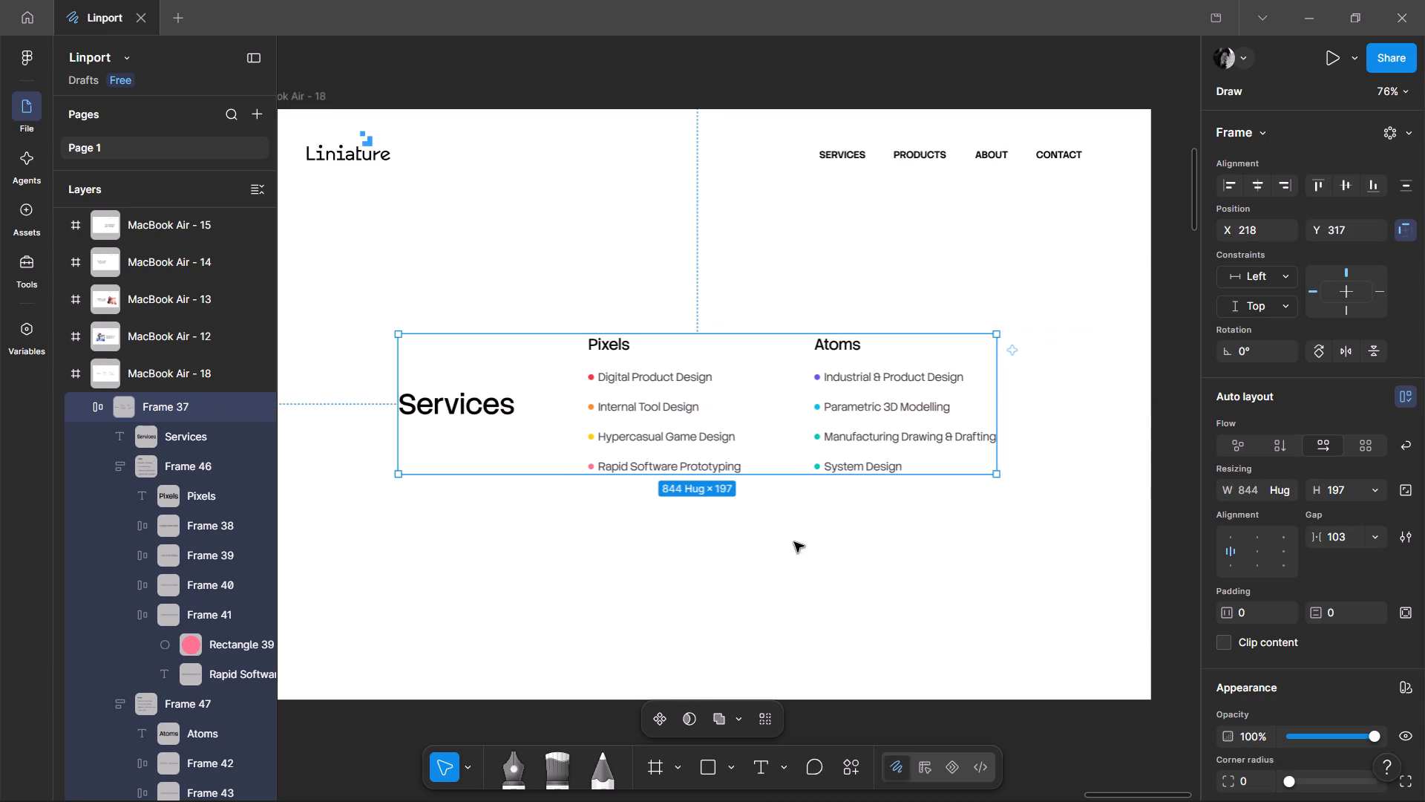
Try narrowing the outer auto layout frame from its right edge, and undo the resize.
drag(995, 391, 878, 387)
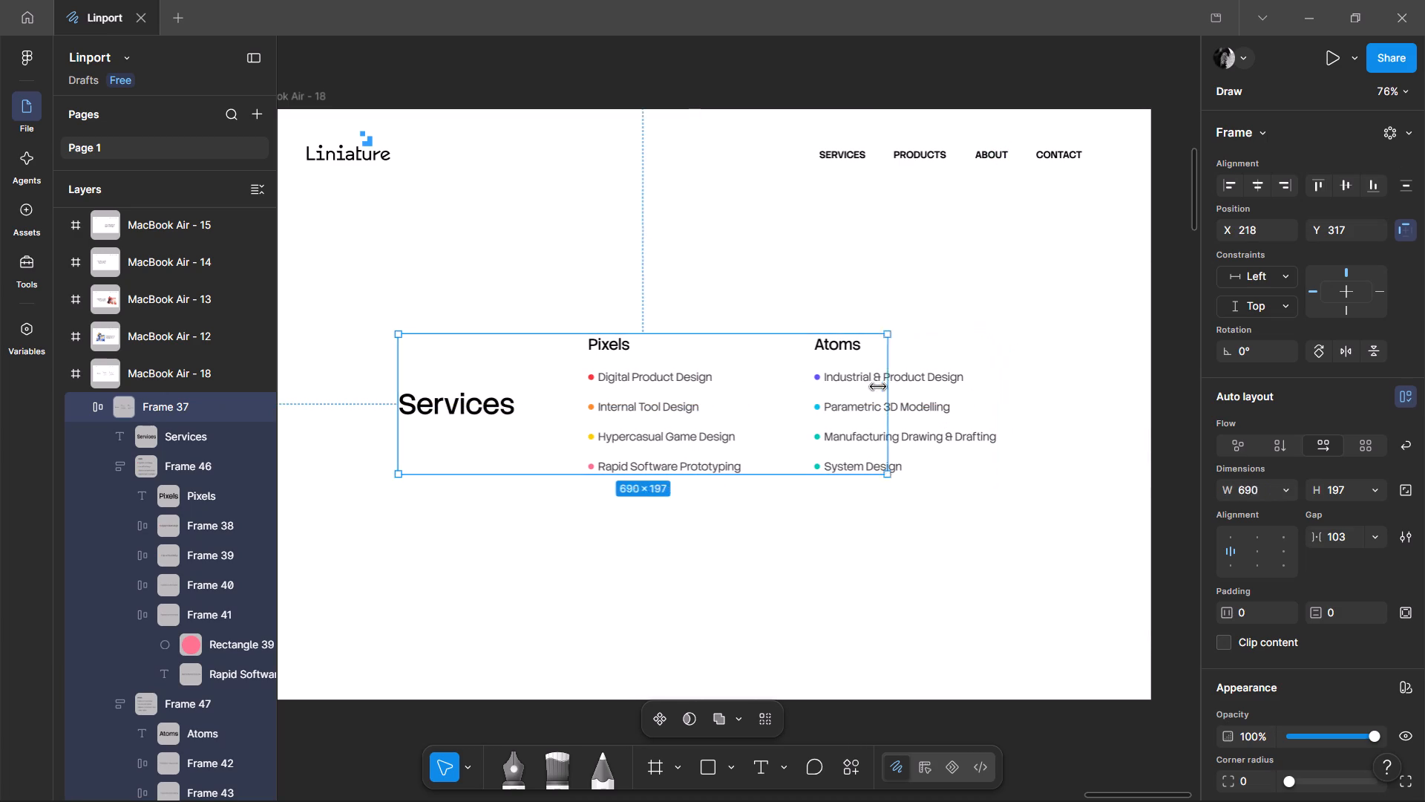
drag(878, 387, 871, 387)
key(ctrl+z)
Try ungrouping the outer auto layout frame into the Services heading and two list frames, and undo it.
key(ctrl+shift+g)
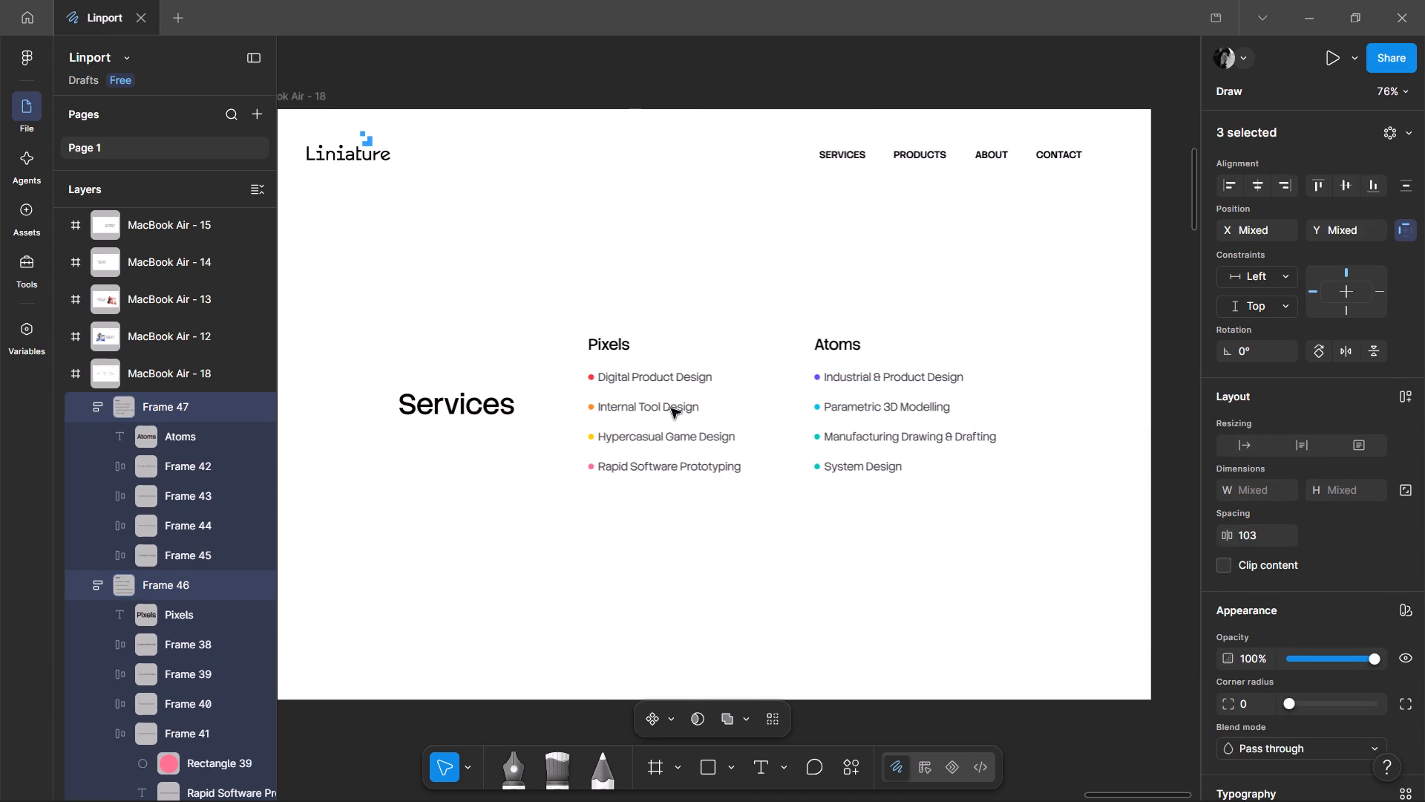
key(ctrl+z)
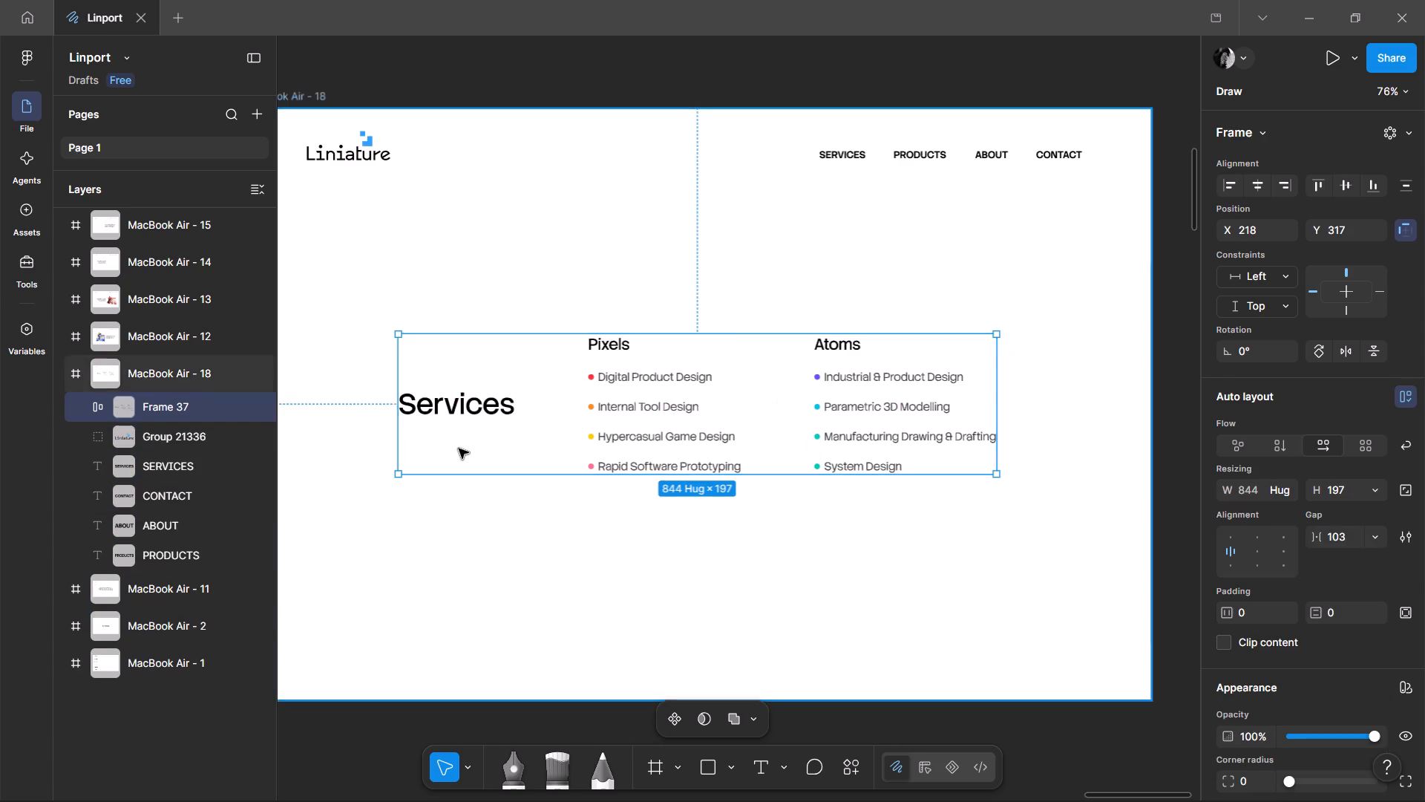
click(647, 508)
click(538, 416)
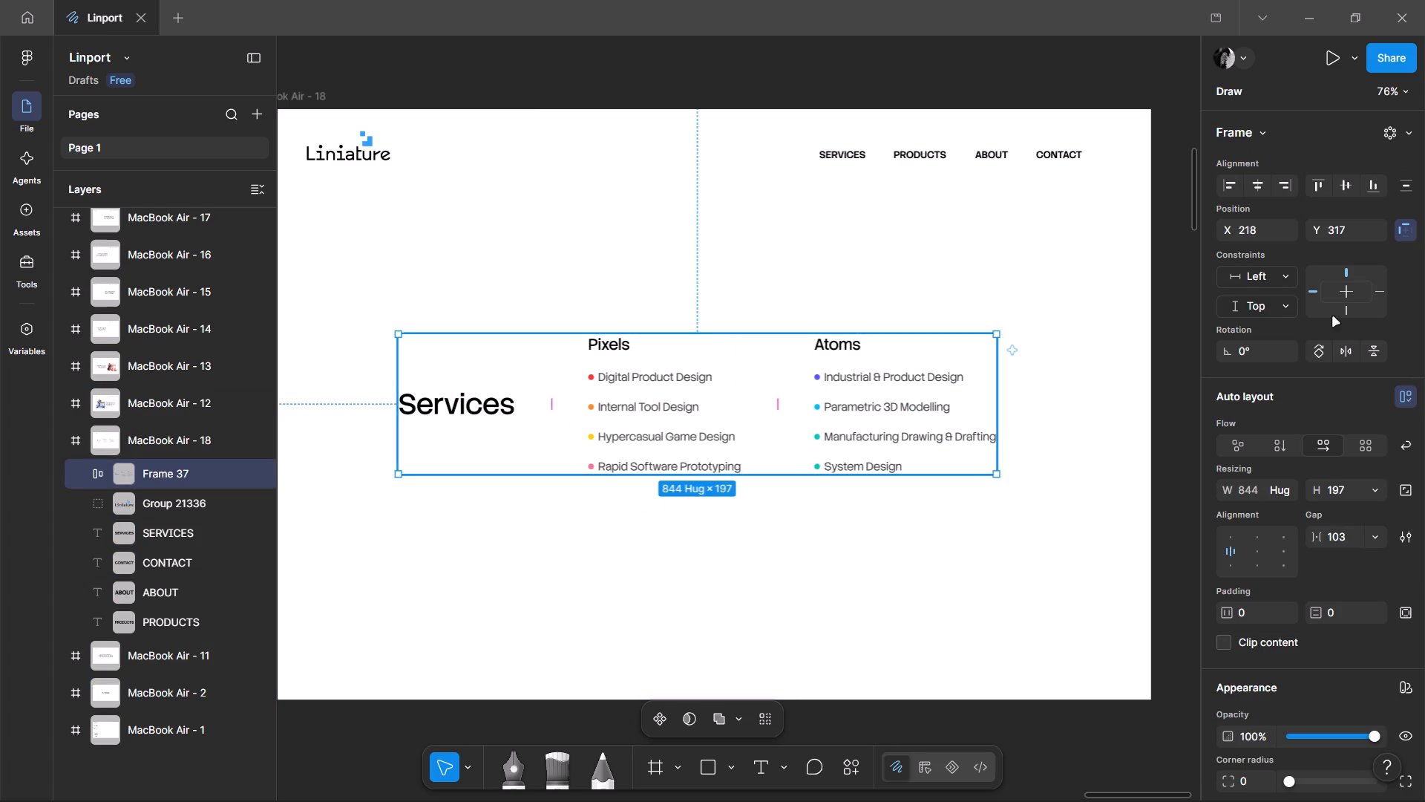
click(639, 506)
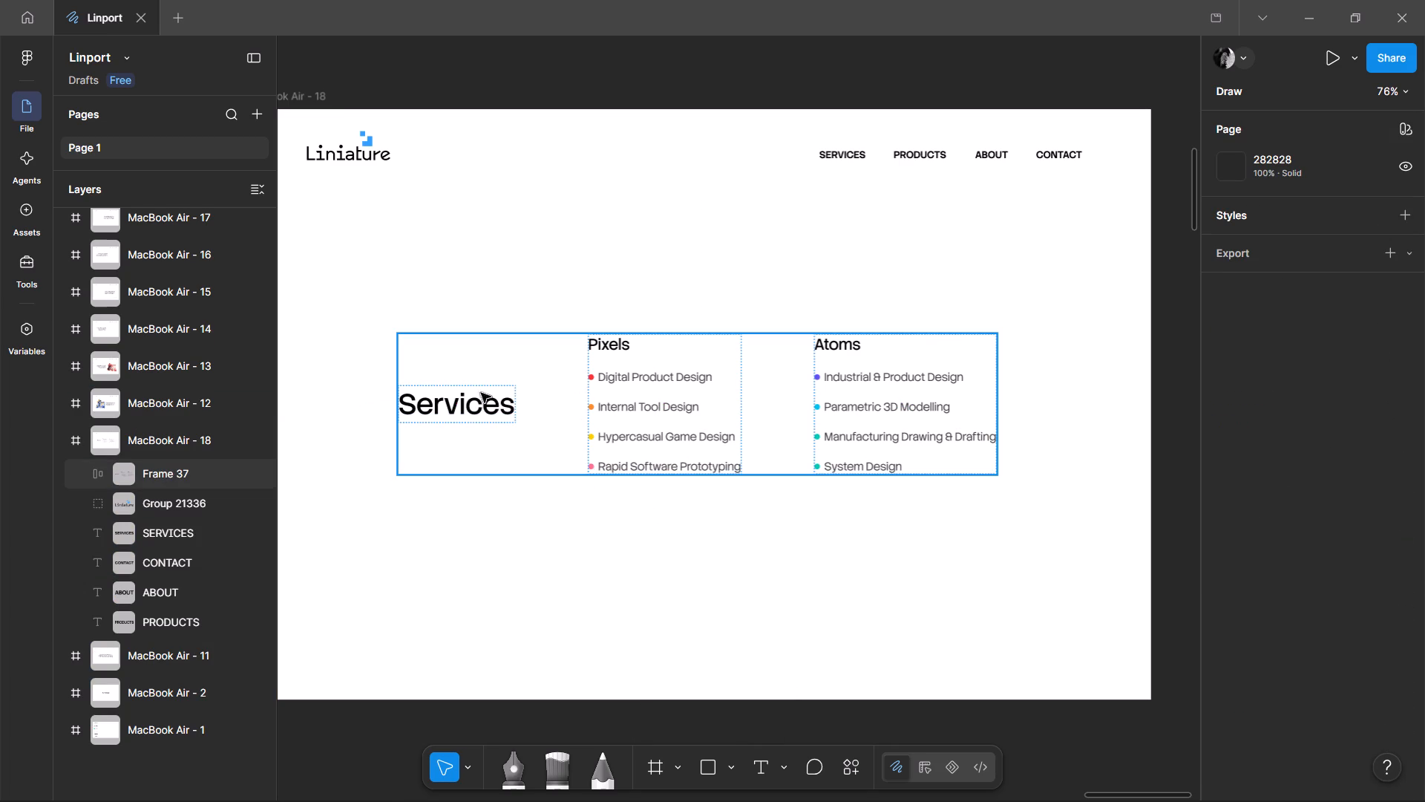
Wrap Frame 37, the outer auto layout frame, in a group.
click(171, 472)
key(ctrl+g)
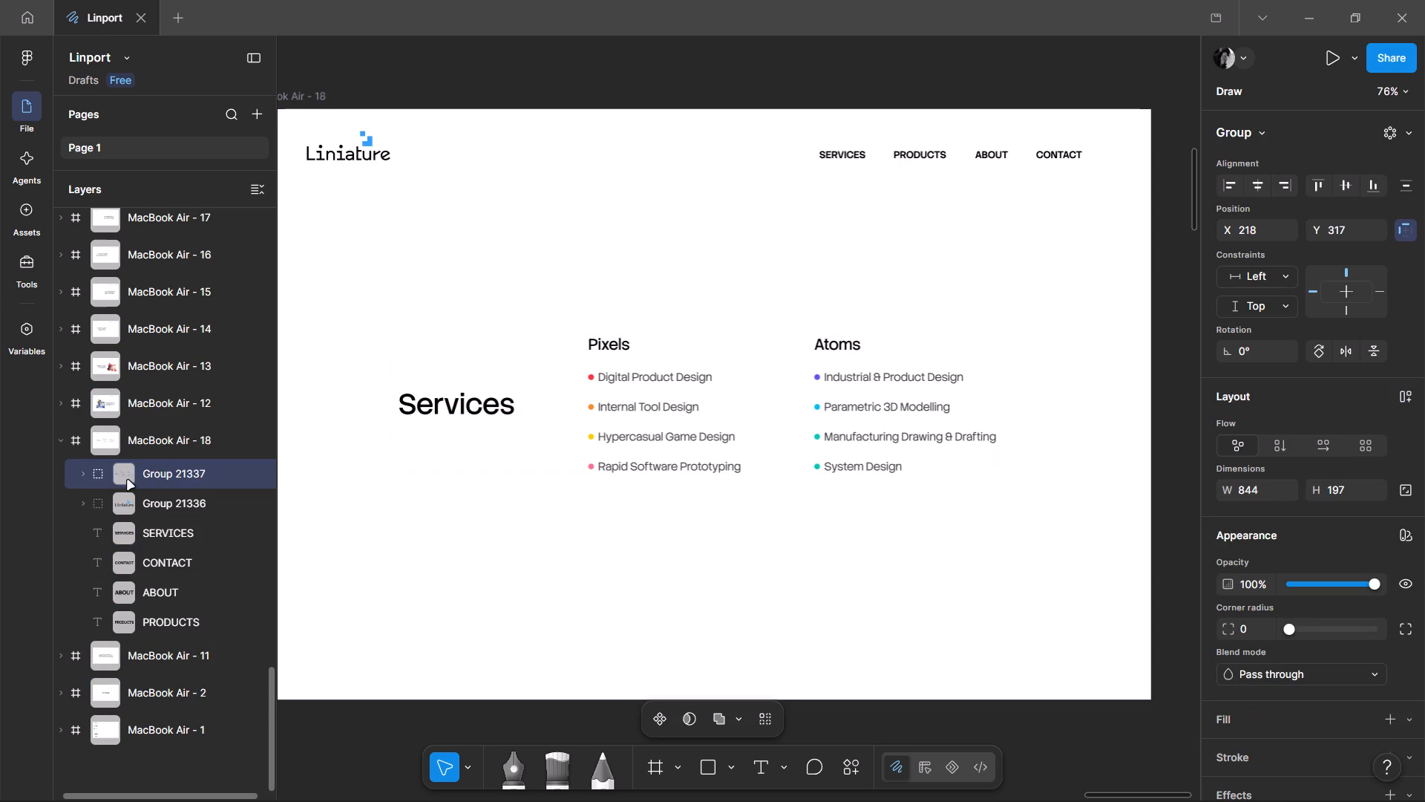
click(84, 472)
click(164, 501)
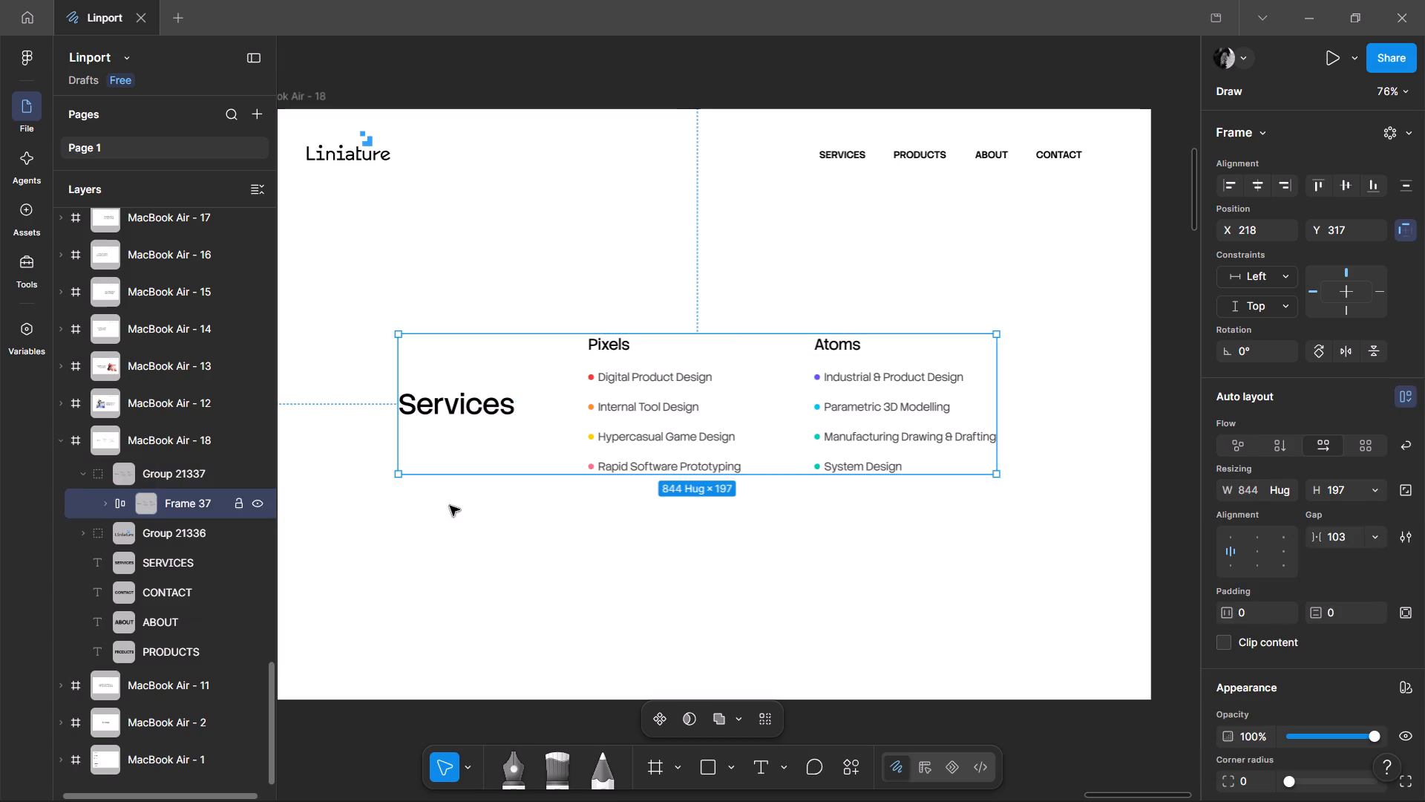
click(938, 531)
Widen the new group around Frame 37 to about 932 by extending its right edge.
click(157, 472)
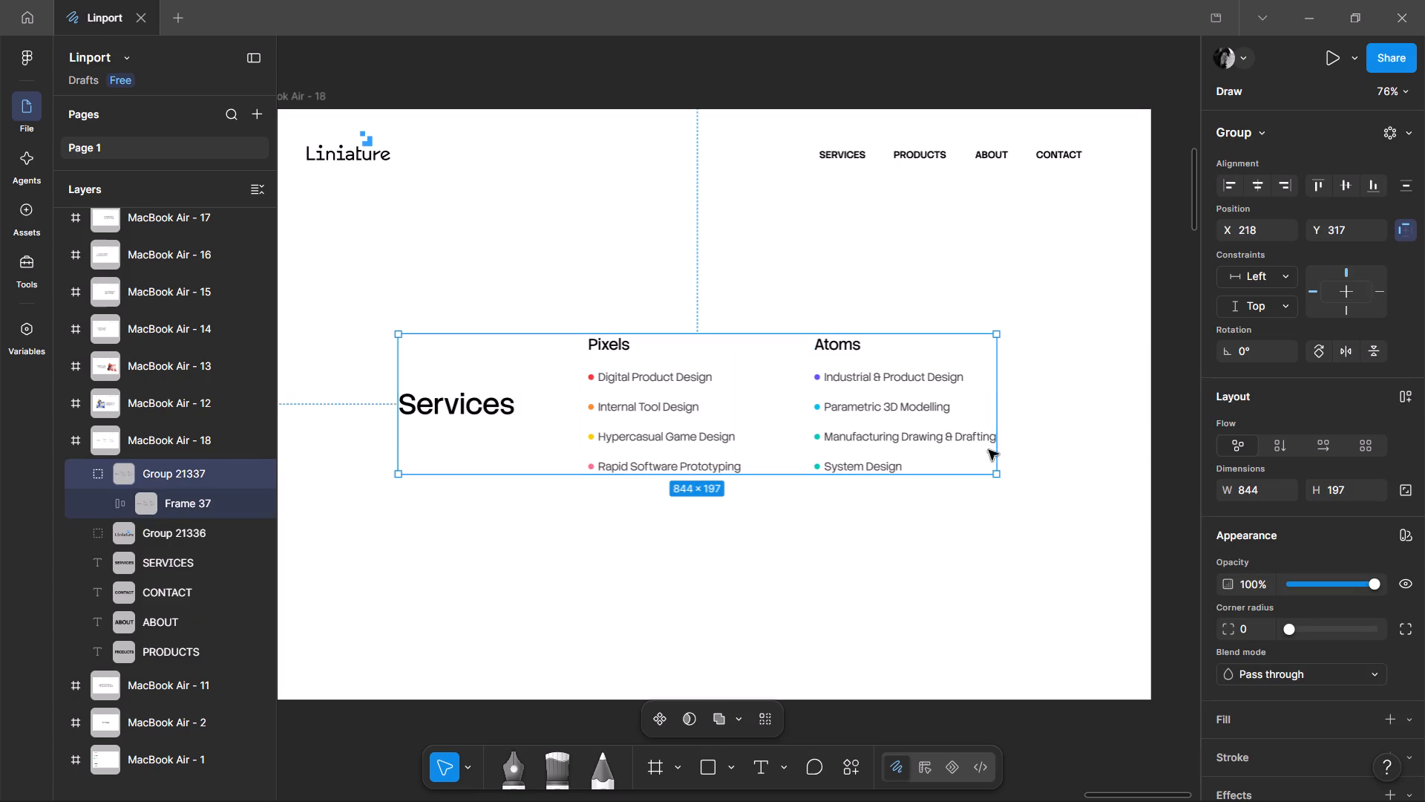
drag(1000, 394, 1059, 401)
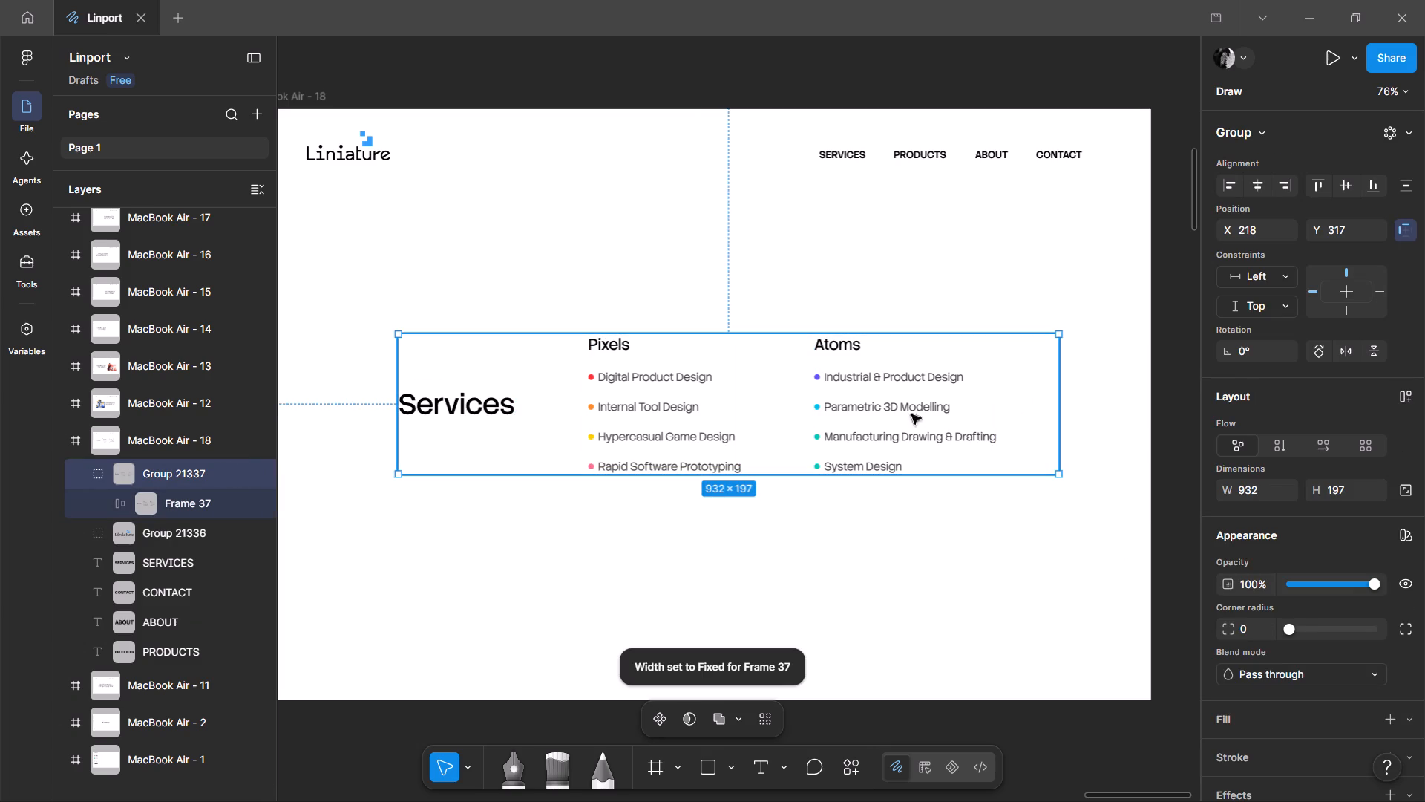
Undo the widening of the group around Frame 37.
double_click(893, 414)
double_click(893, 414)
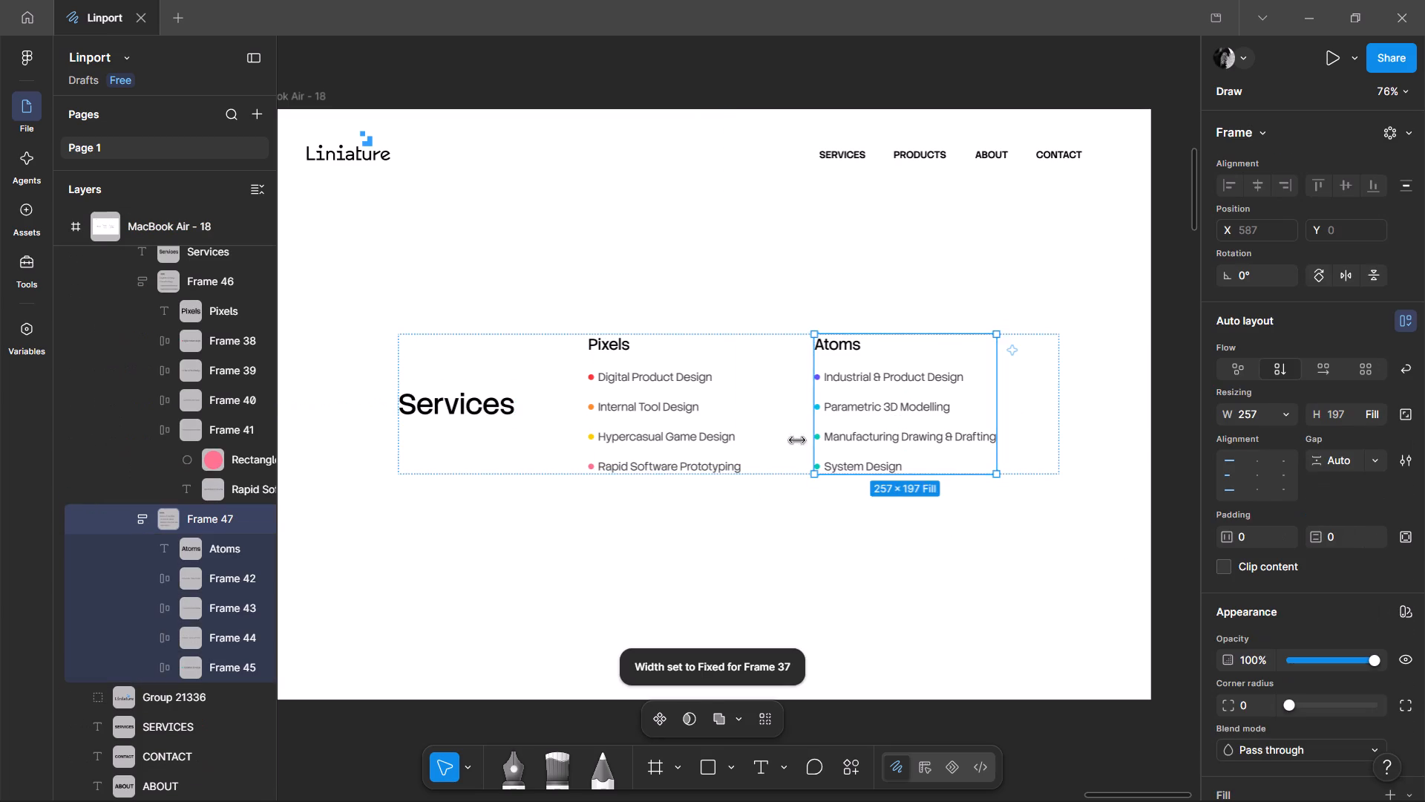
click(779, 518)
double_click(764, 431)
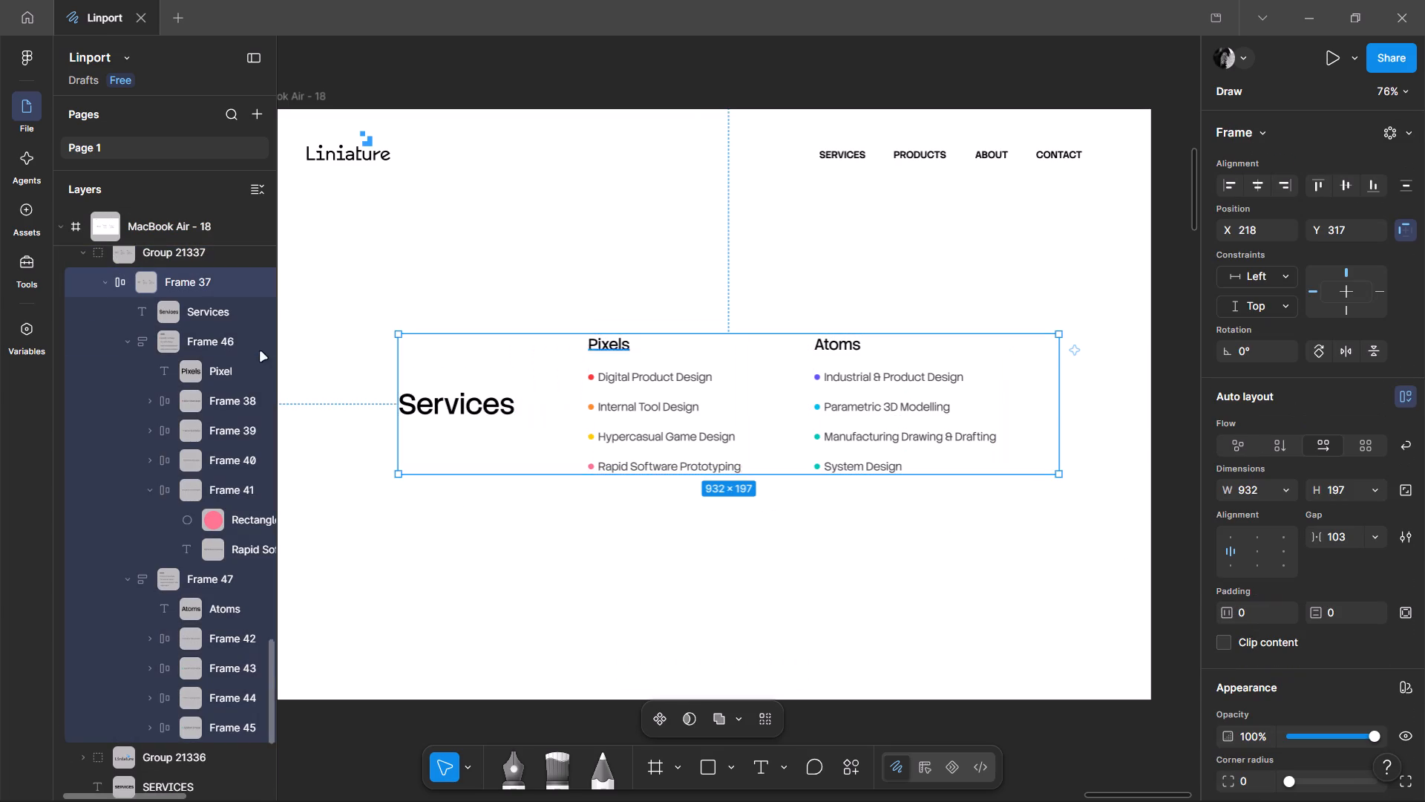
key(ctrl+z)
key(ctrl+z)
double_click(834, 443)
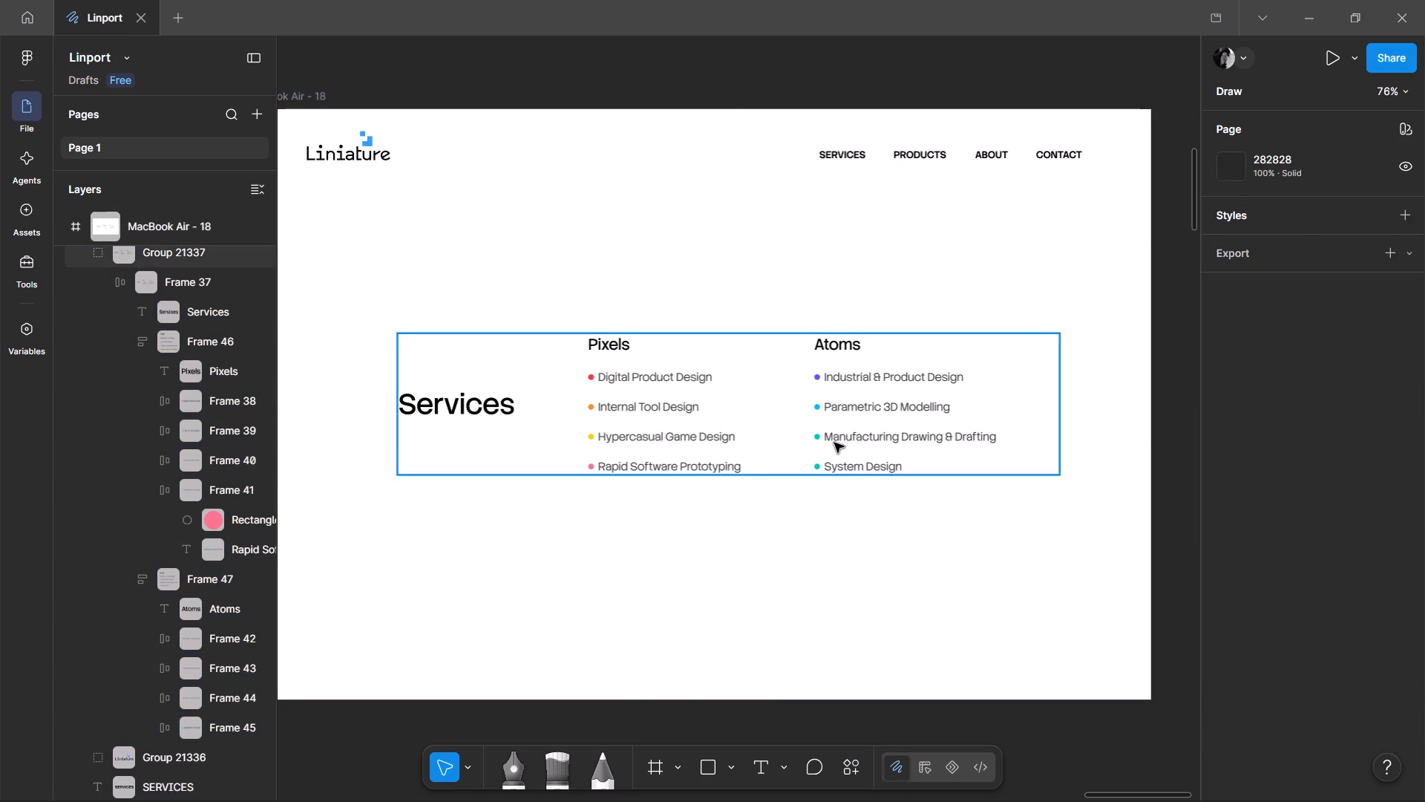
key(ctrl+z)
key(ctrl+z)
key(ctrl+z)
key(ctrl+z)
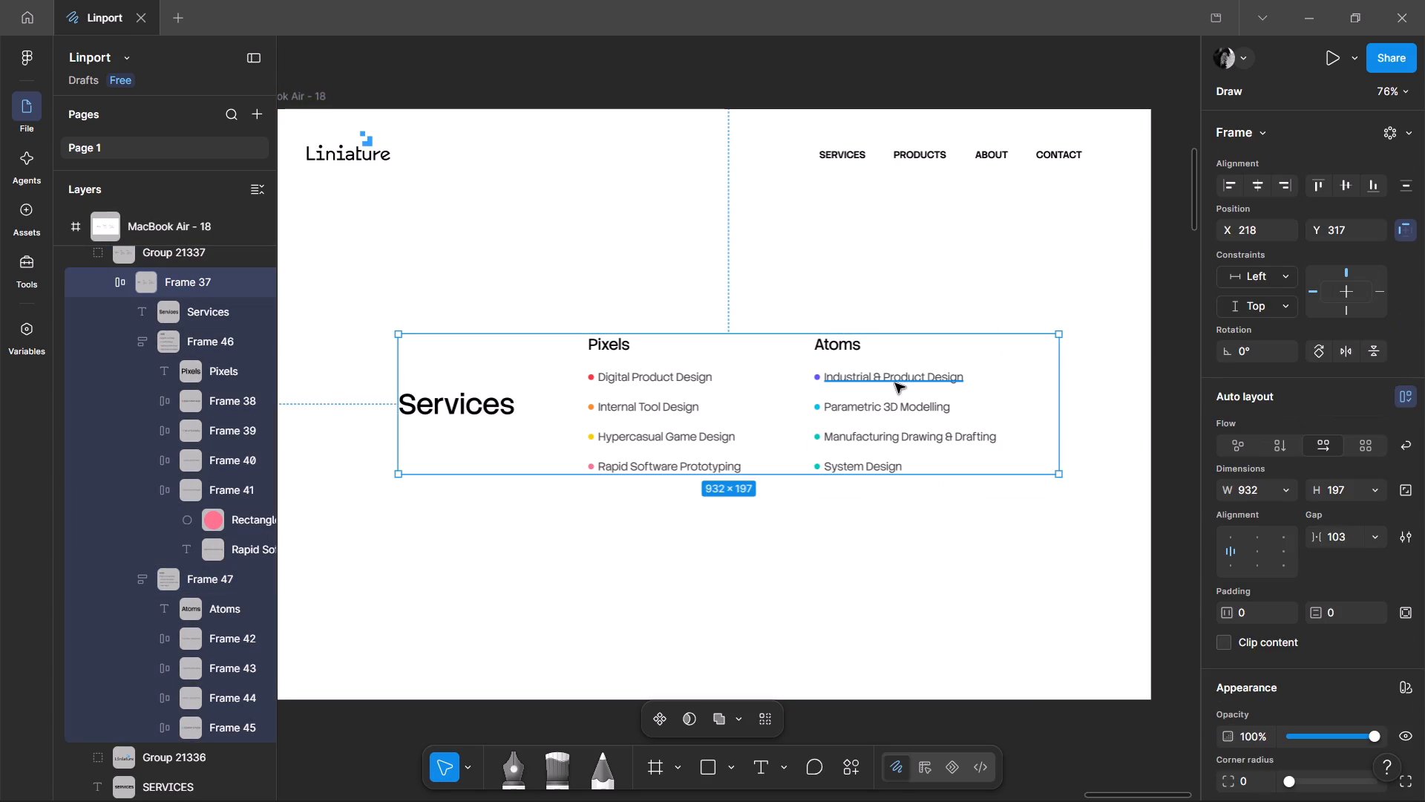
key(ctrl+z)
key(ctrl+z)
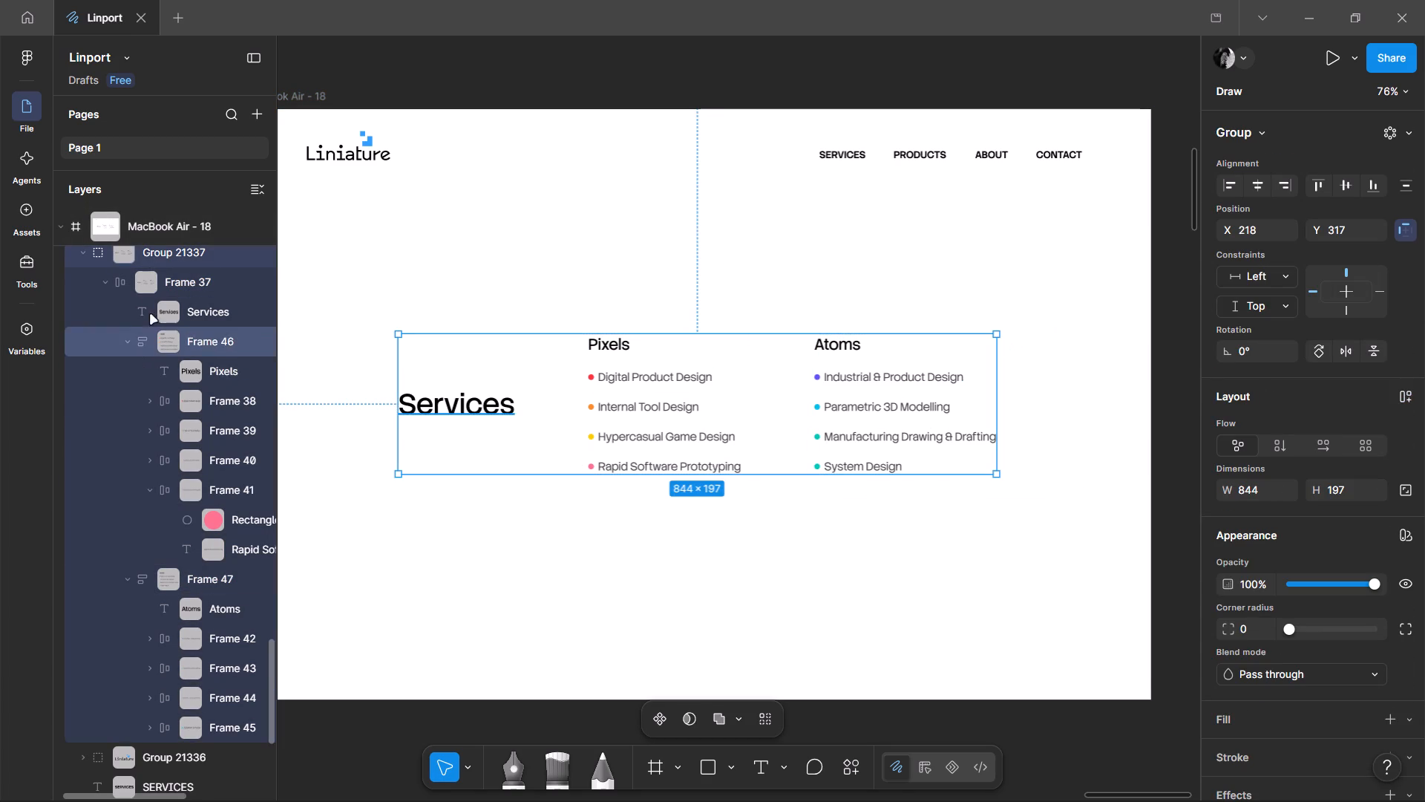
Undo the grouping of Frame 37 so it sits directly inside MacBook Air - 18.
scroll(142, 296, up, 1)
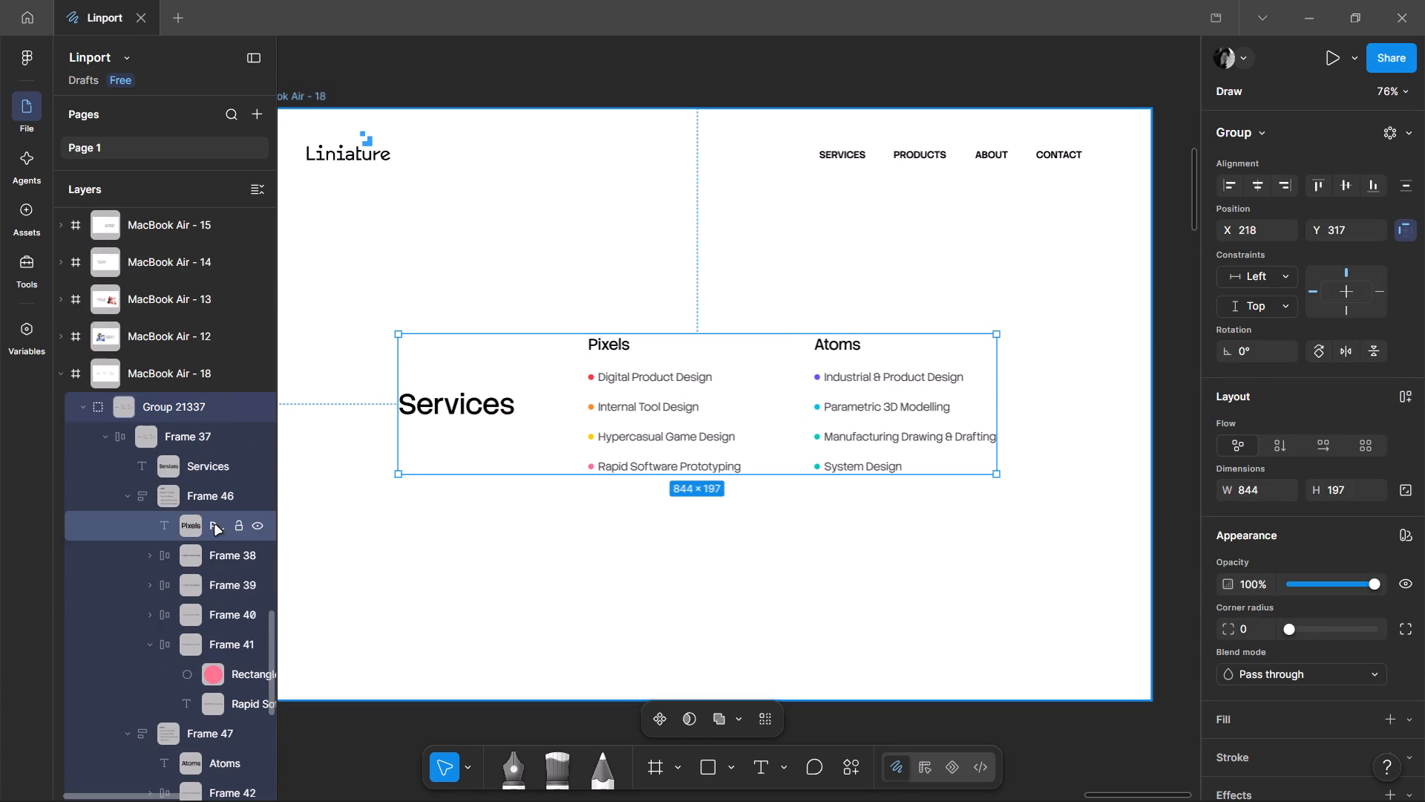
key(ctrl+z)
key(ctrl+z)
key(ctrl+z)
key(ctrl+z)
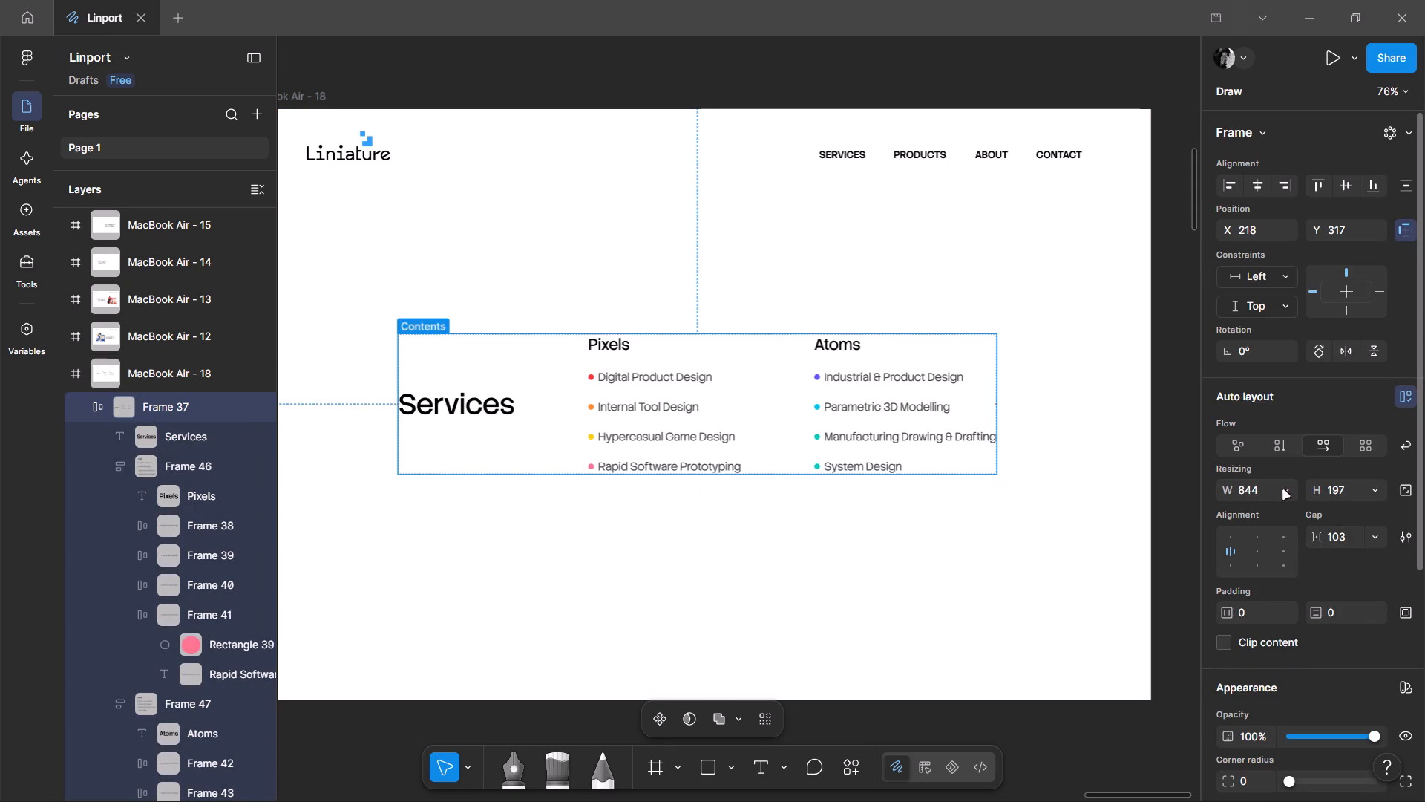
Set the horizontal gap of Frame 37, the outer auto layout frame, to Auto.
click(1375, 536)
click(1340, 559)
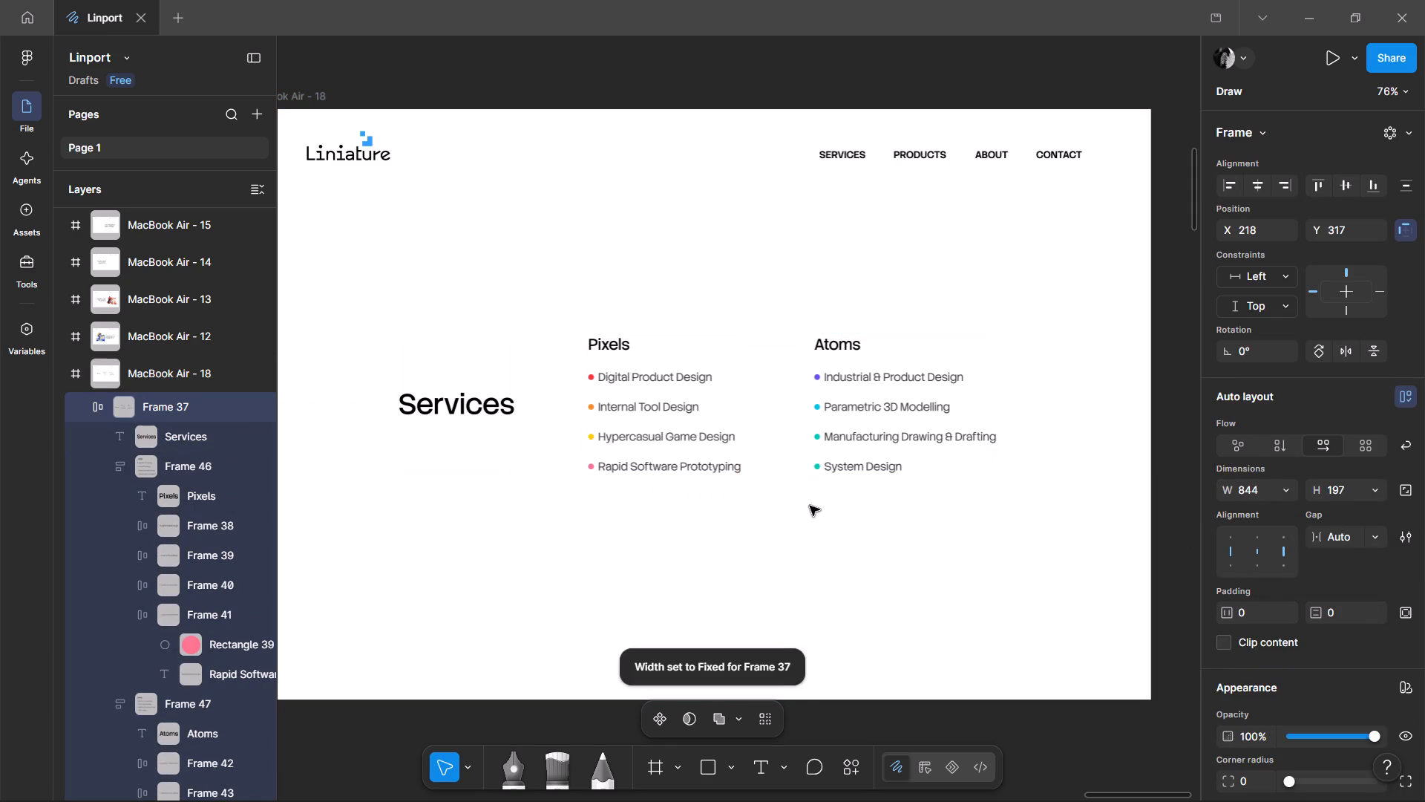
click(810, 506)
Narrow Frame 37 to about 730 by pulling in its right edge.
click(927, 424)
drag(1000, 398, 915, 408)
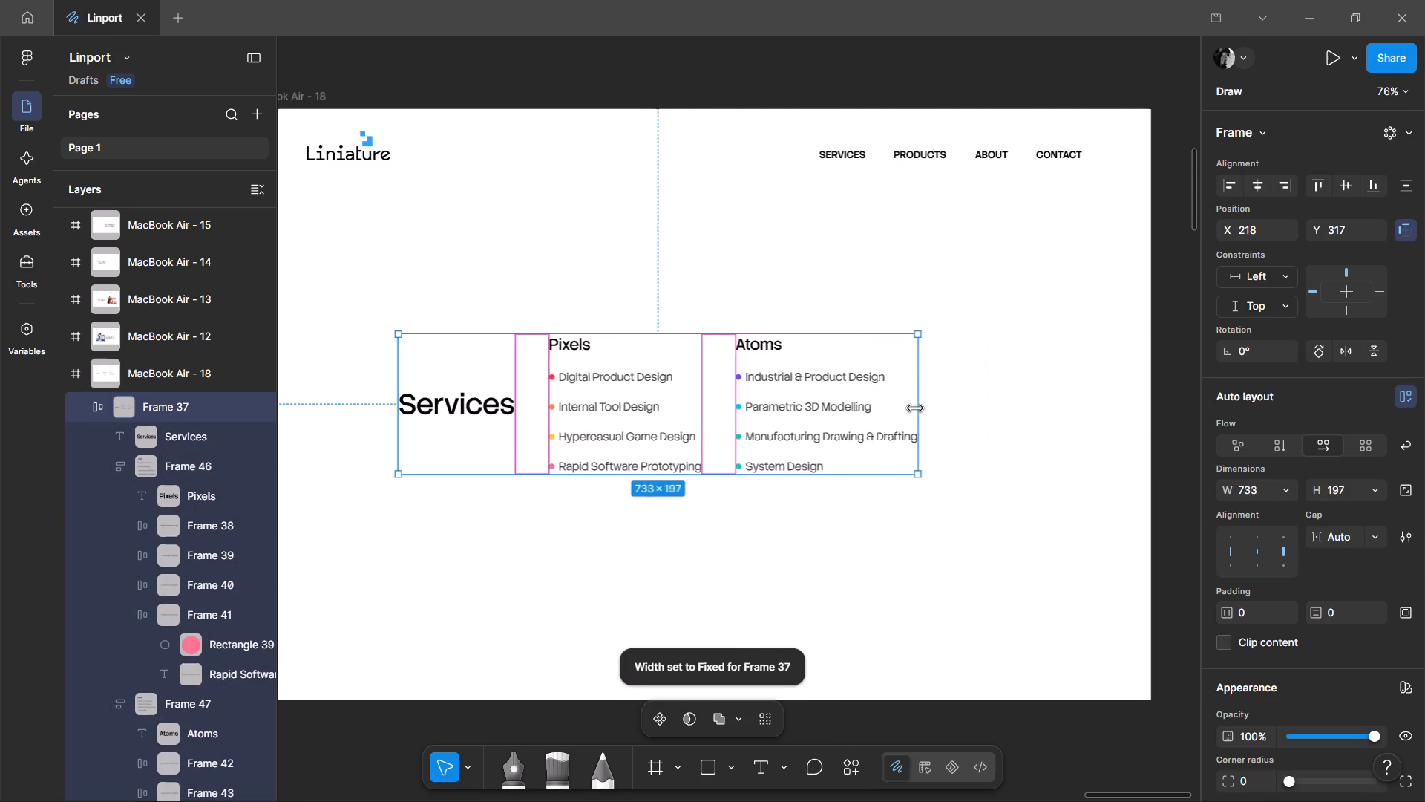
drag(915, 408, 916, 408)
click(957, 550)
Move Frame 37 rightward on the page to about X 275, Y 317.
drag(733, 449, 765, 457)
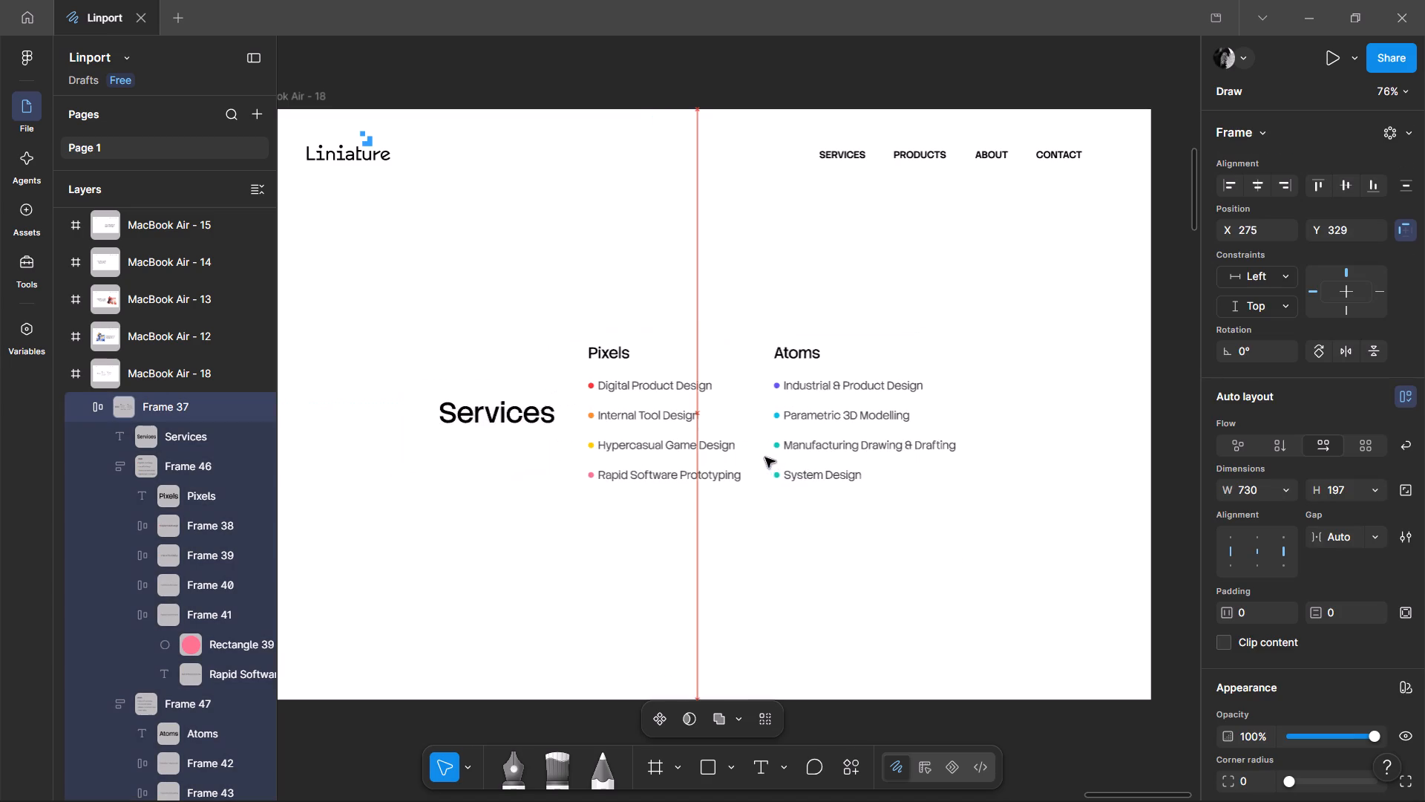
drag(765, 457, 771, 449)
click(796, 550)
Wrap the Pixels and Atoms list frames together in a new horizontal auto layout frame inside Frame 37.
ctrl+scroll(897, 443, down, 5)
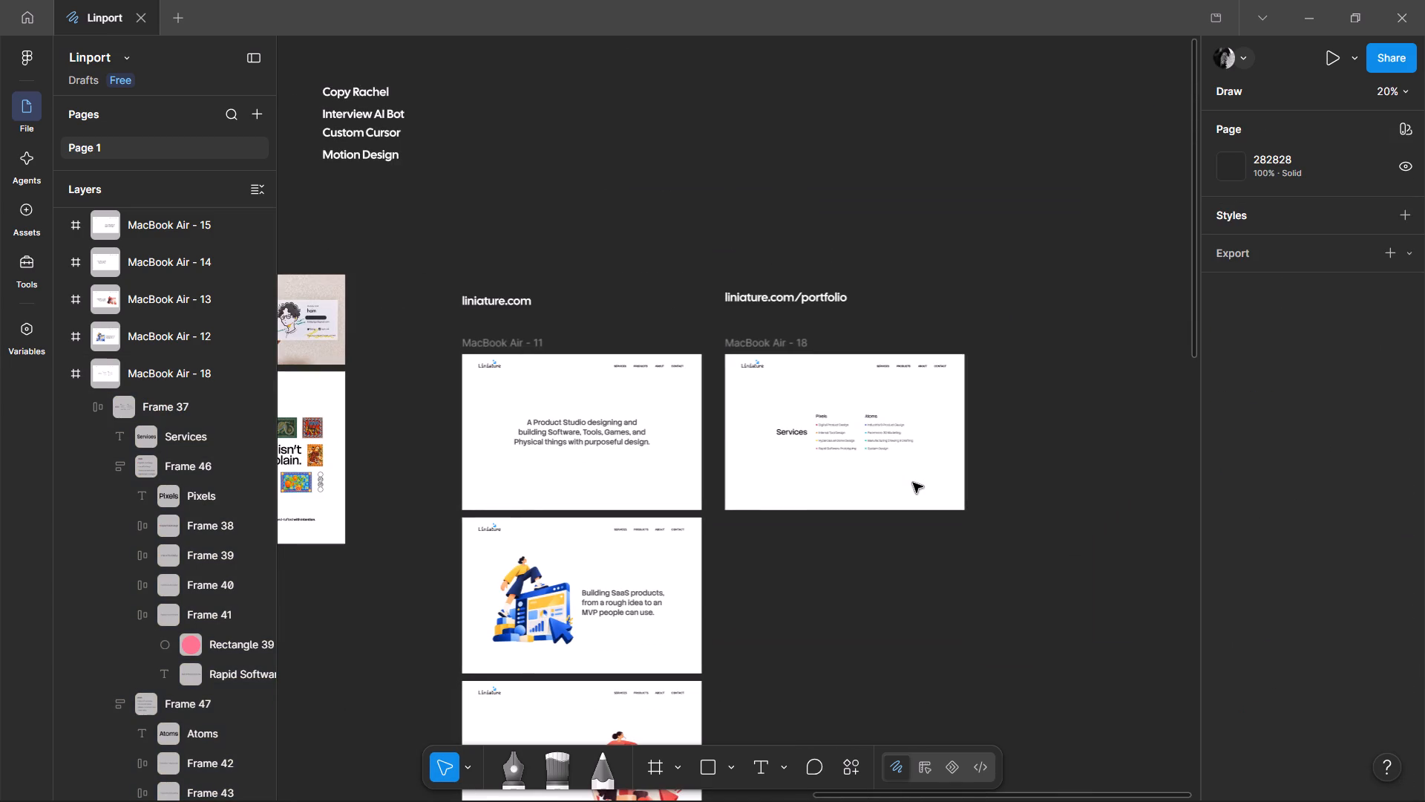
ctrl+scroll(854, 453, up, 6)
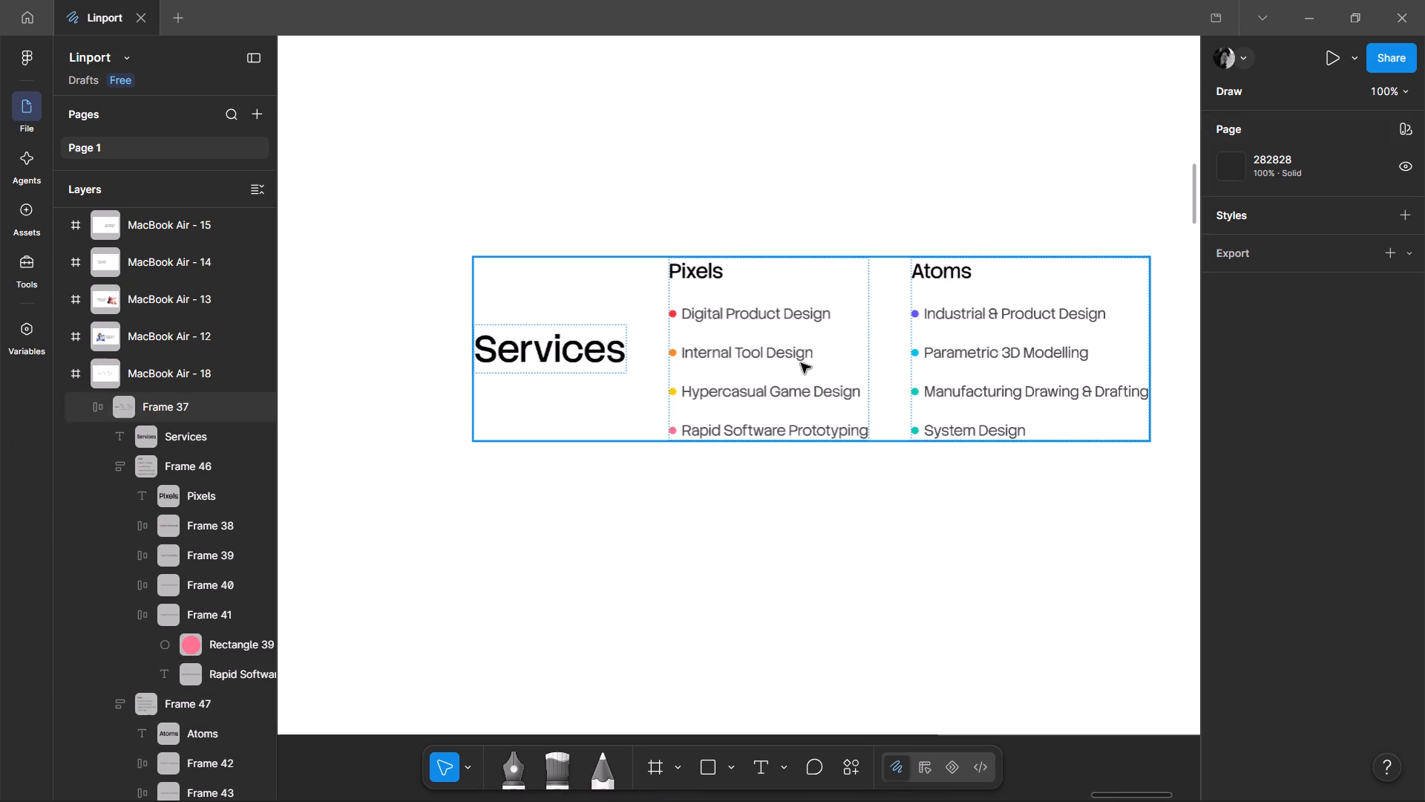
double_click(796, 354)
shift+click(959, 341)
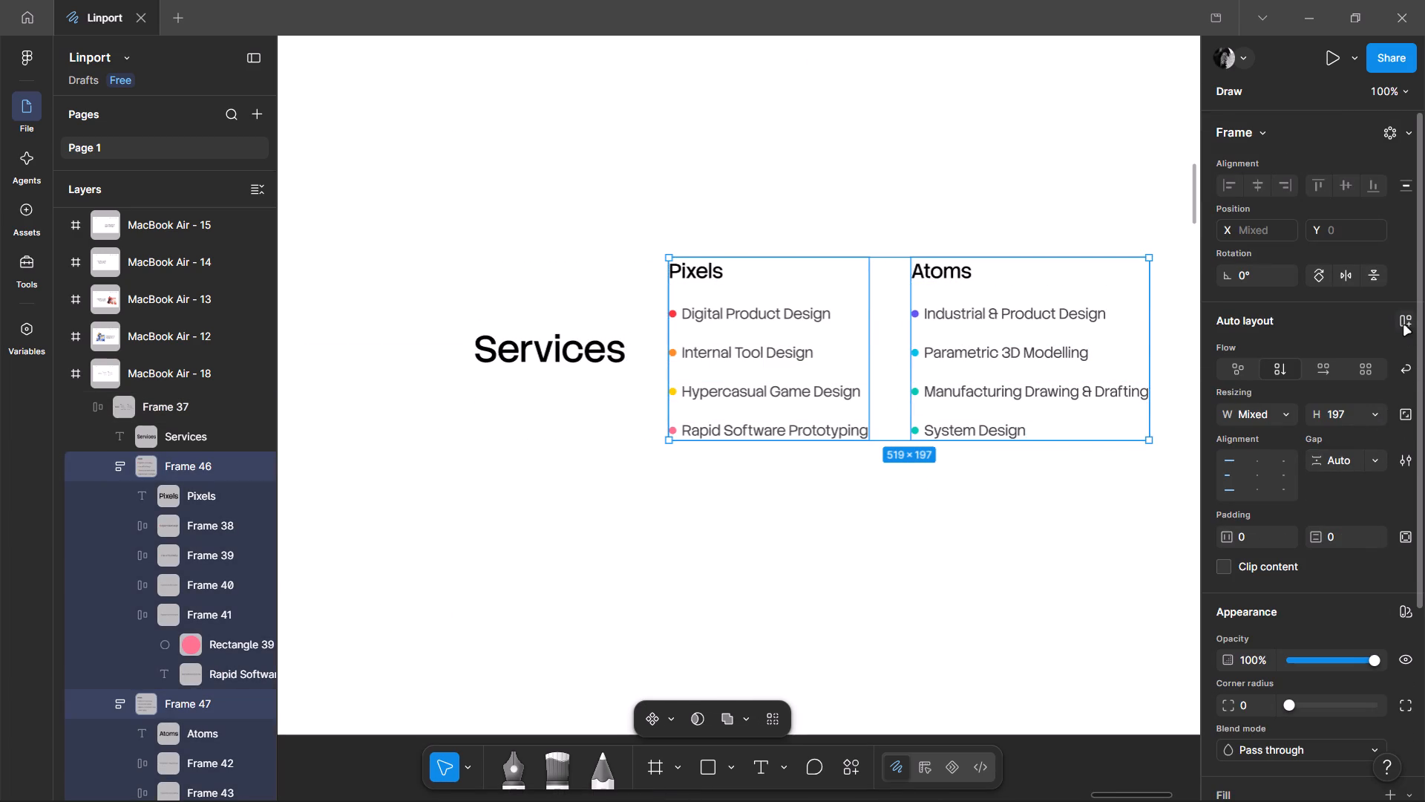
click(1402, 322)
click(632, 512)
Widen Frame 37 to about 761 by extending its left edge.
click(631, 376)
ctrl+scroll(631, 376, down, 1)
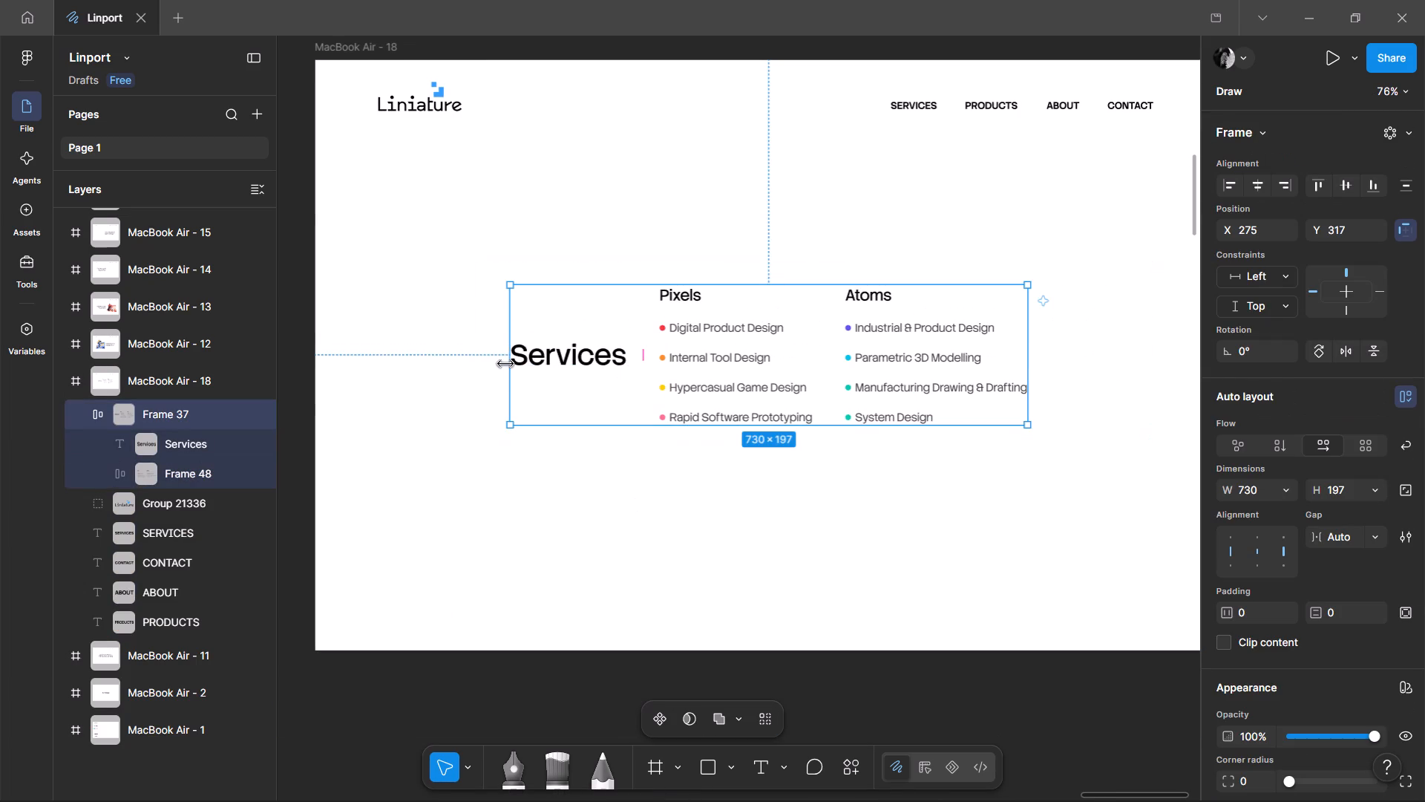
drag(505, 363, 488, 363)
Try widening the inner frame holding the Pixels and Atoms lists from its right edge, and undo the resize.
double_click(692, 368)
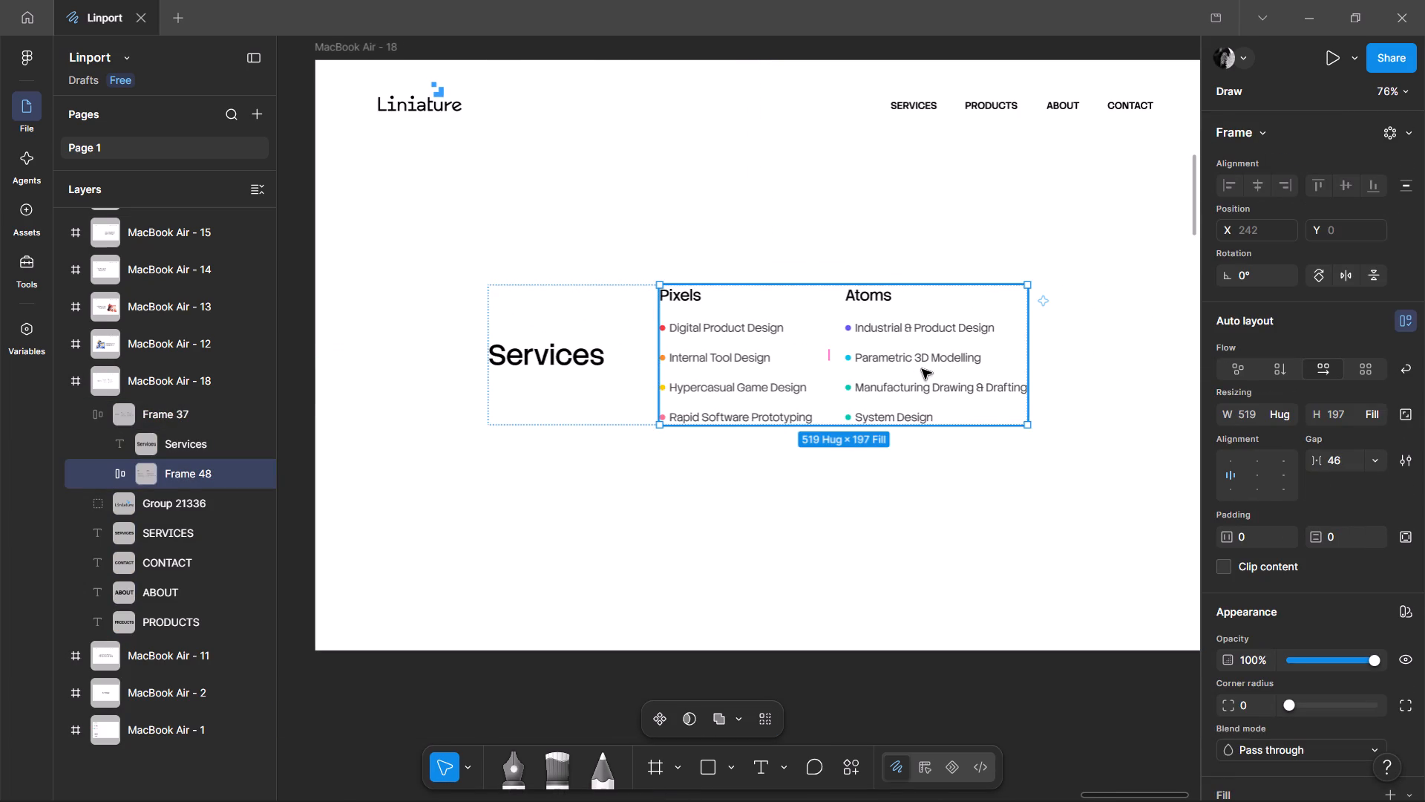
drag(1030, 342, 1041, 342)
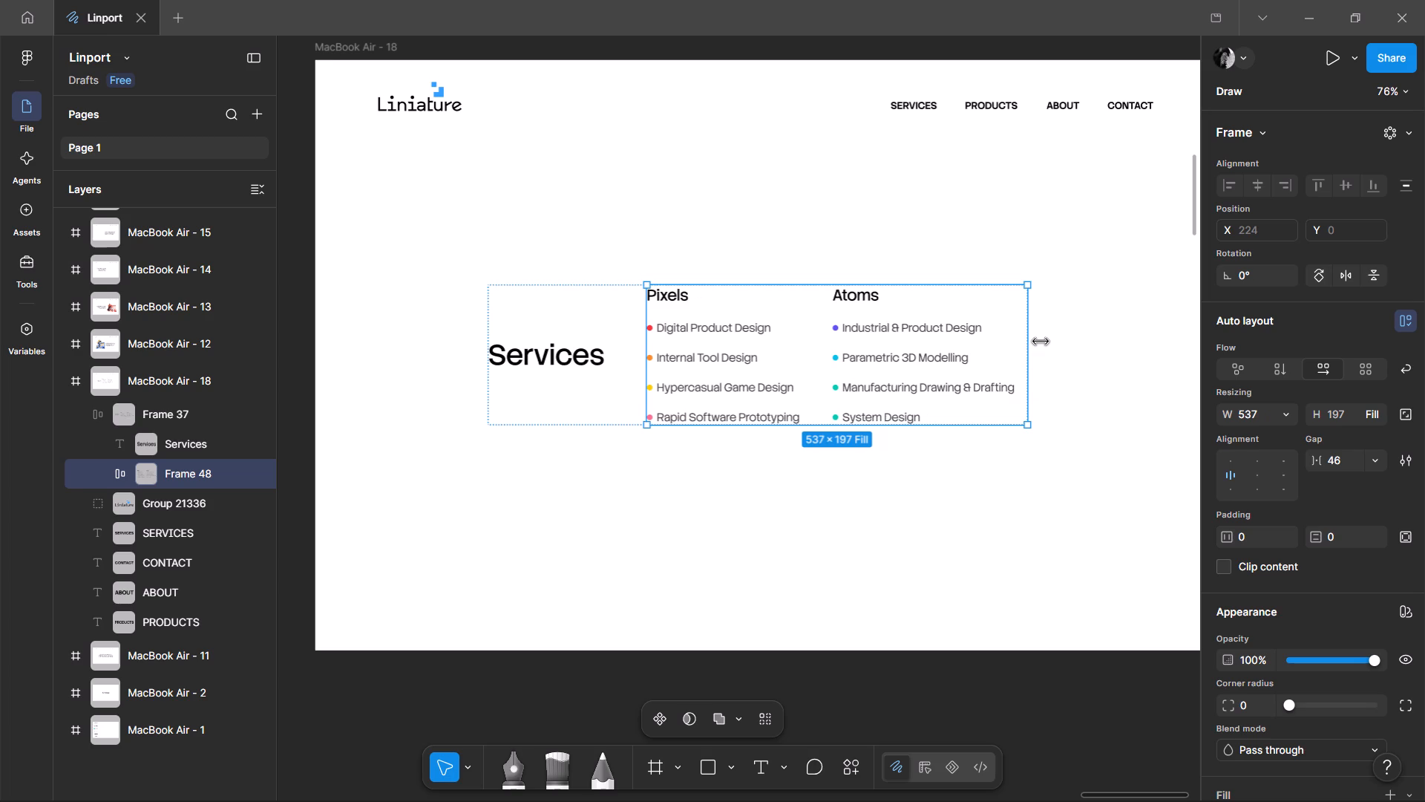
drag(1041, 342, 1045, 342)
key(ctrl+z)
Set the gap between the Pixels and Atoms lists in their inner frame to Auto.
click(902, 383)
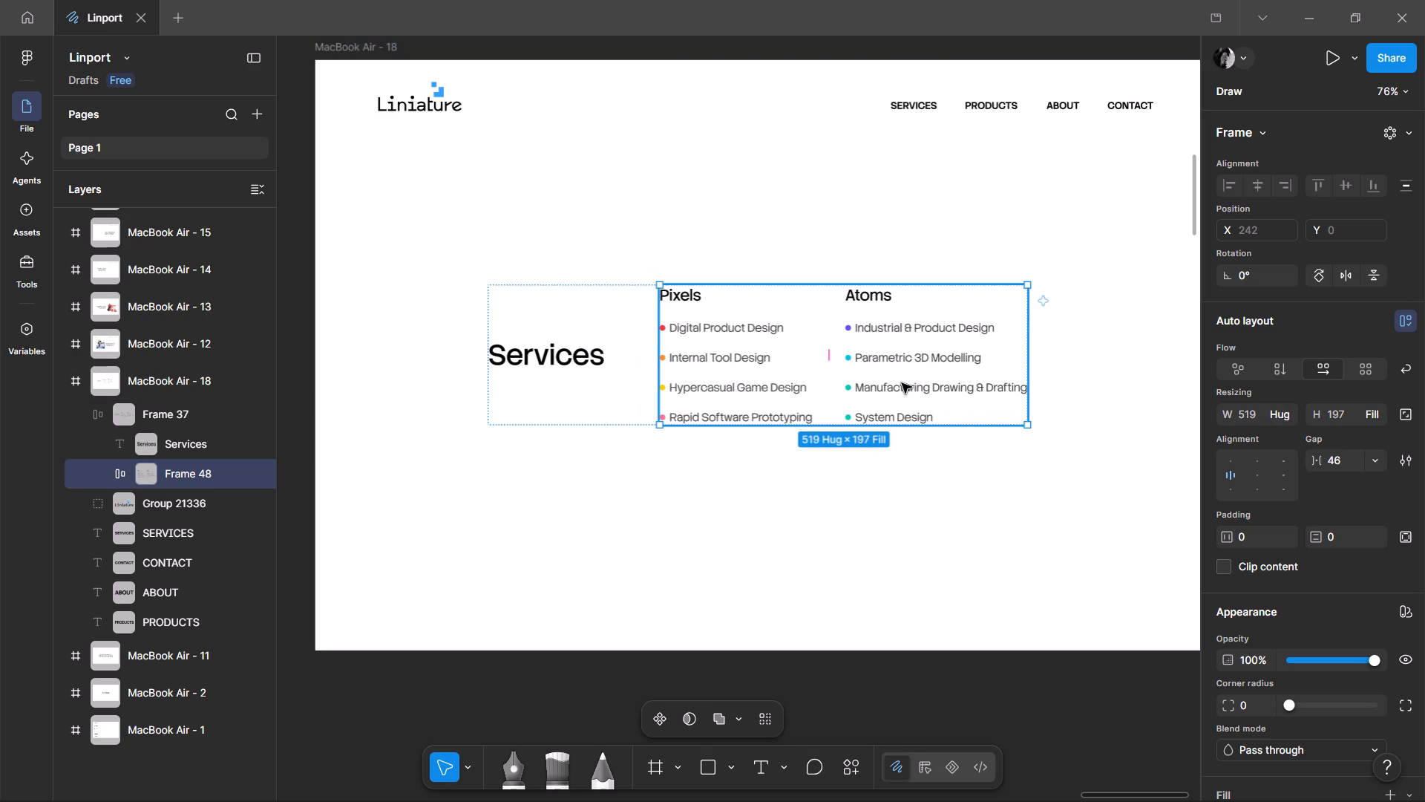
click(1372, 456)
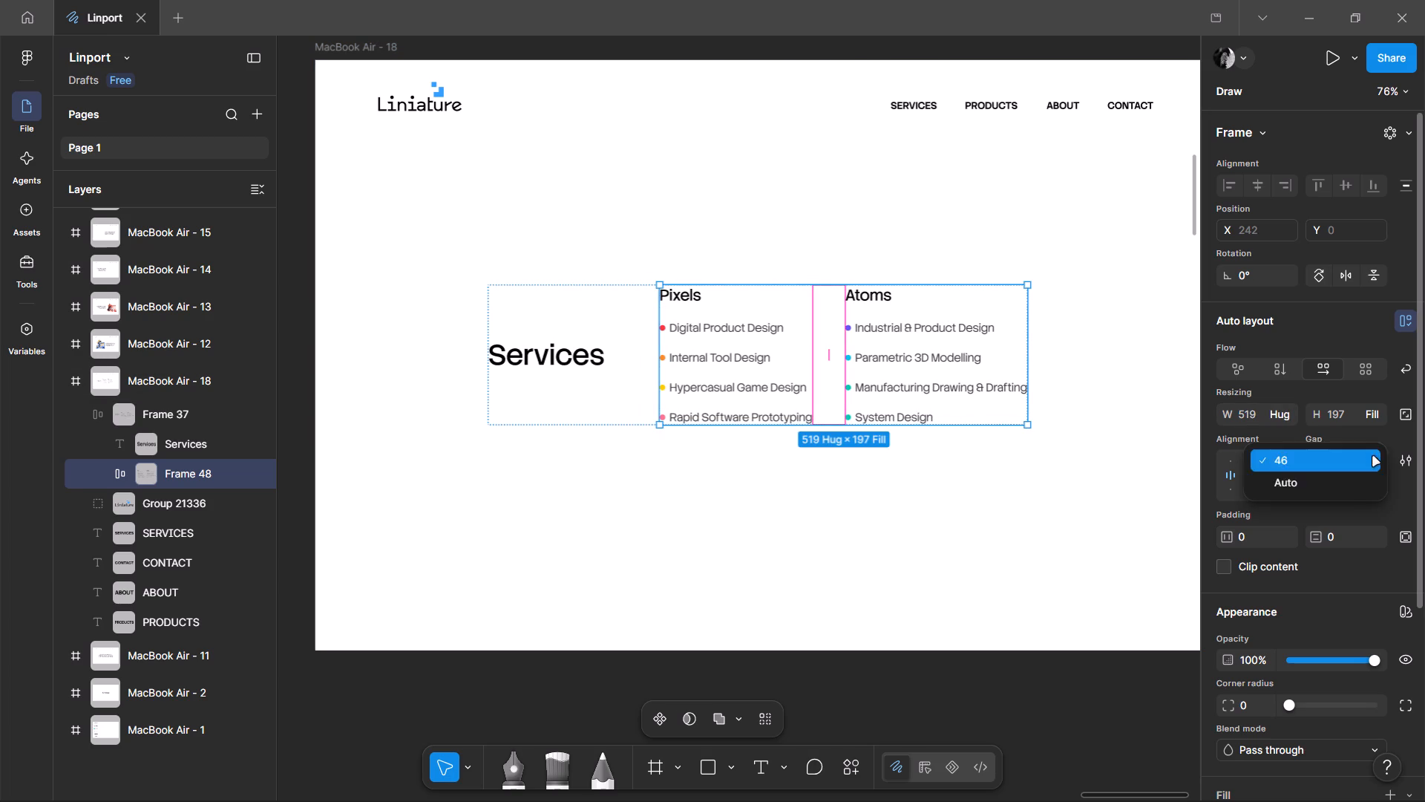
click(1334, 485)
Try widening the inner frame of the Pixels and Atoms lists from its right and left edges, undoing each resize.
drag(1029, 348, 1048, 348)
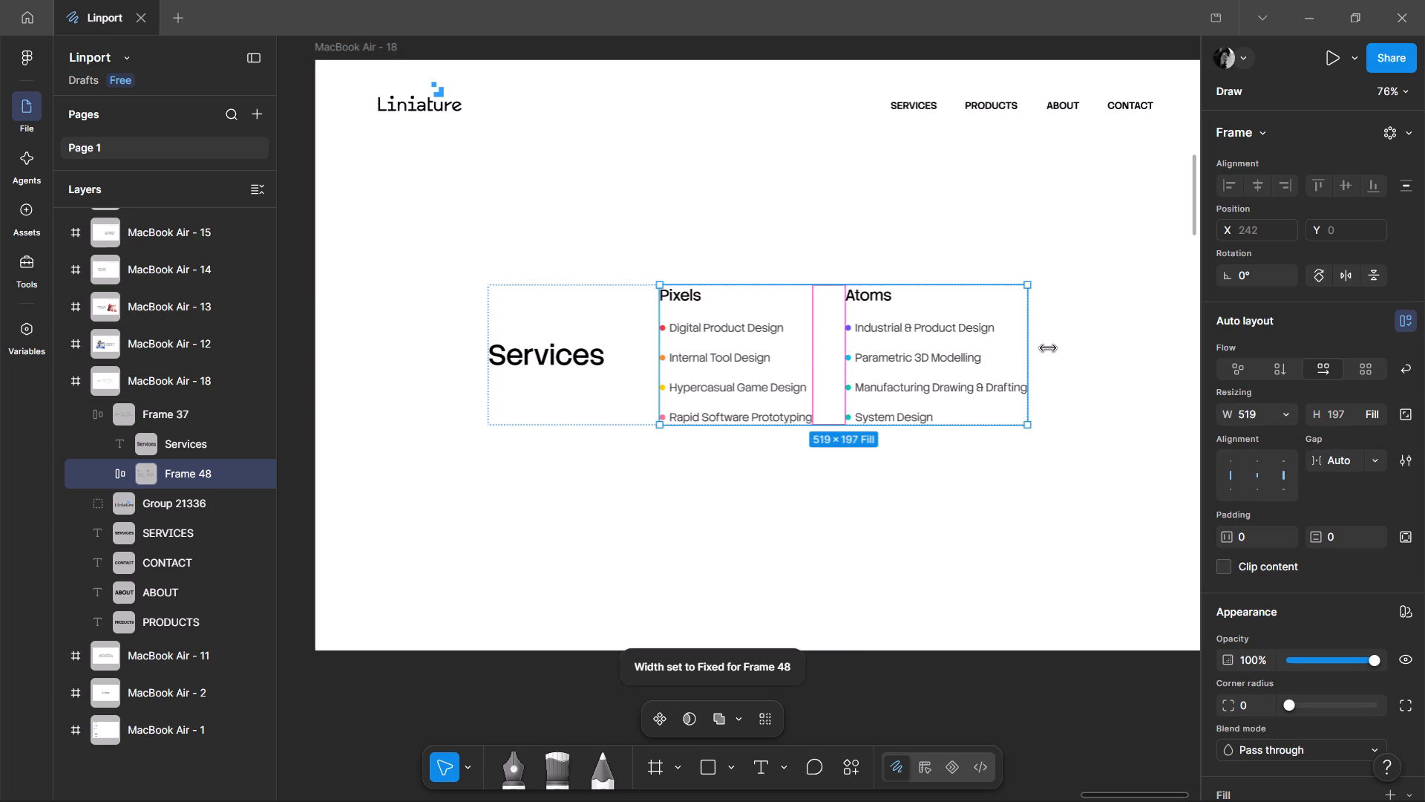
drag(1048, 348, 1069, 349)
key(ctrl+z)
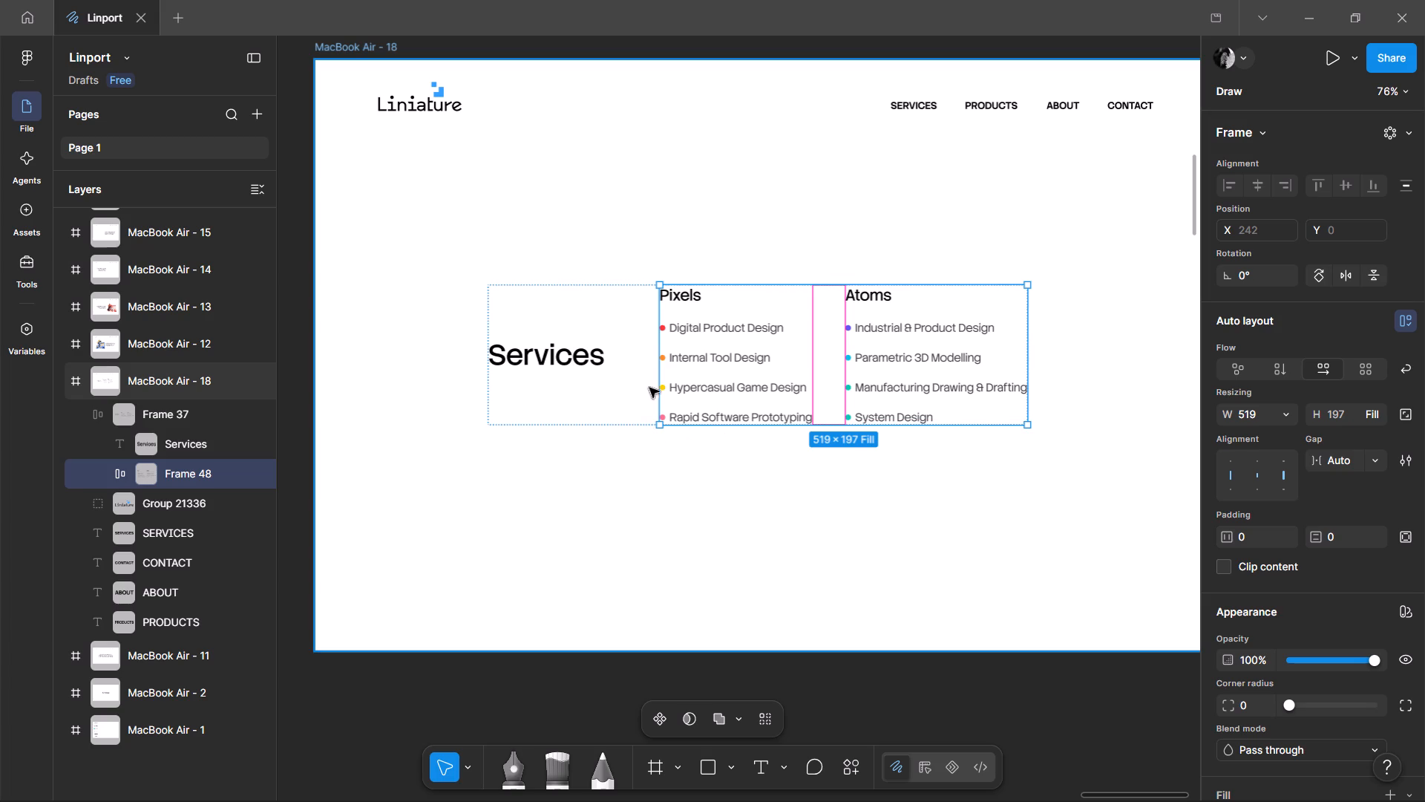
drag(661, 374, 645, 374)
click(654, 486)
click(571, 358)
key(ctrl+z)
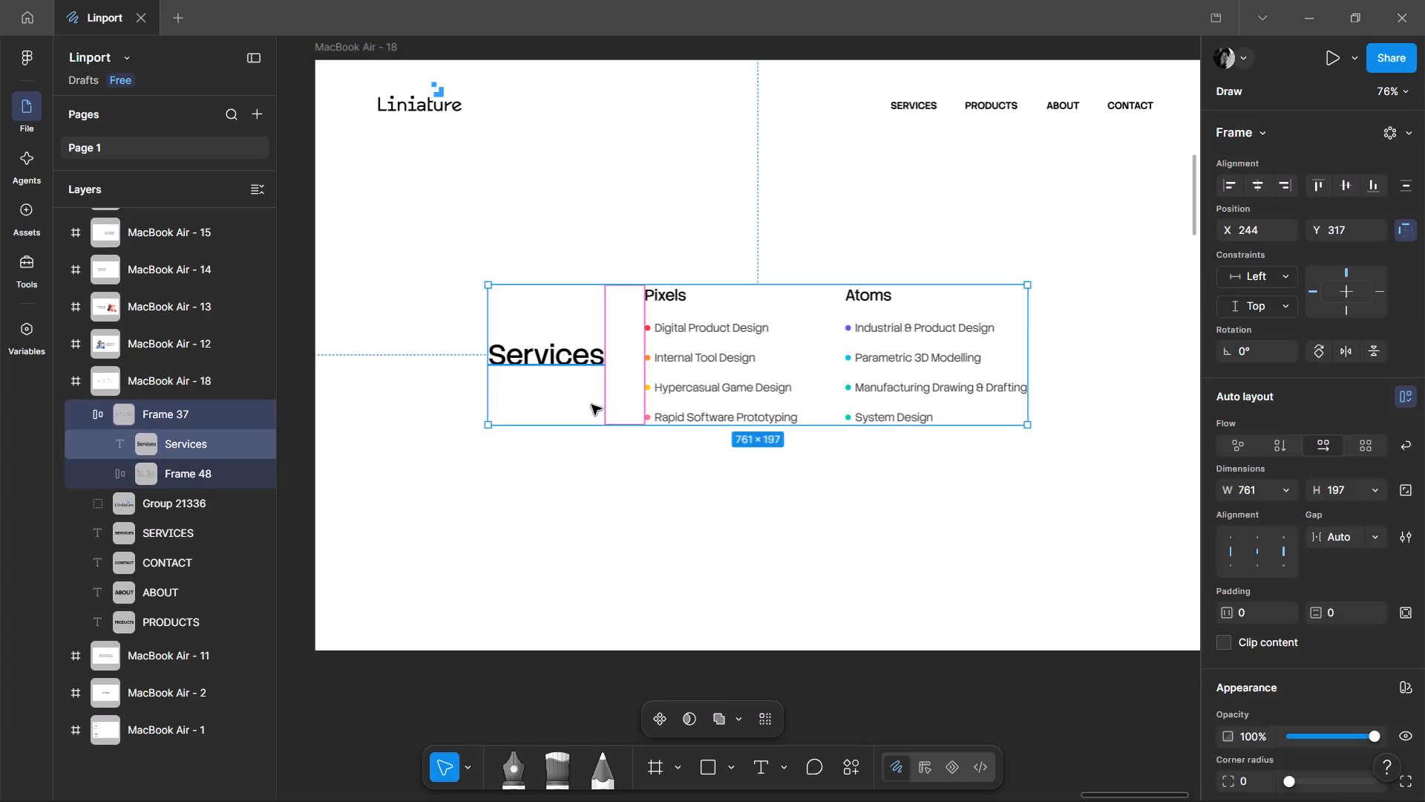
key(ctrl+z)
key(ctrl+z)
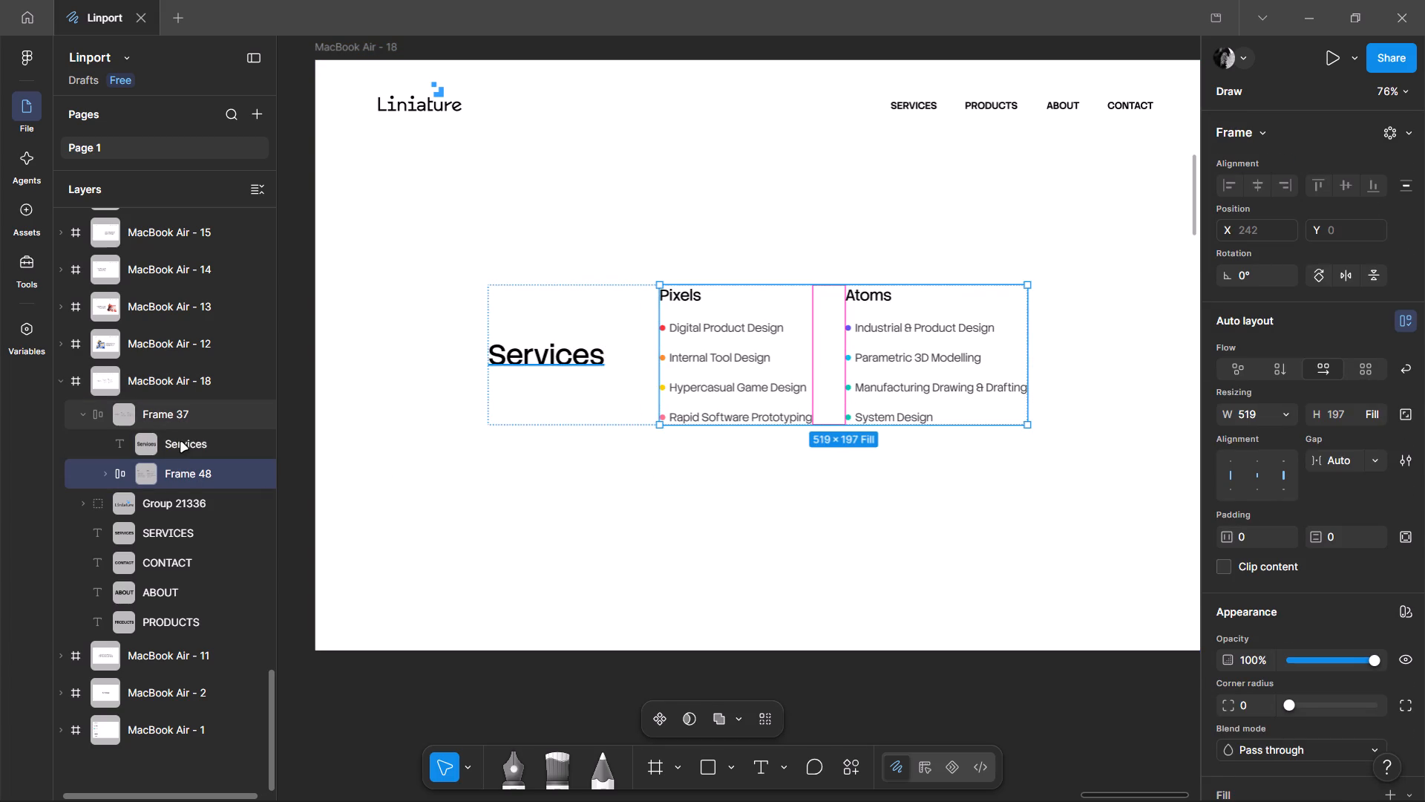
Move Frame 37 slightly rightward on MacBook Air - 18 at the same height.
click(181, 443)
click(179, 406)
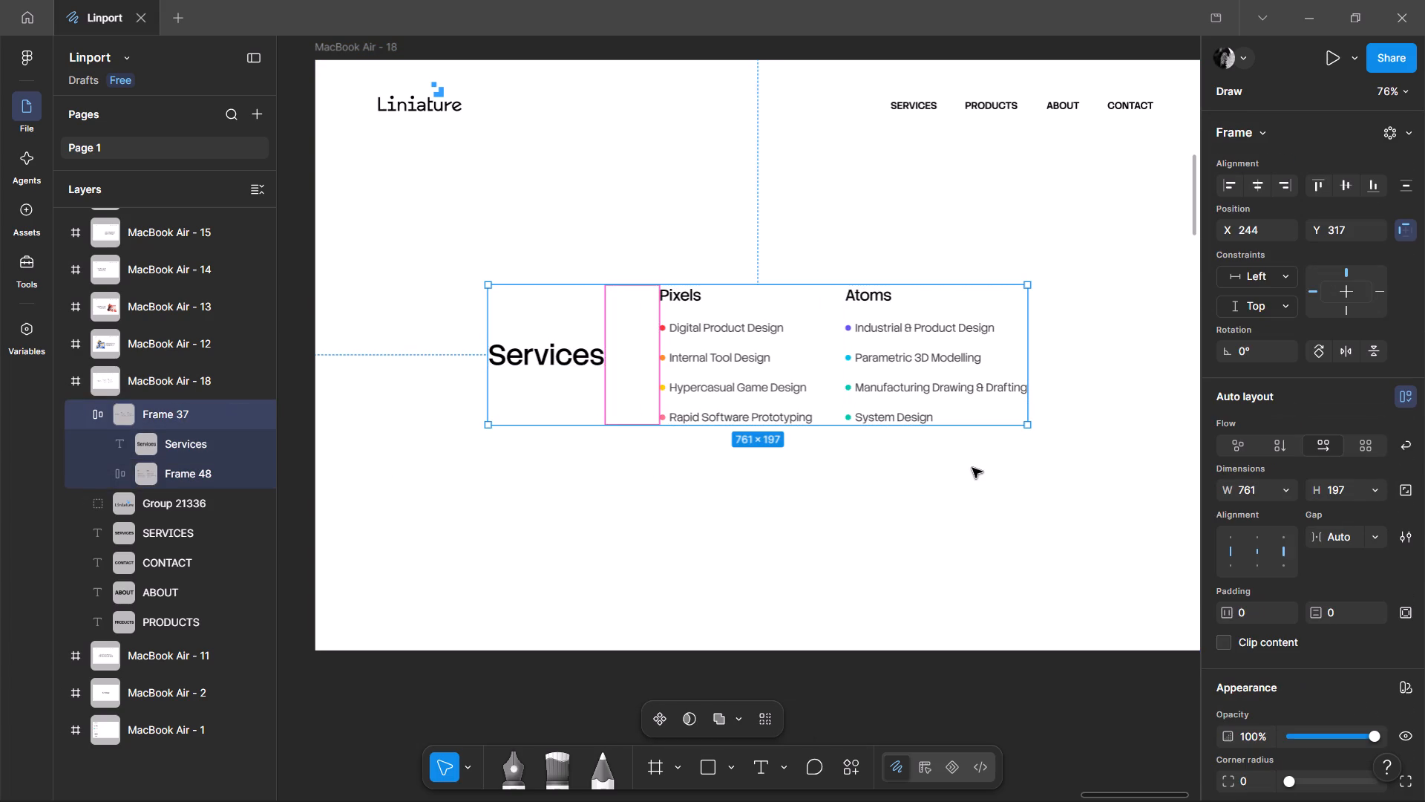
click(791, 449)
click(800, 374)
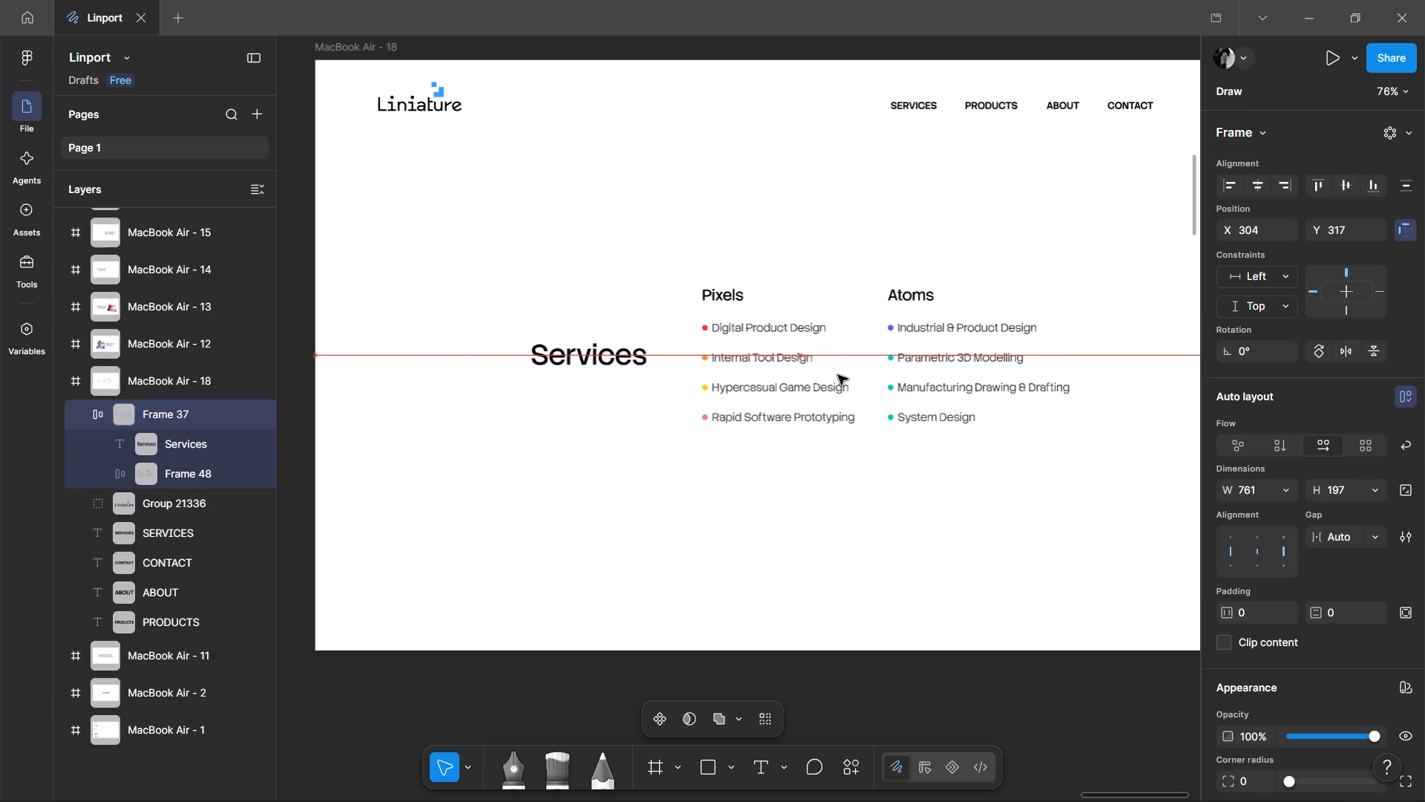
click(862, 480)
Add a period to the end of the Services heading so it reads "Services.".
ctrl+scroll(862, 480, down, 4)
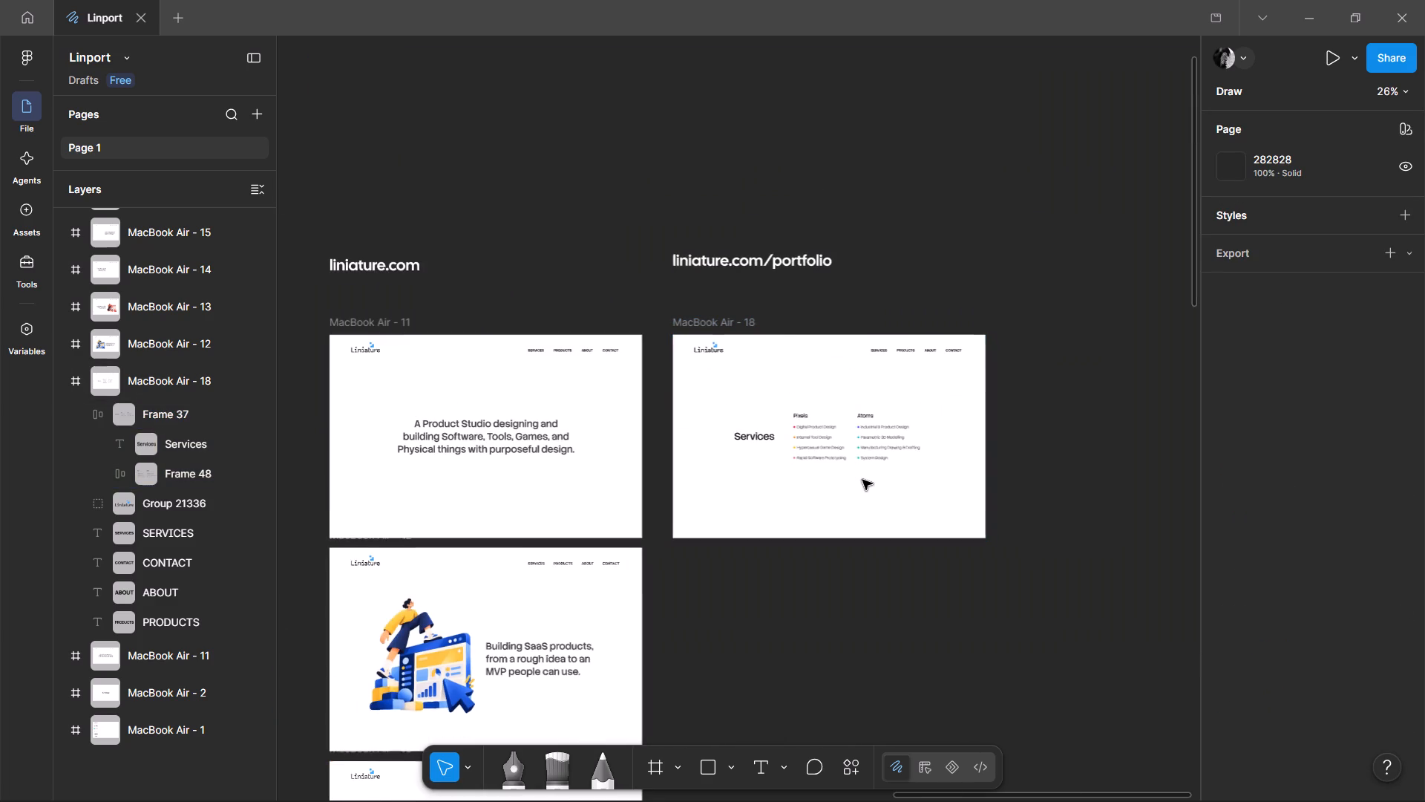
ctrl+scroll(827, 444, up, 6)
ctrl+scroll(784, 423, down, 5)
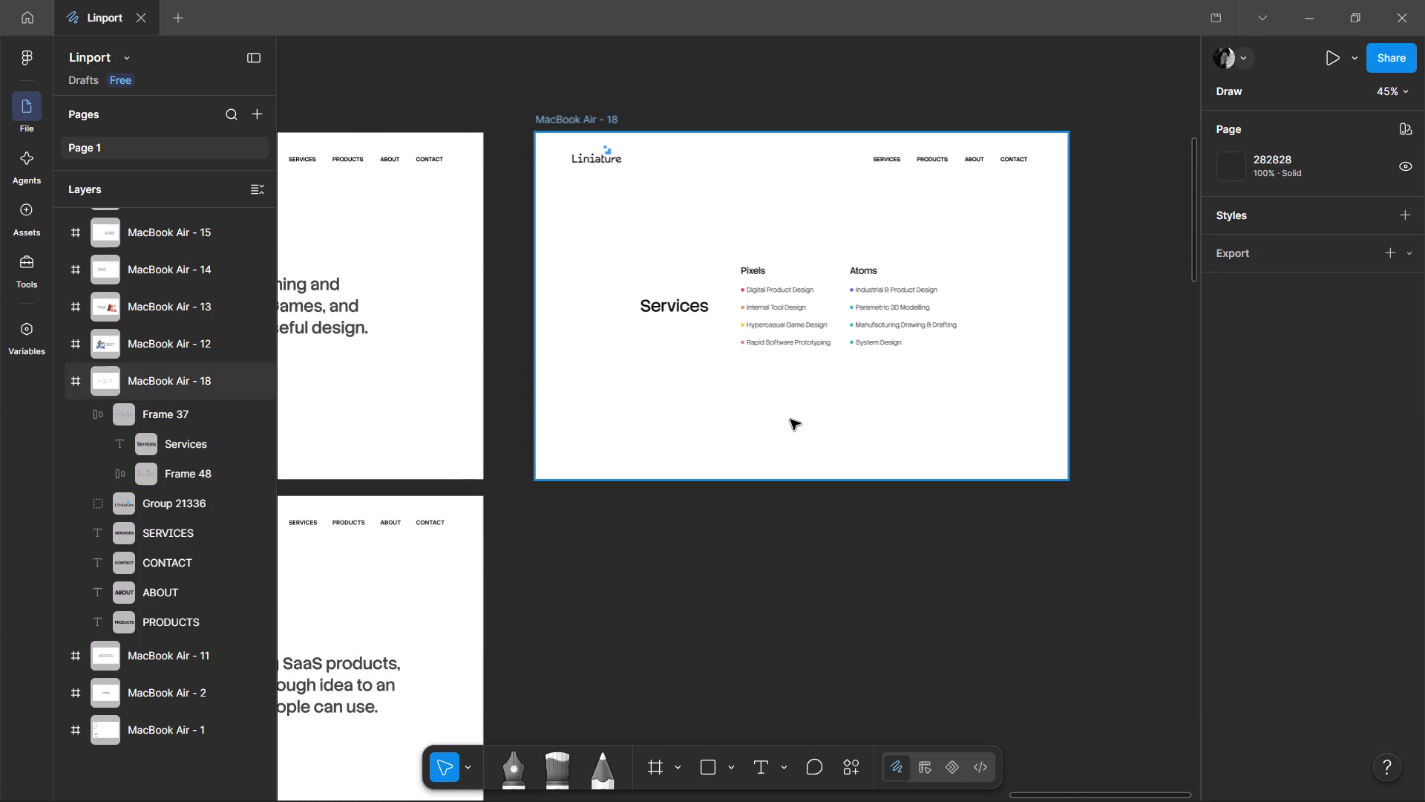
ctrl+scroll(790, 420, up, 1)
scroll(790, 411, up, 1)
ctrl+scroll(776, 416, up, 2)
ctrl+scroll(591, 471, up, 2)
ctrl+scroll(591, 471, down, 3)
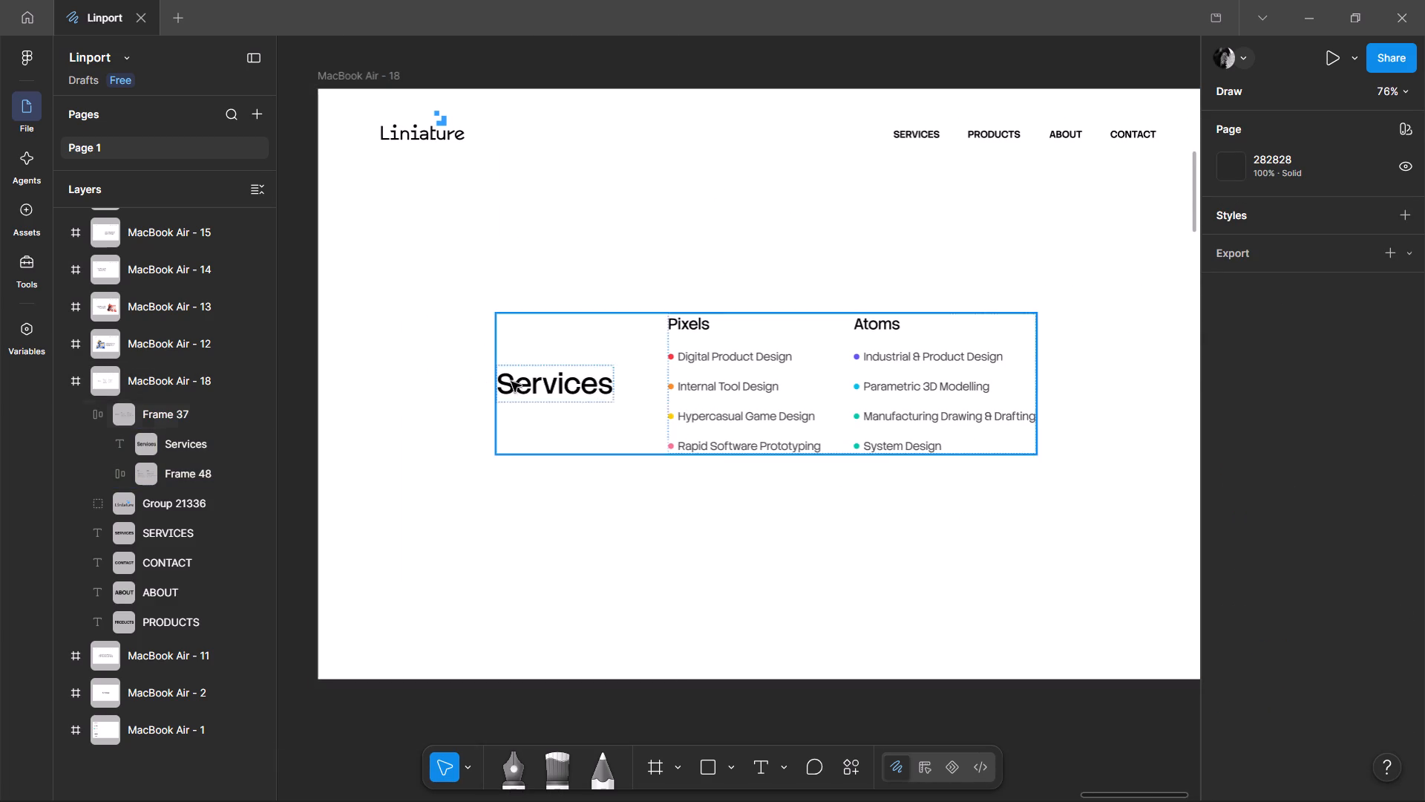
ctrl+double_click(555, 372)
click(601, 376)
click(606, 381)
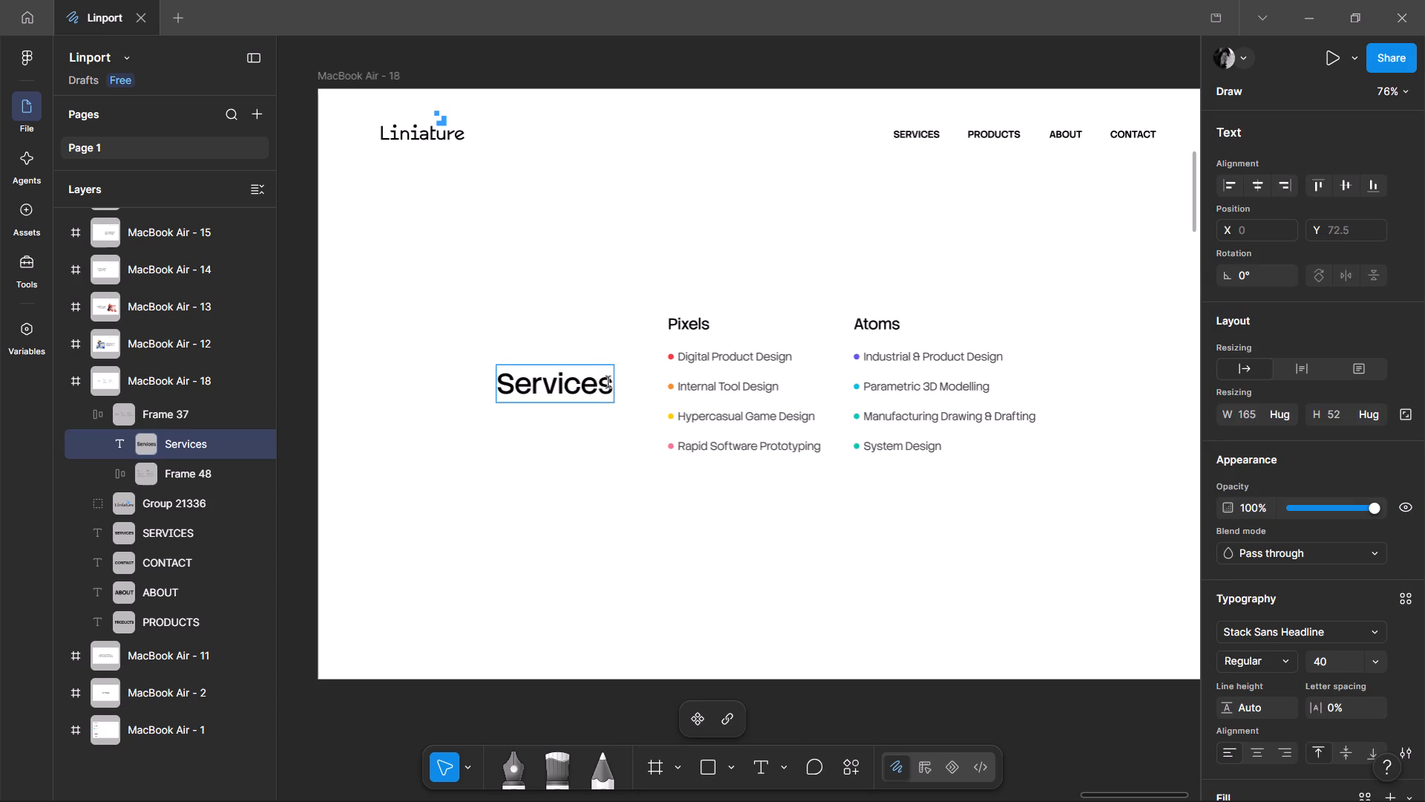
key(period)
double_click(645, 489)
Examine the spacing and balance of the Services heading and the Pixels and Atoms lists on MacBook Air - 18.
ctrl+scroll(646, 489, down, 2)
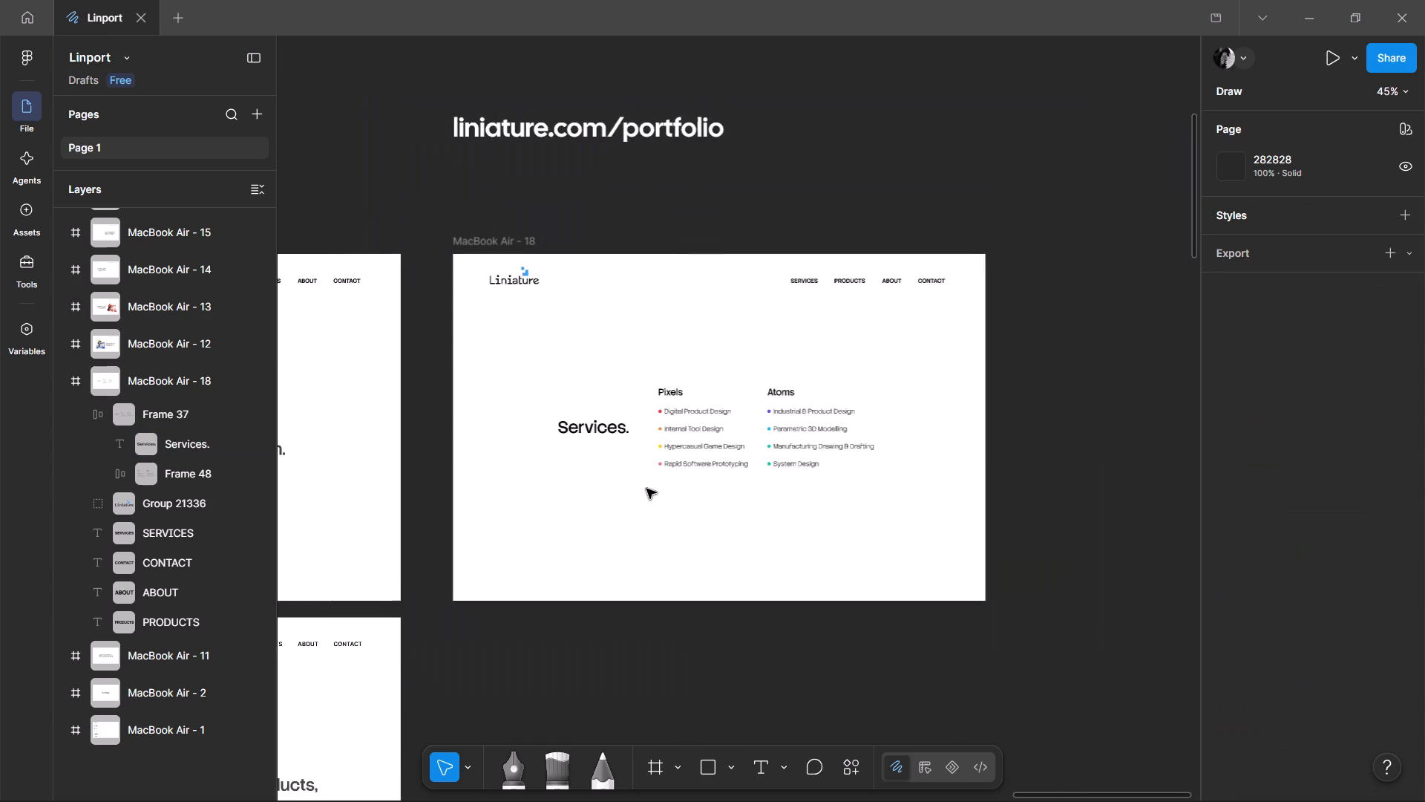
ctrl+scroll(793, 397, up, 3)
ctrl+scroll(793, 397, down, 1)
ctrl+scroll(577, 370, up, 3)
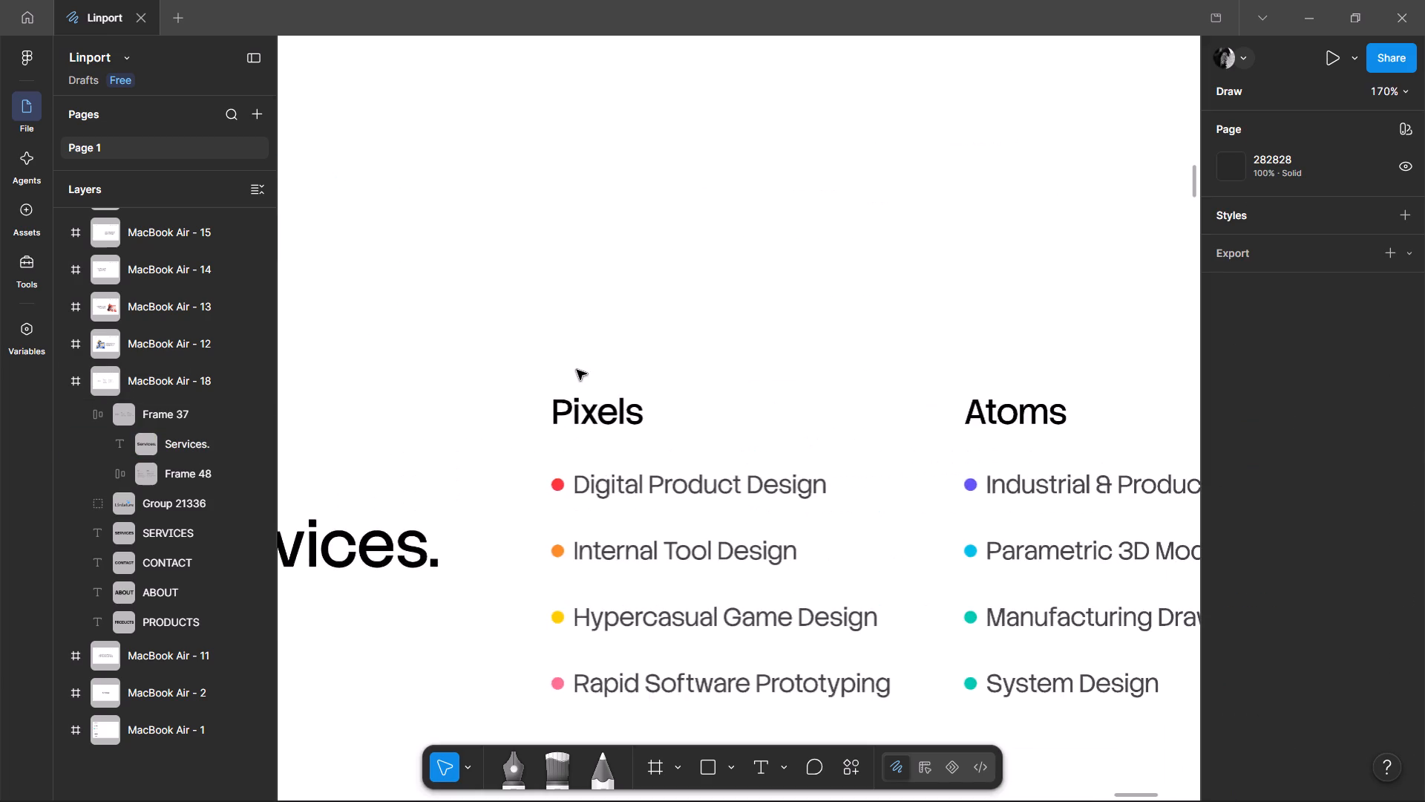
ctrl+scroll(577, 370, down, 4)
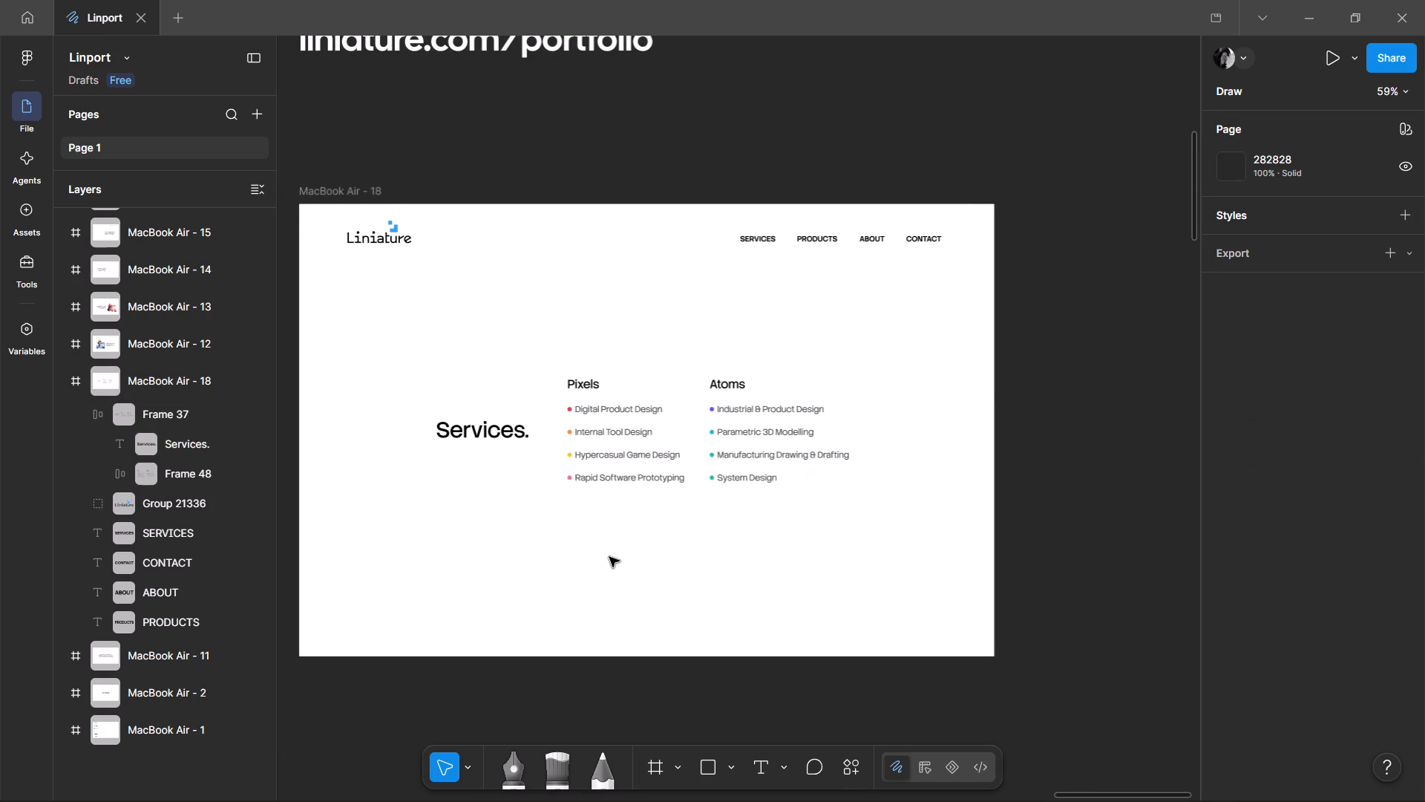
ctrl+scroll(493, 508, up, 5)
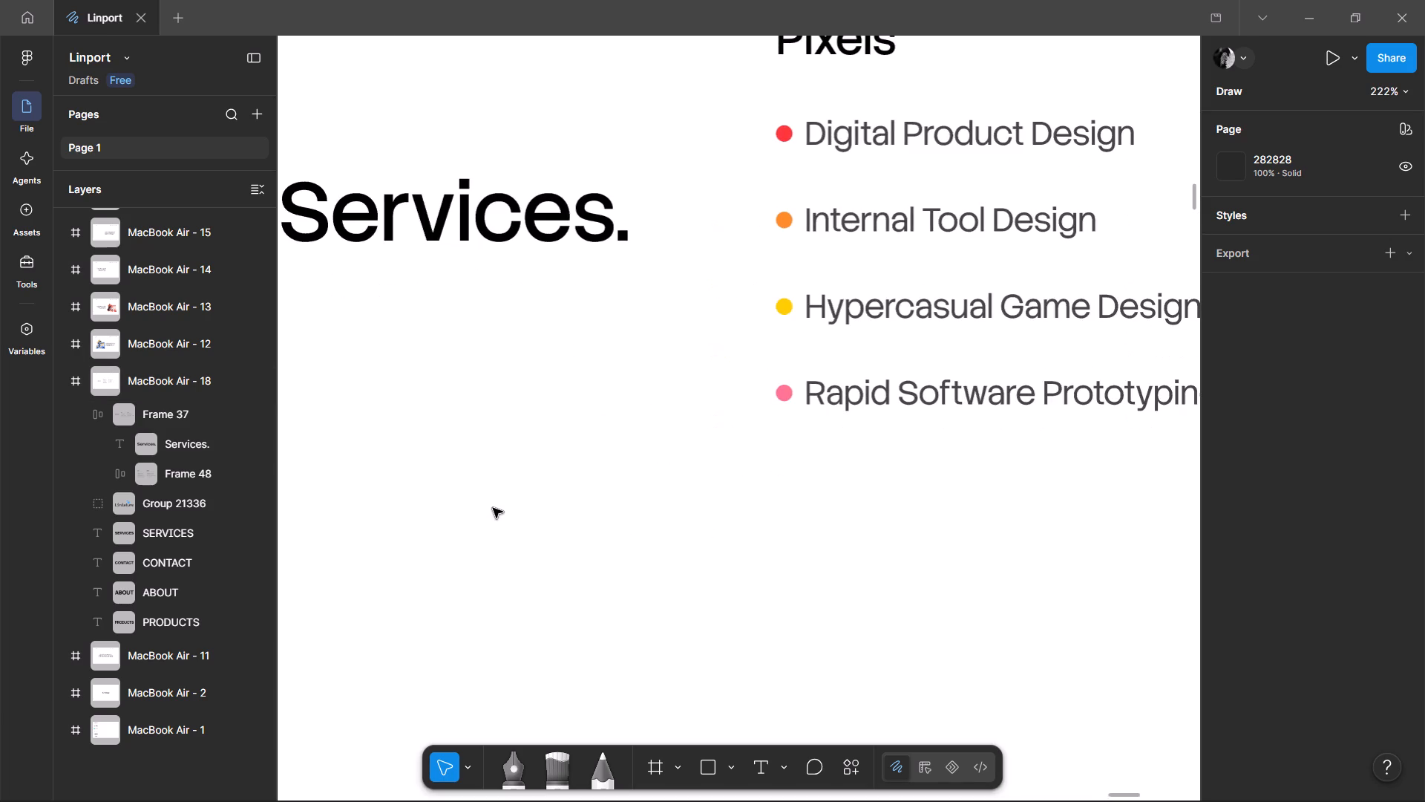
ctrl+scroll(493, 508, down, 3)
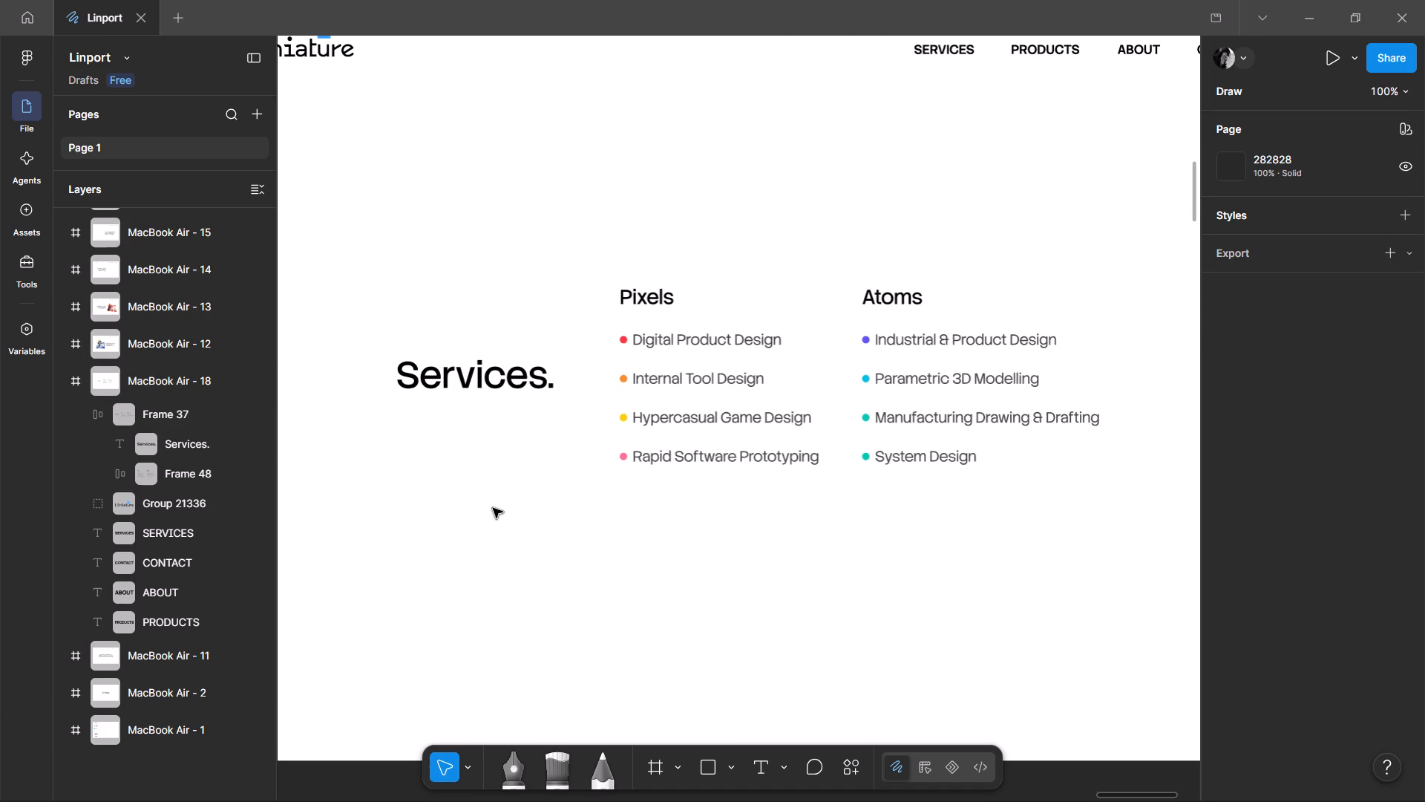
ctrl+scroll(493, 508, down, 3)
middle_drag(503, 508, 573, 529)
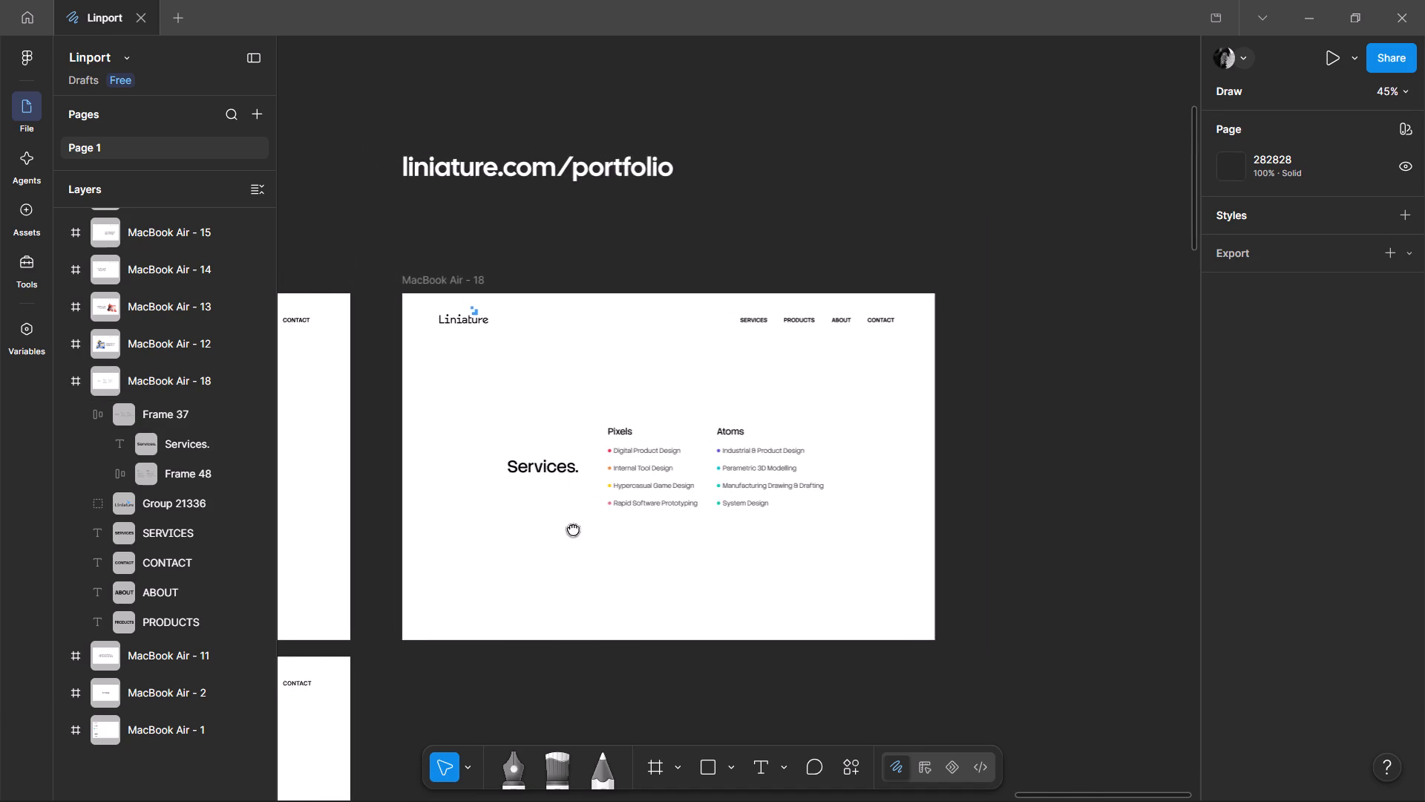
middle_drag(573, 529, 595, 533)
ctrl+scroll(676, 503, up, 5)
ctrl+scroll(682, 501, down, 1)
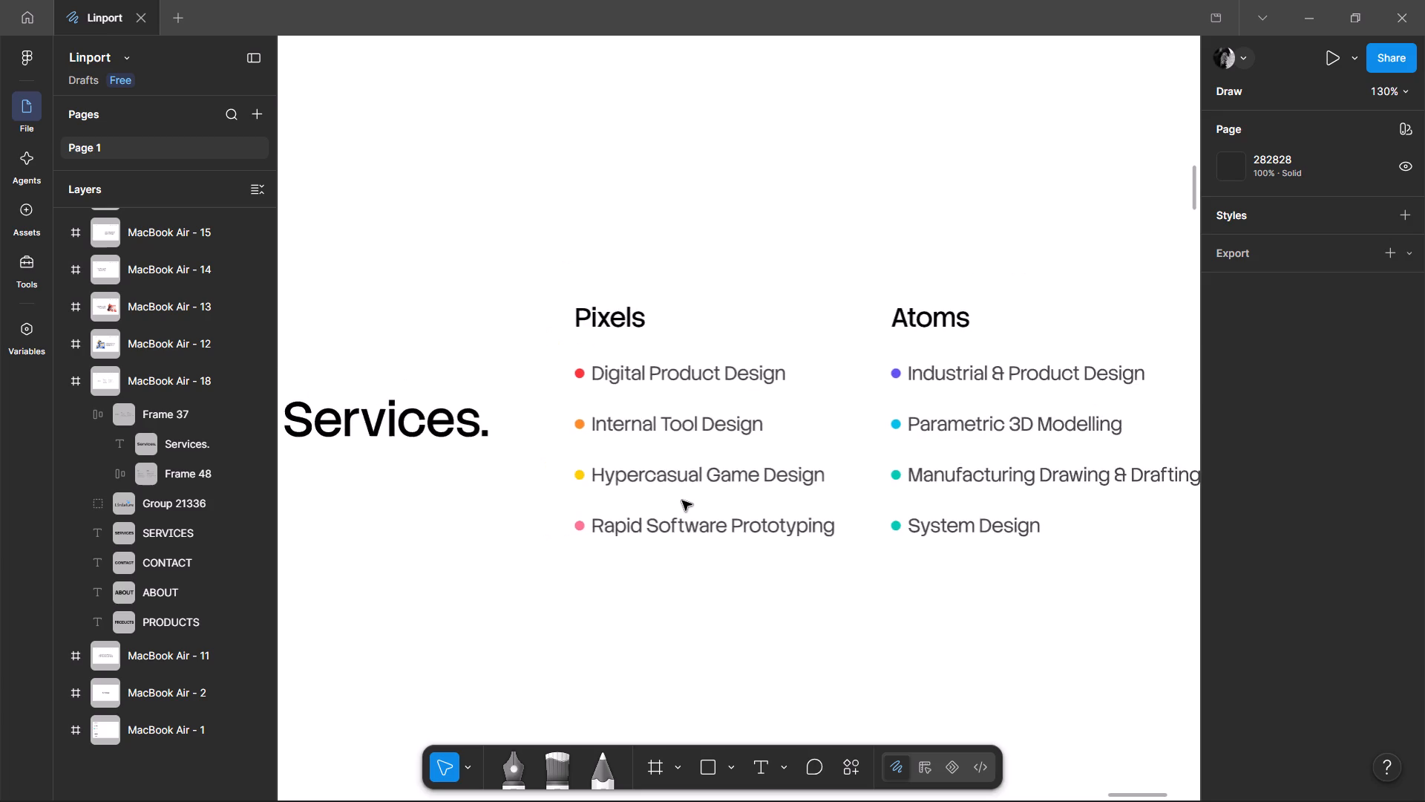
Examine the Services heading and the Pixels and Atoms lists on MacBook Air - 18, close up and beside the neighbouring frames.
ctrl+scroll(682, 501, down, 3)
middle_drag(643, 609, 718, 540)
ctrl+scroll(780, 506, up, 2)
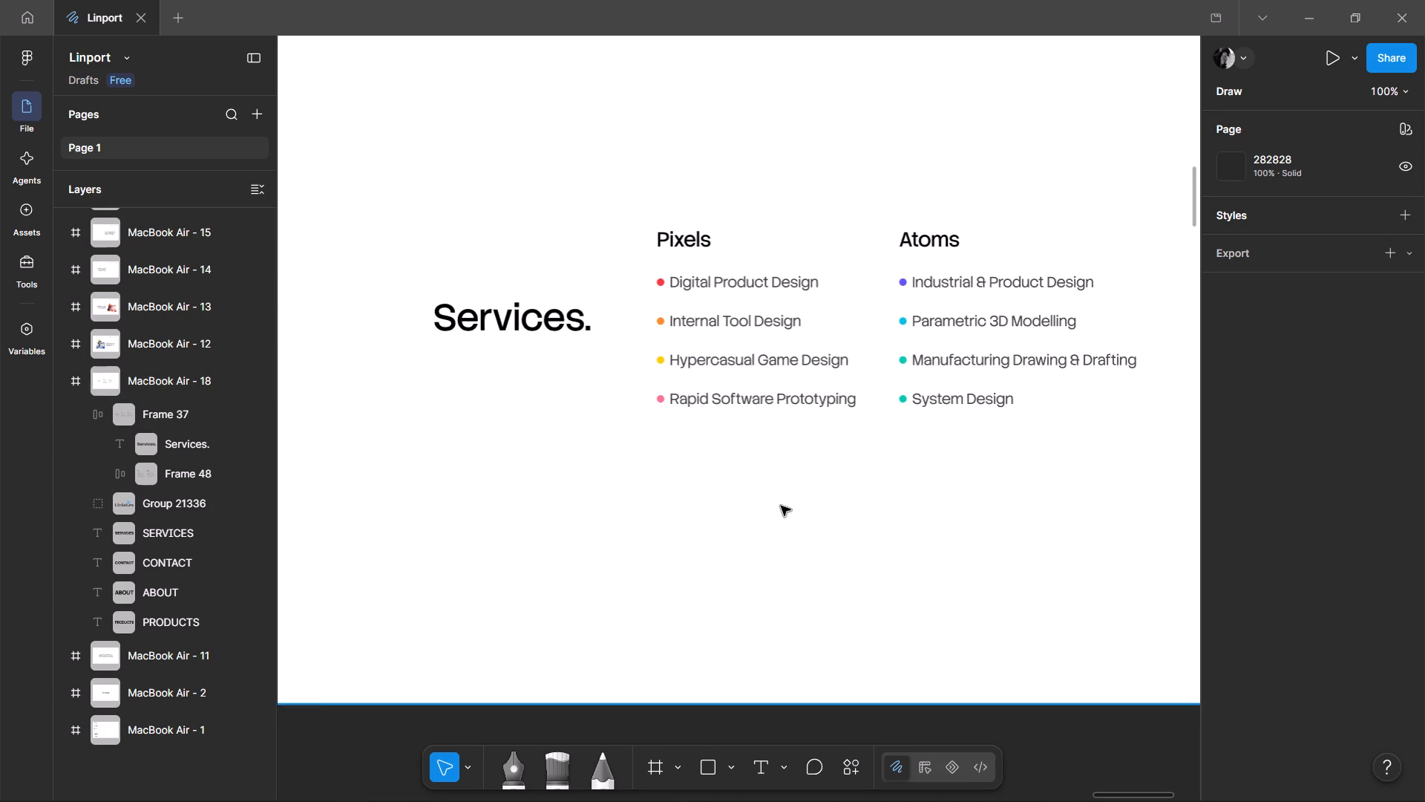
ctrl+scroll(781, 506, down, 3)
middle_drag(626, 545, 821, 463)
ctrl+scroll(1012, 397, up, 3)
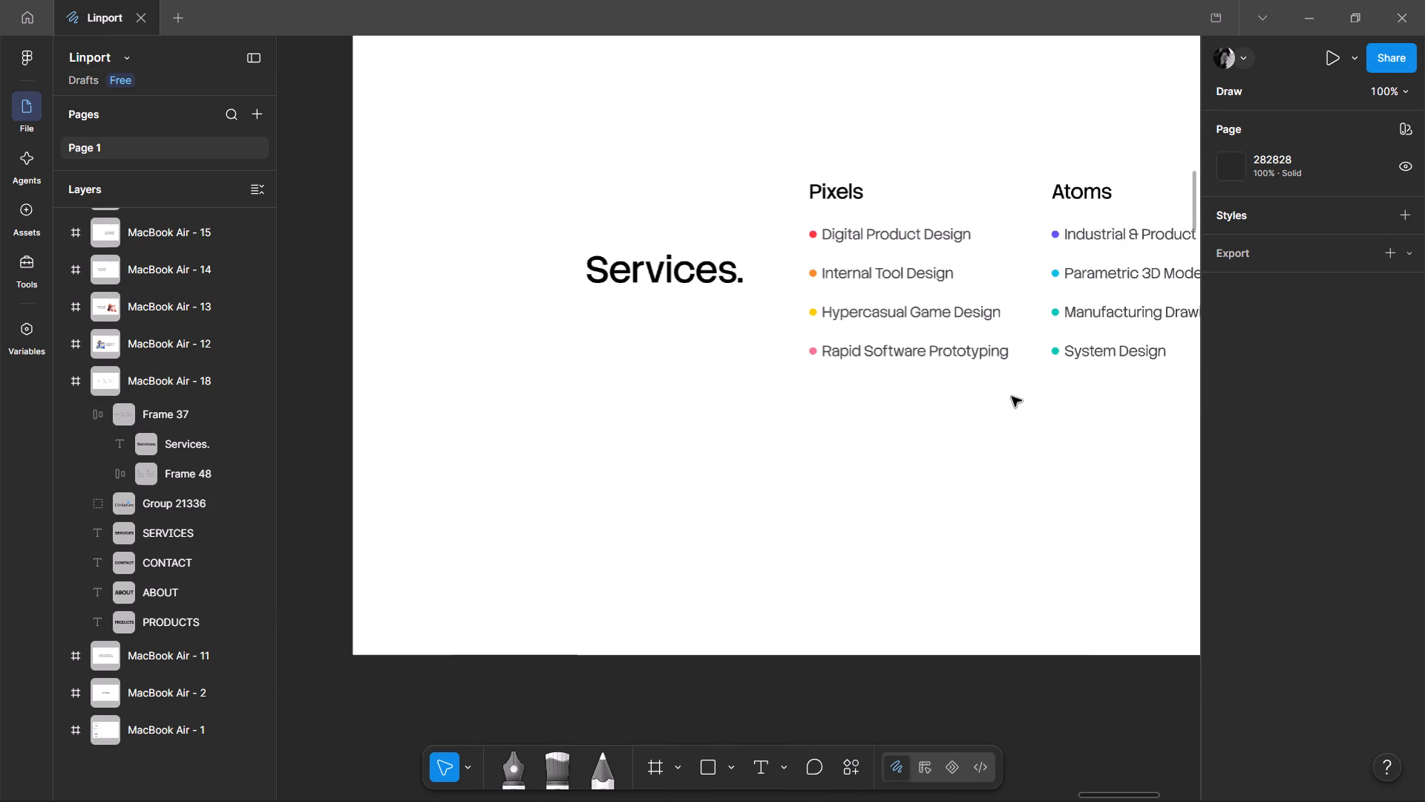
ctrl+middle_drag(1048, 454, 732, 456)
ctrl+scroll(728, 455, up, 2)
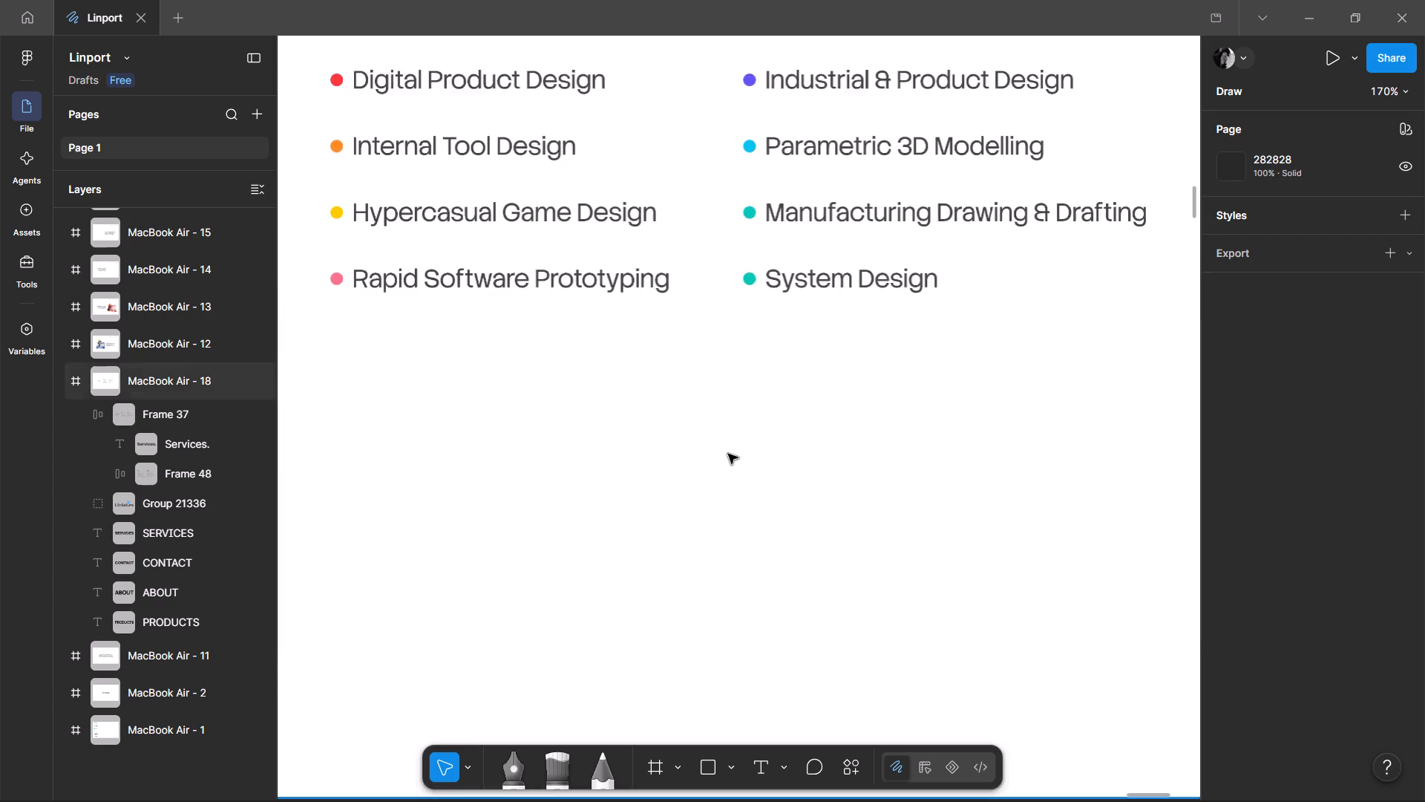
ctrl+scroll(728, 454, down, 5)
ctrl+scroll(504, 529, up, 3)
ctrl+scroll(502, 529, down, 3)
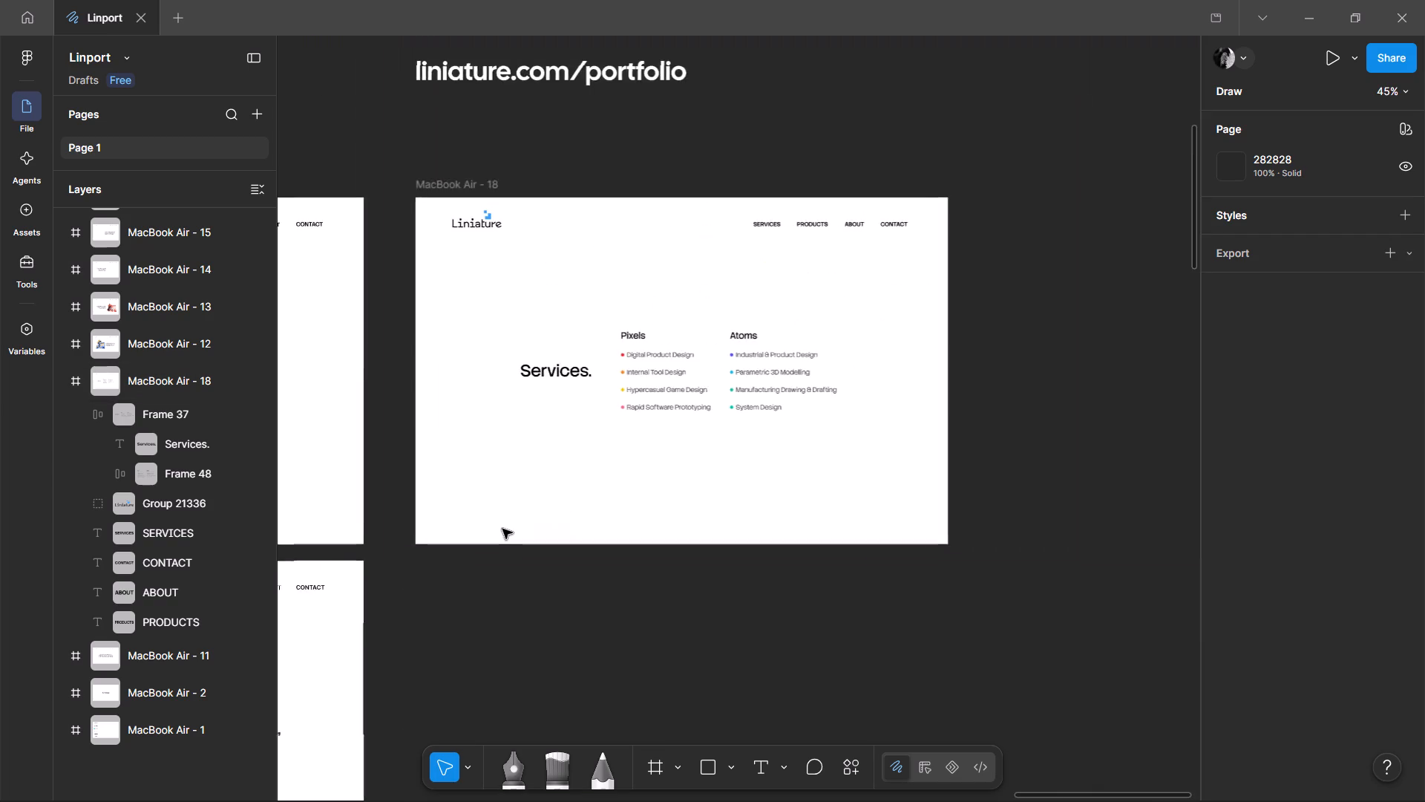
middle_drag(542, 613, 813, 464)
ctrl+scroll(813, 464, up, 3)
ctrl+scroll(813, 464, down, 4)
middle_drag(947, 495, 927, 506)
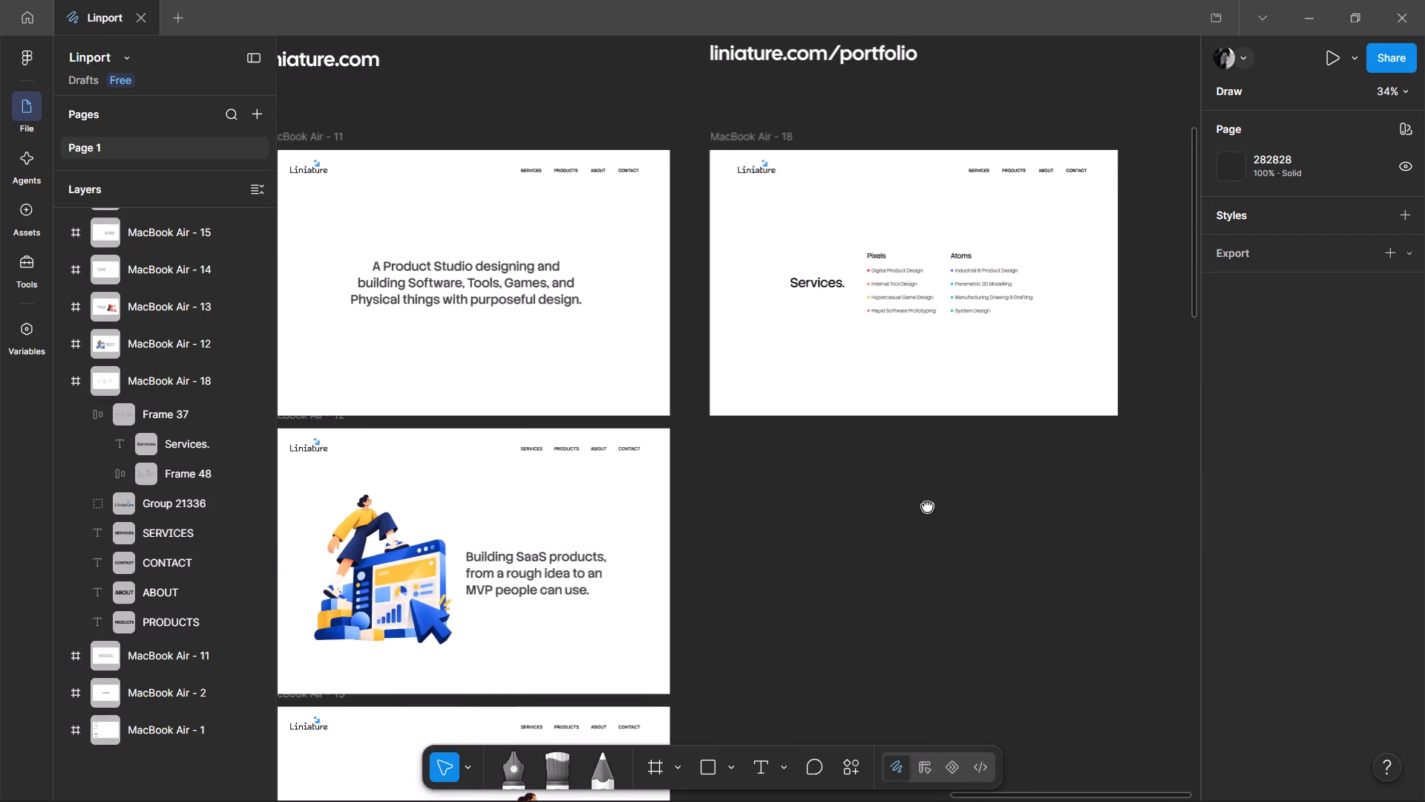
middle_drag(927, 506, 810, 539)
ctrl+scroll(756, 341, up, 7)
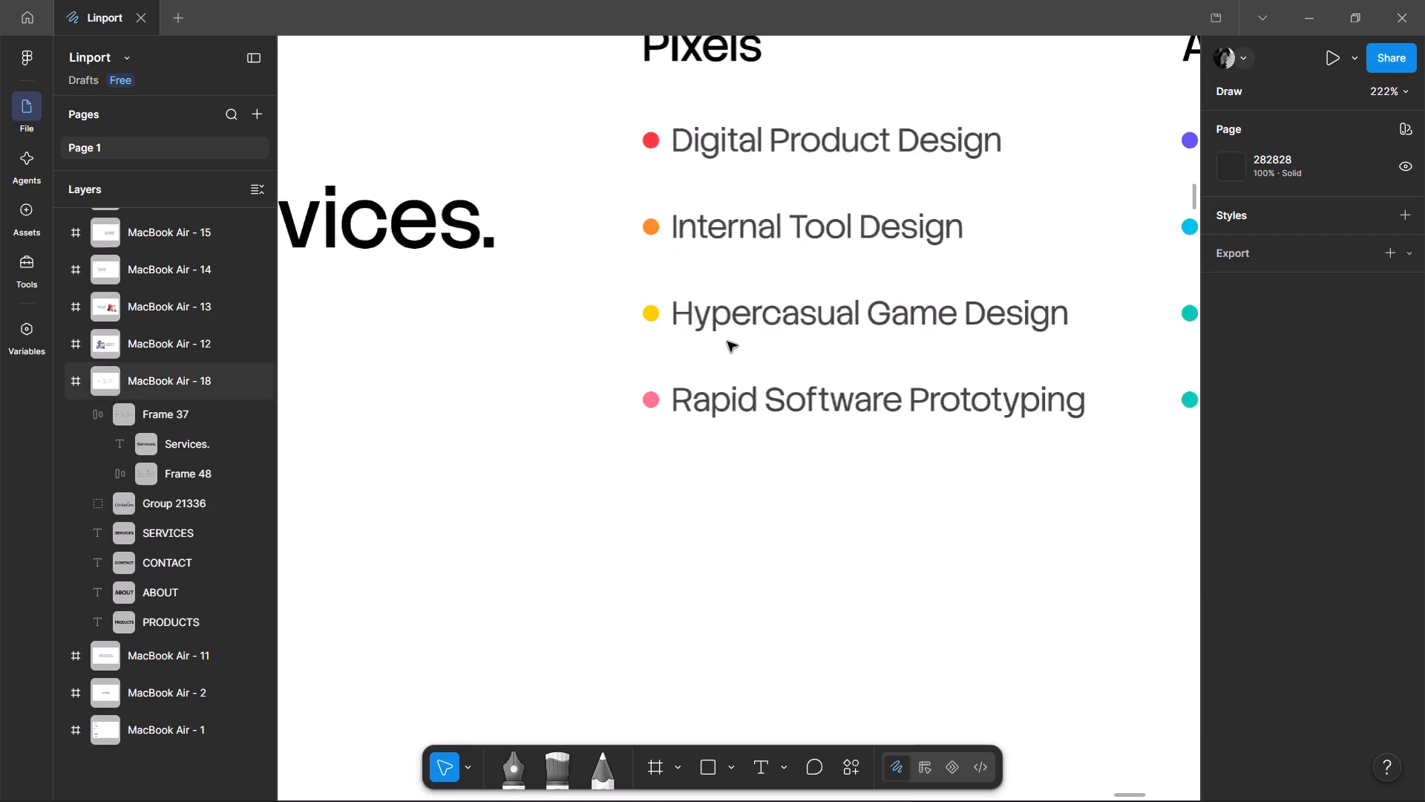
ctrl+scroll(698, 342, down, 5)
ctrl+scroll(796, 301, up, 6)
ctrl+scroll(708, 280, down, 3)
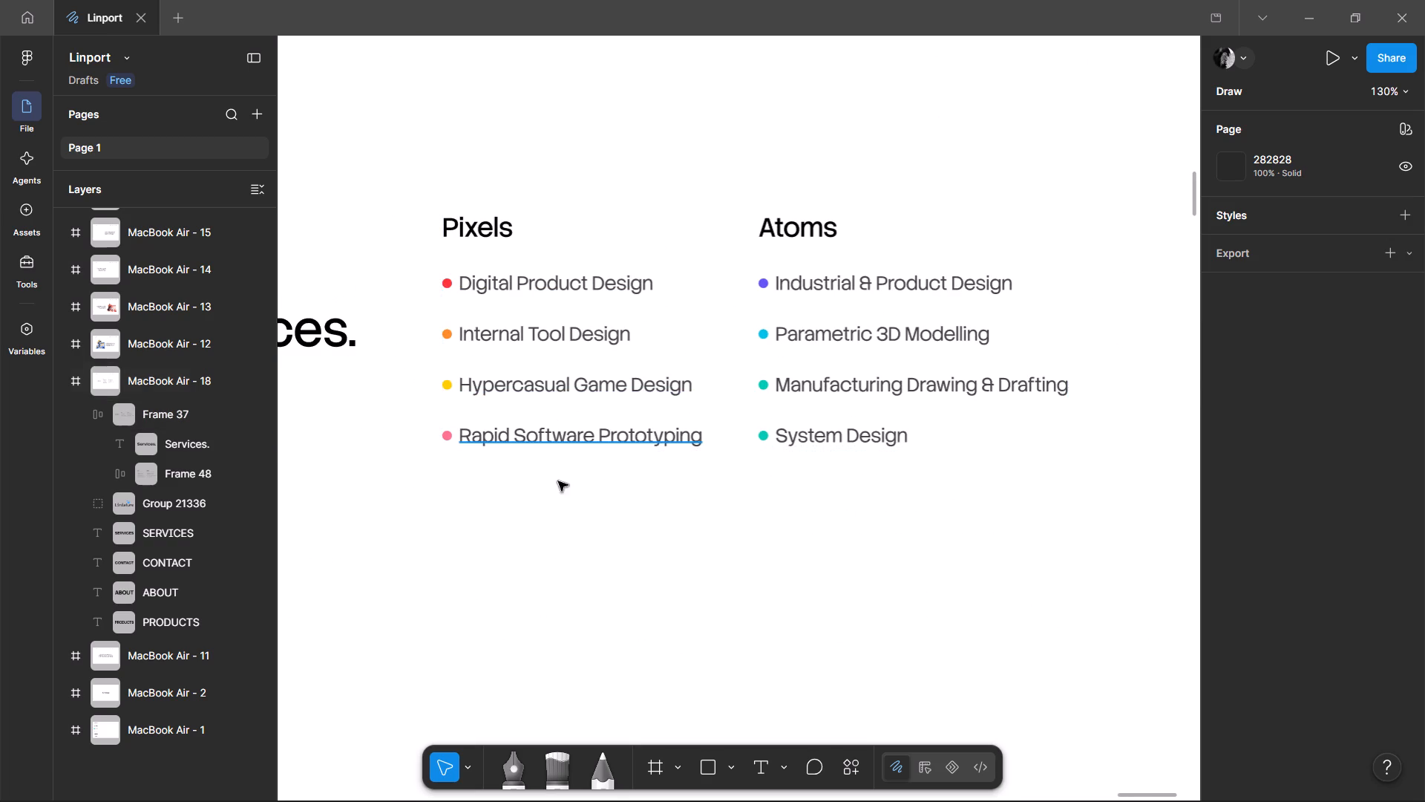
ctrl+scroll(918, 564, down, 5)
Duplicate the MacBook Air - 18 frame directly below the original, left-aligned with it and spaced 80 px apart.
middle_drag(951, 608, 885, 445)
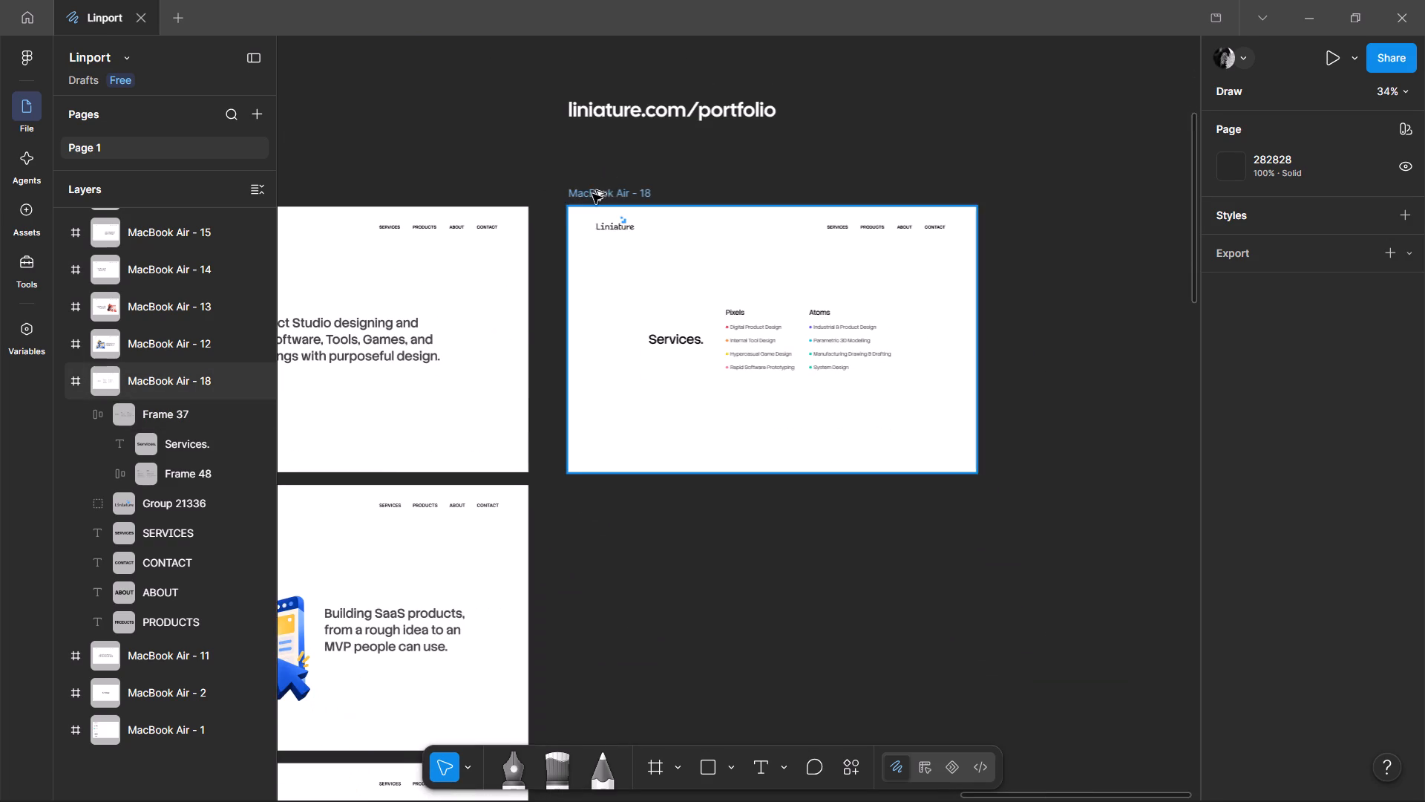
alt+drag(601, 195, 597, 486)
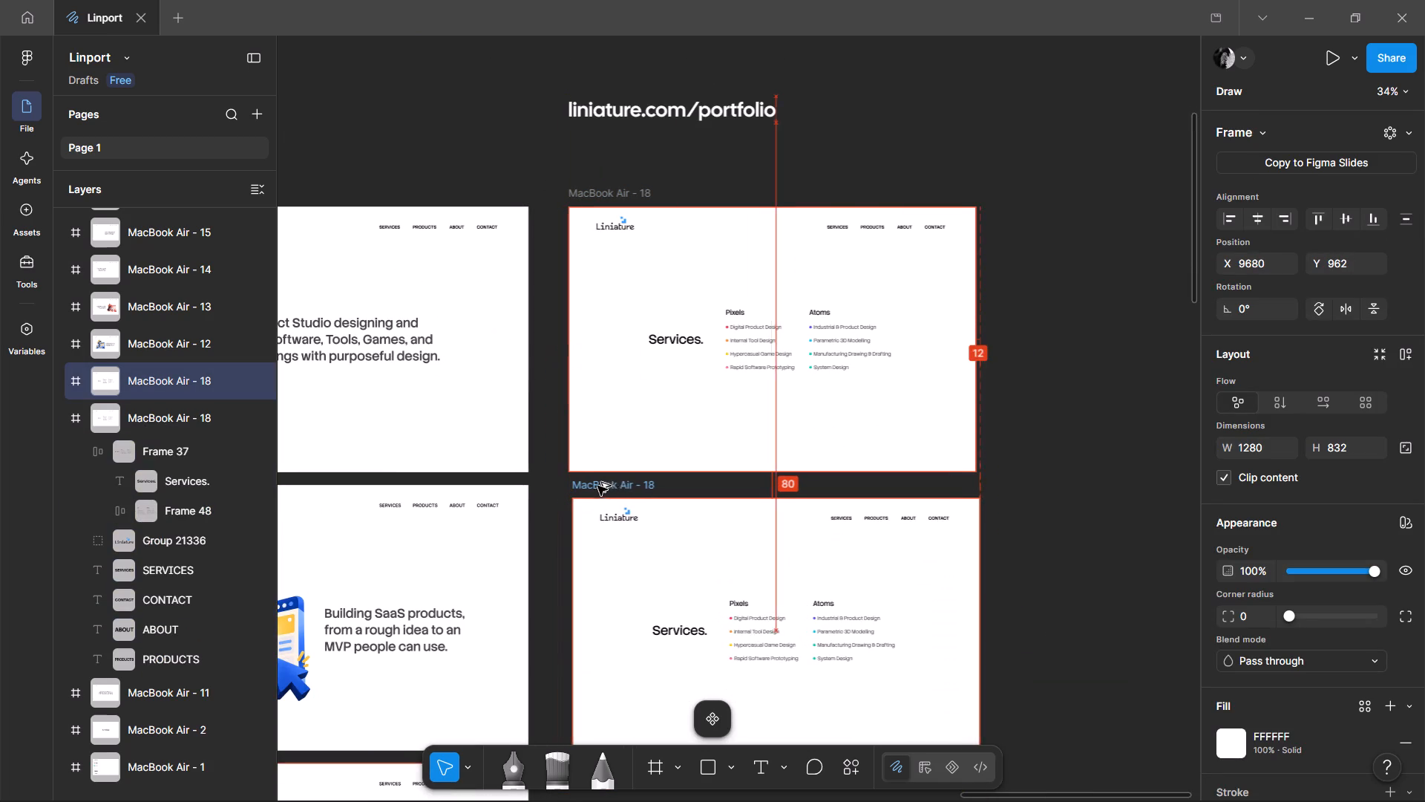
alt+drag(597, 486, 598, 485)
scroll(955, 386, down, 2)
click(1118, 401)
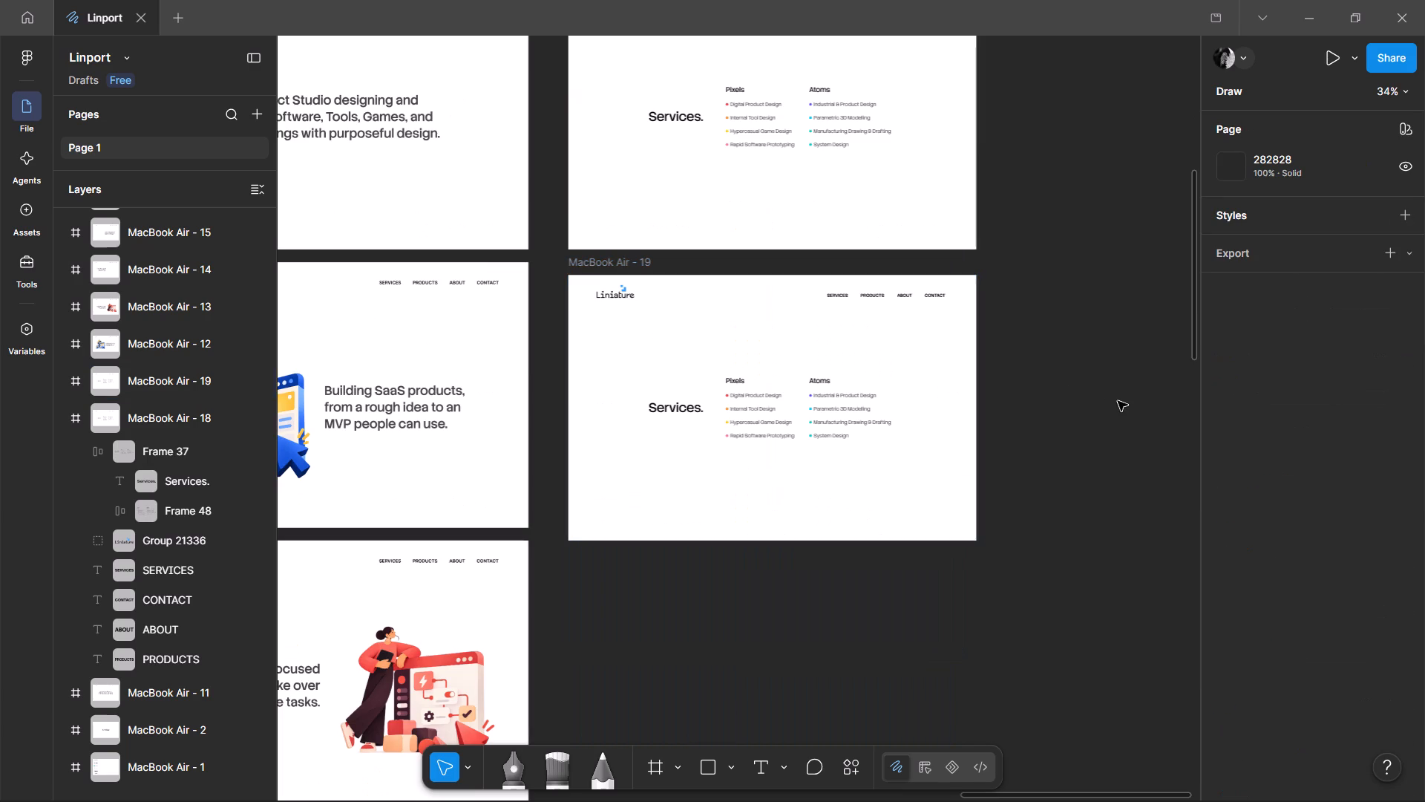
Remove the period from the heading on MacBook Air - 18 so it reads "Services".
ctrl+scroll(784, 336, up, 3)
ctrl+scroll(810, 345, down, 3)
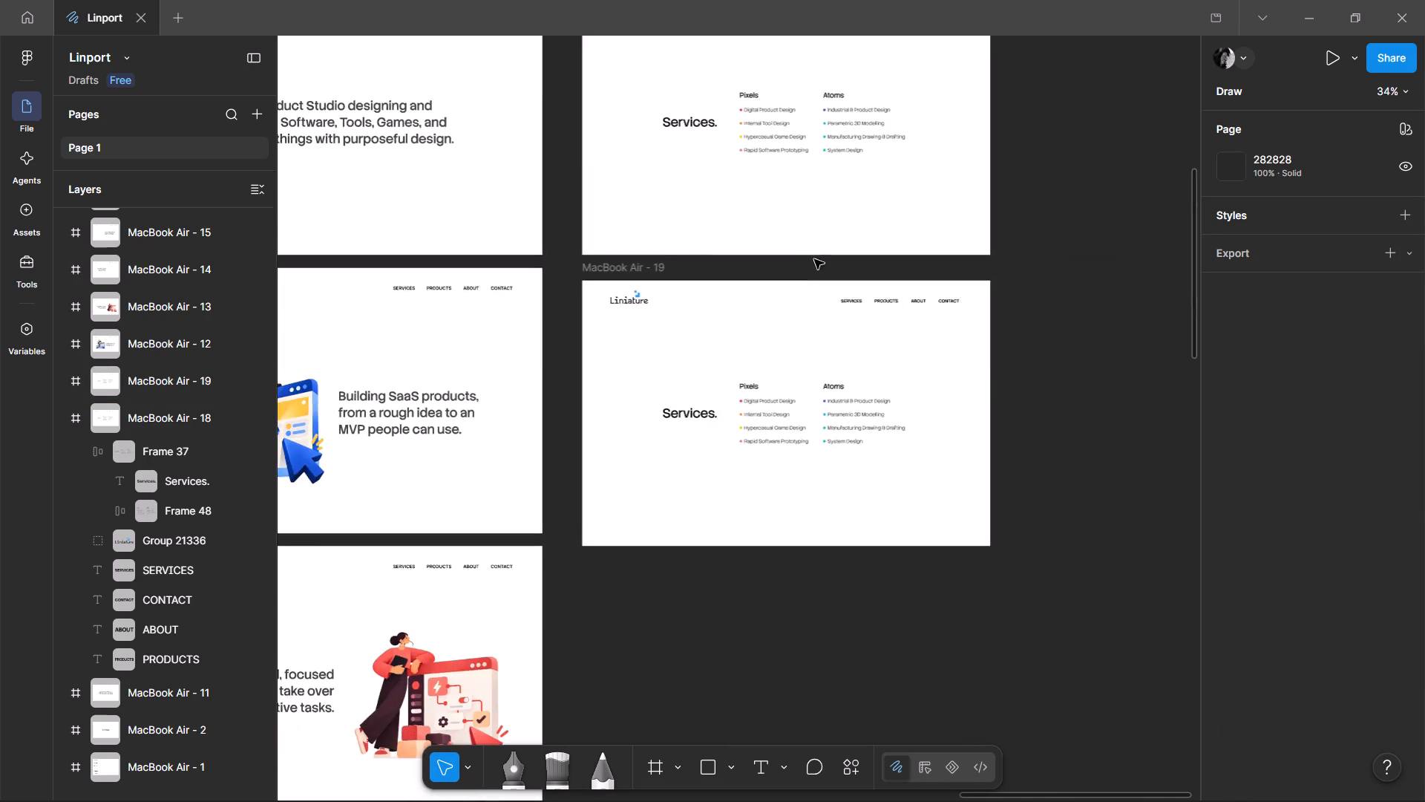
scroll(810, 251, up, 2)
ctrl+scroll(729, 339, up, 4)
ctrl+double_click(677, 374)
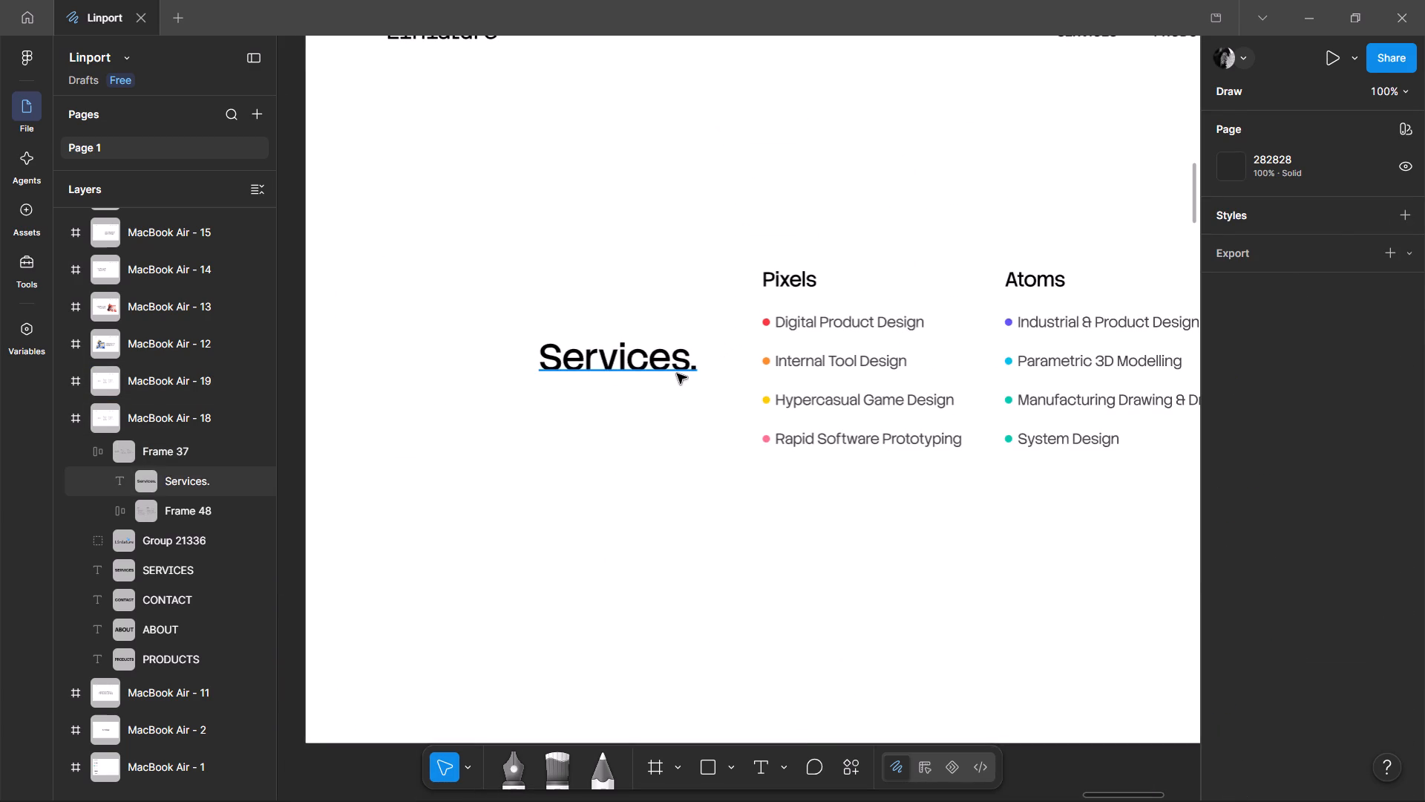
click(690, 357)
key(Delete)
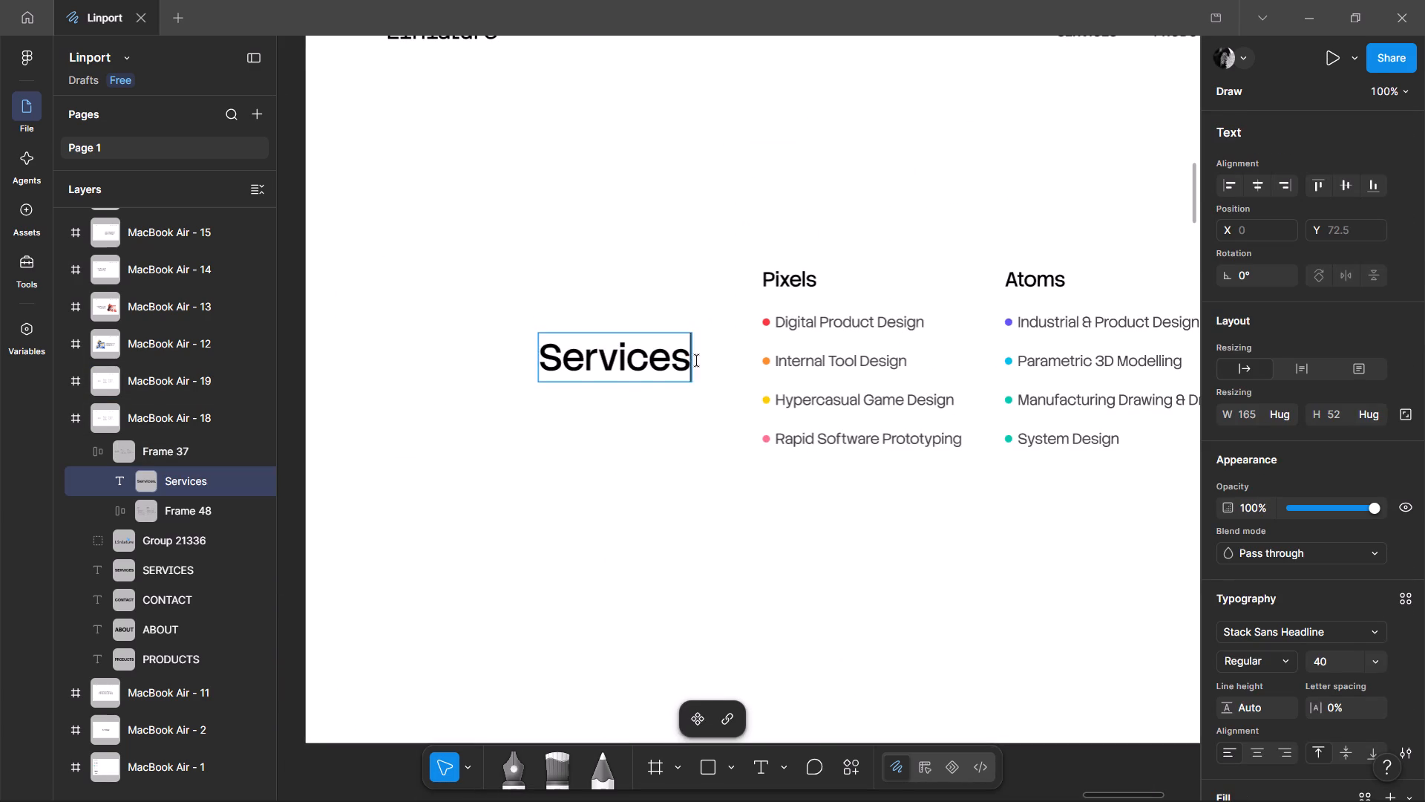
double_click(726, 435)
click(688, 497)
ctrl+scroll(661, 444, down, 5)
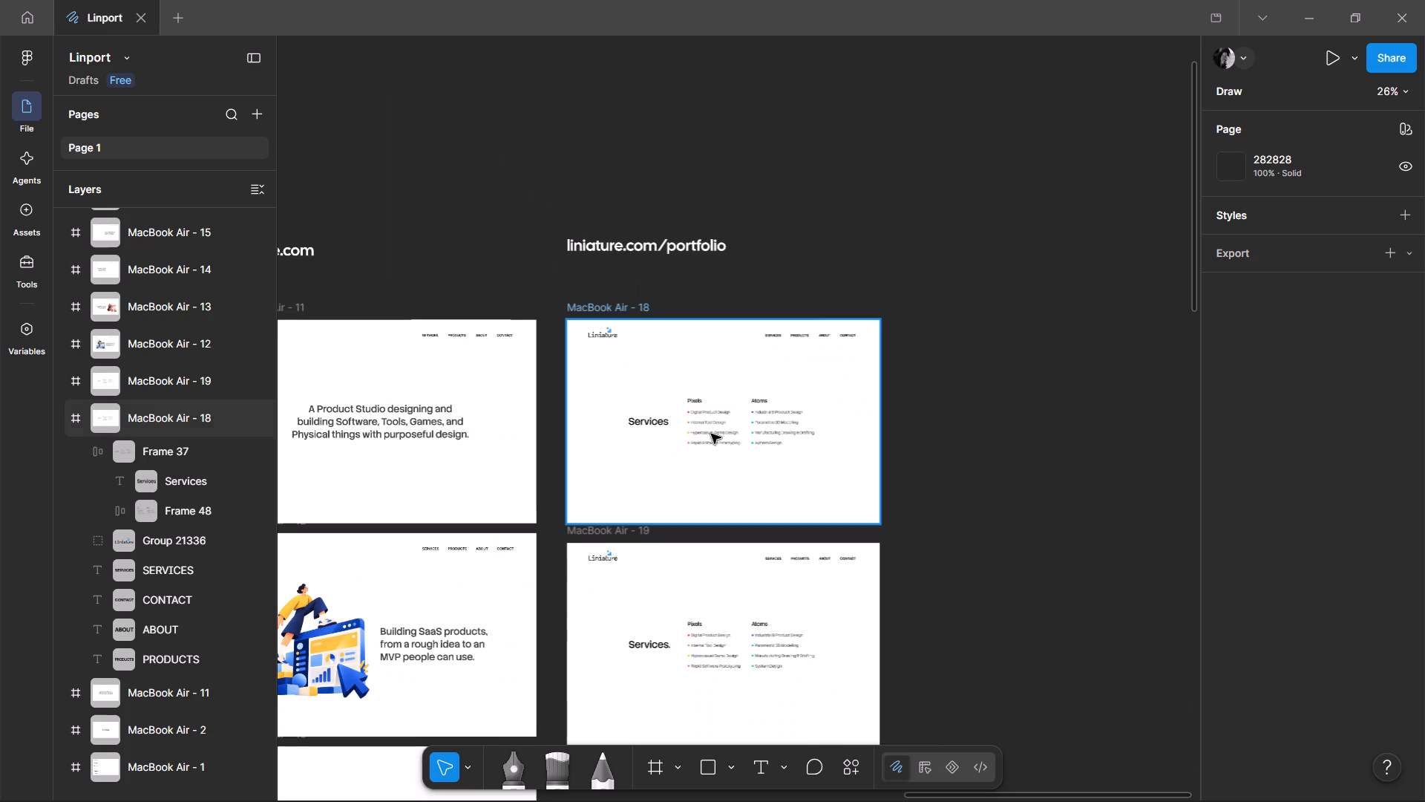
click(990, 343)
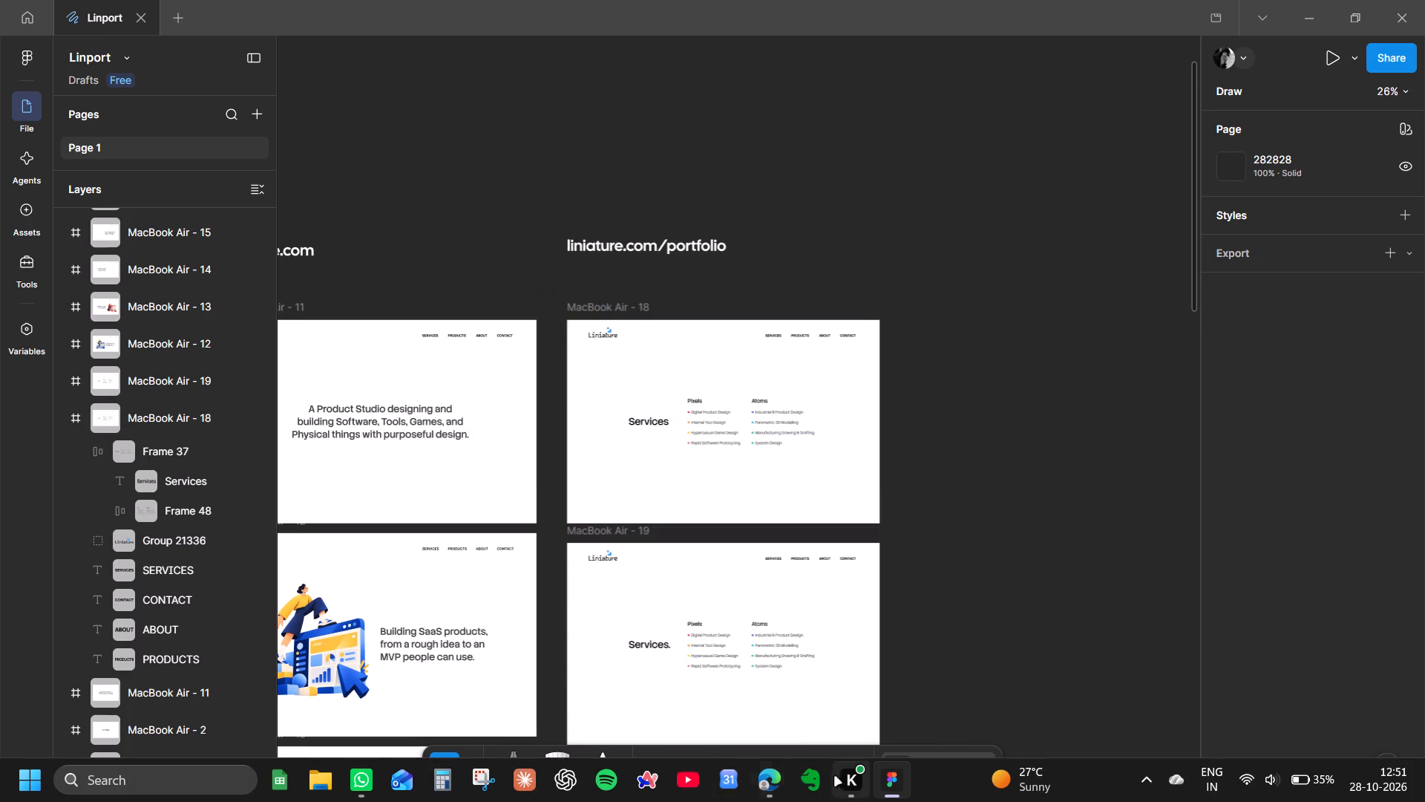
Switch to Microsoft Edge, search for "Design Joy" in a new tab and open the Designjoy website.
click(773, 788)
click(1069, 0)
click(1170, 0)
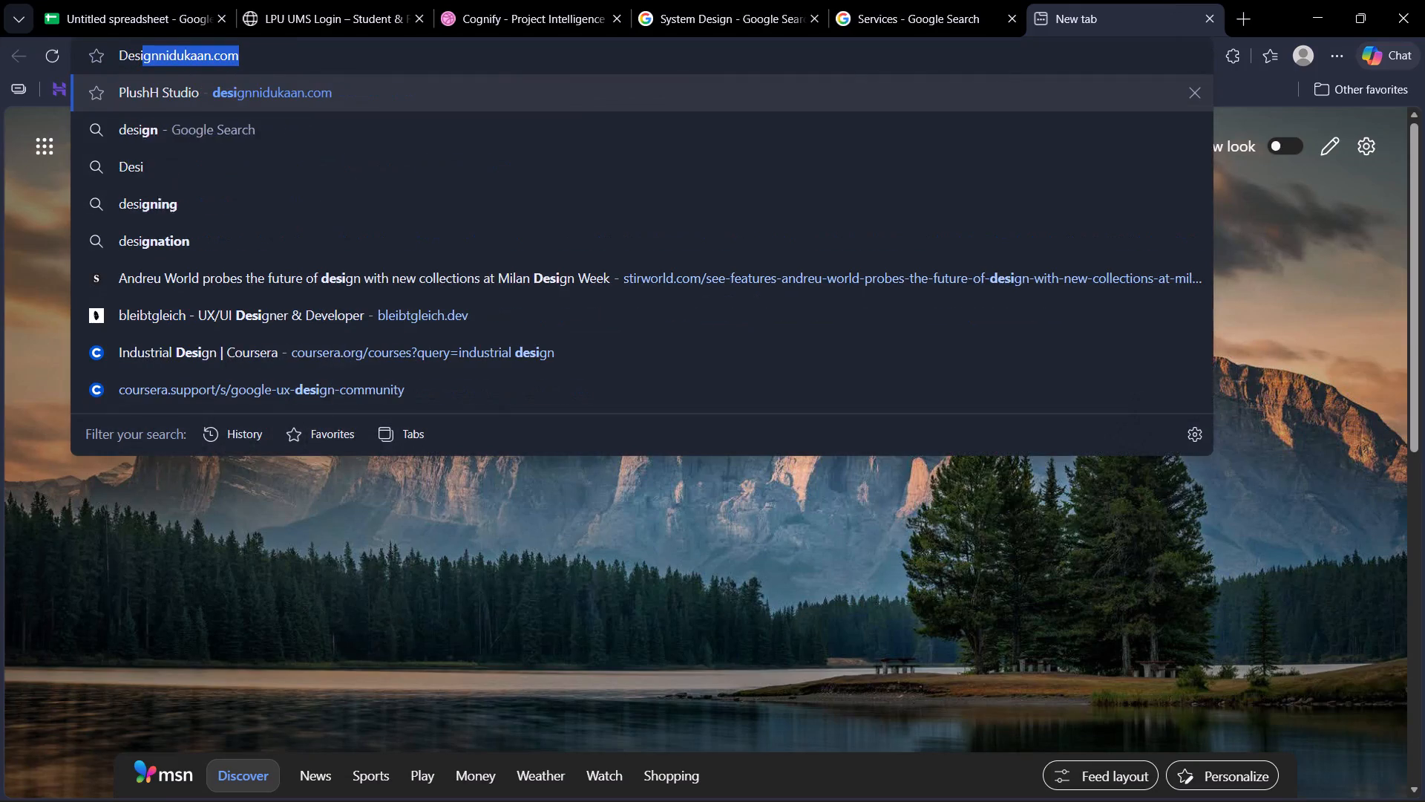
key(Return)
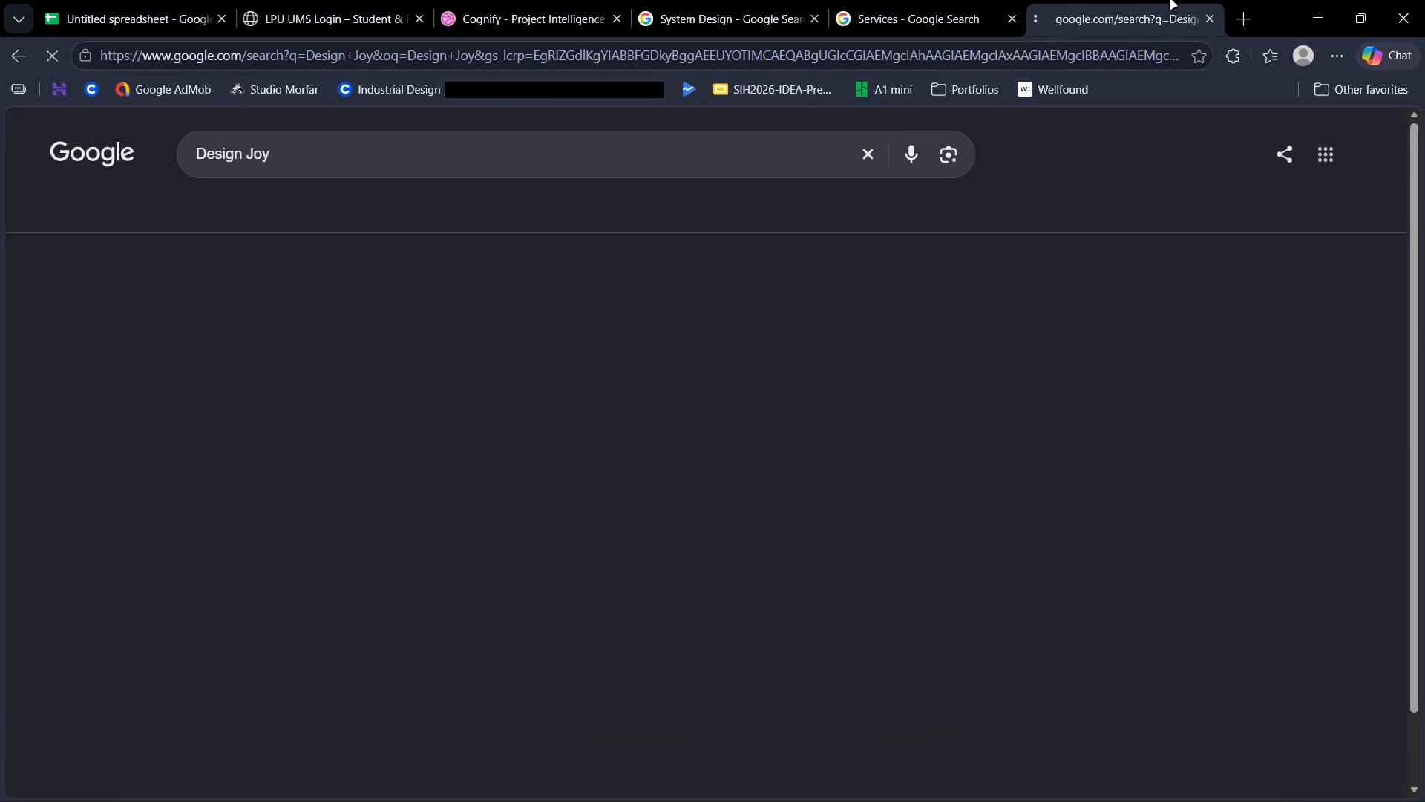
click(366, 301)
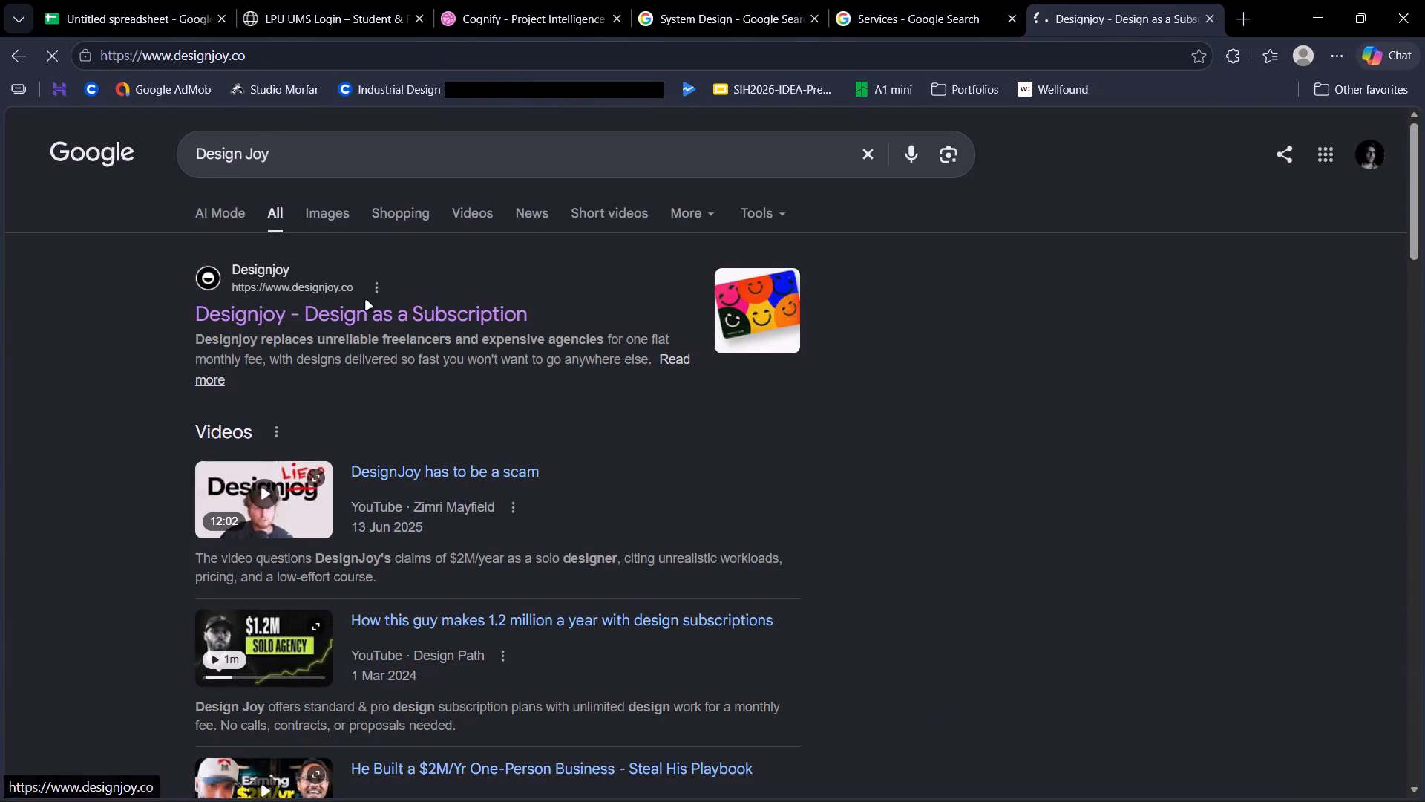
Look through the Designjoy homepage from the hero to the footer for layout and styling reference.
scroll(796, 490, down, 4)
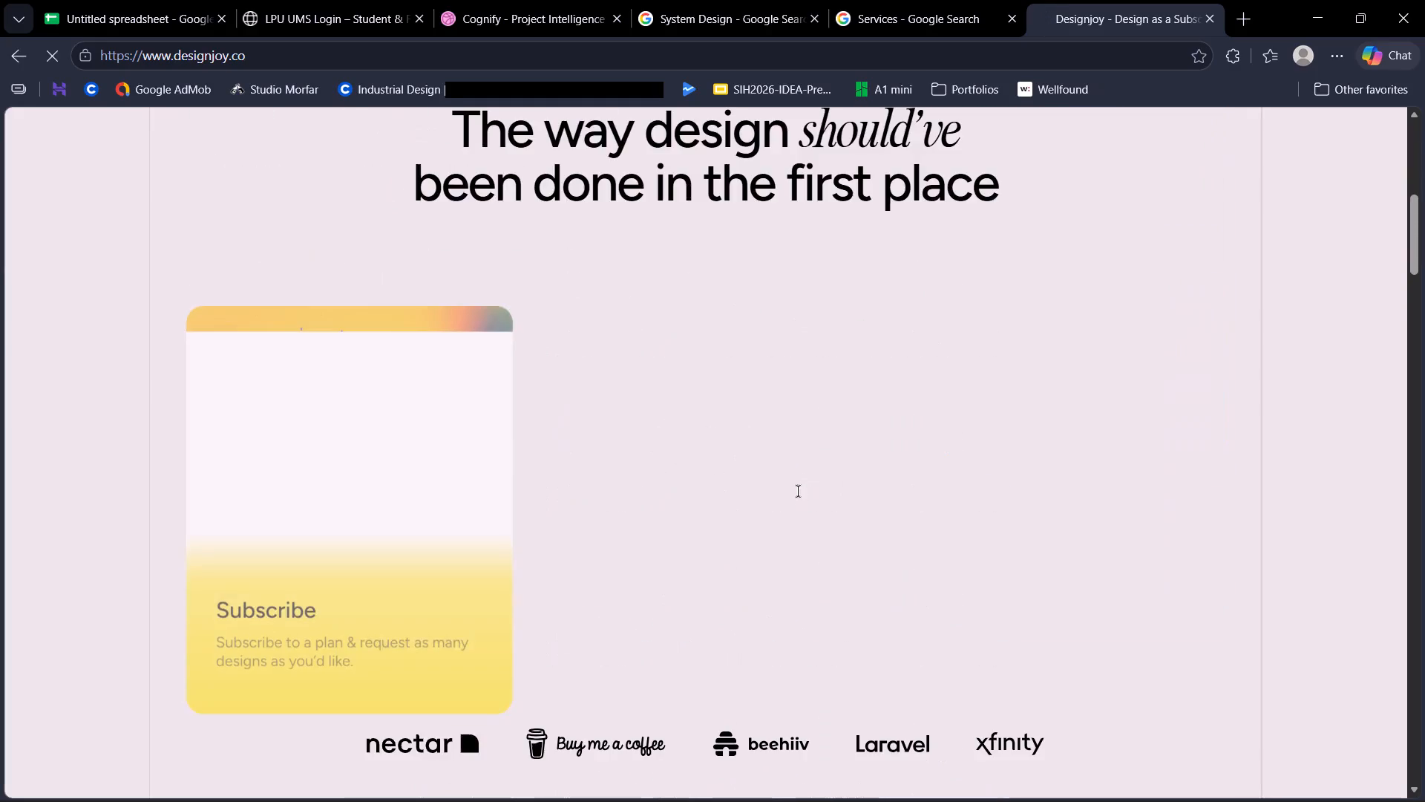
scroll(798, 491, down, 2)
scroll(798, 491, up, 7)
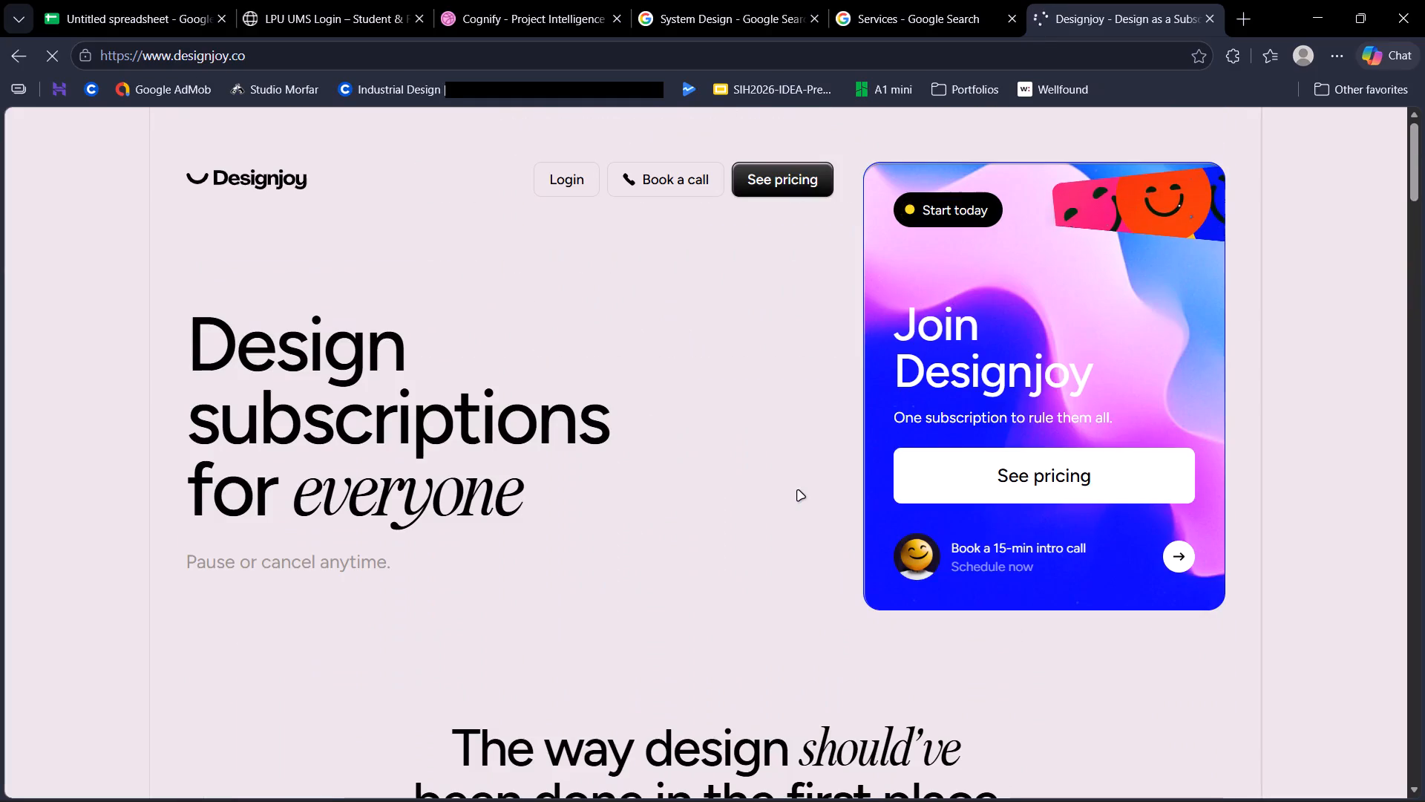
scroll(798, 491, down, 3)
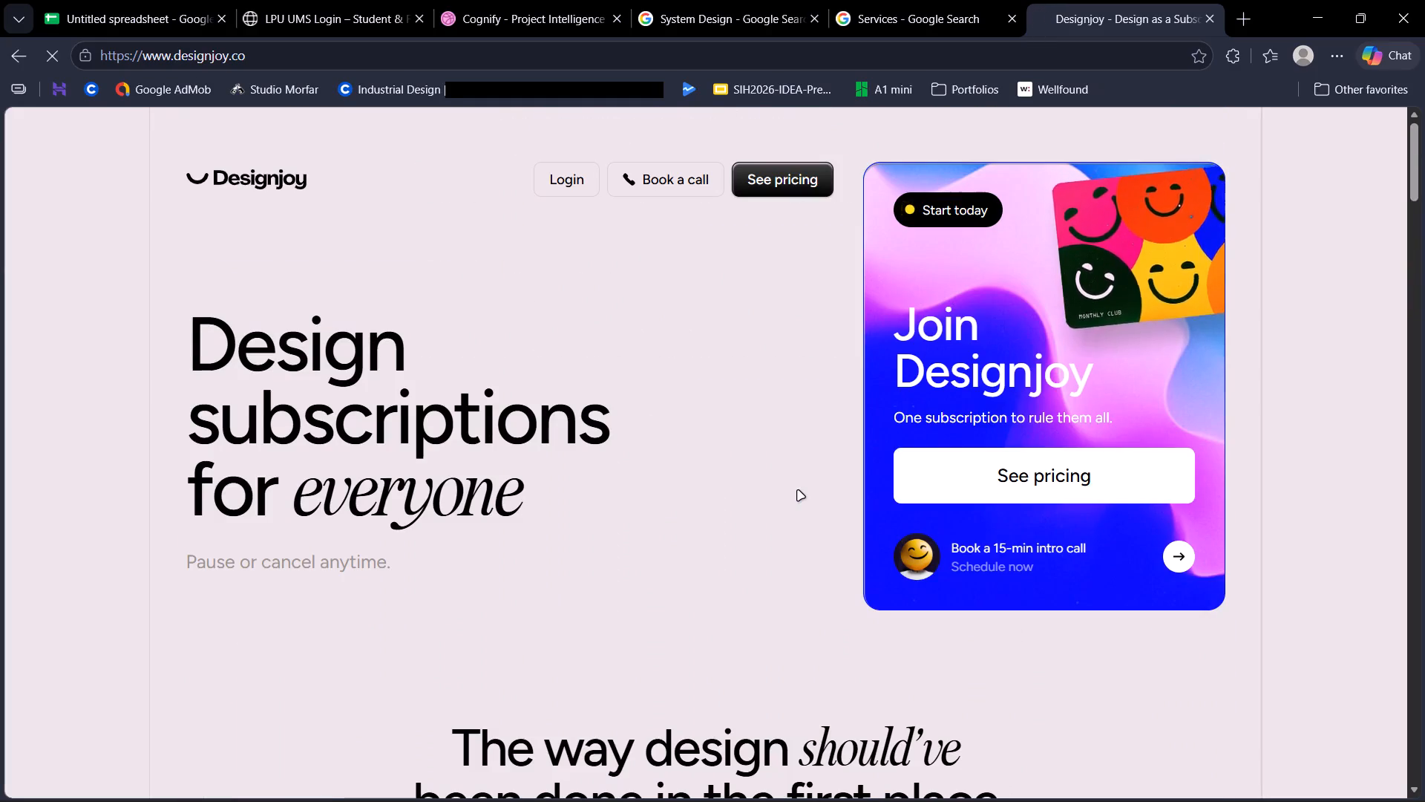
scroll(798, 491, down, 11)
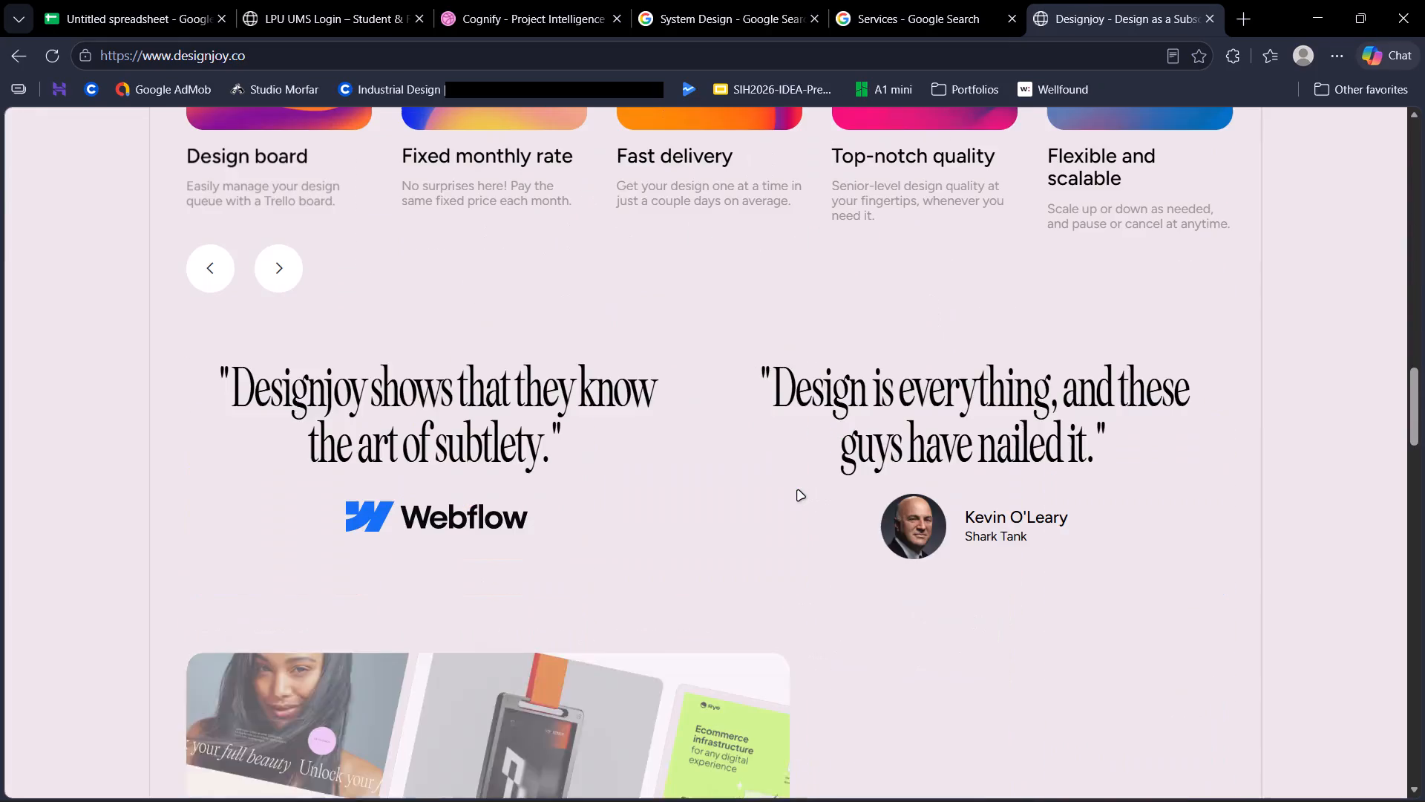
scroll(798, 491, down, 15)
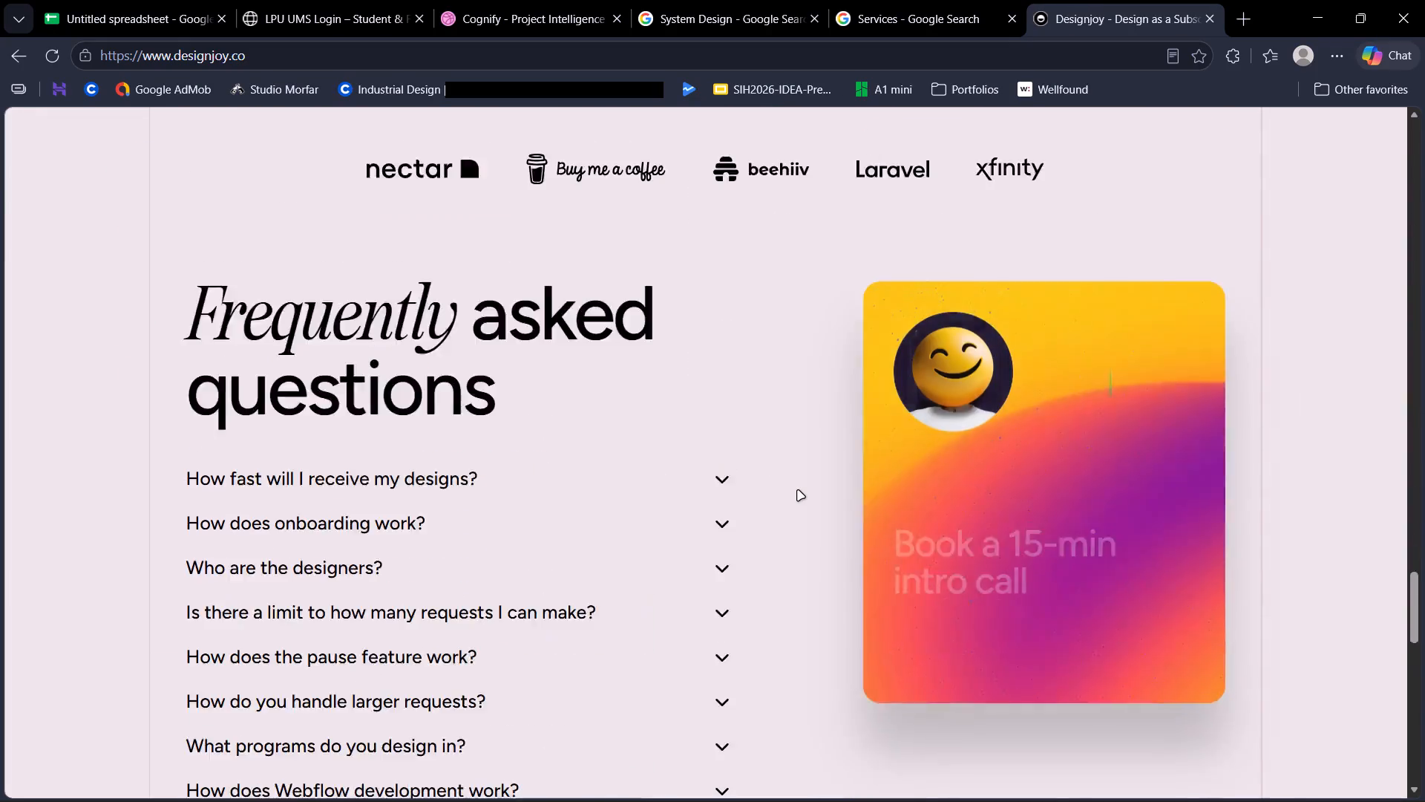
scroll(798, 491, down, 11)
Return to Figma and examine the Services heading and the Pixels and Atoms lists on MacBook Air - 19.
key(alt+Tab)
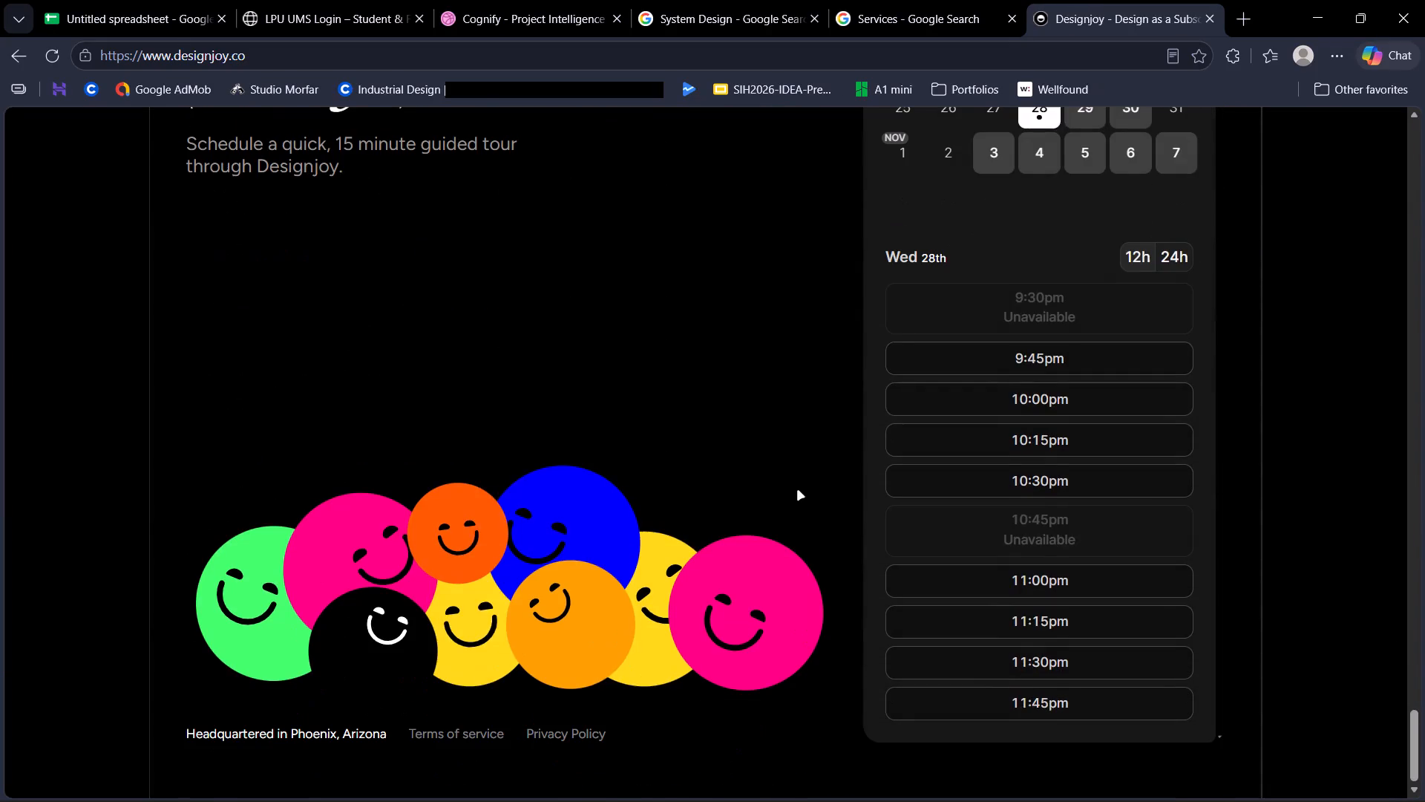
key(alt+Tab)
key(alt+Tab)
middle_drag(800, 527, 767, 231)
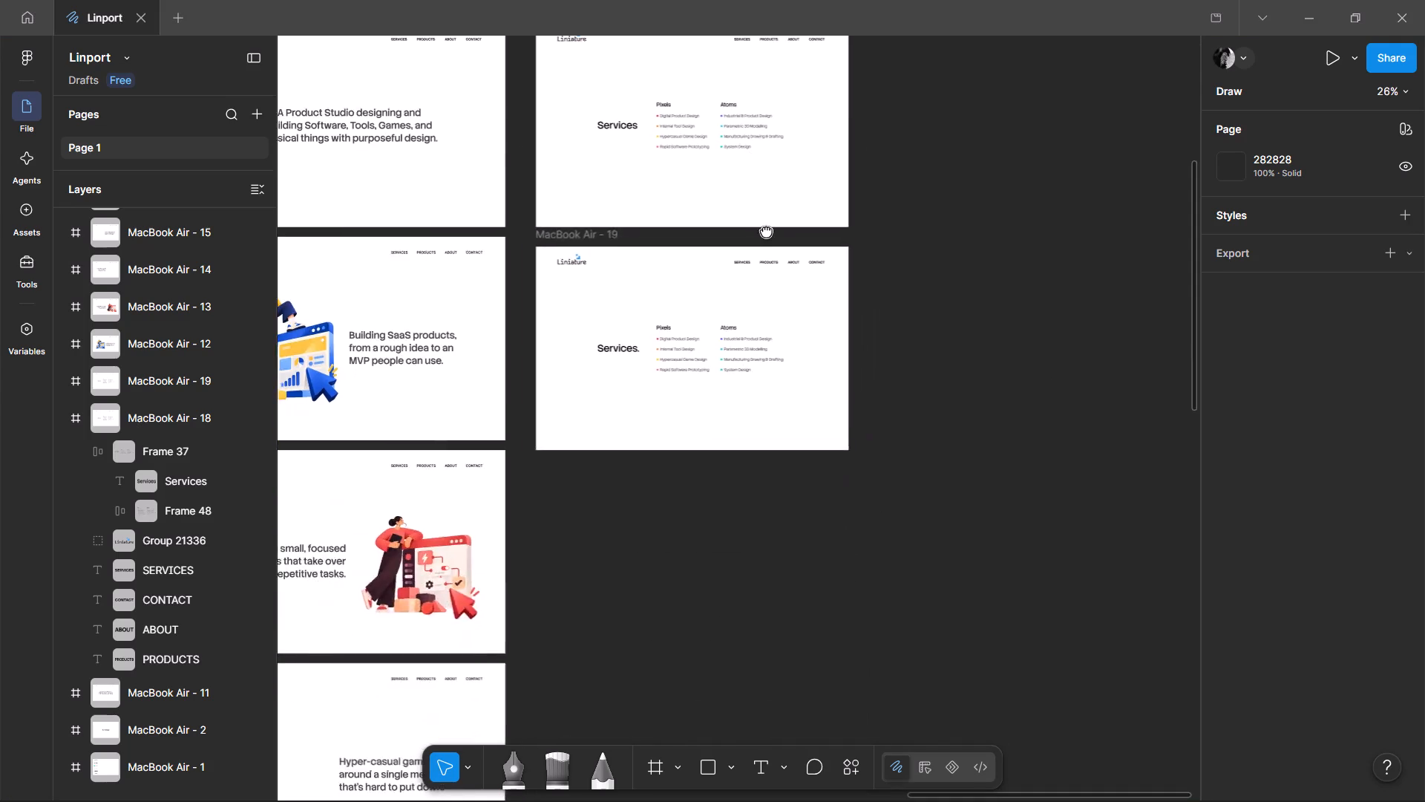
ctrl+scroll(707, 310, up, 7)
ctrl+scroll(708, 397, down, 1)
middle_drag(689, 598, 792, 472)
ctrl+scroll(792, 472, down, 1)
ctrl+scroll(759, 365, up, 3)
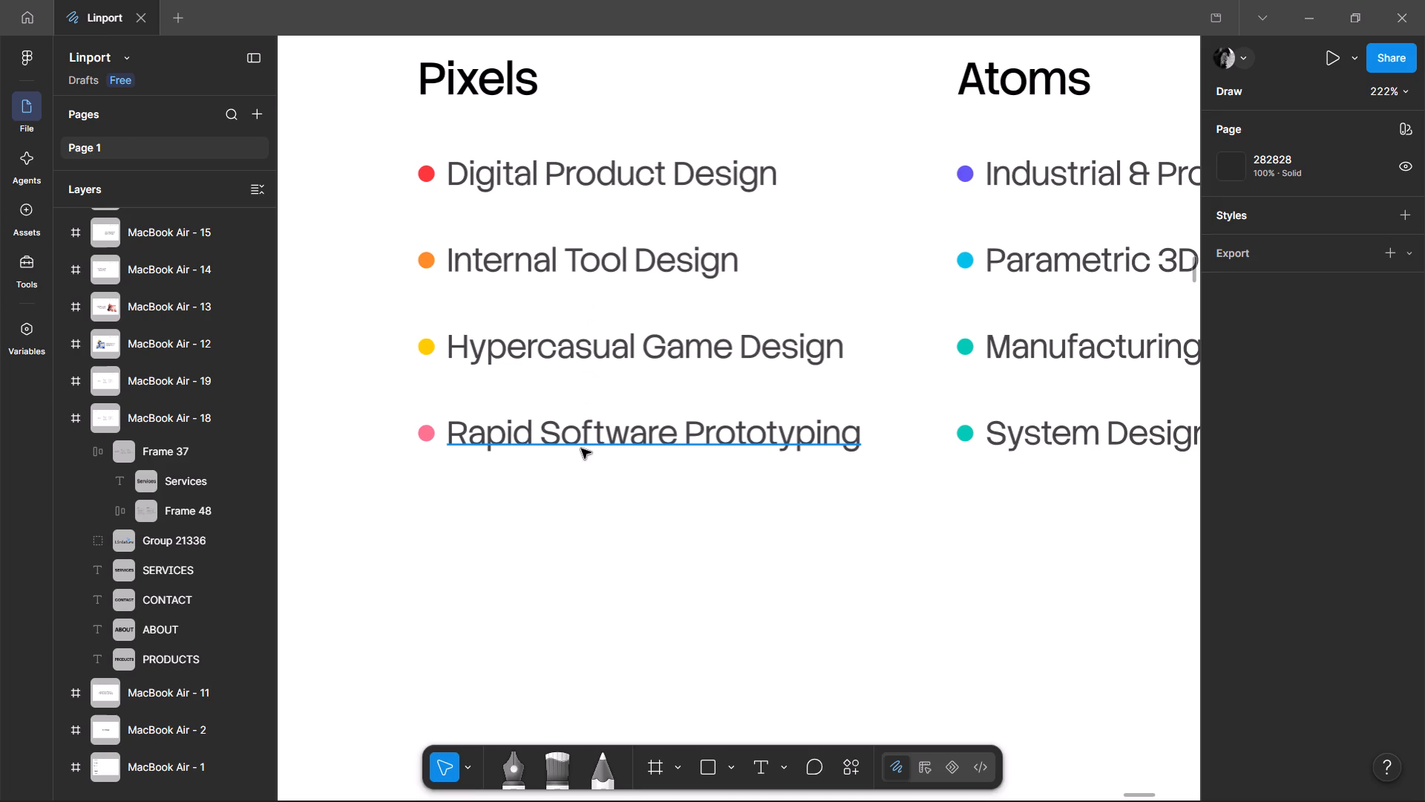
ctrl+scroll(581, 449, down, 2)
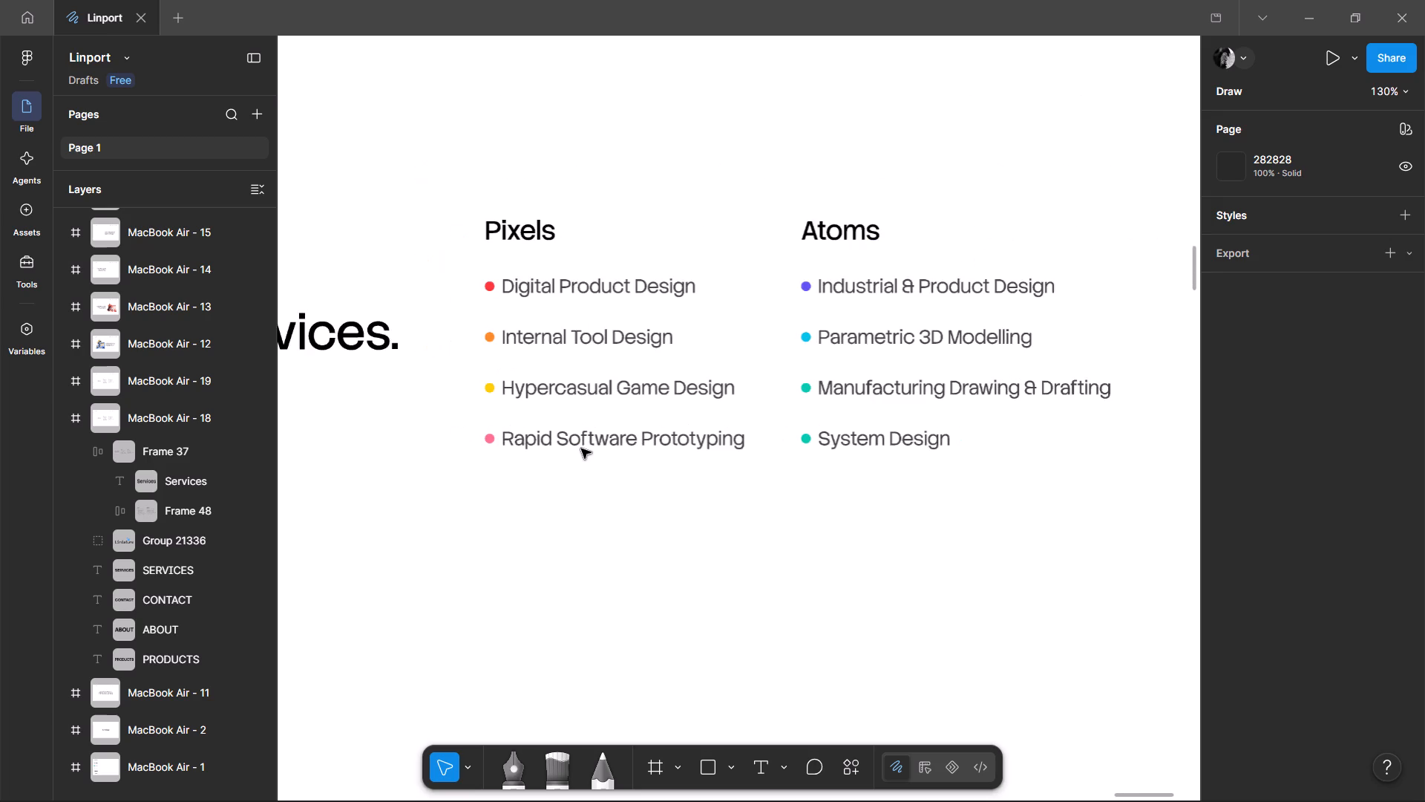
ctrl+scroll(624, 492, up, 3)
ctrl+scroll(624, 492, down, 5)
ctrl+middle_drag(787, 529, 736, 532)
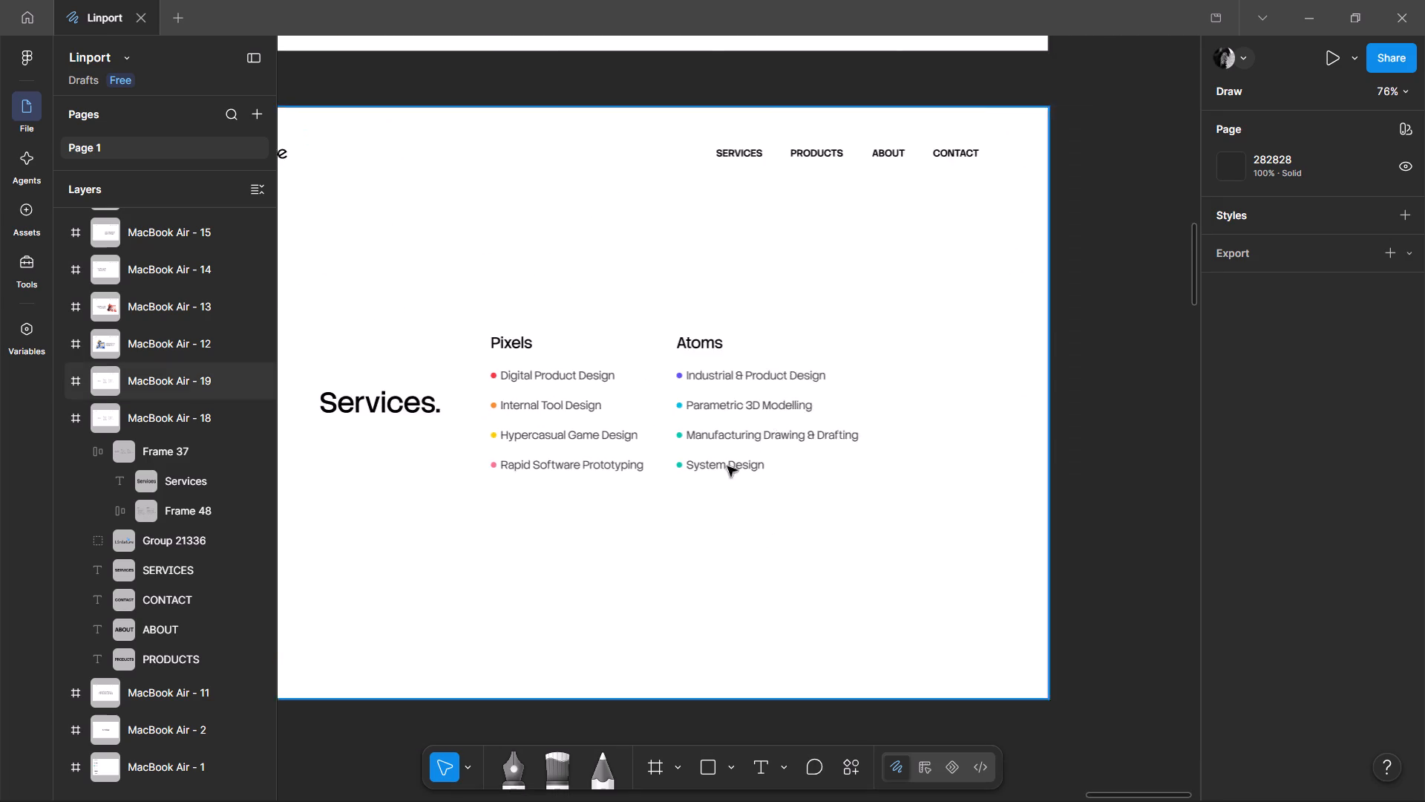
ctrl+scroll(729, 477, up, 4)
ctrl+scroll(718, 424, down, 5)
middle_drag(937, 580, 1007, 471)
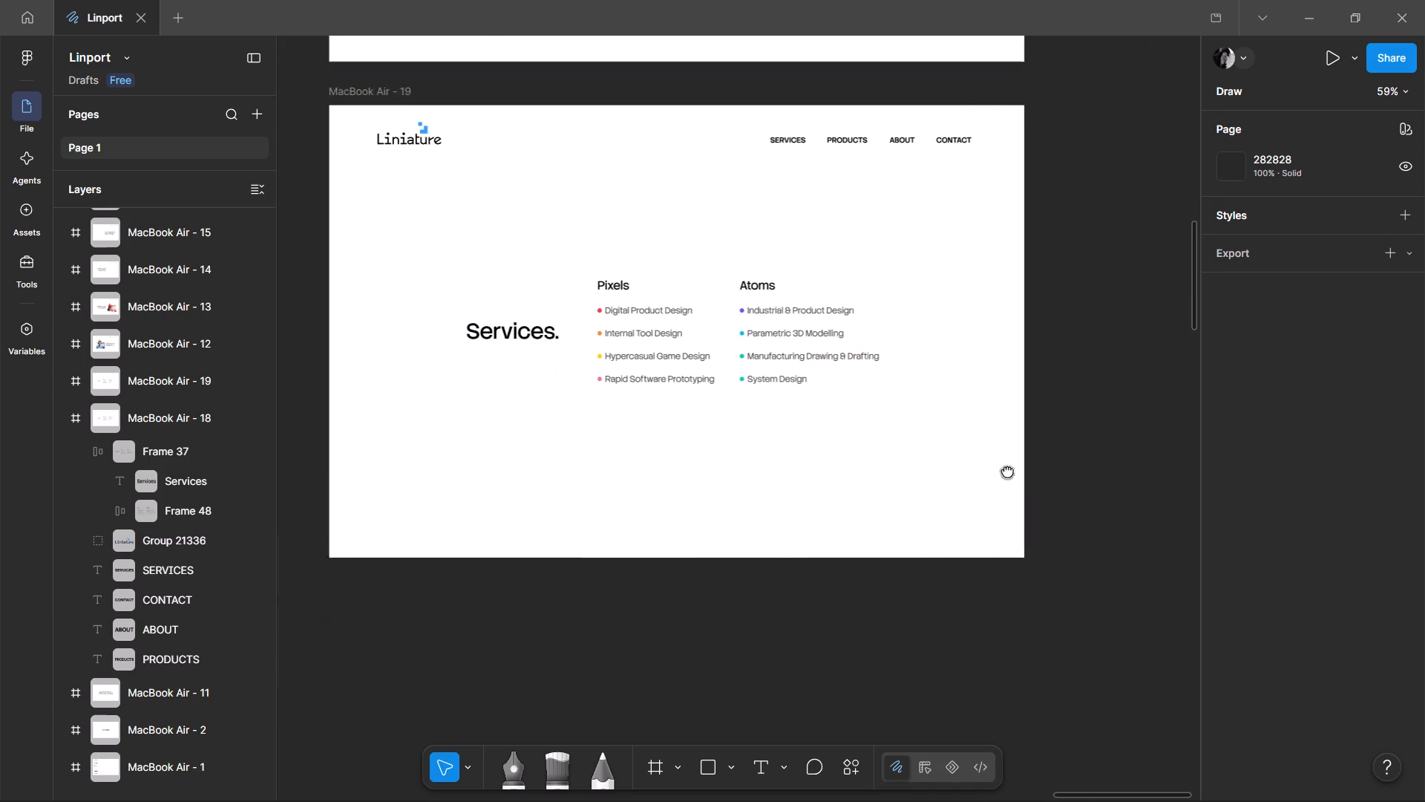
middle_drag(1007, 471, 1009, 467)
ctrl+scroll(811, 284, up, 3)
ctrl+scroll(770, 471, down, 4)
middle_drag(825, 560, 826, 560)
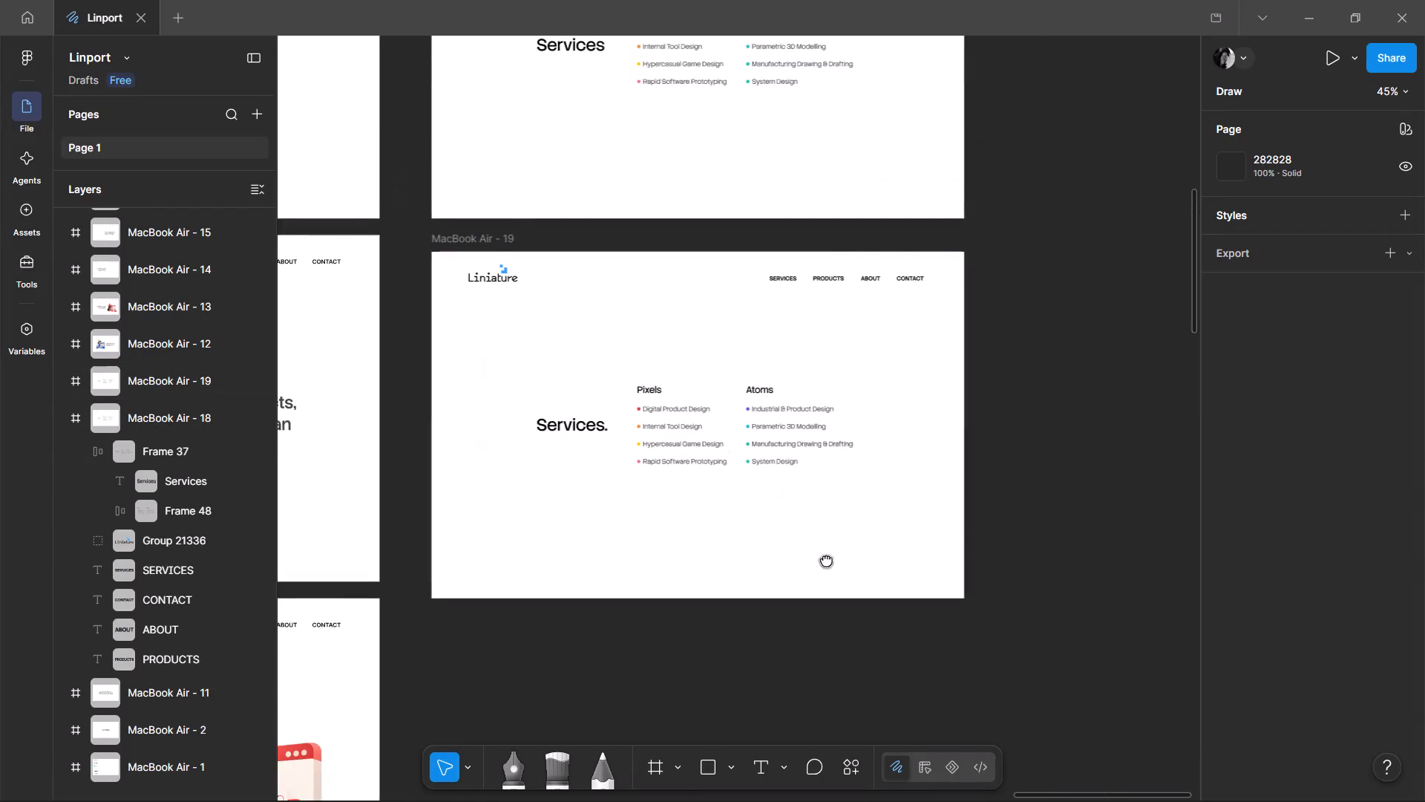
middle_drag(826, 560, 827, 429)
ctrl+scroll(758, 483, up, 2)
ctrl+scroll(758, 483, down, 1)
ctrl+scroll(584, 211, up, 3)
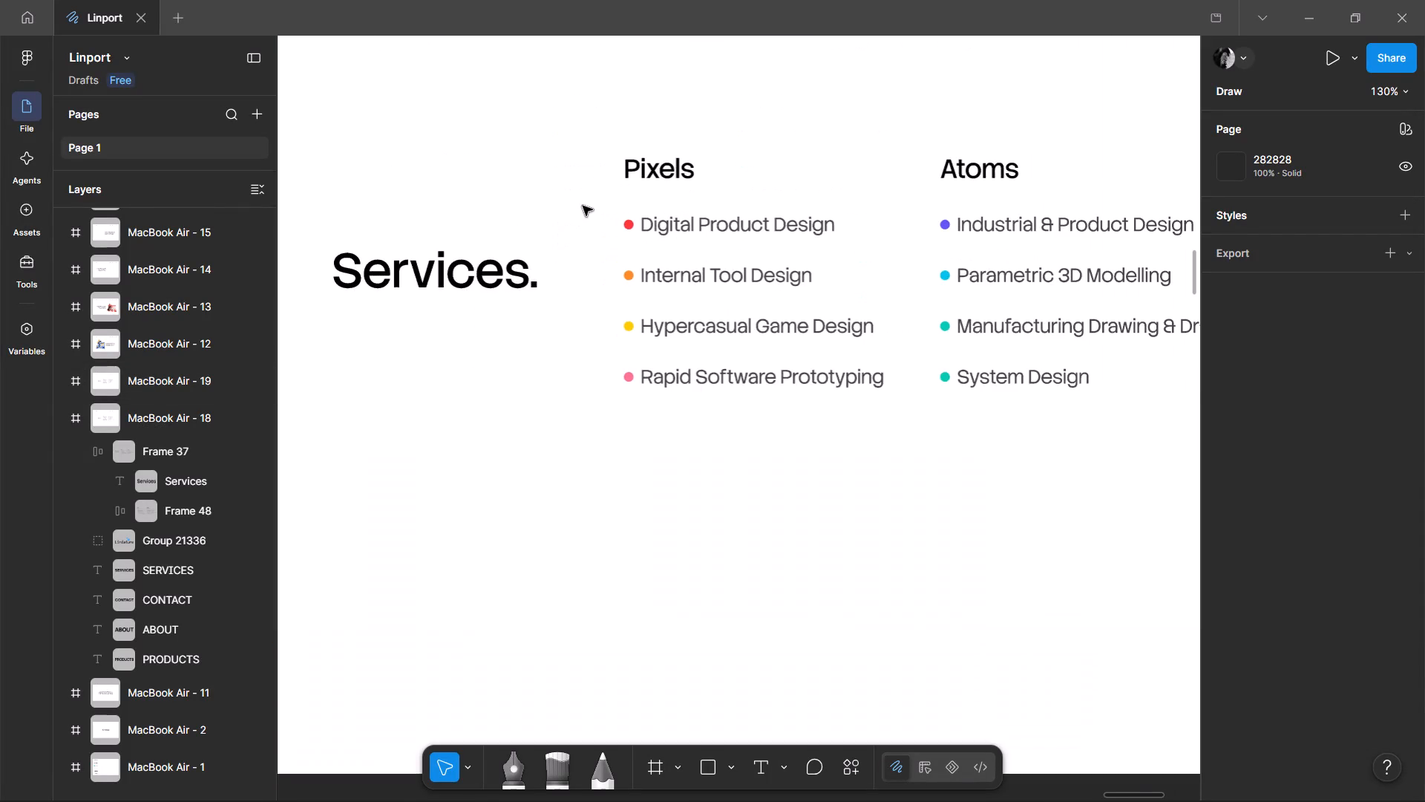
ctrl+scroll(589, 300, down, 3)
middle_drag(759, 530, 841, 649)
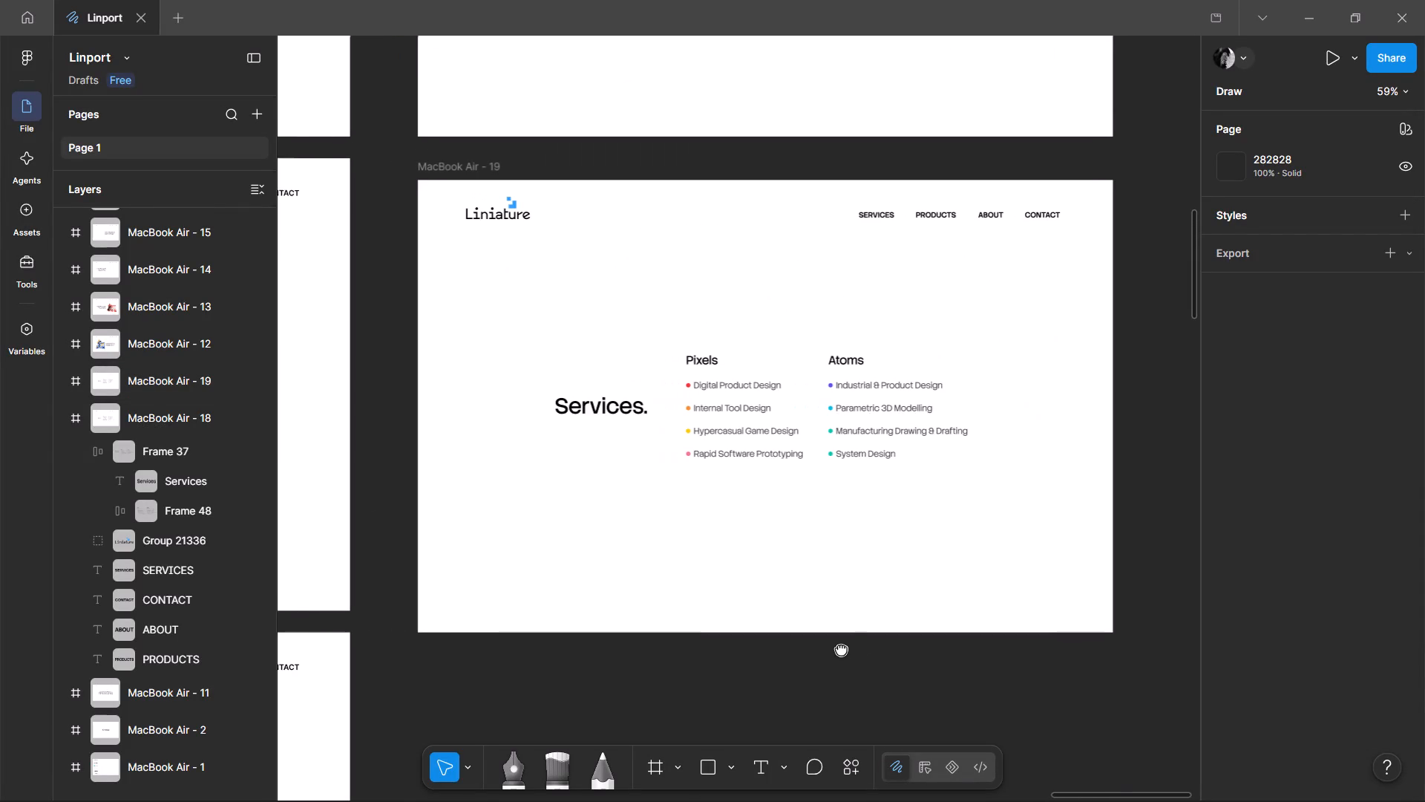
middle_drag(841, 649, 840, 649)
ctrl+scroll(946, 157, up, 2)
ctrl+scroll(786, 374, down, 1)
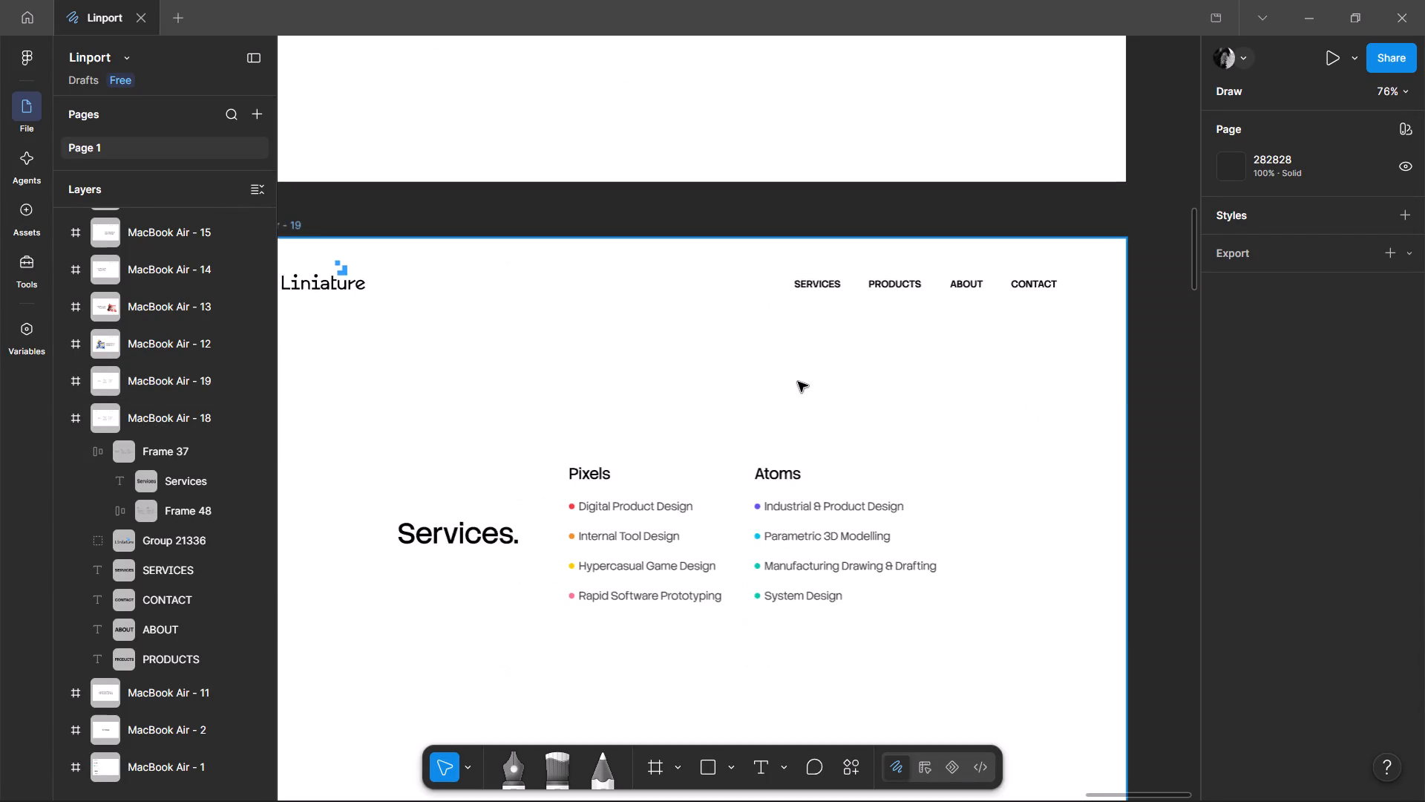
Delete the Services heading with its Pixels and Atoms lists from MacBook Air - 18.
ctrl+scroll(811, 385, down, 4)
middle_drag(882, 299, 880, 351)
middle_click(880, 351)
drag(947, 294, 629, 205)
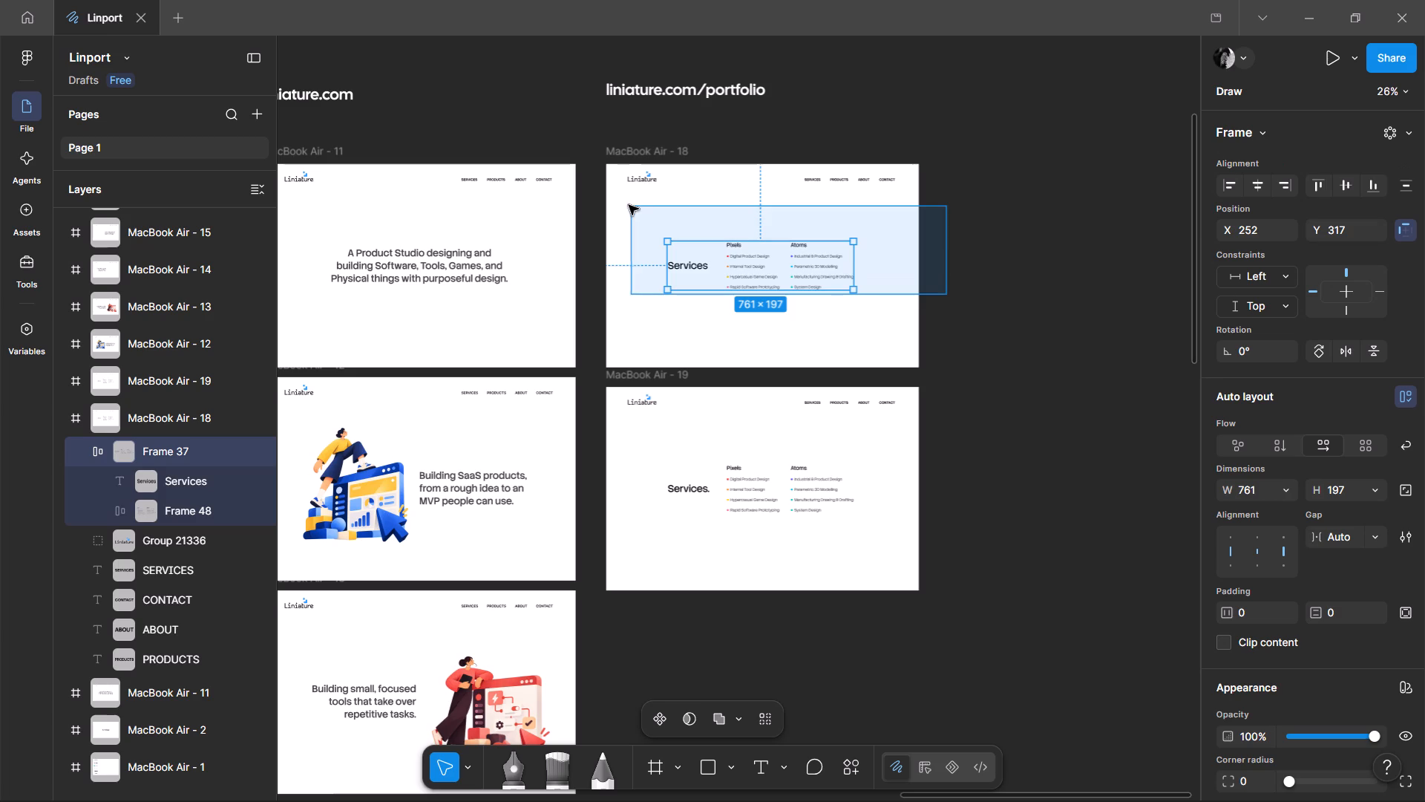
drag(629, 205, 626, 212)
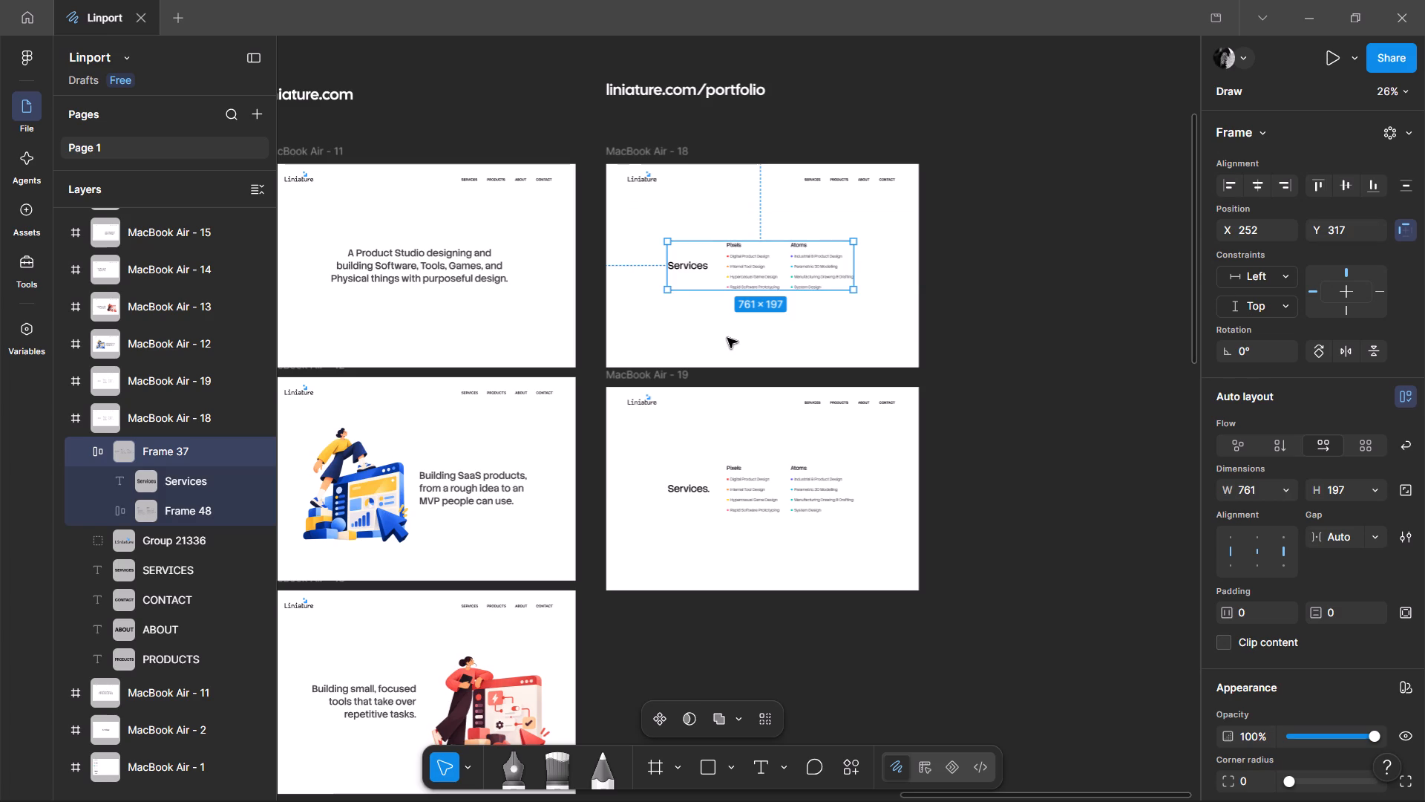
key(Delete)
Copy the "A Product Studio designing and building" tagline from MacBook Air - 11 to the centre of MacBook Air - 18, at X 277, Y 338.
click(447, 265)
alt+drag(436, 274, 698, 264)
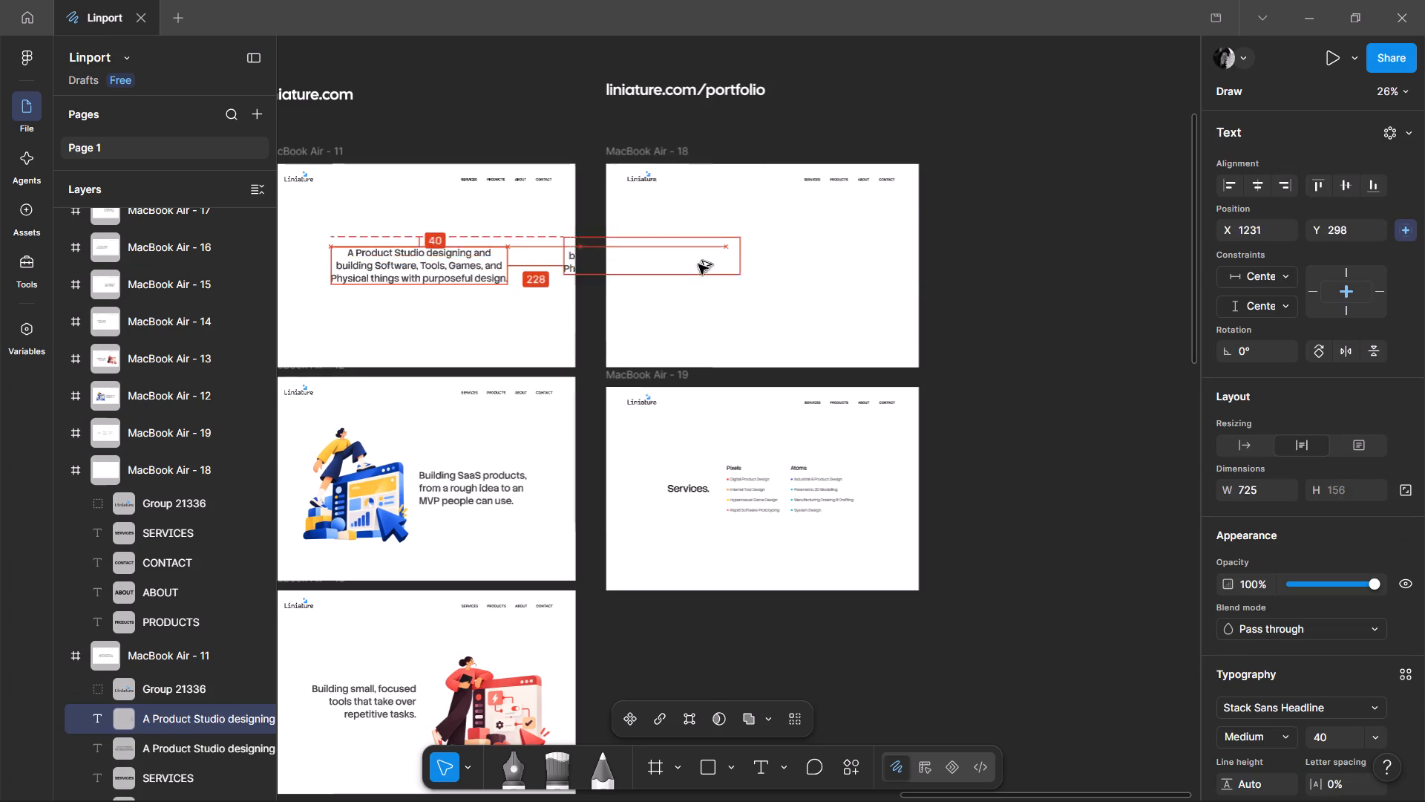
alt+drag(698, 264, 799, 273)
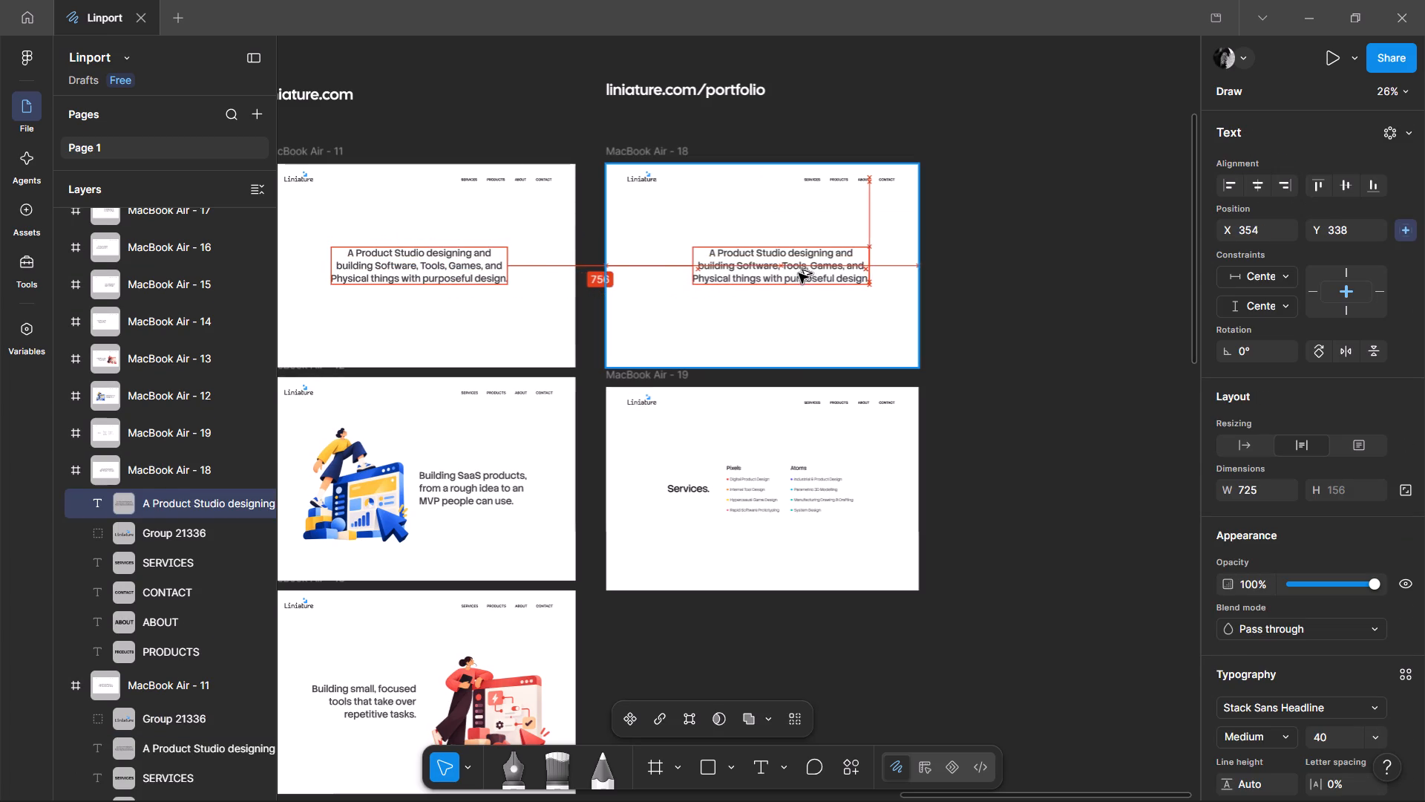
alt+drag(799, 273, 806, 273)
ctrl+scroll(810, 258, up, 5)
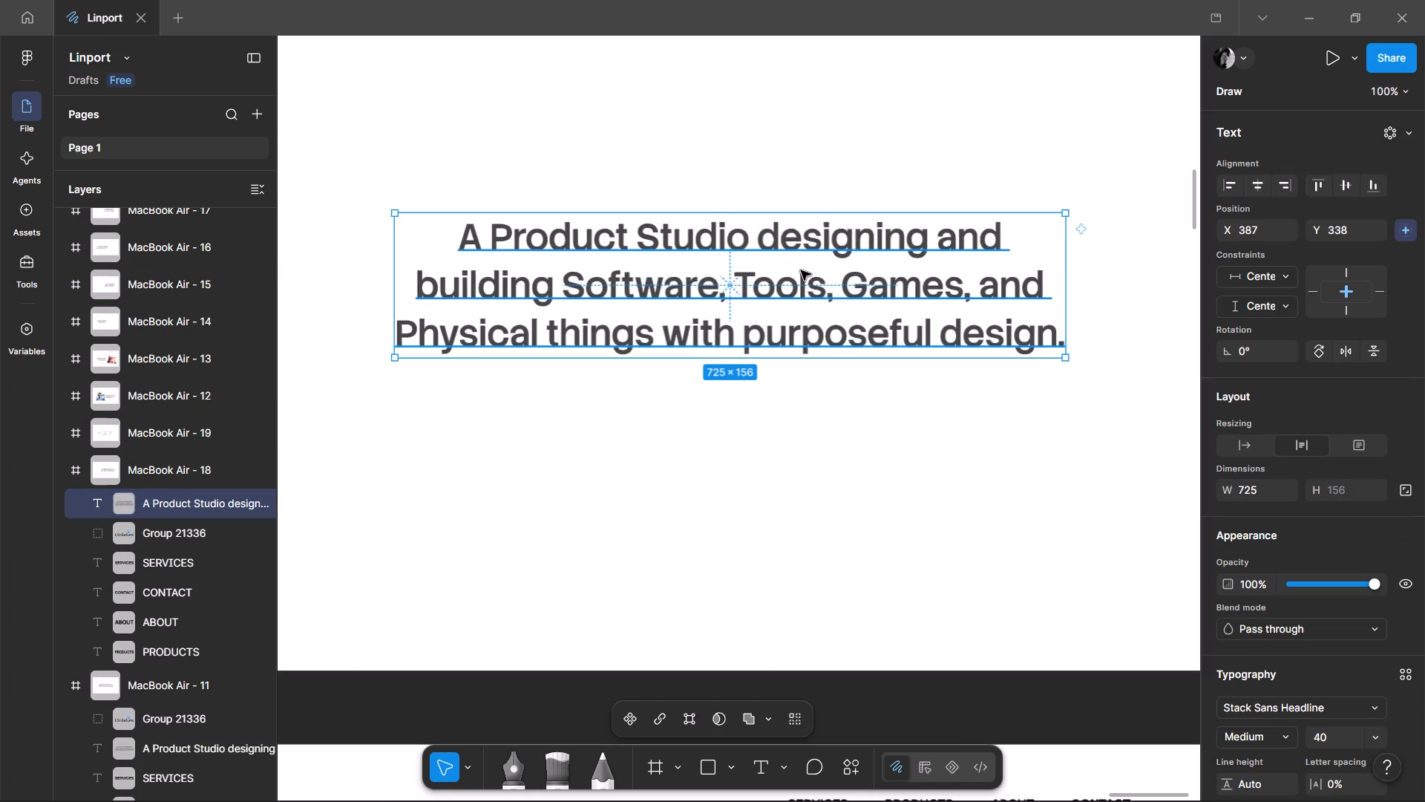
ctrl+scroll(801, 271, down, 2)
alt+drag(801, 271, 773, 343)
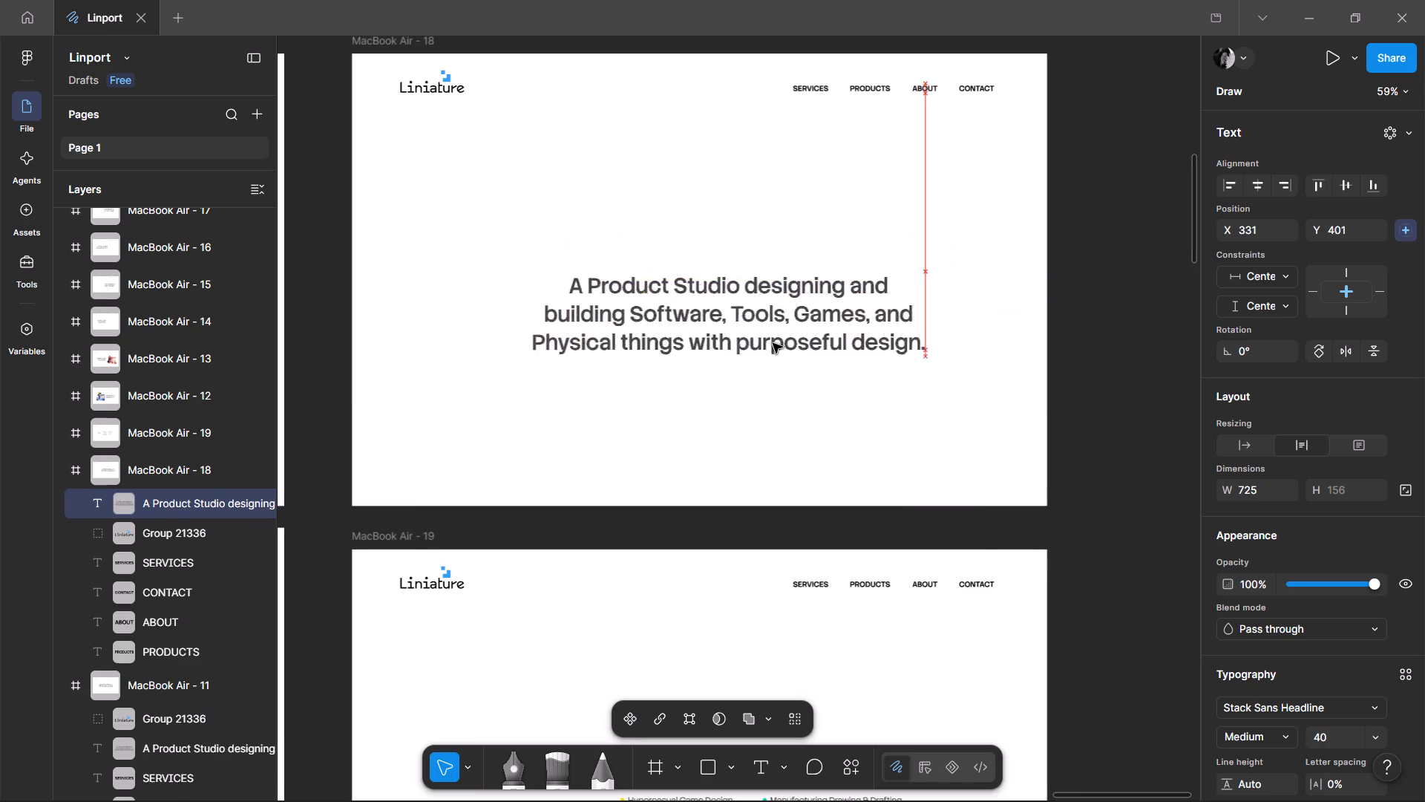
alt+drag(773, 343, 770, 368)
drag(768, 380, 776, 284)
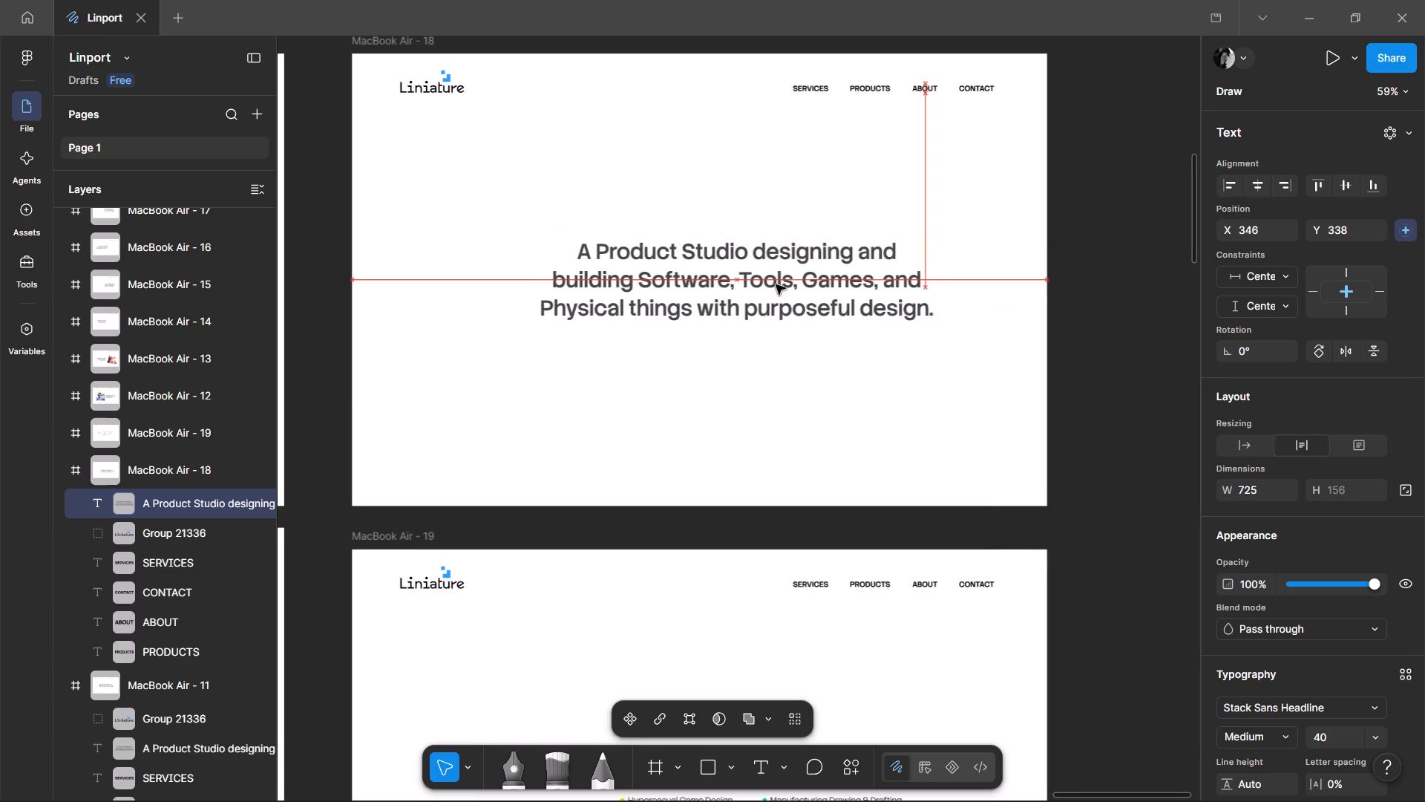
drag(776, 284, 739, 282)
click(759, 335)
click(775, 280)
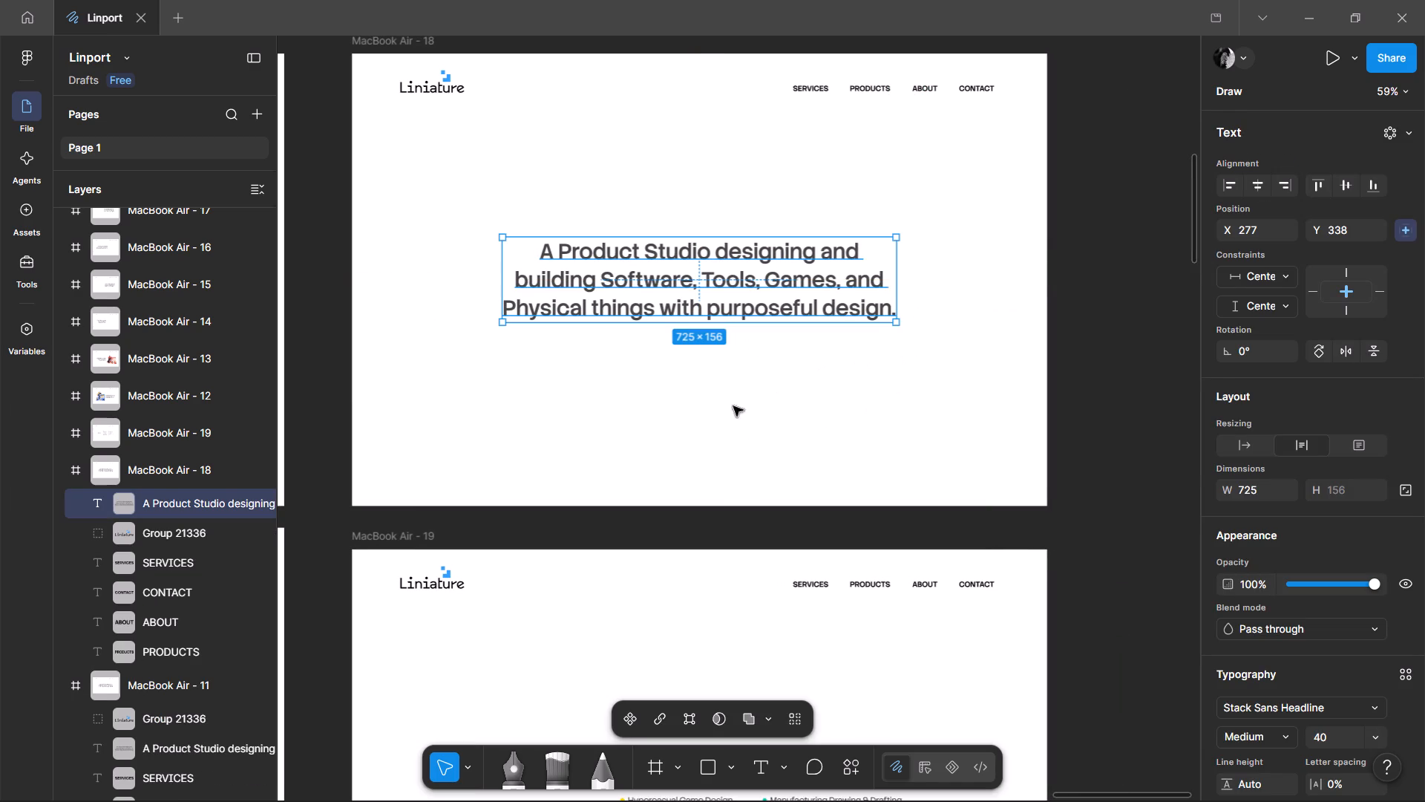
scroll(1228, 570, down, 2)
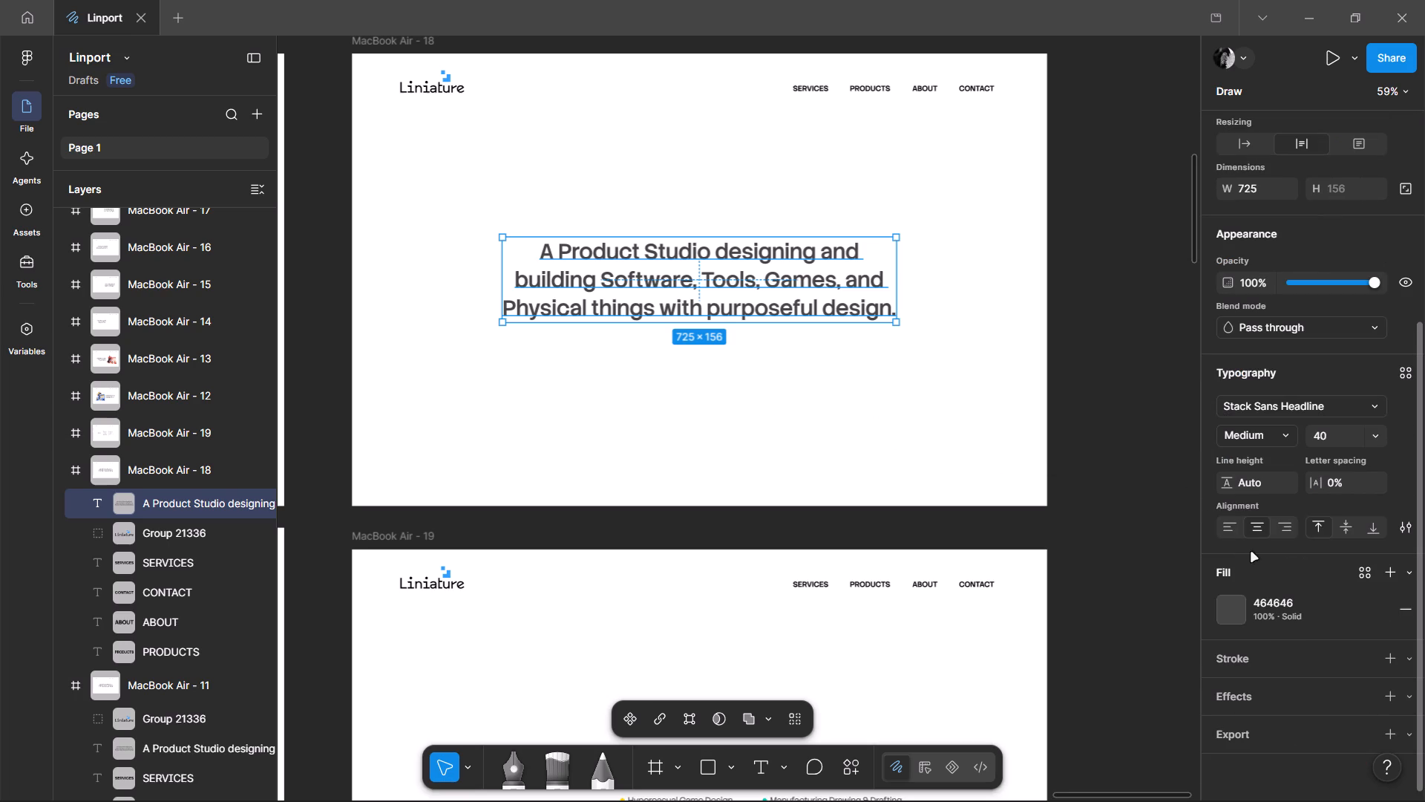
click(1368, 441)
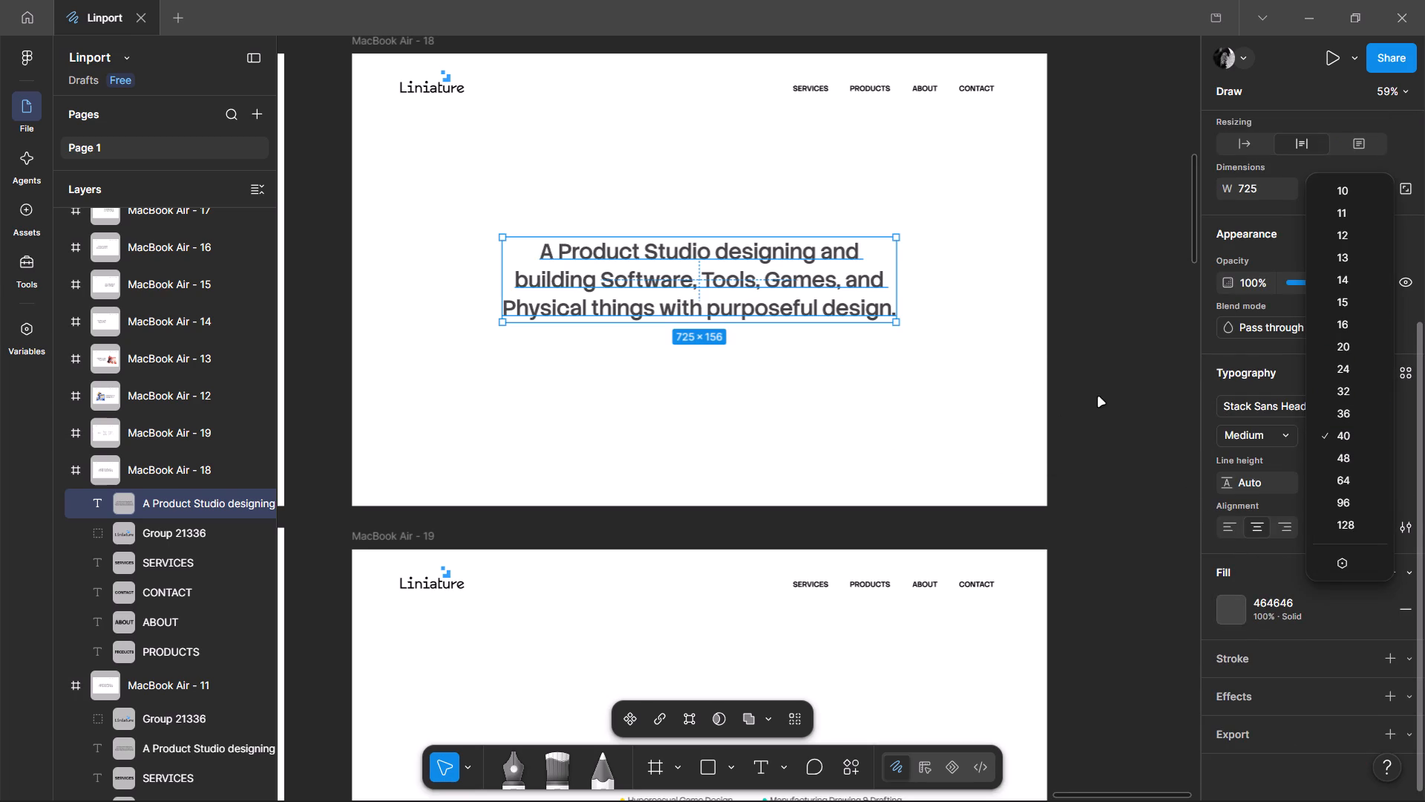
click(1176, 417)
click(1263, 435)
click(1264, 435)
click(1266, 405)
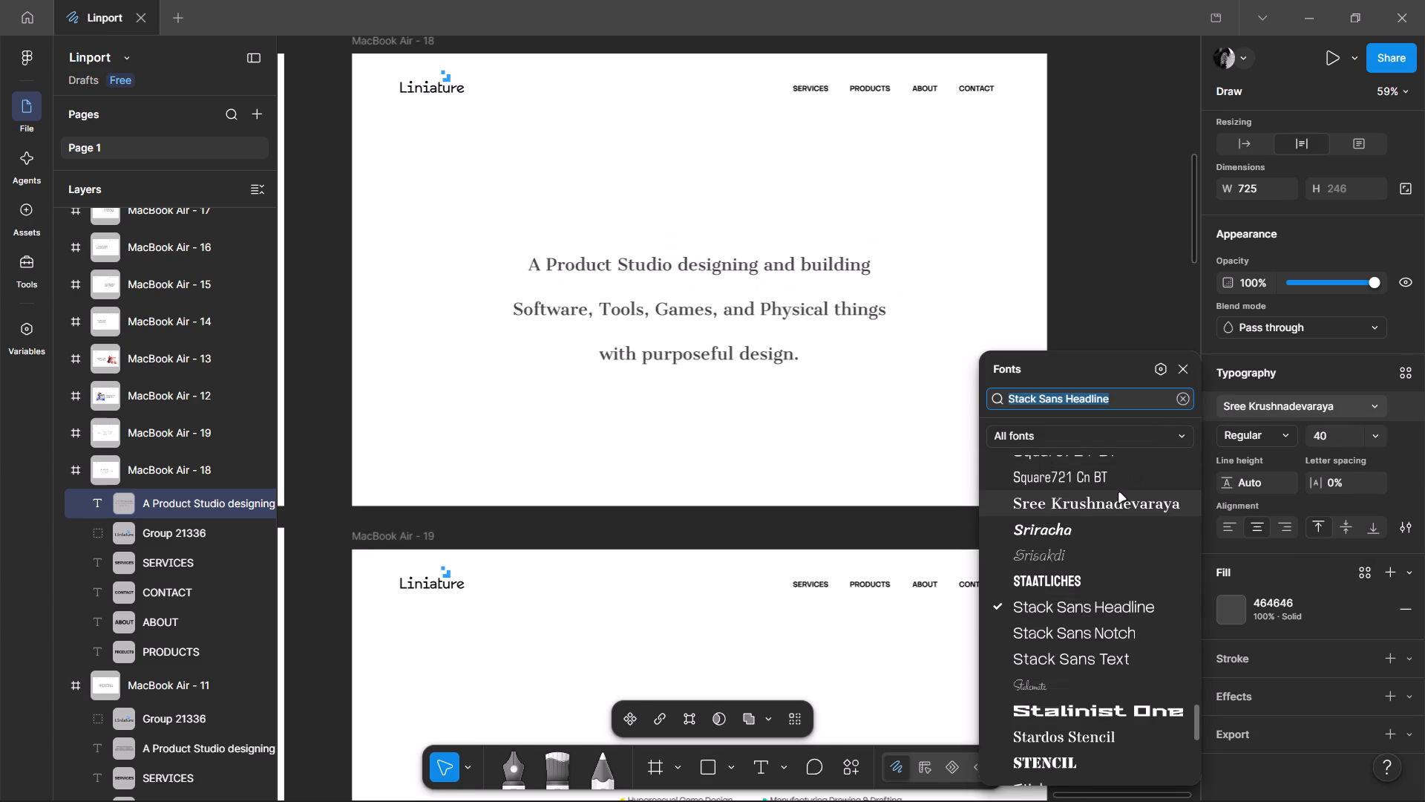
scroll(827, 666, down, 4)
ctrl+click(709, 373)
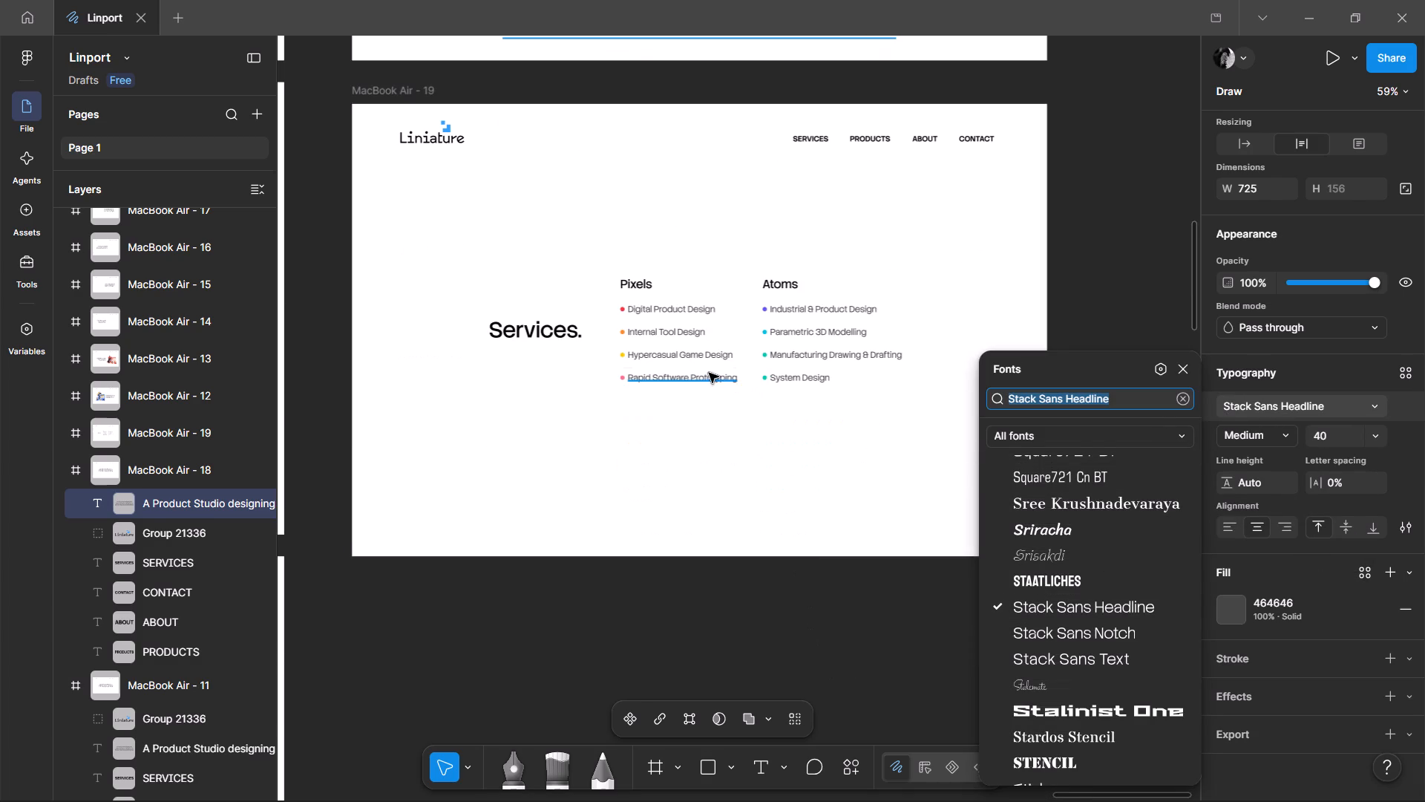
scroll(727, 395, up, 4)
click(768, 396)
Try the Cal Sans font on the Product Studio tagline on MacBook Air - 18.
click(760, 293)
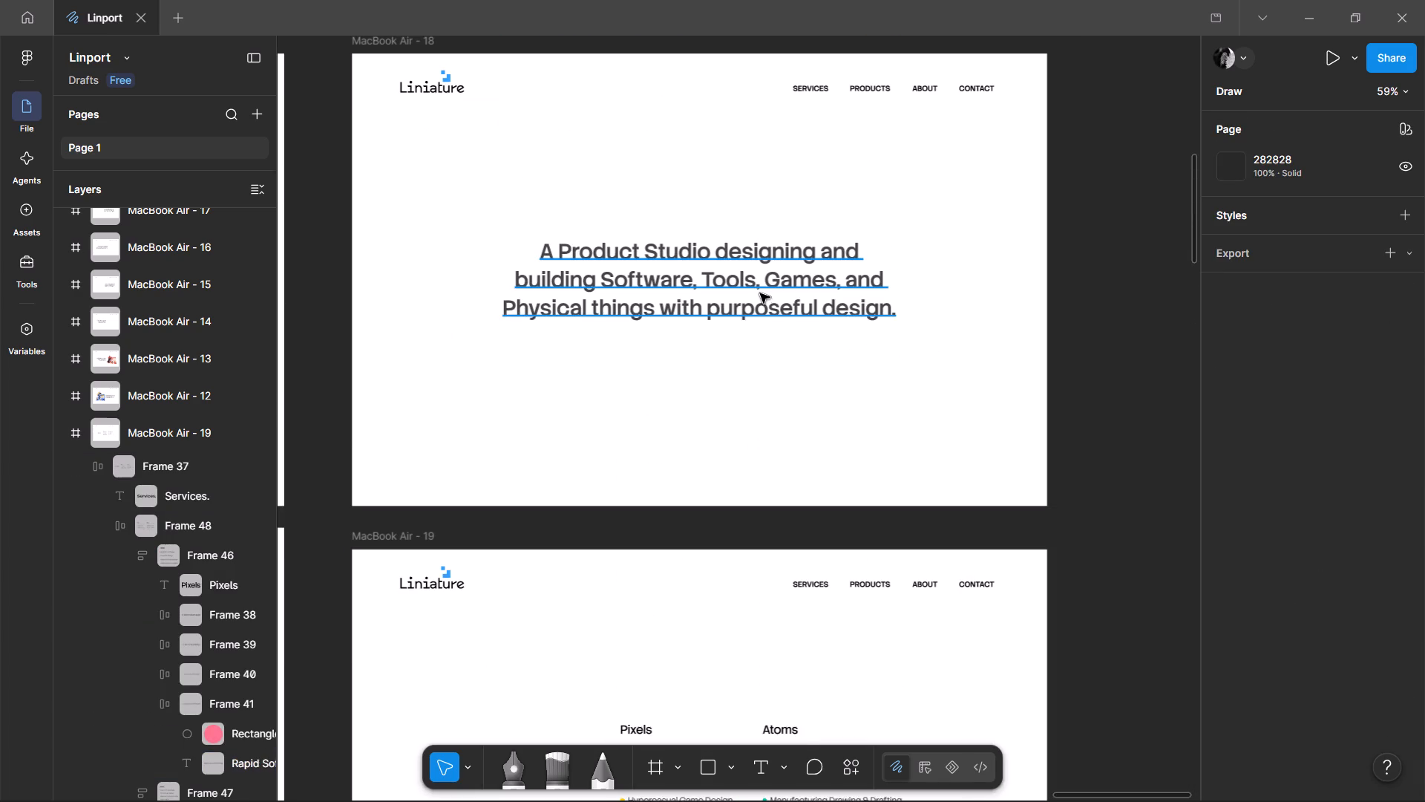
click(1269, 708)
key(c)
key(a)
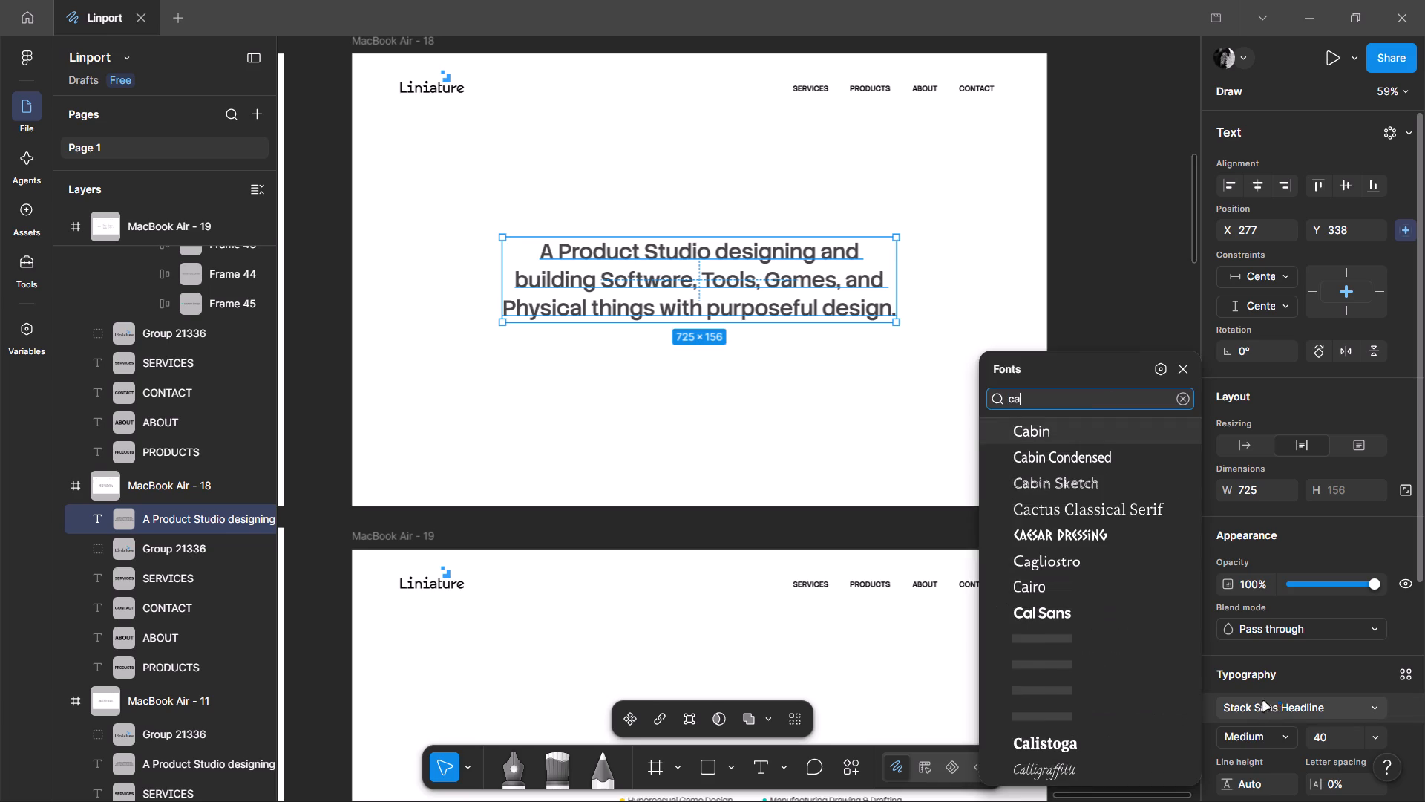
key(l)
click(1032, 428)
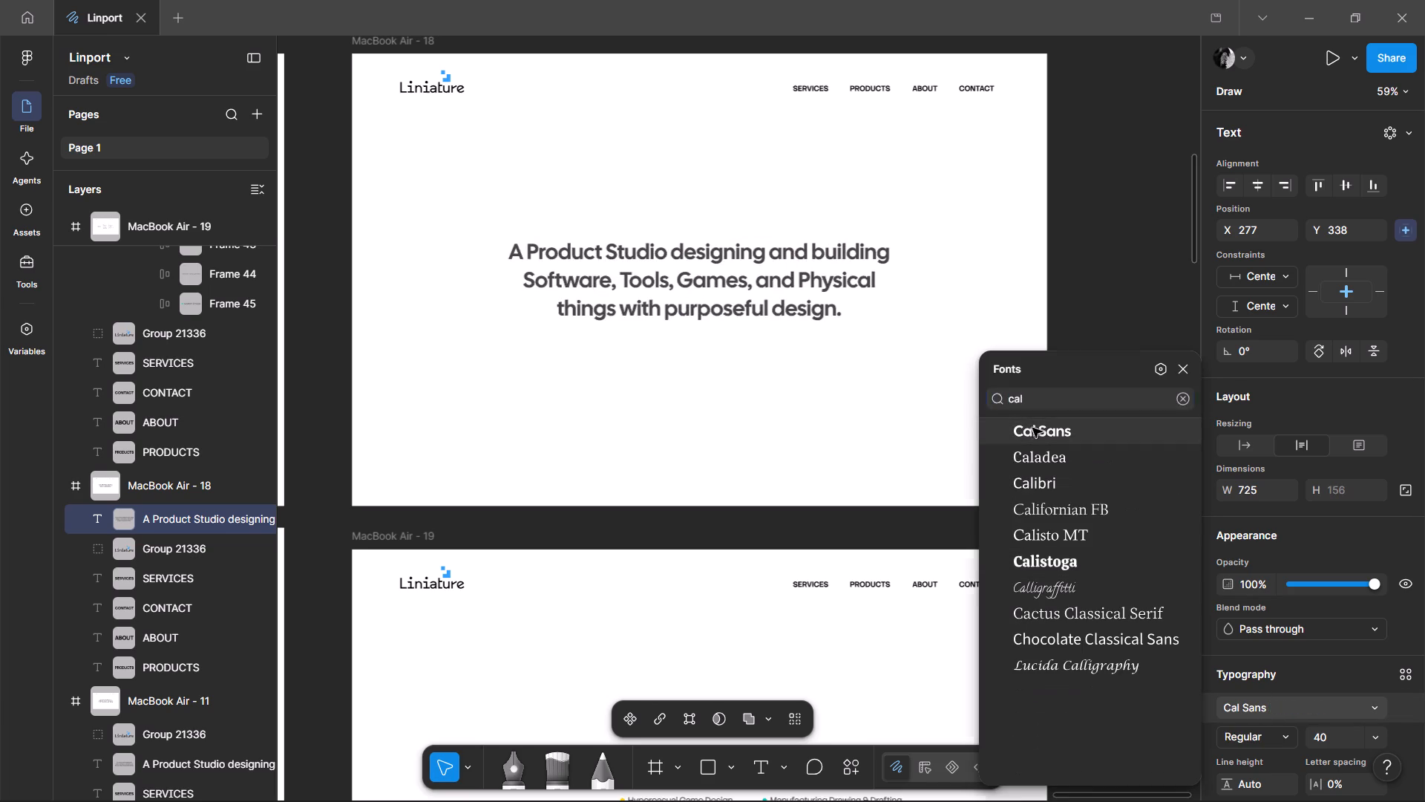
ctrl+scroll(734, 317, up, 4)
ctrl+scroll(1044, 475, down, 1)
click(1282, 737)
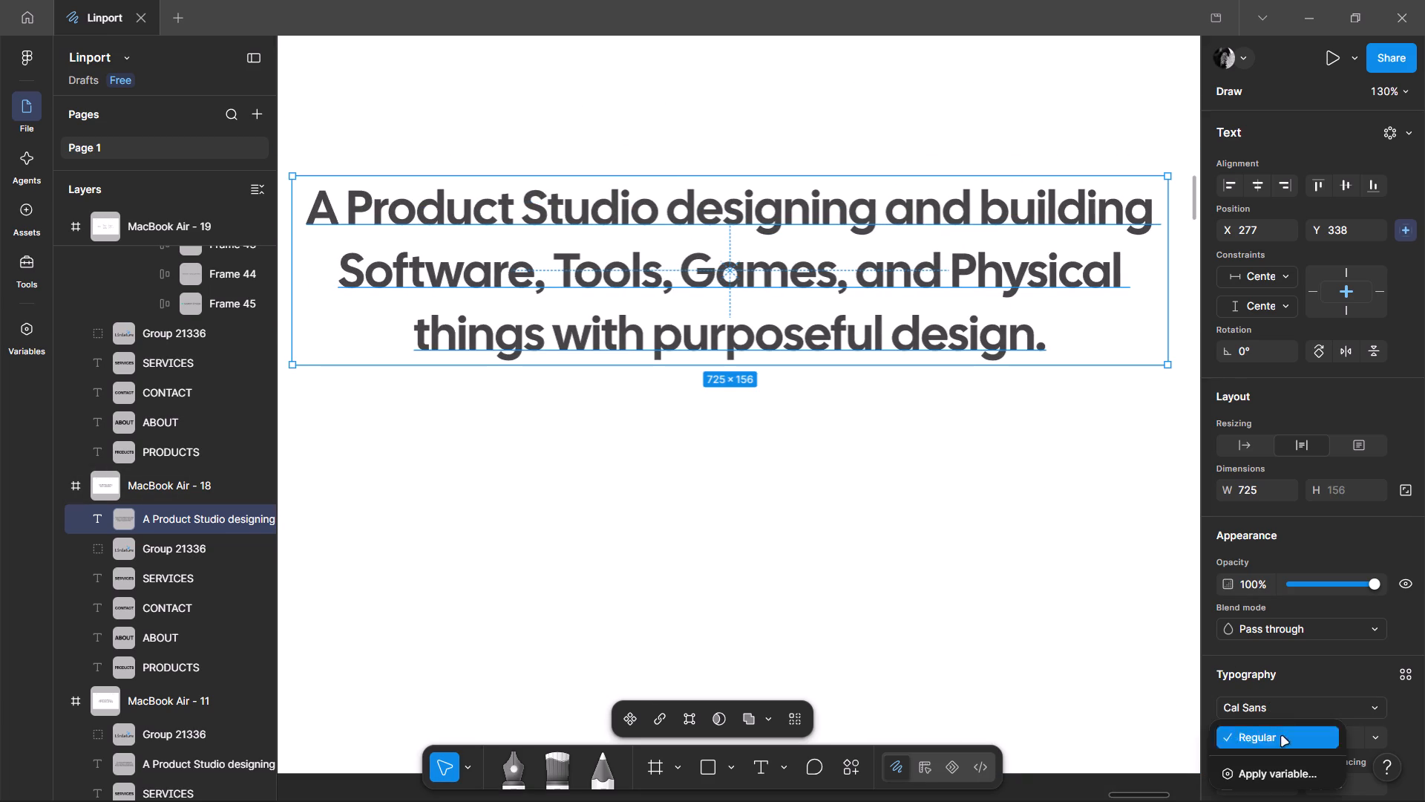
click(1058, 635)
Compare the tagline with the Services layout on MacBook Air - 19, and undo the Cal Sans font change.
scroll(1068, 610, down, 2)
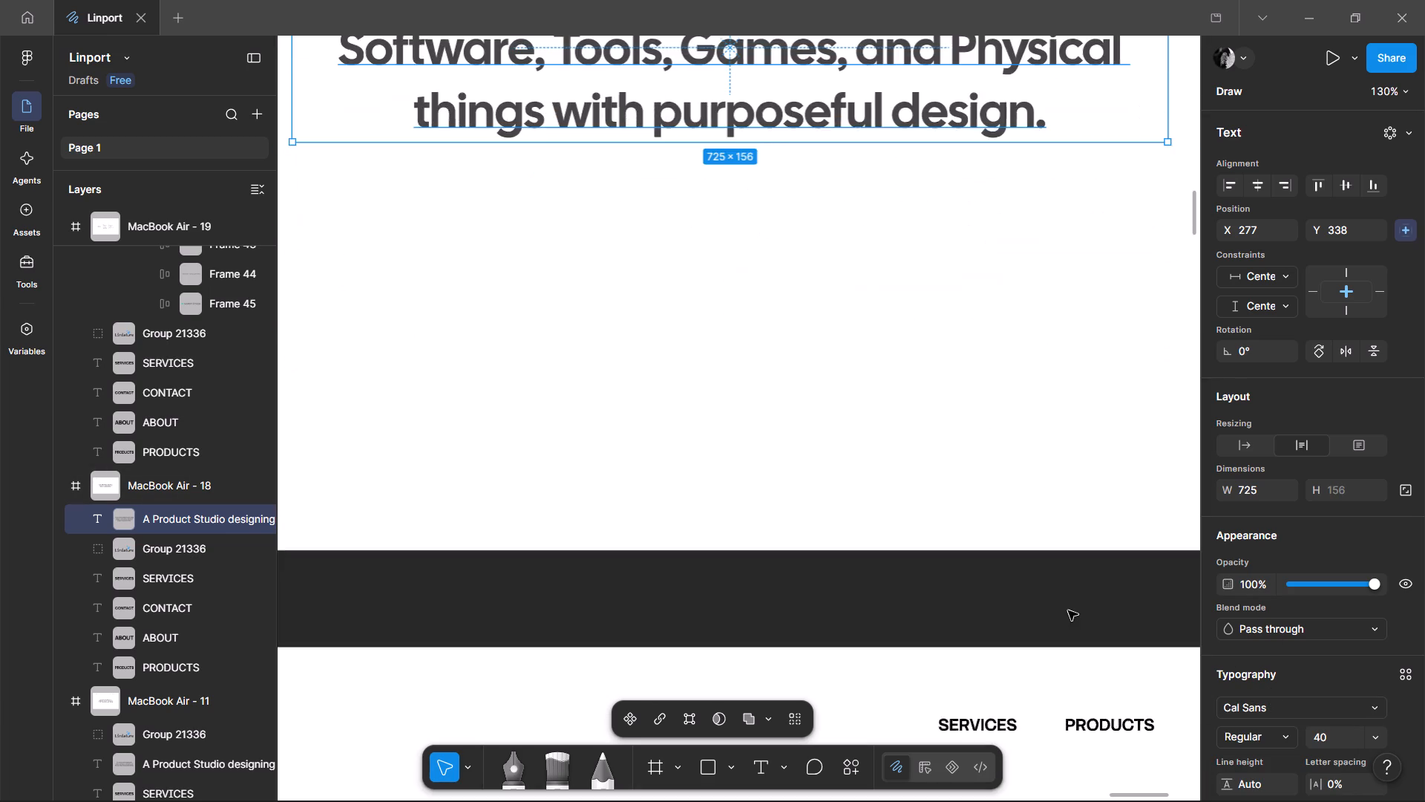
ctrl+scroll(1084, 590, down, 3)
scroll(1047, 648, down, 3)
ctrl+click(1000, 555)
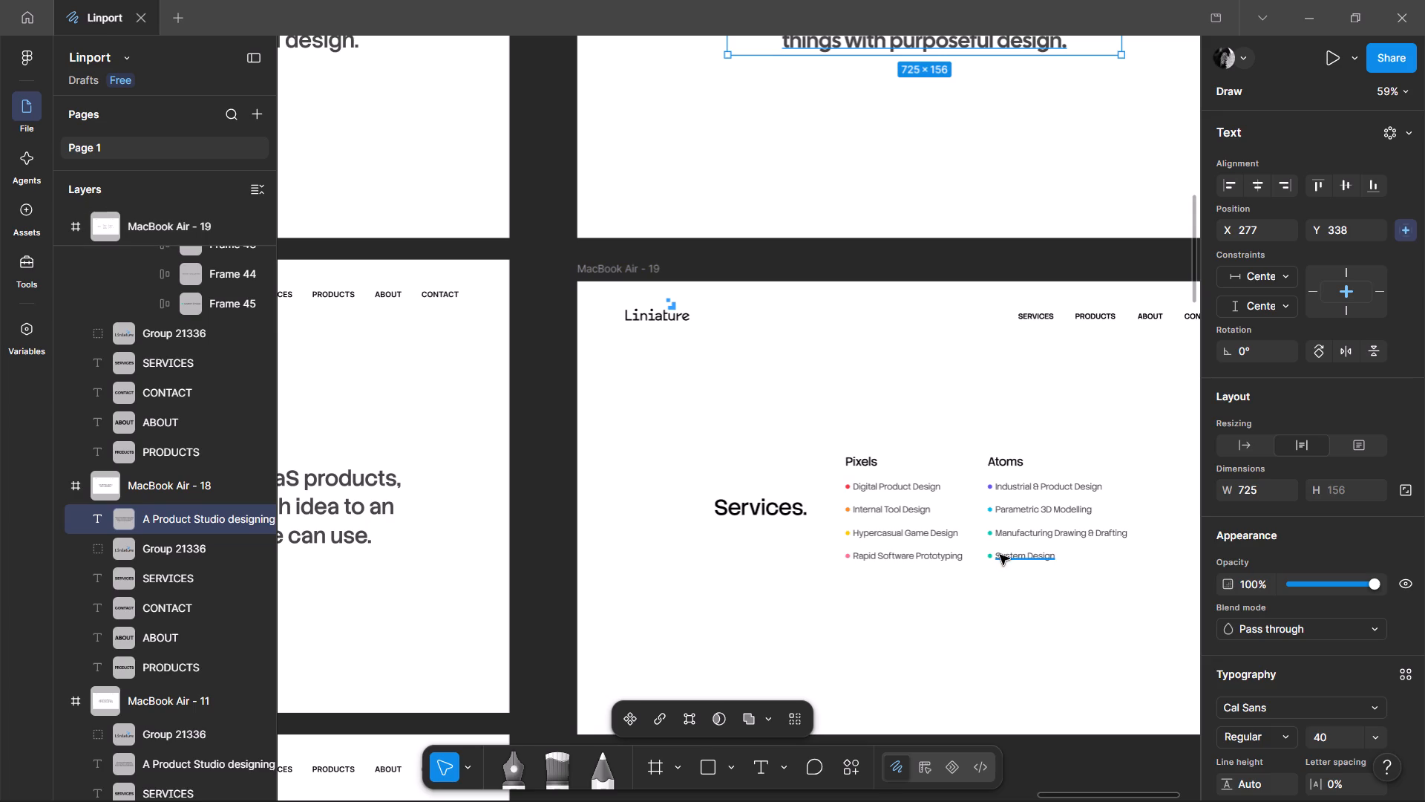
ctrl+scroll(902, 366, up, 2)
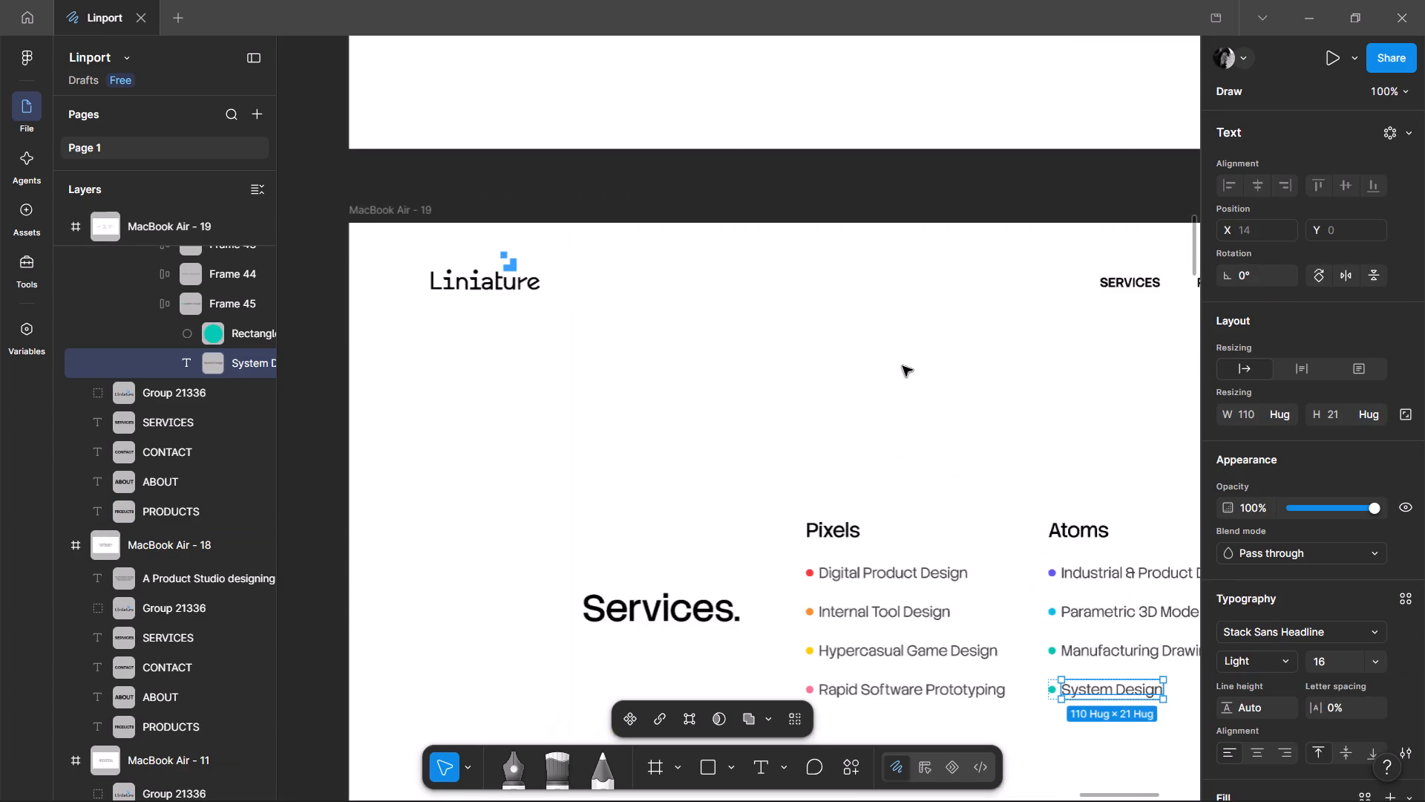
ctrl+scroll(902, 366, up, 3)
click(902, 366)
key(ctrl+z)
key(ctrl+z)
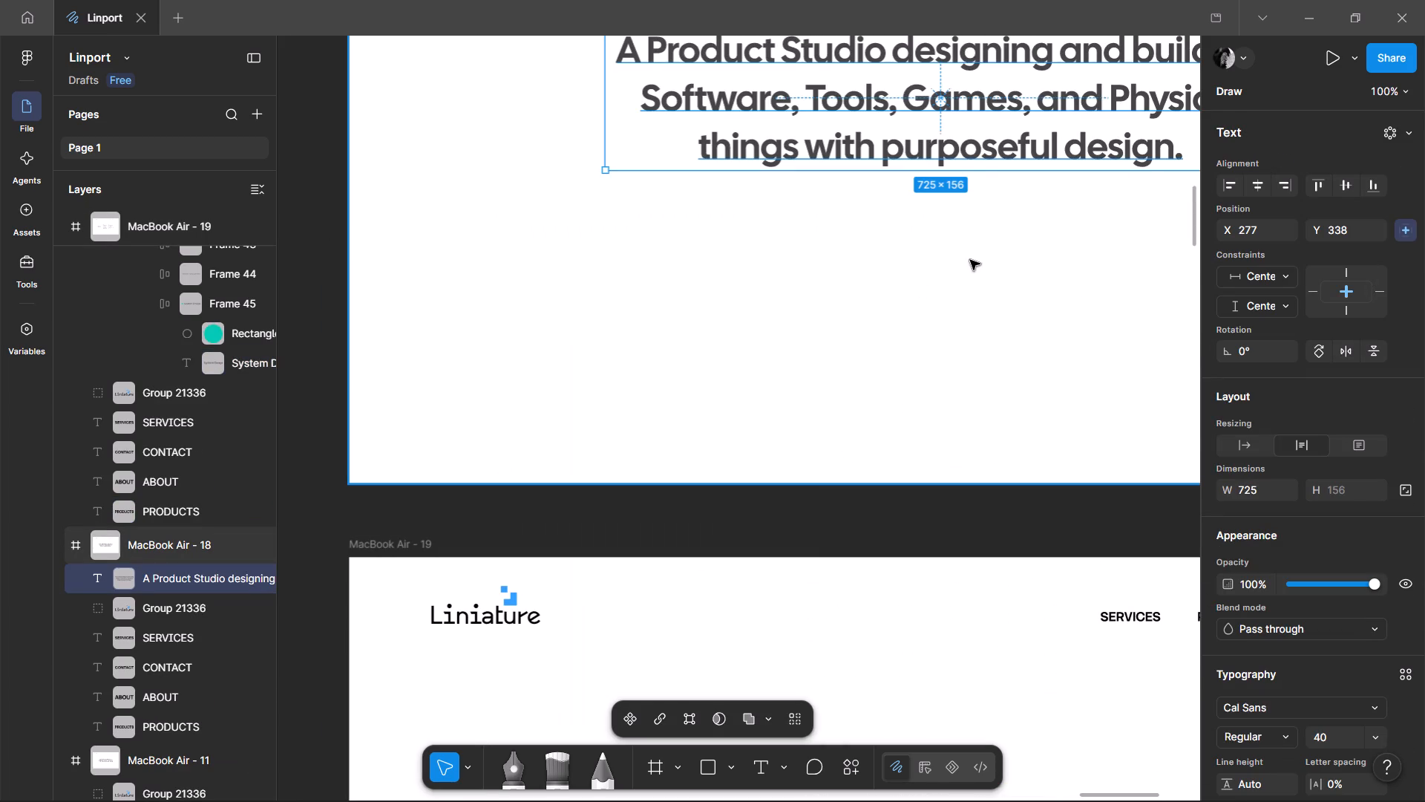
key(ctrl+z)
Set the font weight of the Product Studio tagline on MacBook Air - 18 to ExtraLight.
click(1271, 749)
click(1267, 731)
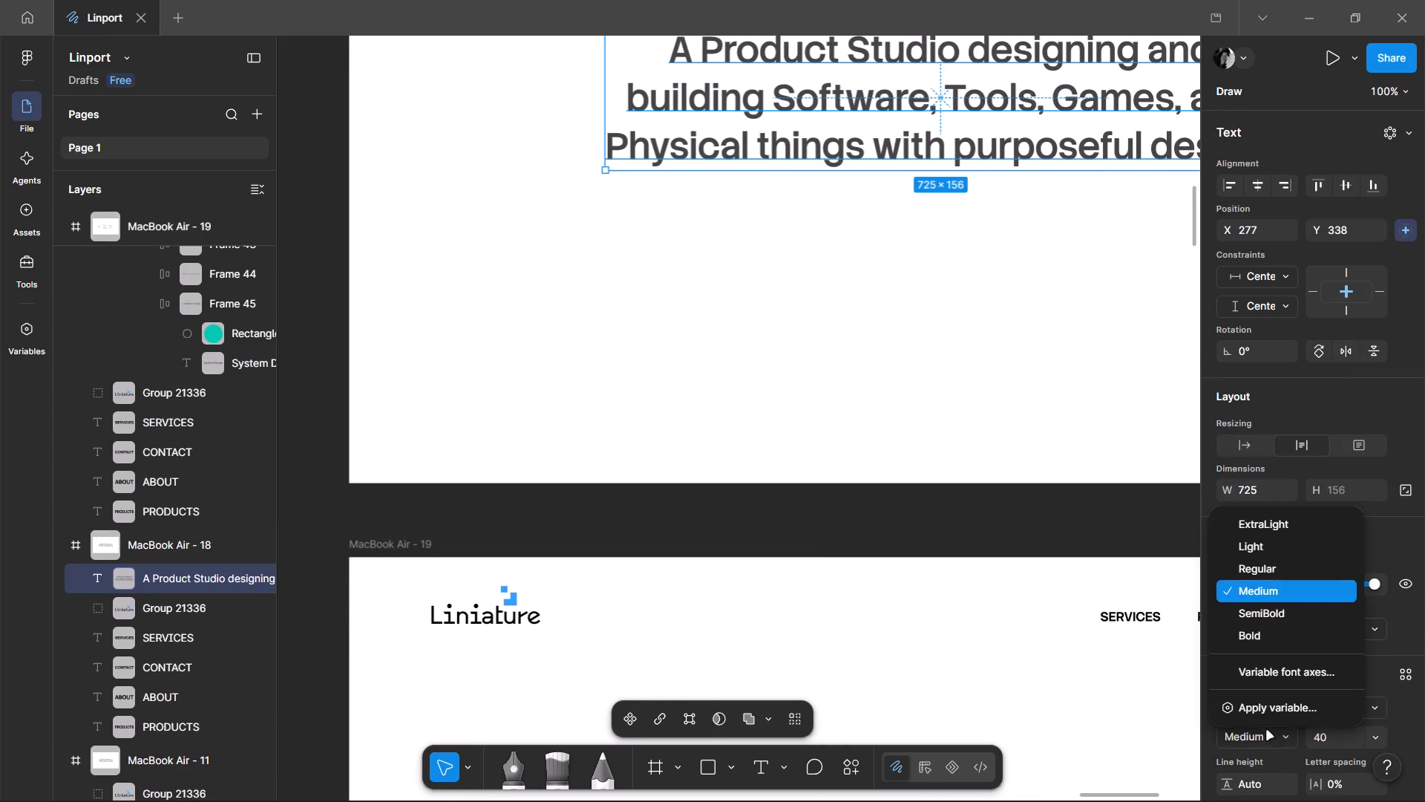
click(1277, 529)
ctrl+scroll(904, 352, down, 5)
click(950, 368)
Change the fill colour of the Product Studio tagline on MacBook Air - 18 to black, 000000.
middle_drag(1029, 349, 828, 491)
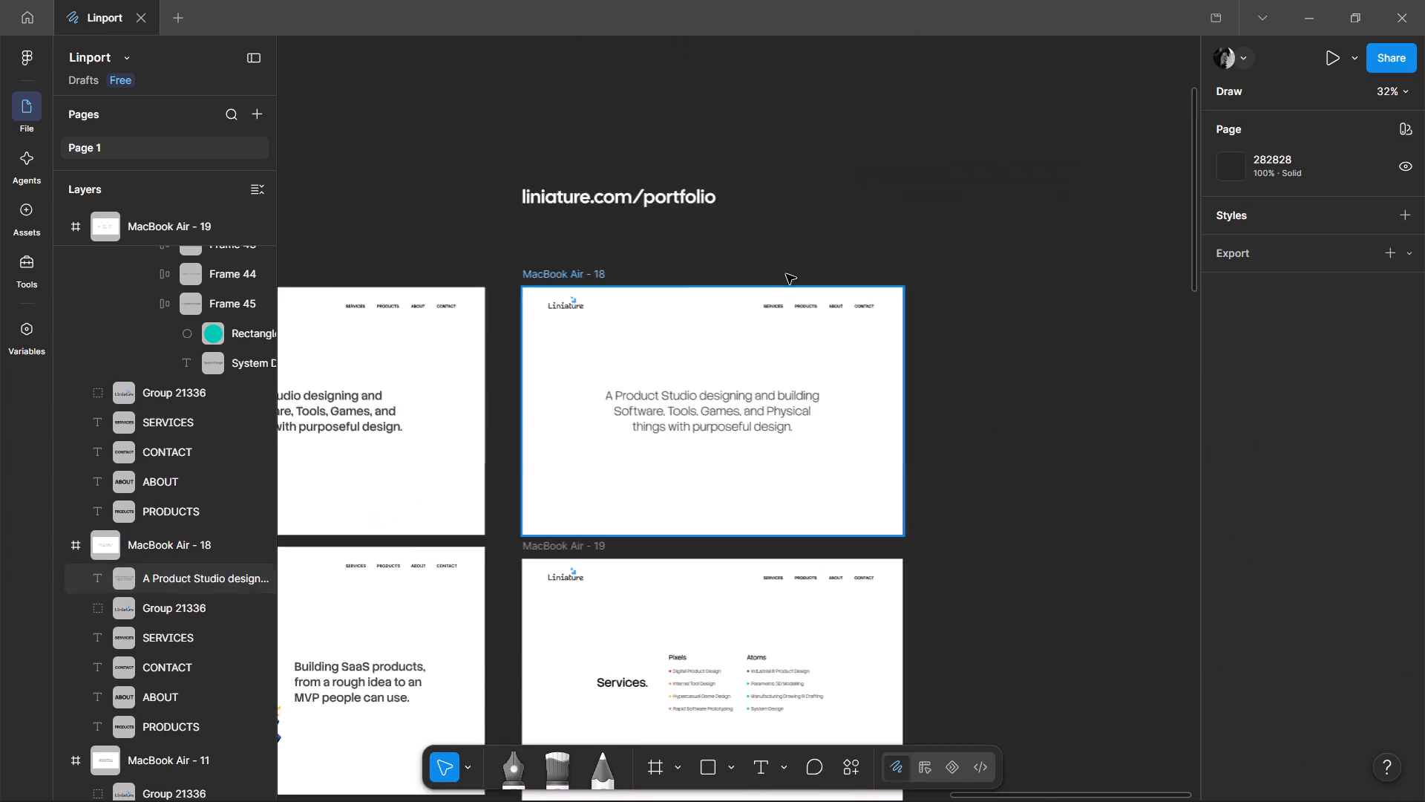
ctrl+scroll(786, 276, up, 4)
ctrl+click(641, 637)
middle_drag(674, 593, 805, 339)
scroll(1234, 738, down, 3)
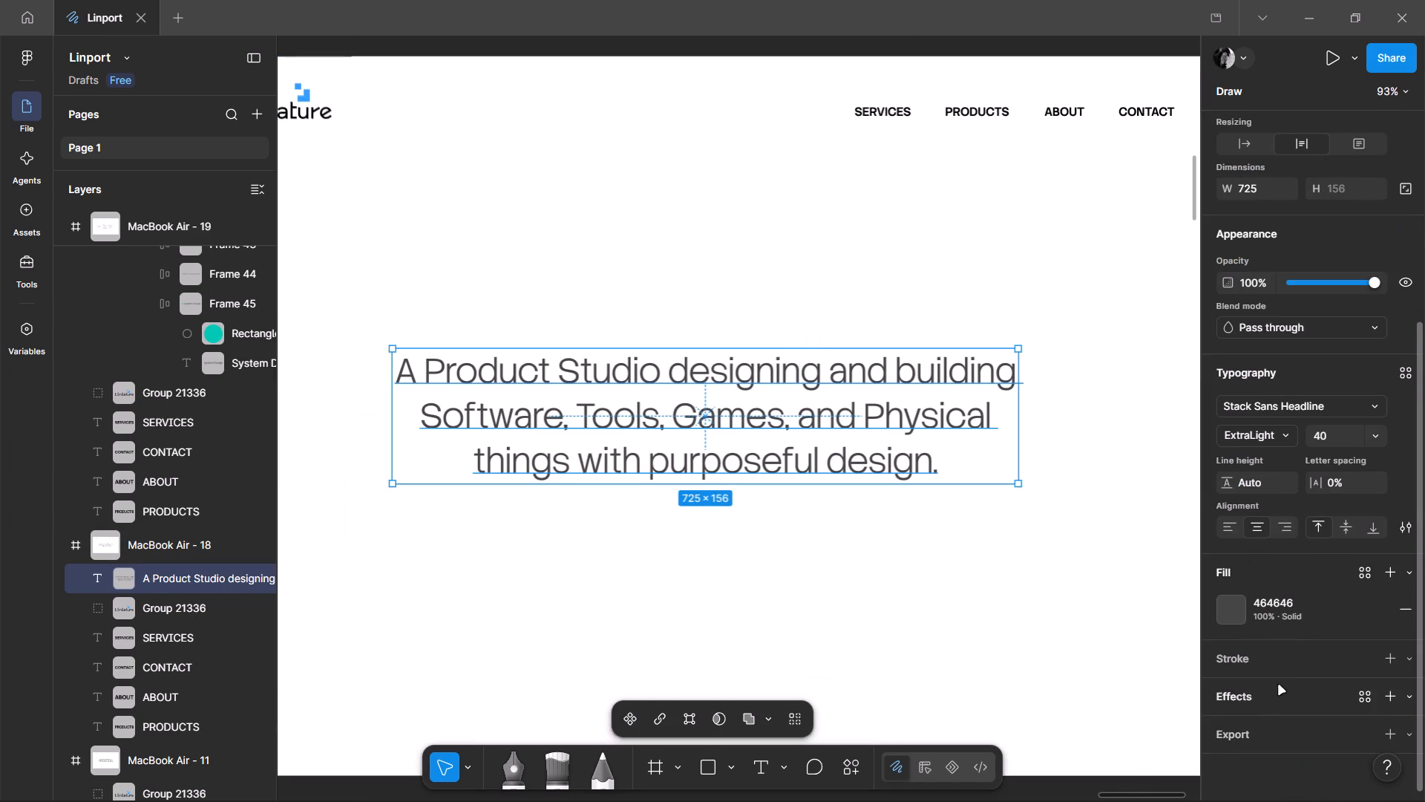
click(1247, 612)
drag(1061, 520, 684, 723)
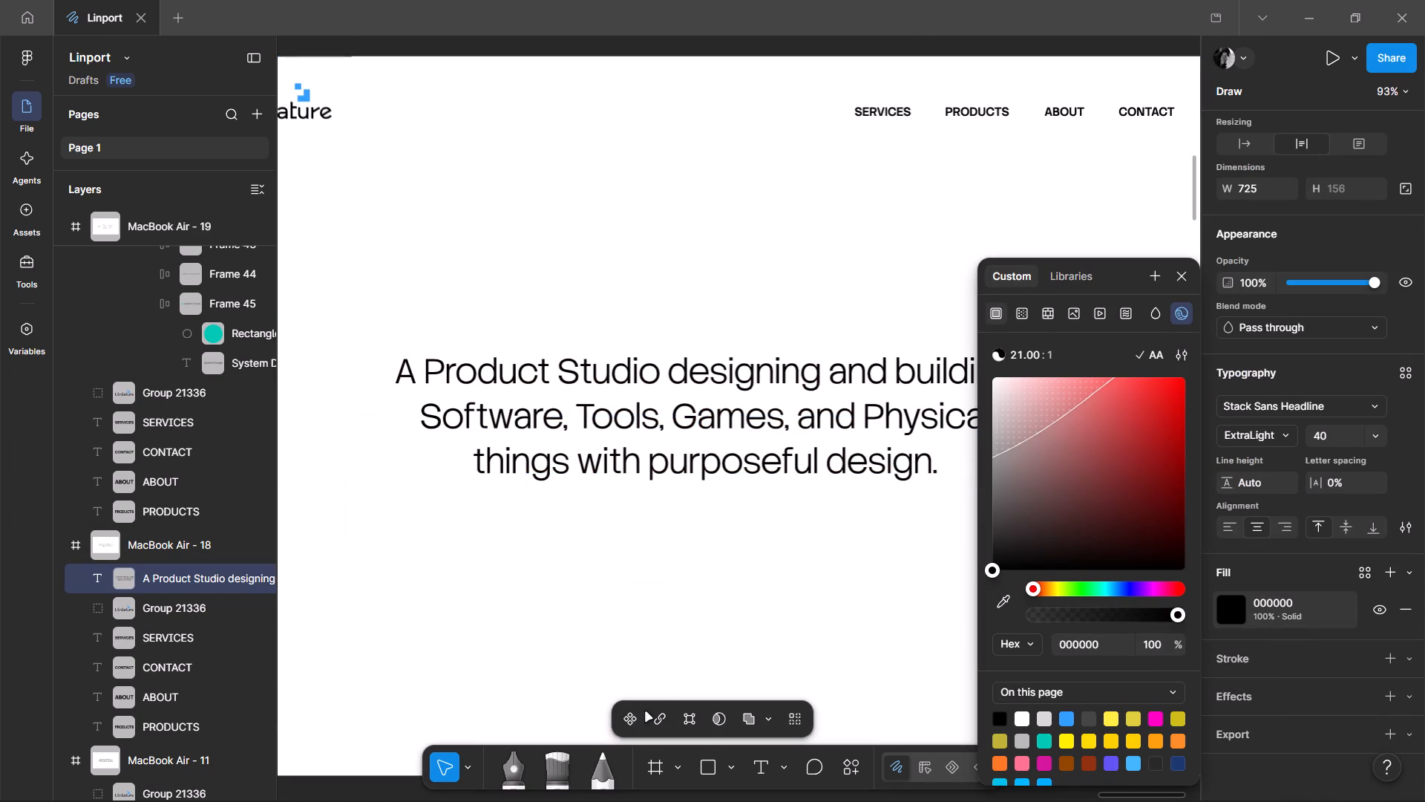
click(646, 712)
click(704, 583)
Examine the restyled tagline on MacBook Air - 18 up close and alongside the Services layout on MacBook Air - 19.
ctrl+scroll(859, 486, down, 4)
ctrl+scroll(862, 560, up, 3)
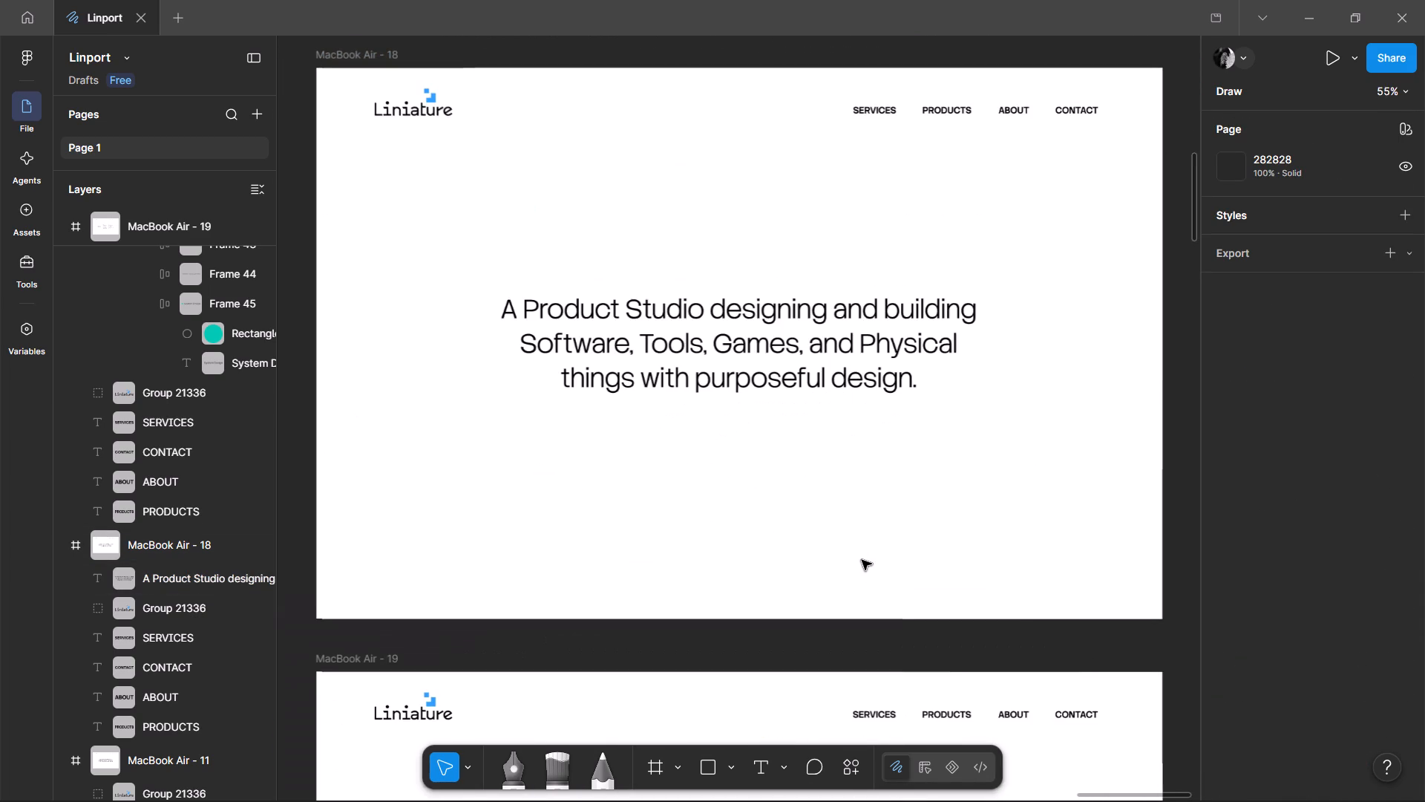
ctrl+scroll(776, 373, up, 3)
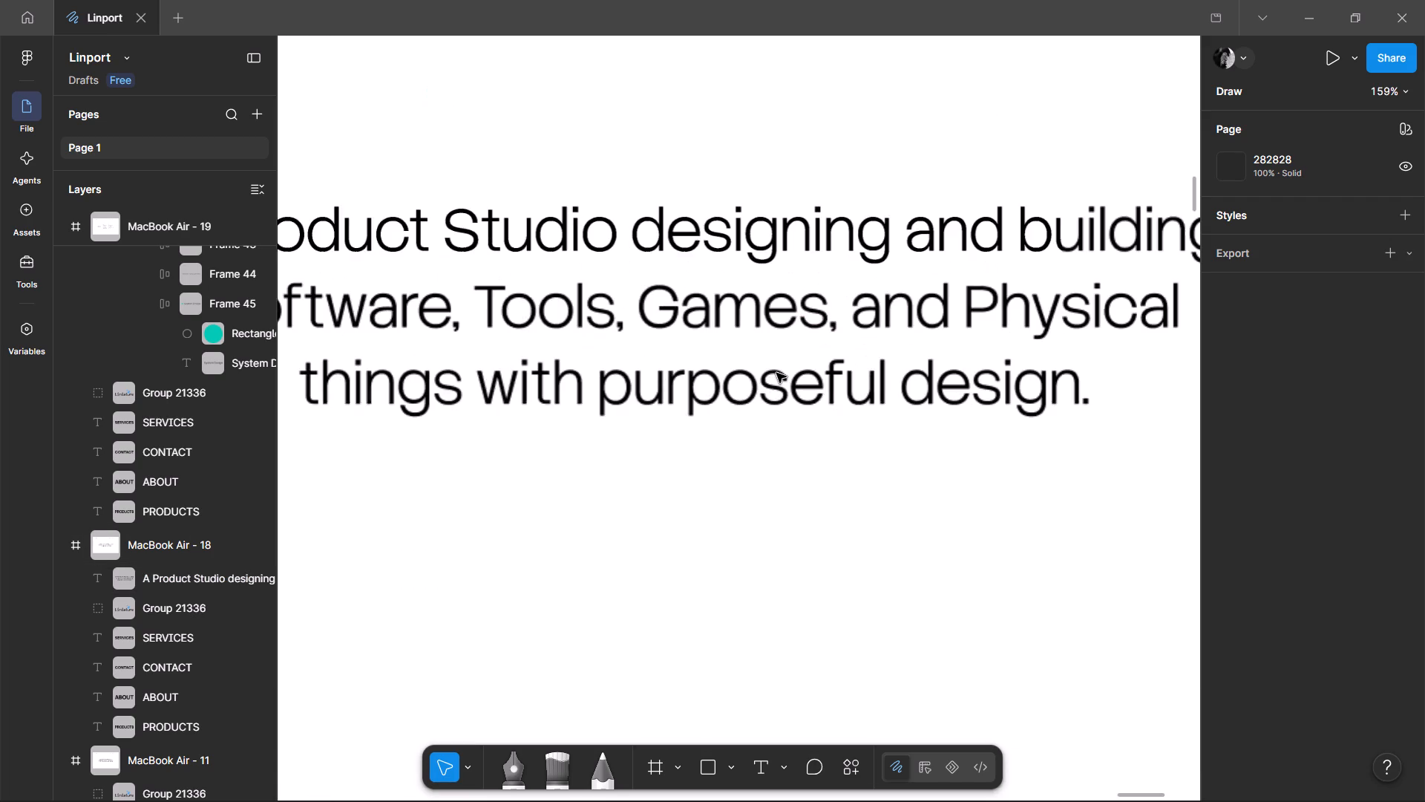
ctrl+scroll(776, 373, down, 2)
ctrl+scroll(846, 471, down, 1)
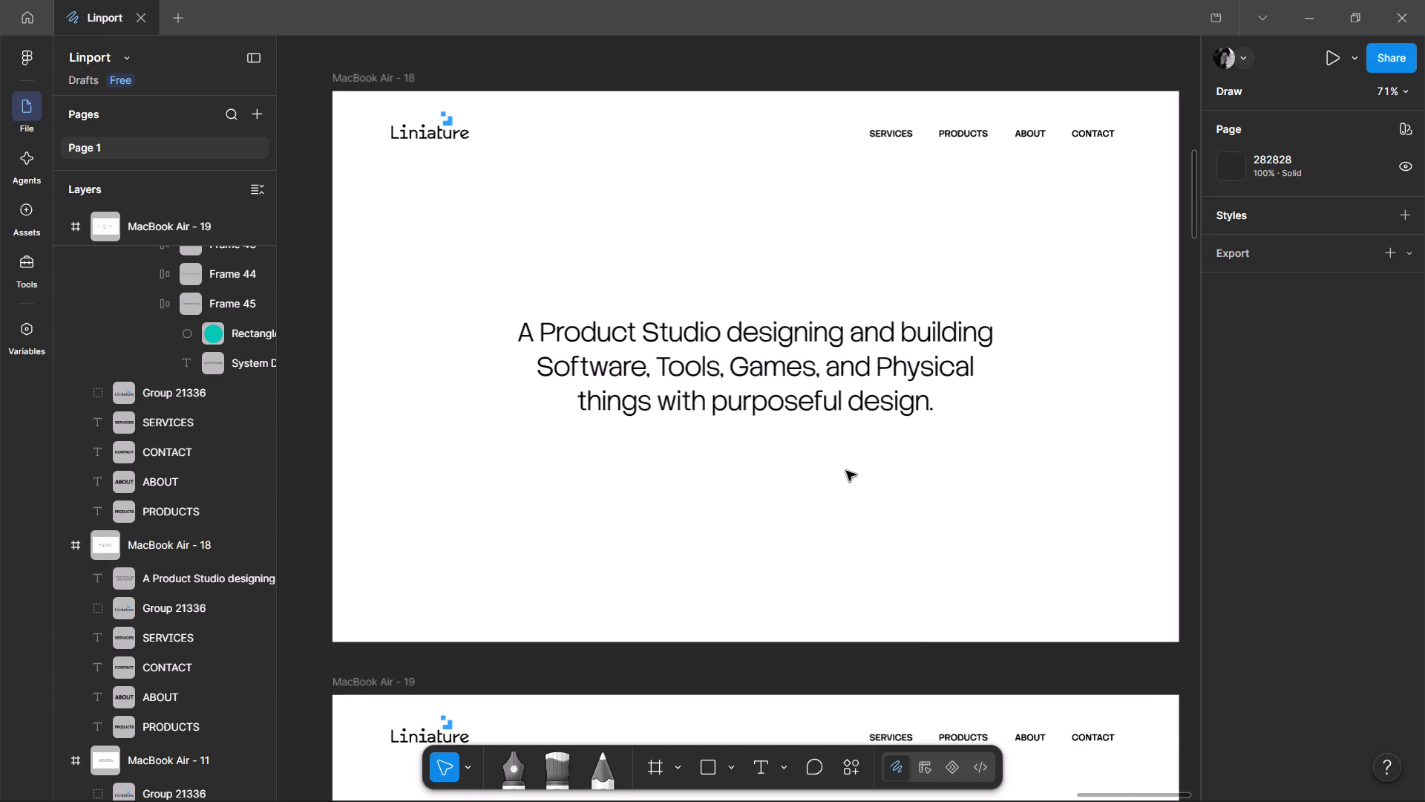
ctrl+scroll(645, 497, down, 1)
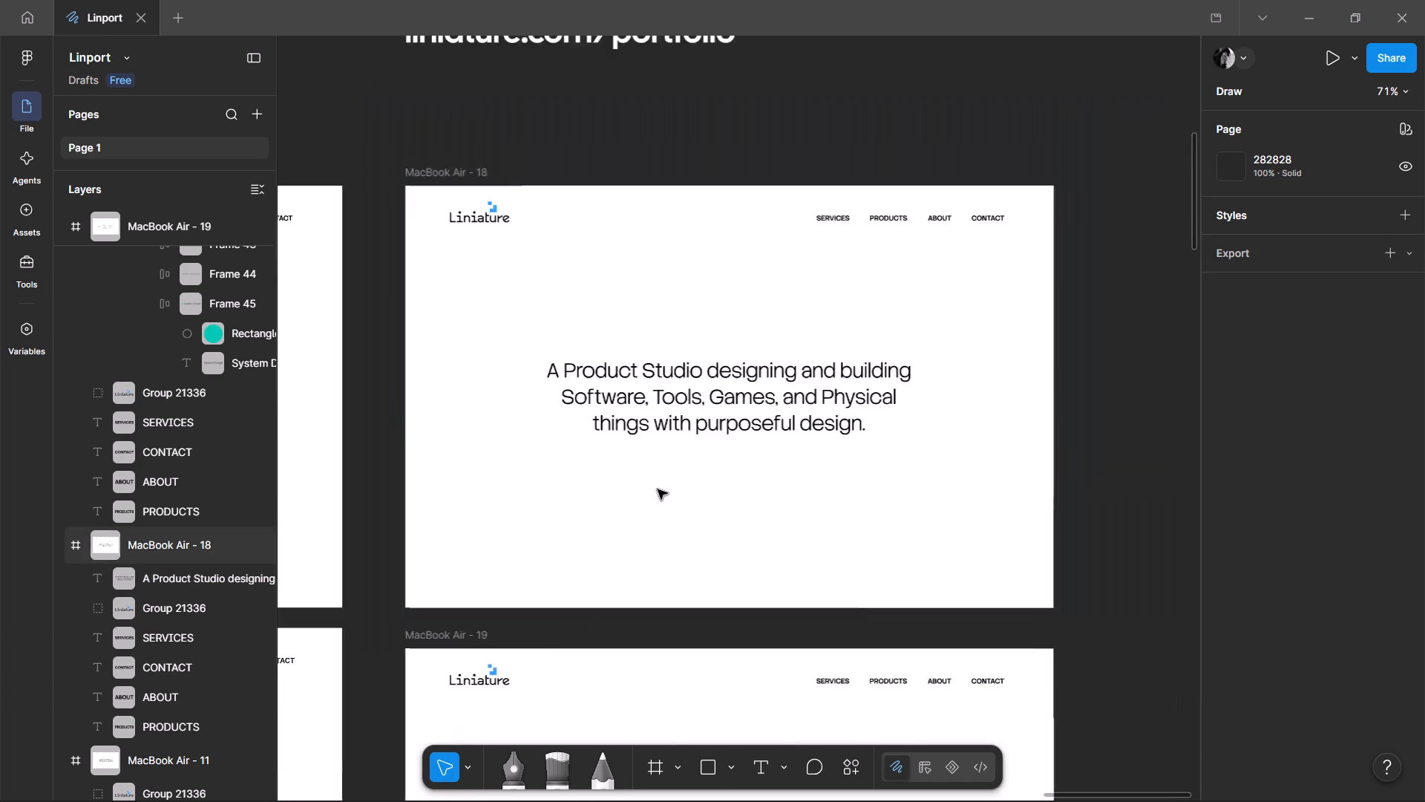
ctrl+scroll(658, 489, down, 1)
middle_drag(790, 530, 843, 486)
scroll(896, 464, down, 1)
ctrl+scroll(899, 463, up, 3)
ctrl+scroll(899, 463, down, 1)
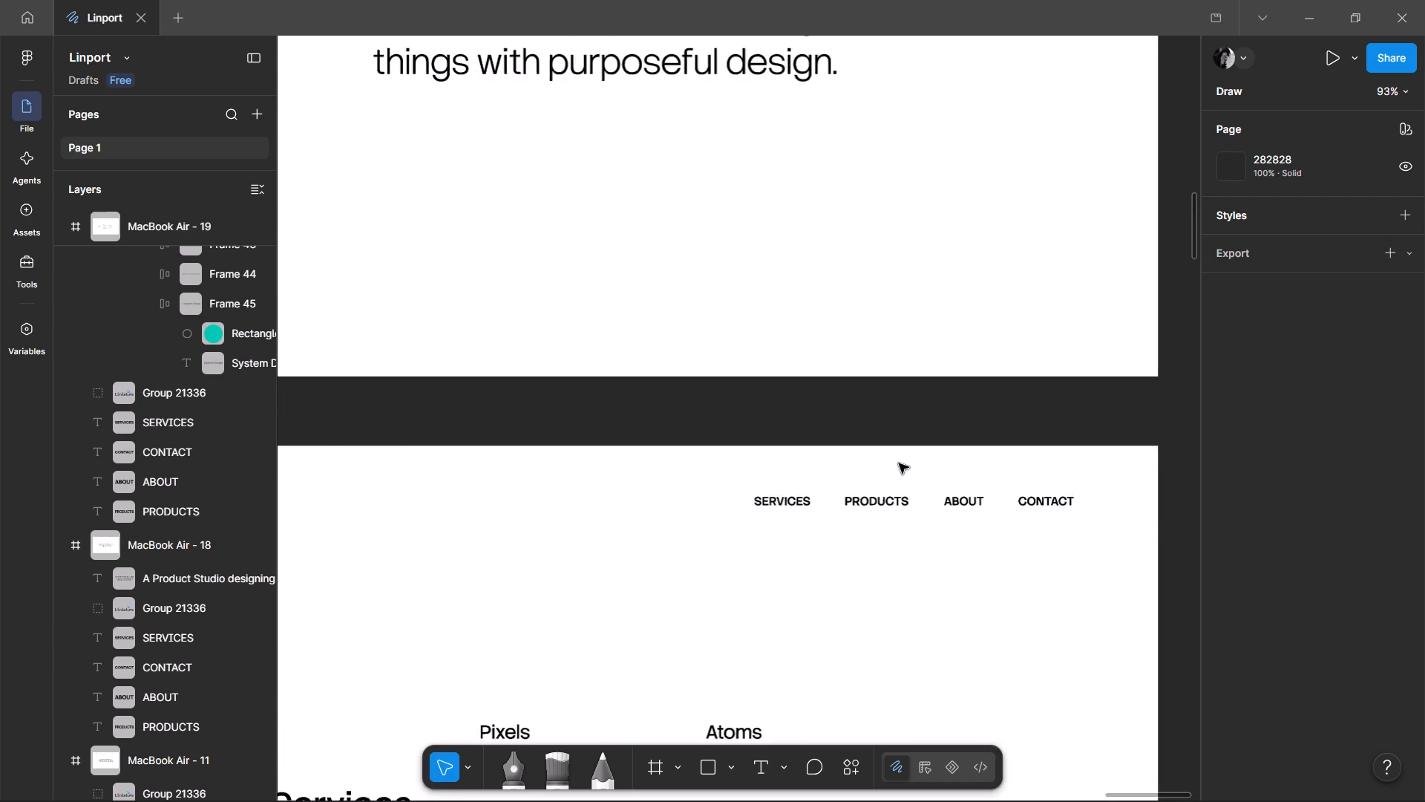
ctrl+scroll(899, 463, down, 1)
middle_drag(868, 431, 920, 512)
ctrl+scroll(769, 276, up, 2)
Review the tagline's typography and fill settings, and compare MacBook Air - 18 with MacBook Air - 19 as a page sequence.
ctrl+click(768, 266)
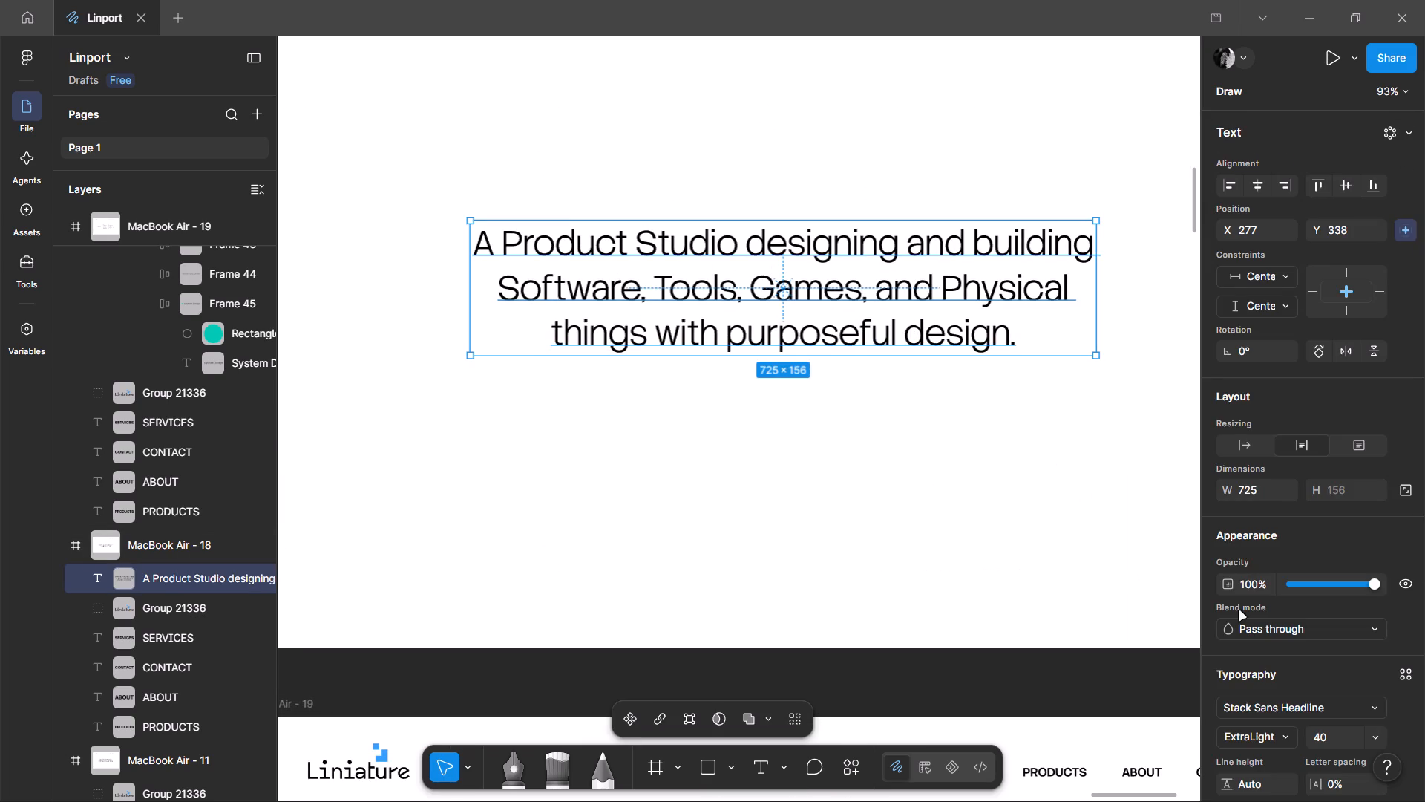
scroll(1239, 611, down, 2)
scroll(953, 561, down, 5)
ctrl+scroll(820, 459, down, 1)
scroll(943, 594, up, 5)
ctrl+scroll(962, 289, up, 3)
ctrl+scroll(962, 289, down, 3)
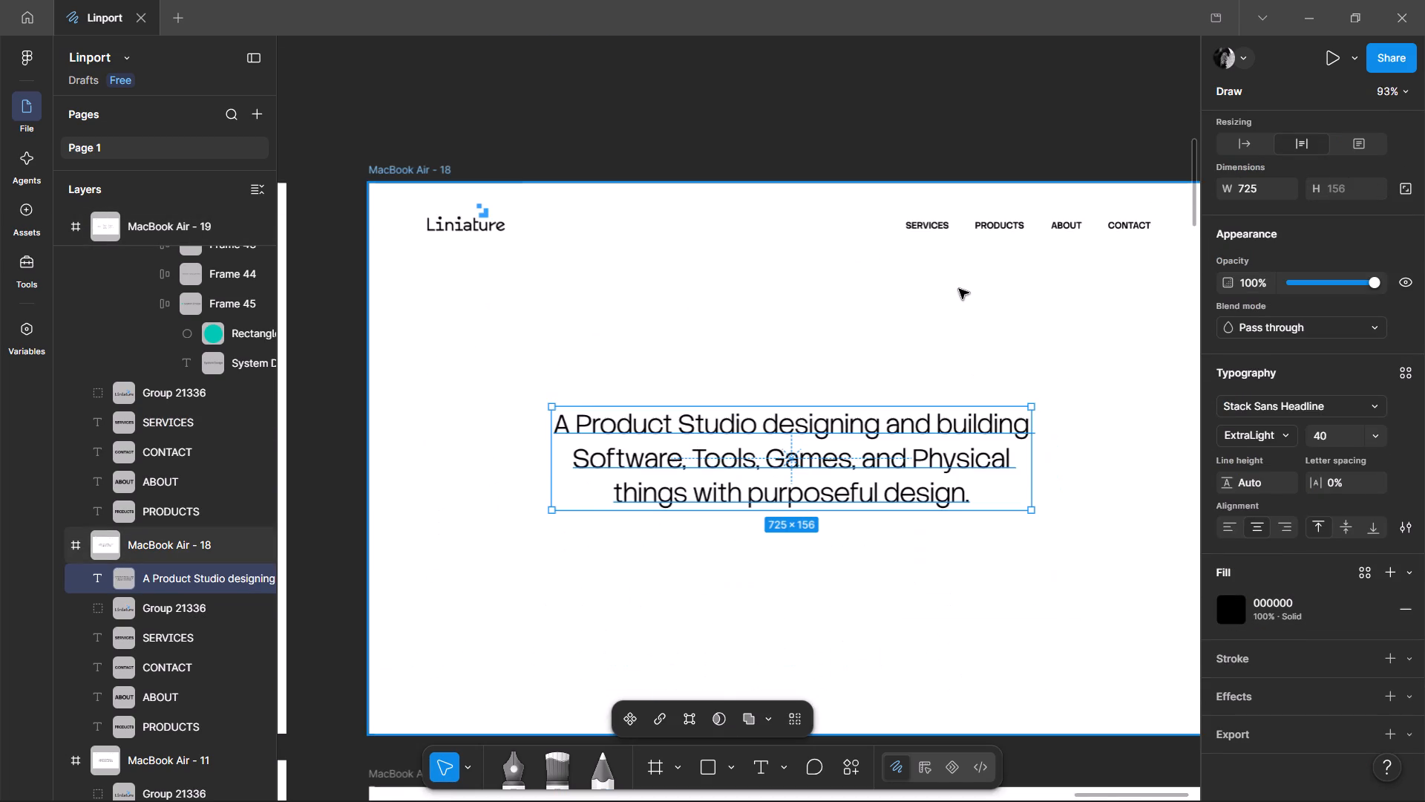
middle_drag(1127, 381, 951, 381)
ctrl+scroll(951, 381, down, 2)
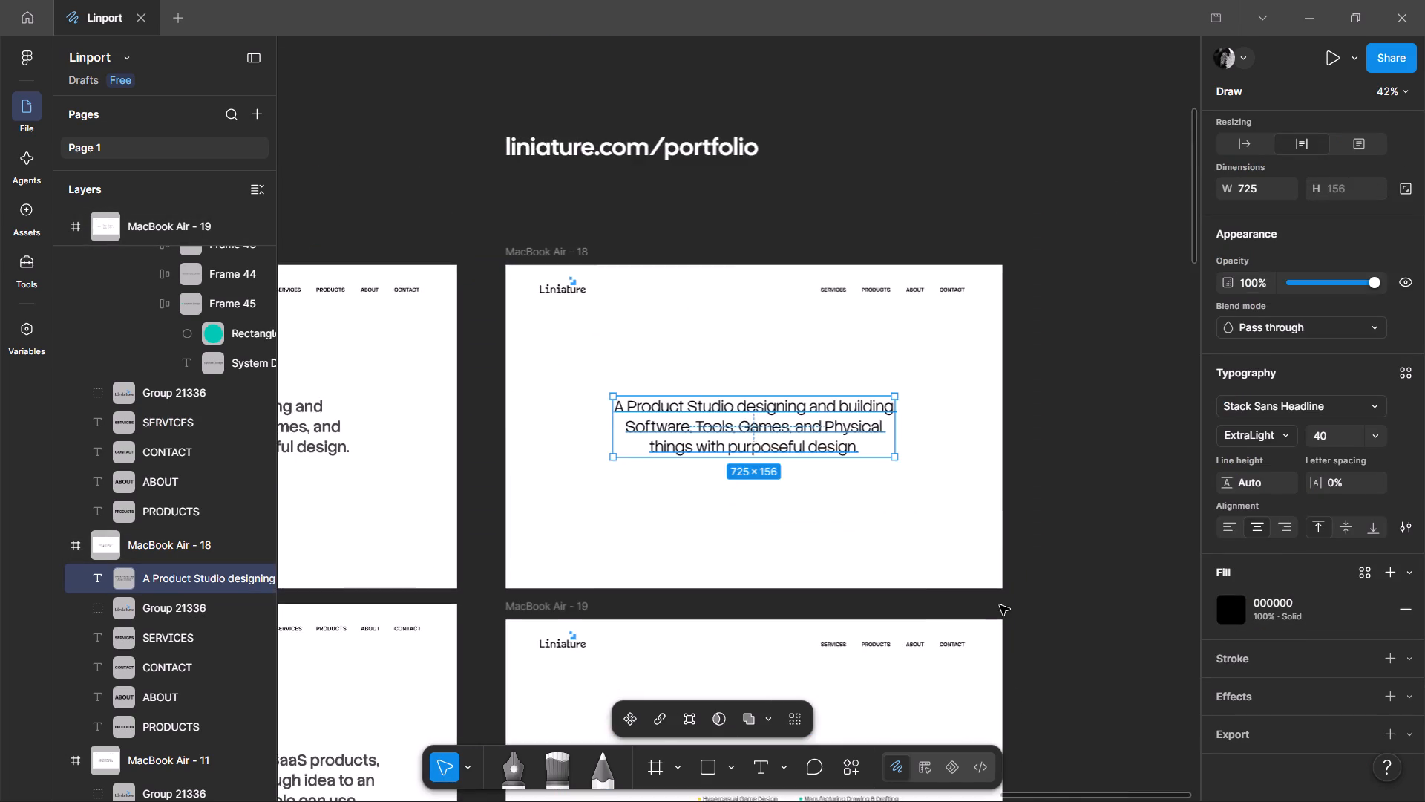
middle_drag(1000, 605, 997, 397)
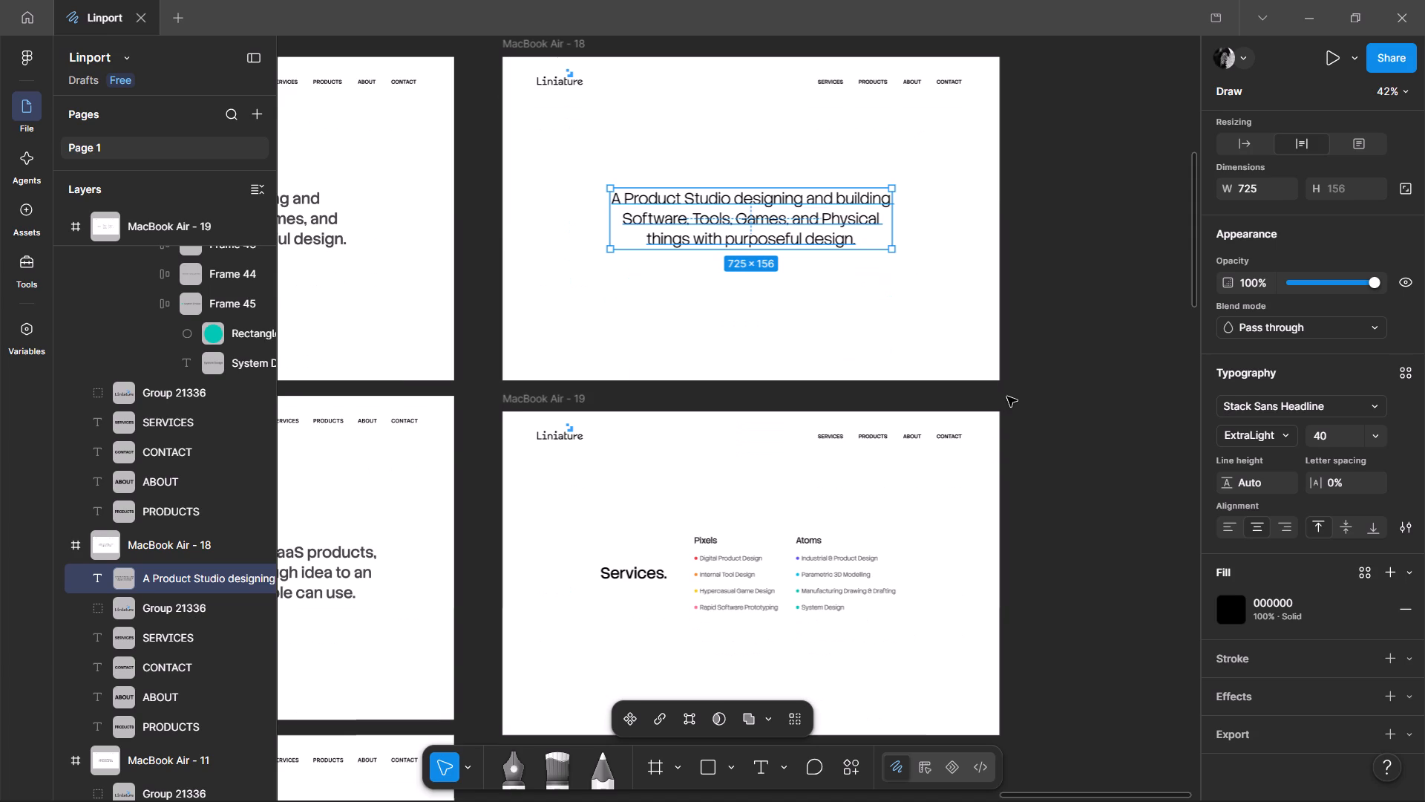
click(1029, 414)
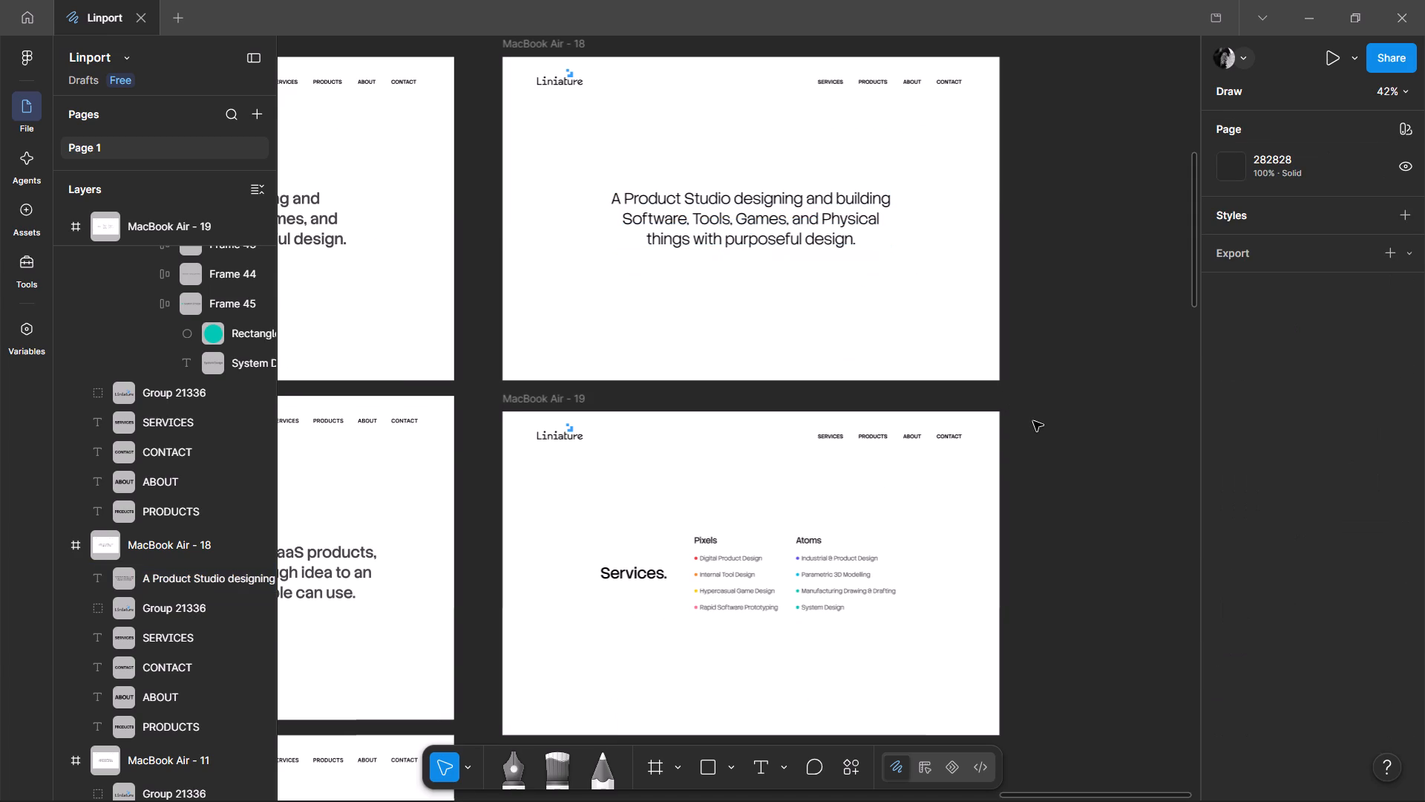
scroll(1033, 421, down, 4)
scroll(1035, 422, up, 4)
scroll(1035, 425, down, 2)
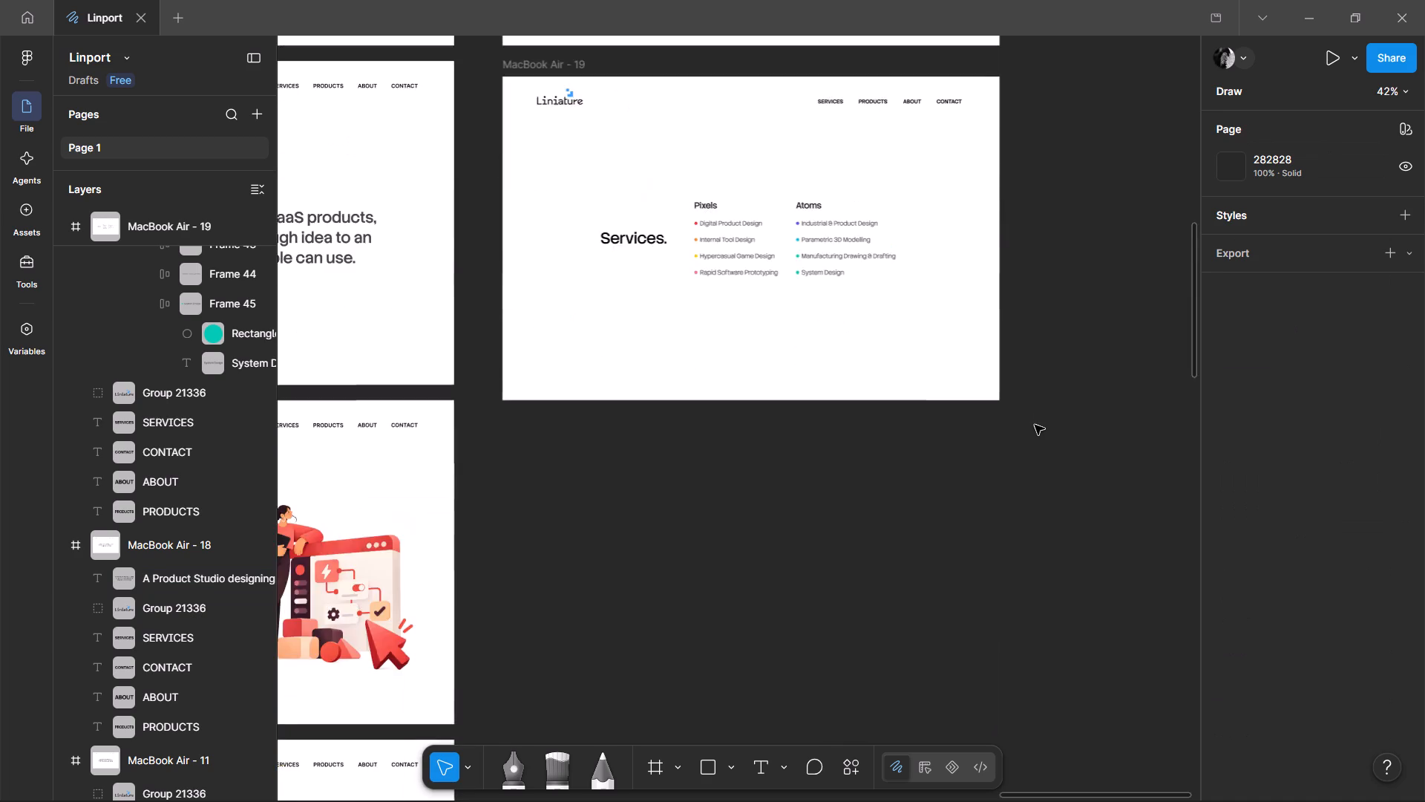
Review the portfolio frames across the canvas and examine the tagline on MacBook Air - 18 up close.
scroll(1035, 425, down, 5)
middle_drag(814, 557, 800, 376)
scroll(975, 426, up, 5)
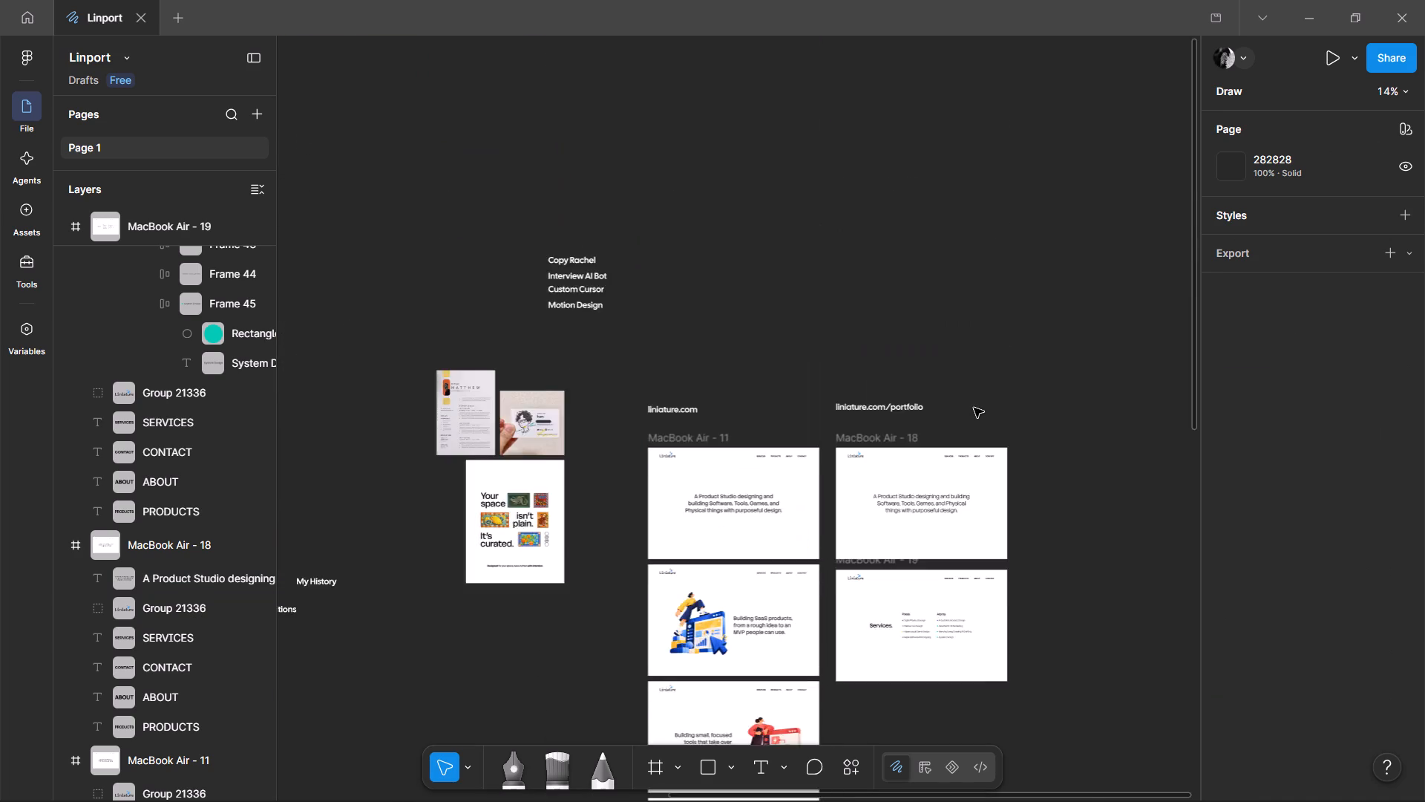
scroll(974, 408, up, 10)
ctrl+scroll(944, 509, down, 3)
middle_drag(973, 573, 863, 416)
ctrl+scroll(846, 433, up, 1)
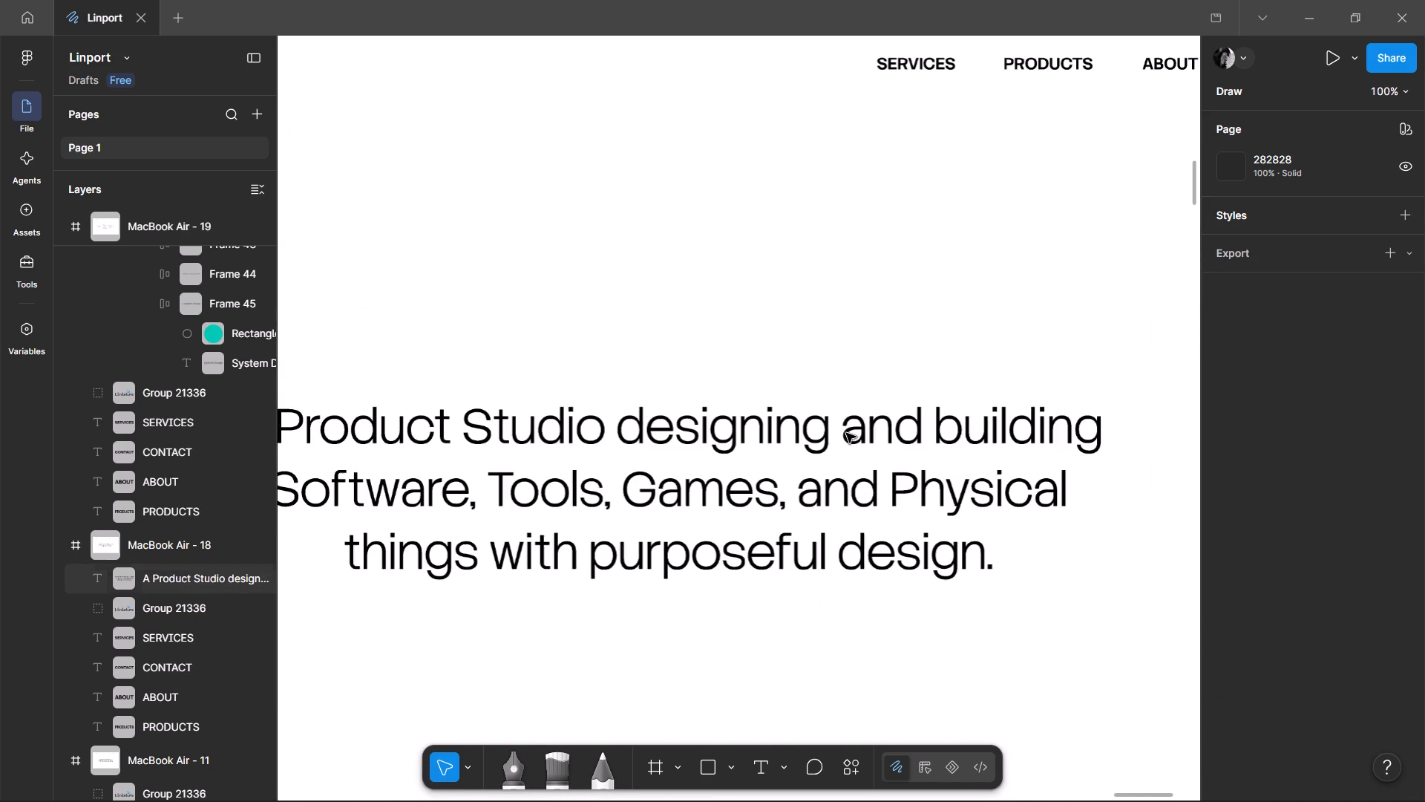
middle_drag(747, 628, 855, 680)
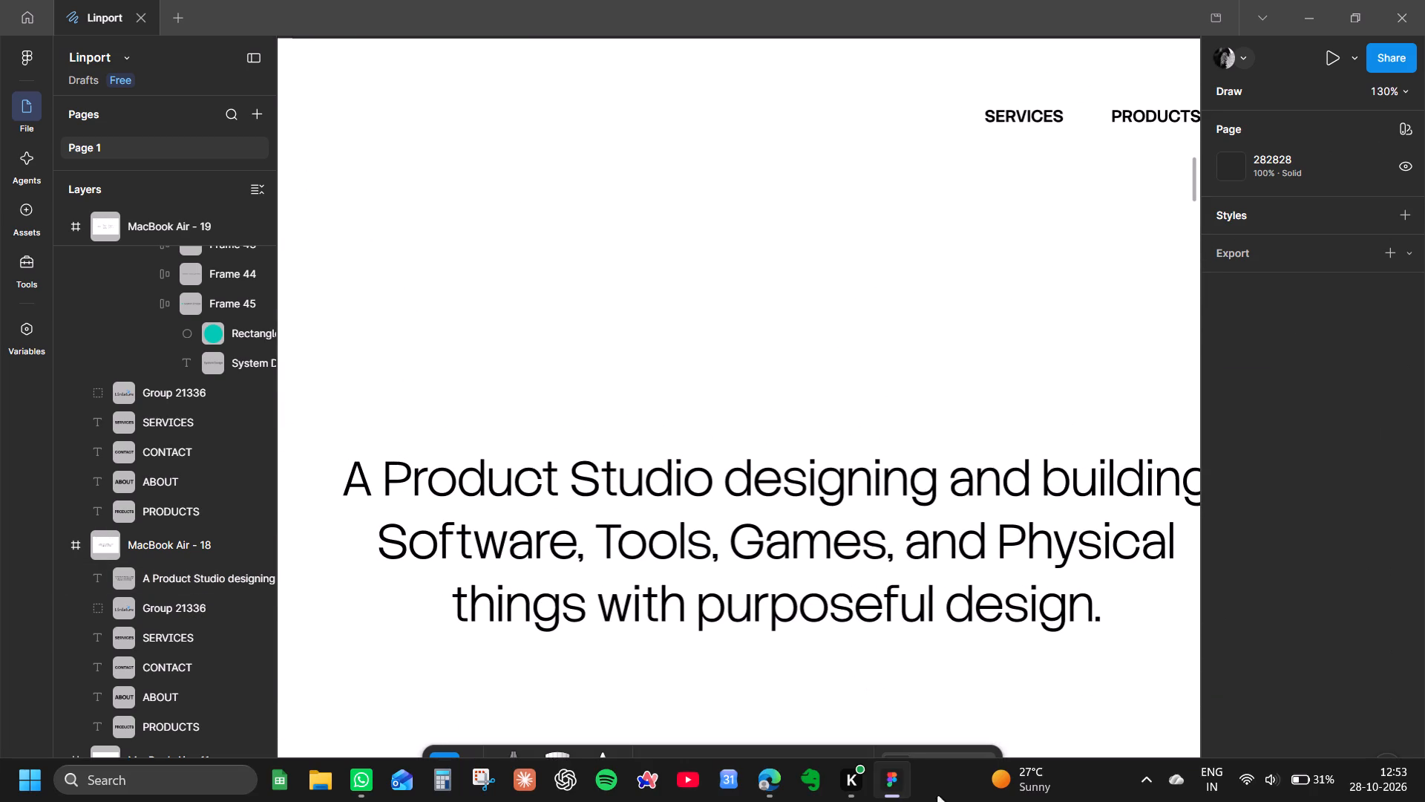
Switch to Microsoft Edge and close the Designjoy page.
click(776, 789)
click(1182, 25)
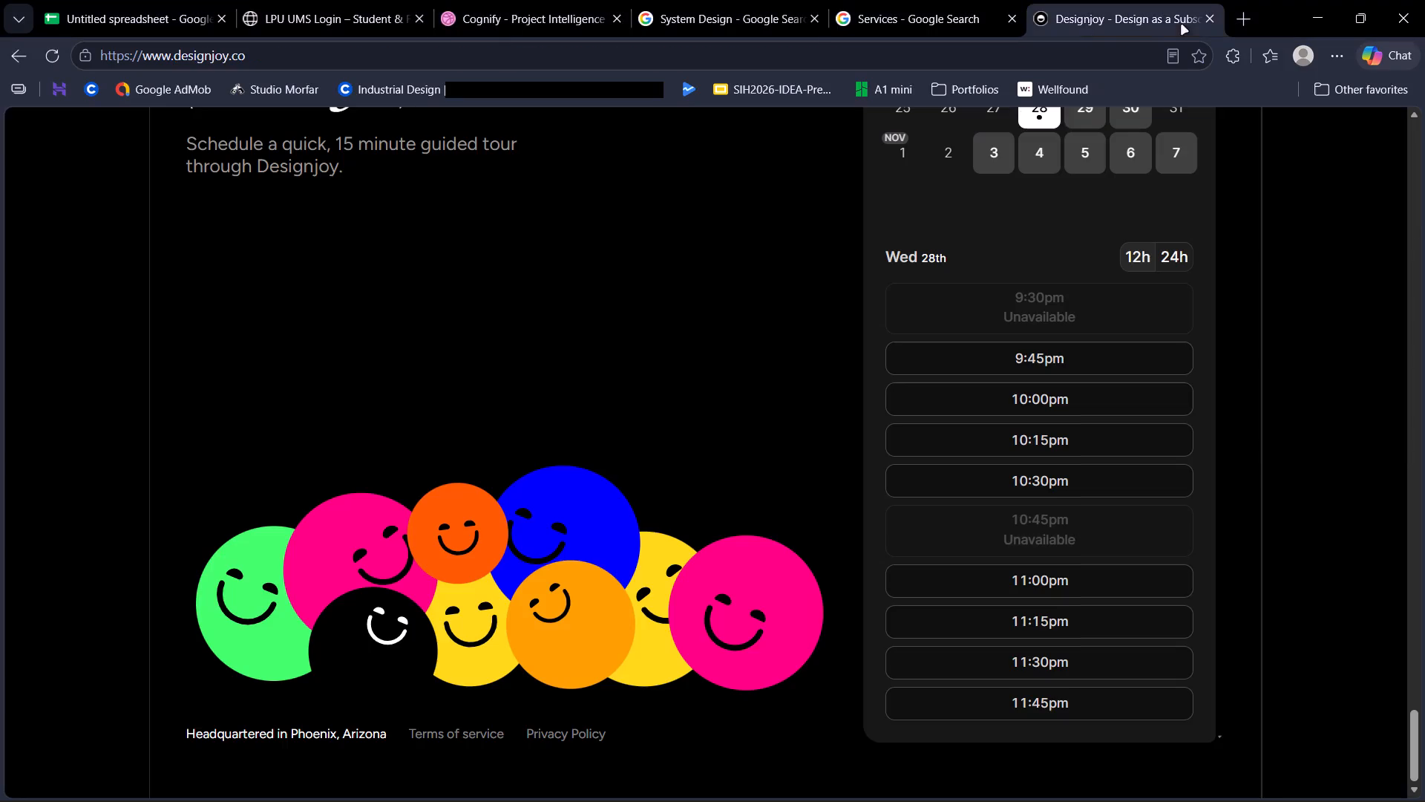
click(1213, 23)
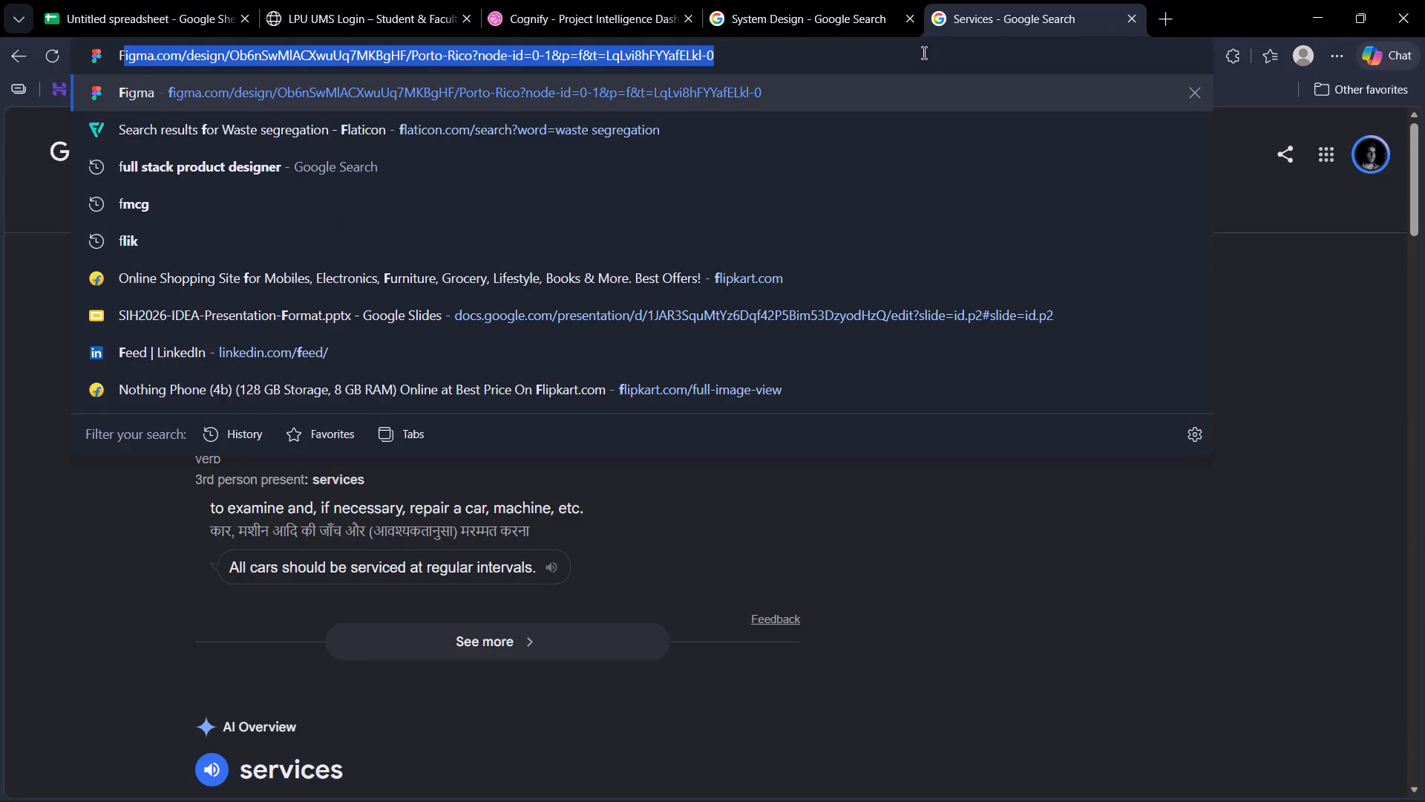
Search the web for "Free flat design element".
text(ree flat design element)
key(Return)
key(s)
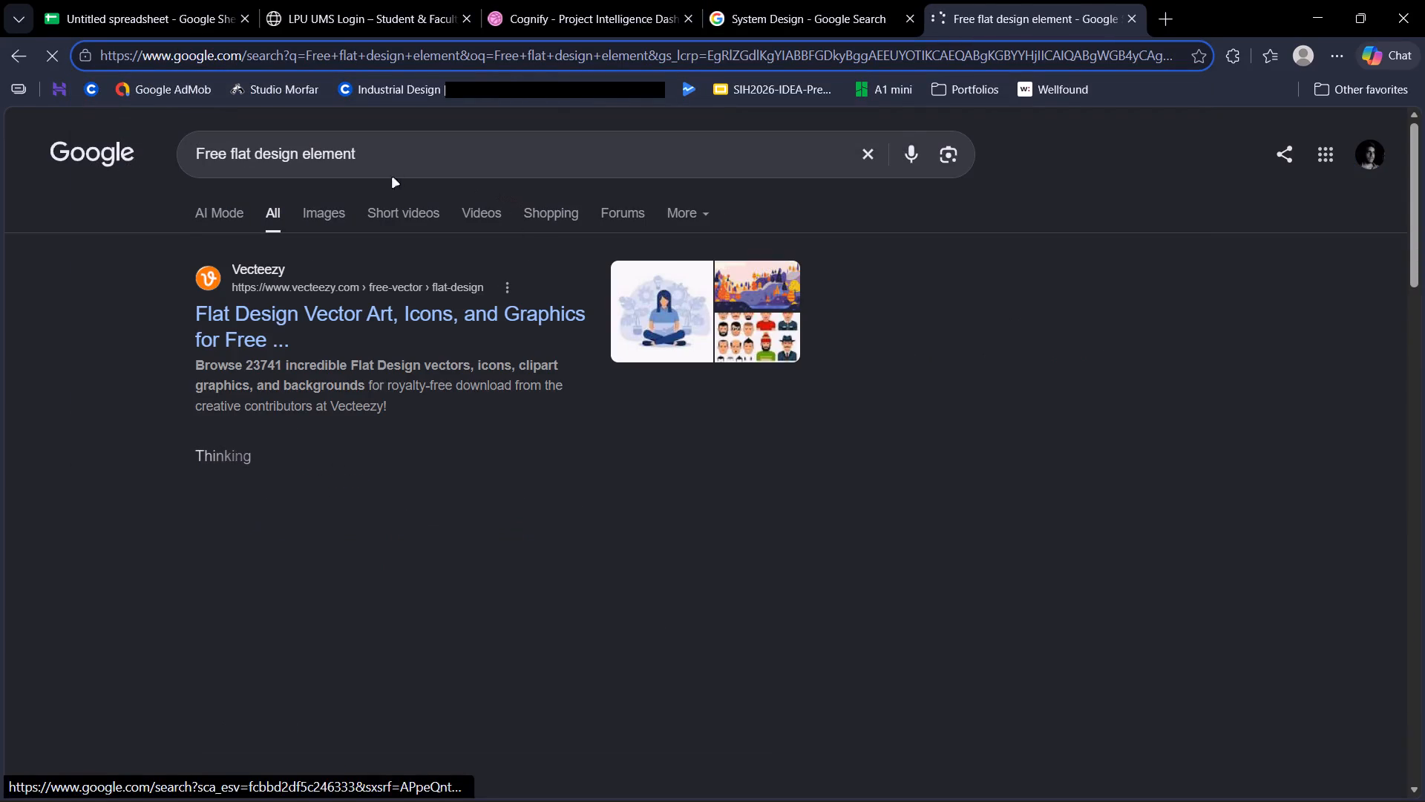
Refine the web search to "Free simple flat design element" and show the image results.
click(298, 158)
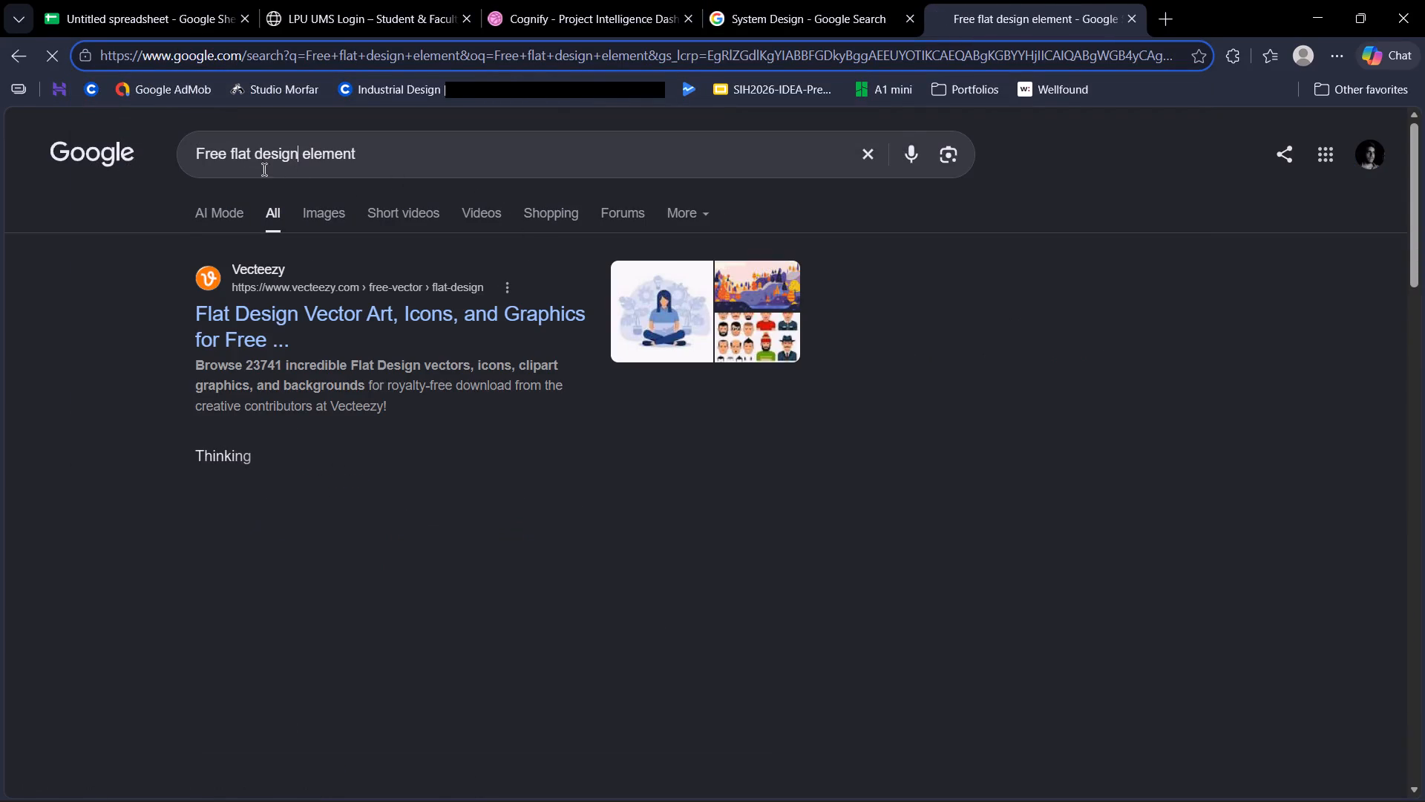
click(229, 150)
text(simple)
key(Return)
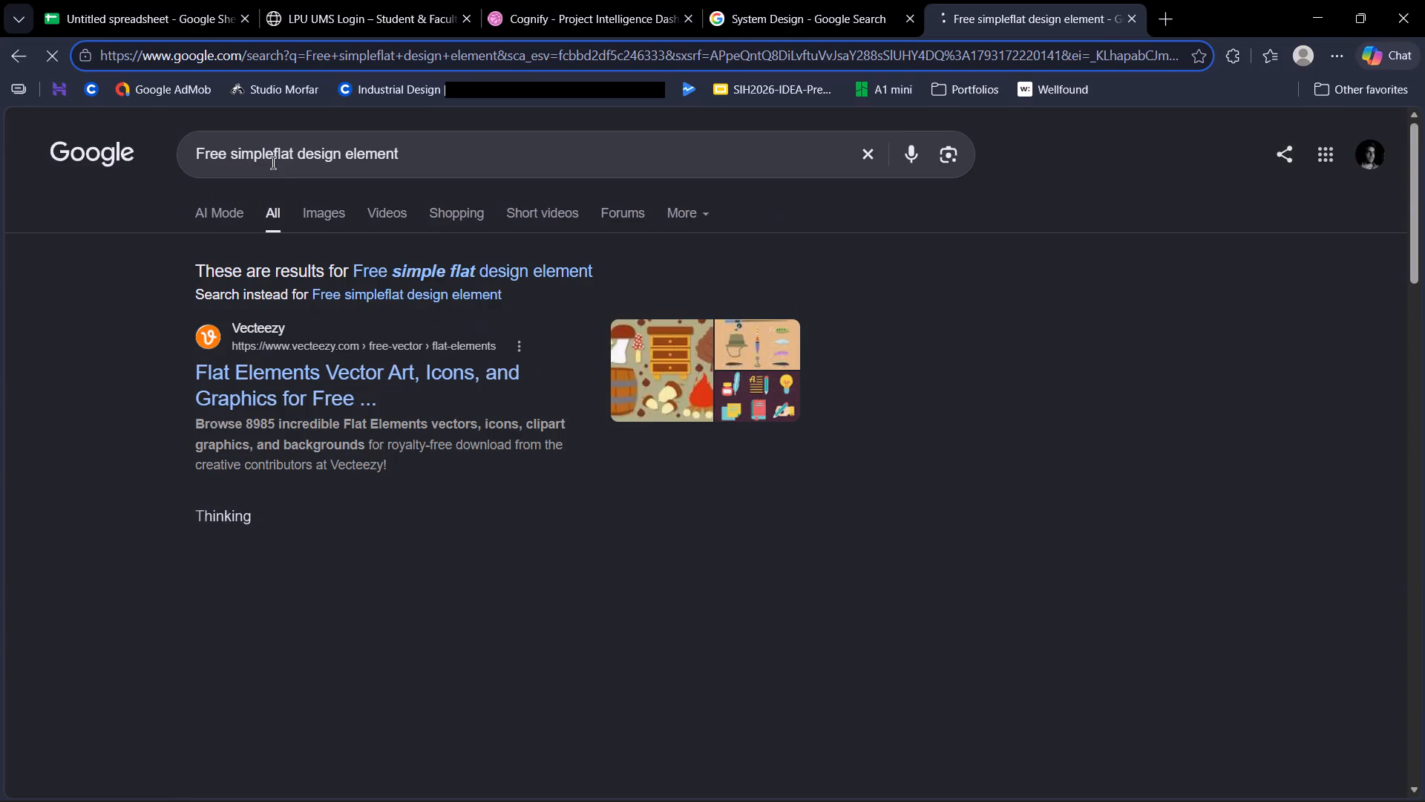
click(270, 155)
key(space)
key(Return)
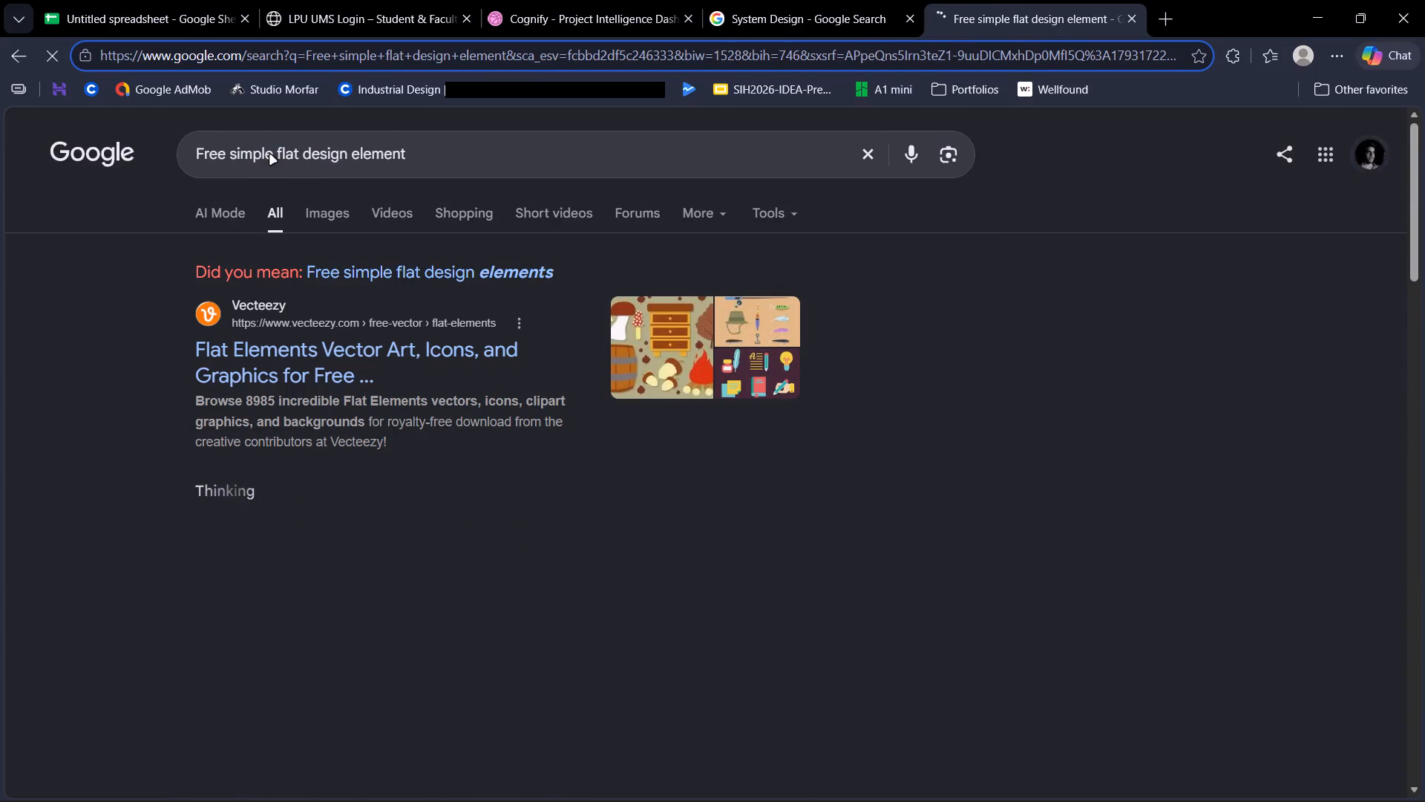
click(332, 196)
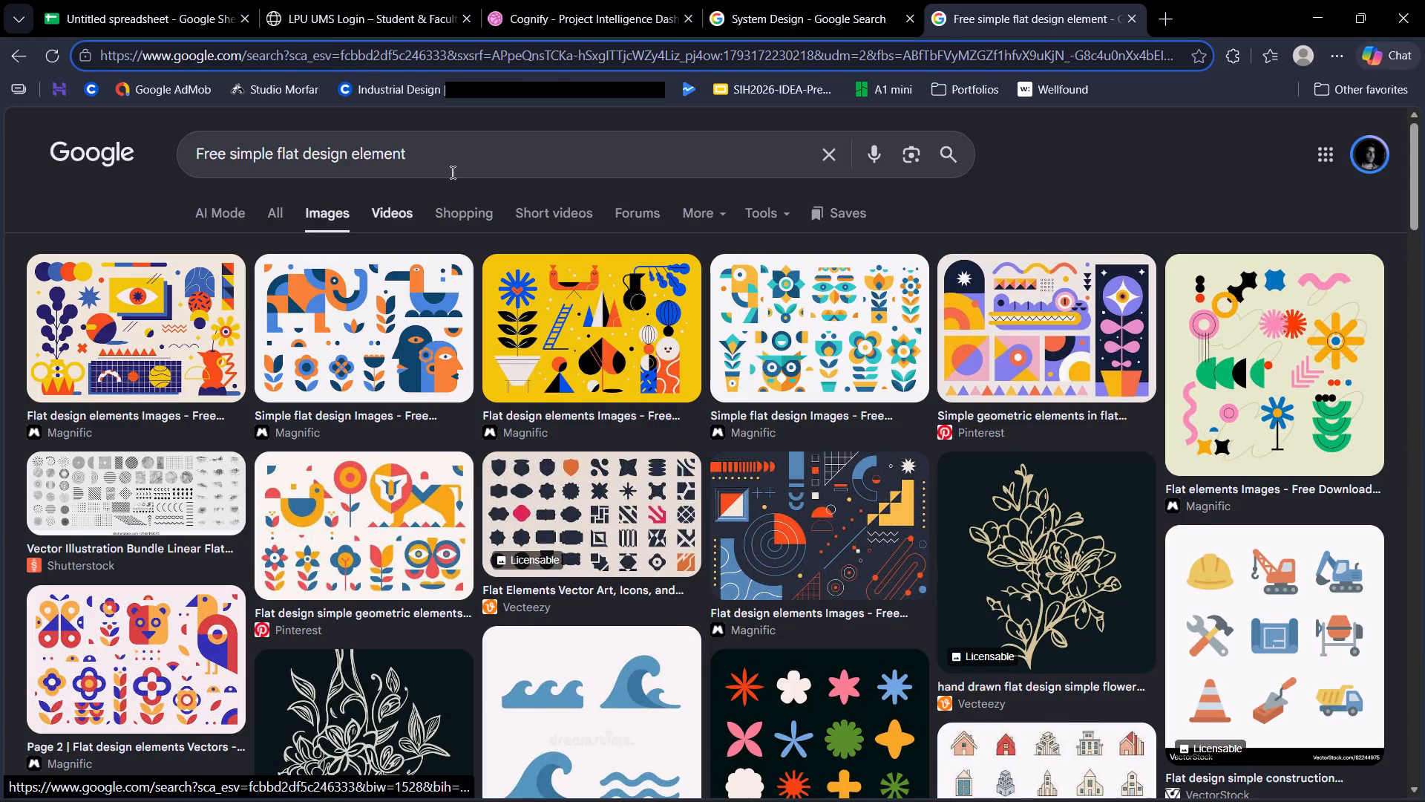
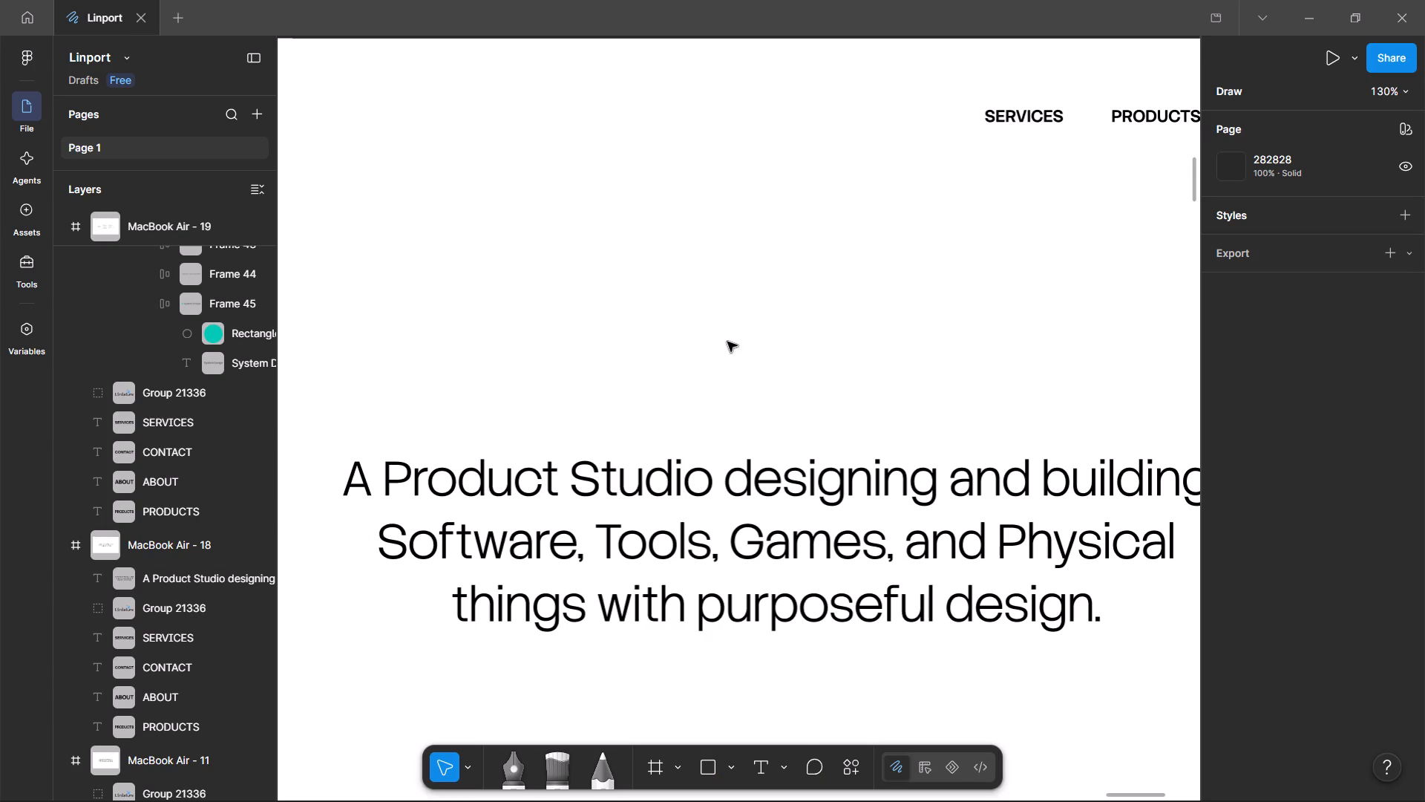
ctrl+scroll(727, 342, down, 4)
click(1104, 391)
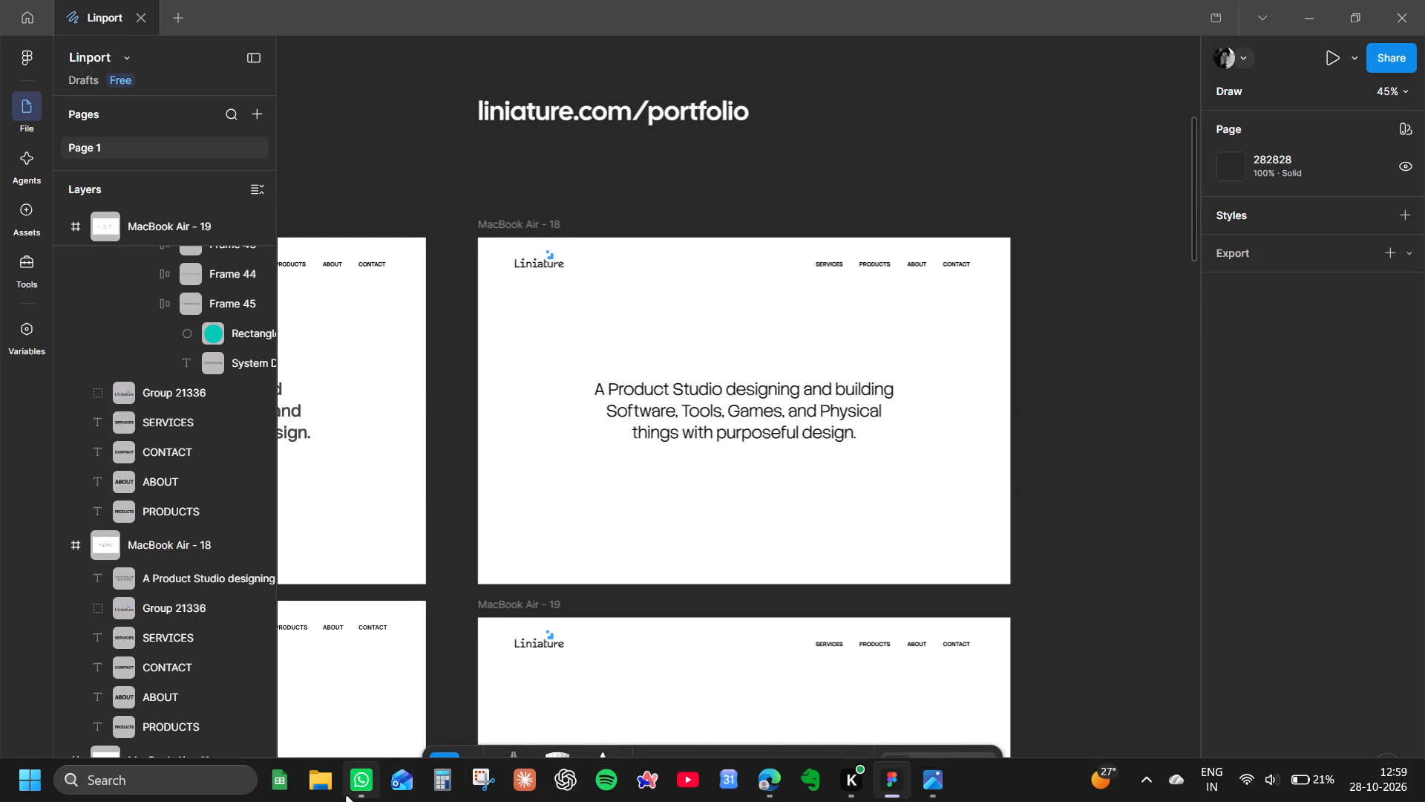
Place magnific__background__59734.png from the Downloads folder onto the MacBook Air - 18 frame of the Linport file in Figma.
click(315, 791)
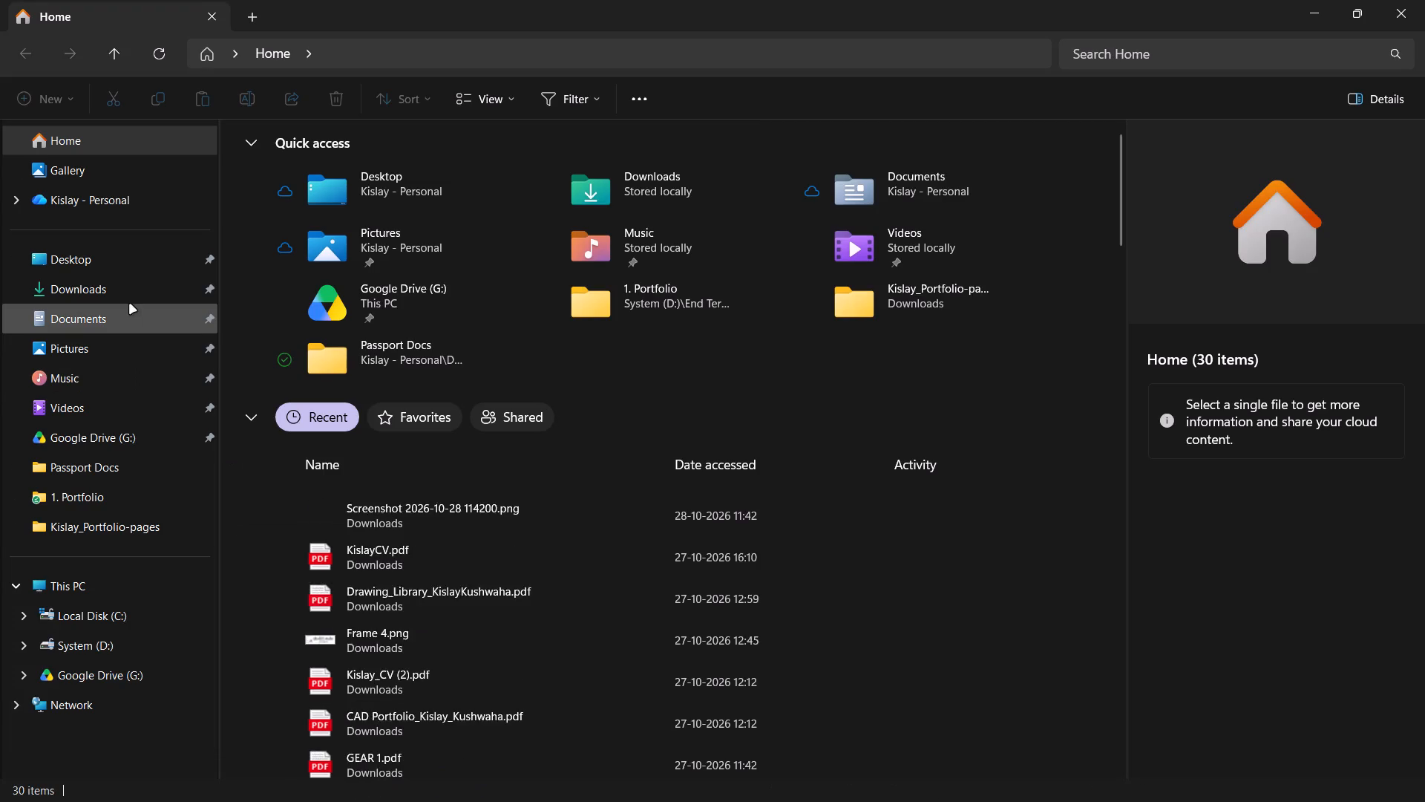
click(130, 304)
click(130, 290)
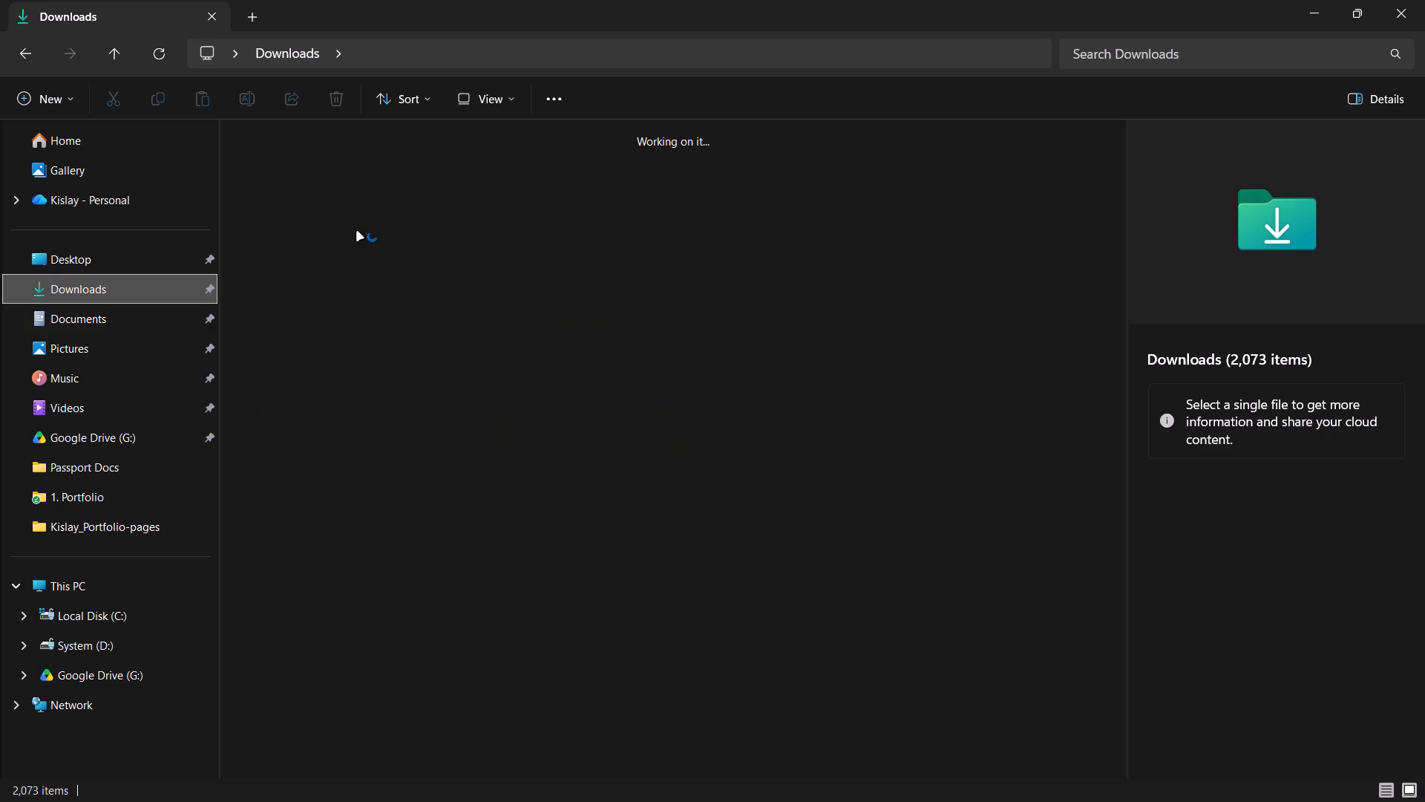
click(607, 212)
drag(331, 211, 854, 801)
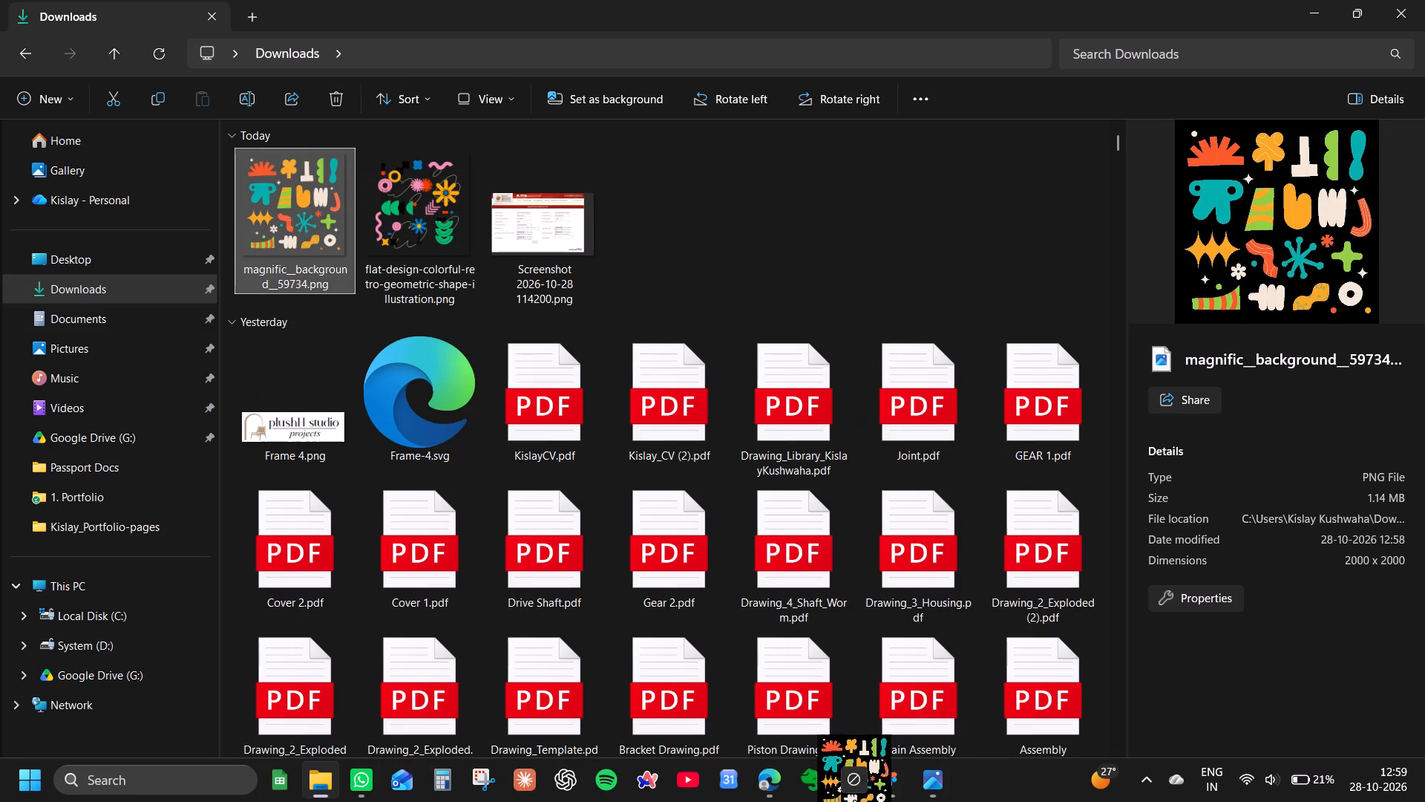
drag(854, 801, 960, 501)
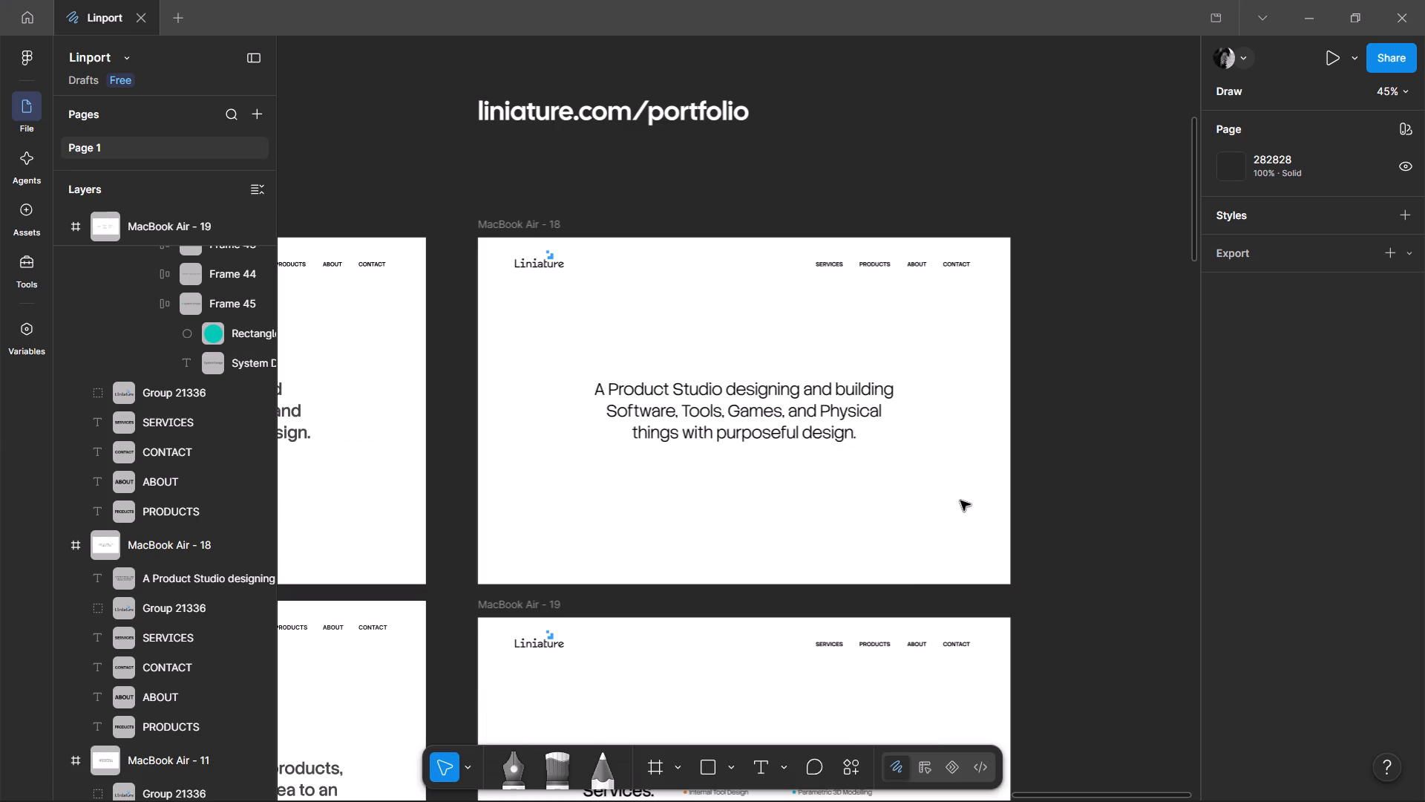
Move the shapes image out of the MacBook Air - 18 frame, cutting and pasting it onto the empty canvas beside the portfolio frames.
ctrl+scroll(828, 390, down, 3)
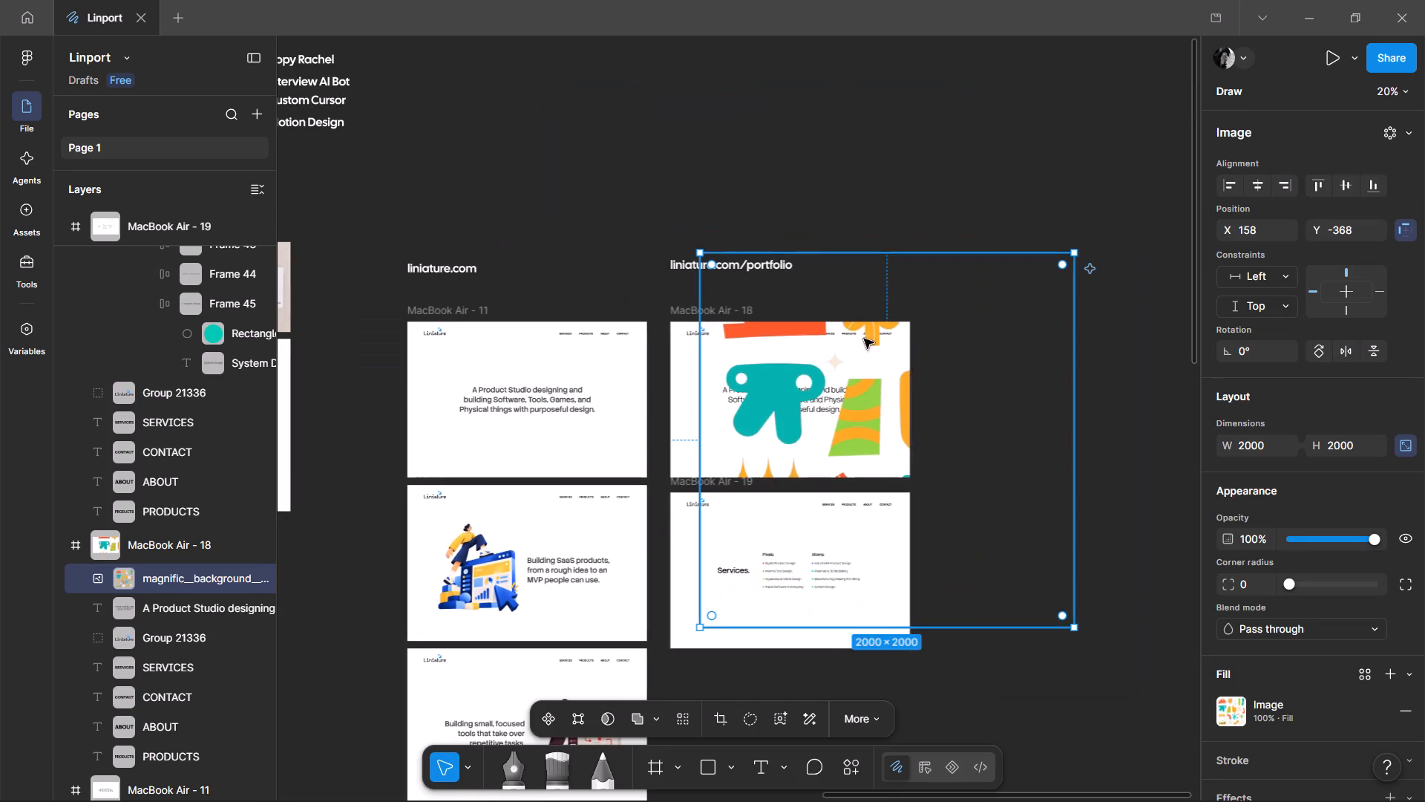
drag(941, 383, 1149, 490)
middle_drag(1101, 526, 787, 319)
ctrl+scroll(782, 316, down, 2)
drag(782, 317, 842, 333)
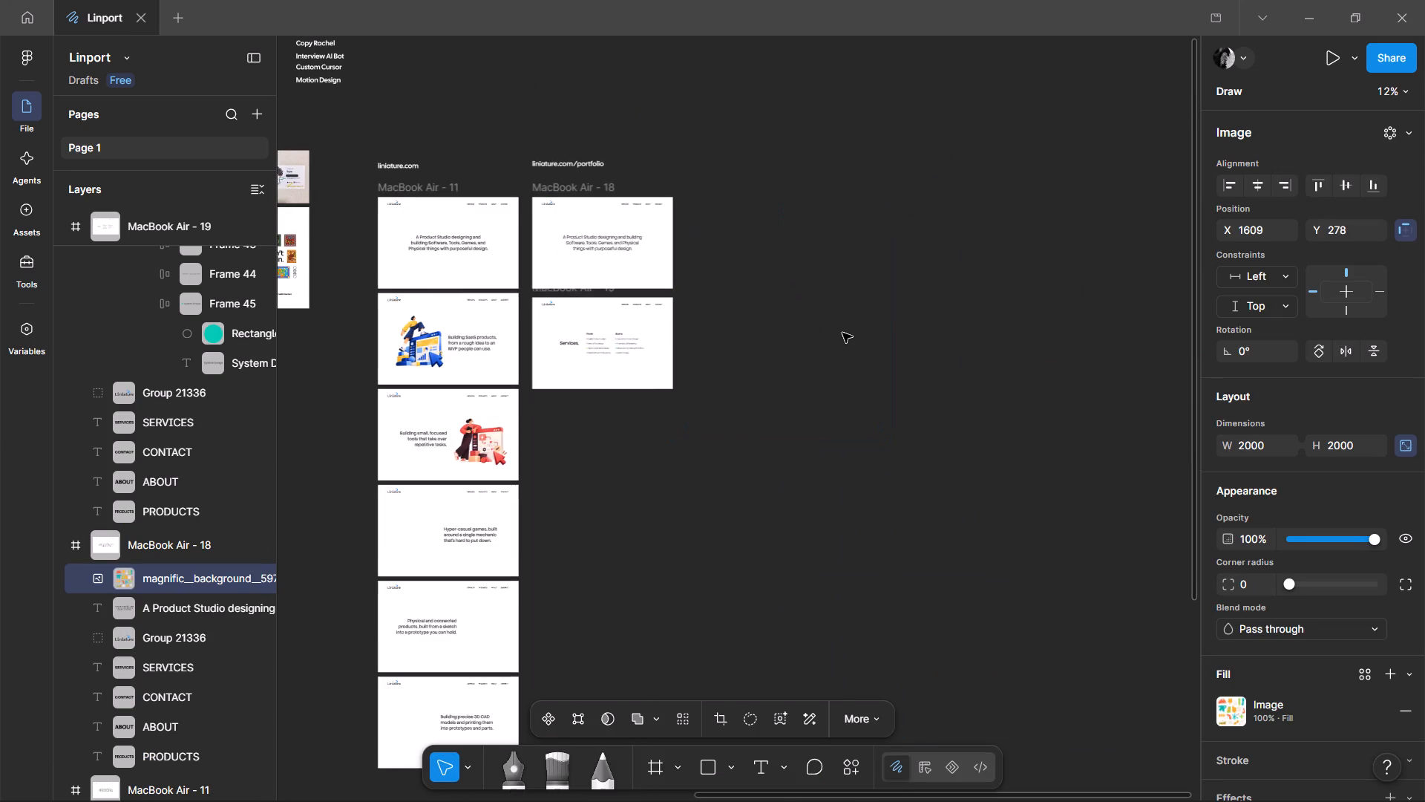
drag(842, 333, 845, 333)
key(ctrl+x)
key(ctrl+v)
ctrl+scroll(877, 327, up, 2)
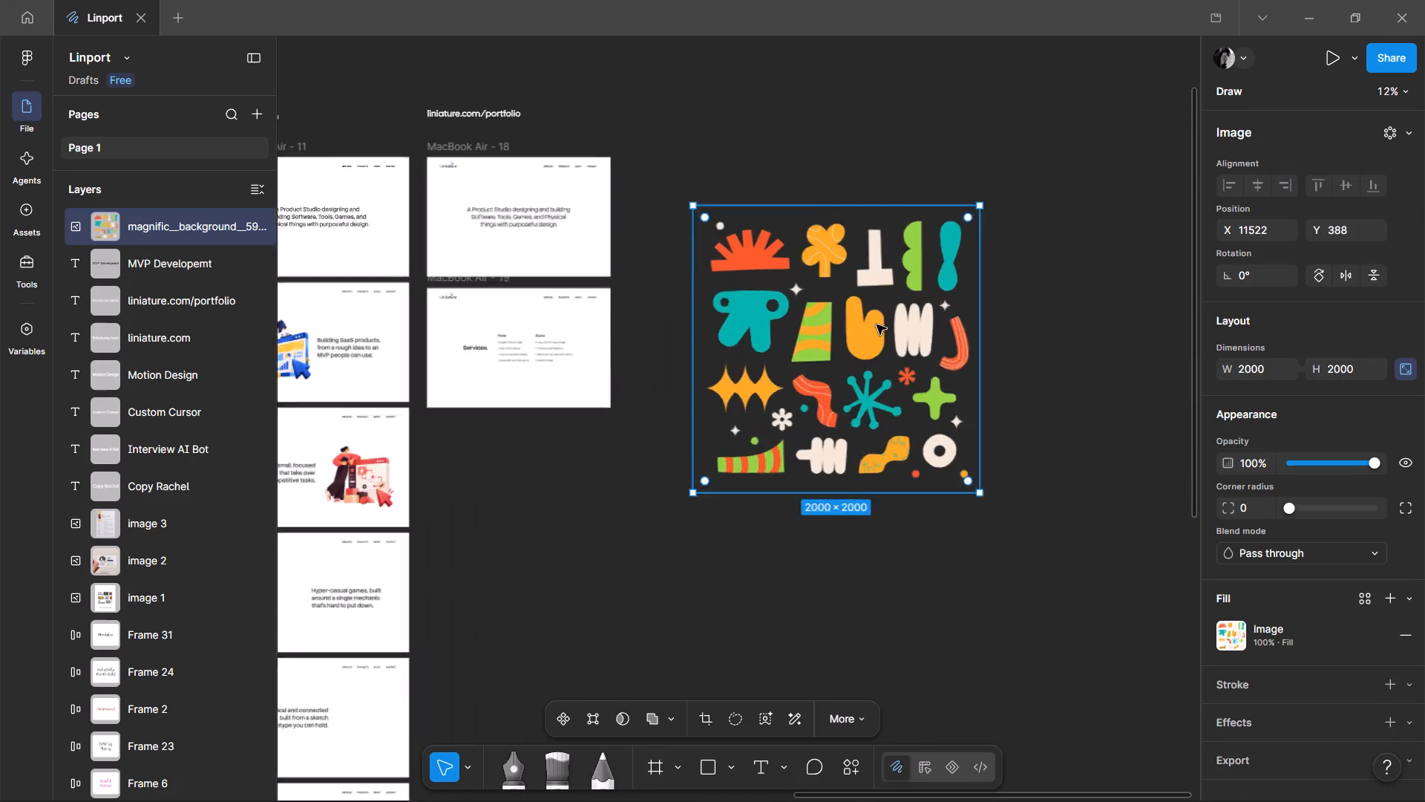
Examine the individual shapes of the pasted illustration up close on the canvas.
ctrl+scroll(877, 325, up, 2)
click(1144, 264)
click(930, 348)
middle_drag(917, 462, 912, 460)
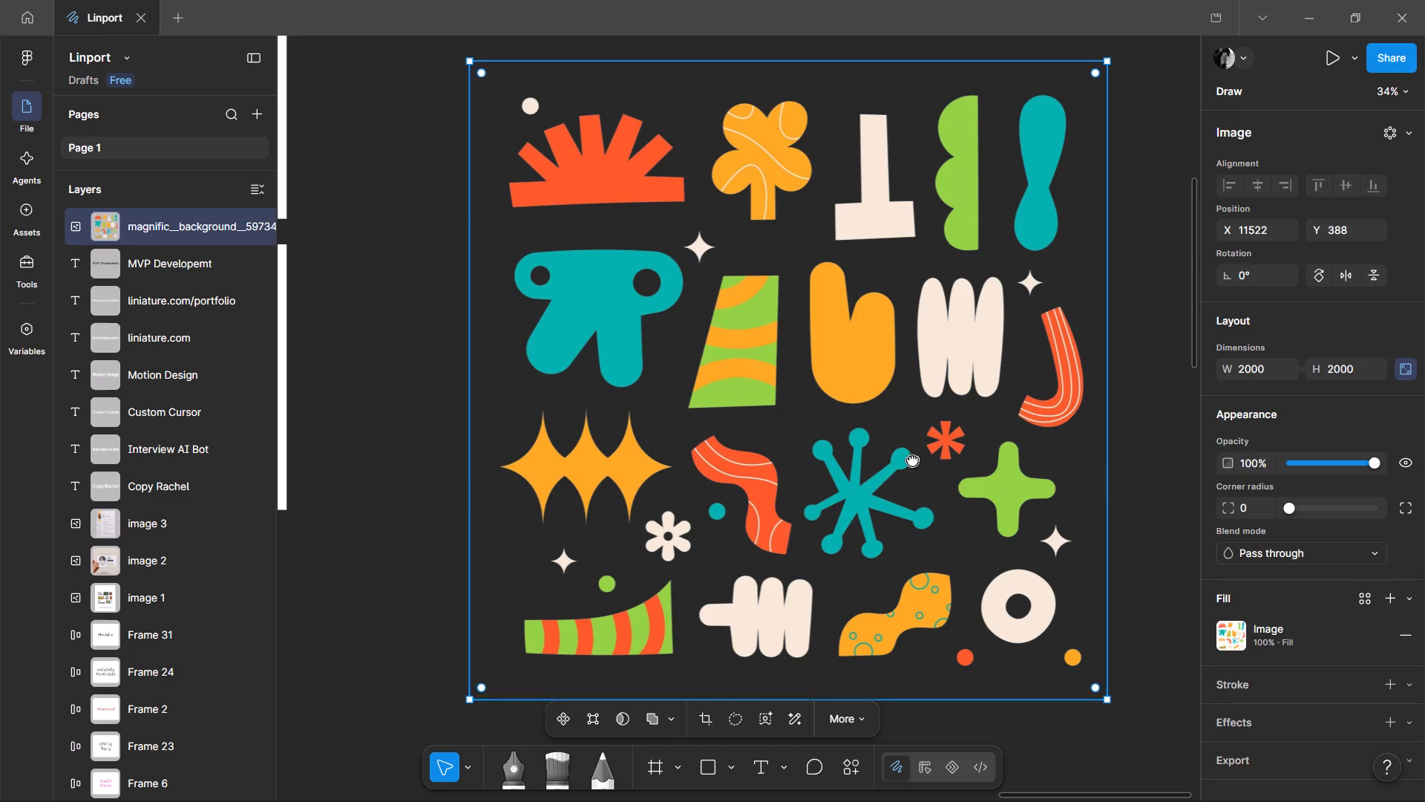
middle_drag(912, 460, 876, 440)
ctrl+scroll(1090, 411, down, 1)
ctrl+scroll(780, 250, up, 2)
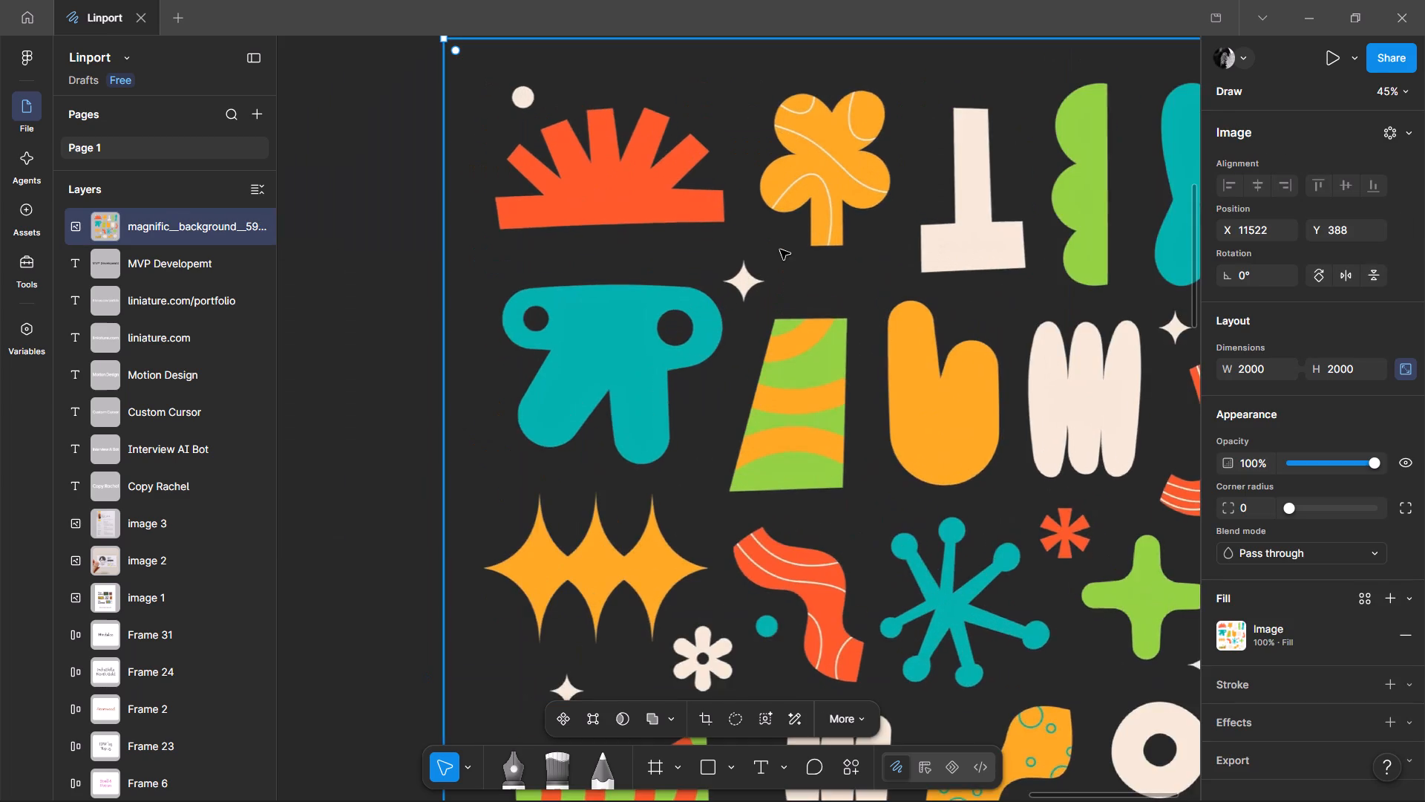
ctrl+scroll(521, 258, down, 4)
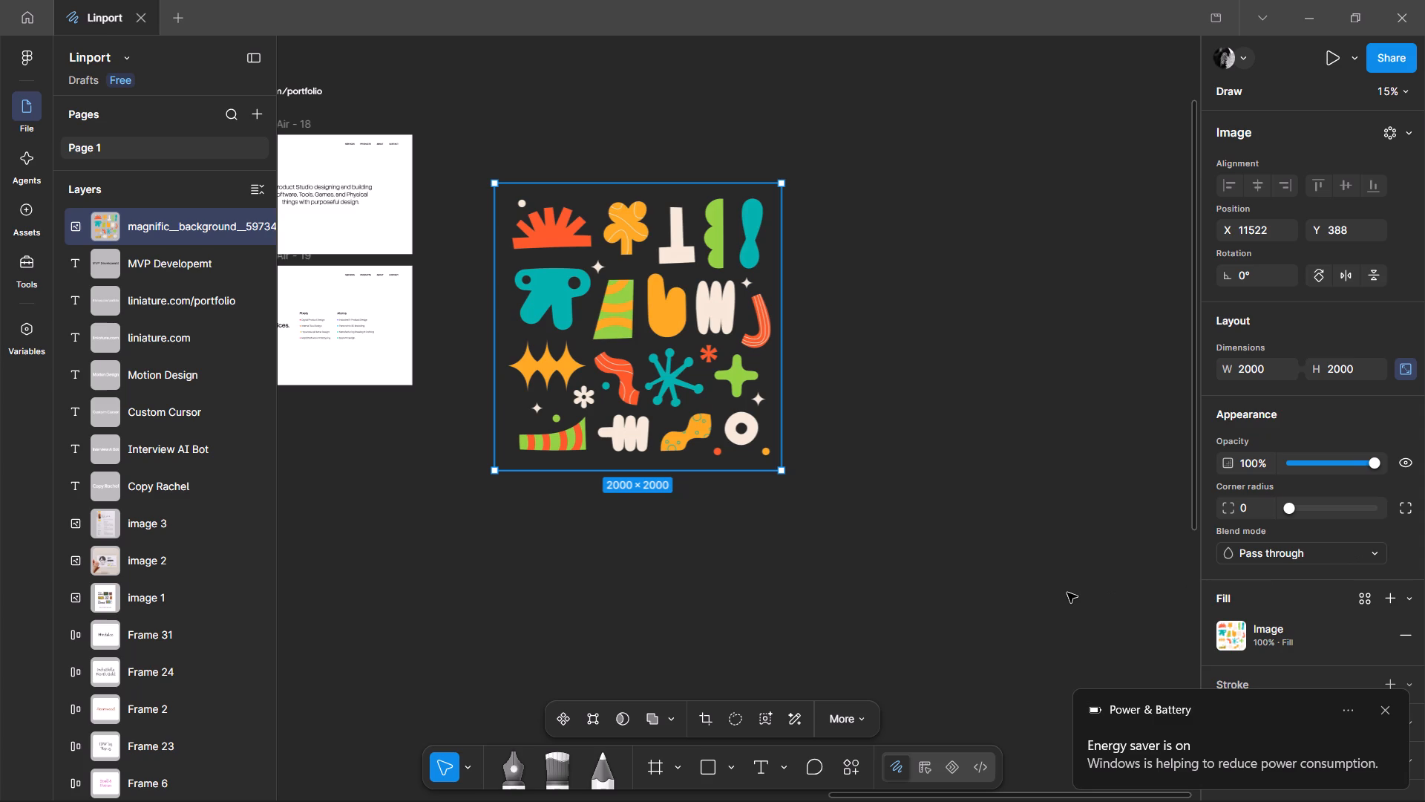
Switch the illustration's image fill to Crop and crop it around the orange sunburst shape, about 749 × 332.
click(1221, 630)
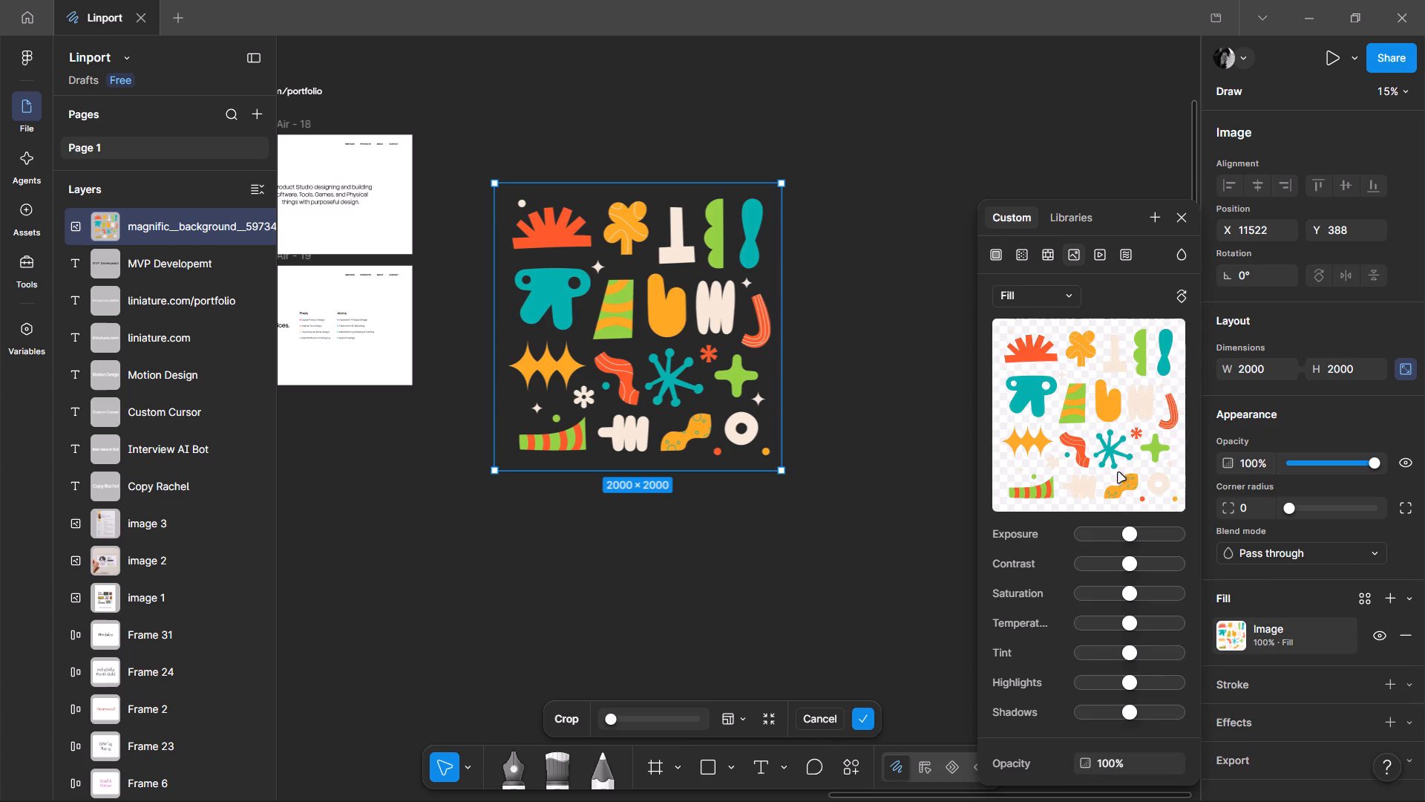
click(1182, 221)
click(1228, 629)
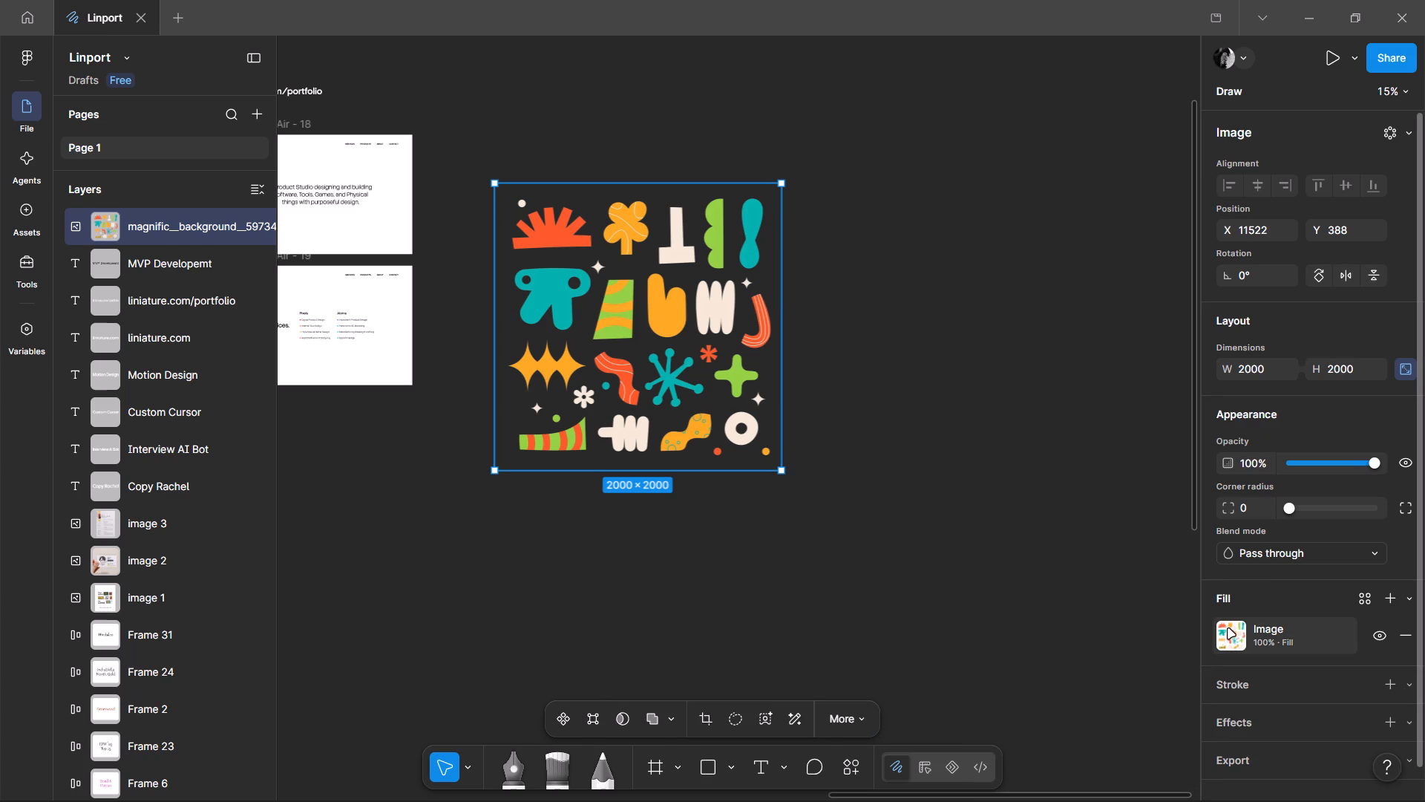
click(1021, 298)
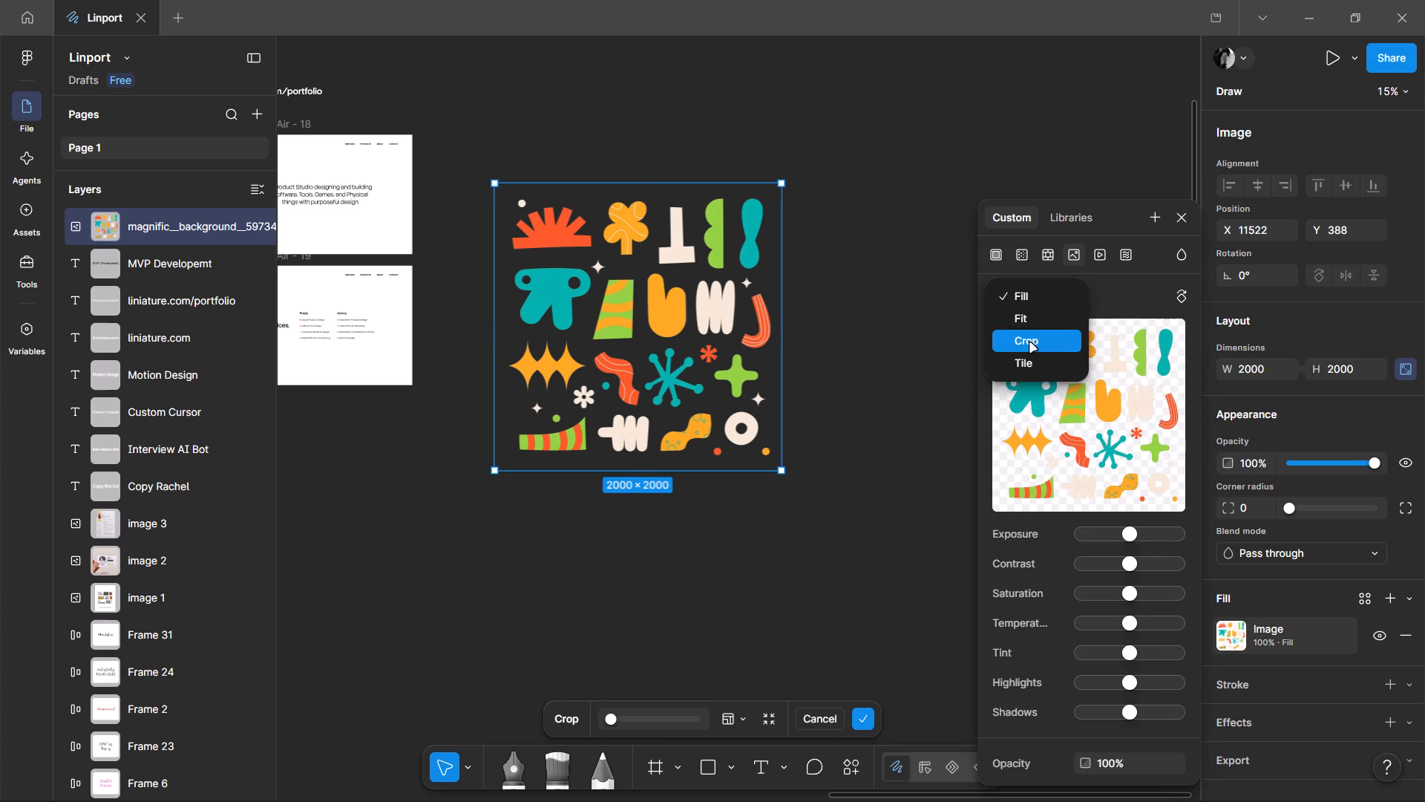
click(1030, 343)
drag(776, 469, 602, 252)
ctrl+scroll(583, 245, up, 6)
ctrl+scroll(707, 288, down, 1)
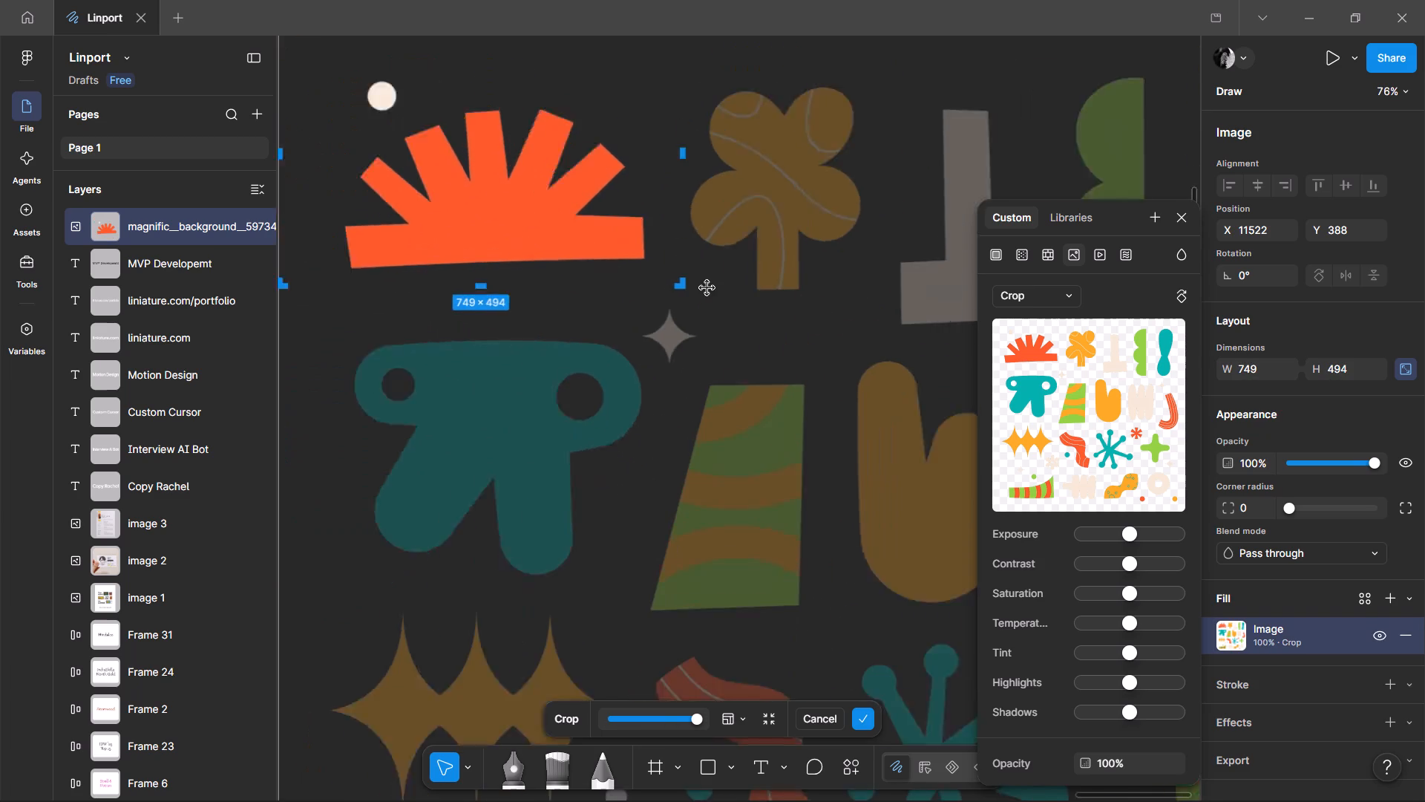
ctrl+scroll(707, 288, down, 1)
middle_drag(691, 284, 754, 333)
drag(594, 135, 599, 198)
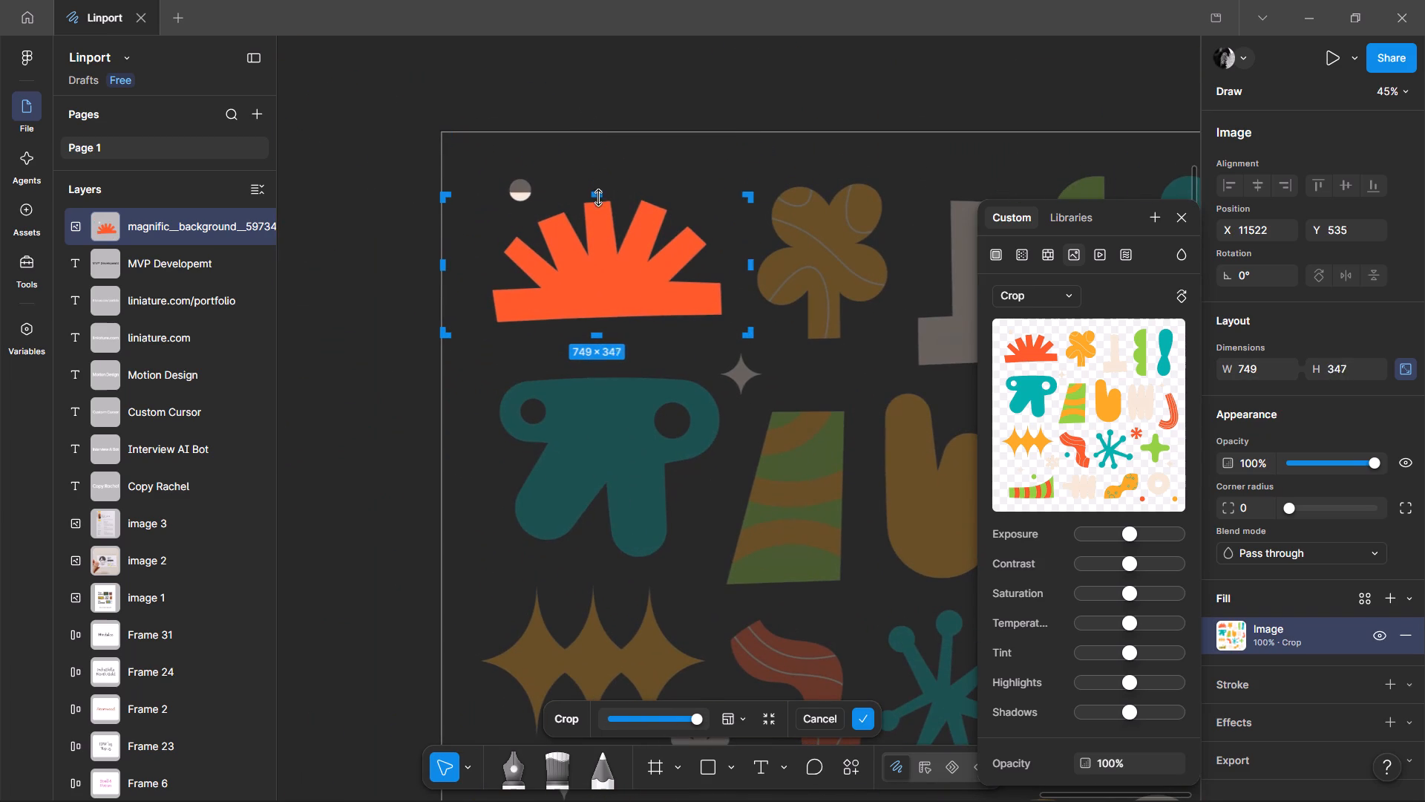
drag(599, 198, 600, 198)
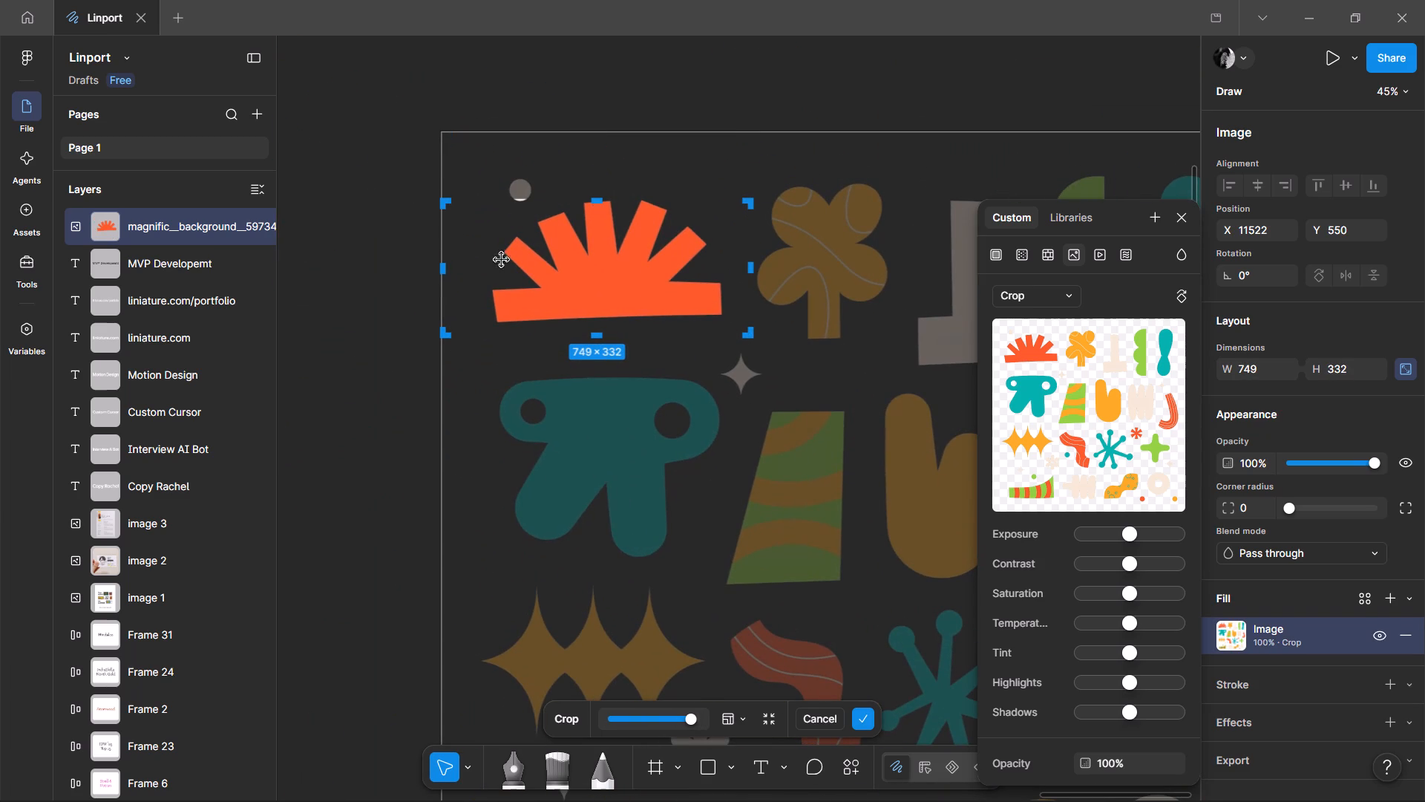
Bring the crop's side edge in beside the sunburst and trim above its rays, making the crop about 645 × 326.
drag(449, 265, 491, 274)
key(ctrl+z)
ctrl+scroll(486, 262, up, 3)
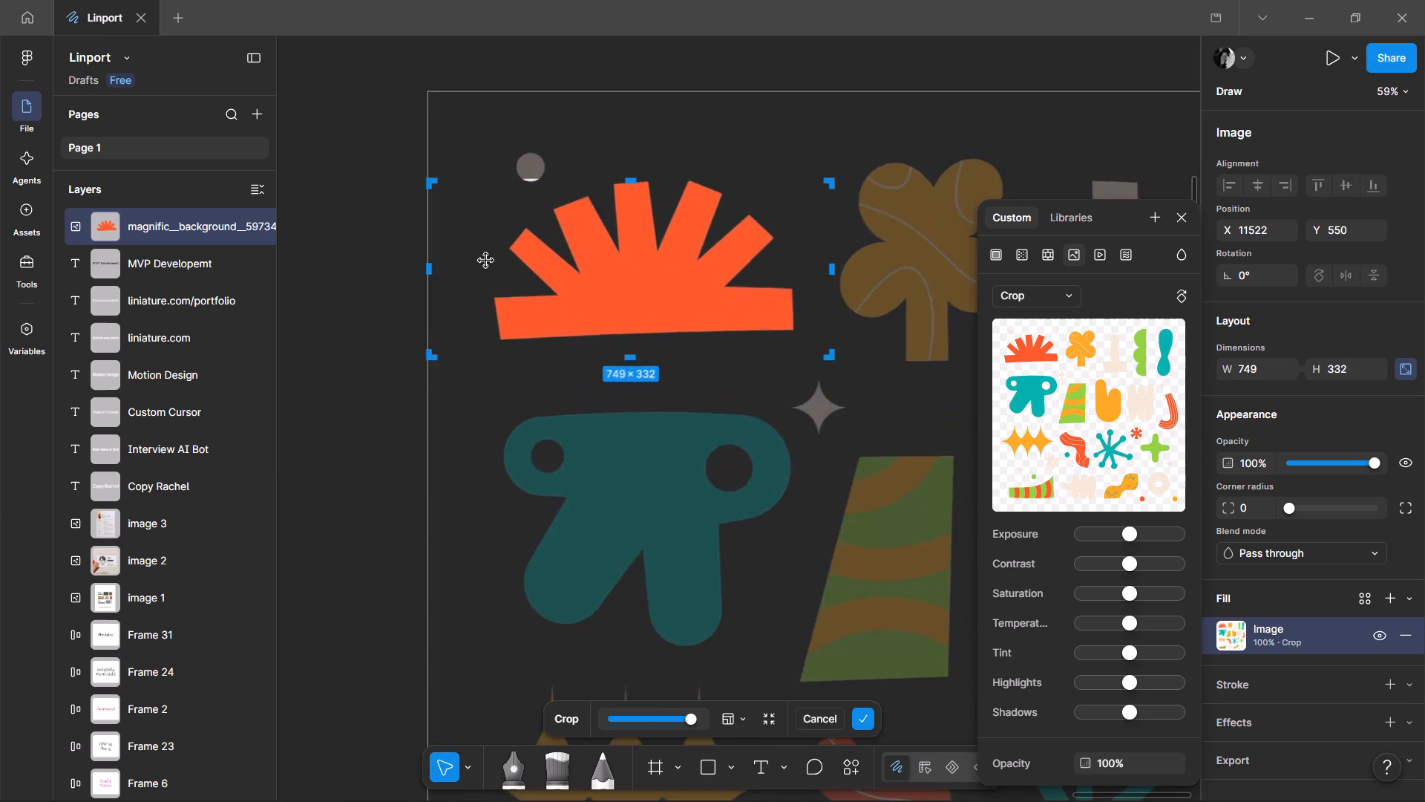
drag(393, 277, 482, 294)
ctrl+scroll(482, 294, down, 1)
ctrl+scroll(613, 218, down, 1)
ctrl+scroll(673, 182, up, 4)
ctrl+scroll(718, 161, down, 2)
click(719, 161)
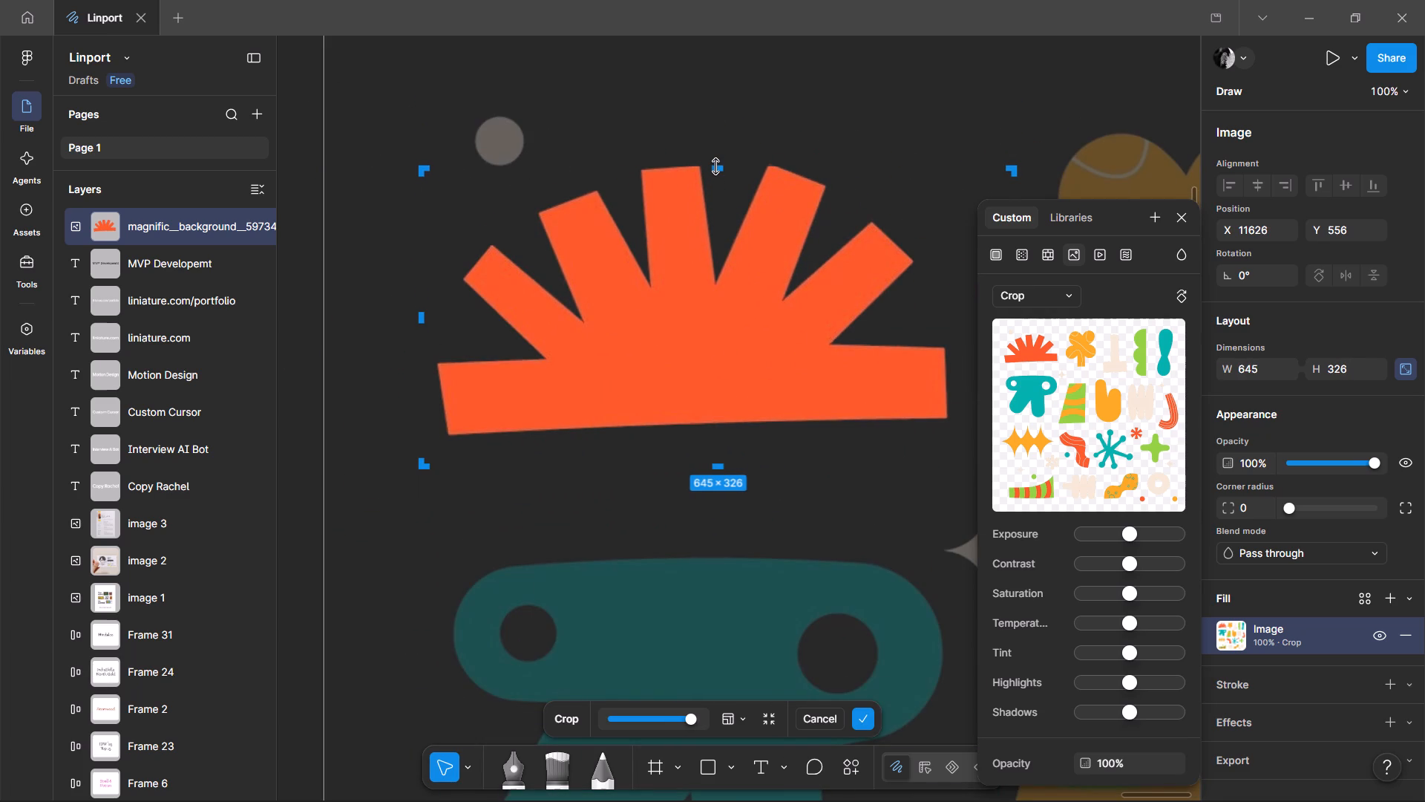
Tighten the crop's bottom edge under the sunburst's base and its far side edge next to the shape.
ctrl+scroll(741, 162, up, 6)
ctrl+scroll(617, 160, down, 2)
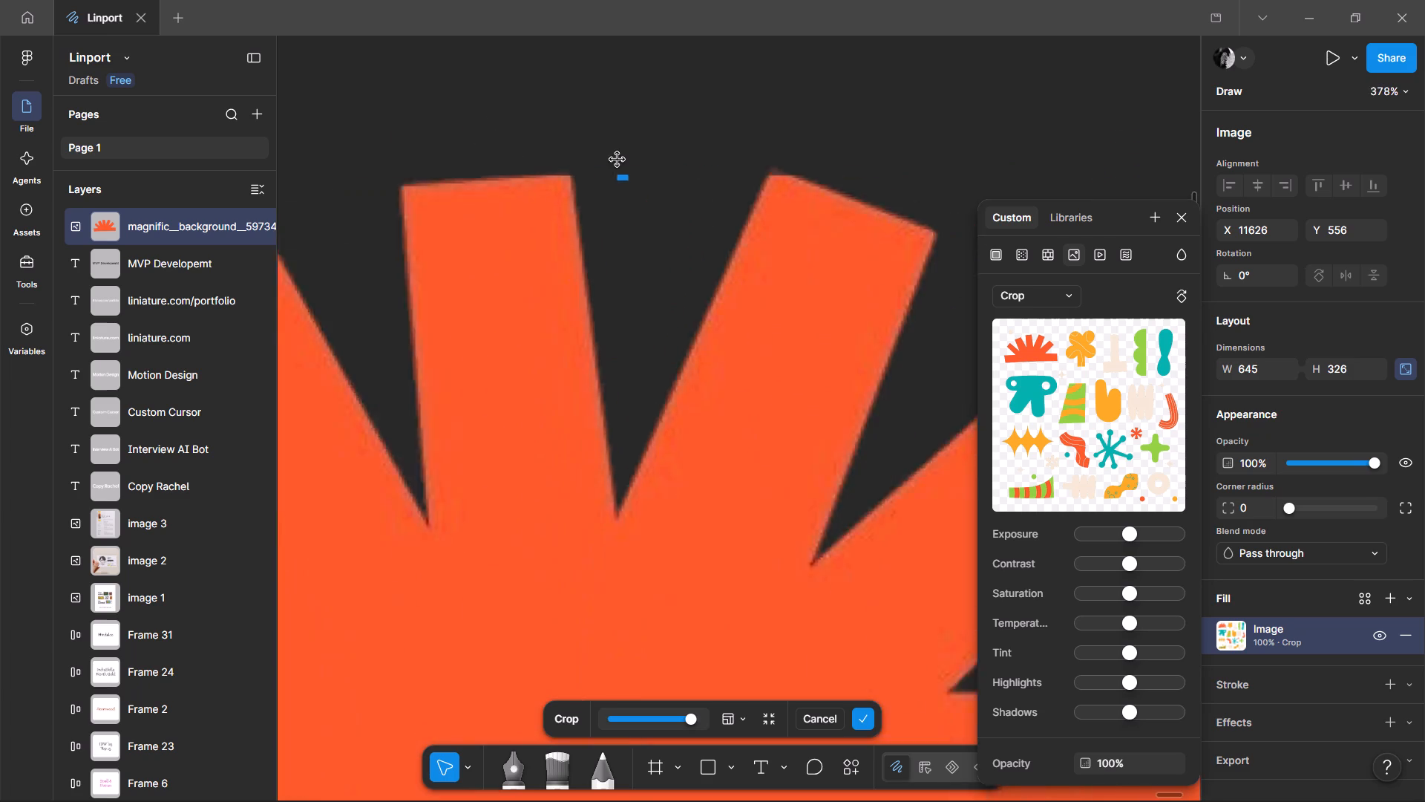
ctrl+scroll(617, 160, down, 6)
drag(785, 339, 743, 319)
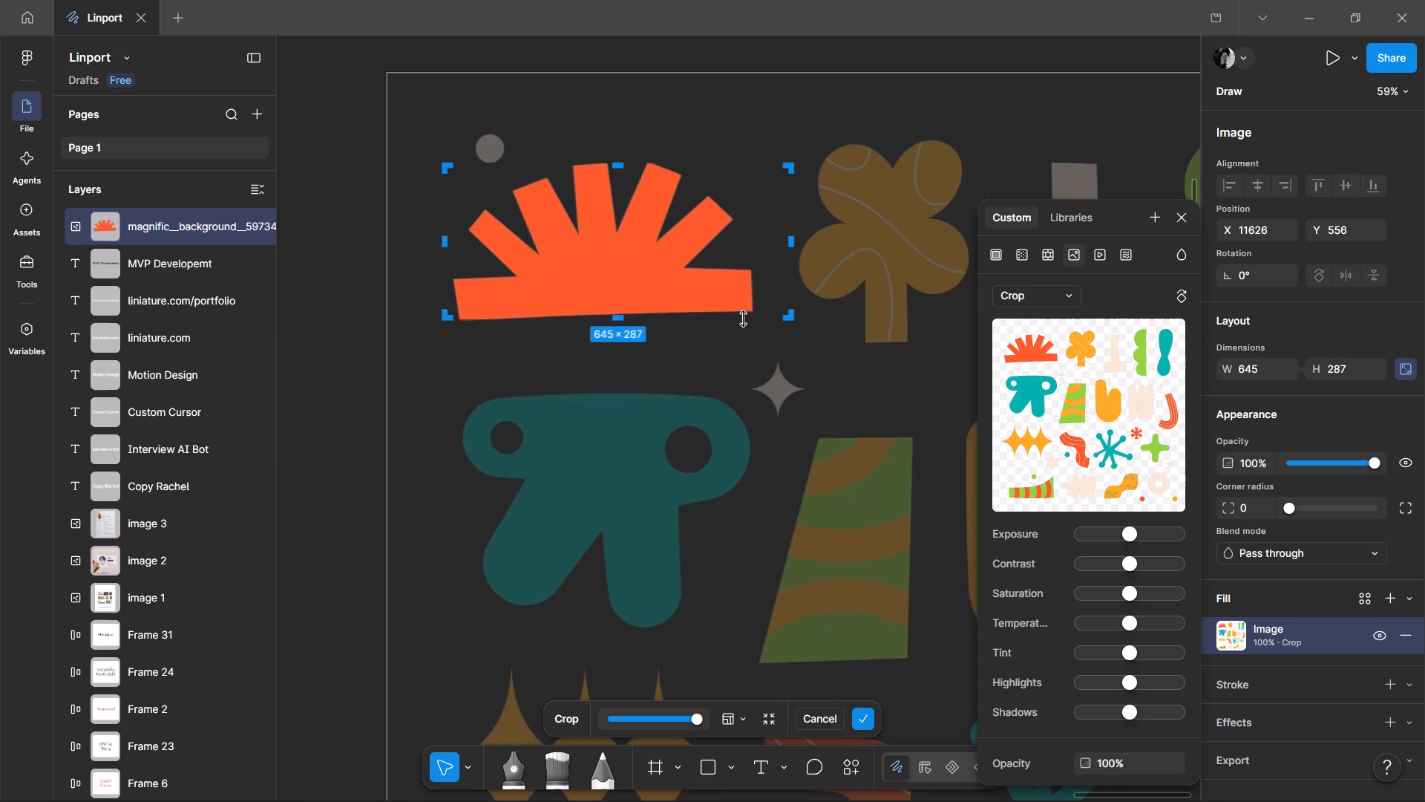
drag(743, 319, 743, 318)
drag(786, 241, 779, 241)
drag(793, 316, 787, 316)
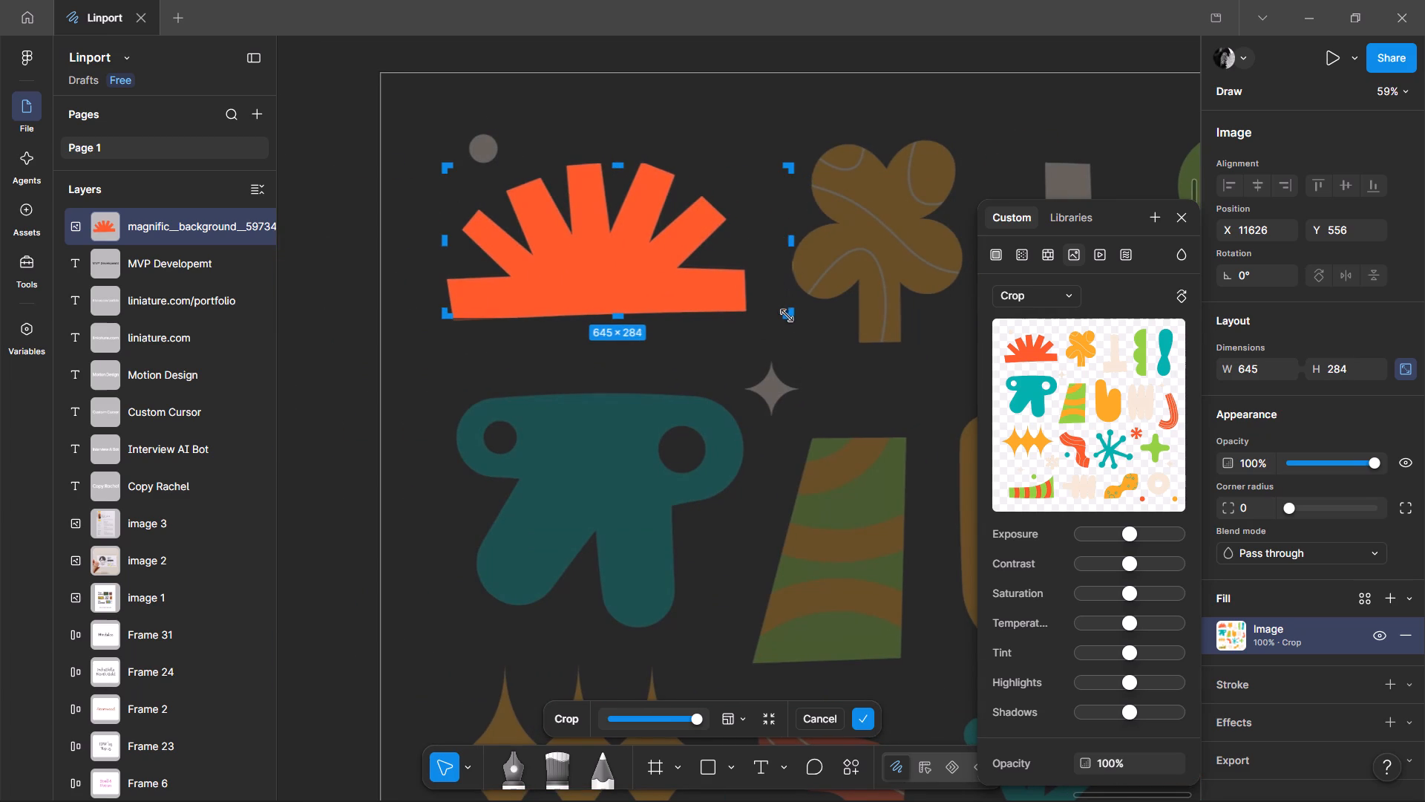
drag(787, 316, 755, 317)
Fine-tune the crop's corner at the sunburst's base to about 571 × 292 and finish cropping.
ctrl+scroll(476, 319, up, 3)
drag(408, 313, 408, 324)
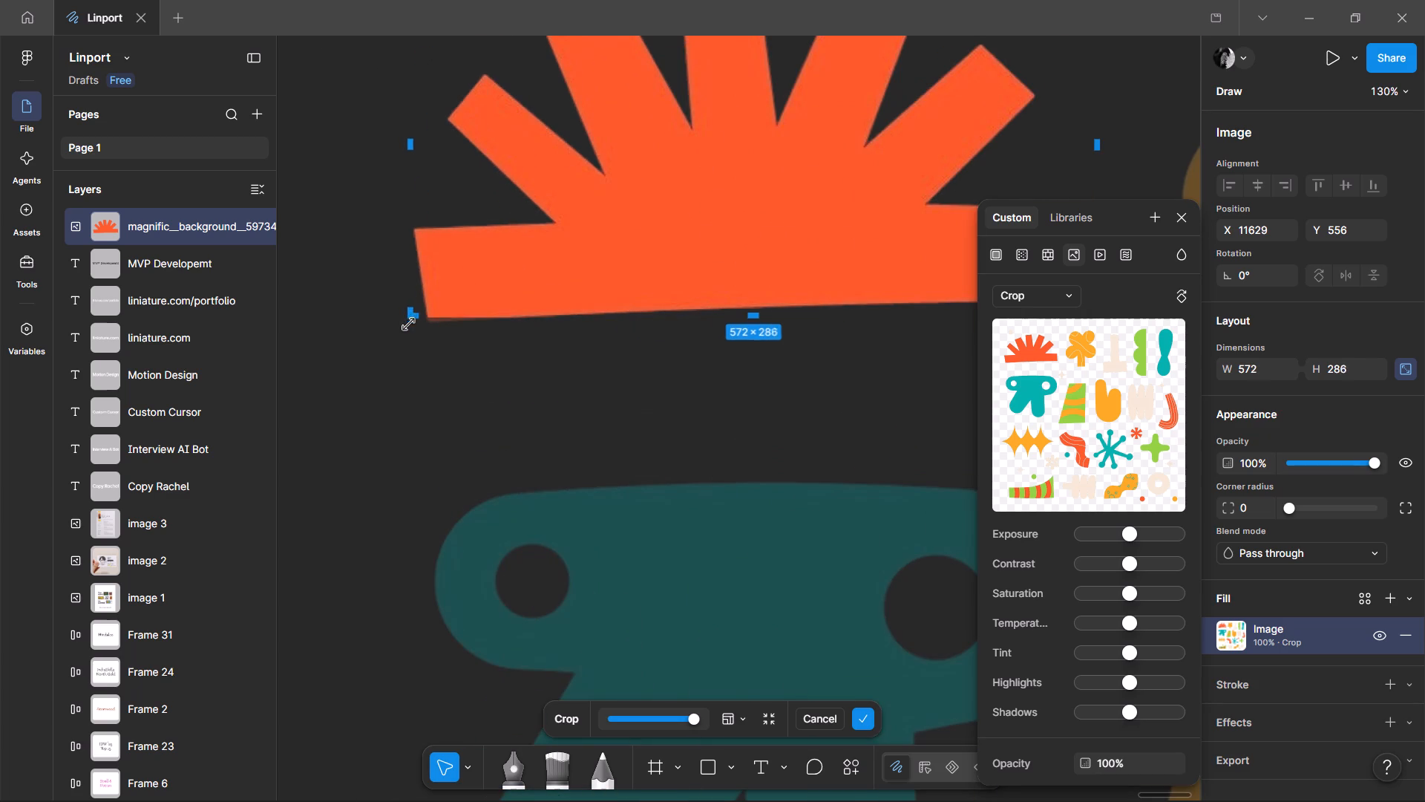
drag(408, 324, 416, 340)
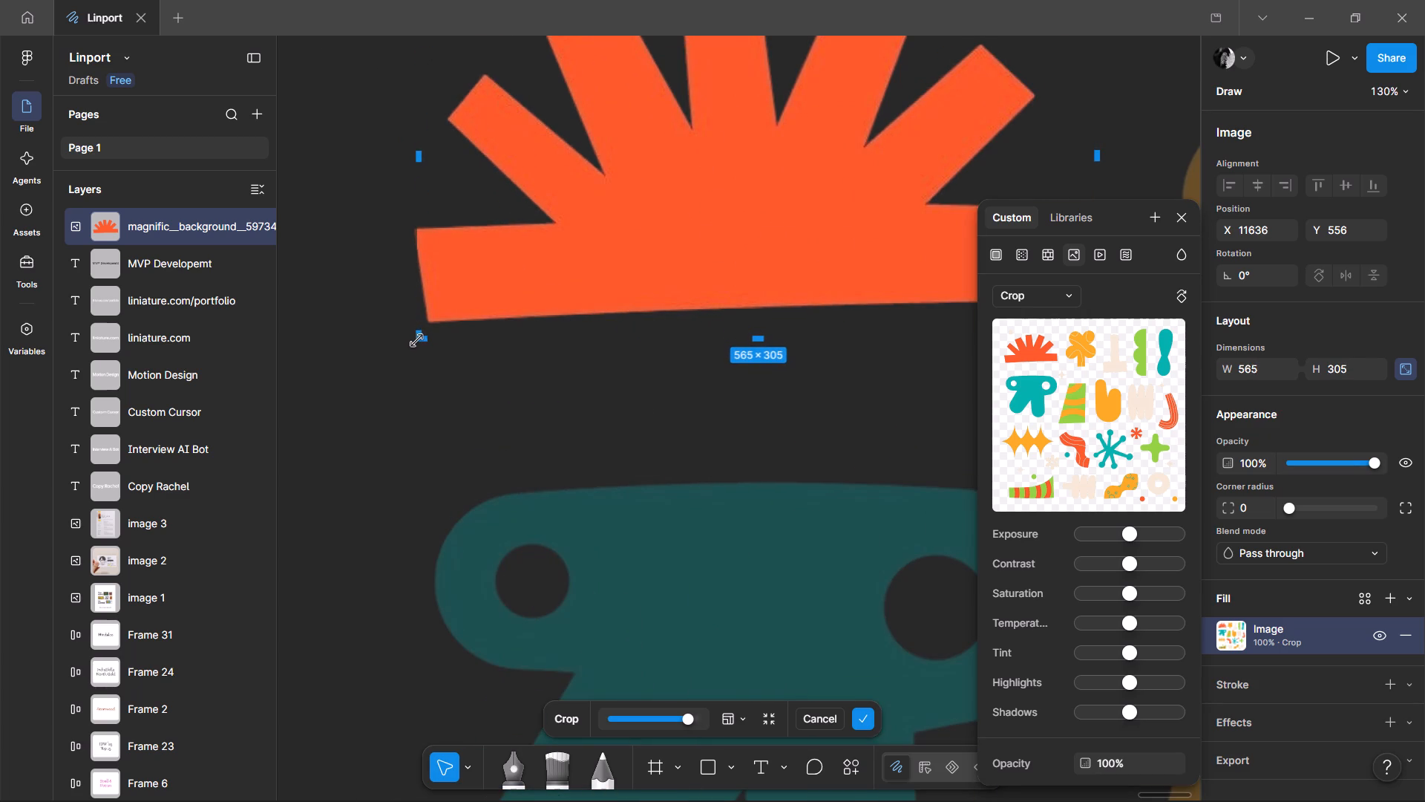
drag(416, 340, 411, 334)
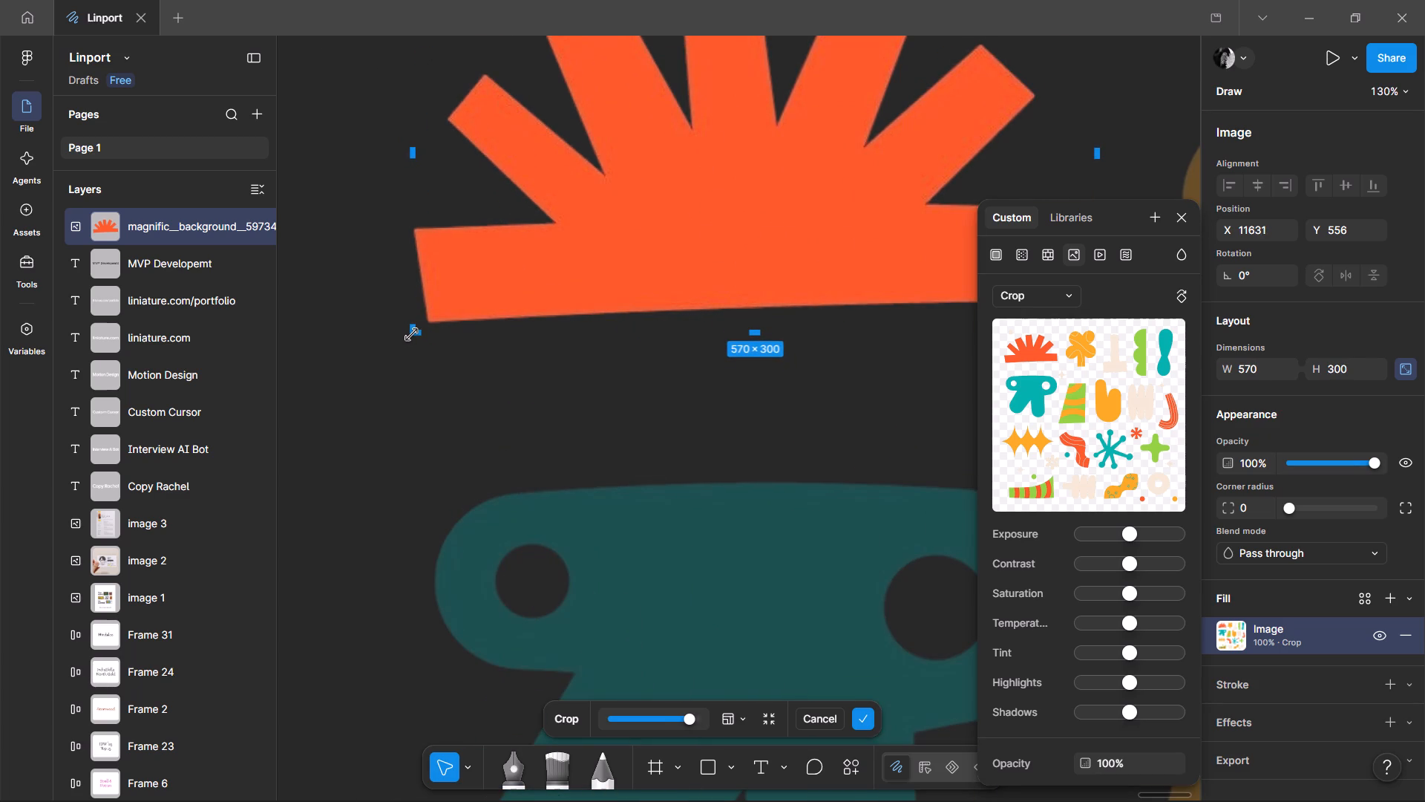
drag(412, 333, 409, 325)
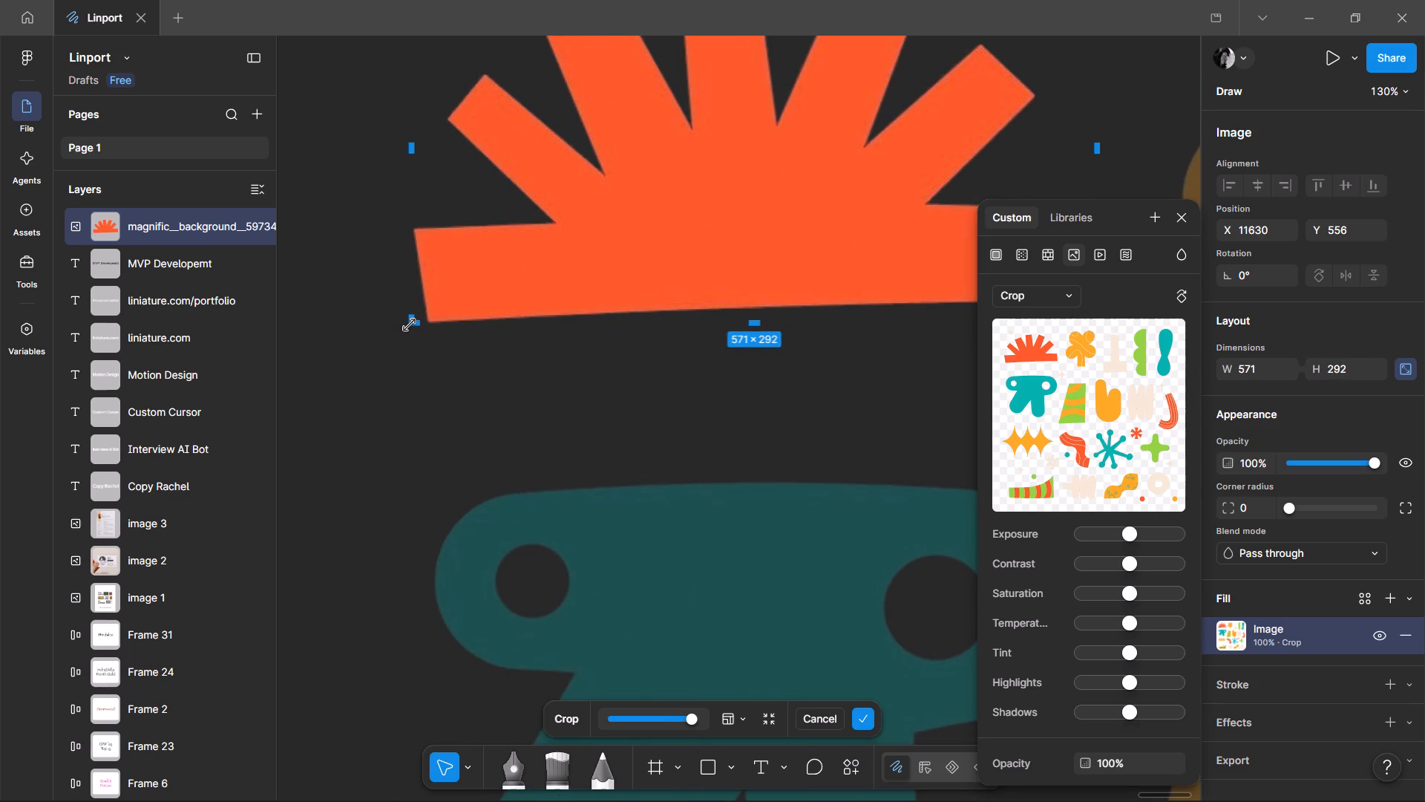
drag(409, 325, 411, 326)
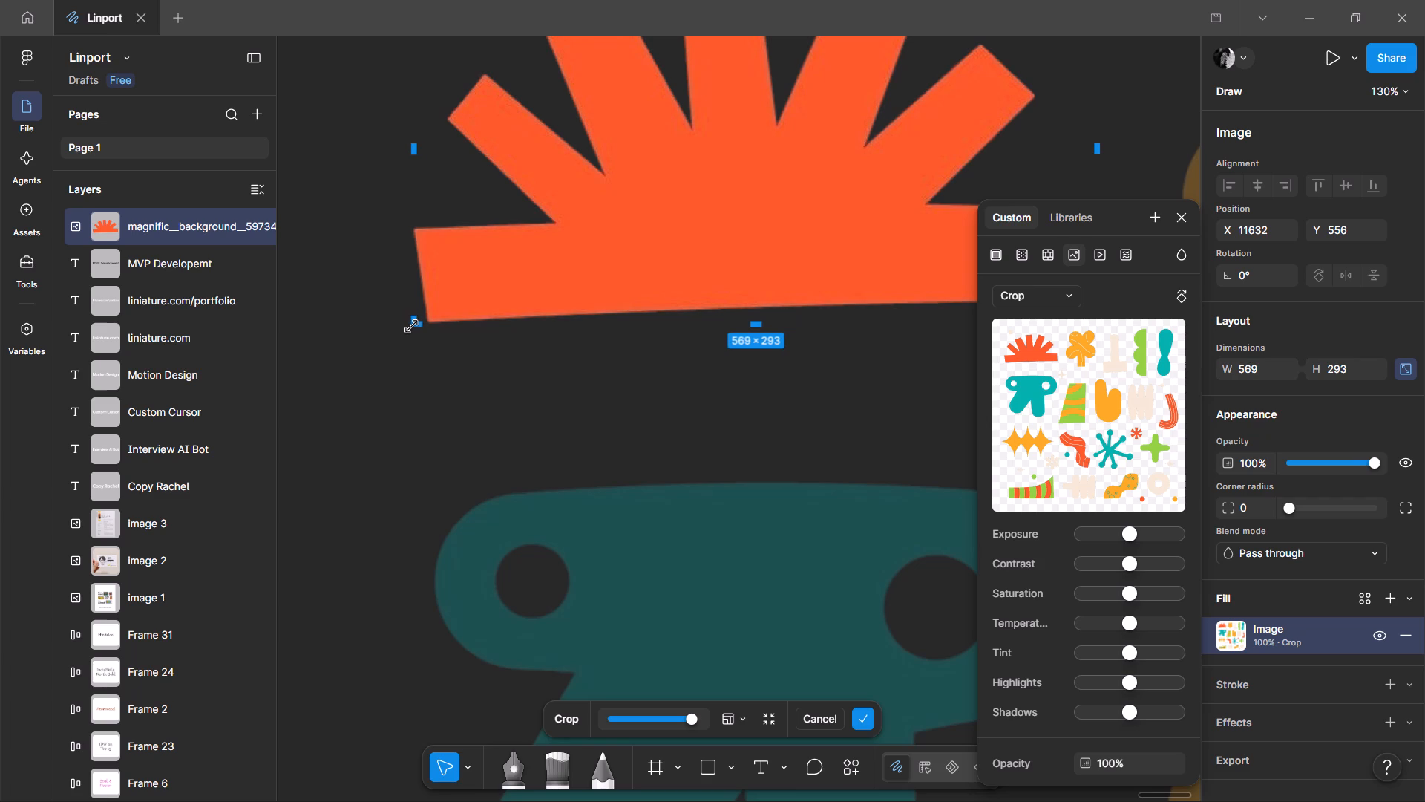
drag(411, 326, 410, 325)
ctrl+scroll(419, 320, down, 5)
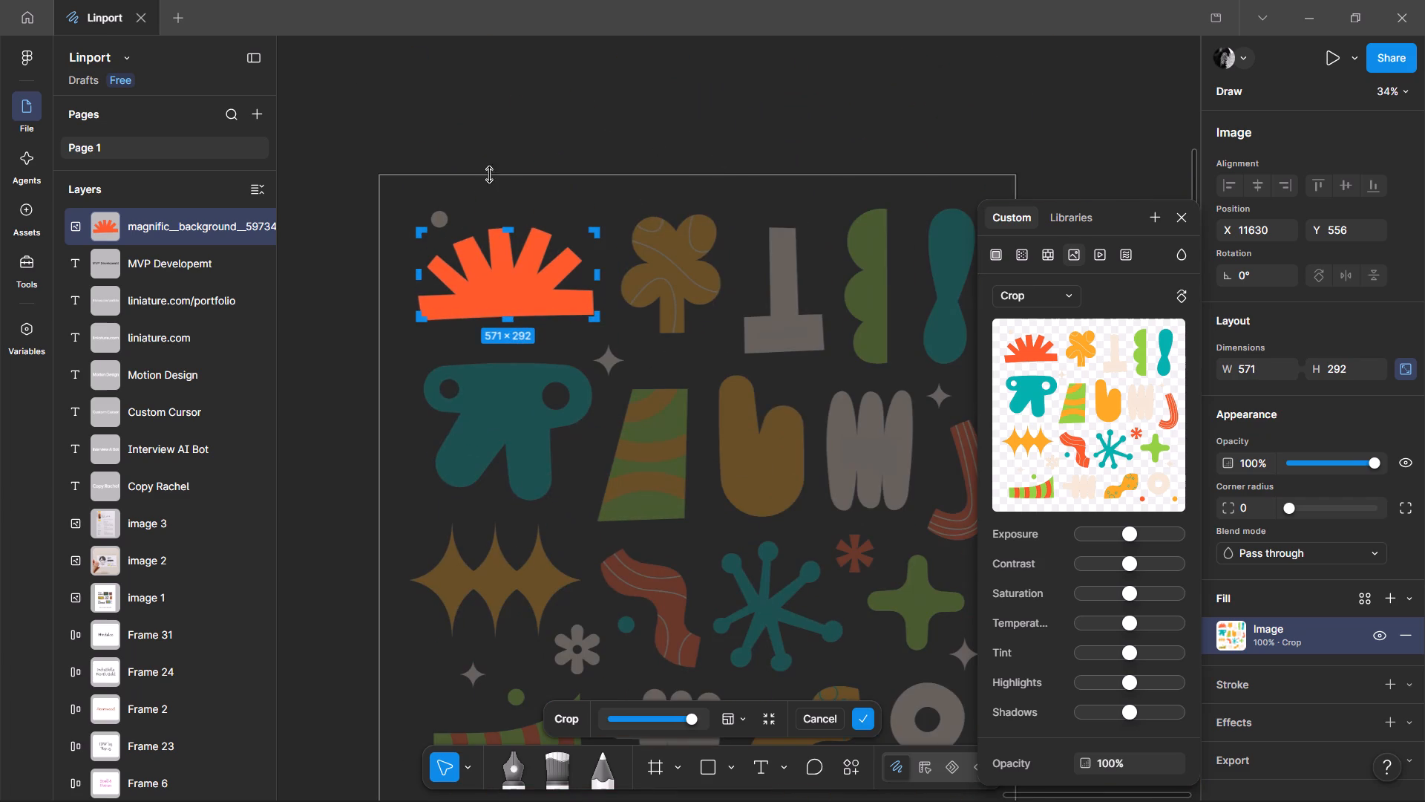
ctrl+scroll(479, 180, up, 6)
ctrl+scroll(478, 180, down, 5)
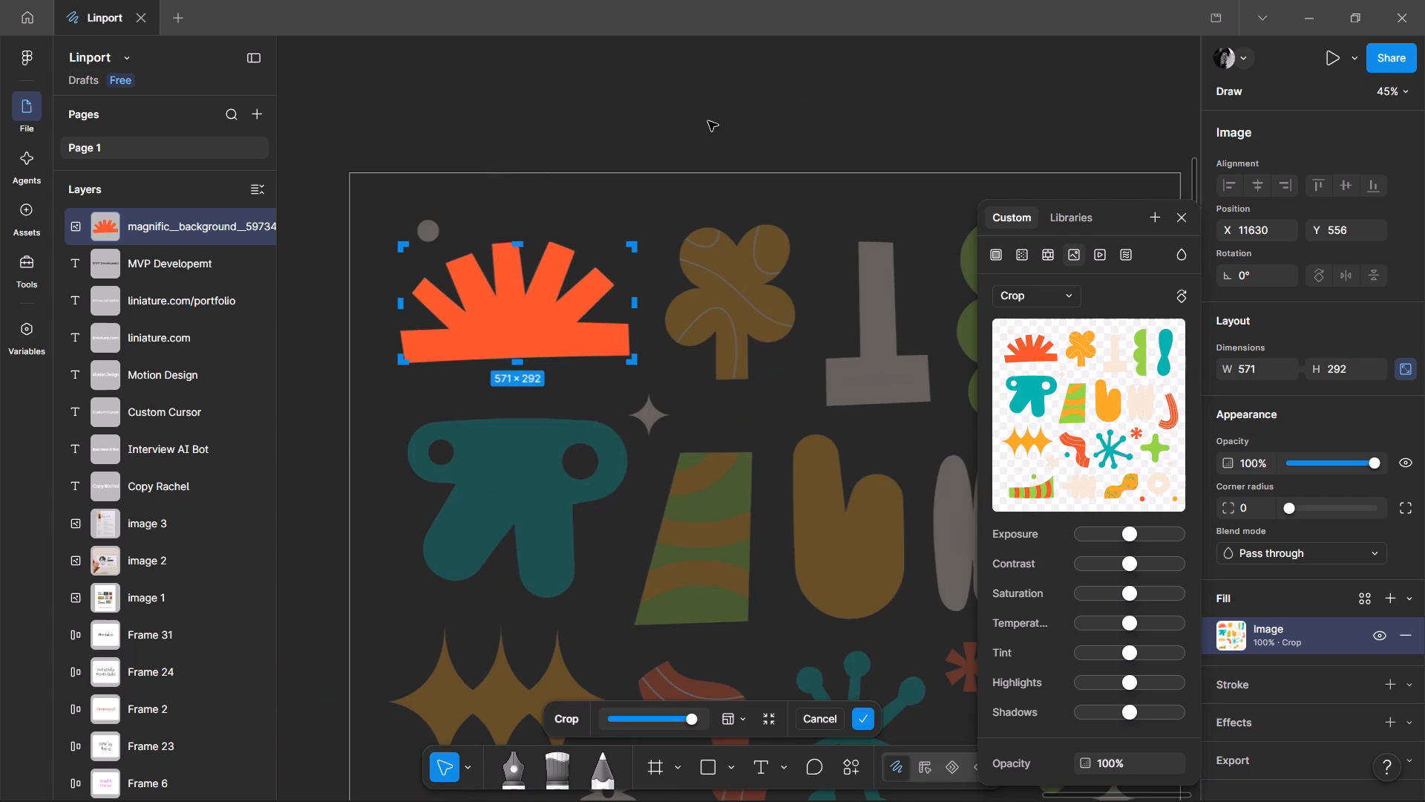
click(708, 121)
Duplicate the cropped sunburst horizontally beside the original, at about X 12591, Y 556.
ctrl+scroll(583, 125, down, 3)
alt+drag(587, 202, 594, 203)
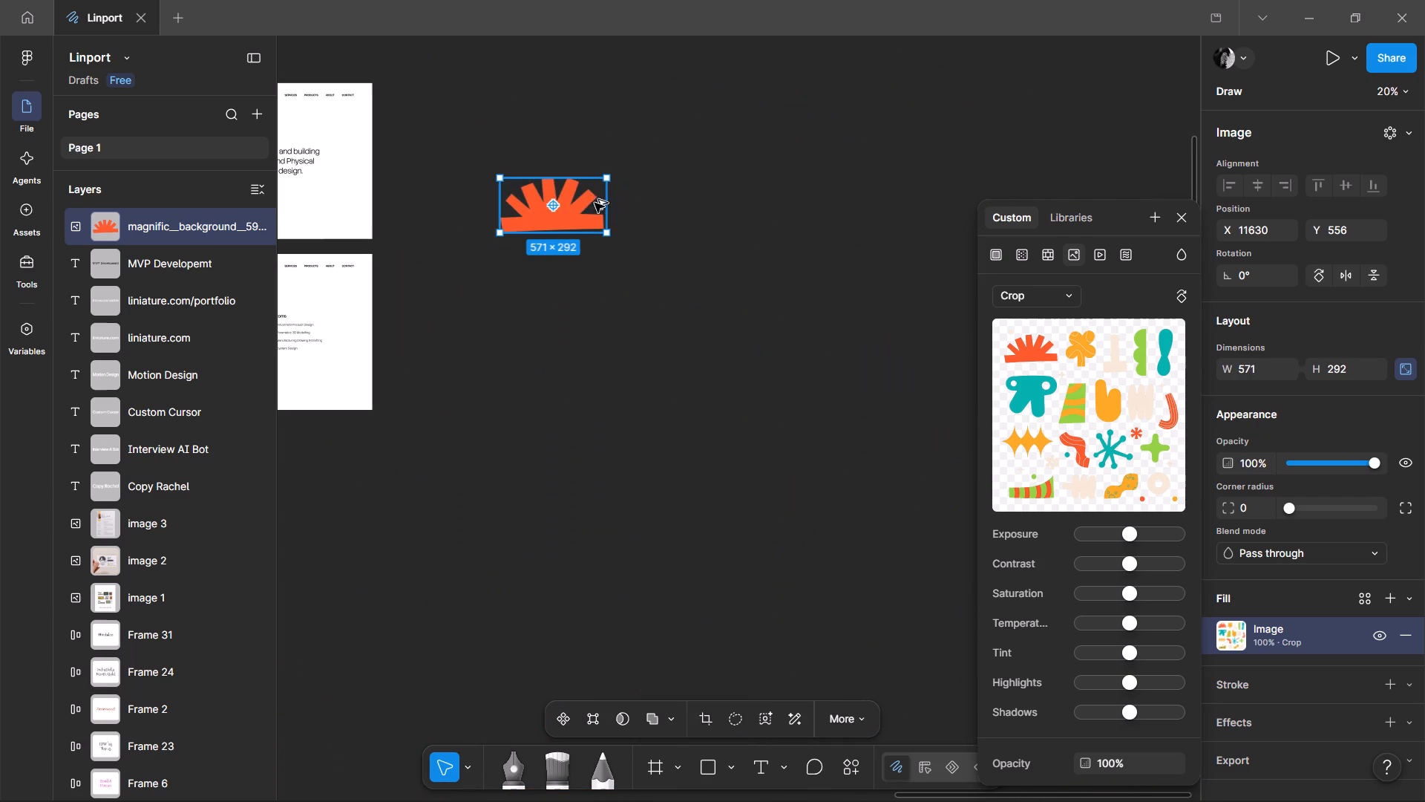
alt+drag(594, 203, 767, 205)
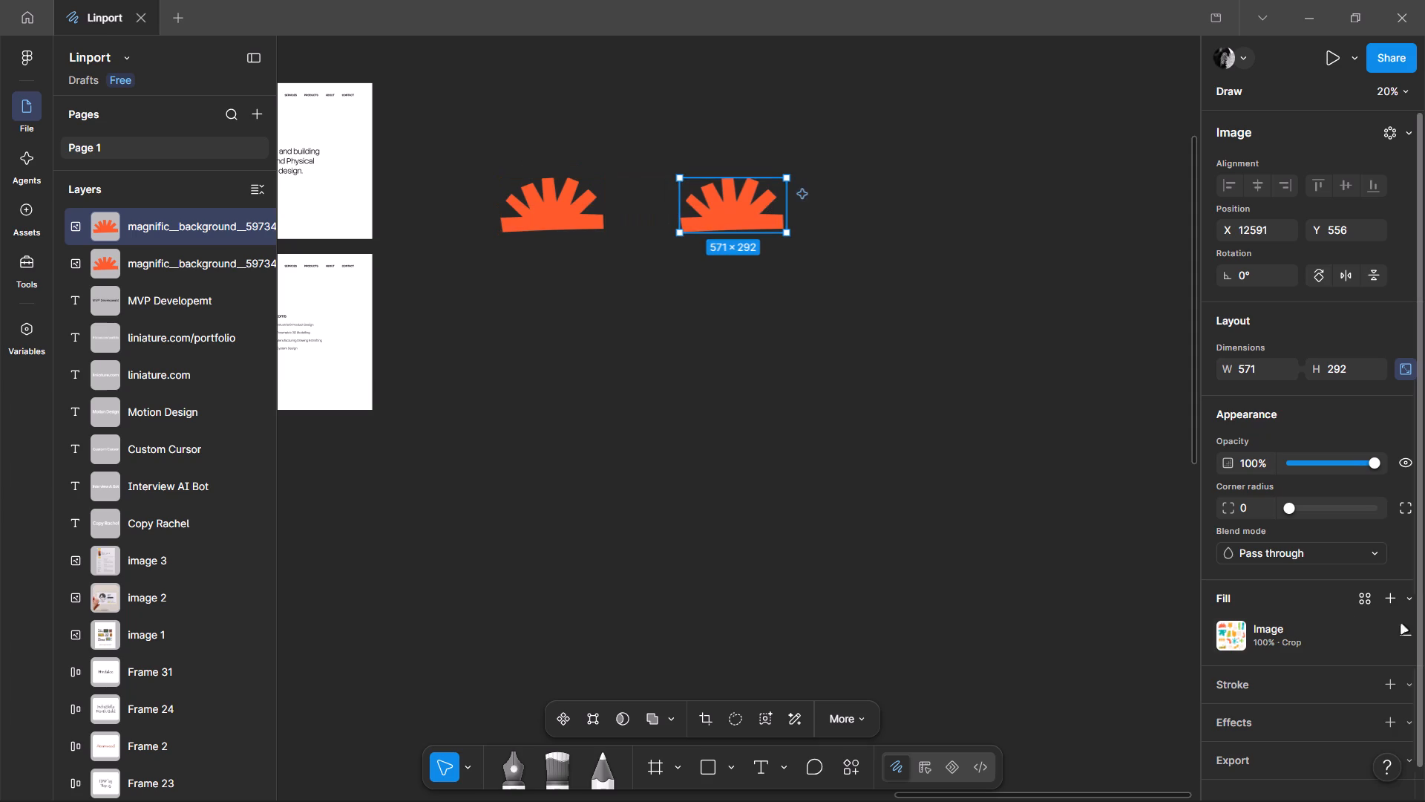
Recrop the sunburst copy to the yellow clover shape, about 333 × 403, and move it next to the sunburst.
click(1230, 635)
ctrl+scroll(840, 213, up, 4)
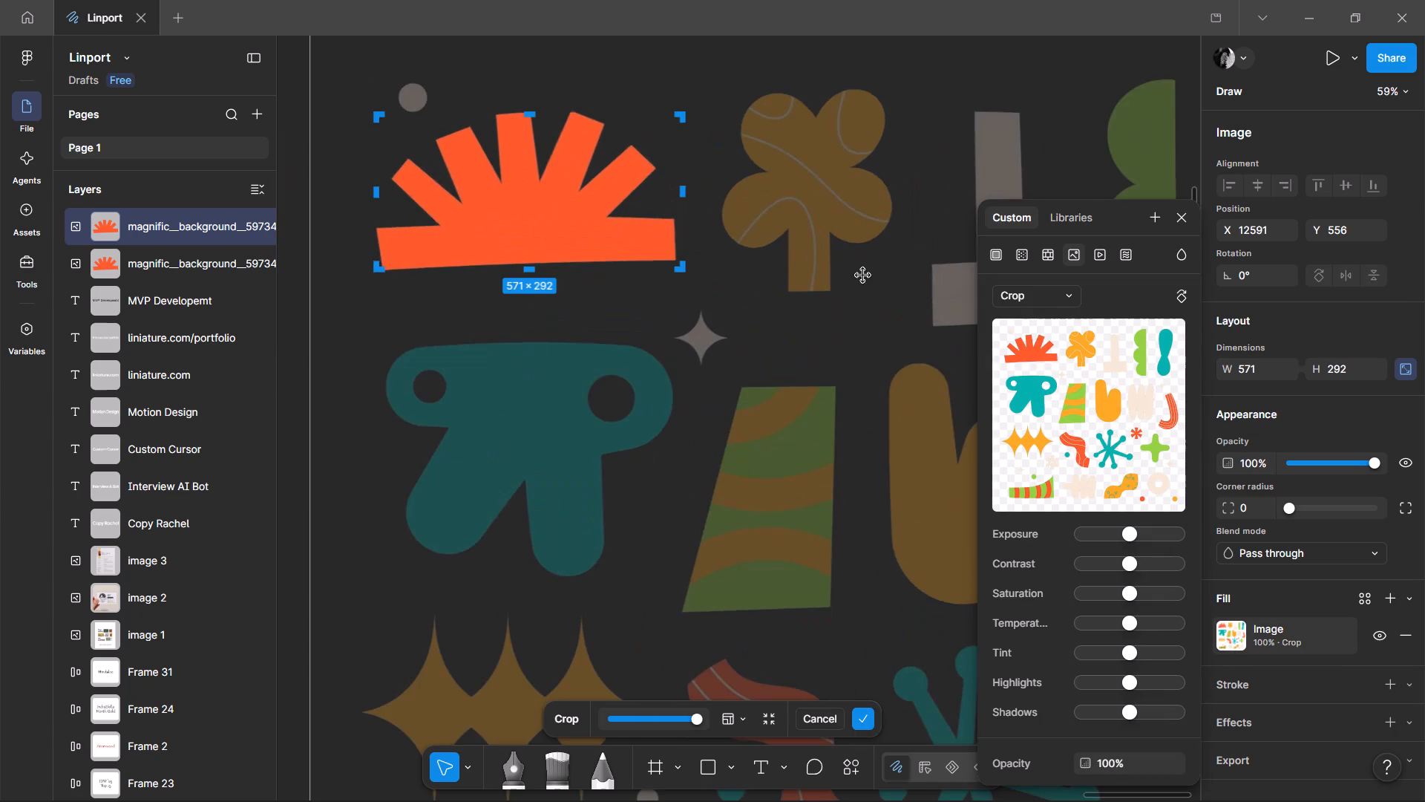
drag(863, 276, 574, 264)
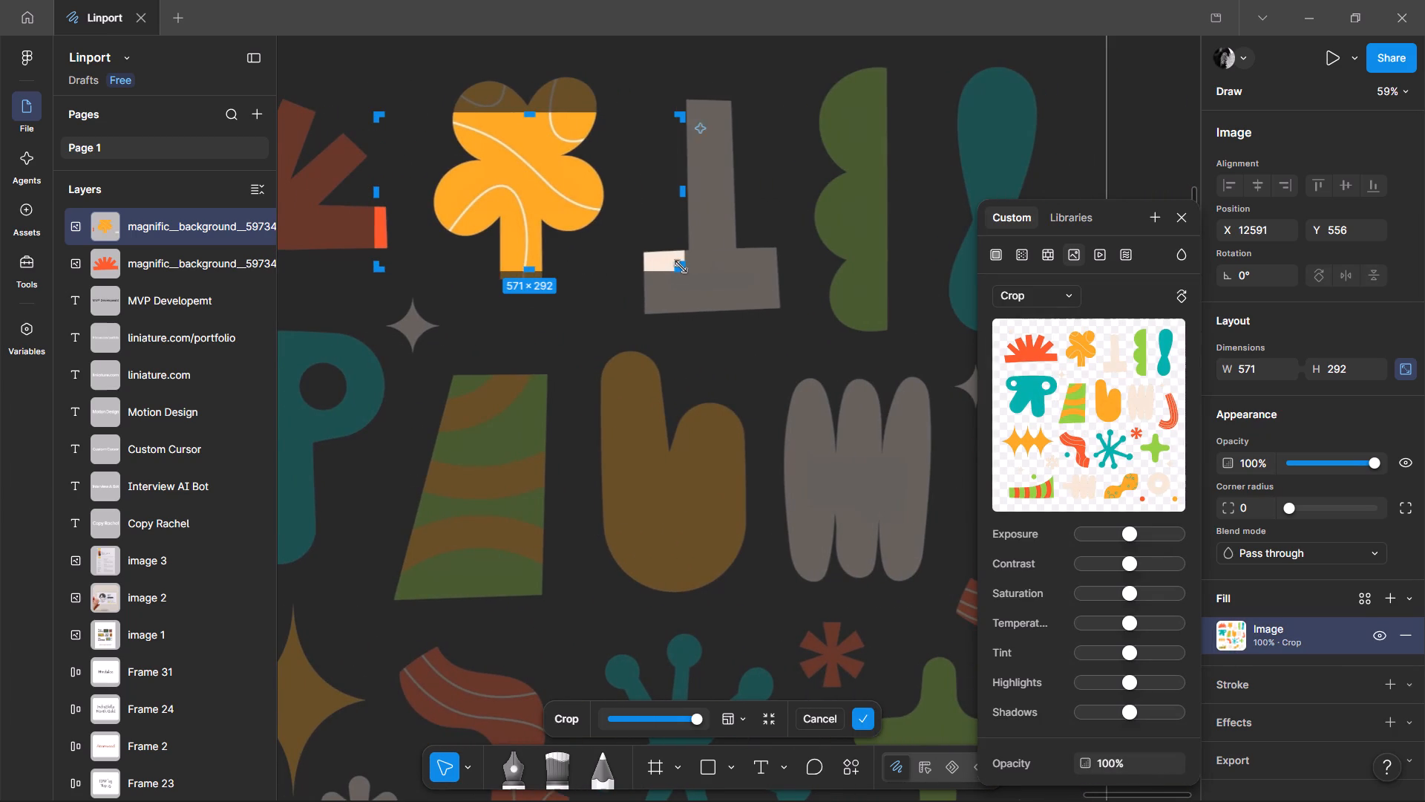
drag(681, 267, 586, 292)
drag(379, 108, 465, 61)
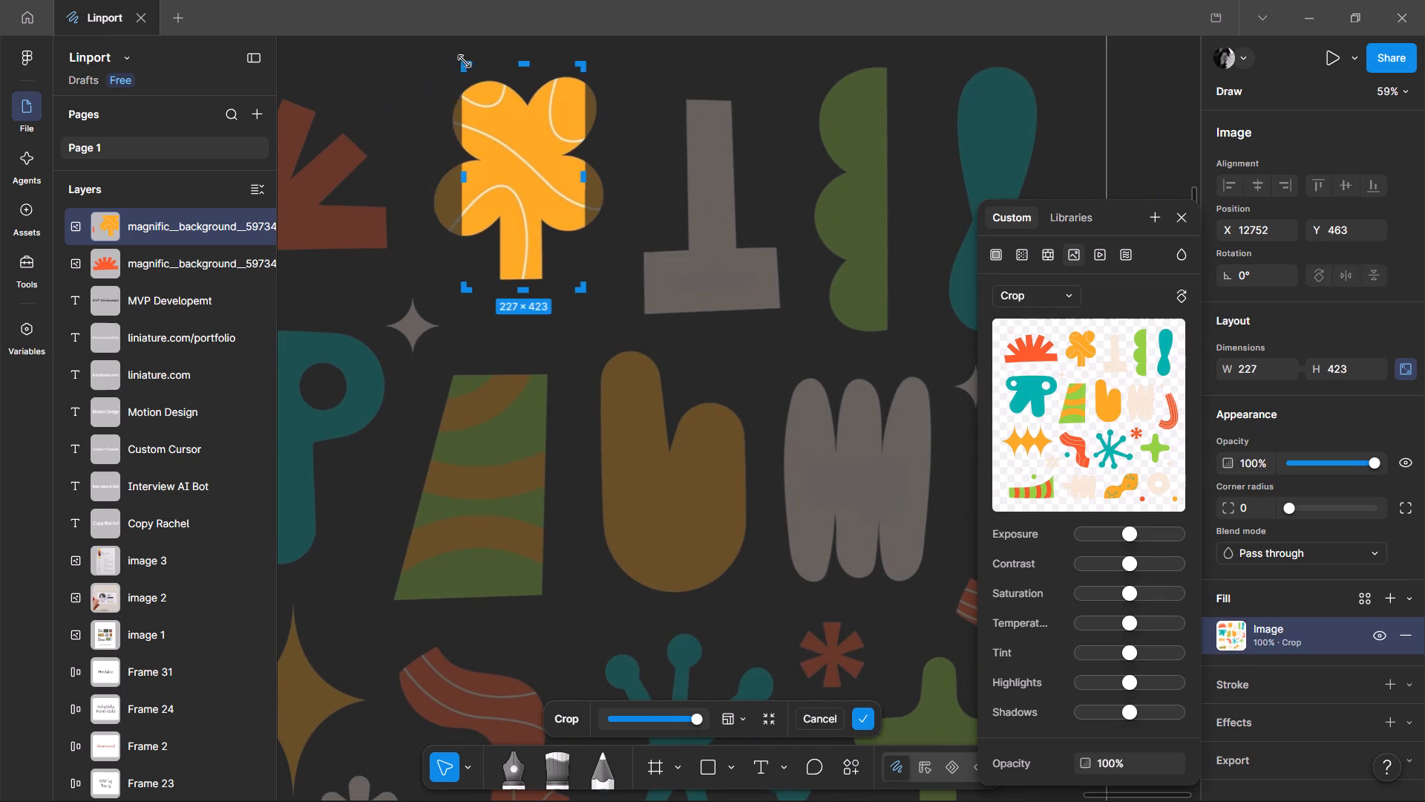
drag(465, 61, 429, 72)
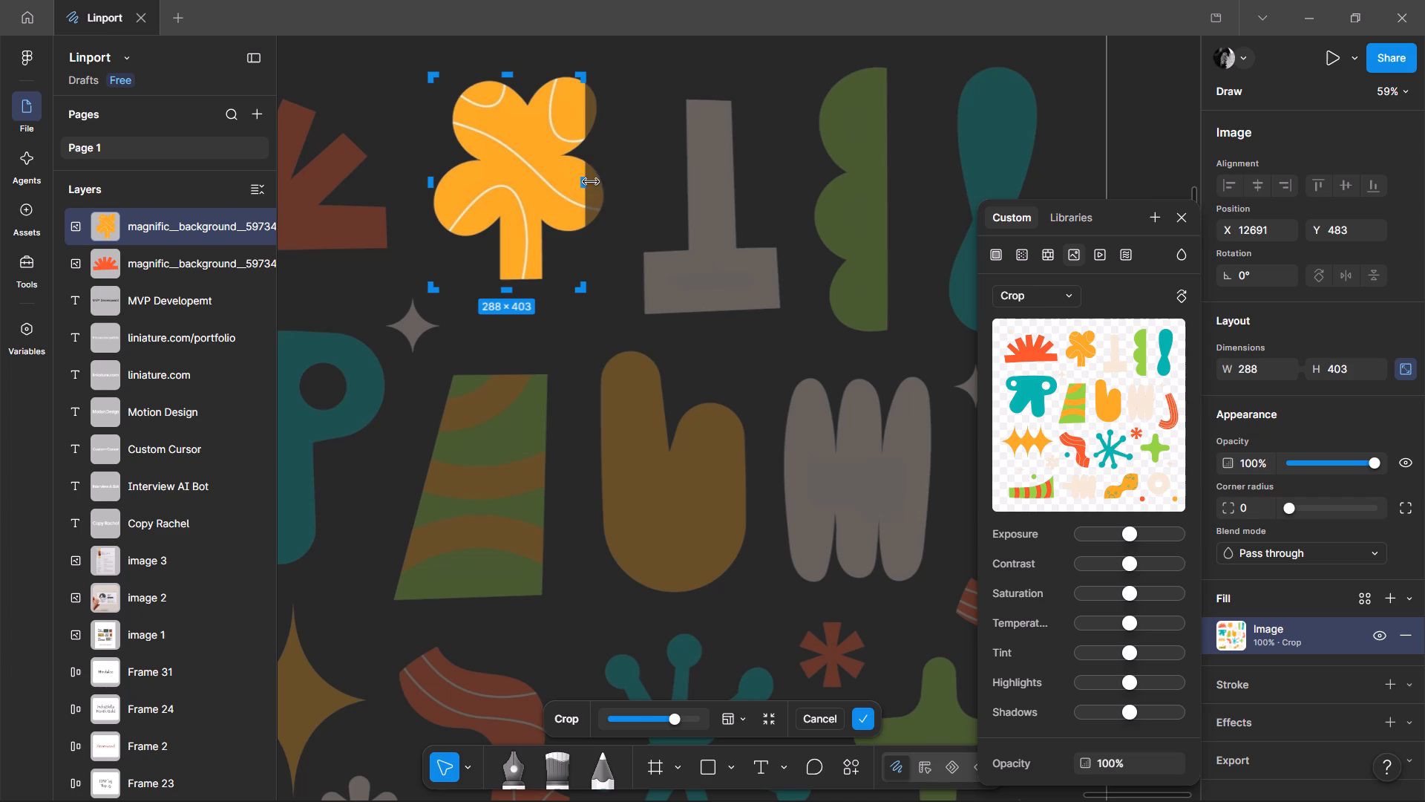
drag(584, 180, 609, 180)
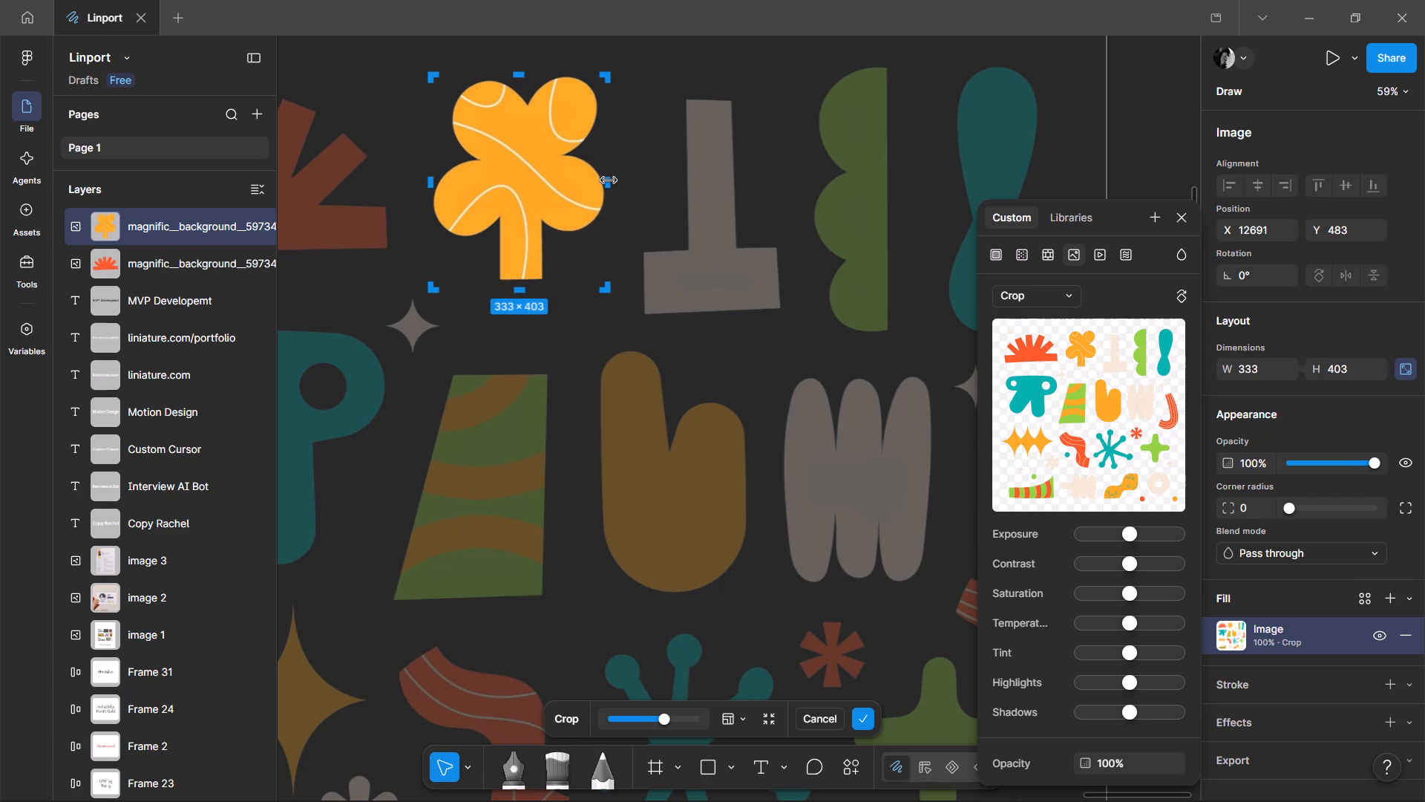
ctrl+scroll(609, 179, down, 5)
click(698, 105)
drag(577, 186, 524, 187)
Copy and paste the clover's image fill onto the clover twice, undoing the move made after each paste.
key(ctrl+c)
key(ctrl+v)
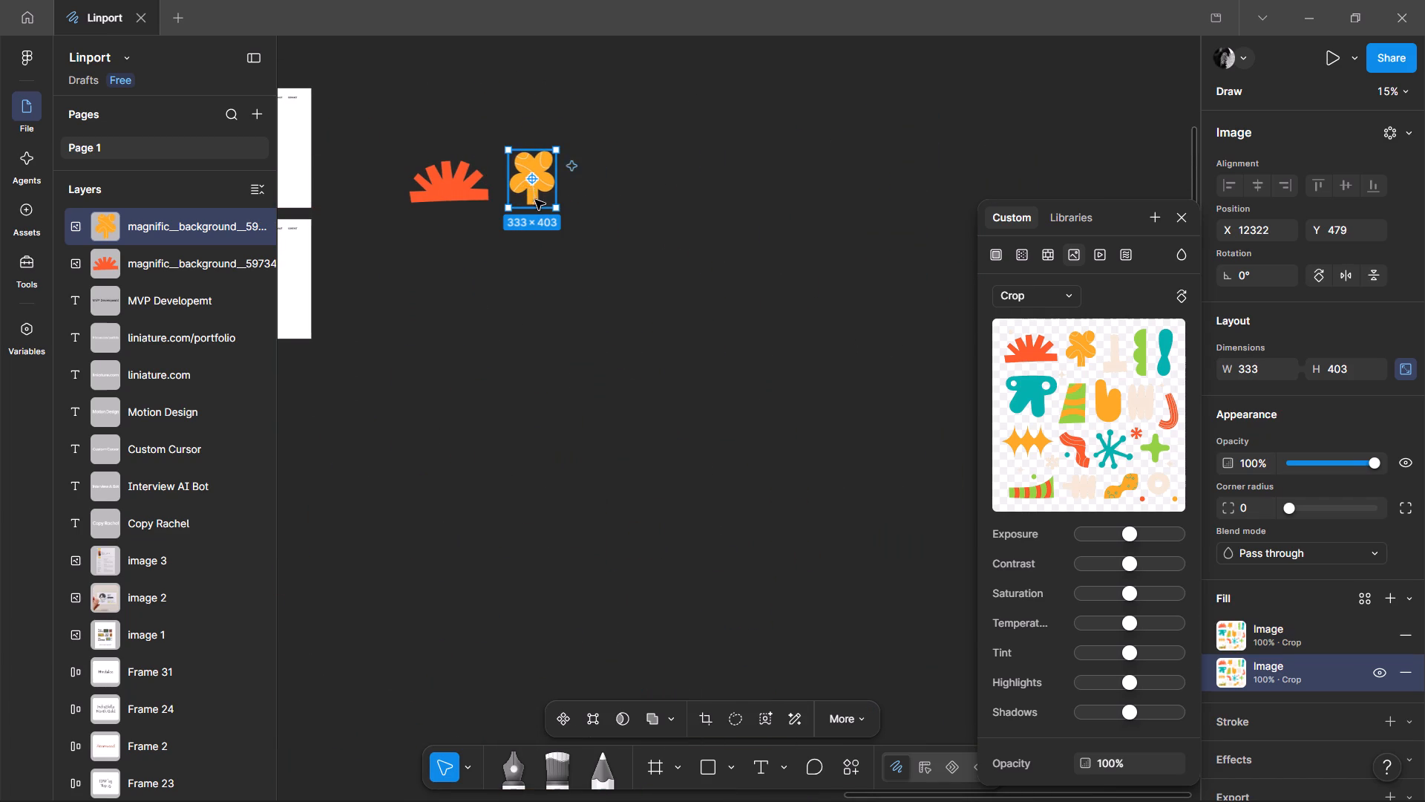
drag(535, 200, 579, 198)
key(ctrl+z)
key(ctrl+c)
key(ctrl+v)
drag(546, 200, 612, 204)
key(ctrl+z)
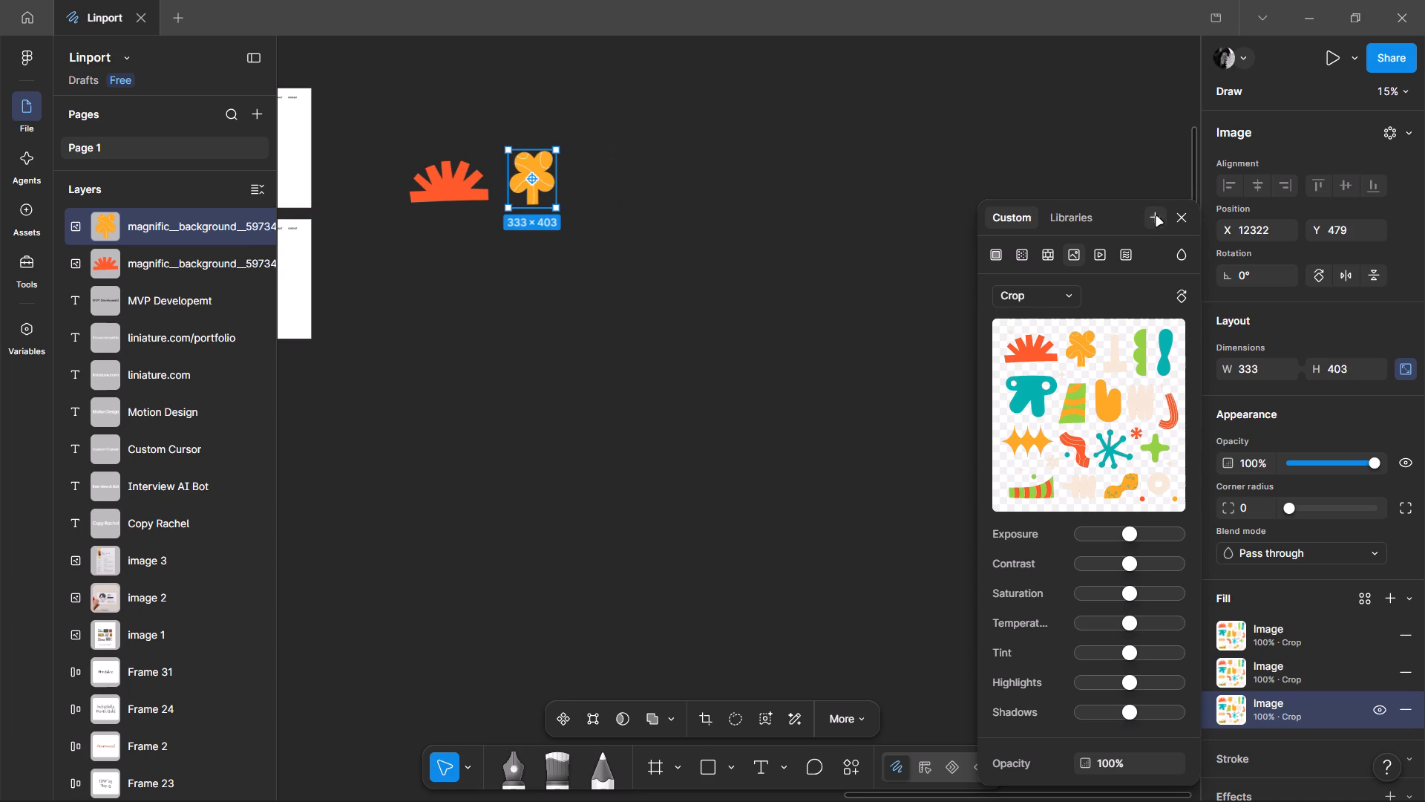
Duplicate the whole clover image and place the copy on the empty canvas beside it, at about X 12930, Y 479.
click(1177, 215)
click(601, 222)
click(531, 192)
key(ctrl+x)
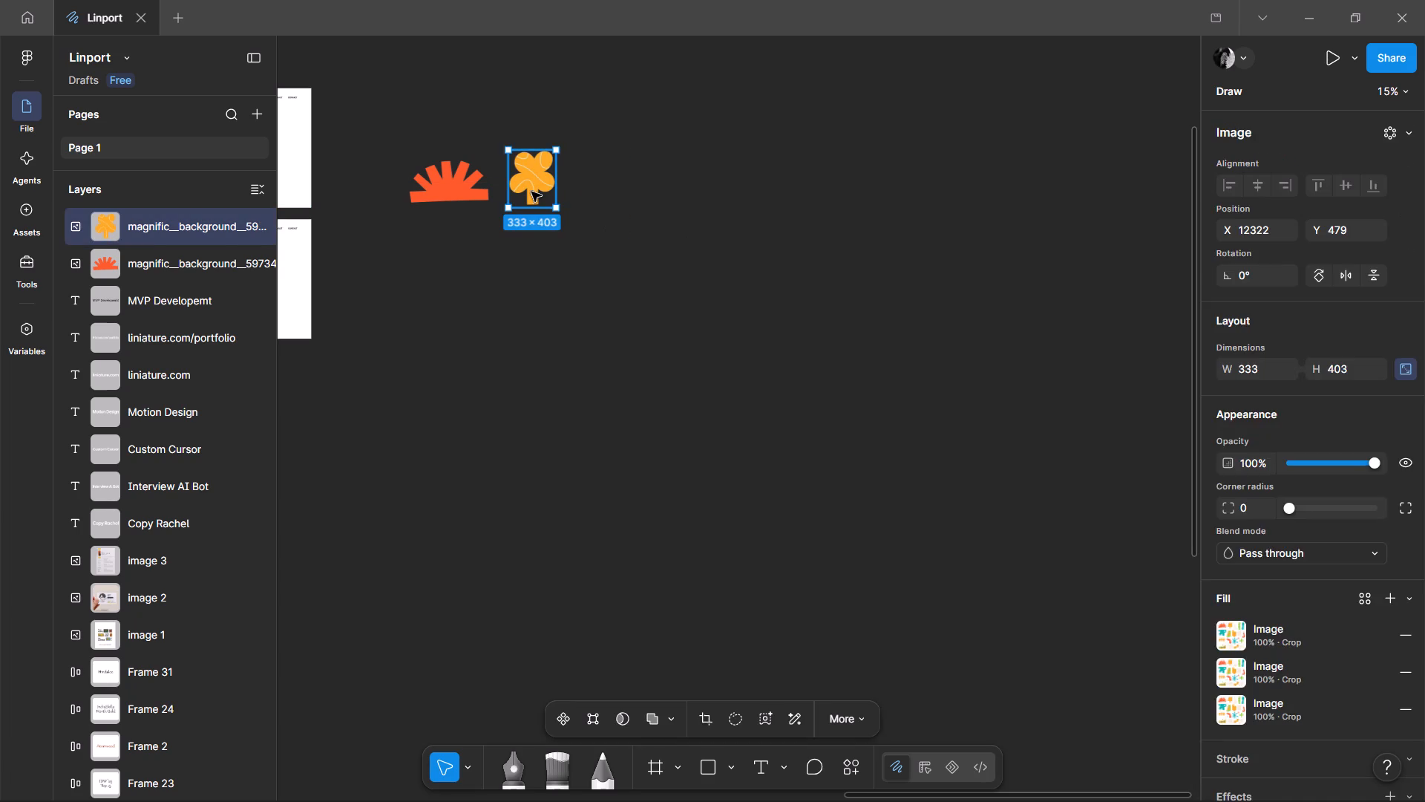
key(ctrl+z)
key(ctrl+c)
key(ctrl+v)
drag(547, 189, 635, 189)
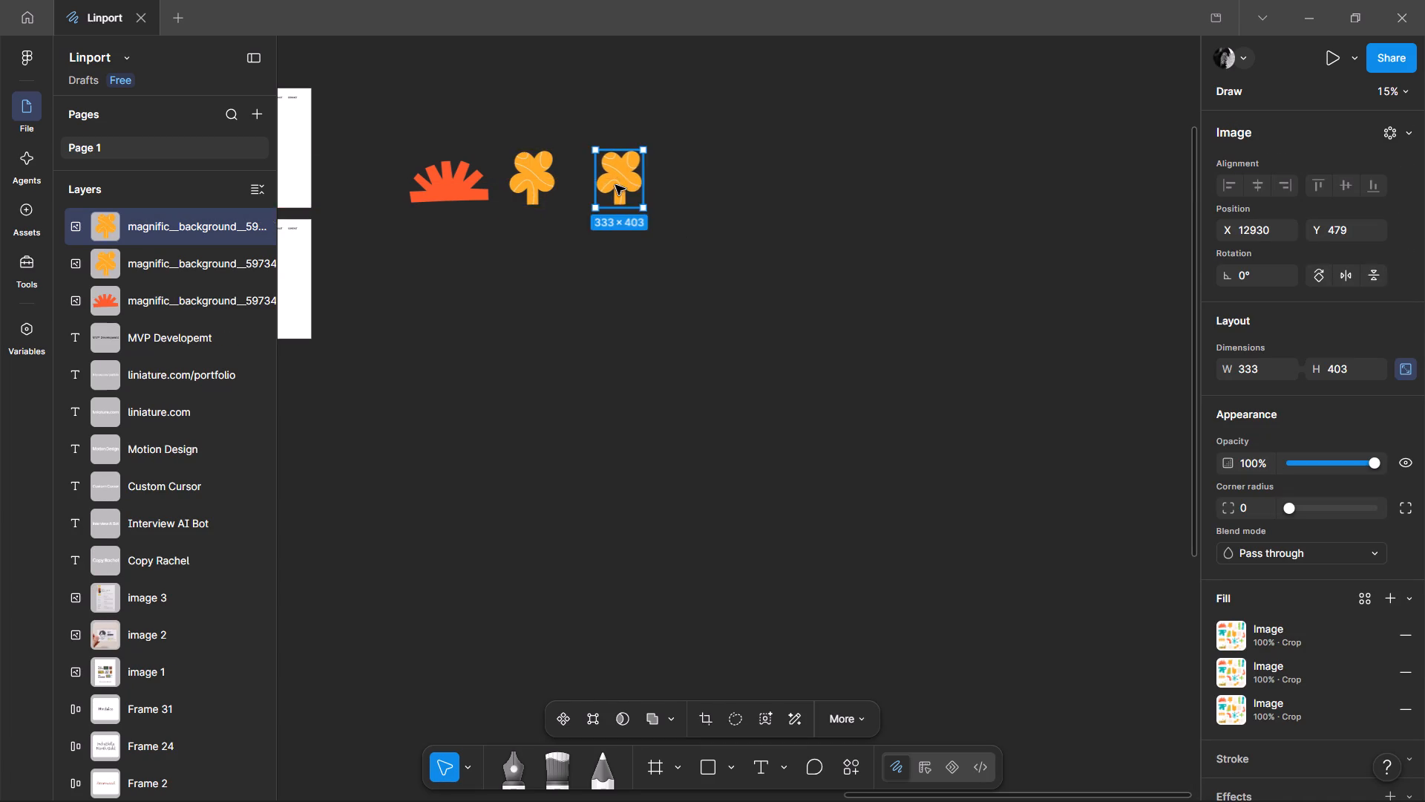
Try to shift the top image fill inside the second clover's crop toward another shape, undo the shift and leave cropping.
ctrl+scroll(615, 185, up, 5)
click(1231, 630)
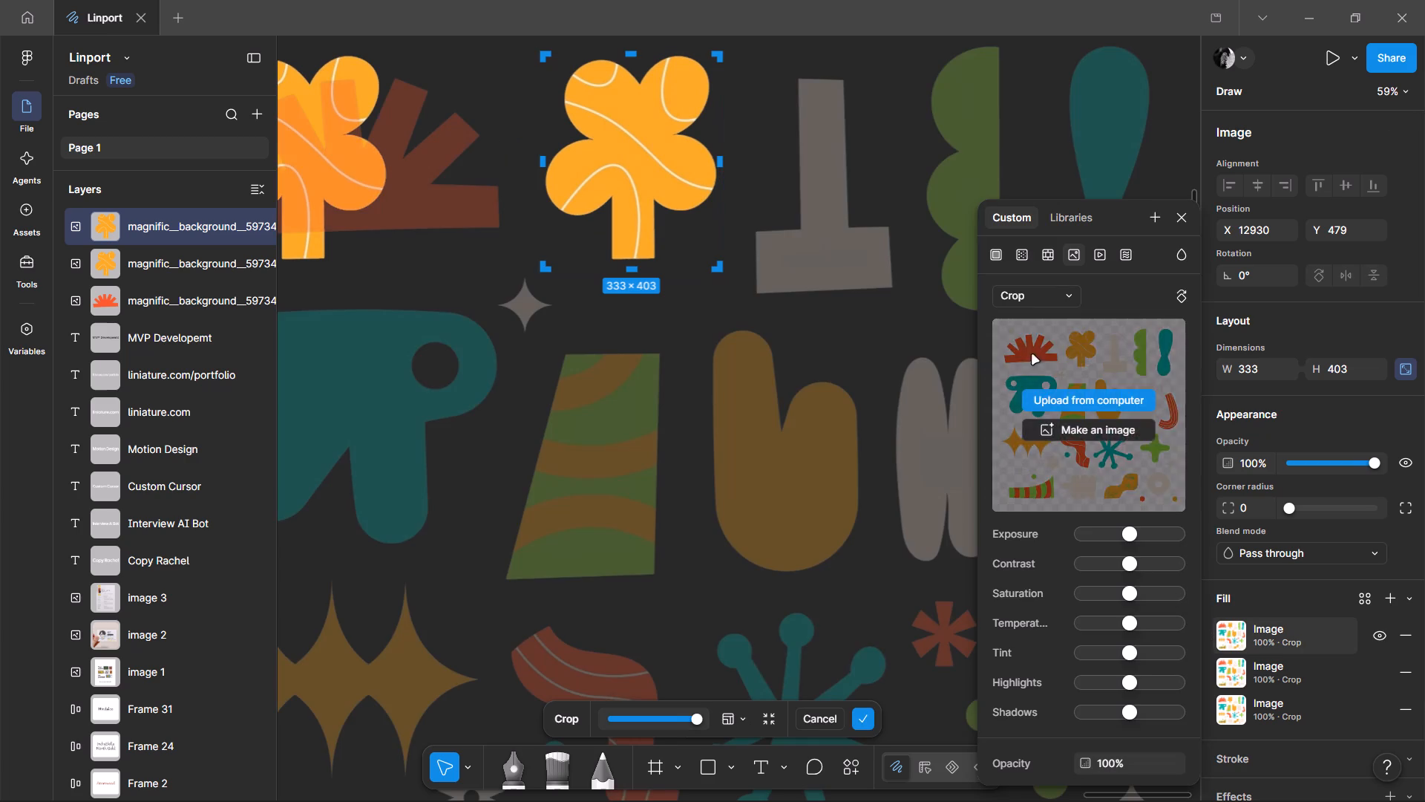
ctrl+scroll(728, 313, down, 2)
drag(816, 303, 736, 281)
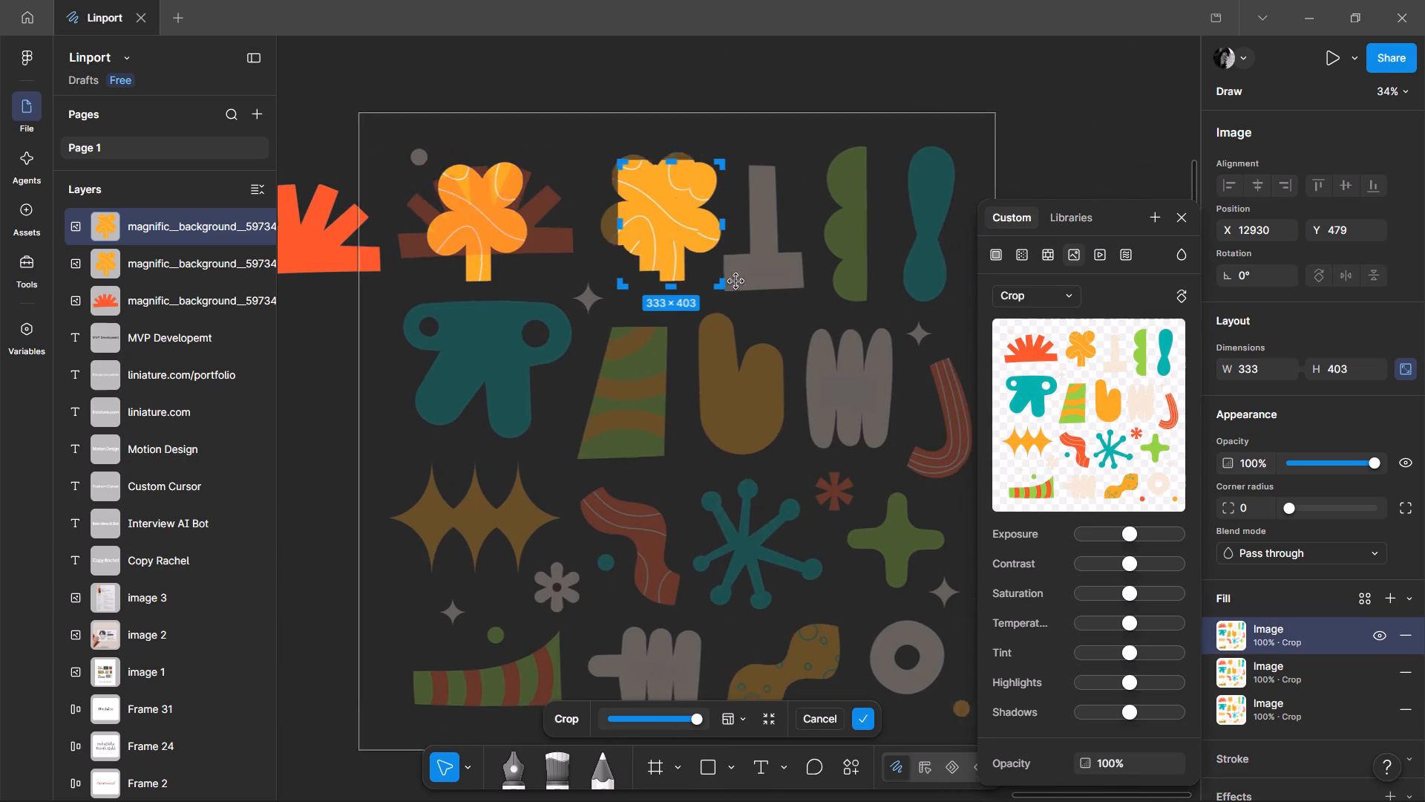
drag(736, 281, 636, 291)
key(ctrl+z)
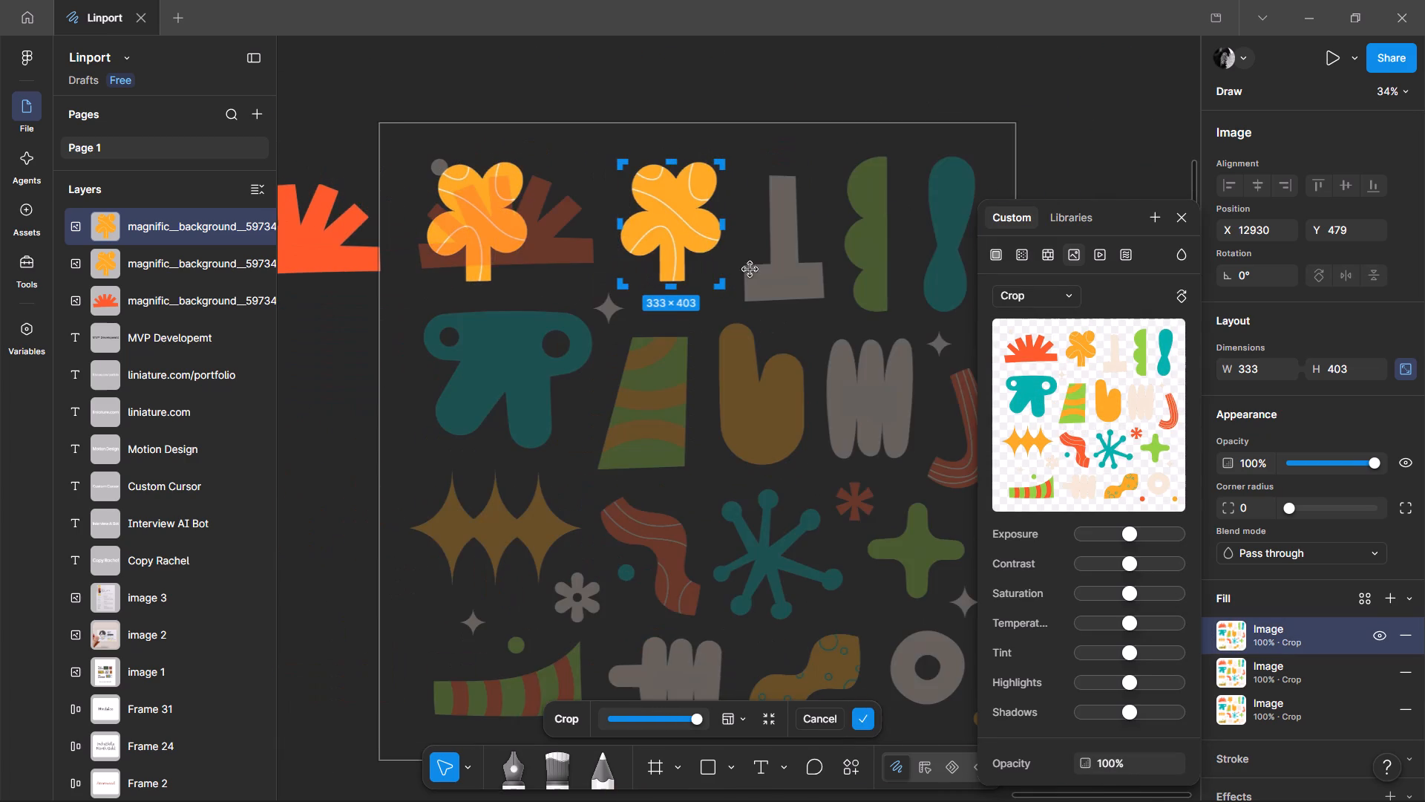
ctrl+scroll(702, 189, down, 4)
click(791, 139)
Move the second clover slightly farther from the first, to about X 12989, Y 500.
drag(688, 206, 701, 232)
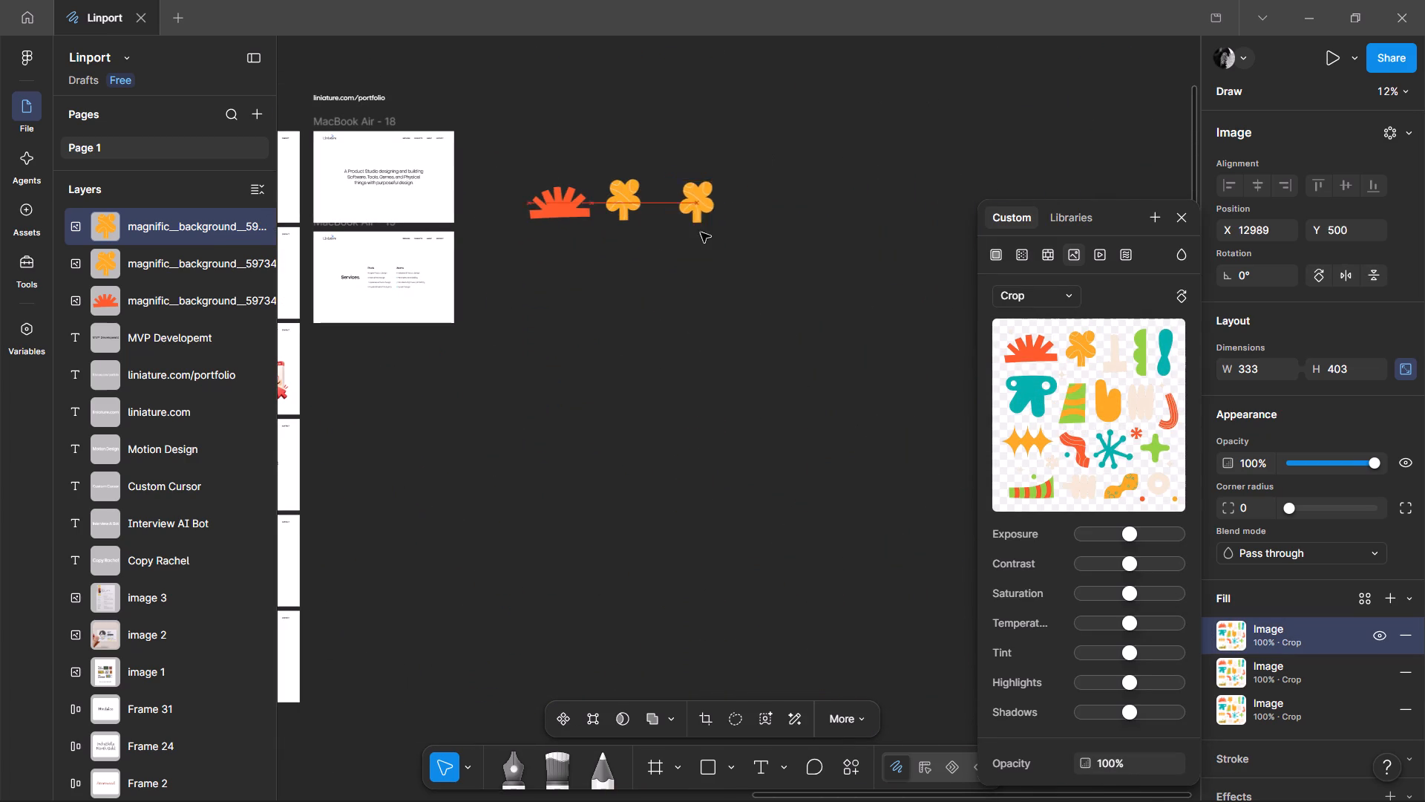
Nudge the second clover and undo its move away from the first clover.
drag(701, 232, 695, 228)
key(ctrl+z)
Shift the top image fill inside the second clover's crop so it shows the green scalloped shape, and leave cropping.
click(1032, 295)
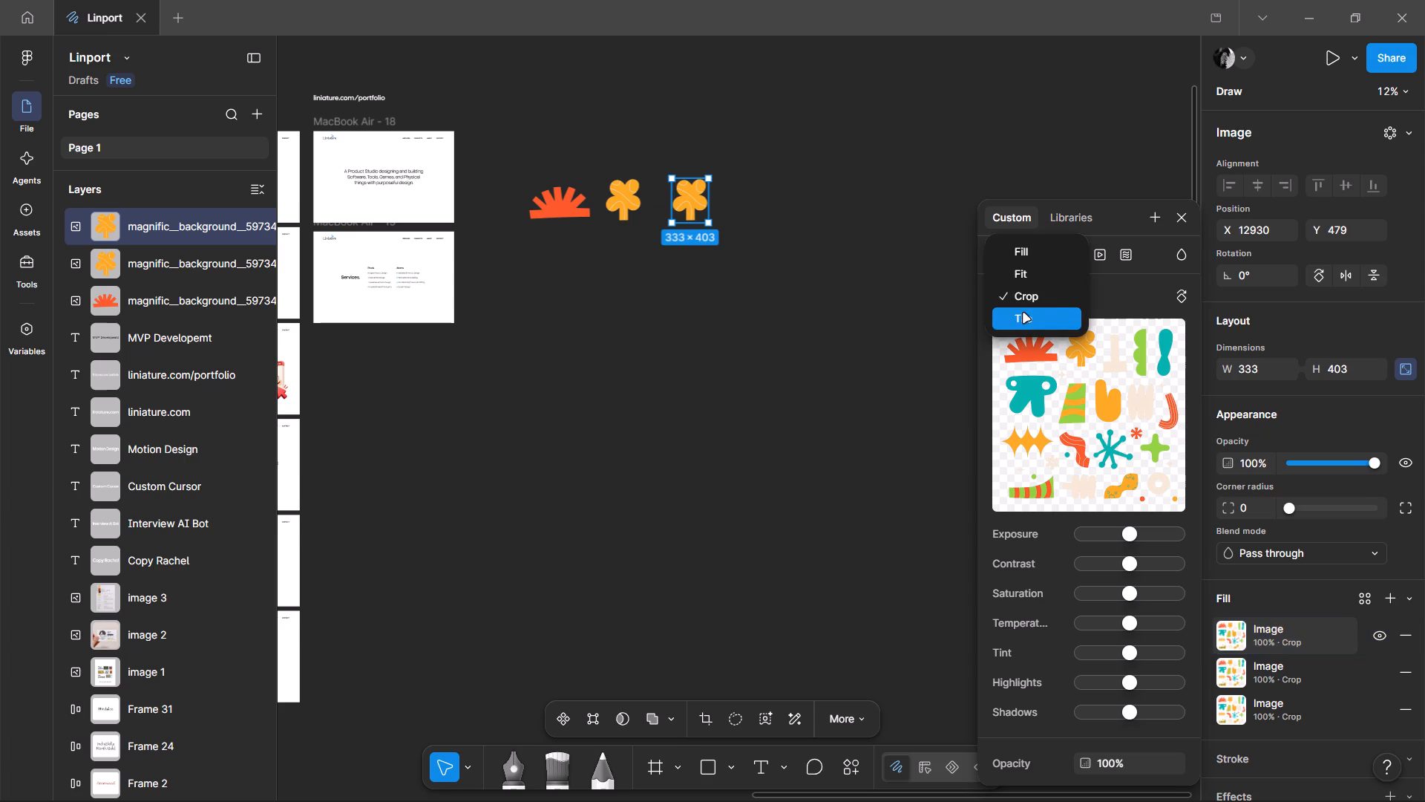
click(1021, 300)
ctrl+scroll(619, 201, up, 3)
drag(831, 301, 687, 279)
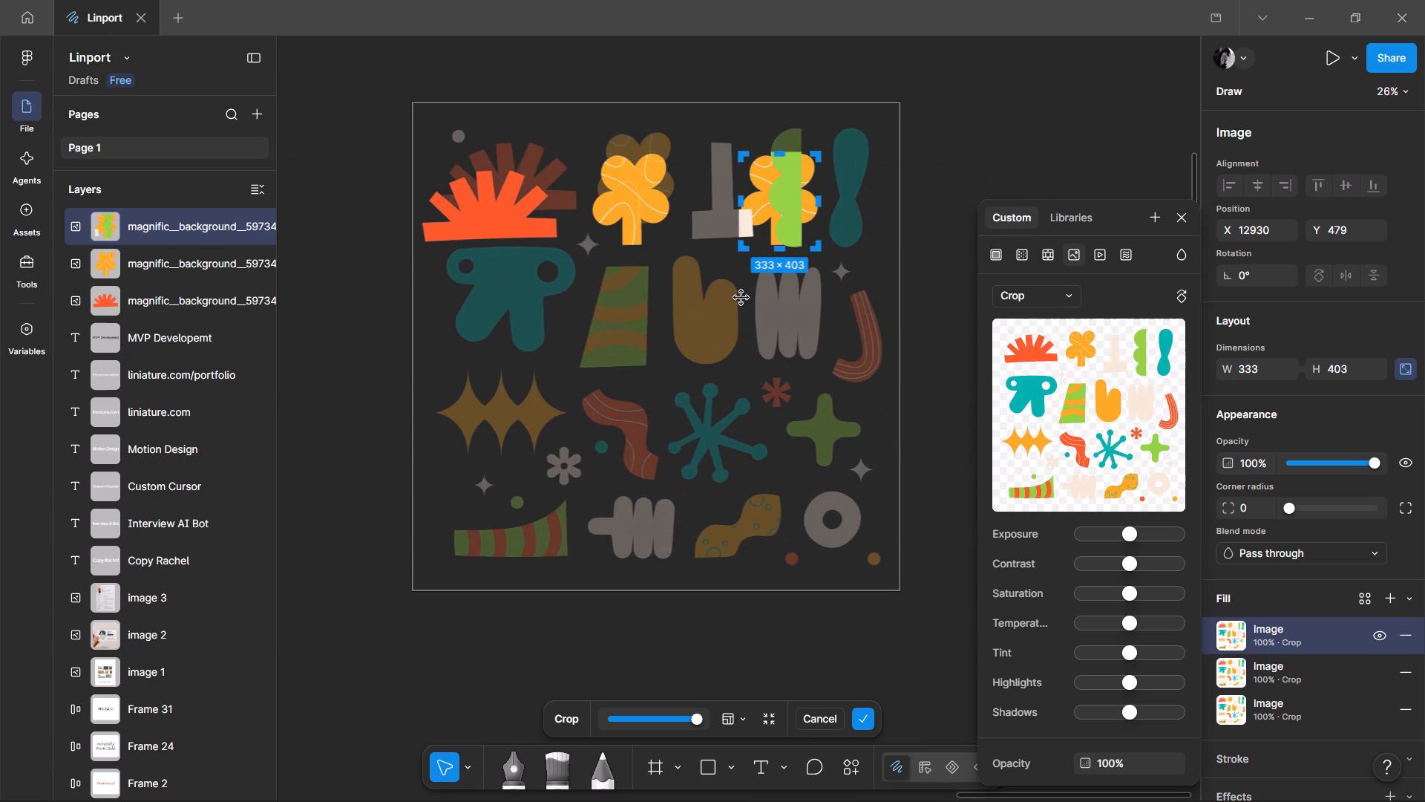
drag(741, 298, 739, 310)
click(937, 390)
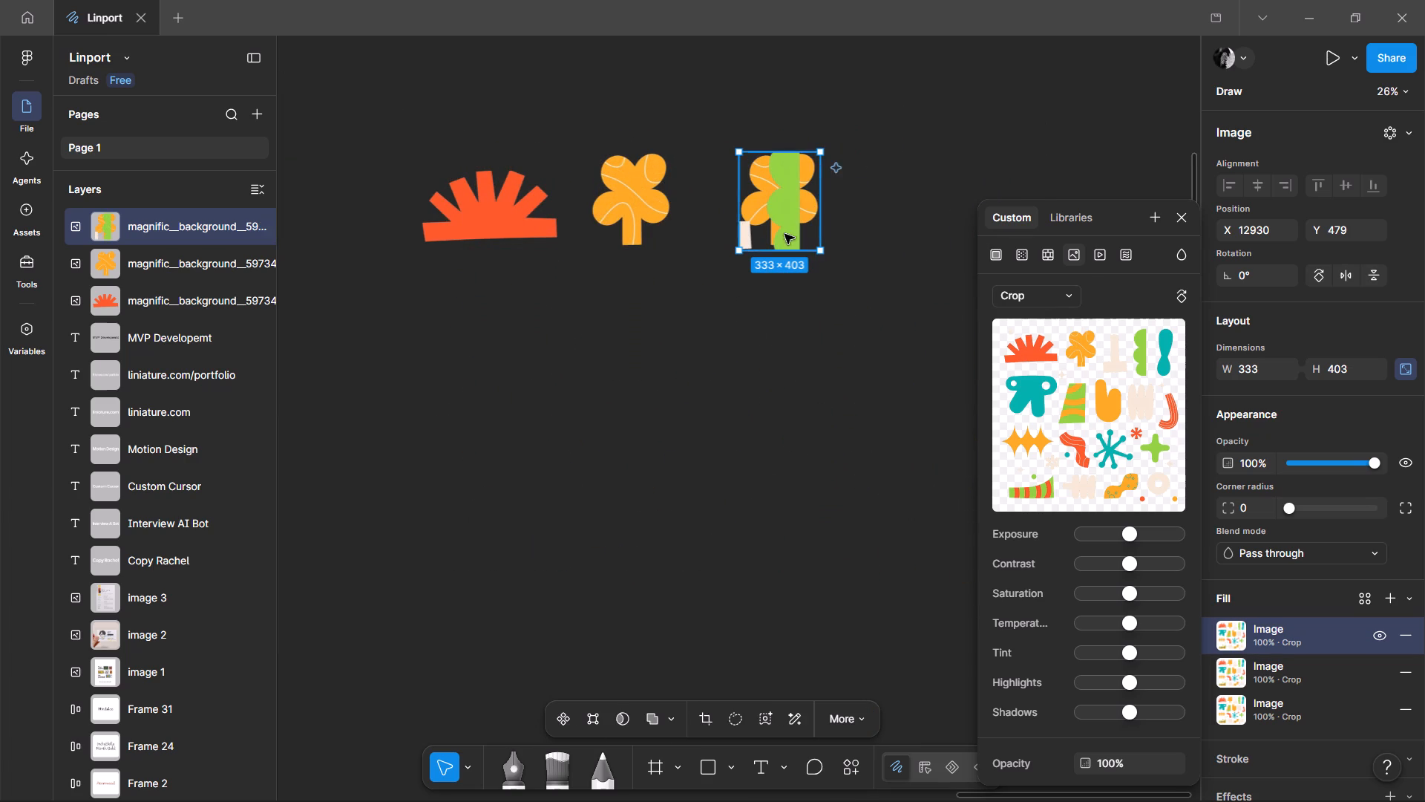
Move the second clover image down to about Y 646 and delete the two clover fills beneath its top fill.
drag(784, 221, 784, 266)
click(1411, 665)
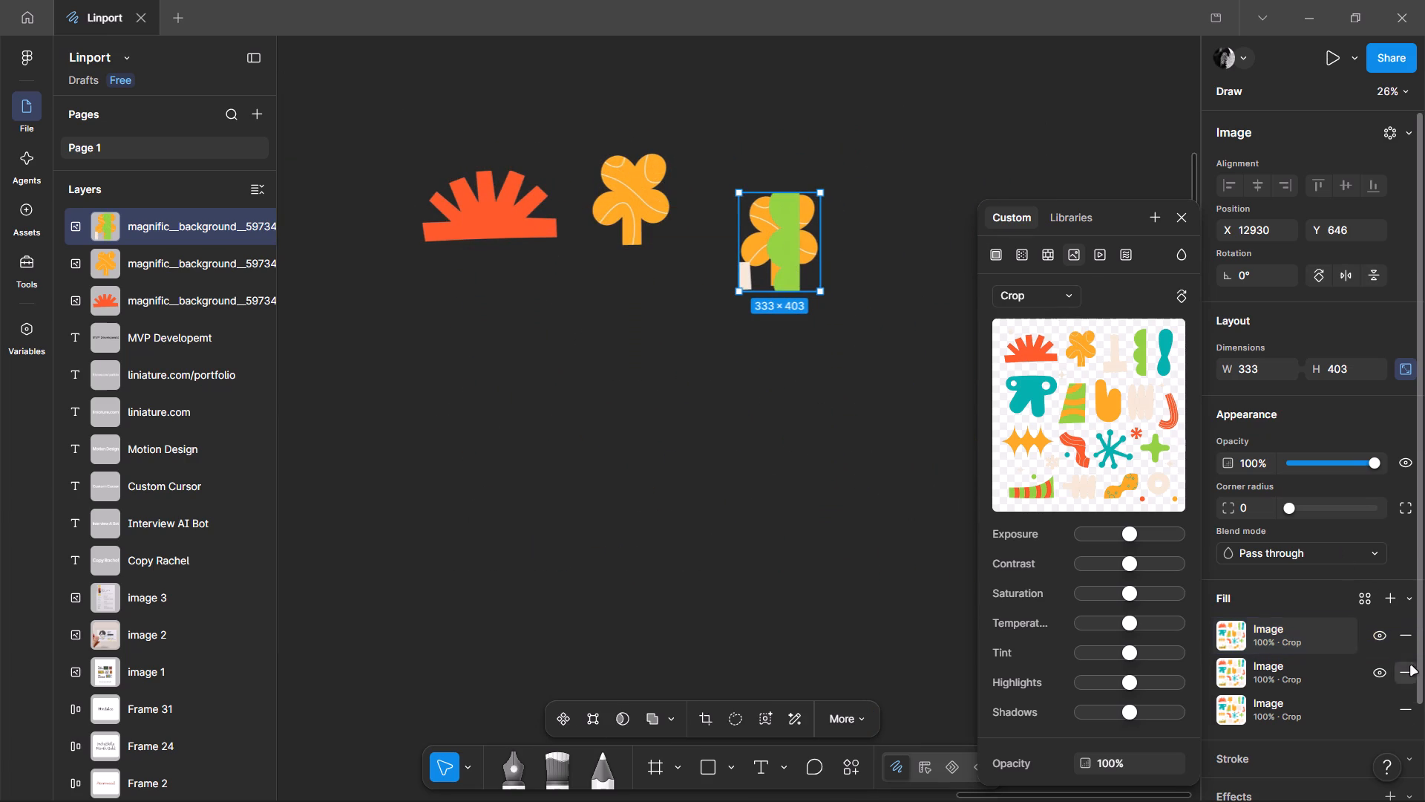
click(1409, 671)
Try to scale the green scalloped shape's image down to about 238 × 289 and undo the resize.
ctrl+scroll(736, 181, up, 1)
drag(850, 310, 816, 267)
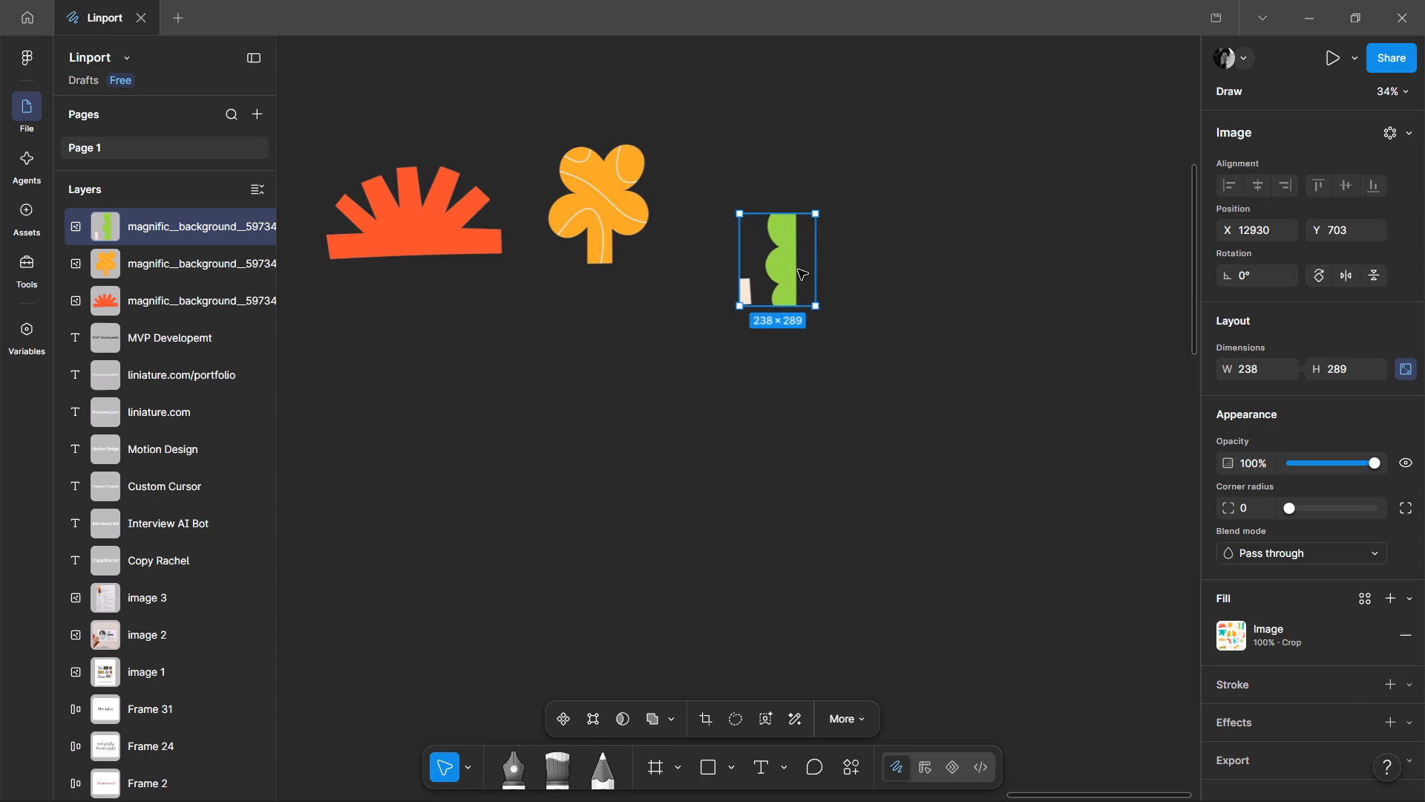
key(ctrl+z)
Move the green scalloped shape back up level with the clover and open its image fill for cropping.
drag(794, 261, 782, 217)
click(1242, 636)
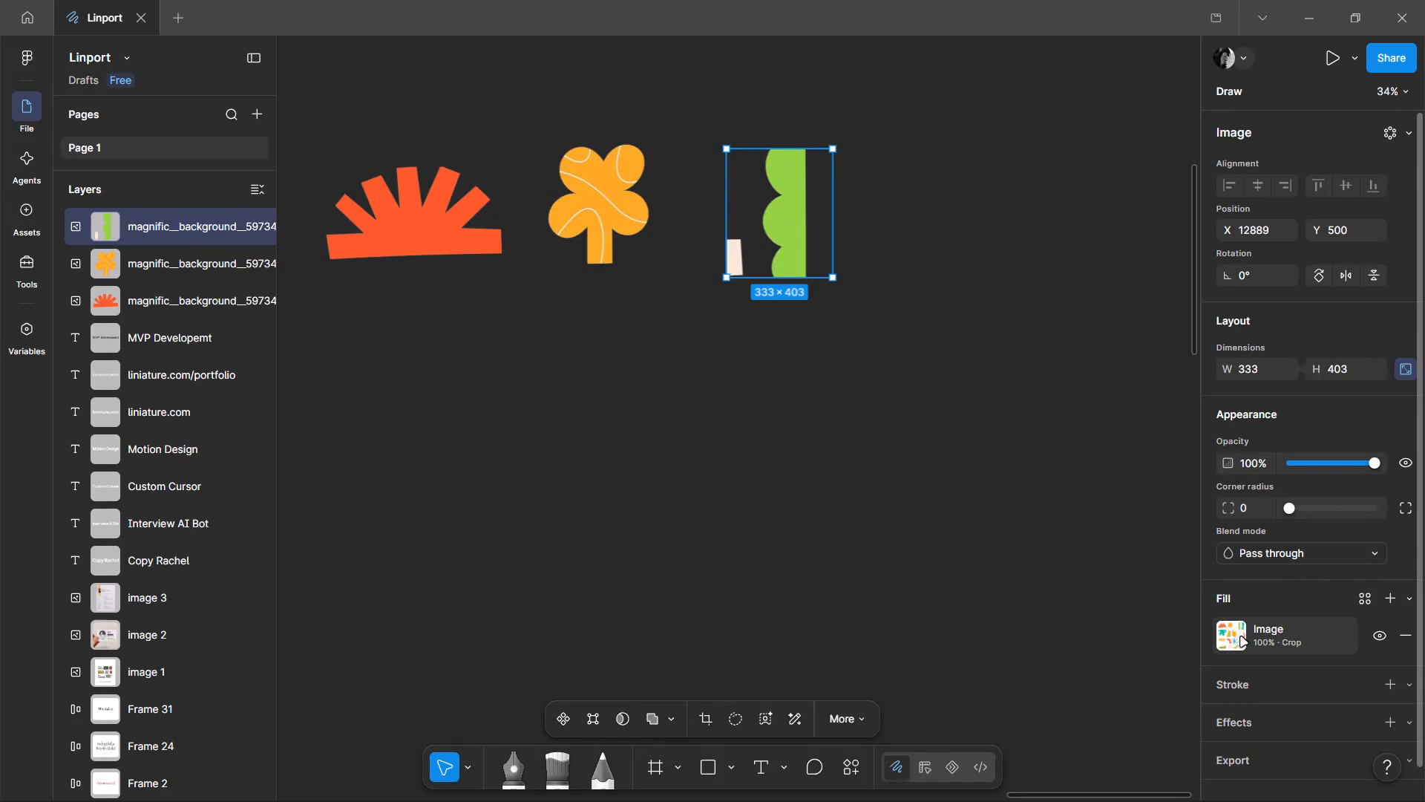
Adjust the image's crop around the whole green scalloped shape to about 215 × 556, leaving out the neighbouring pale shape.
drag(832, 276, 817, 295)
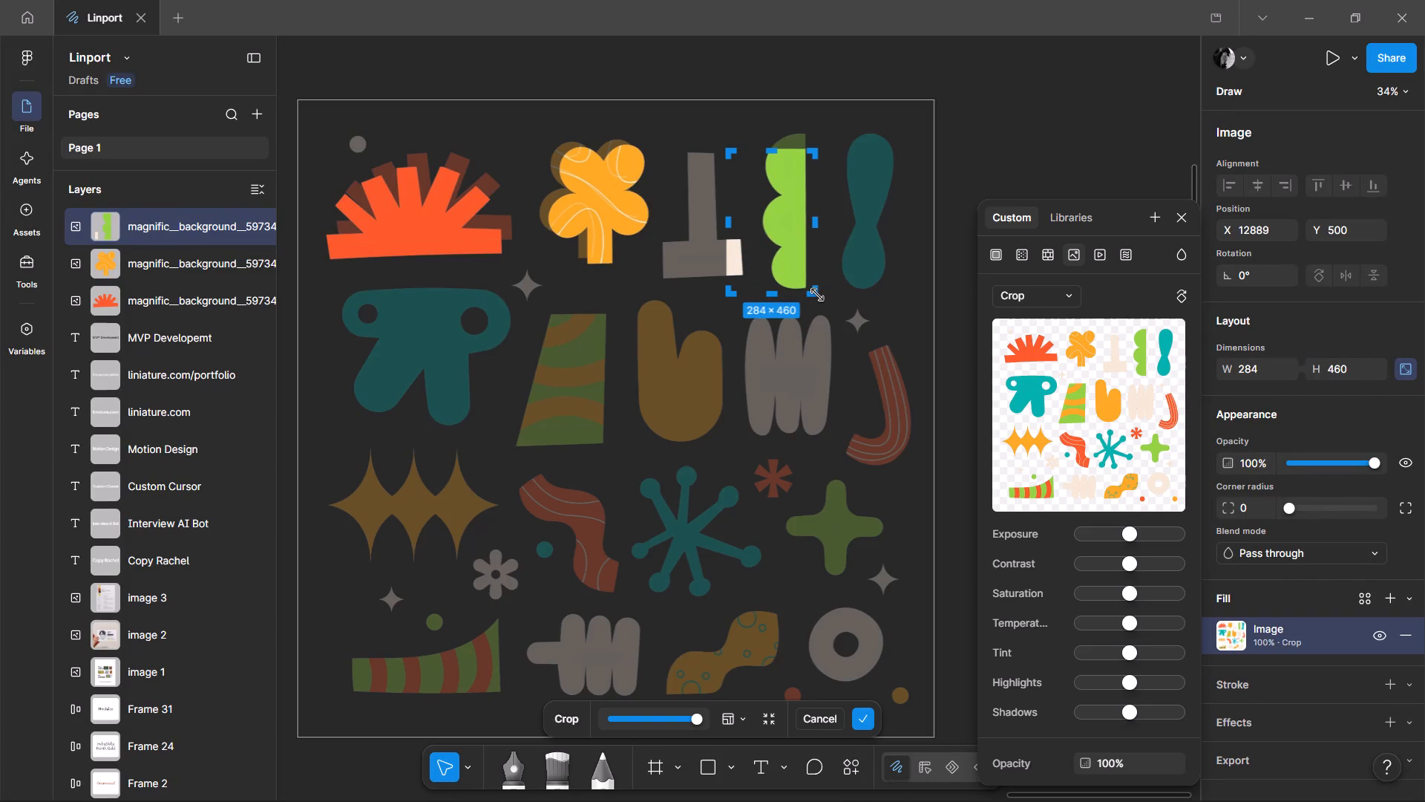
drag(817, 295, 822, 296)
drag(721, 155, 736, 133)
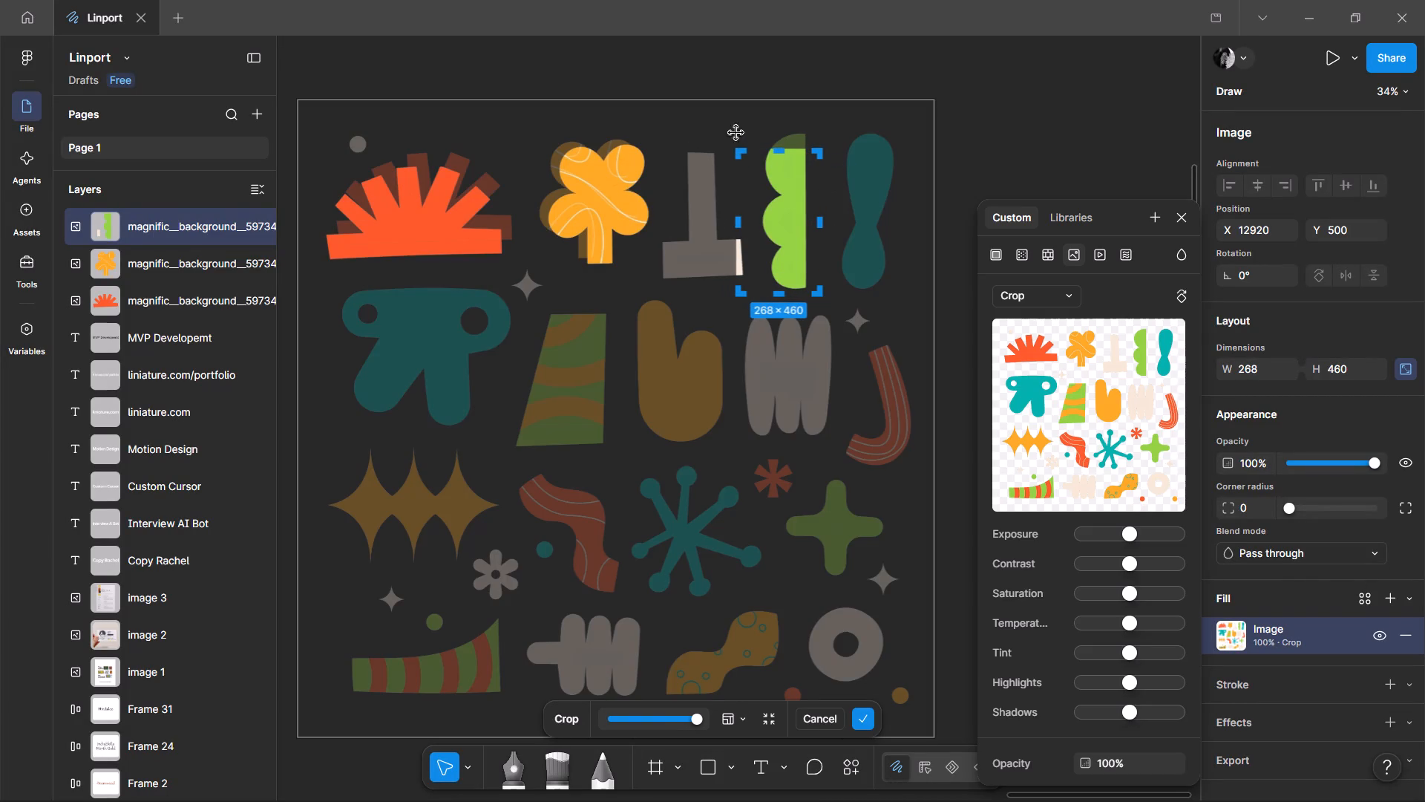
drag(772, 152, 781, 118)
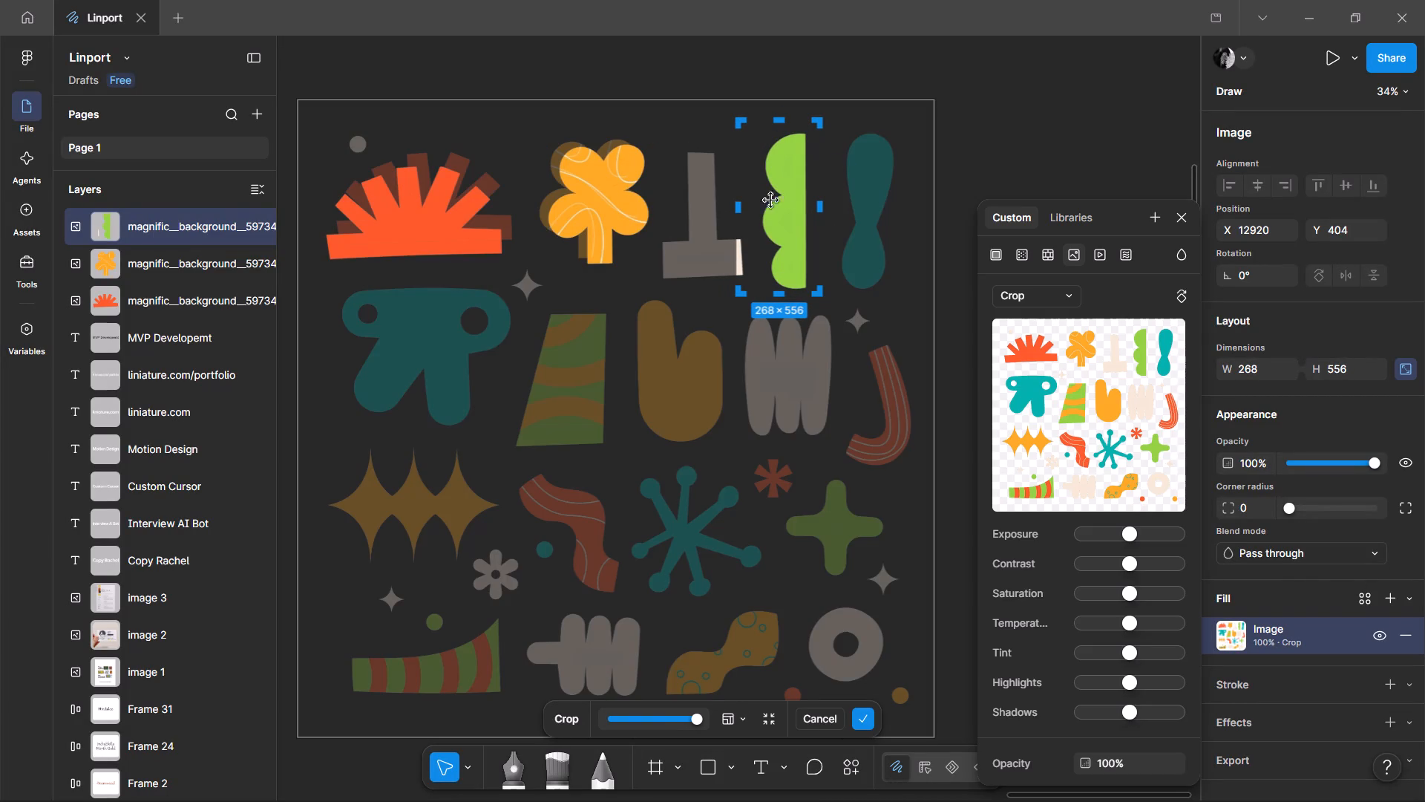
drag(737, 209, 753, 209)
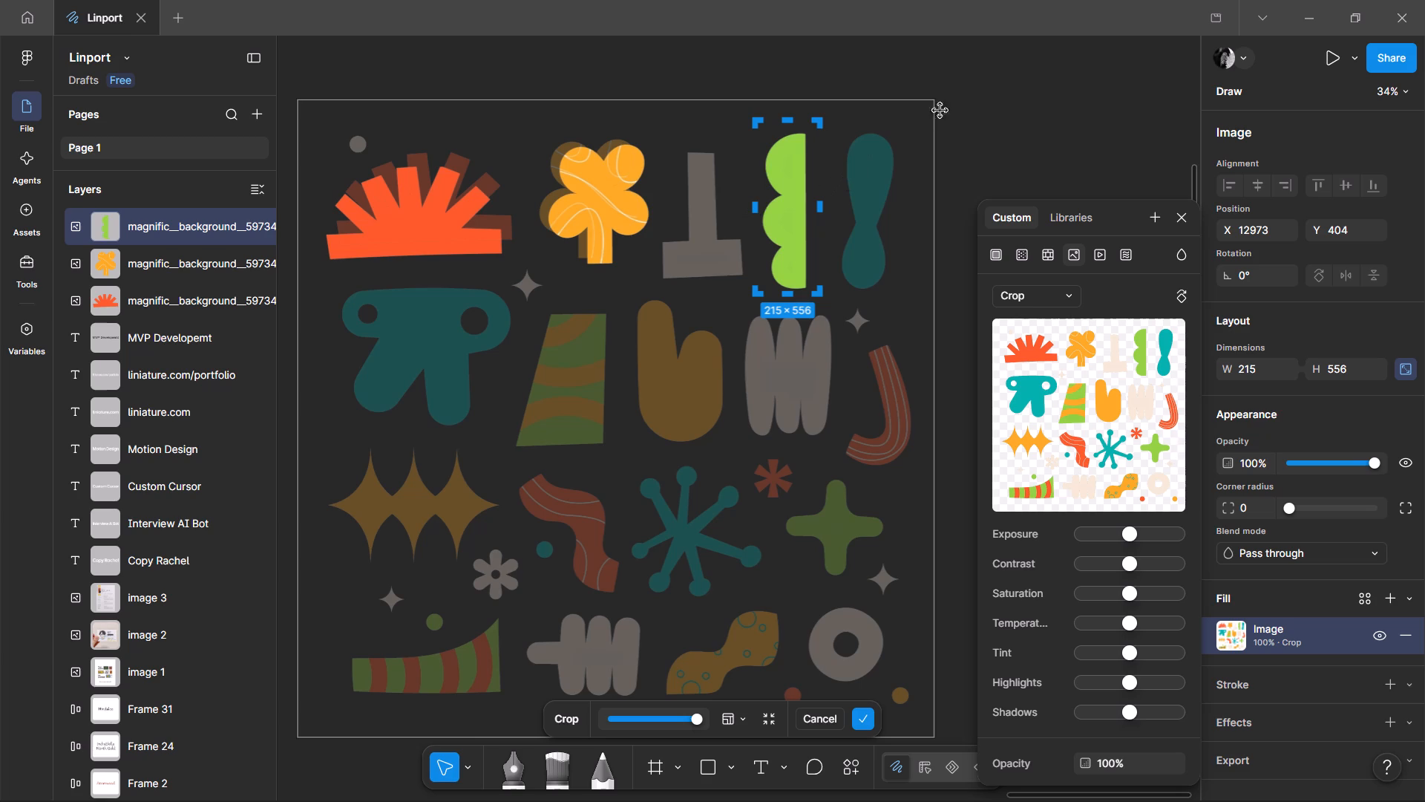
click(1041, 124)
Reopen the green scalloped shape's crop, tighten it to about 169 × 527, and leave cropping.
click(1024, 284)
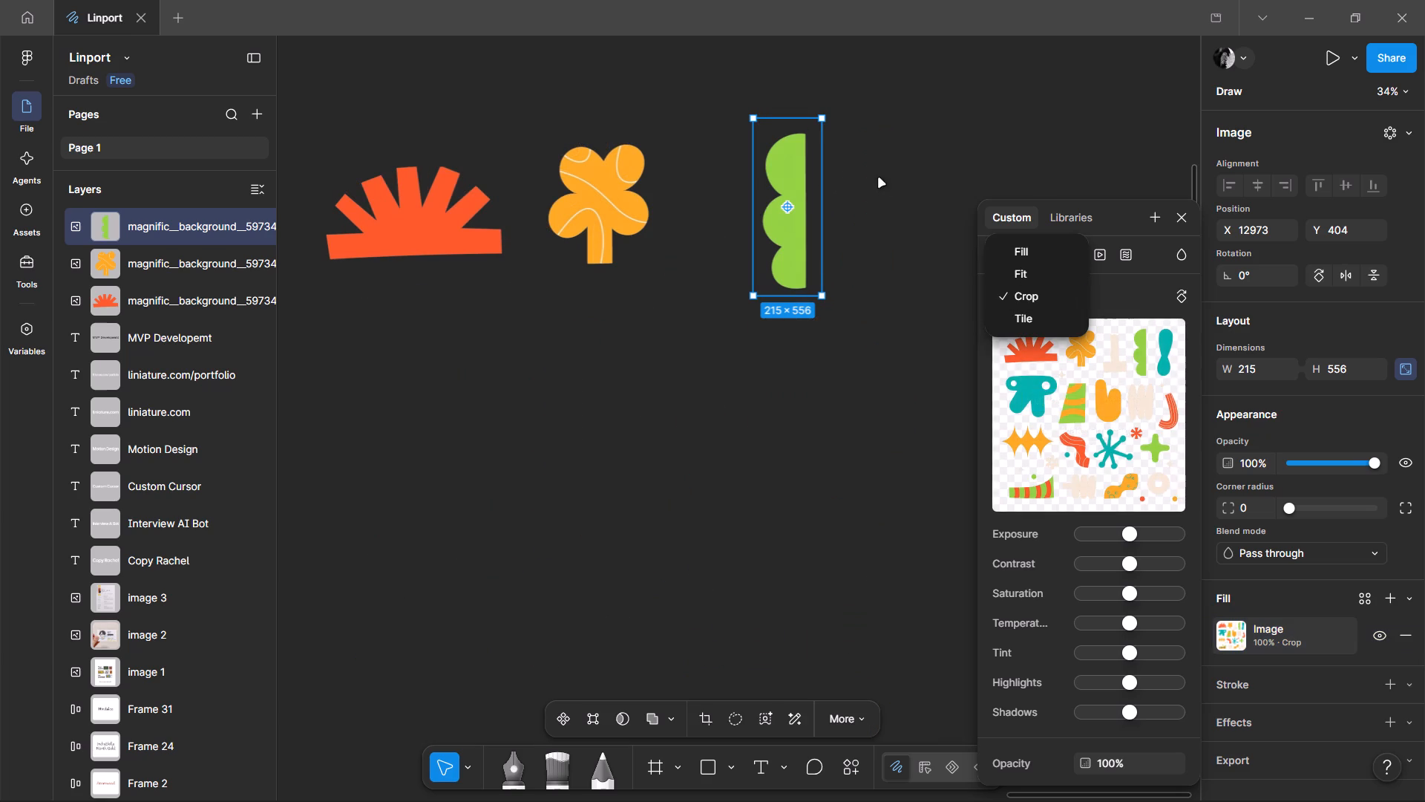
click(1009, 288)
drag(820, 121, 821, 133)
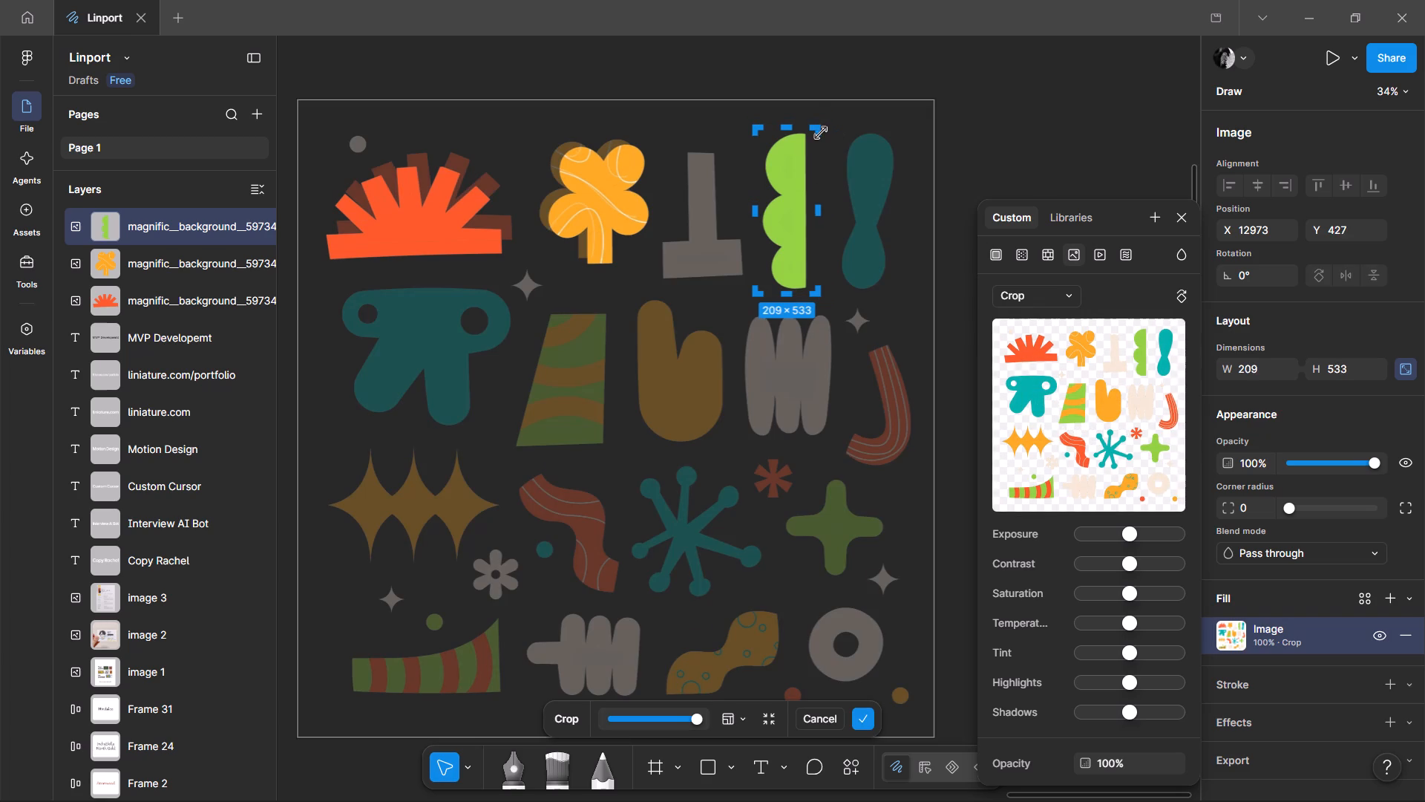
drag(821, 133, 813, 127)
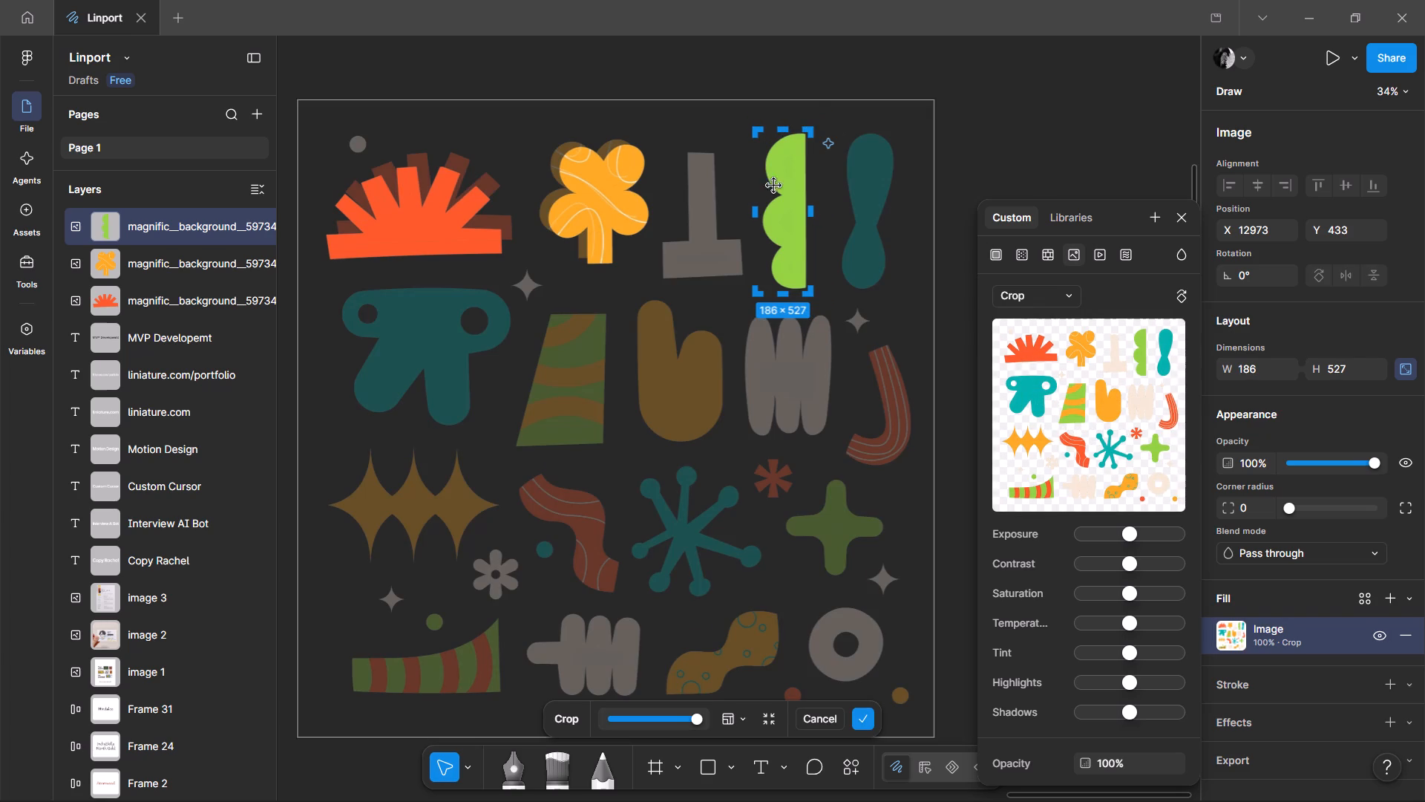
click(754, 218)
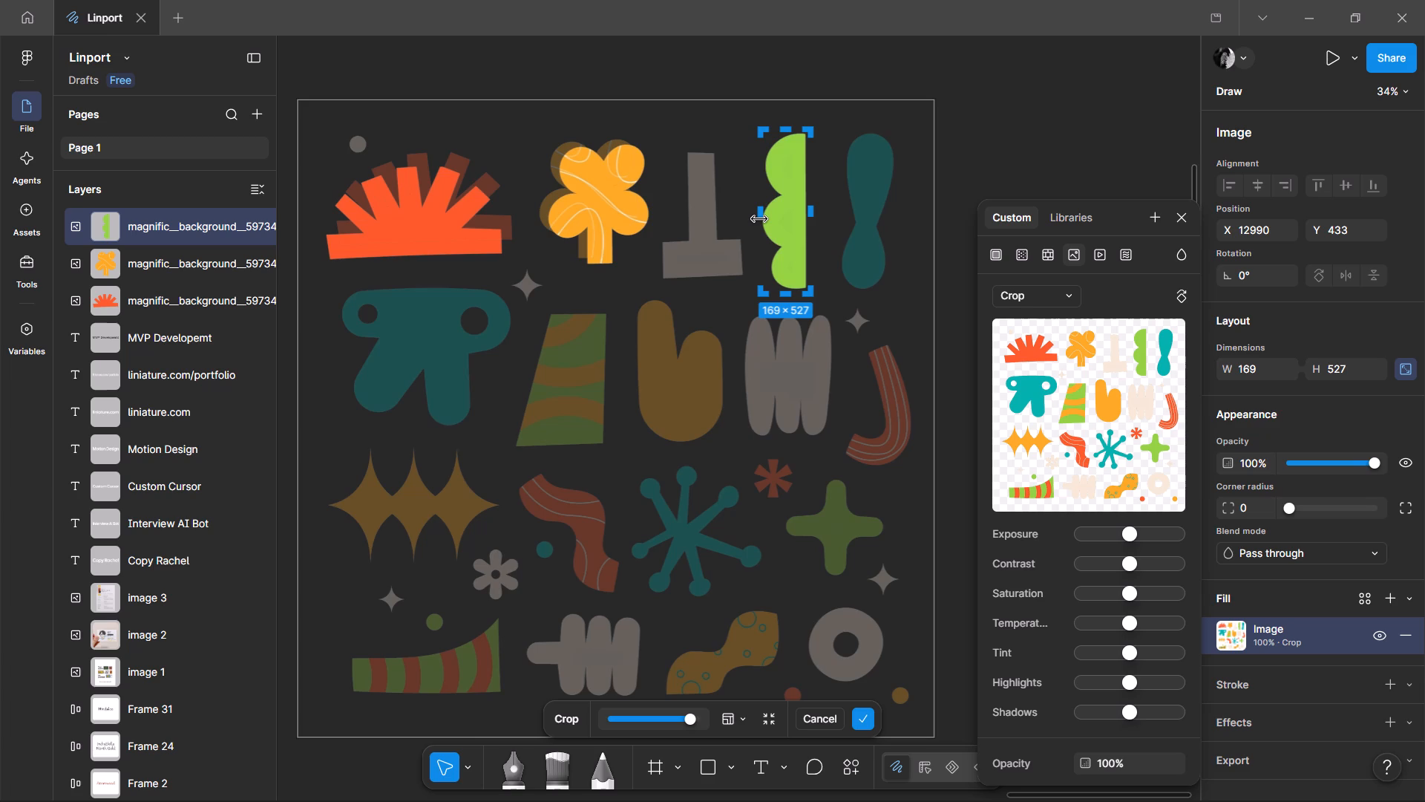
double_click(1009, 123)
Move the green scalloped shape closer to the orange clover, at about X 12877, Y 417.
drag(807, 219, 770, 213)
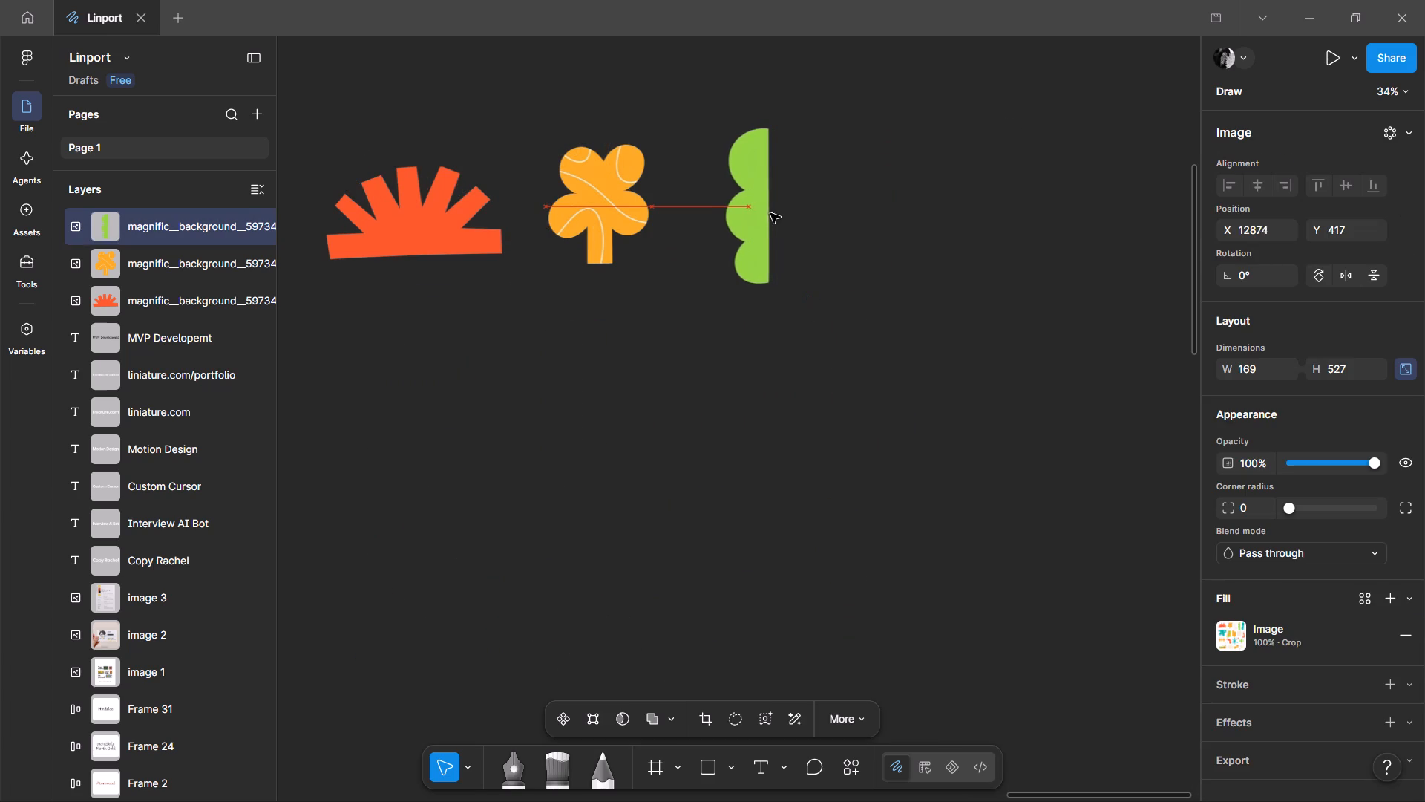
drag(770, 213, 771, 213)
Duplicate the green scalloped shape and place the copy level beside it at about X 13209, Y 417.
key(ctrl+c)
key(ctrl+v)
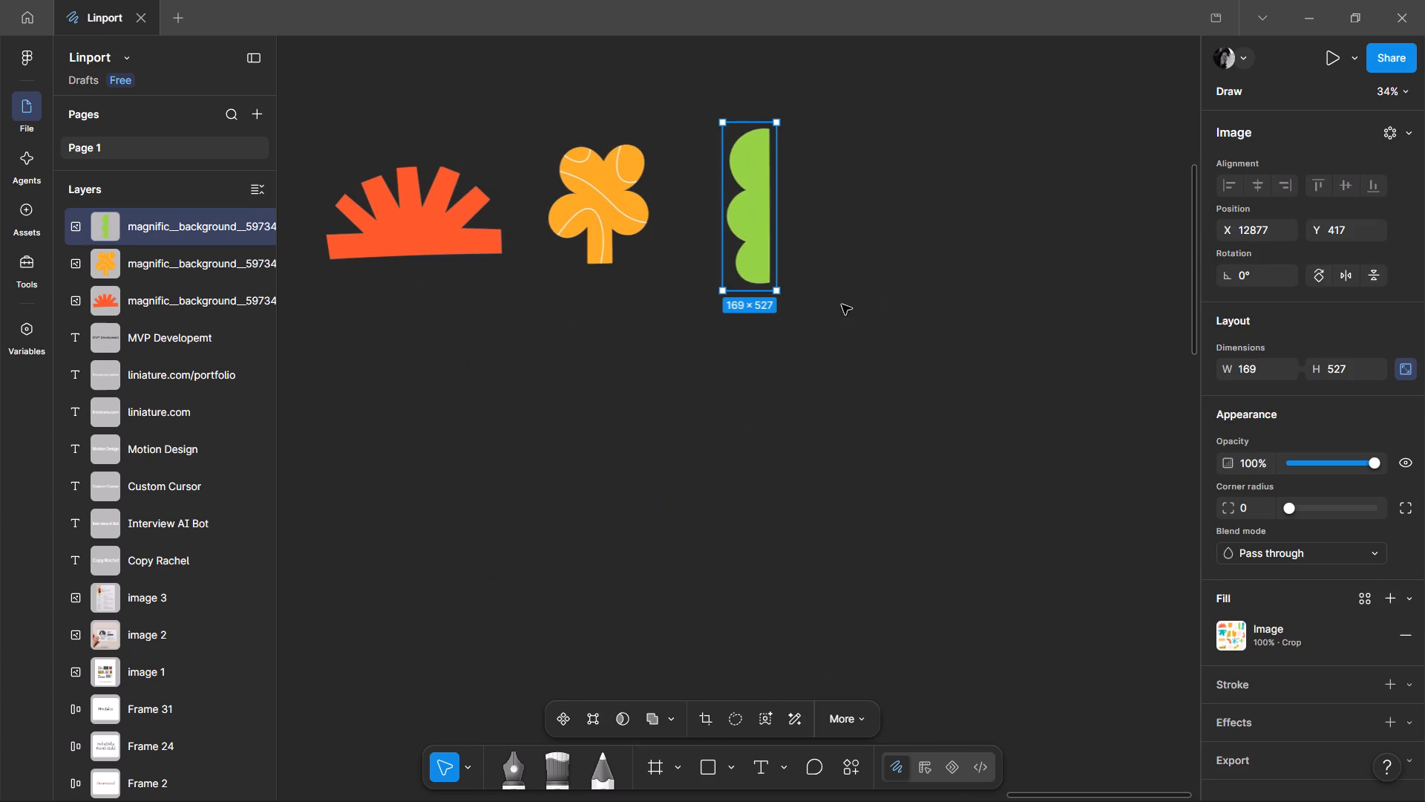
drag(746, 247, 851, 246)
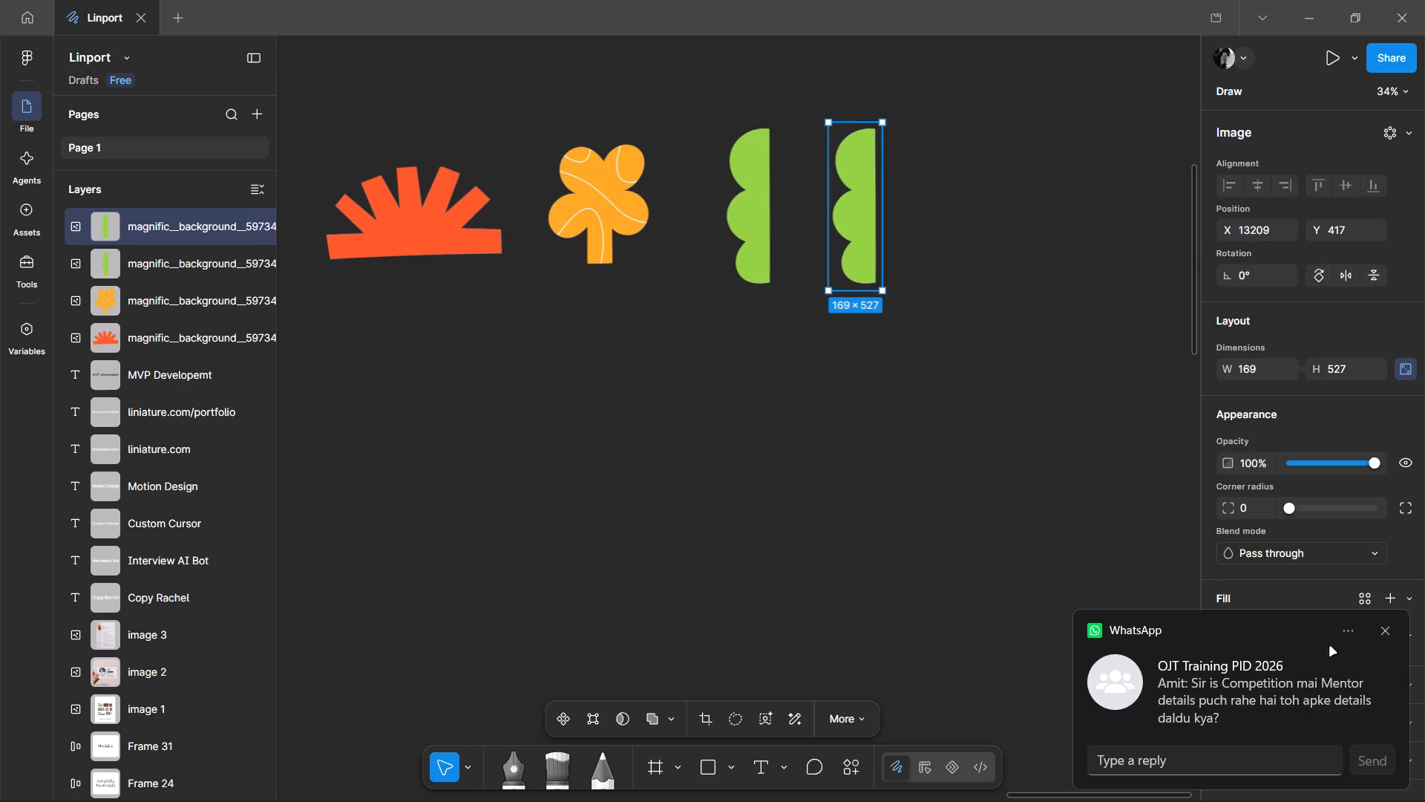
click(1386, 634)
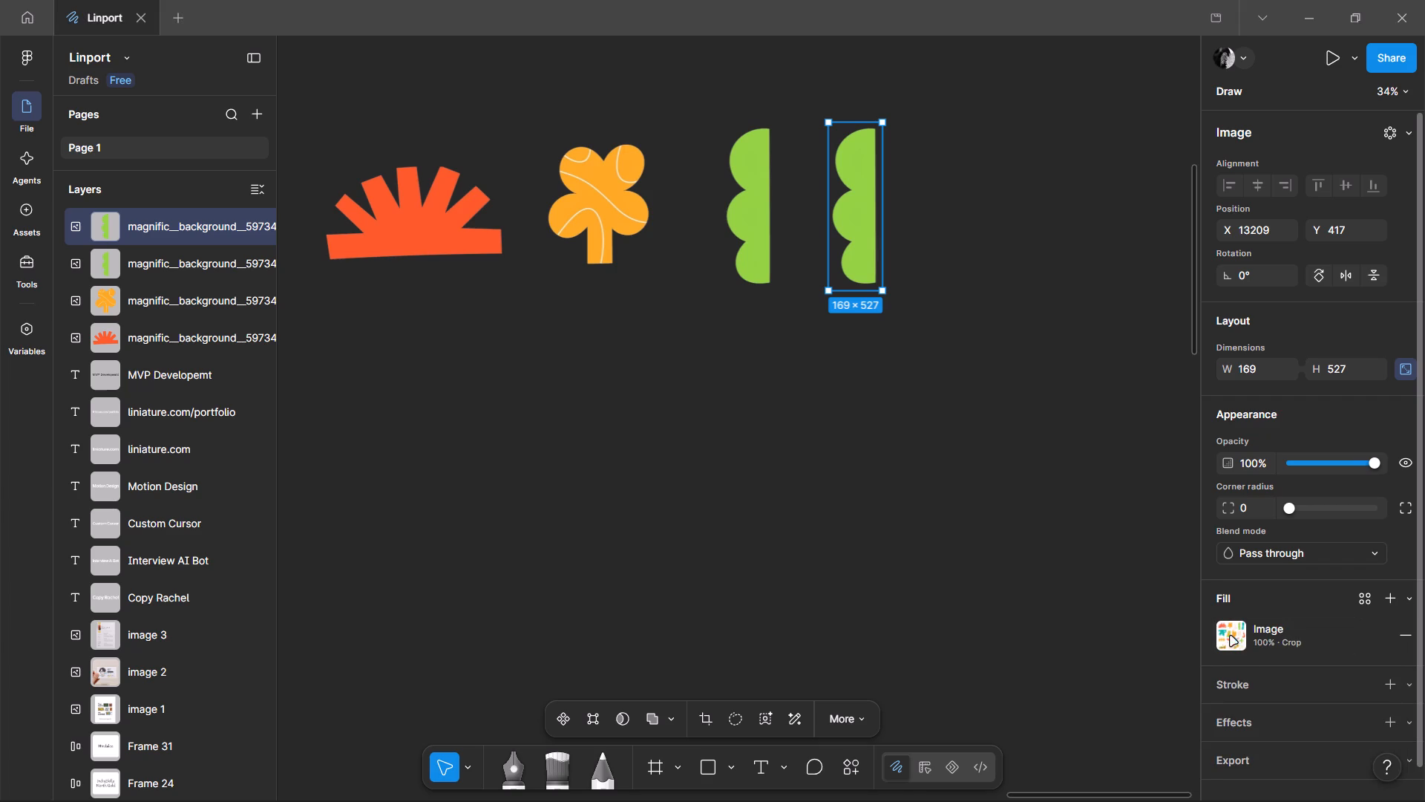
Recrop the copied image around the whole teal hourglass-like shape, at about 172 × 527.
click(1228, 633)
drag(899, 293, 823, 291)
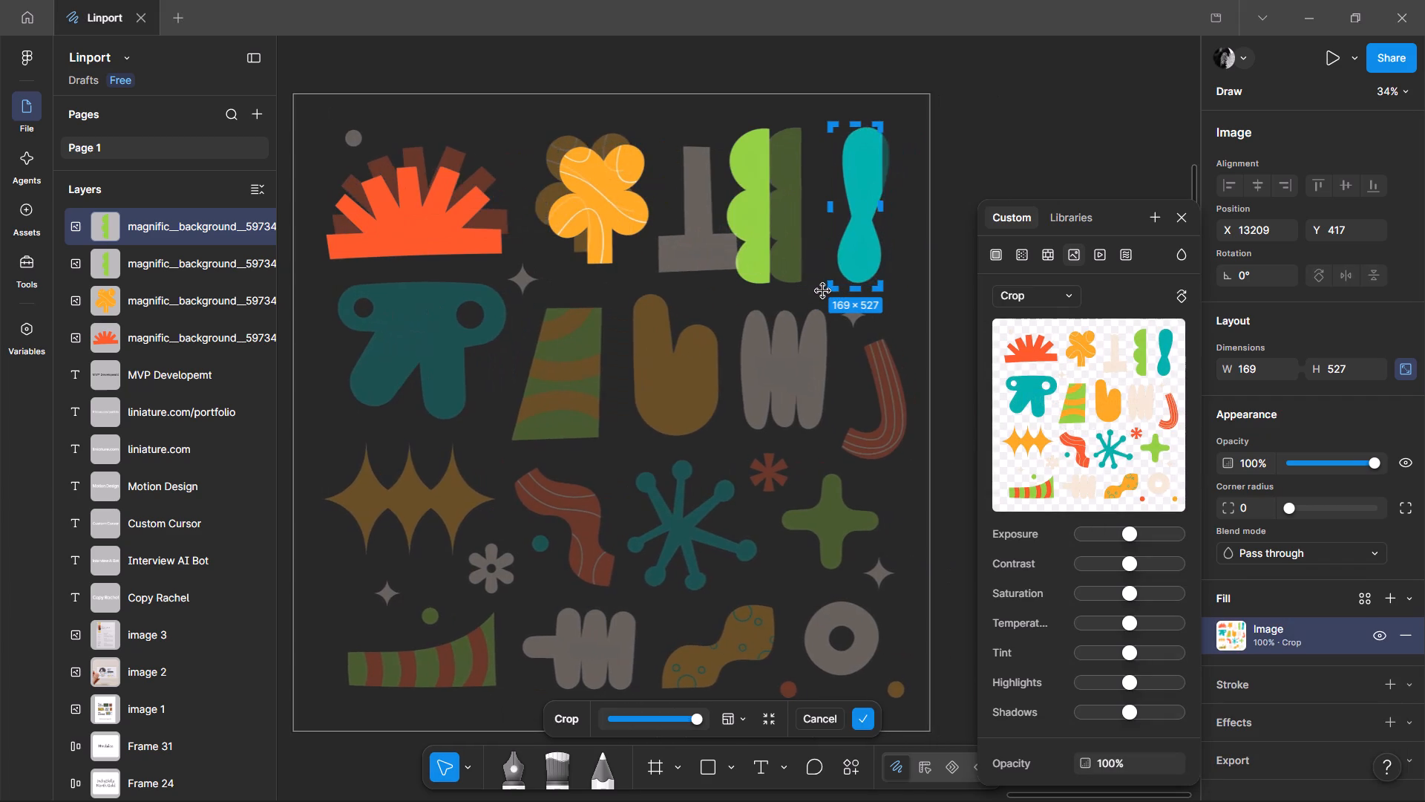
drag(823, 291, 821, 292)
ctrl+scroll(859, 187, up, 3)
drag(913, 234, 926, 235)
drag(789, 230, 805, 230)
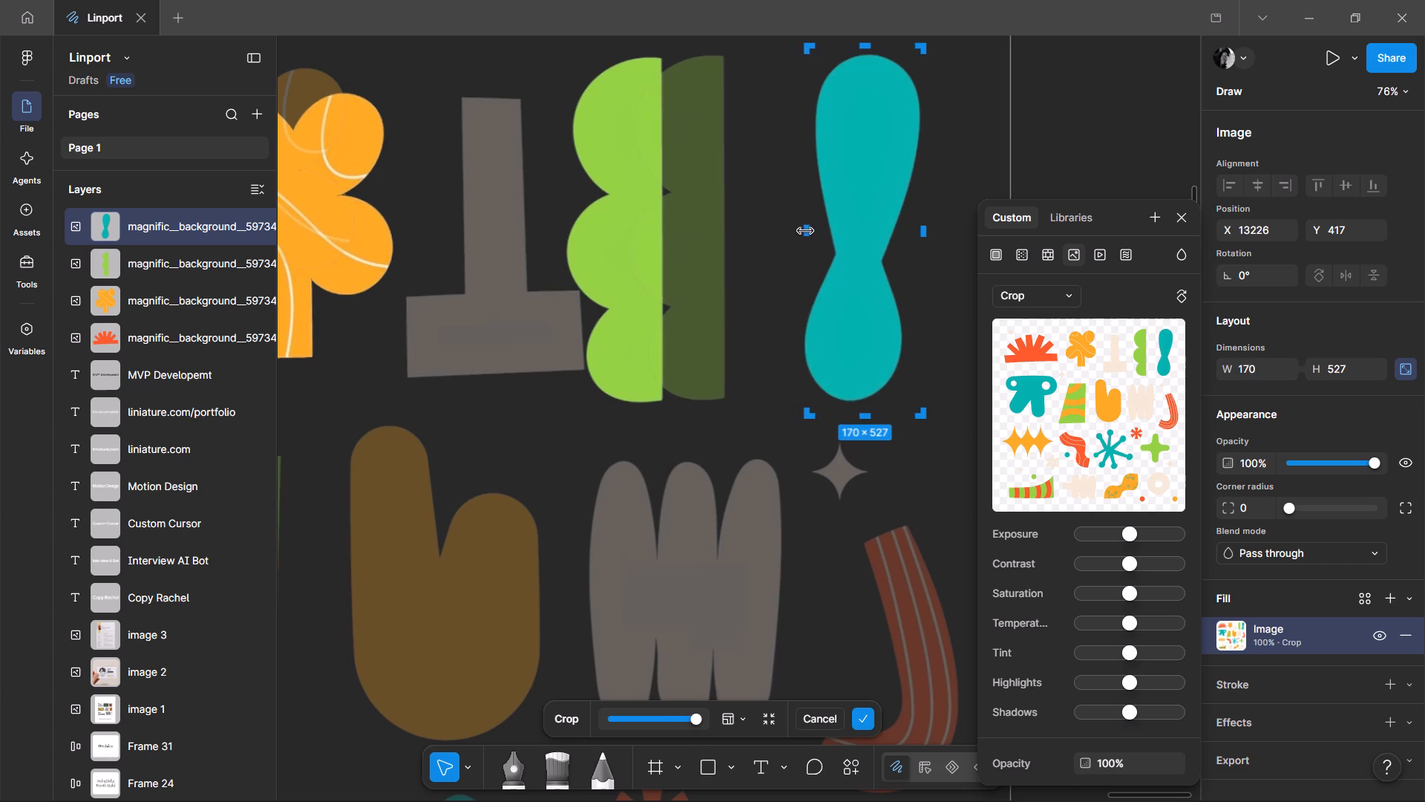
drag(805, 230, 800, 229)
drag(929, 232, 921, 232)
ctrl+scroll(843, 198, down, 2)
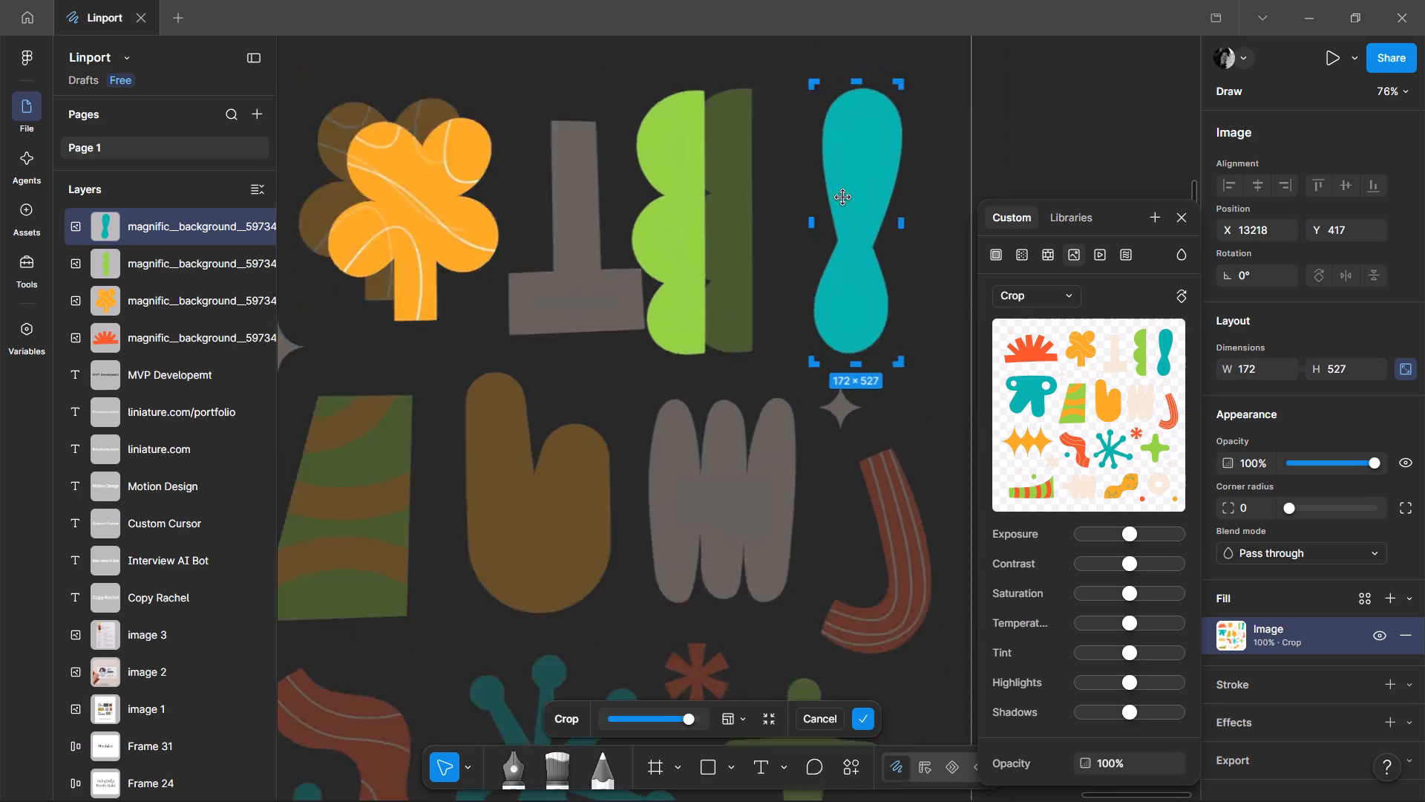
Leave the teal shape's crop, duplicate its image and place the copy farther along the row at about X 13669, Y 438.
ctrl+scroll(843, 198, down, 3)
double_click(934, 159)
click(848, 232)
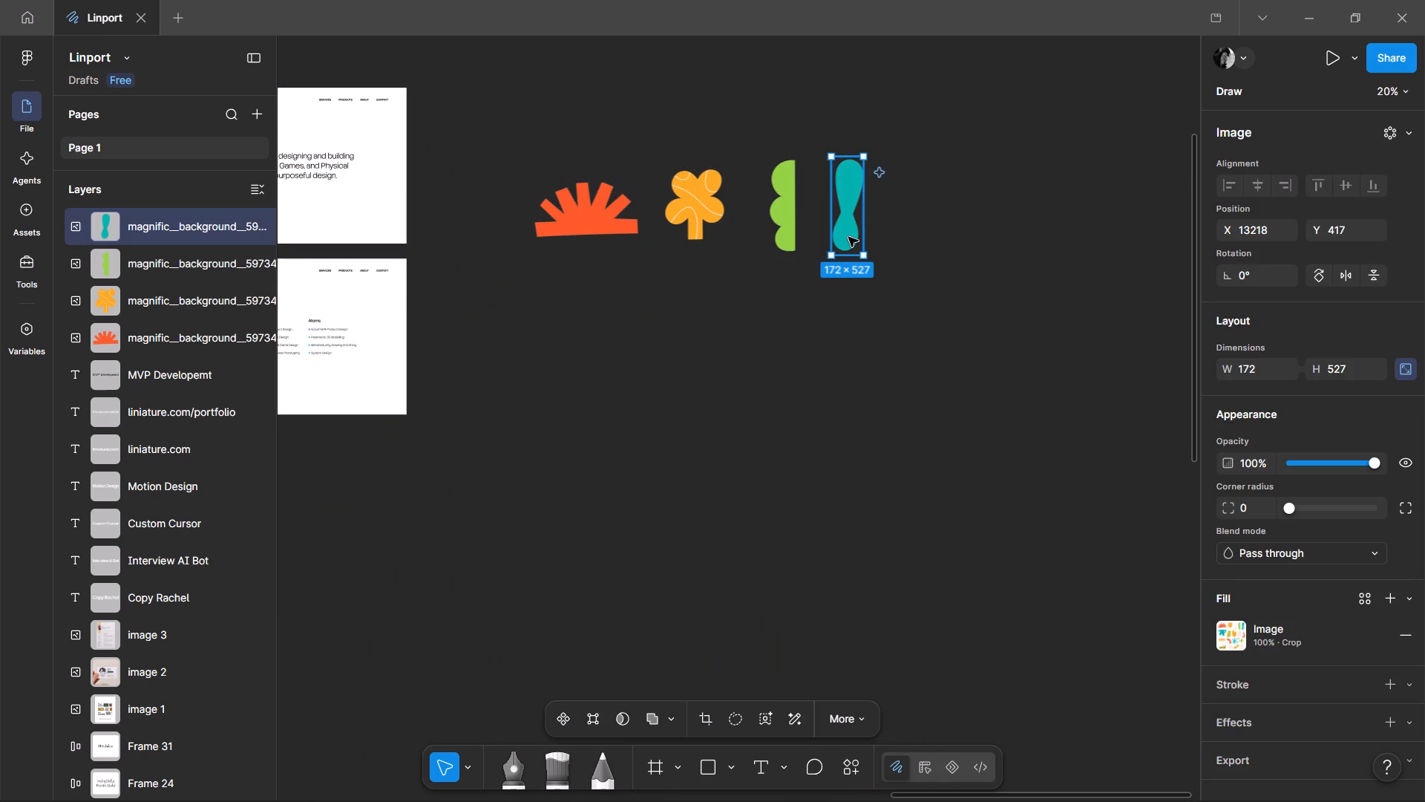
key(ctrl+c)
key(ctrl+v)
drag(848, 232, 923, 235)
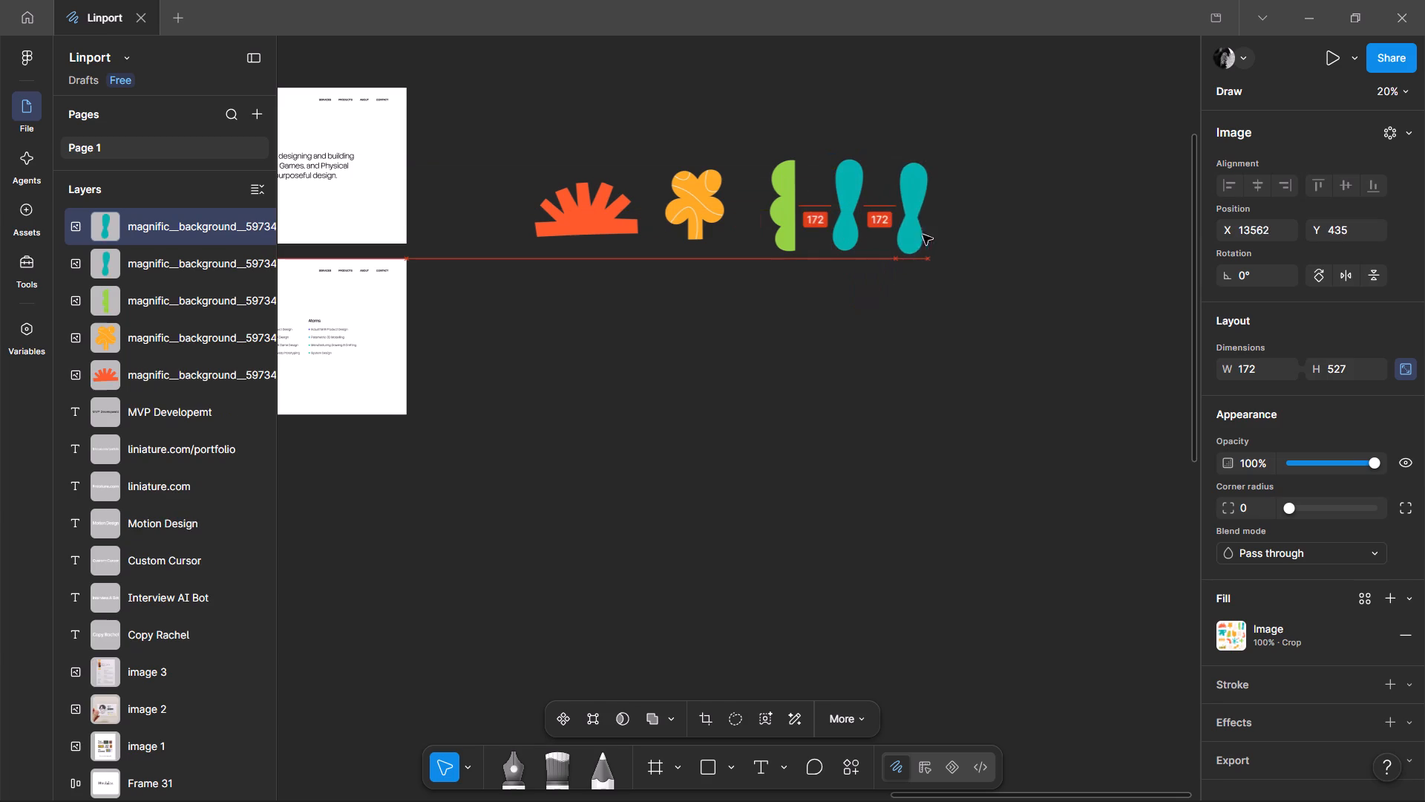
drag(923, 235, 932, 236)
Shift the image inside the teal copy's crop so its frame lands on the green-and-orange striped trapezoid.
click(1234, 627)
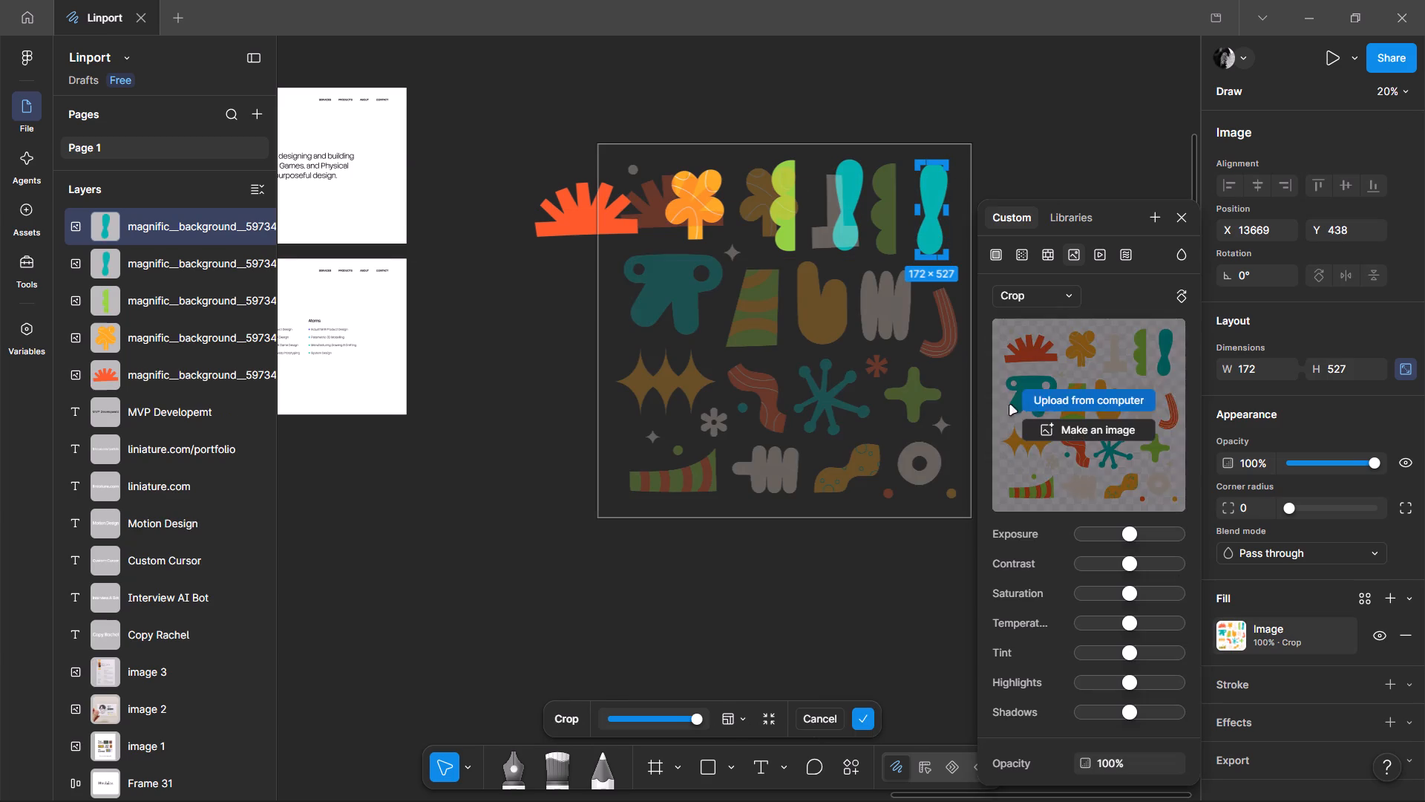
ctrl+scroll(557, 289, down, 2)
ctrl+scroll(764, 267, up, 4)
drag(592, 362, 834, 232)
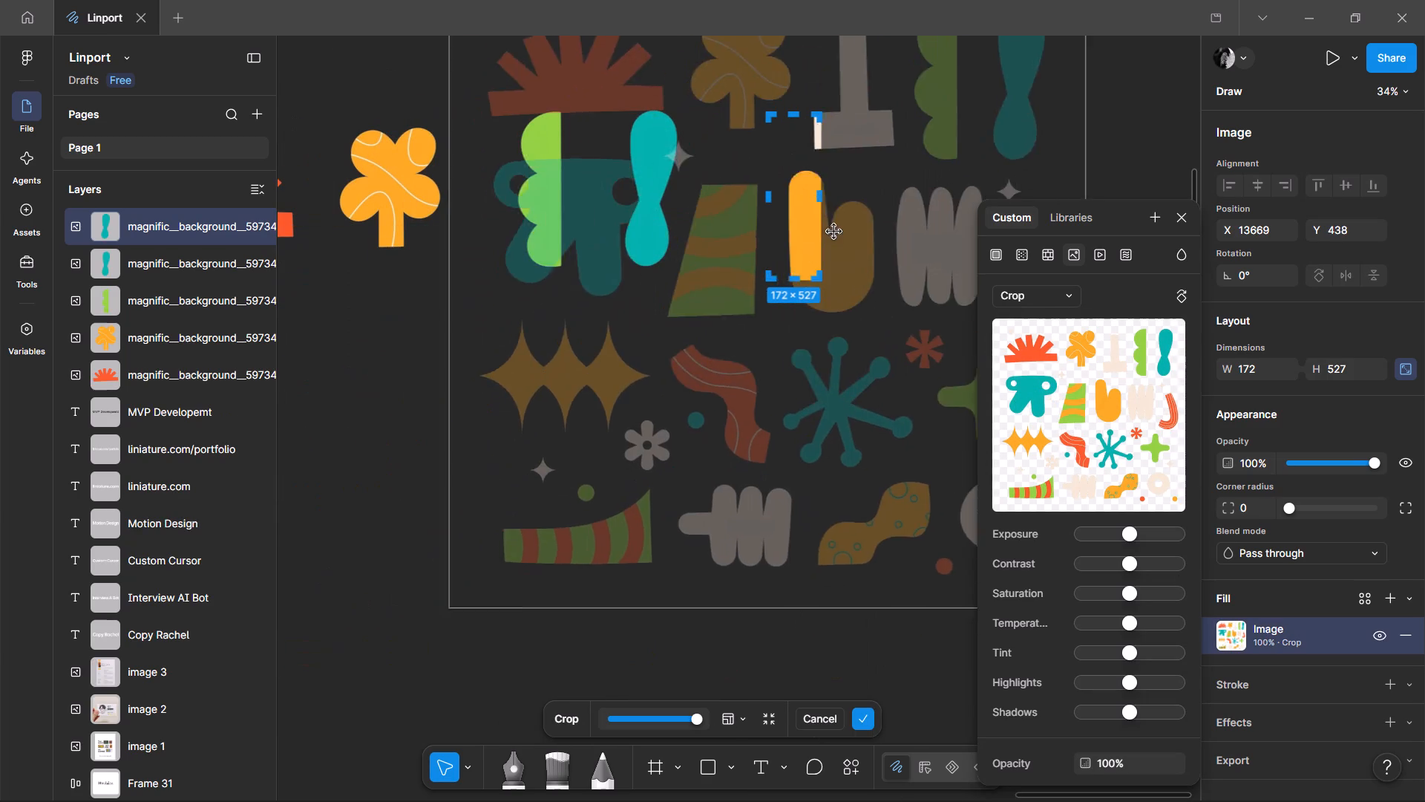
drag(834, 232, 875, 205)
Adjust the crop frame to about 317 × 463 so it encloses only the whole striped trapezoid, and leave cropping.
ctrl+scroll(544, 232, down, 3)
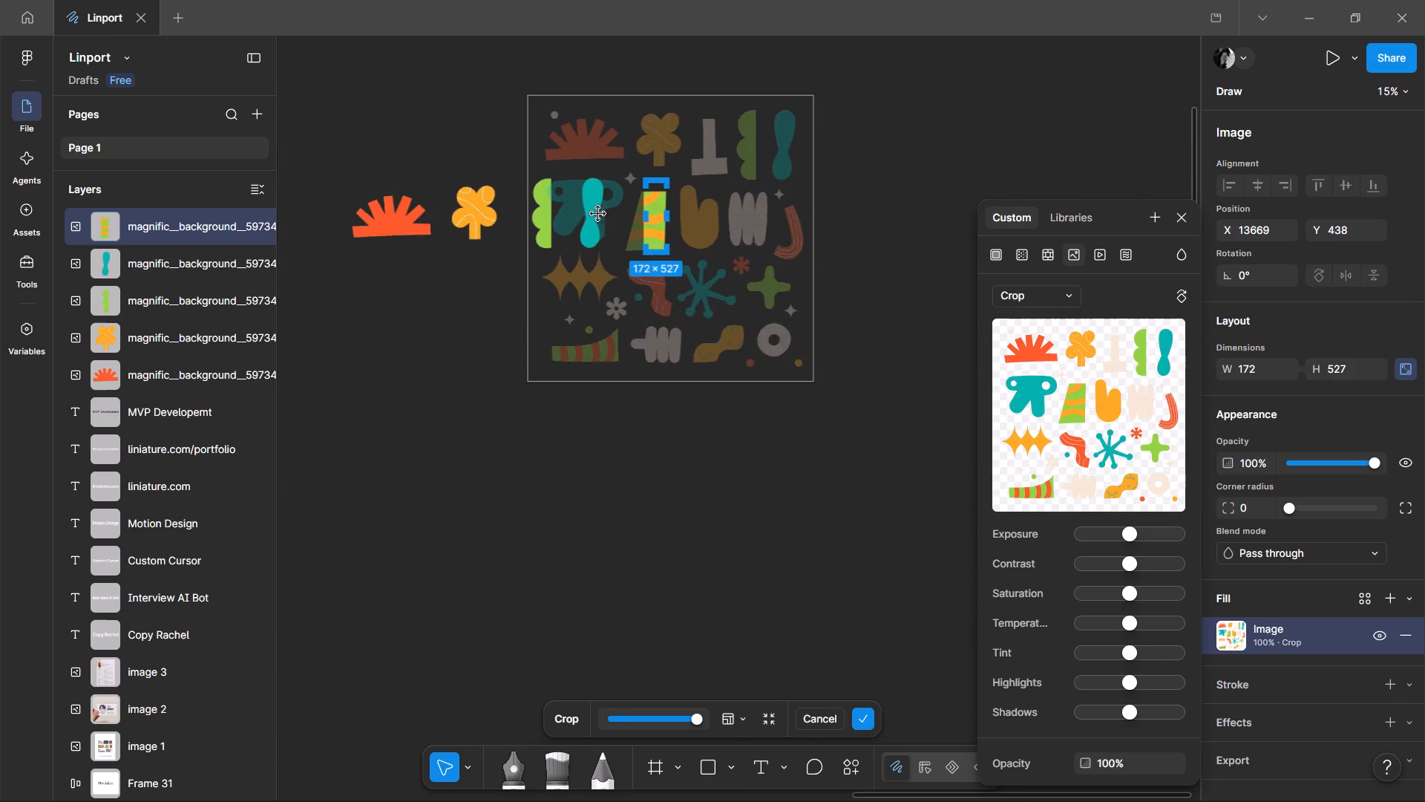
ctrl+scroll(722, 173, up, 3)
ctrl+scroll(569, 271, up, 2)
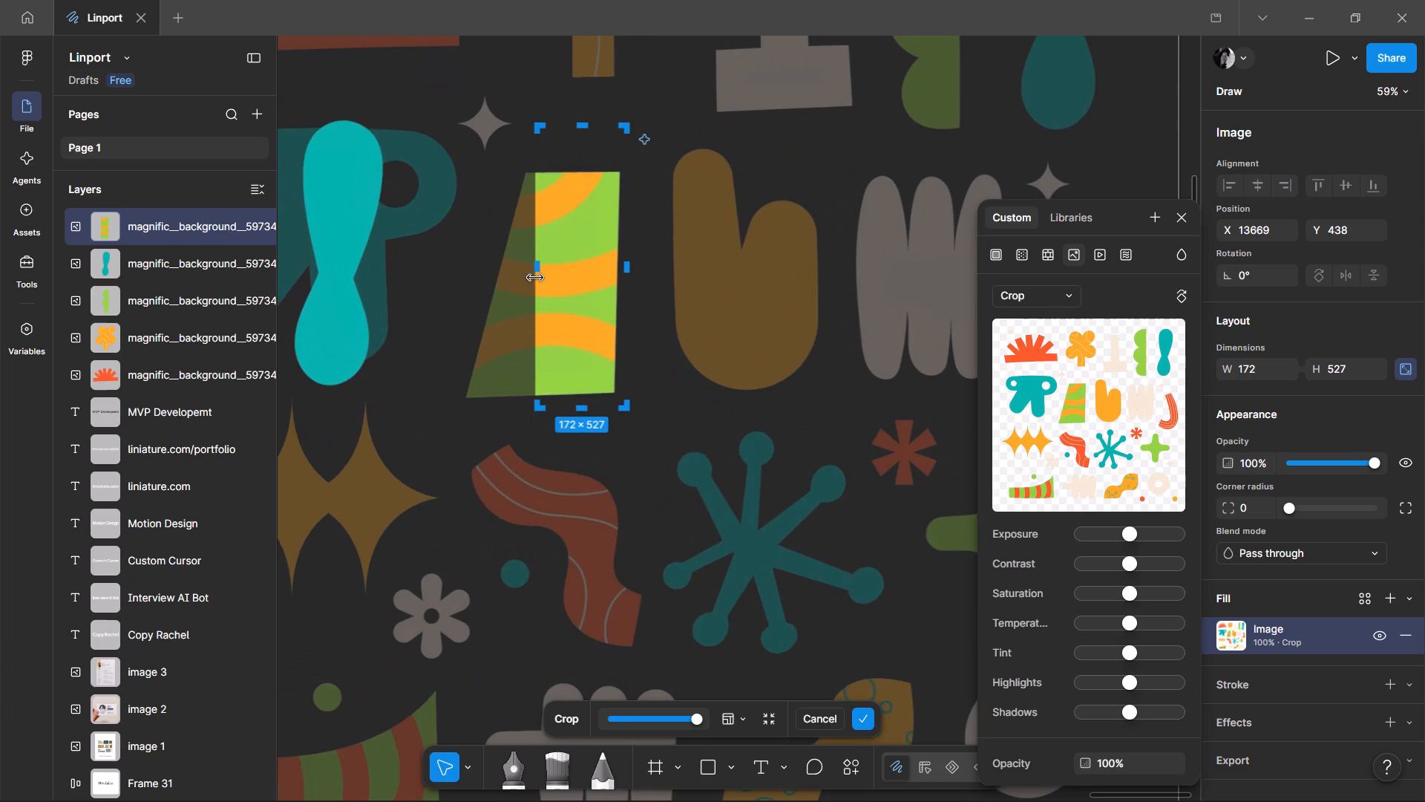
drag(535, 267, 456, 263)
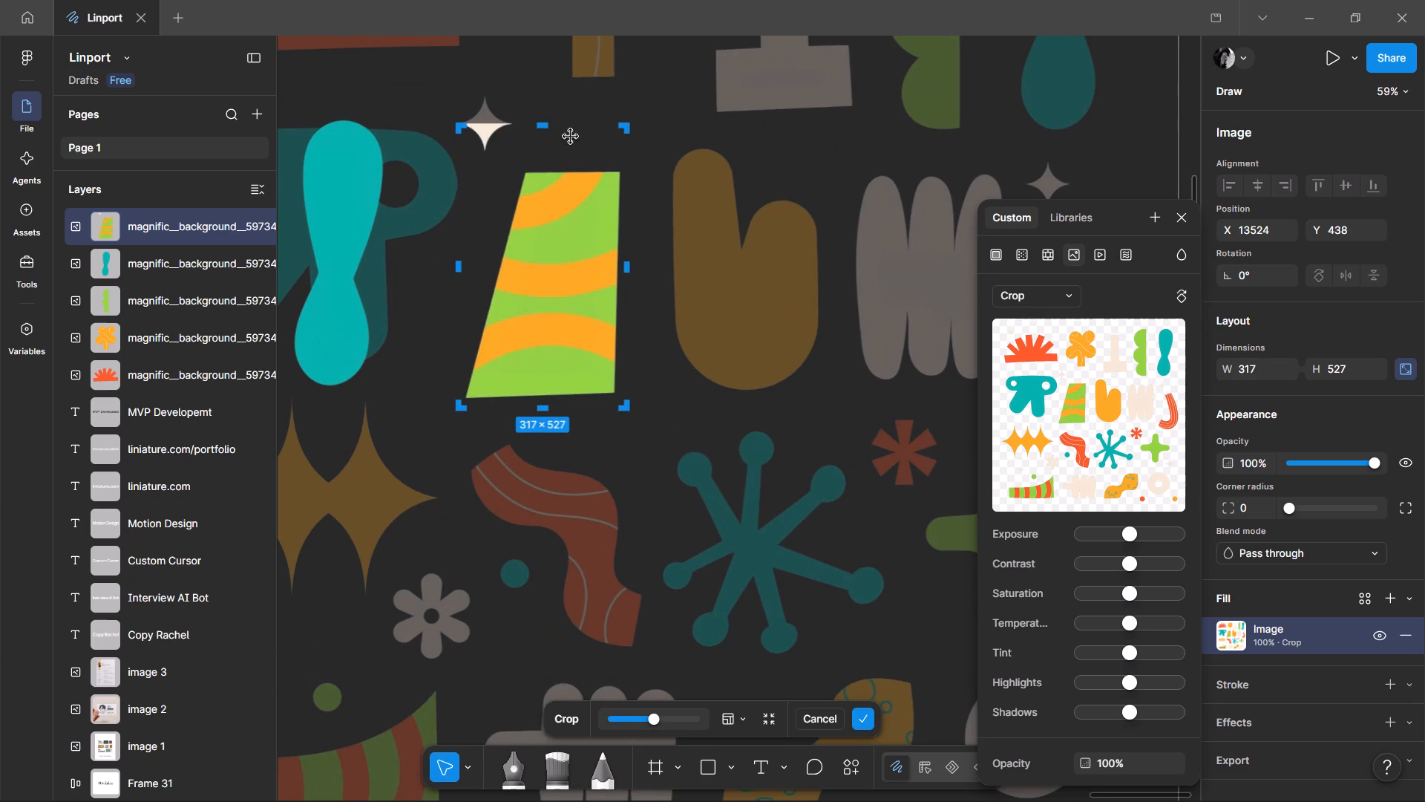
drag(551, 129, 554, 157)
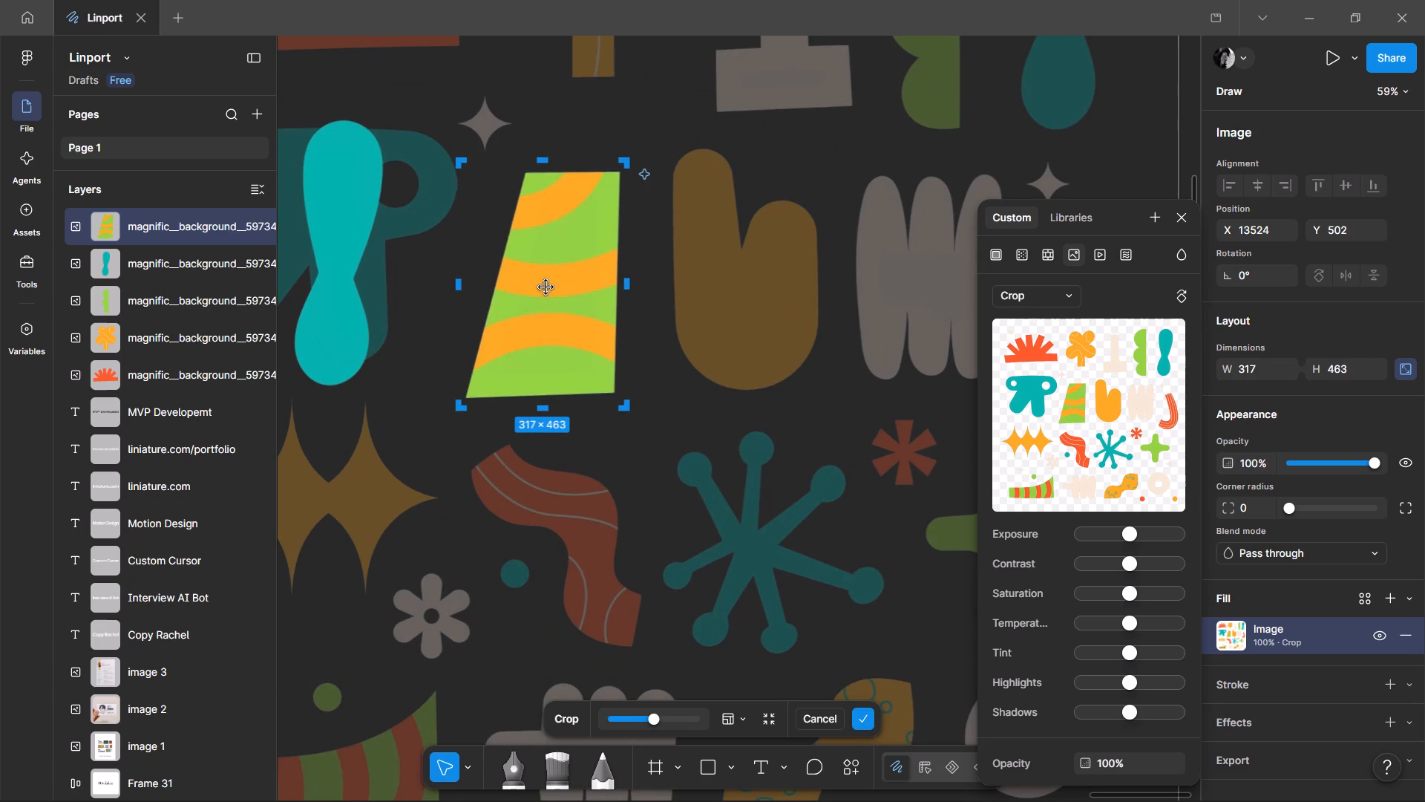
ctrl+scroll(478, 293, down, 3)
click(889, 196)
ctrl+scroll(770, 227, down, 3)
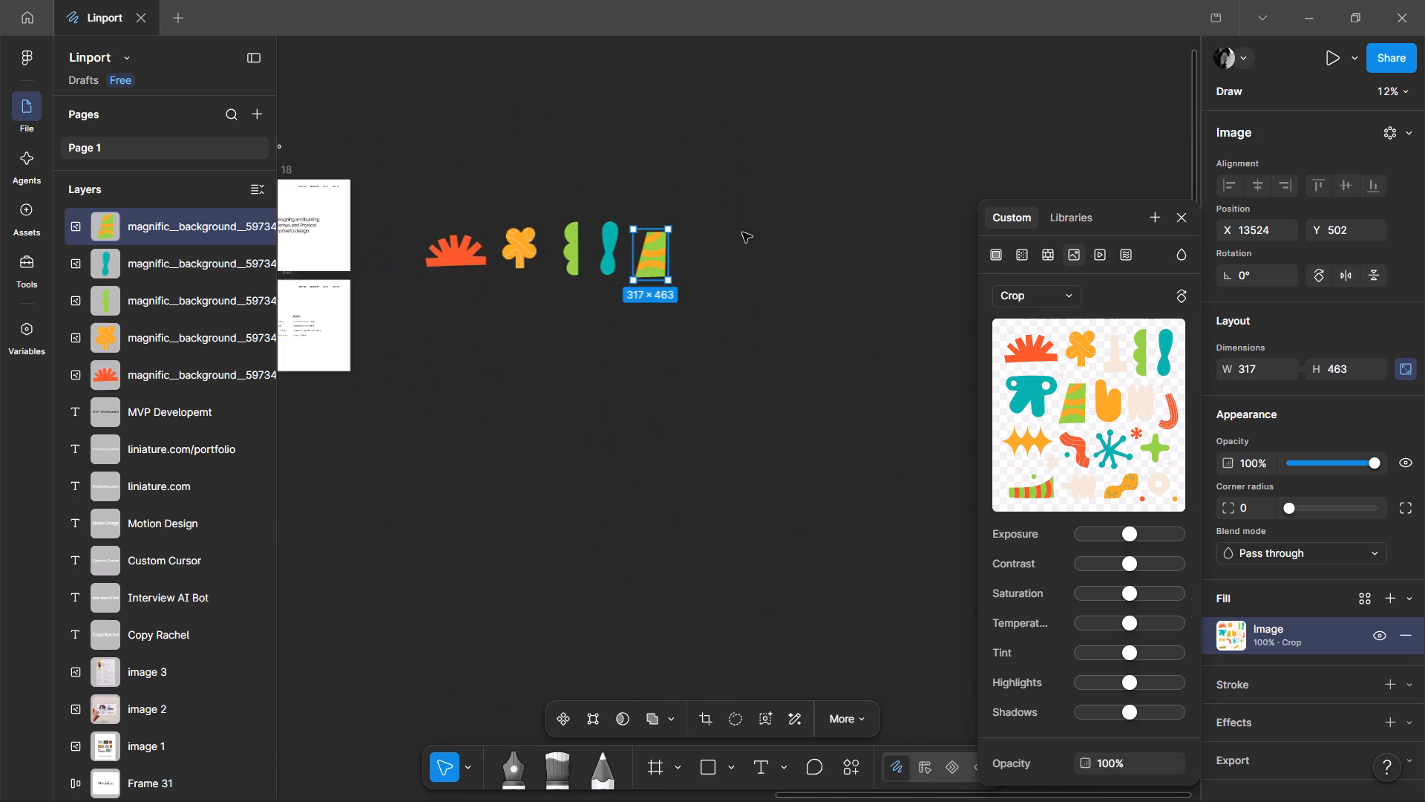
Space out the row by moving the striped trapezoid to about X 13649, Y 449 and the teal shape to about X 13291.
ctrl+scroll(626, 255, up, 4)
drag(689, 252, 728, 239)
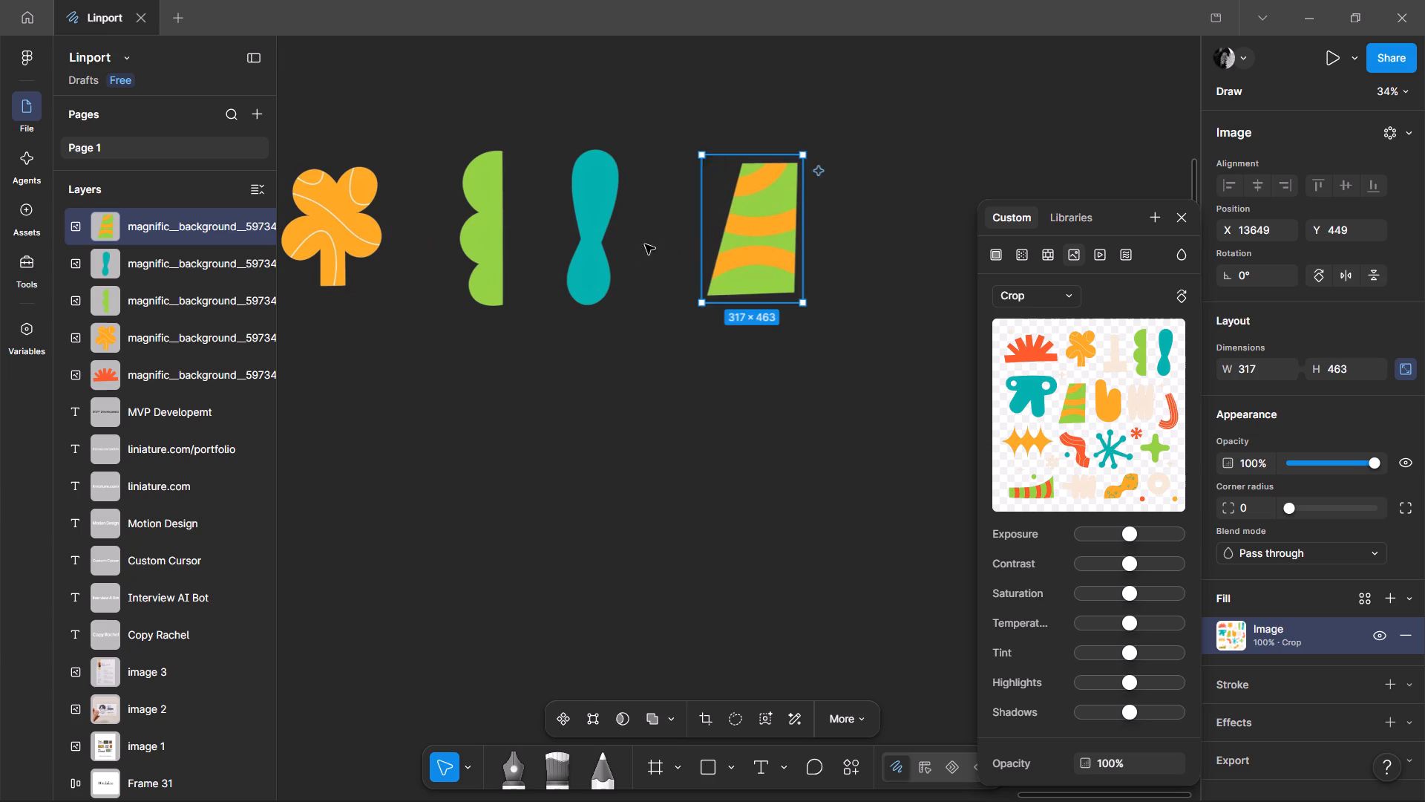
drag(622, 240, 645, 240)
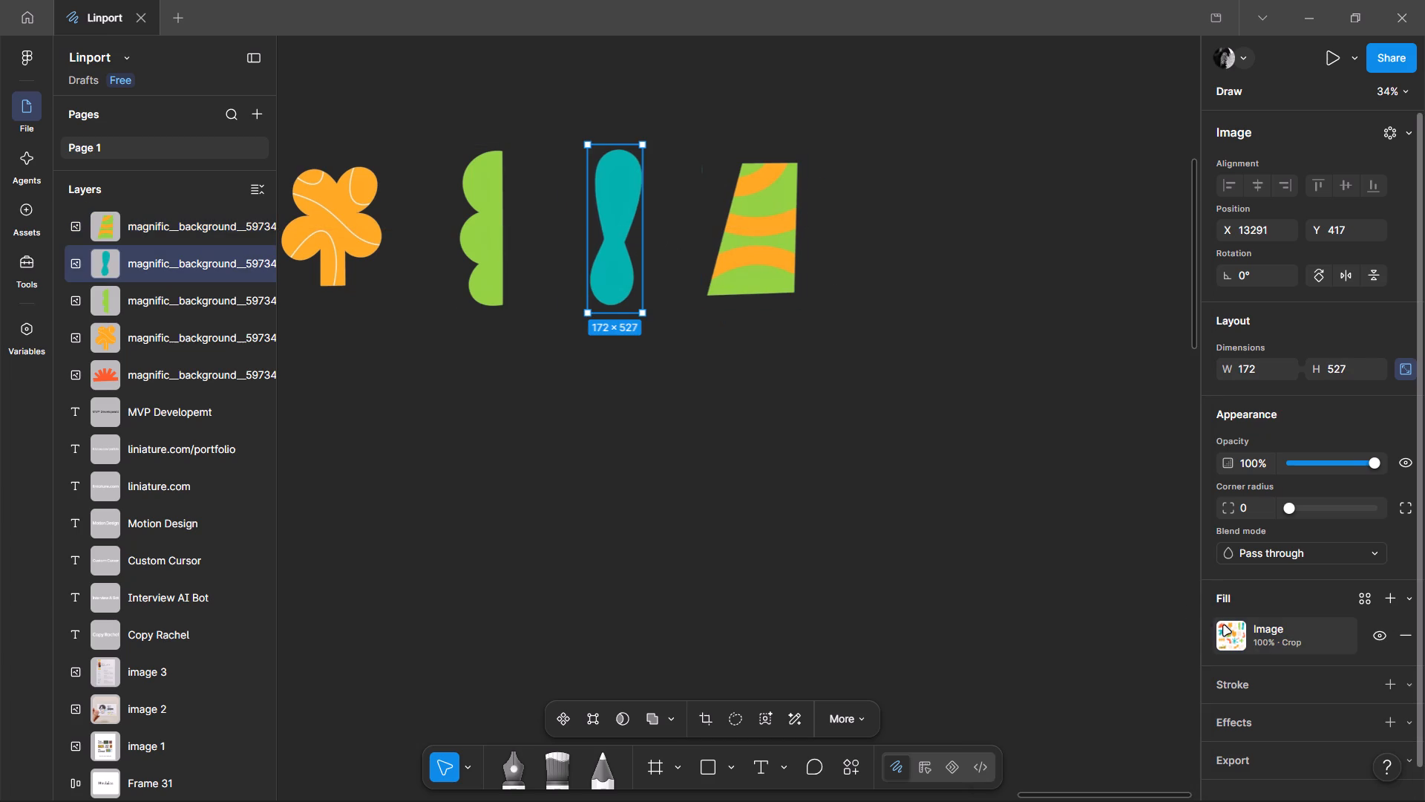
Shift the image inside the teal shape's crop so the frame shows the red wavy shape with white lines instead.
click(1224, 626)
ctrl+scroll(751, 443, down, 3)
ctrl+middle_drag(780, 433, 882, 362)
ctrl+scroll(742, 315, up, 3)
ctrl+scroll(554, 303, down, 2)
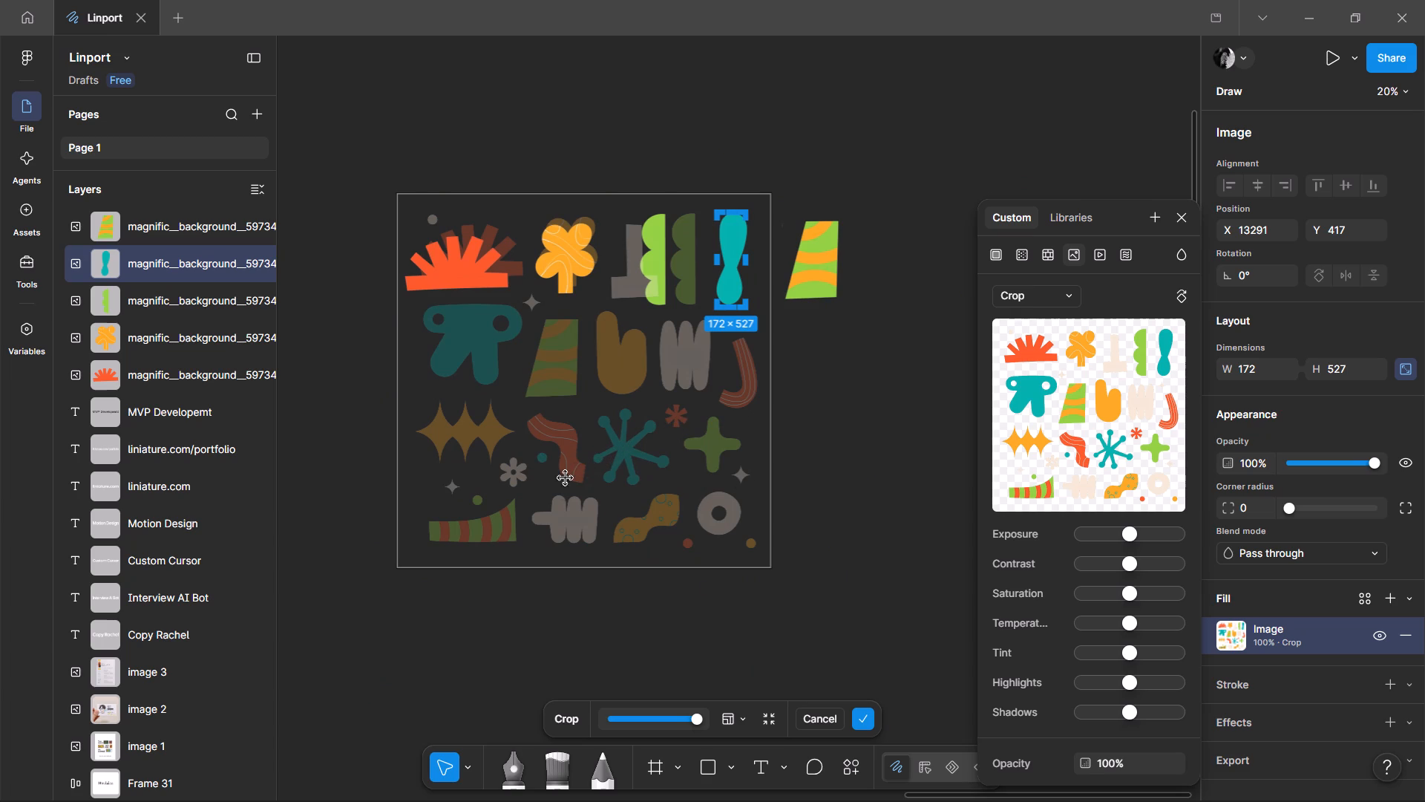
drag(685, 524, 690, 489)
drag(690, 489, 738, 500)
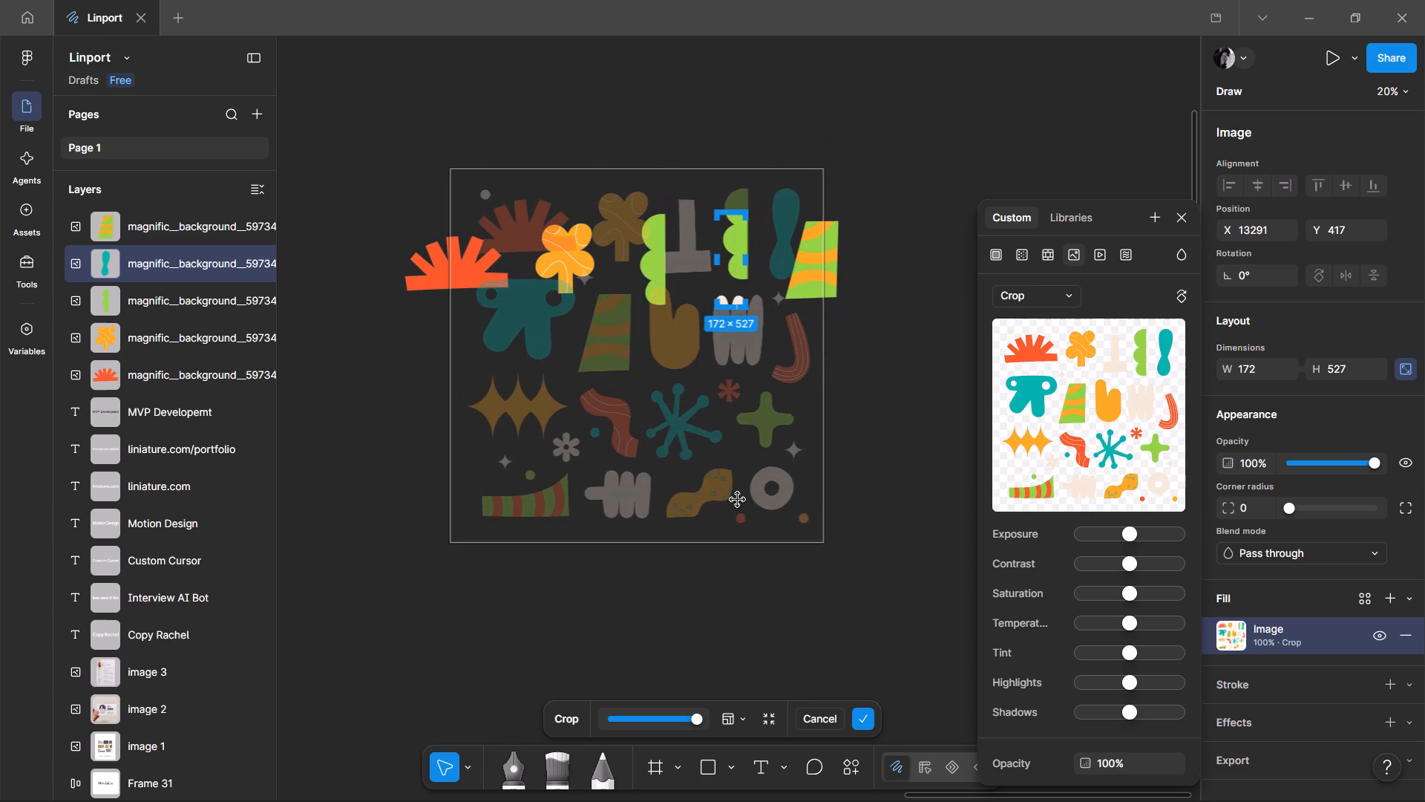
key(ctrl+z)
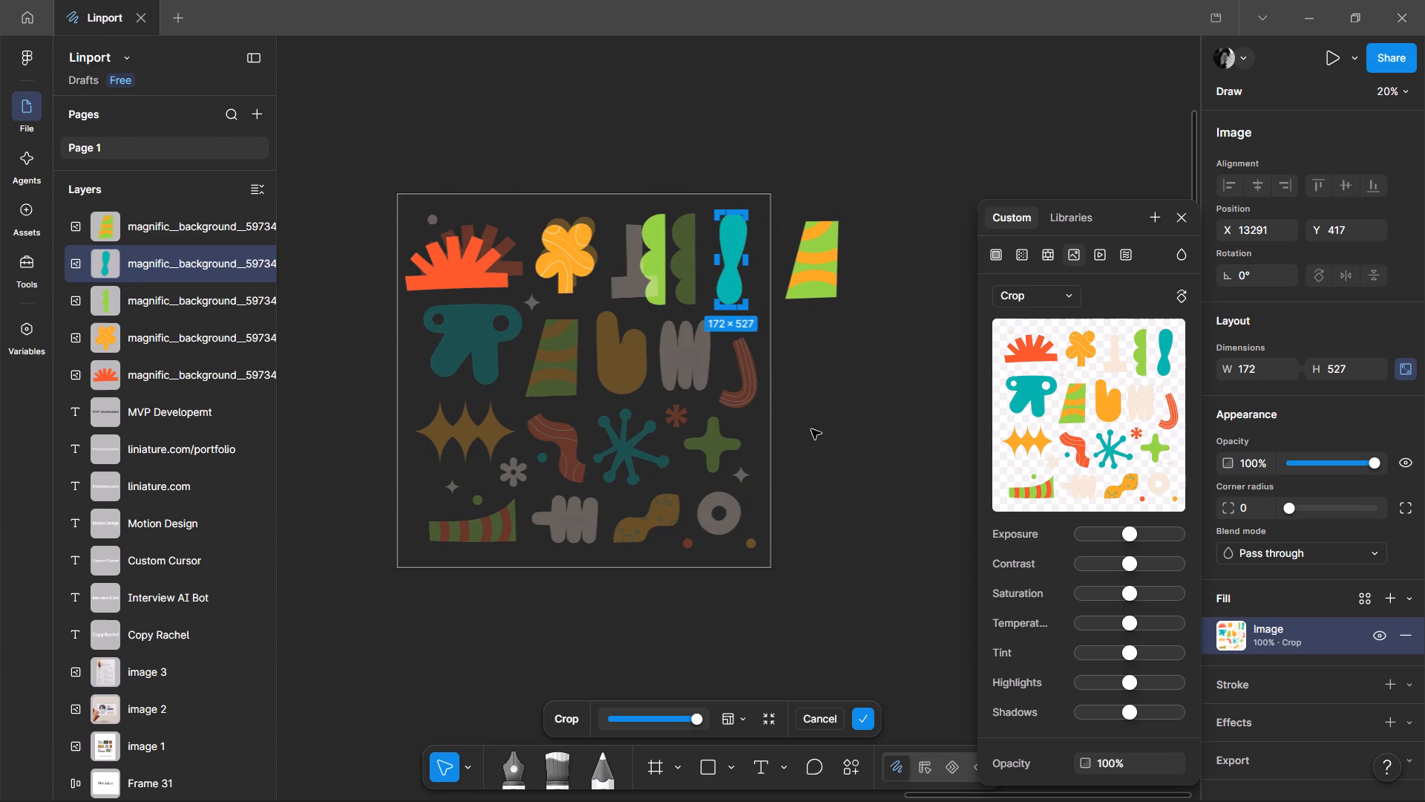
drag(677, 433, 717, 365)
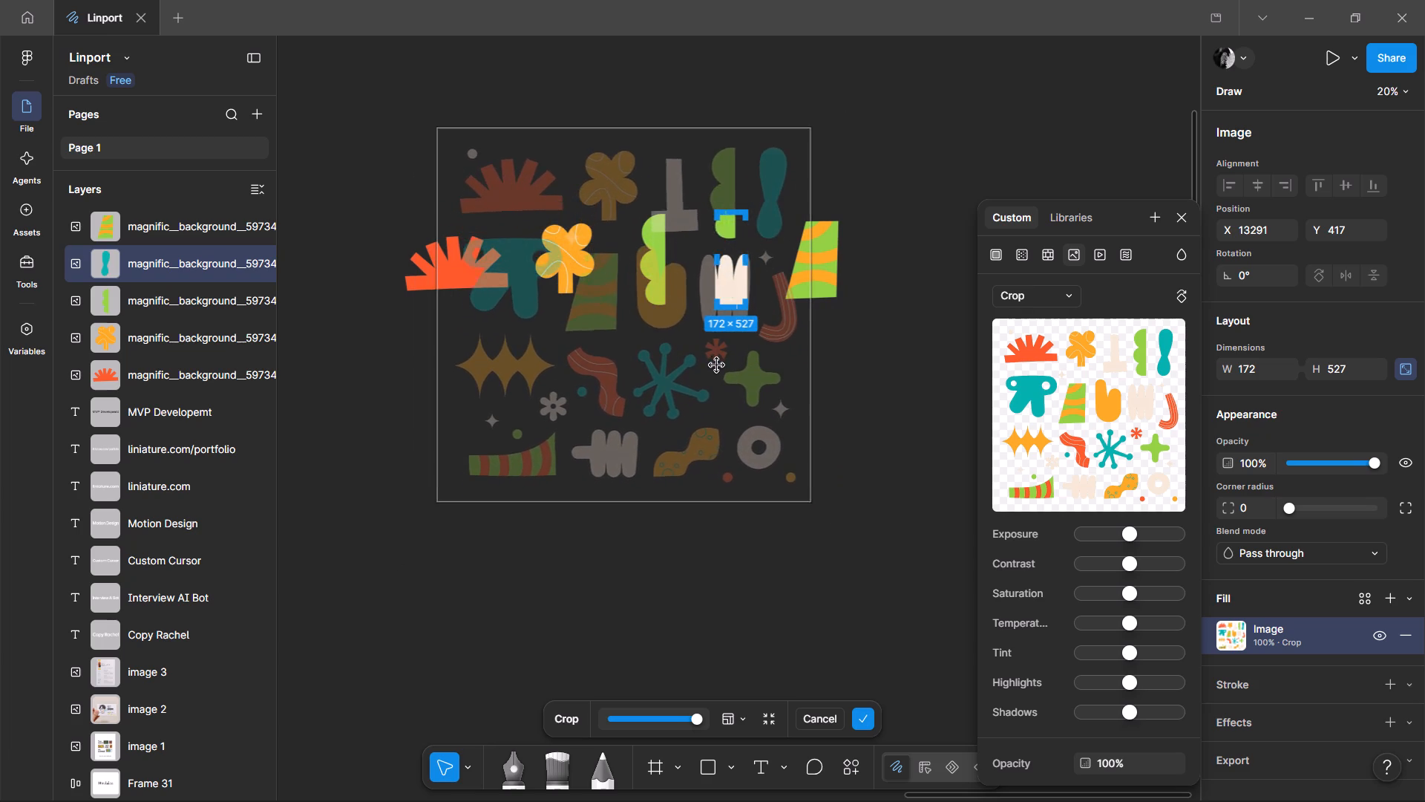
drag(717, 365, 845, 238)
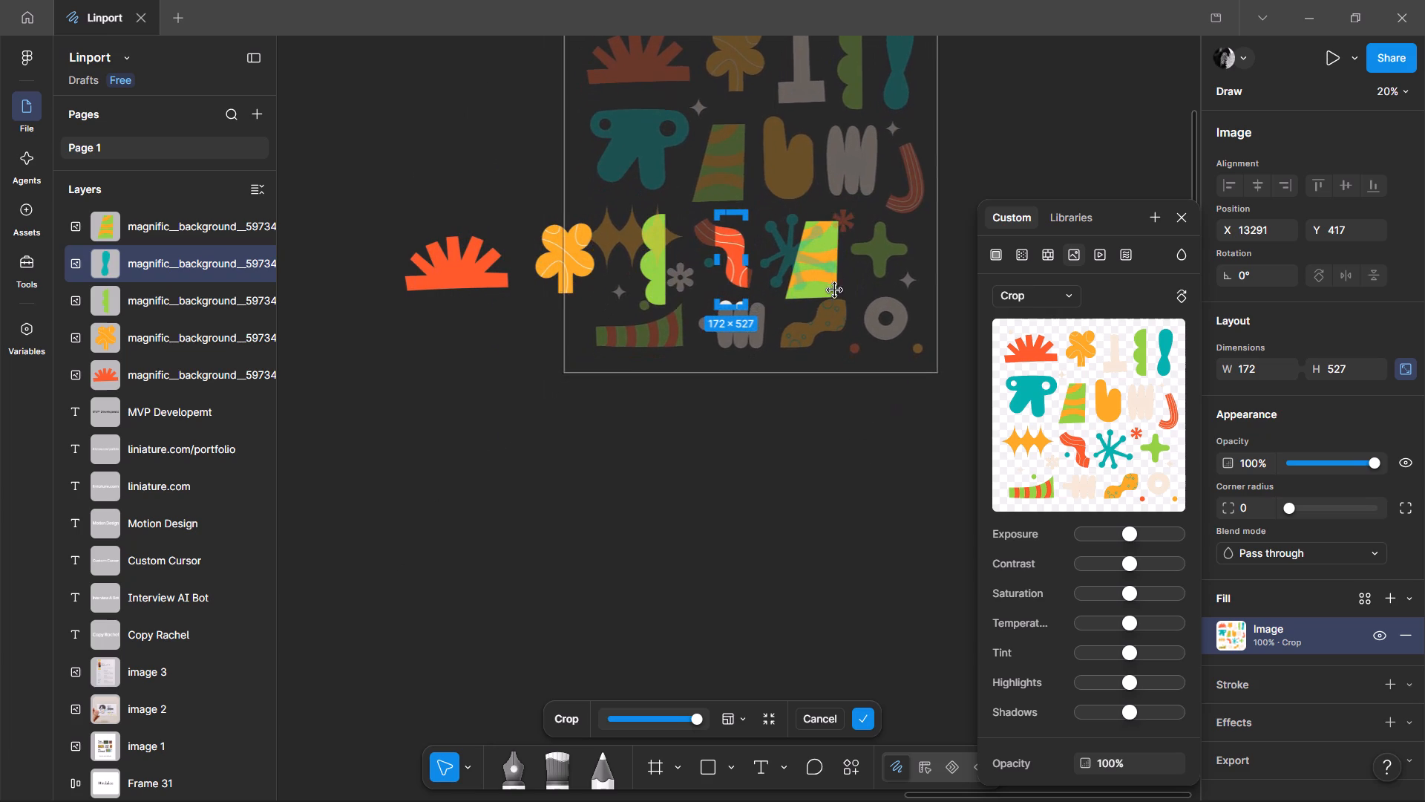
ctrl+scroll(787, 275, up, 3)
drag(796, 335, 794, 362)
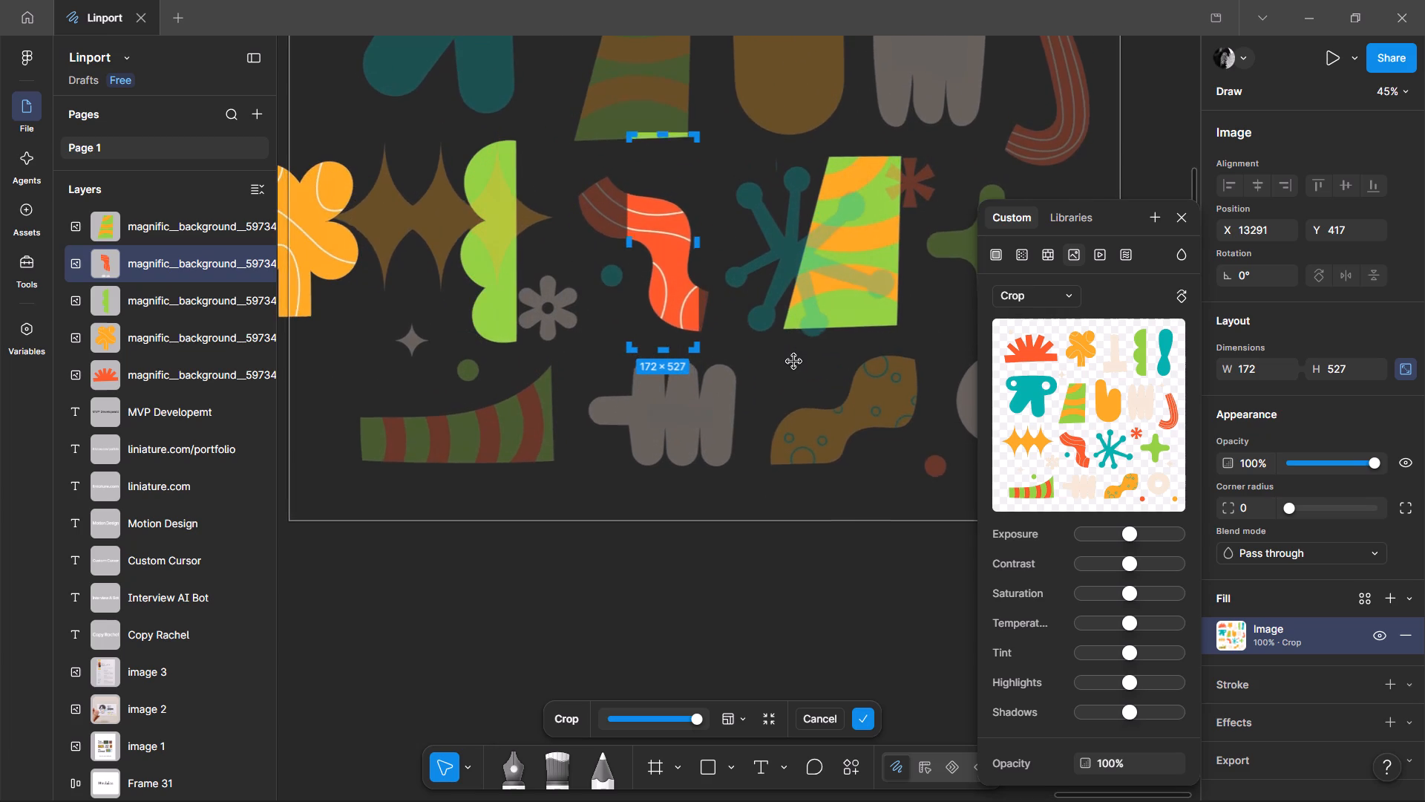
drag(794, 362, 773, 365)
Rotate the image clockwise inside the crop so the red wavy shape stands upright, and recentre that shape in the frame.
ctrl+scroll(700, 347, down, 2)
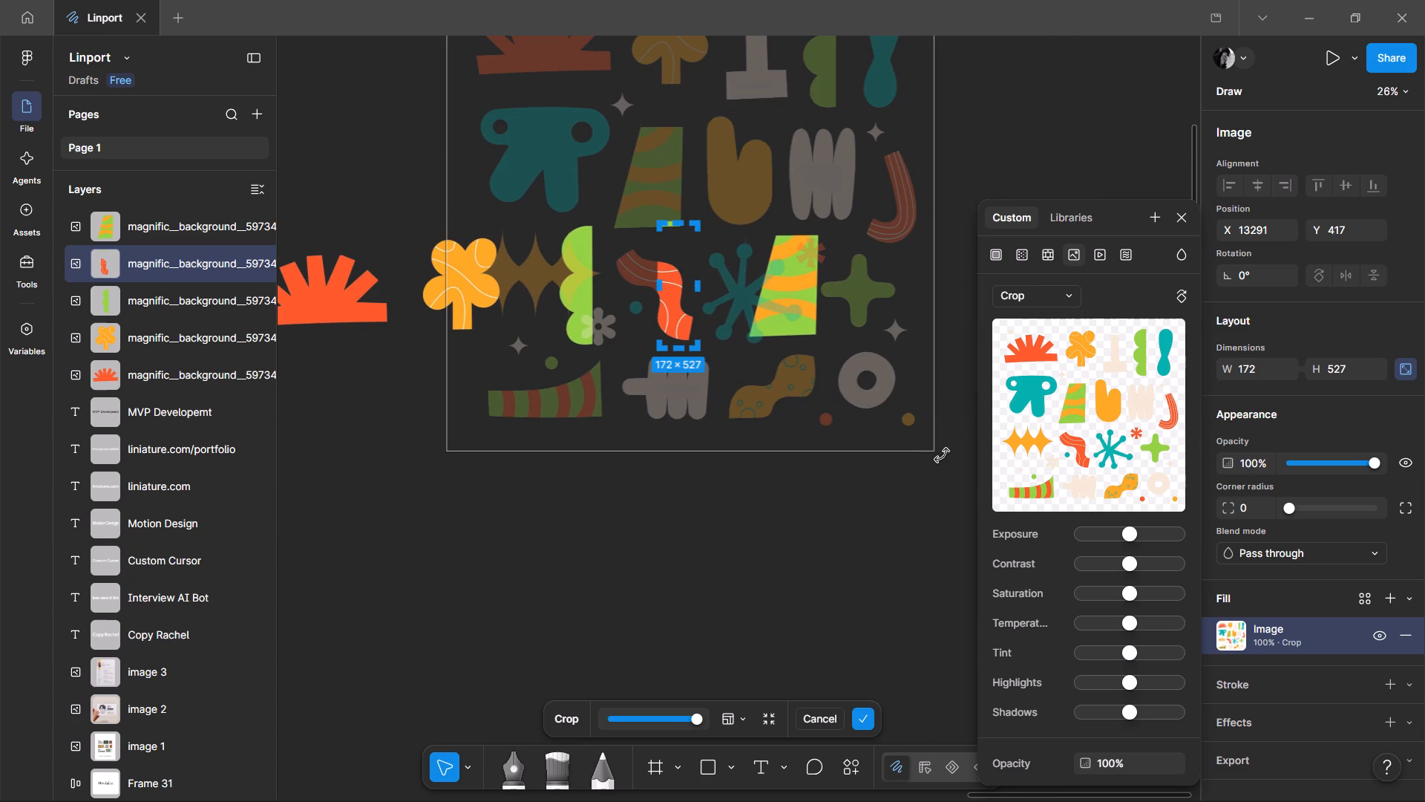
shift+drag(944, 456, 800, 509)
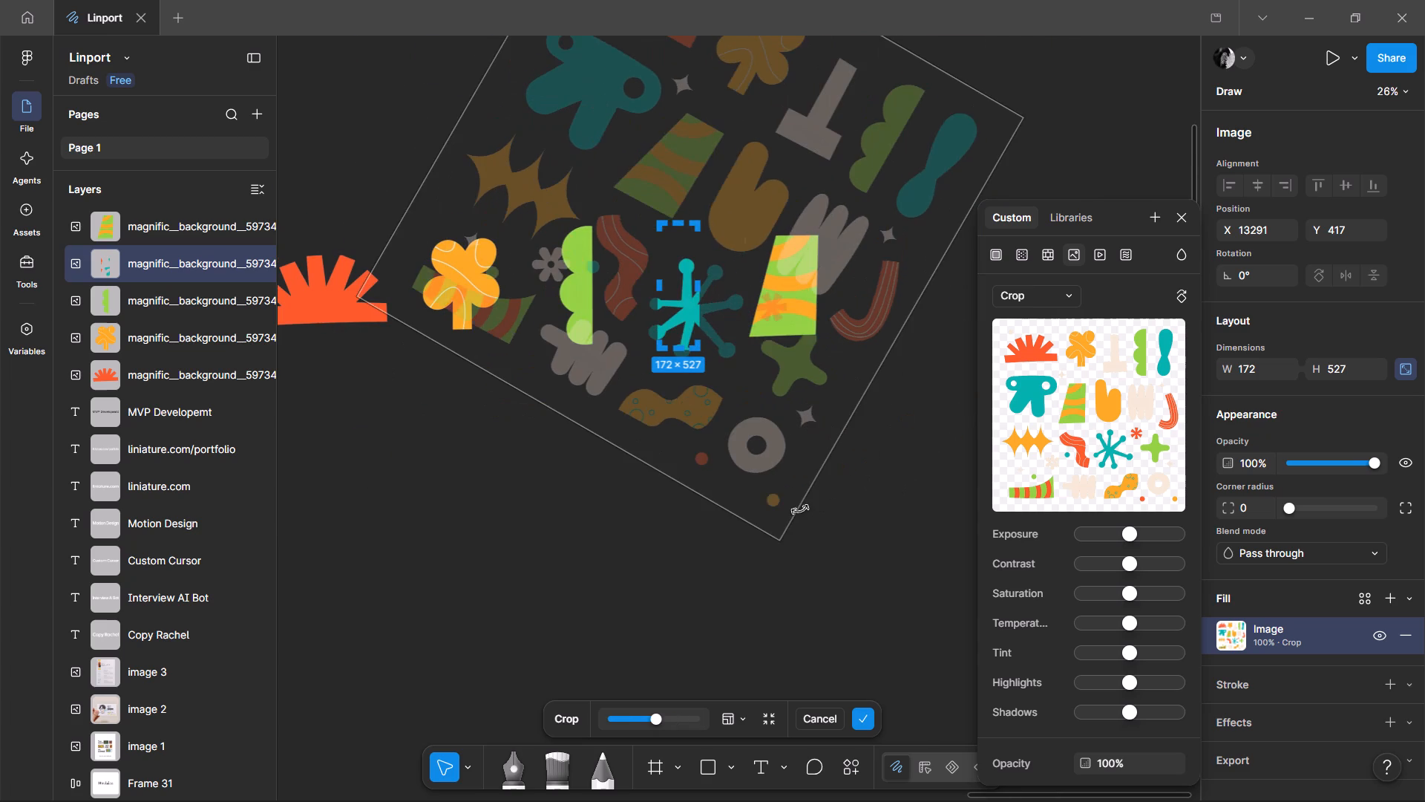
shift+drag(800, 509, 742, 510)
drag(698, 403, 718, 408)
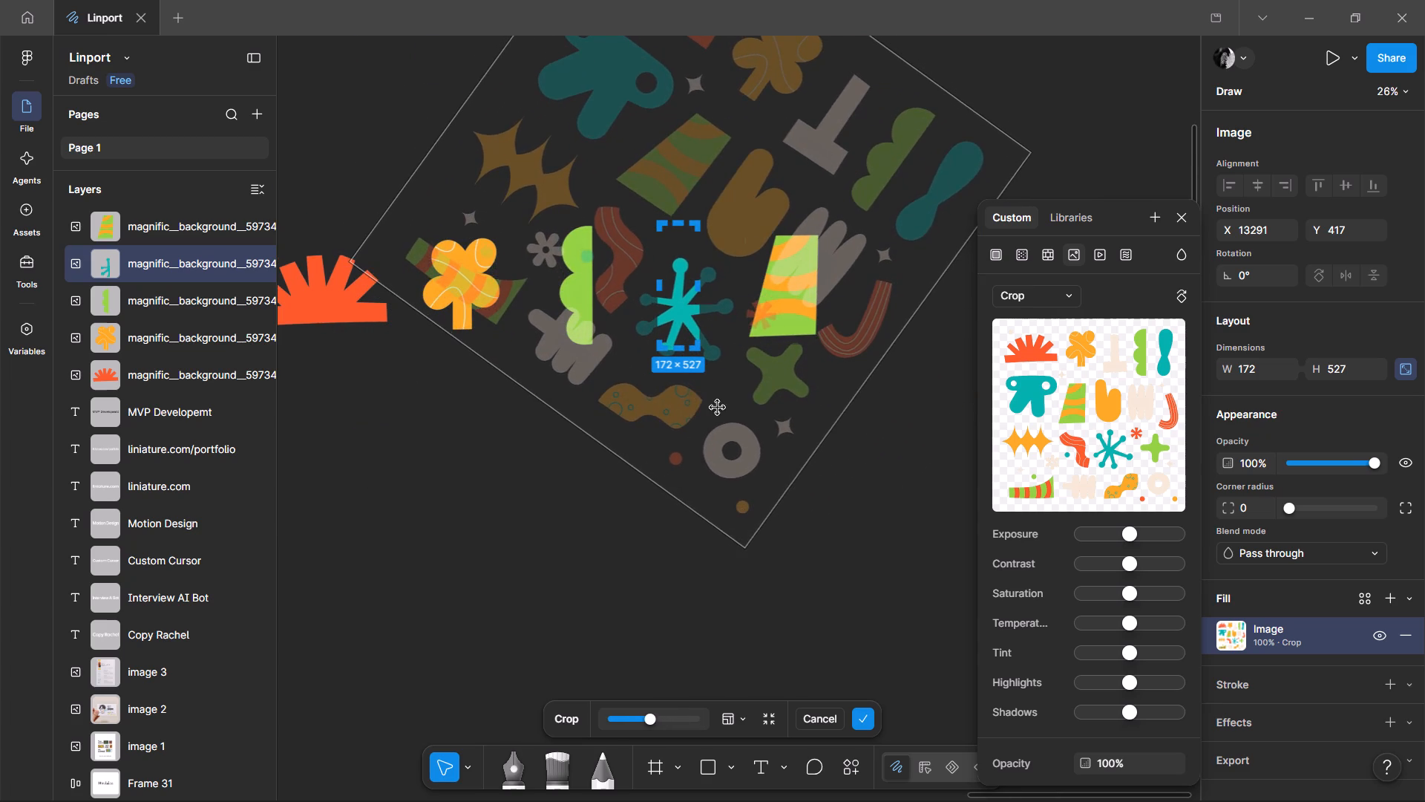
drag(718, 408, 756, 434)
Adjust the crop frame around the red wavy shape to about 213 × 450 and leave cropping.
ctrl+scroll(695, 308, up, 4)
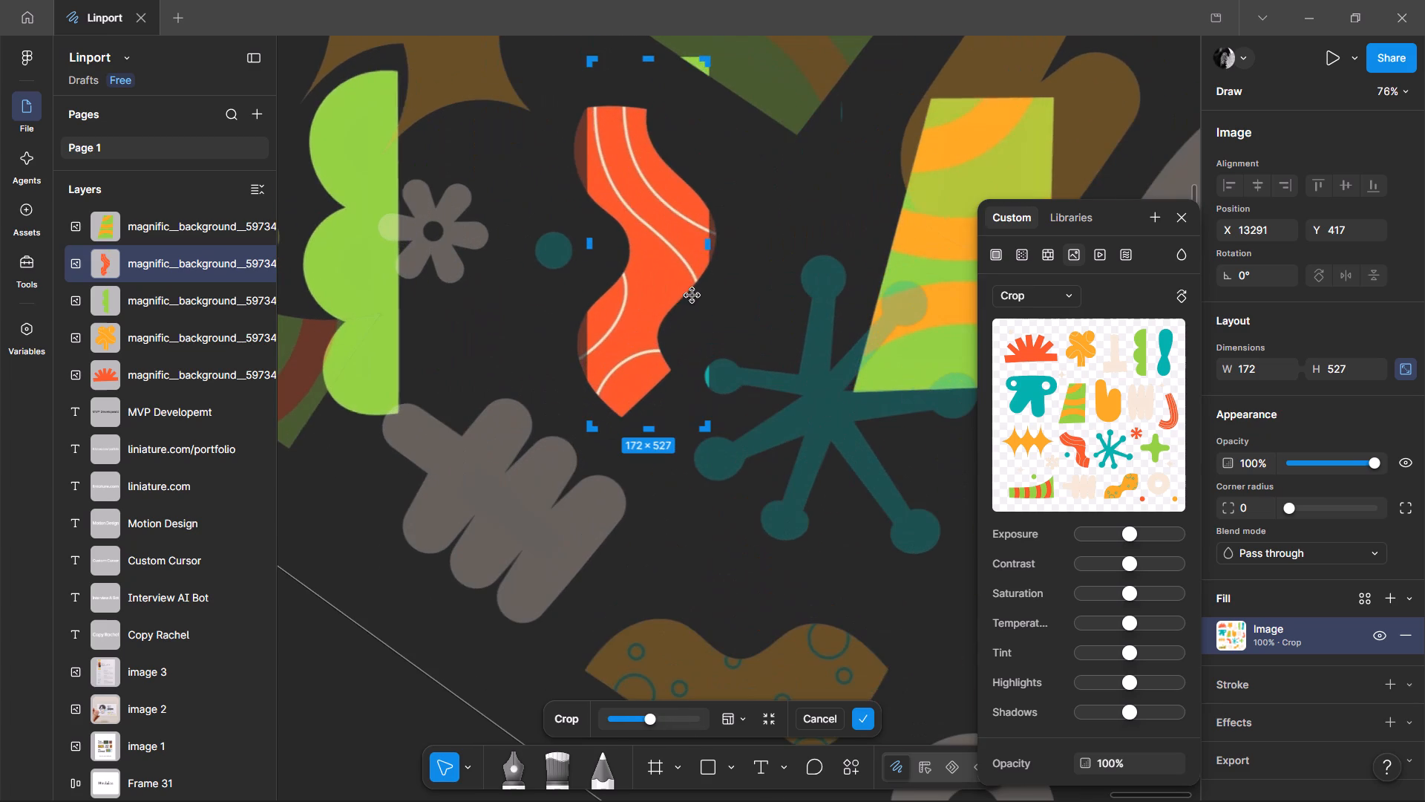
drag(706, 246, 723, 251)
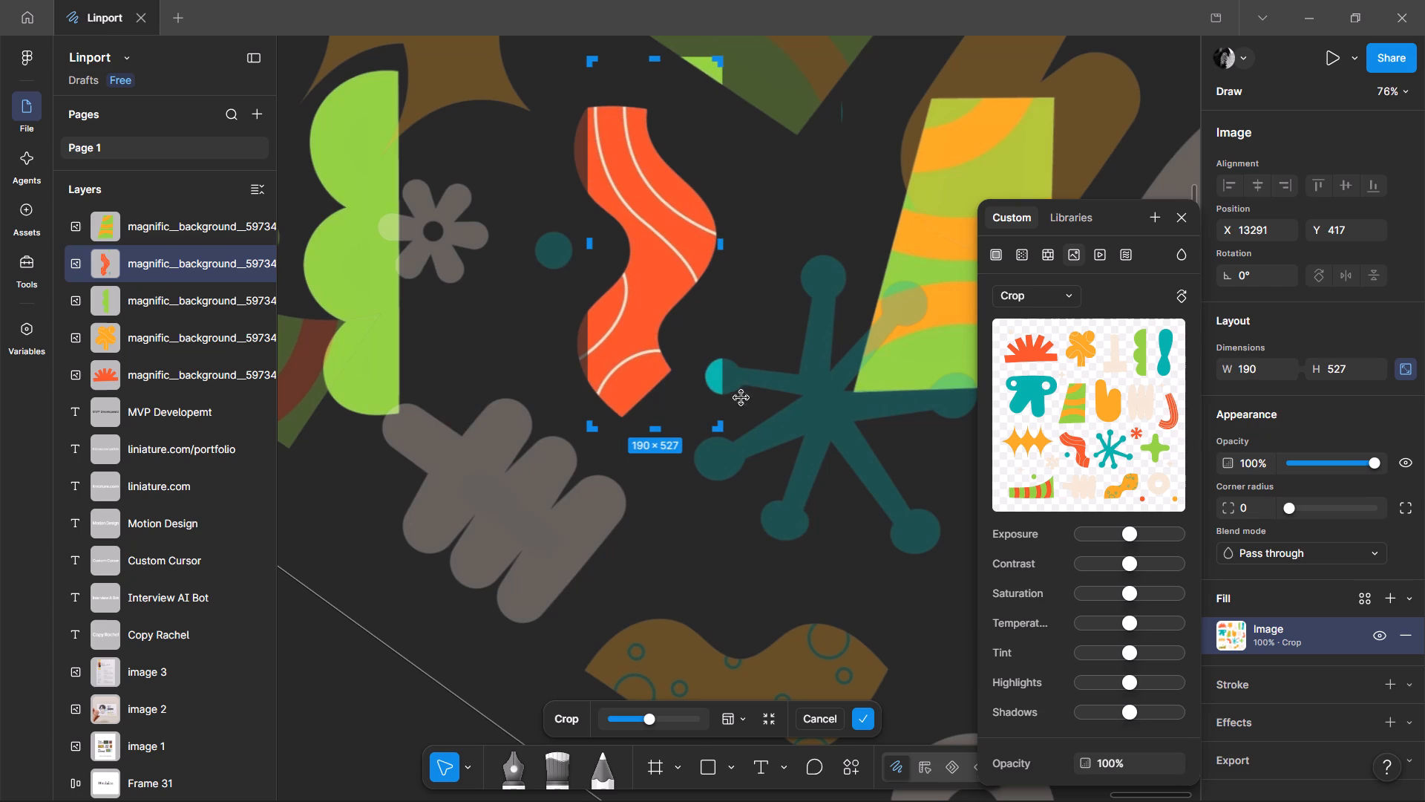
drag(721, 428, 698, 417)
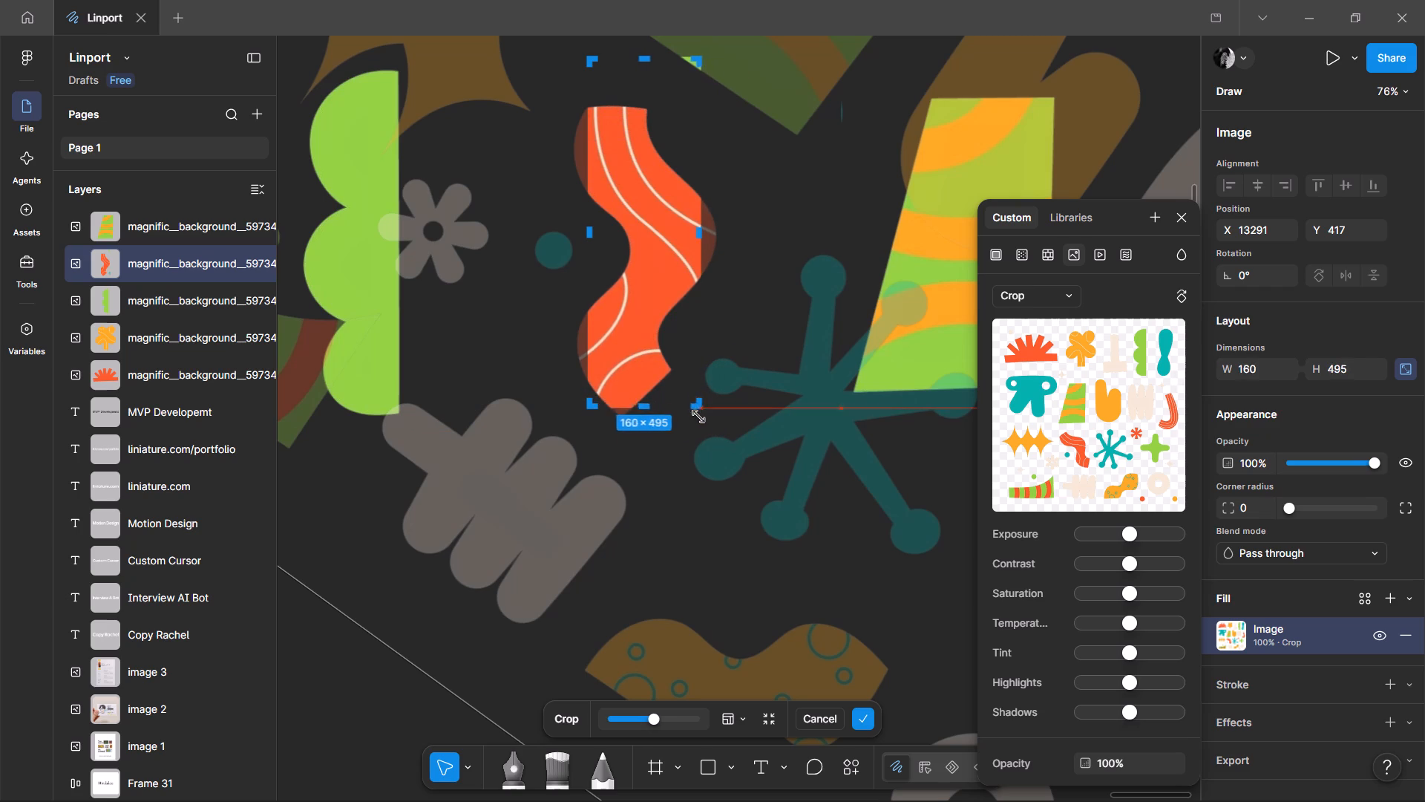
drag(698, 417, 698, 417)
drag(592, 243, 574, 243)
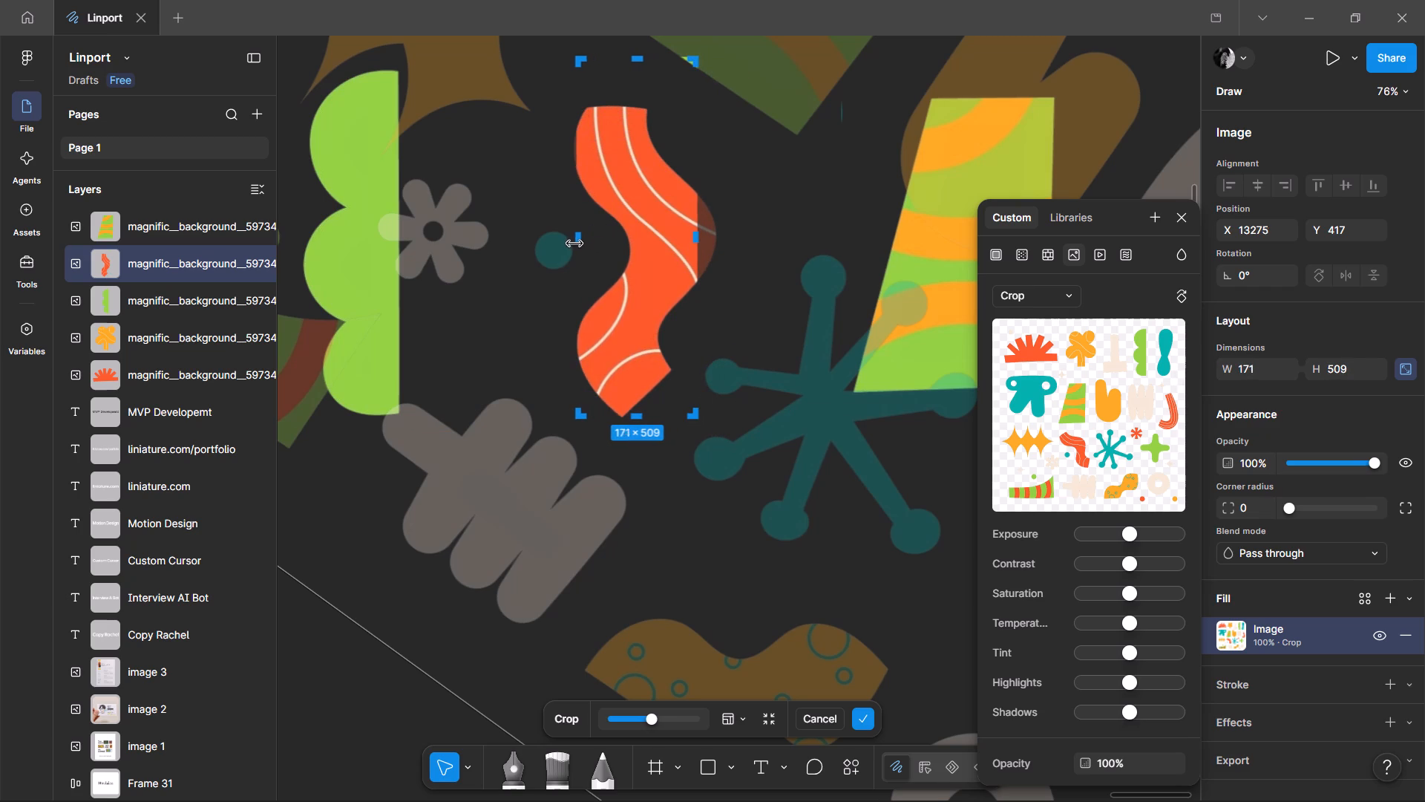
drag(574, 243, 574, 241)
drag(638, 59, 629, 102)
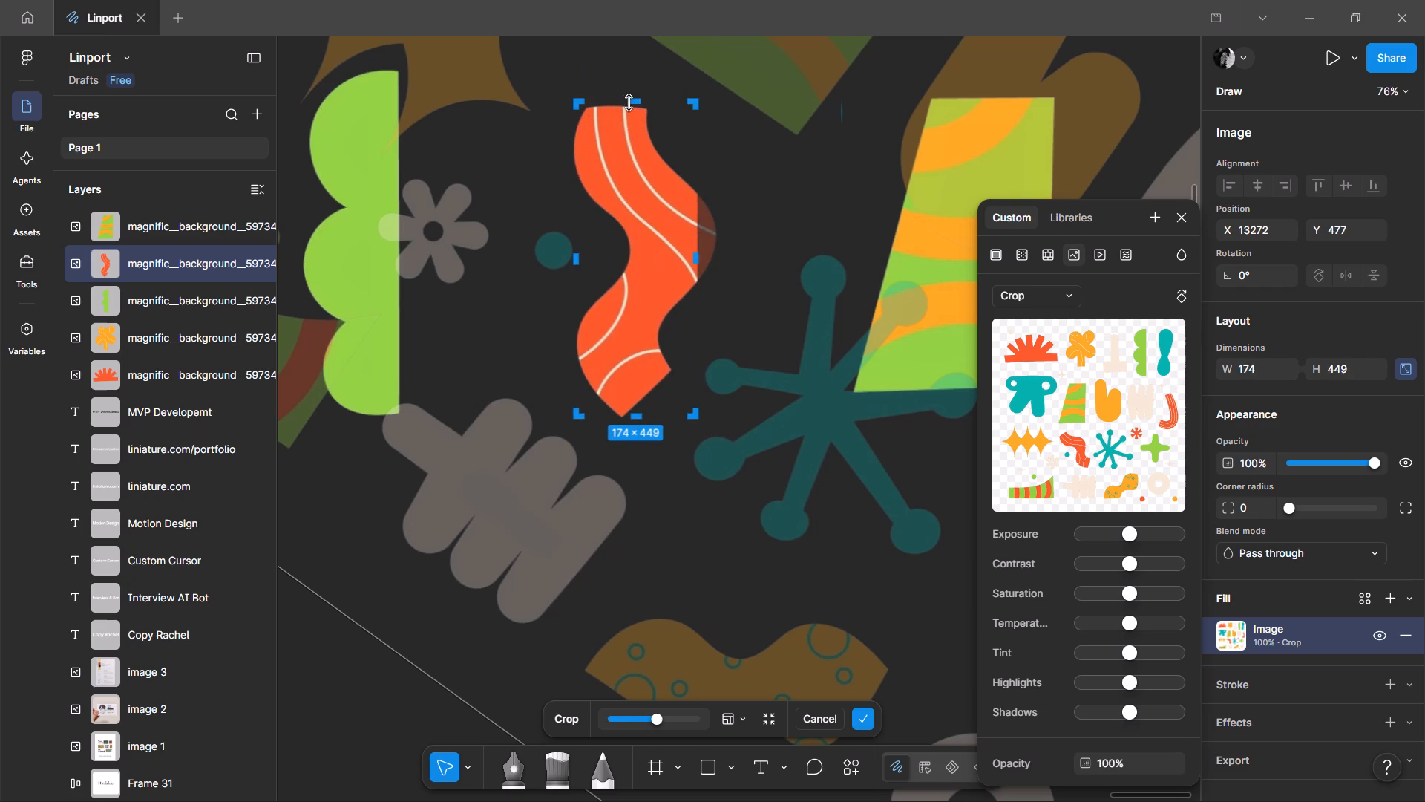
drag(629, 102, 631, 98)
drag(699, 259, 735, 265)
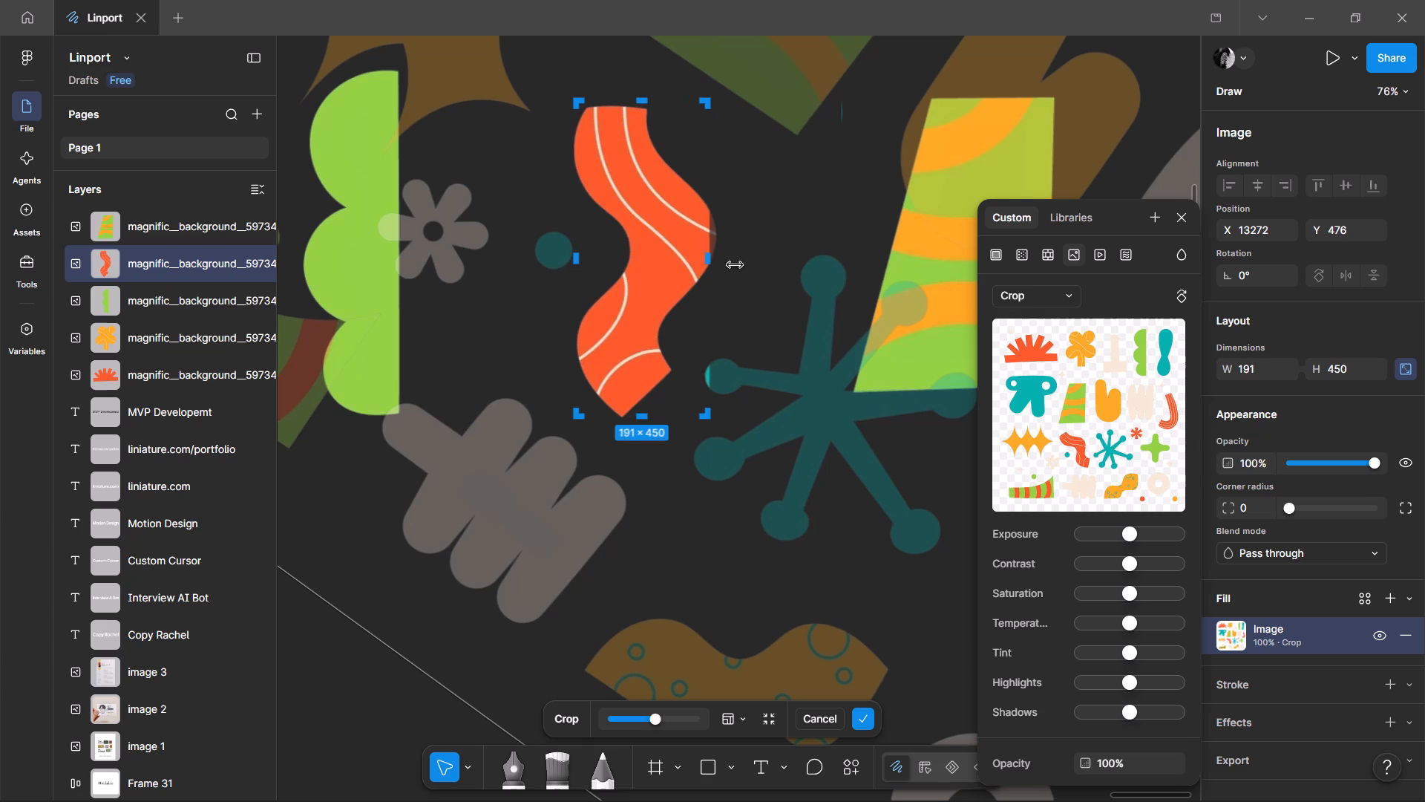
drag(735, 265, 725, 268)
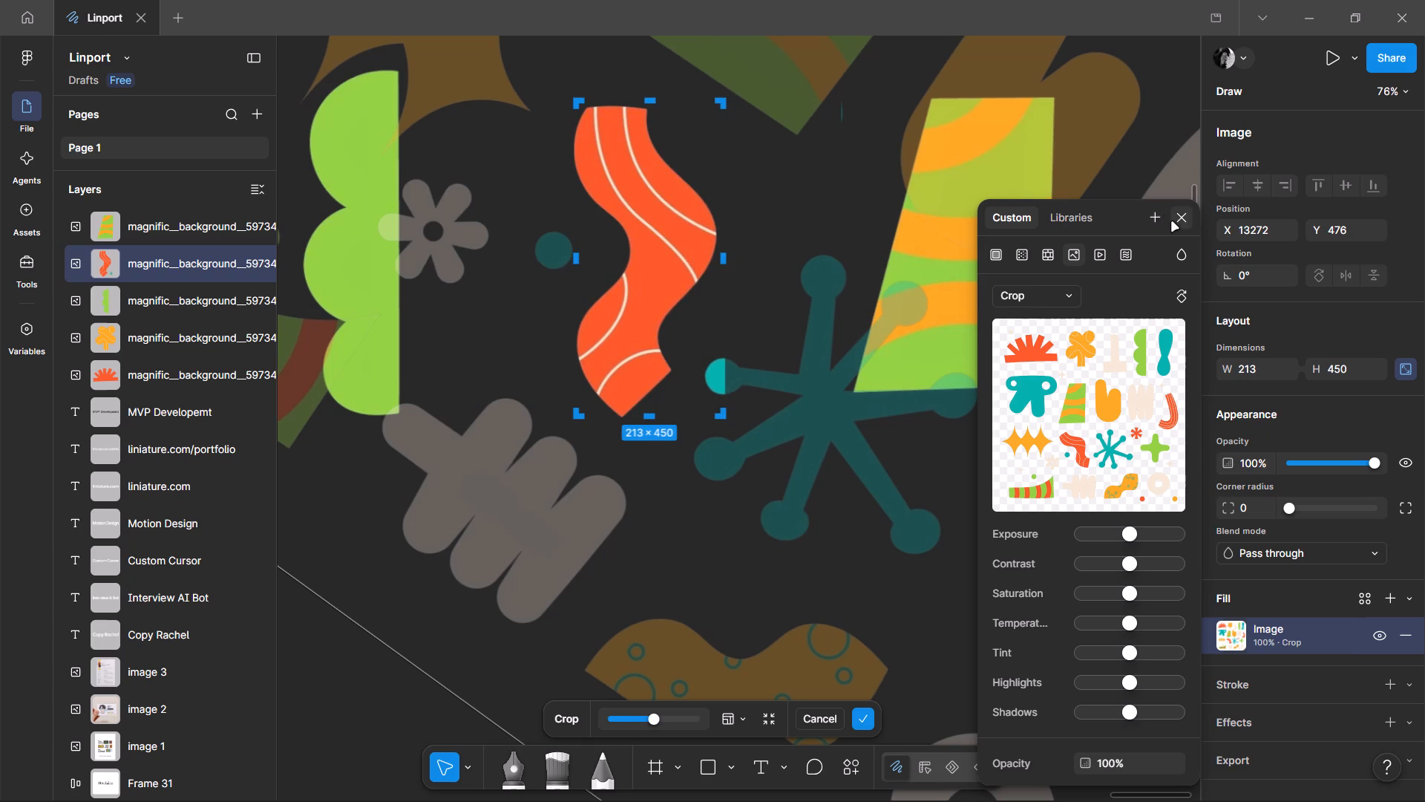
click(1172, 222)
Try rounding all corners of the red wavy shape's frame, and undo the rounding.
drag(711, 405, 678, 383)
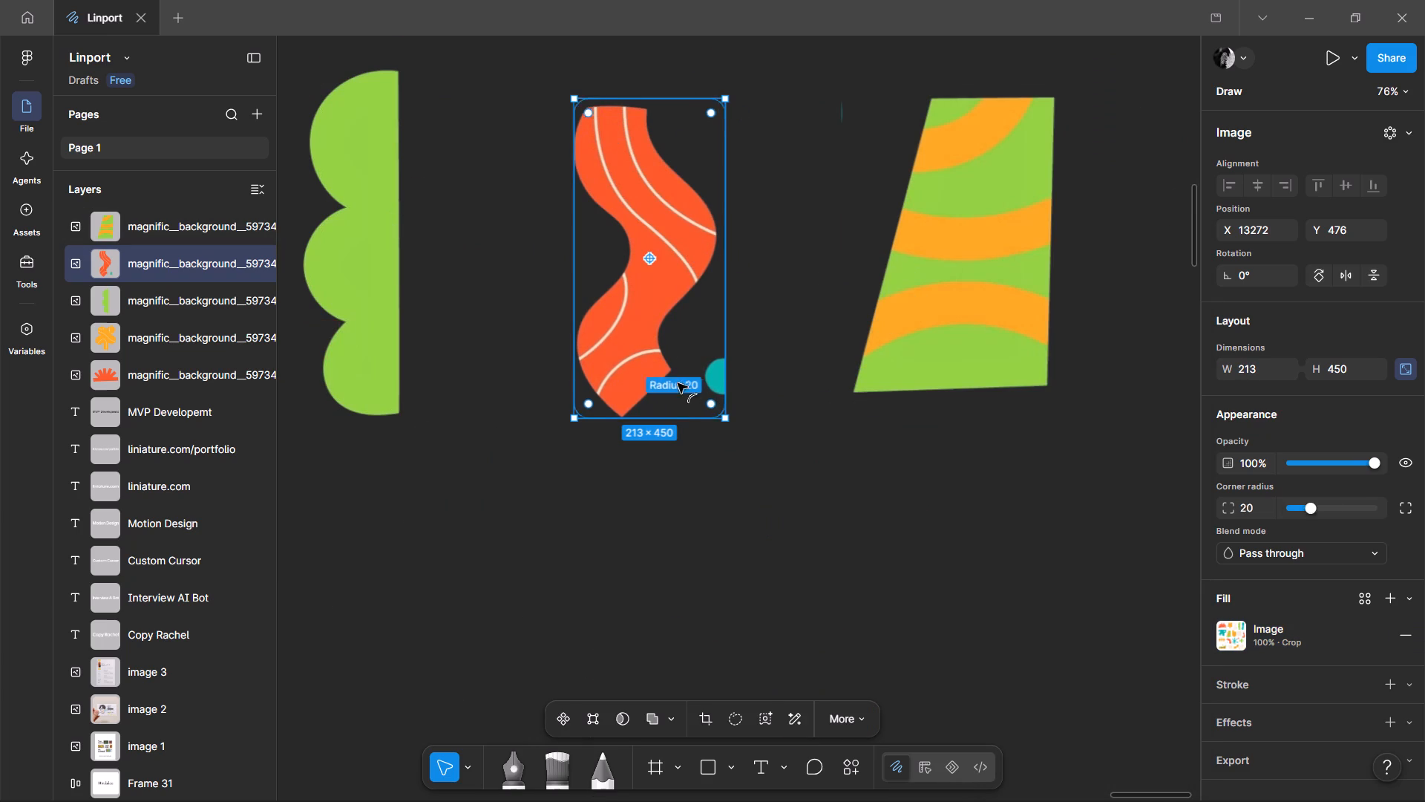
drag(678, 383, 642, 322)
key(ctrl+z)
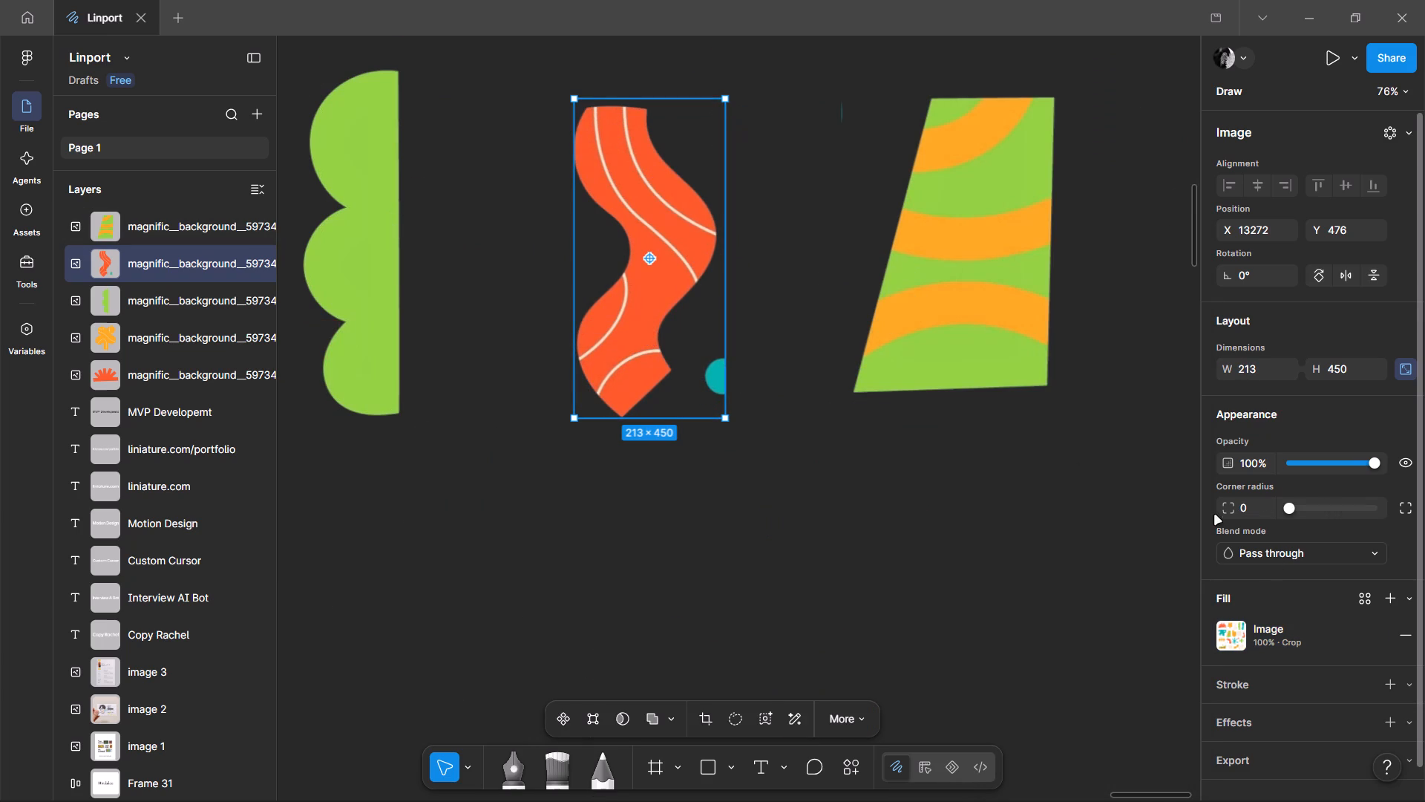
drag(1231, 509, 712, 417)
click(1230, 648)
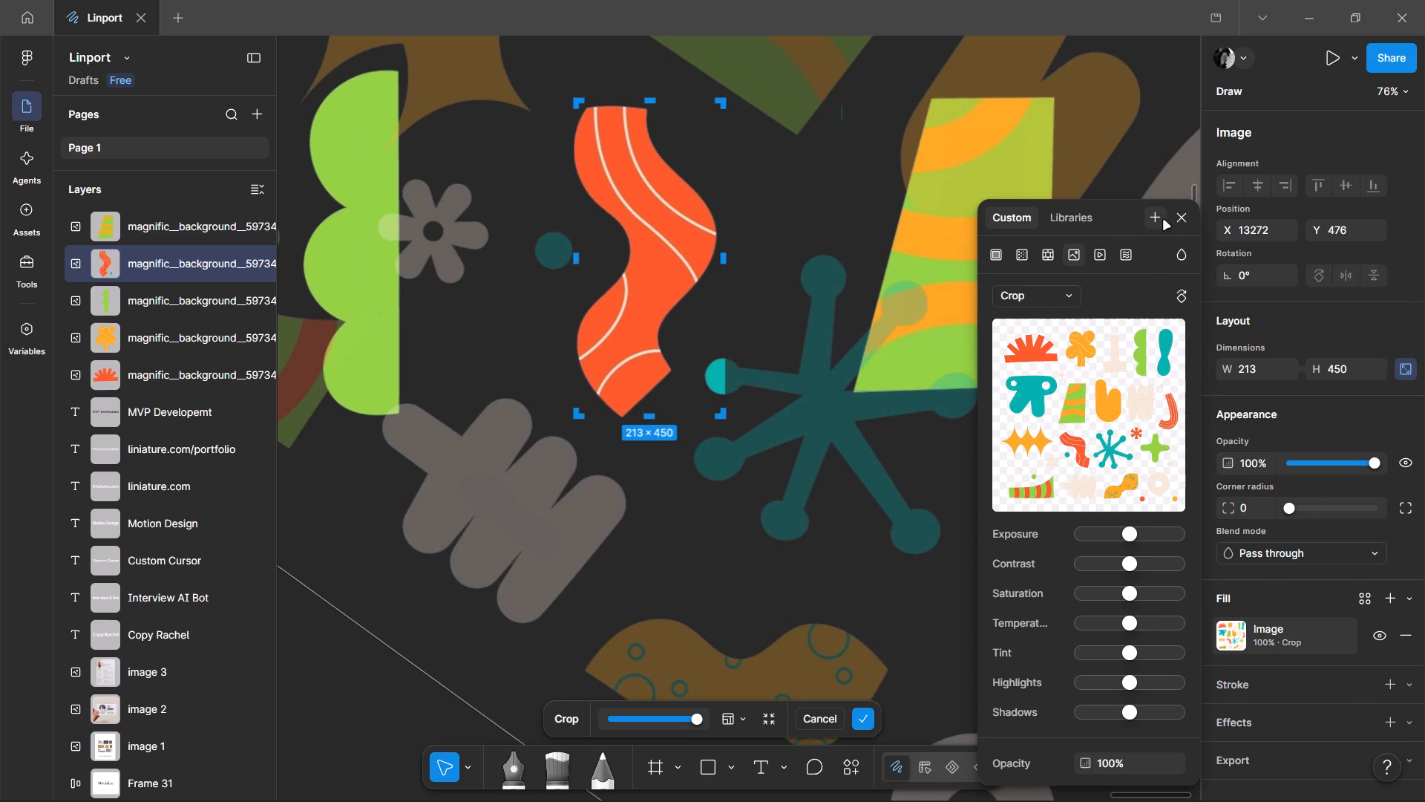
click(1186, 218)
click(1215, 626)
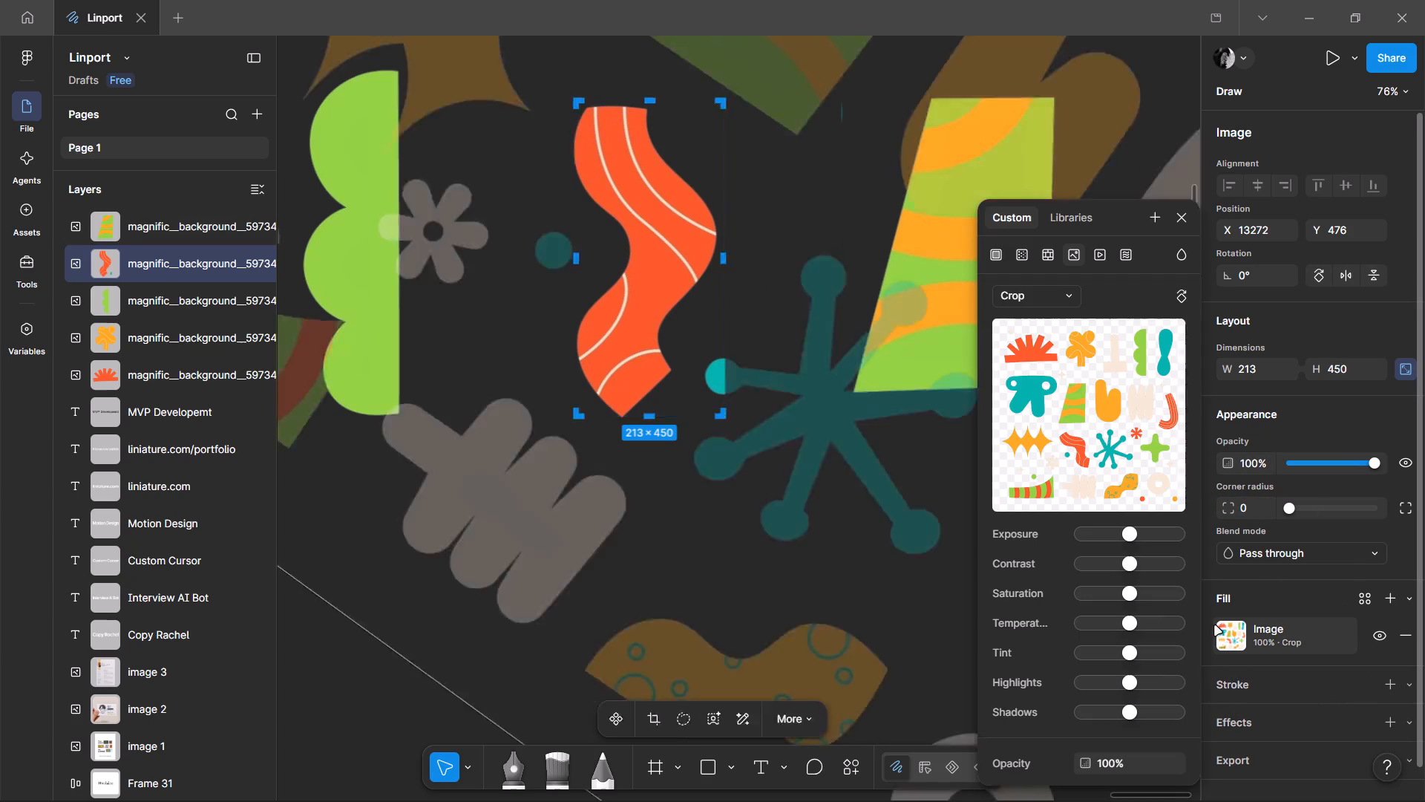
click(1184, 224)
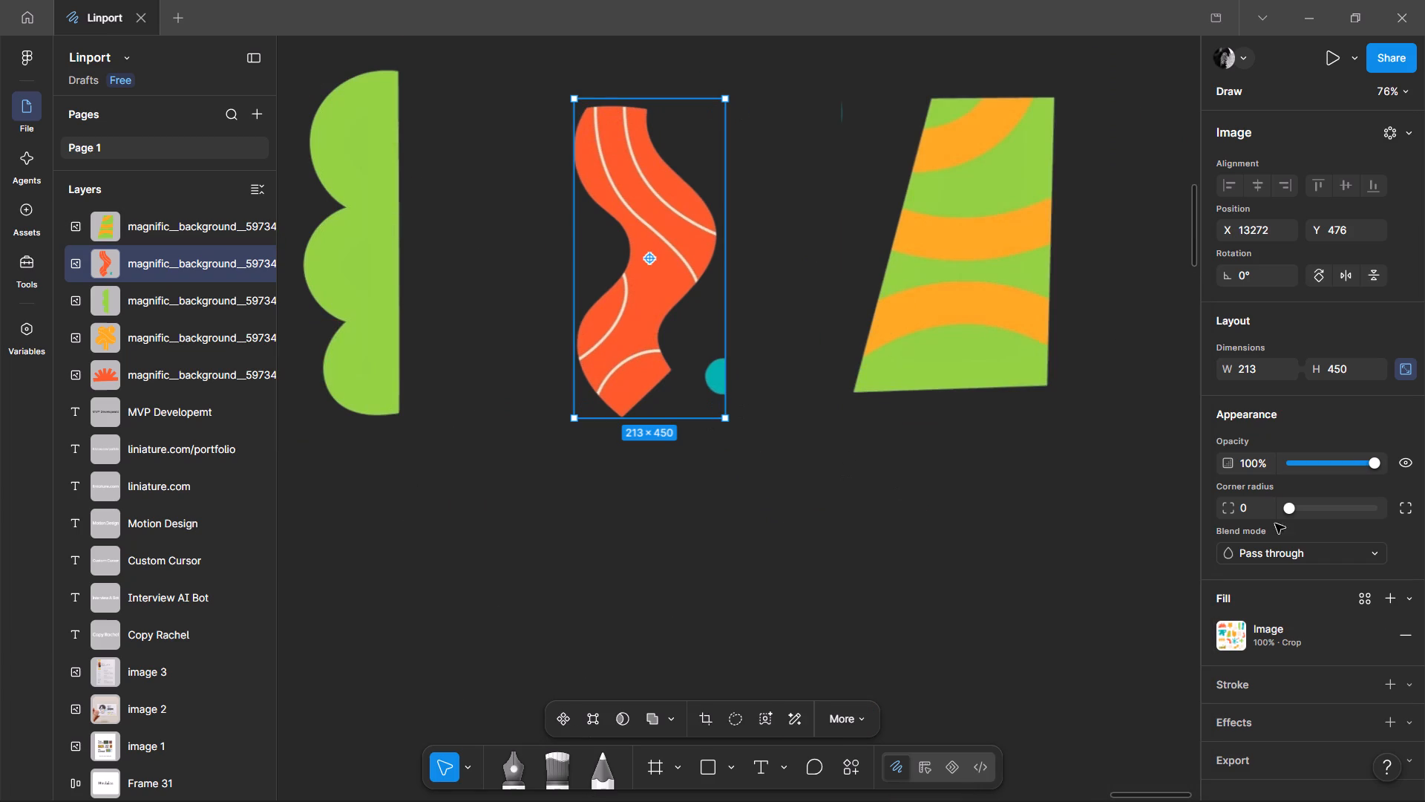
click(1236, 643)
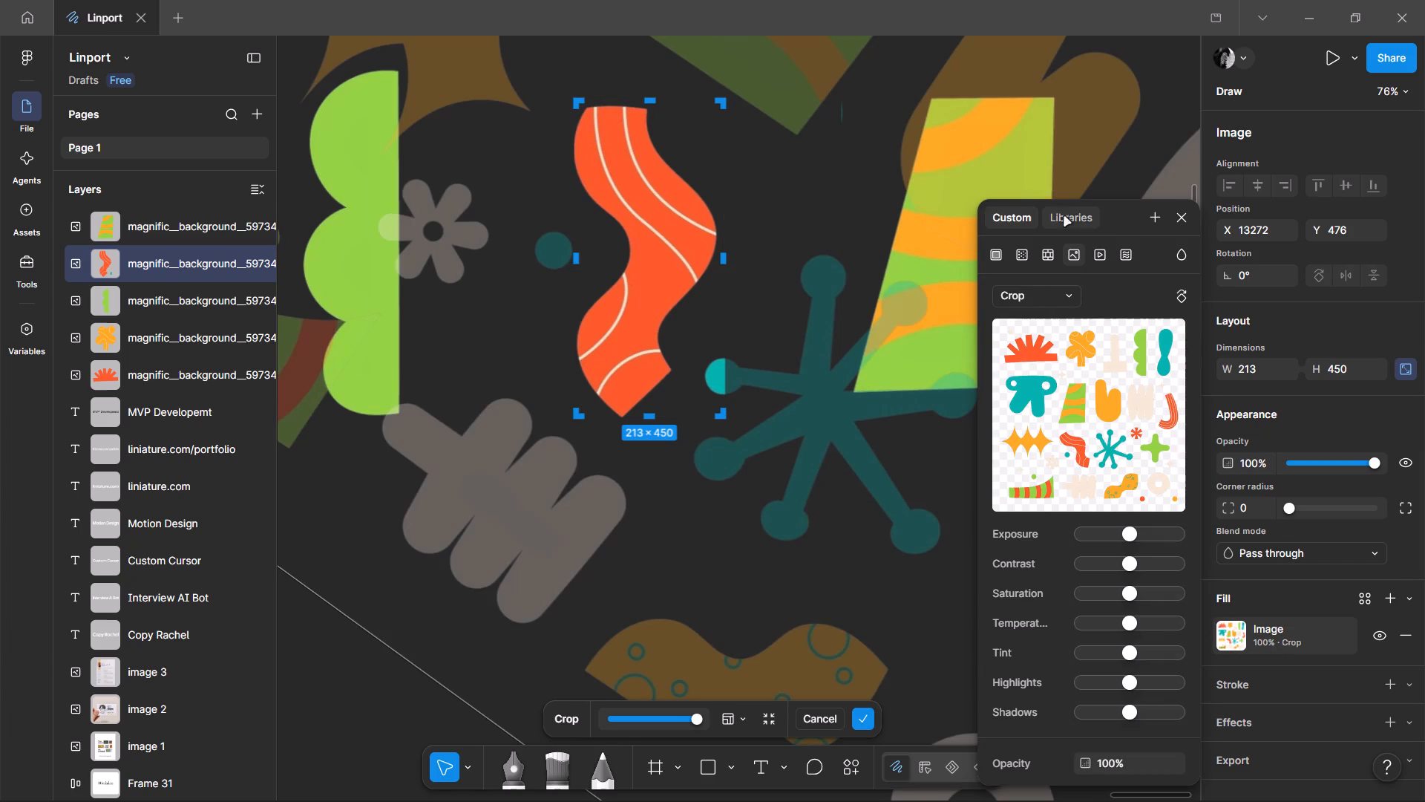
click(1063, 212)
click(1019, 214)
Set the red wavy image's corner radius to 1, and round its lower-right corner separately to 106.5.
click(1242, 512)
drag(1231, 514, 715, 417)
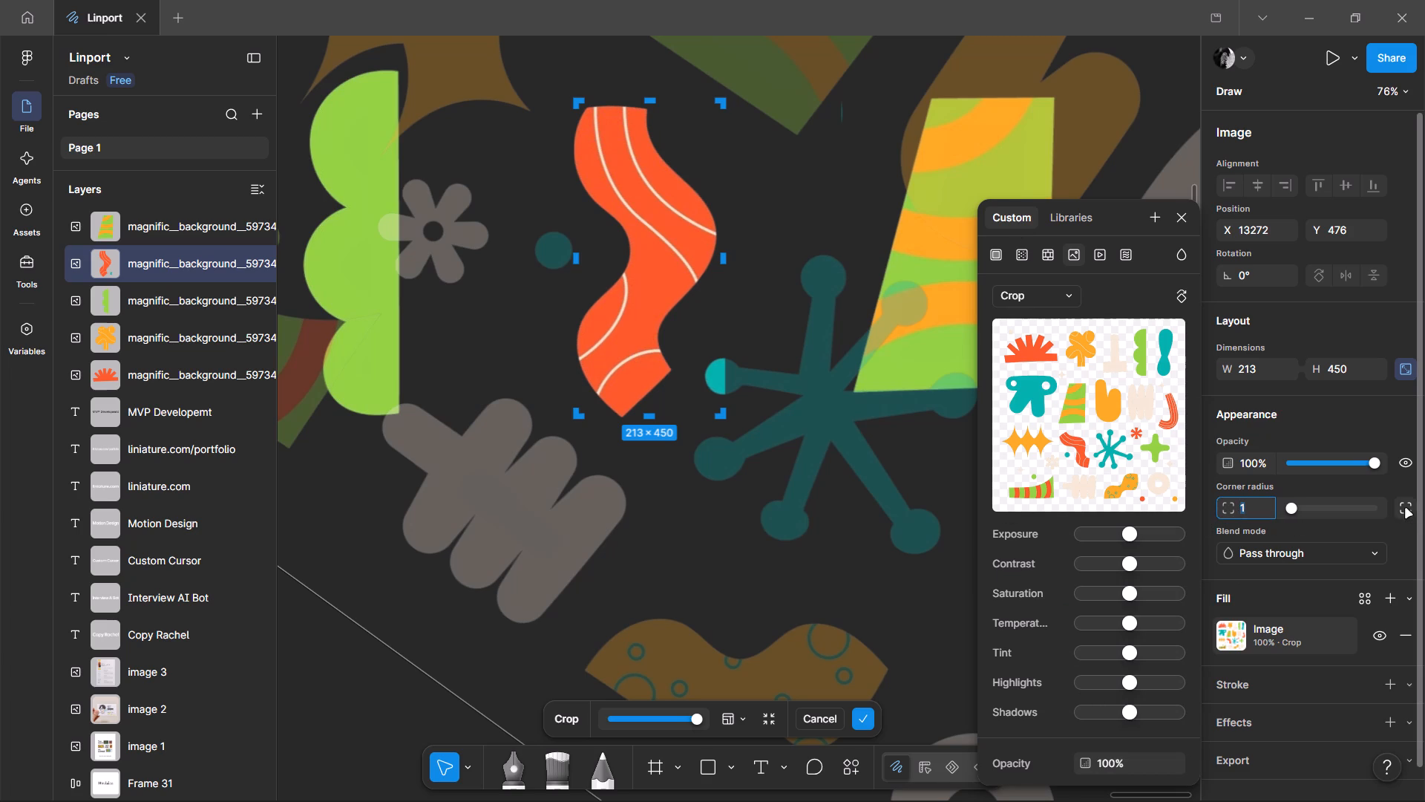
click(1406, 509)
click(1338, 567)
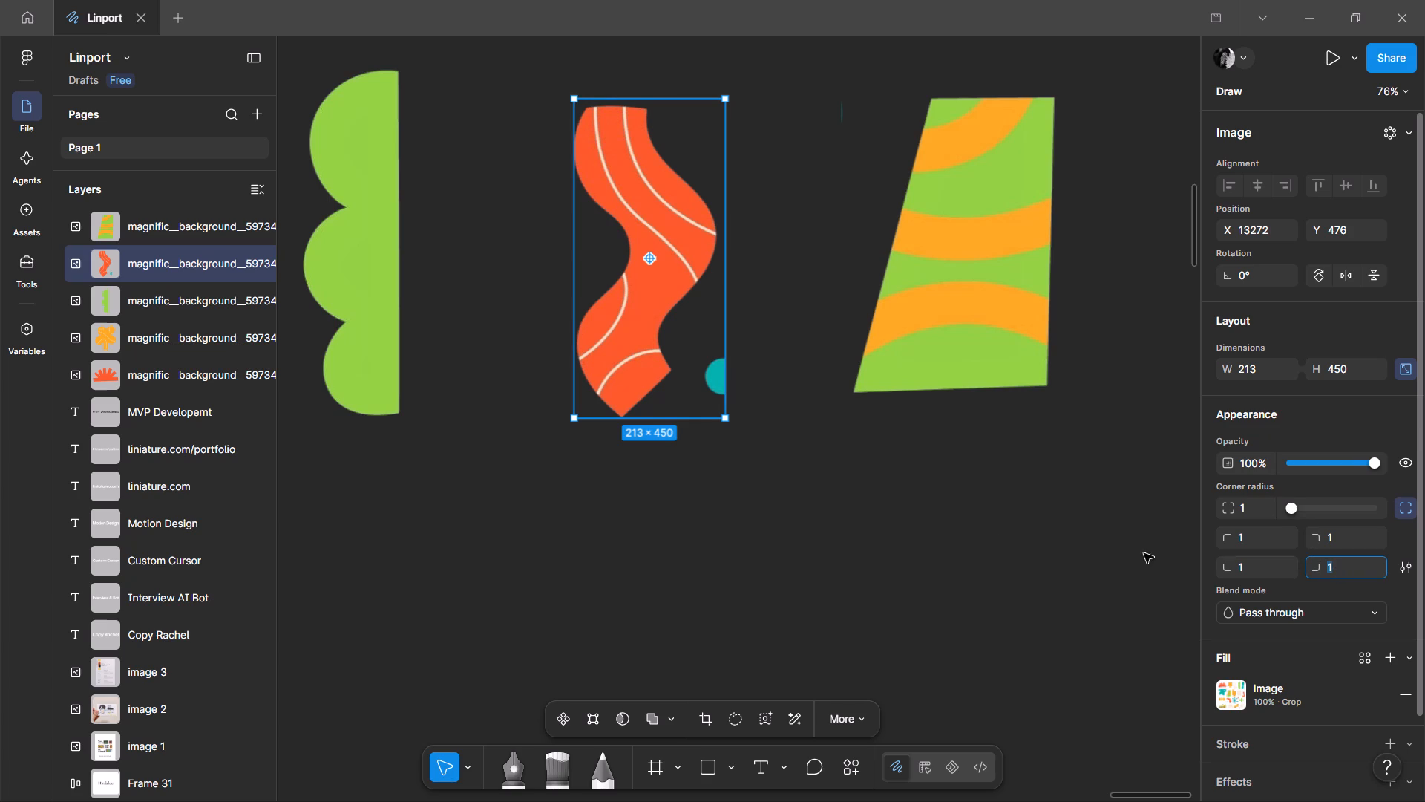
key(Right)
key(Up)
key(Up)
key(Up)
key(Up)
key(Up)
key(Up)
key(Up)
key(Up)
key(Up)
key(Up)
key(Up)
key(Up)
key(Up)
key(Up)
key(Up)
key(Up)
key(Up)
key(Up)
key(Up)
key(Up)
key(Up)
key(Up)
key(Up)
key(Up)
key(Up)
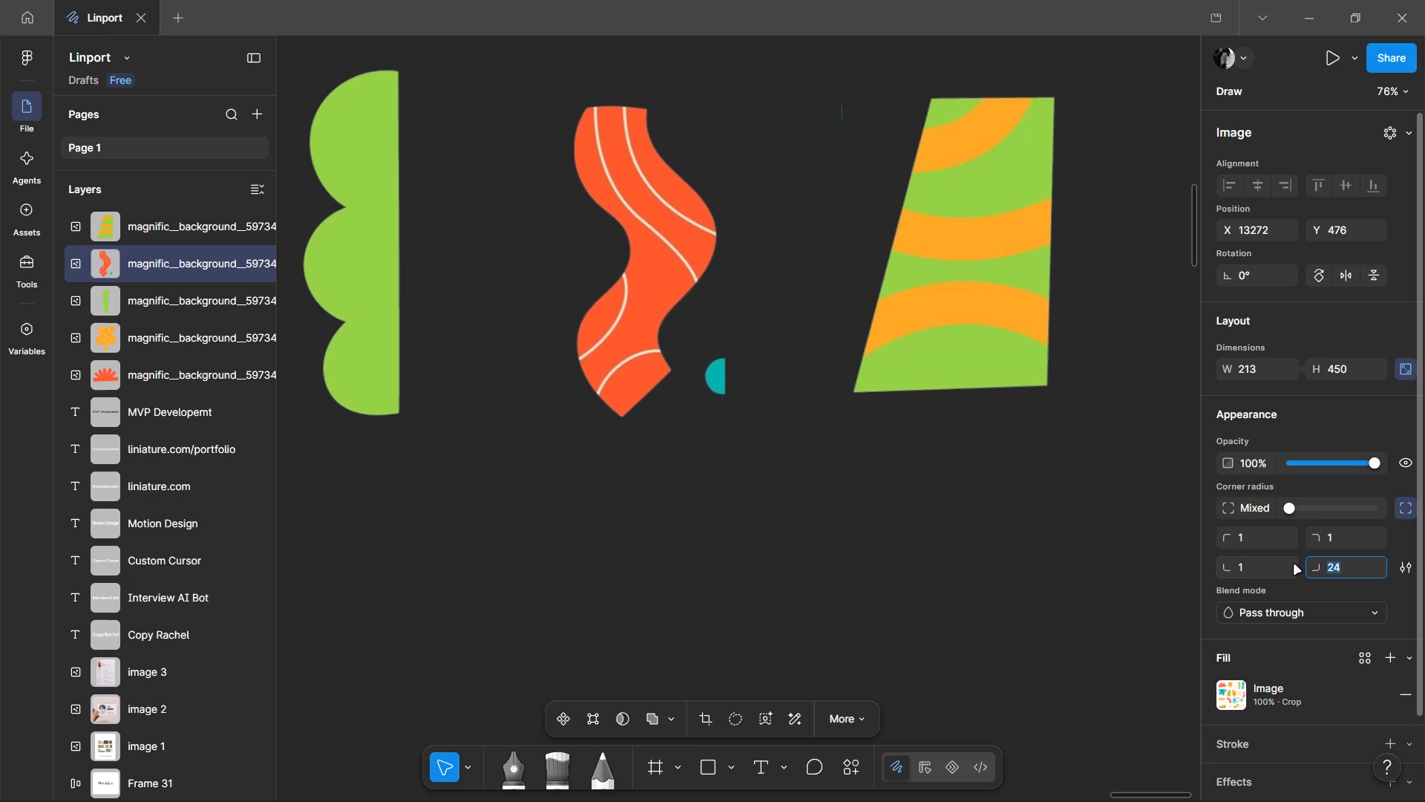
drag(706, 404, 668, 381)
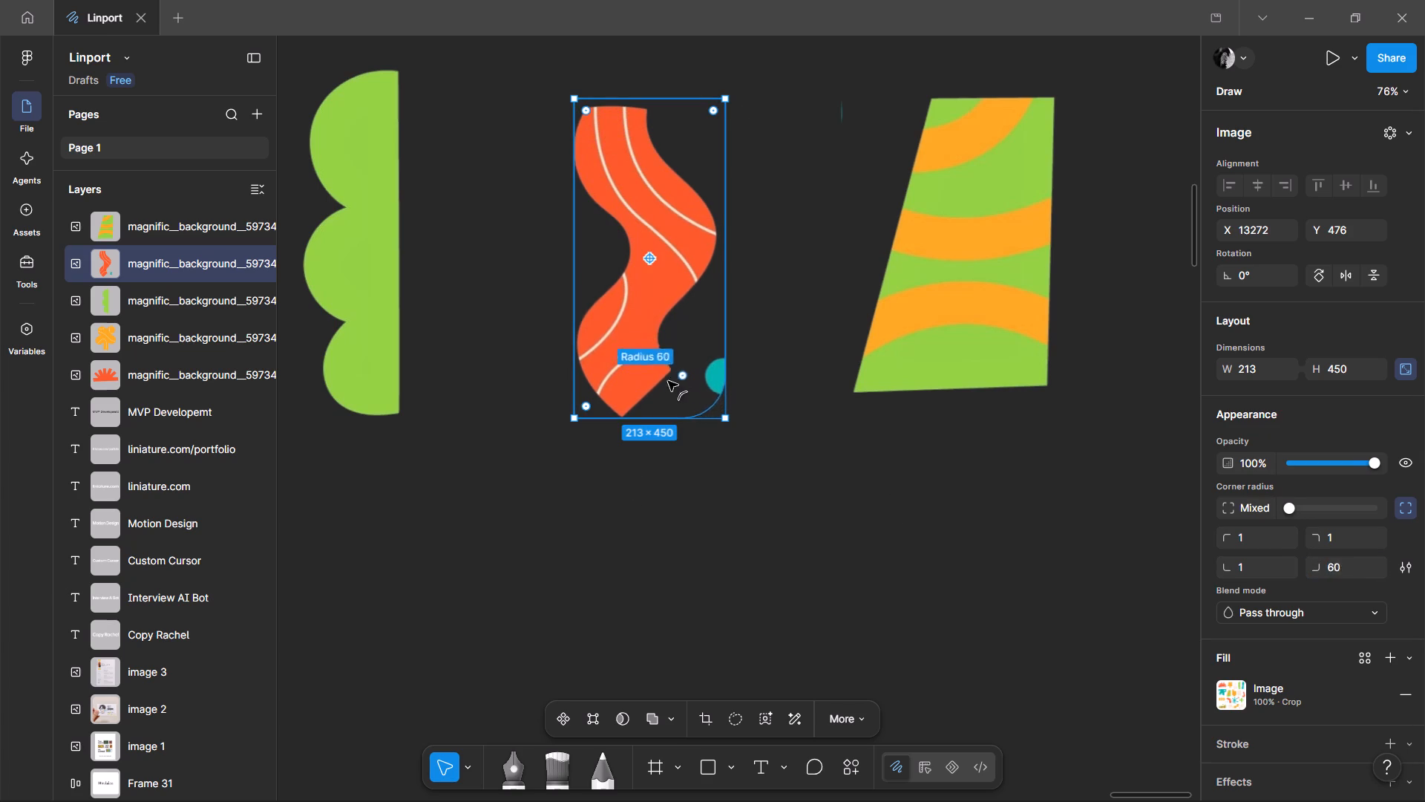
drag(668, 381, 600, 342)
Raise the red wavy image's lower-right corner radius to 157.5 to cut off the teal dot fragment, and deselect it.
key(Up)
click(698, 383)
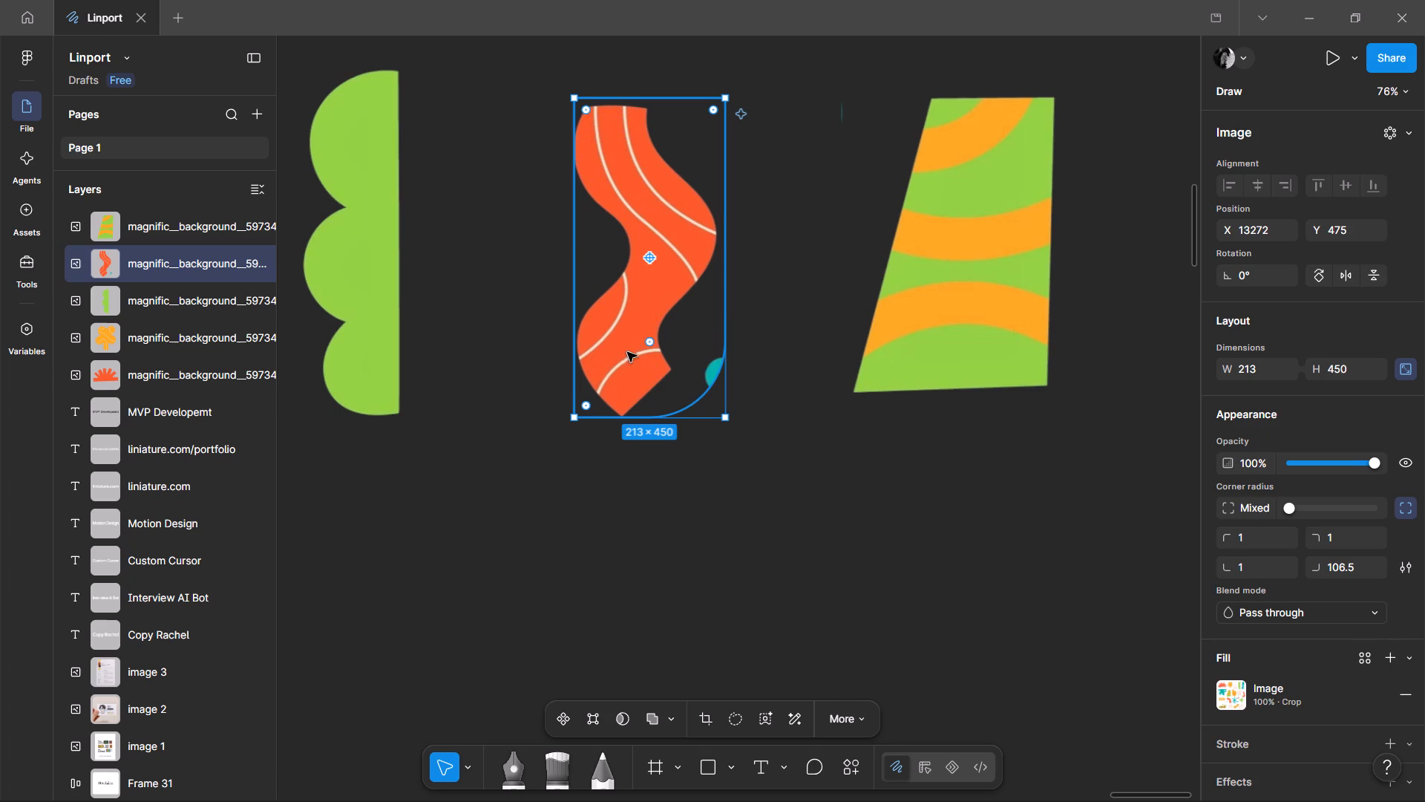
drag(648, 339, 586, 310)
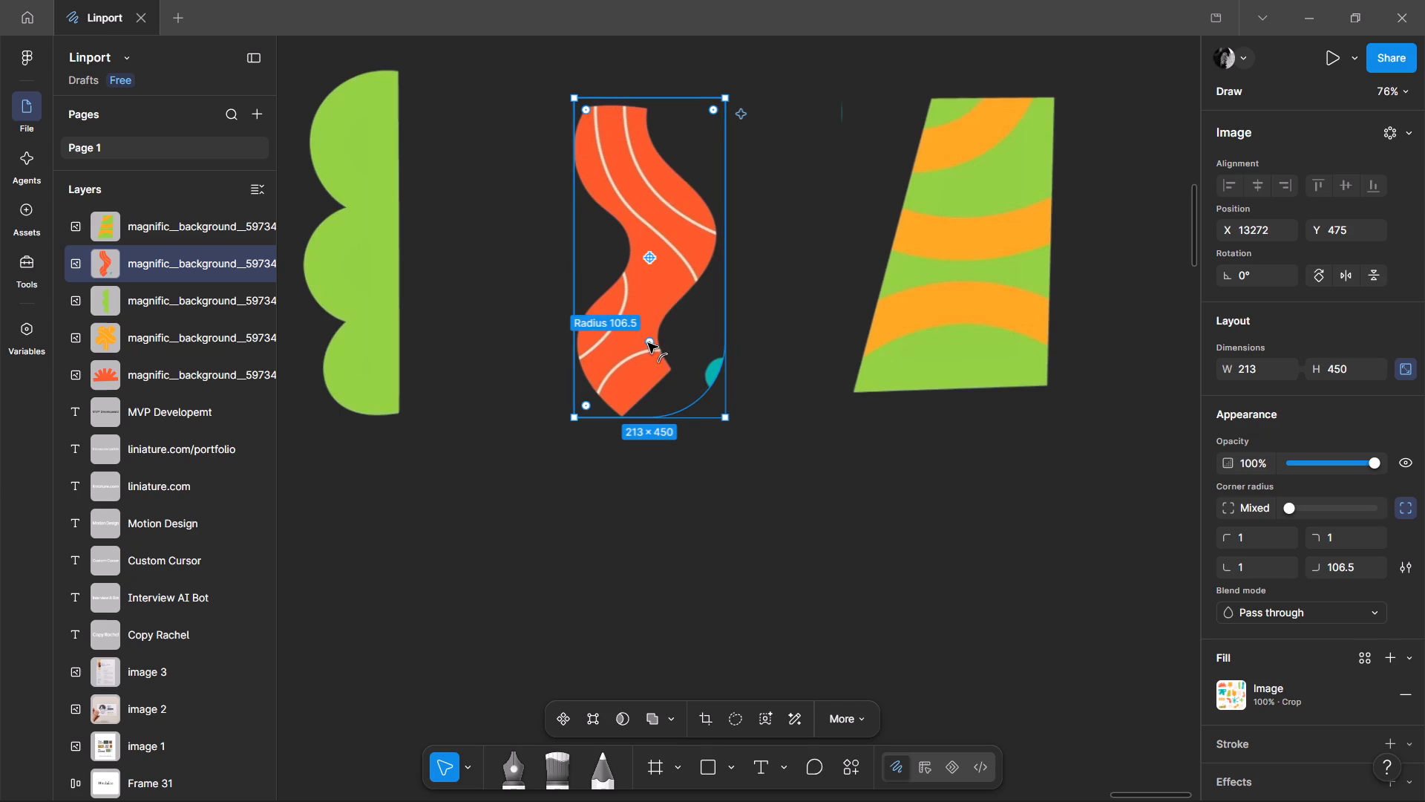
drag(648, 343, 600, 310)
drag(651, 343, 573, 294)
drag(573, 294, 560, 285)
drag(1340, 552, 1346, 567)
click(1347, 567)
key(Up)
key(Up)
key(Up)
key(Up)
key(Up)
key(Up)
key(Up)
key(Up)
key(Up)
key(Up)
key(Up)
key(Up)
key(Up)
key(Up)
key(Up)
key(Up)
key(Up)
key(Up)
key(Up)
key(Up)
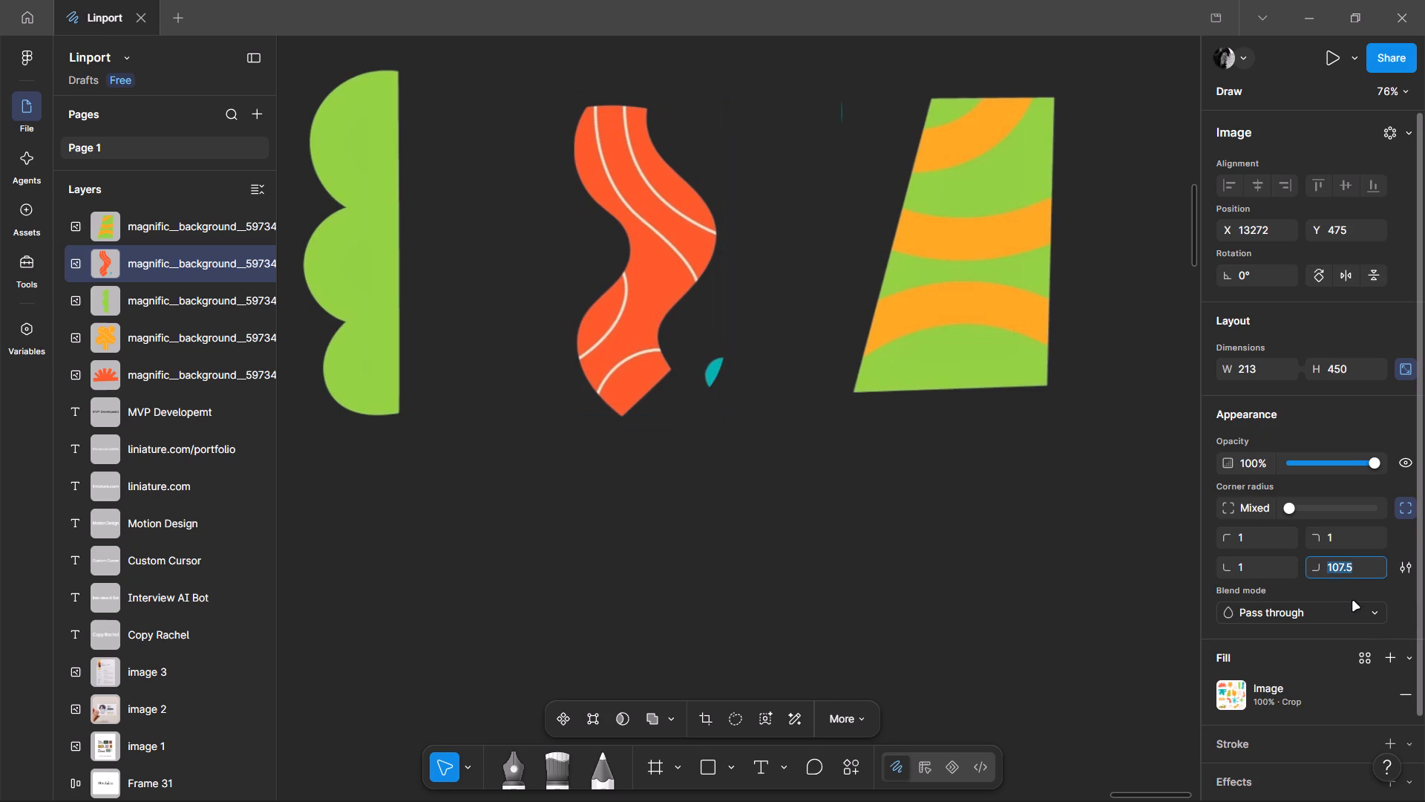
key(Up)
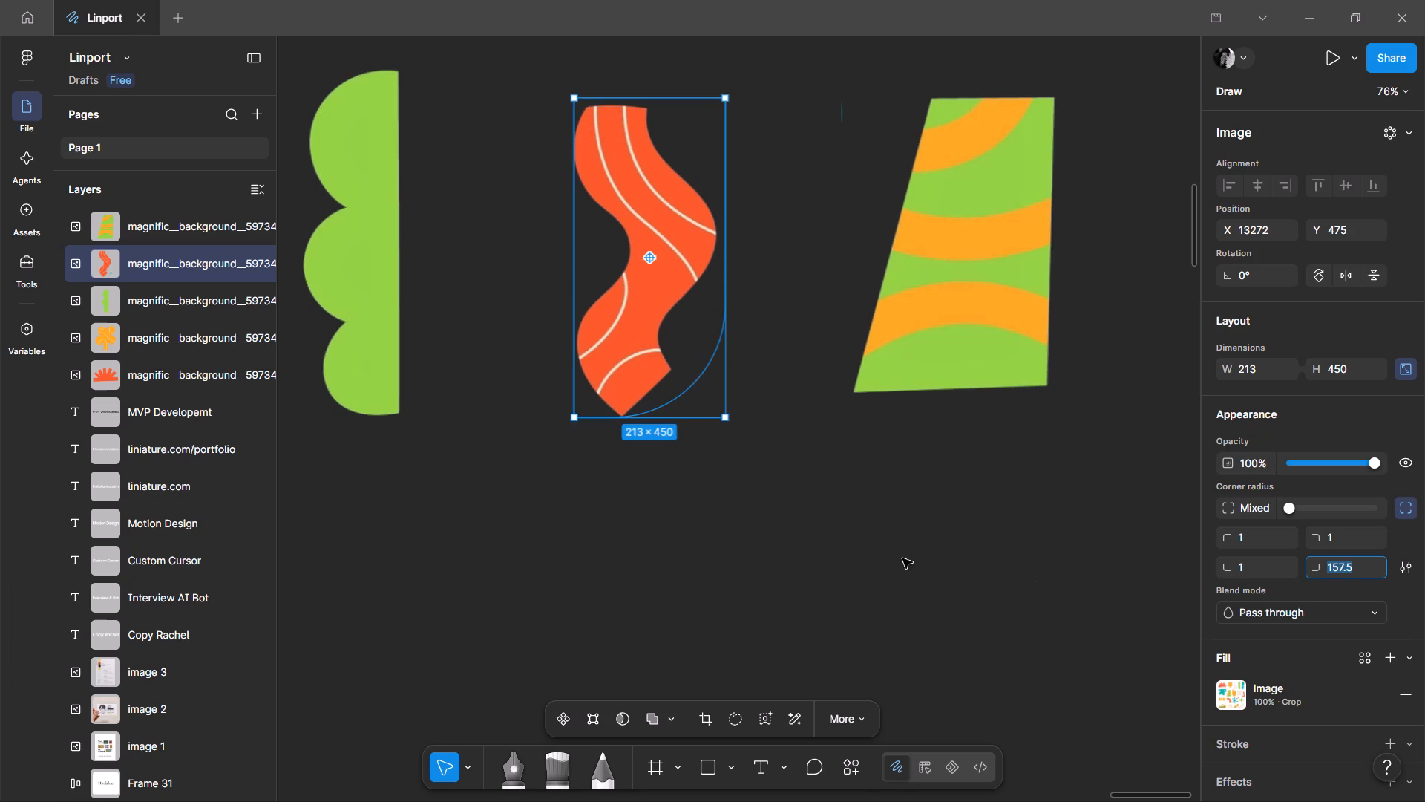
click(902, 558)
Duplicate the striped trapezoid and place the copy at the end of the row, at about X 14087, Y 462.
ctrl+scroll(600, 313, down, 5)
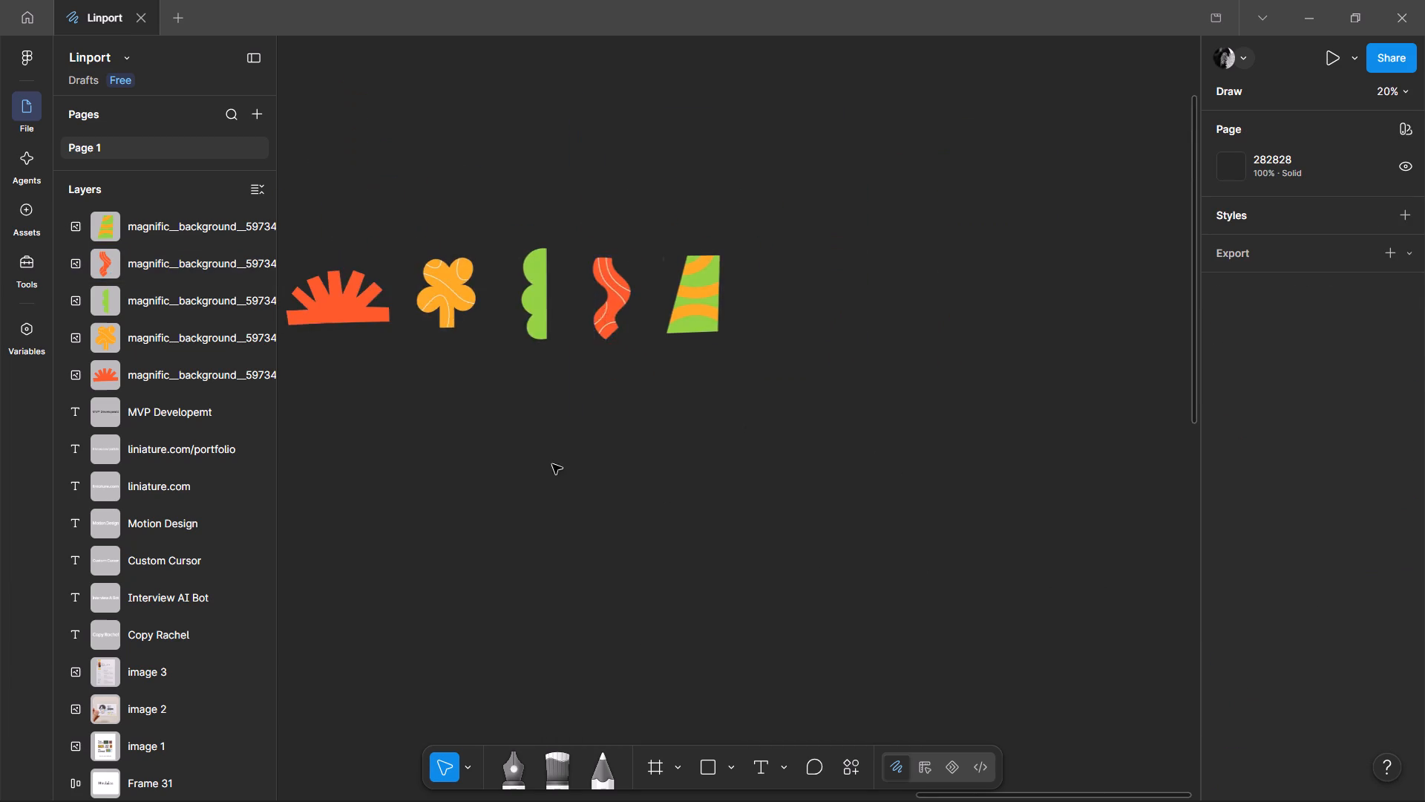
middle_drag(552, 464, 893, 518)
click(1039, 327)
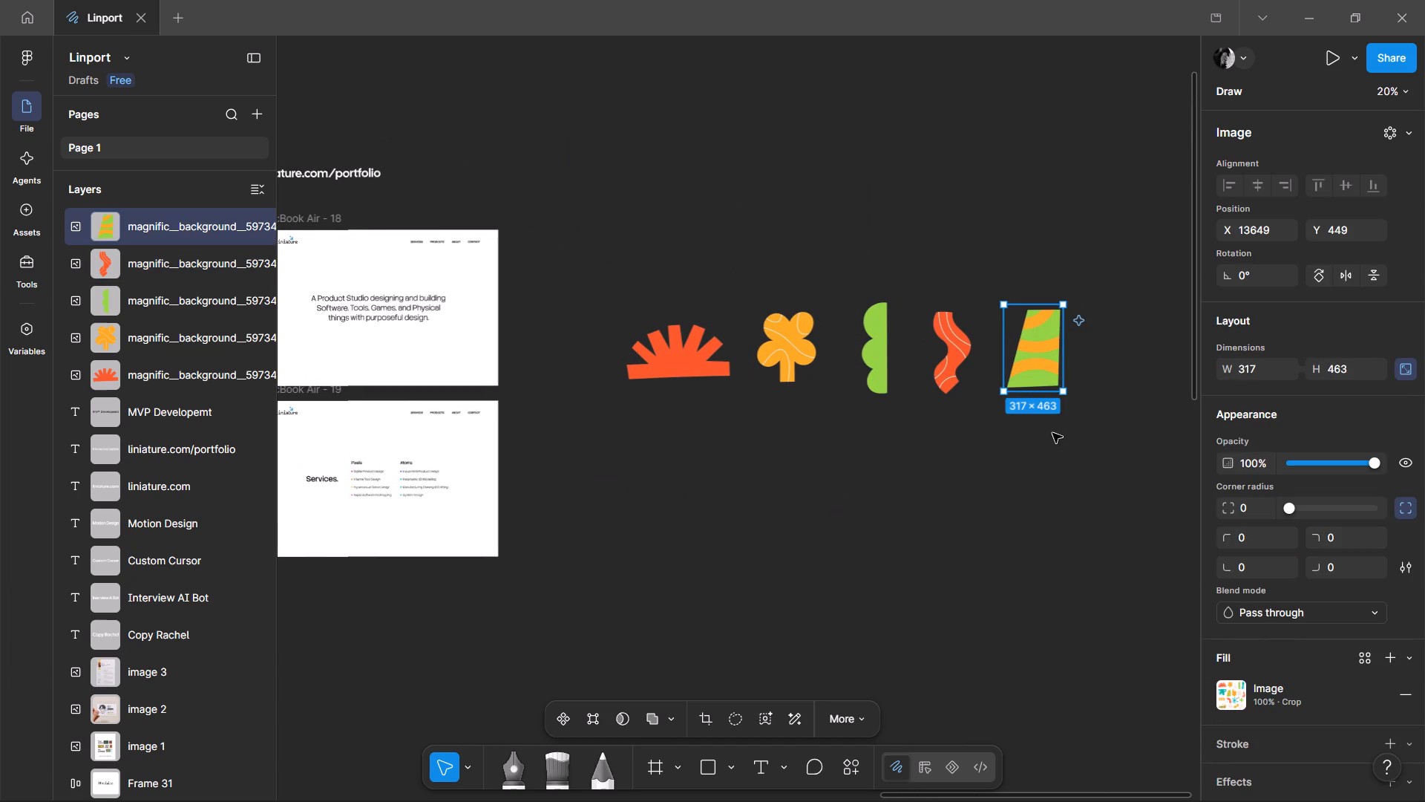
click(1041, 484)
click(1028, 355)
key(ctrl+c)
key(ctrl+v)
middle_drag(1038, 436, 796, 450)
drag(801, 374, 889, 375)
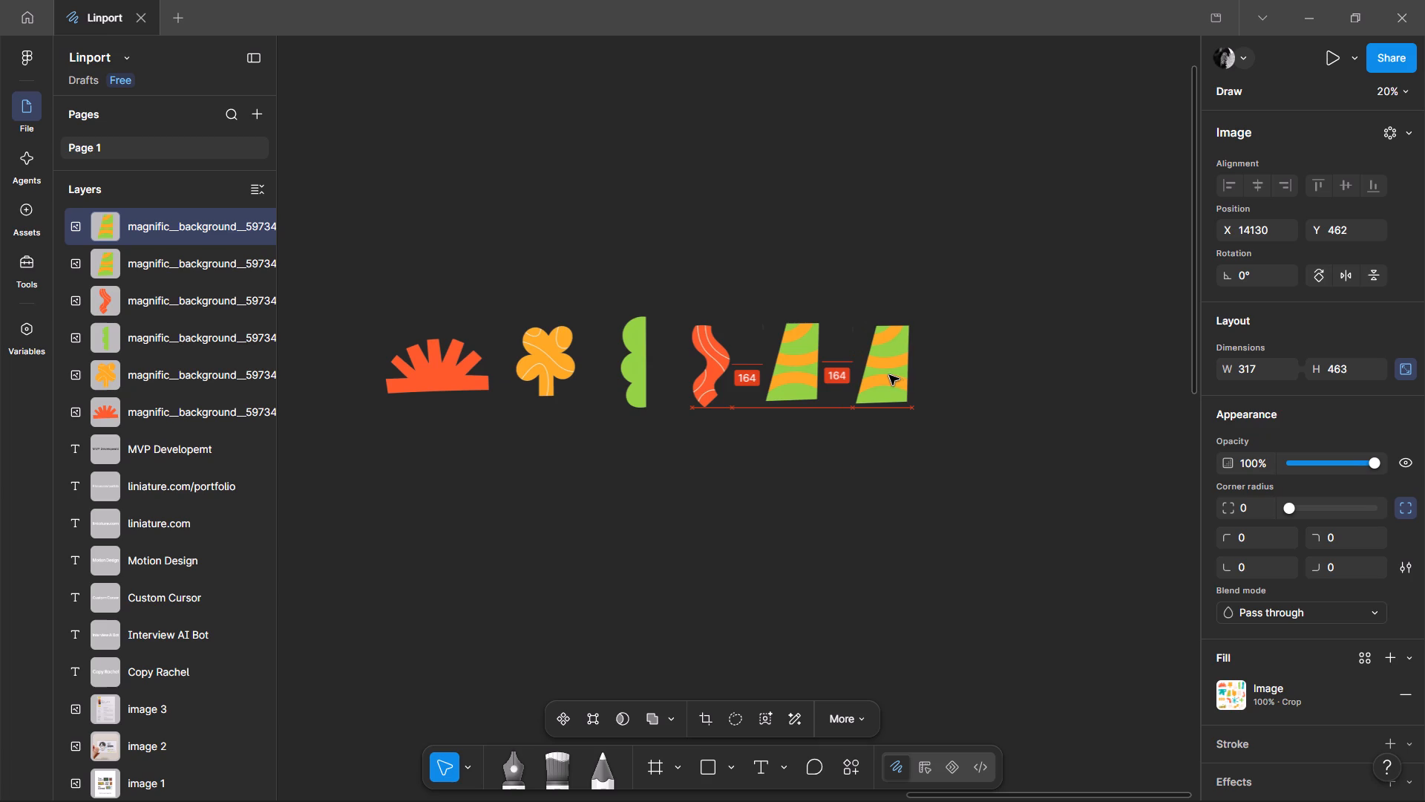
drag(889, 375, 886, 375)
Shift the image inside the trapezoid copy's crop so the frame shows the teal starburst instead.
click(1231, 678)
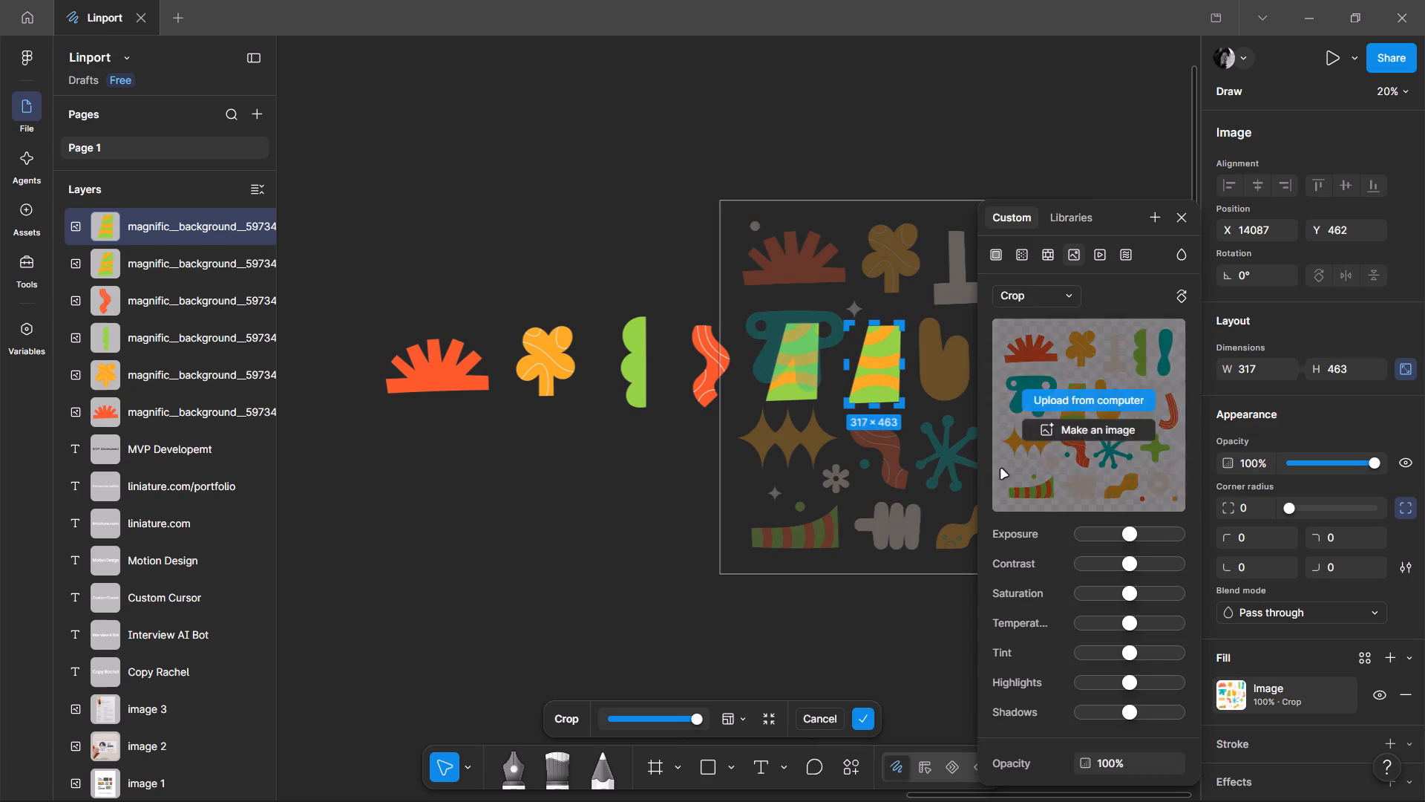
middle_drag(826, 634, 547, 573)
ctrl+scroll(615, 295, up, 3)
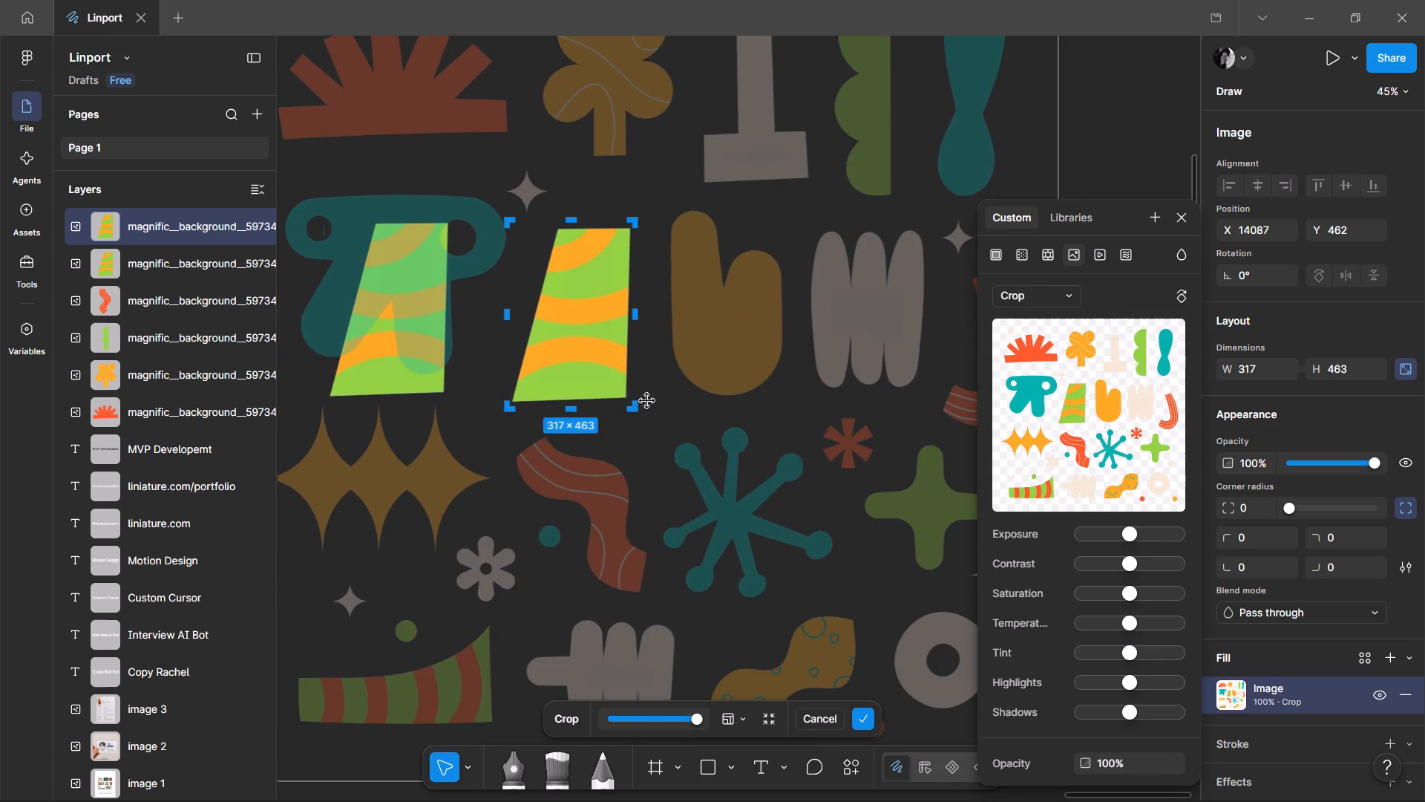
drag(591, 374, 355, 194)
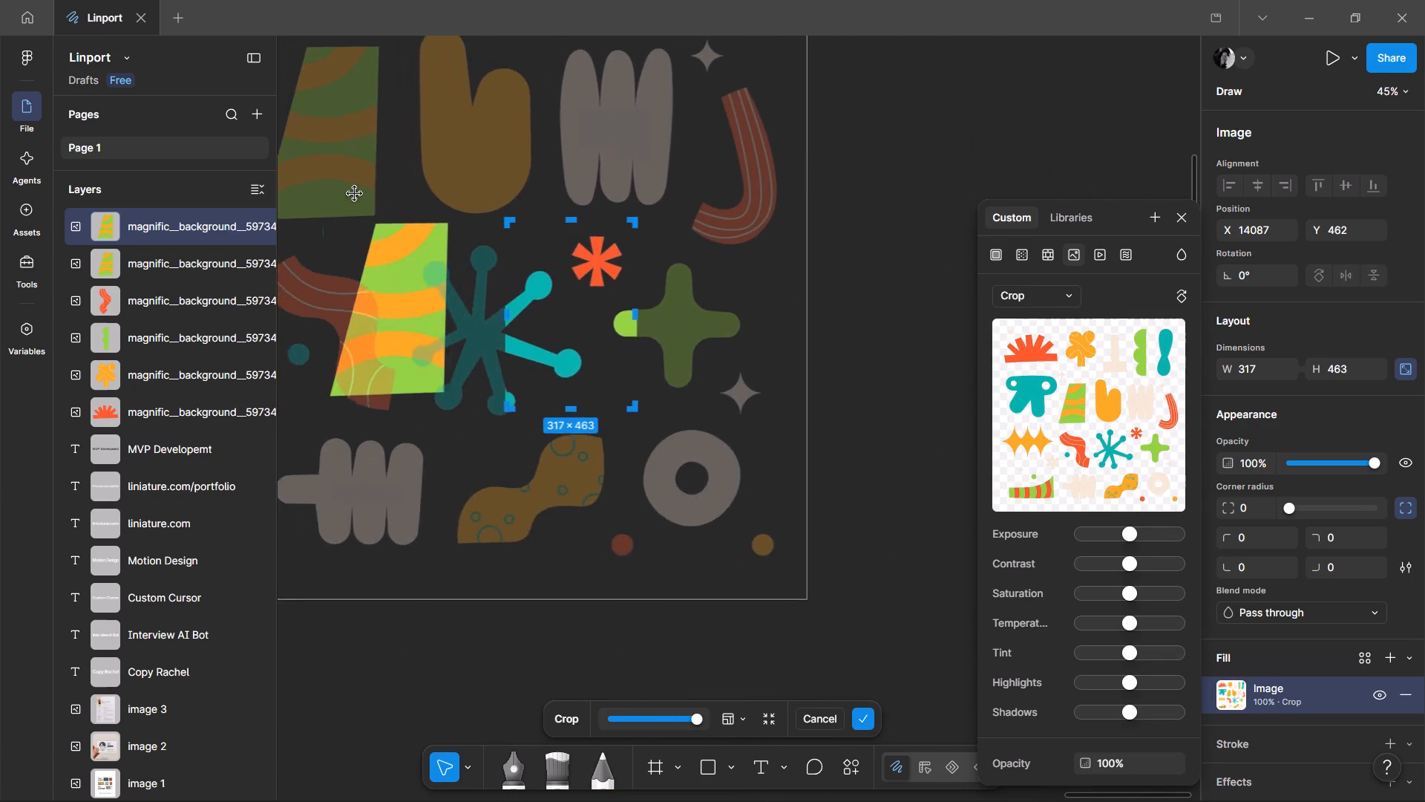
drag(355, 194, 413, 182)
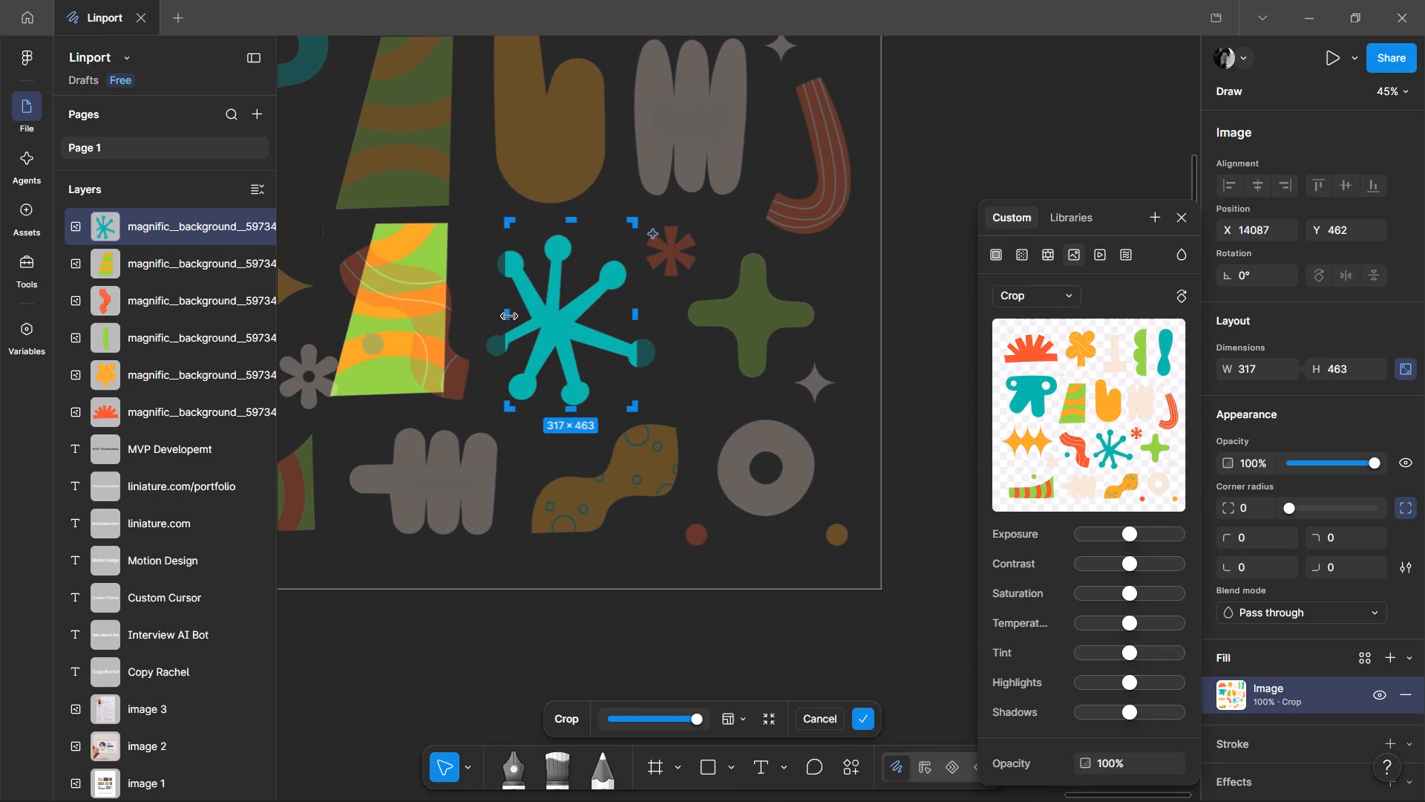
Adjust the crop frame around the teal starburst to about 424 × 437 and leave cropping.
drag(509, 316, 482, 314)
drag(636, 309, 643, 309)
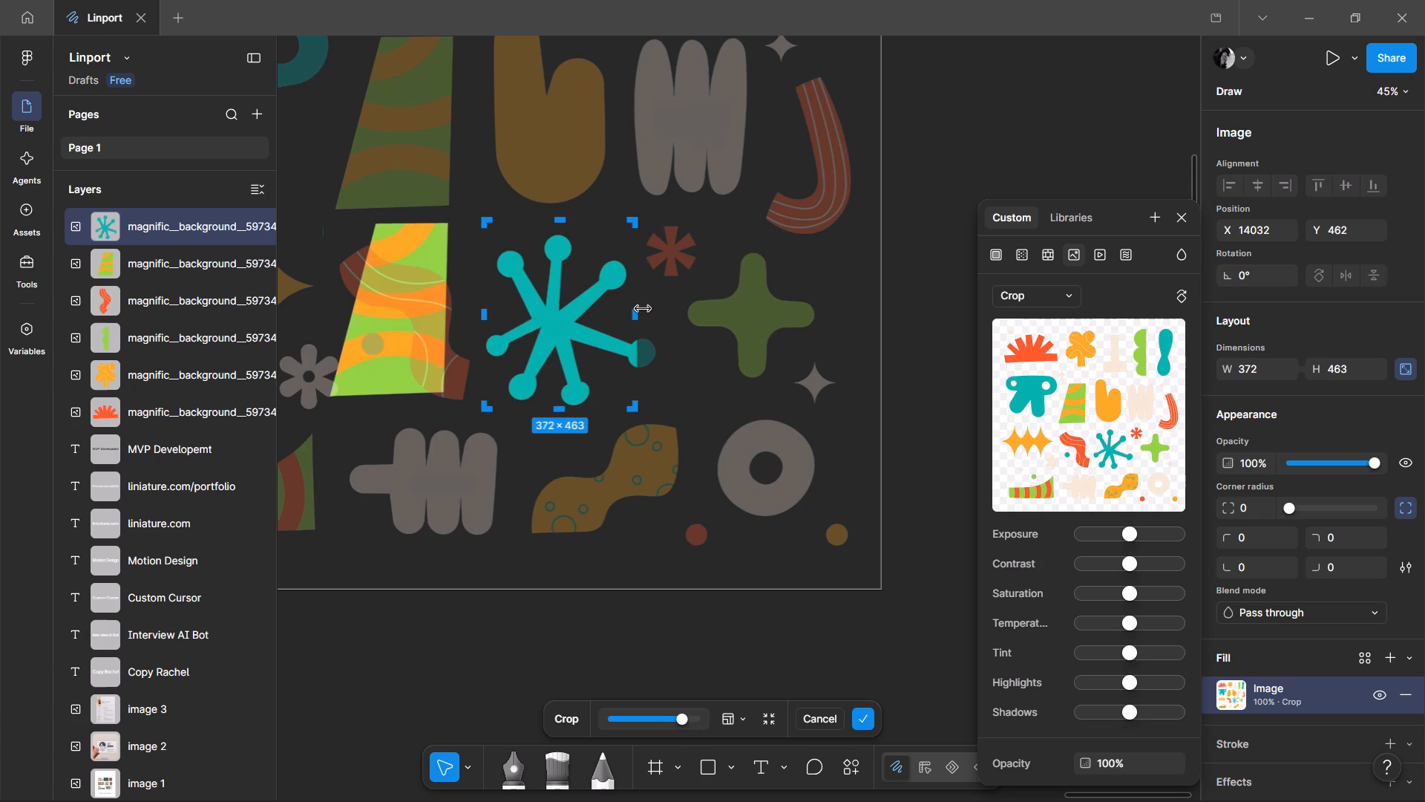
drag(643, 309, 659, 310)
drag(575, 218, 575, 228)
ctrl+scroll(578, 230, down, 3)
click(891, 229)
Move the teal starburst to about X 14130, Y 462 to space it evenly in the row.
middle_drag(767, 259, 816, 260)
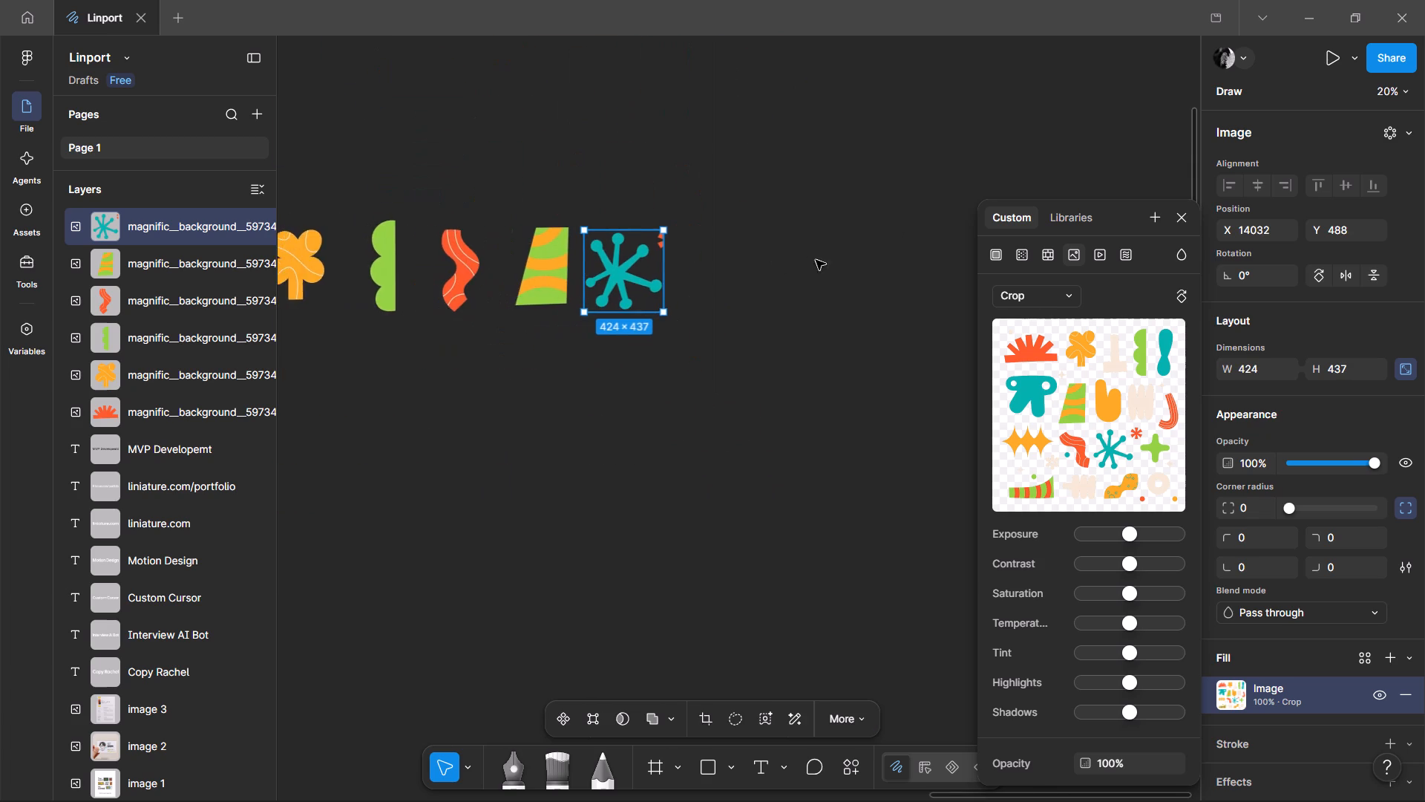
ctrl+scroll(638, 230, up, 2)
drag(629, 290, 658, 282)
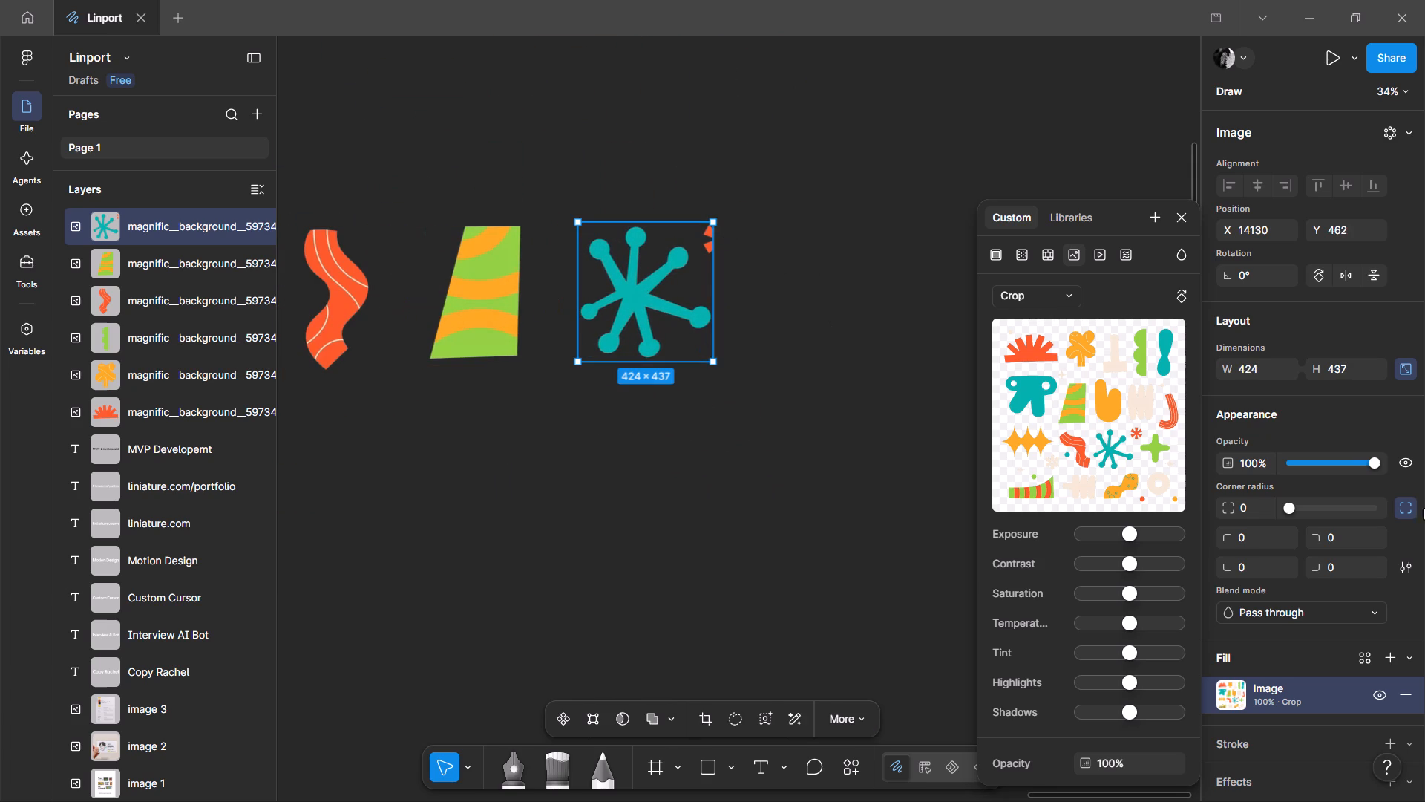
Round only the upper-right corner of the teal starburst image to 175 to cut off the red fragment, and deselect it.
click(1345, 527)
key(Up)
key(Up)
key(Up)
key(Up)
key(Up)
key(Up)
key(Up)
key(Up)
key(Up)
key(Up)
key(Up)
key(Up)
key(Up)
key(Up)
key(Up)
key(Up)
key(Up)
key(Up)
key(Up)
key(Up)
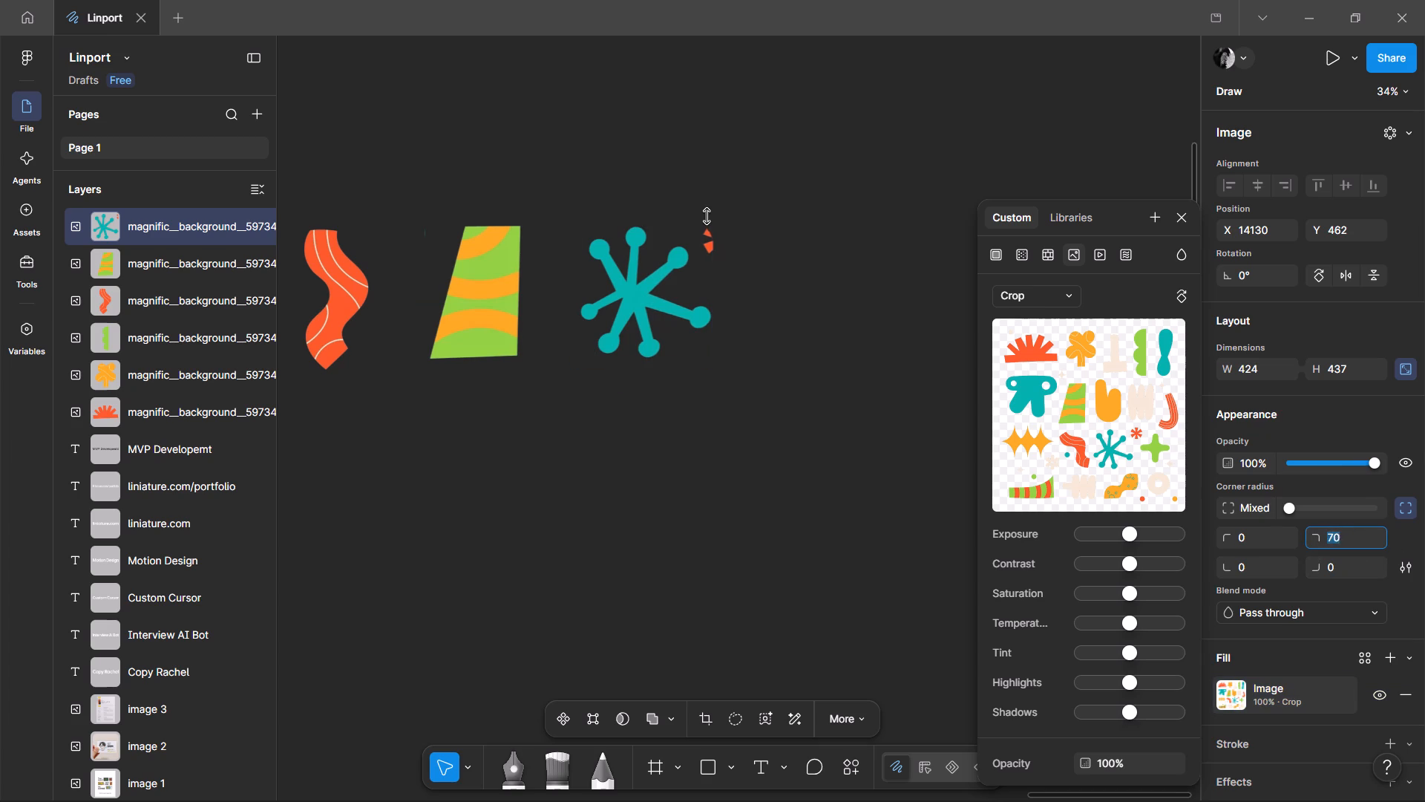
click(785, 206)
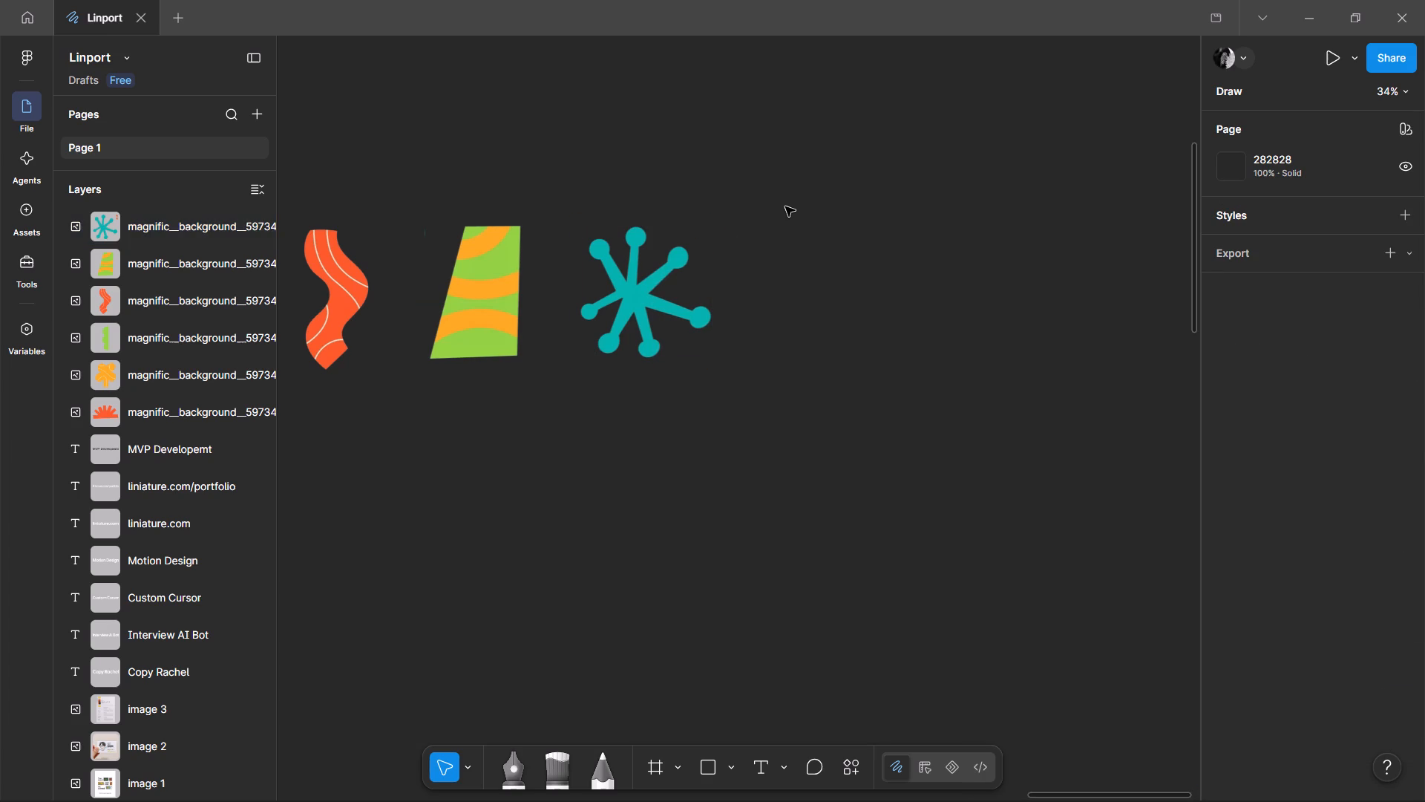
Duplicate the teal starburst and place the copy at the end of the row at about X 14718, Y 462.
click(655, 278)
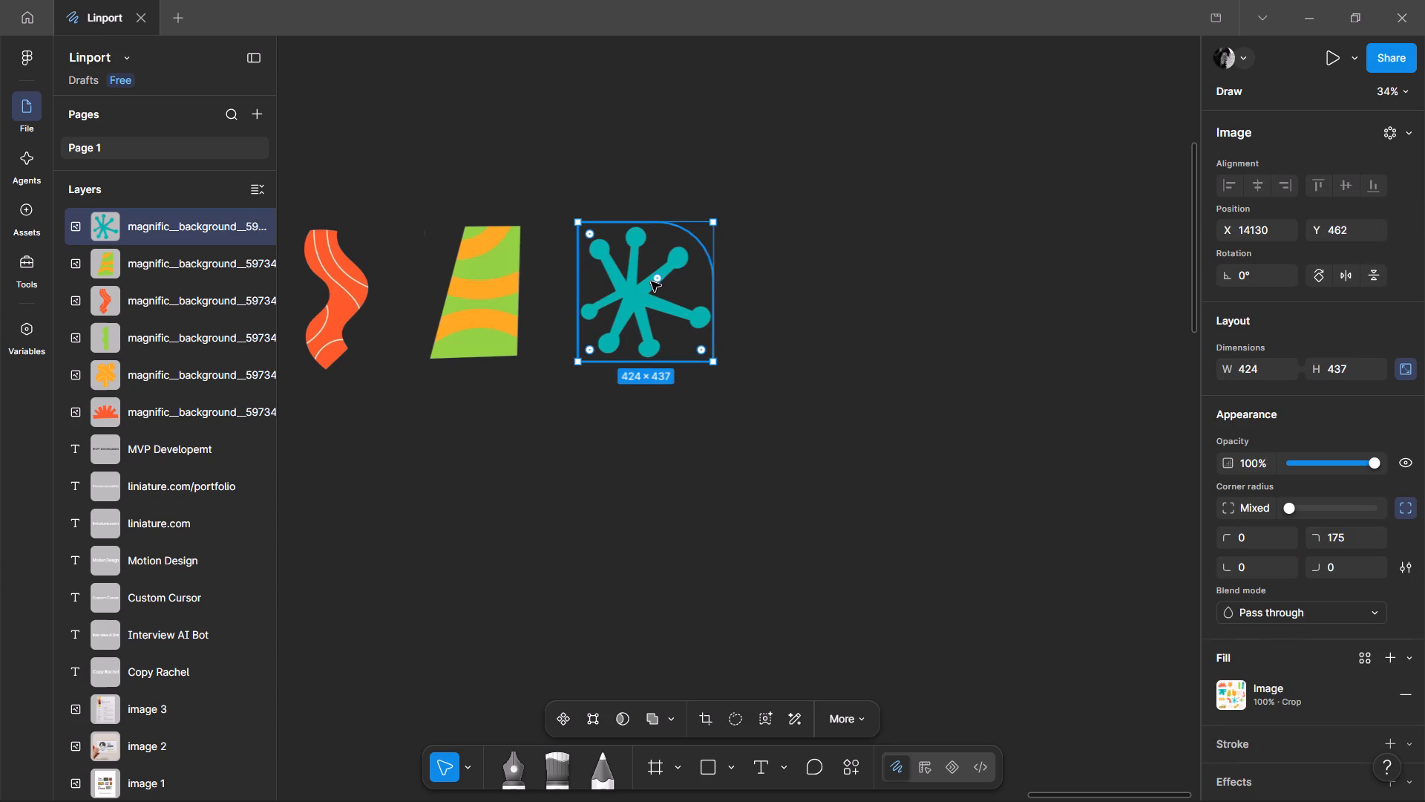
key(ctrl+c)
key(ctrl+v)
drag(640, 299, 829, 298)
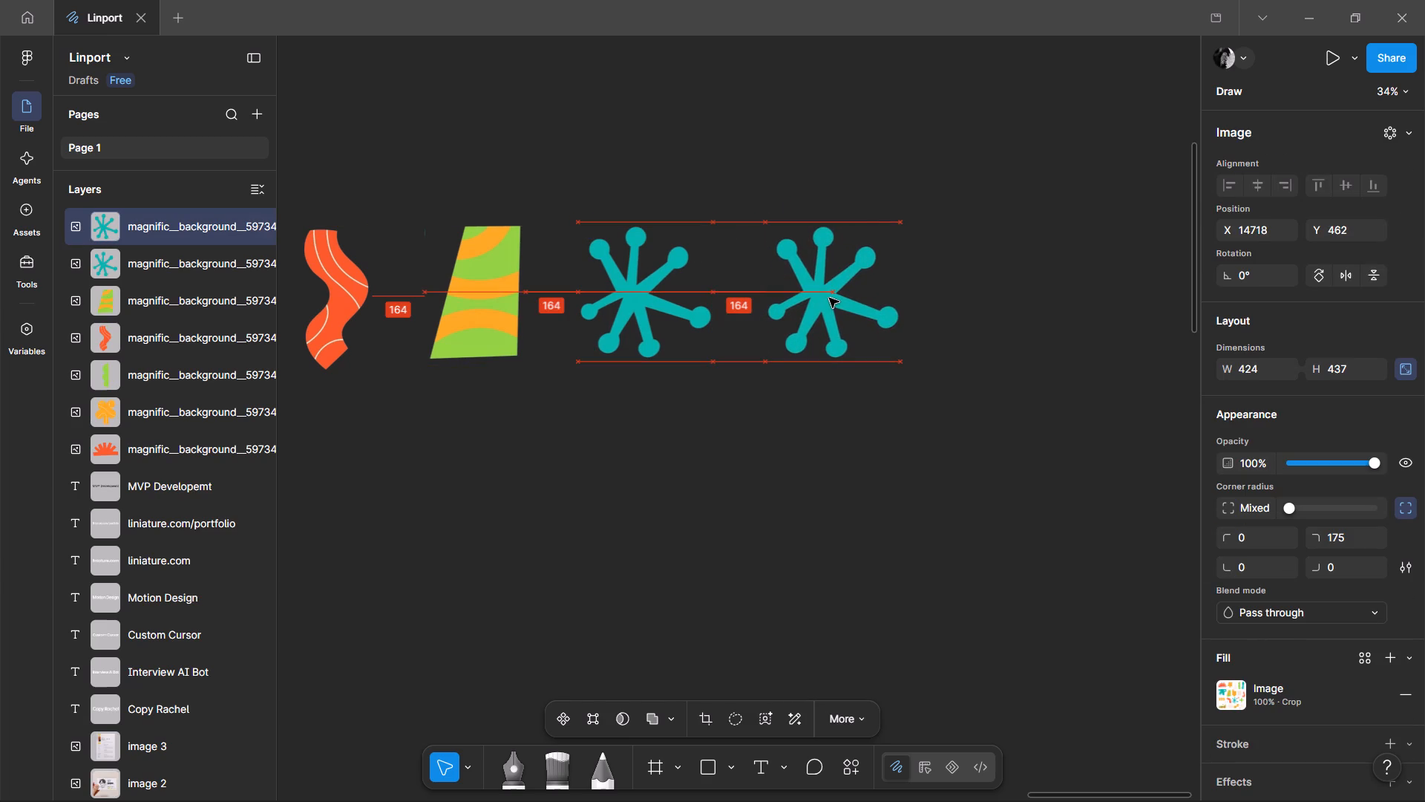
drag(829, 298, 829, 297)
Re-crop the copied starburst image to show only the orange spotted blob, with a crop frame of about 398 × 317.
click(1247, 700)
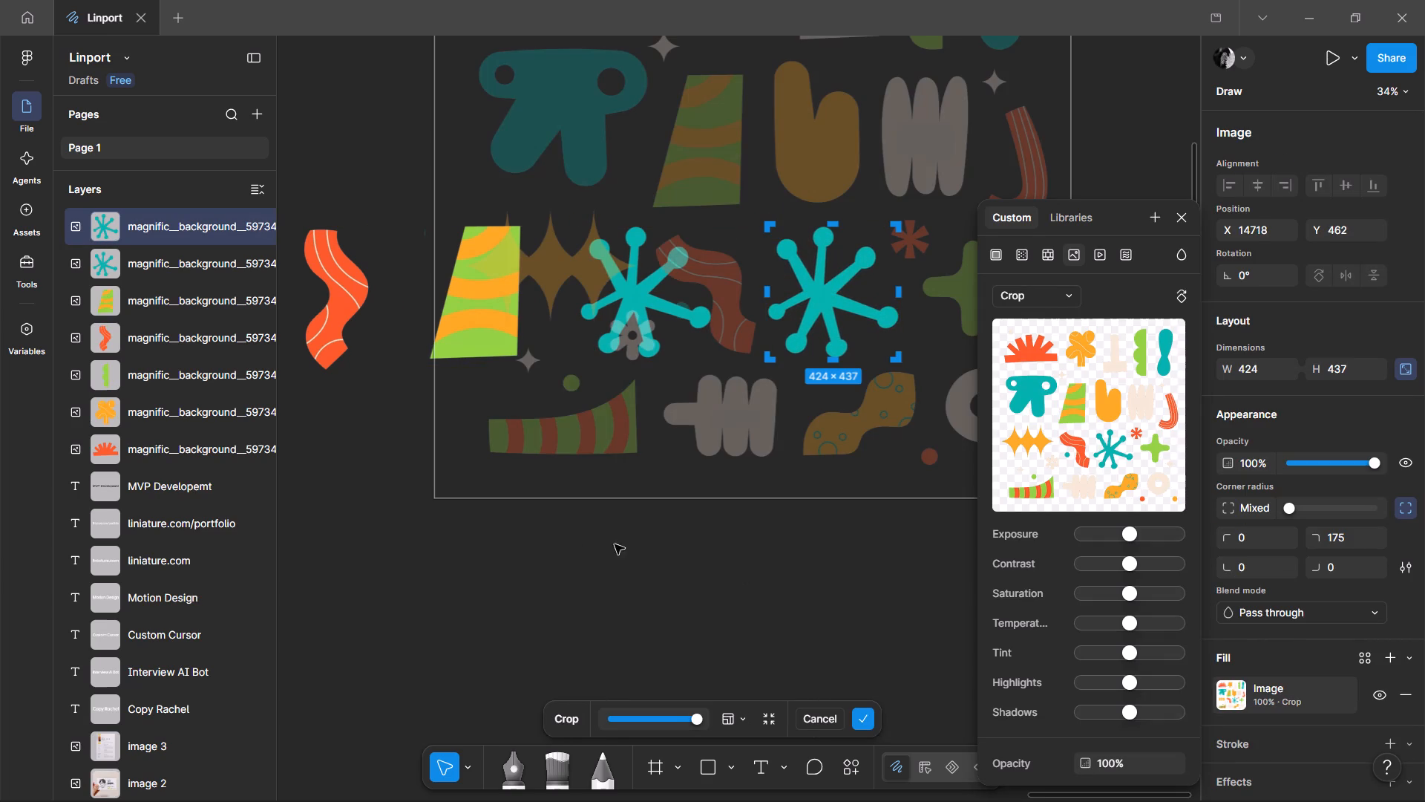
middle_drag(699, 529, 477, 524)
drag(672, 402, 670, 339)
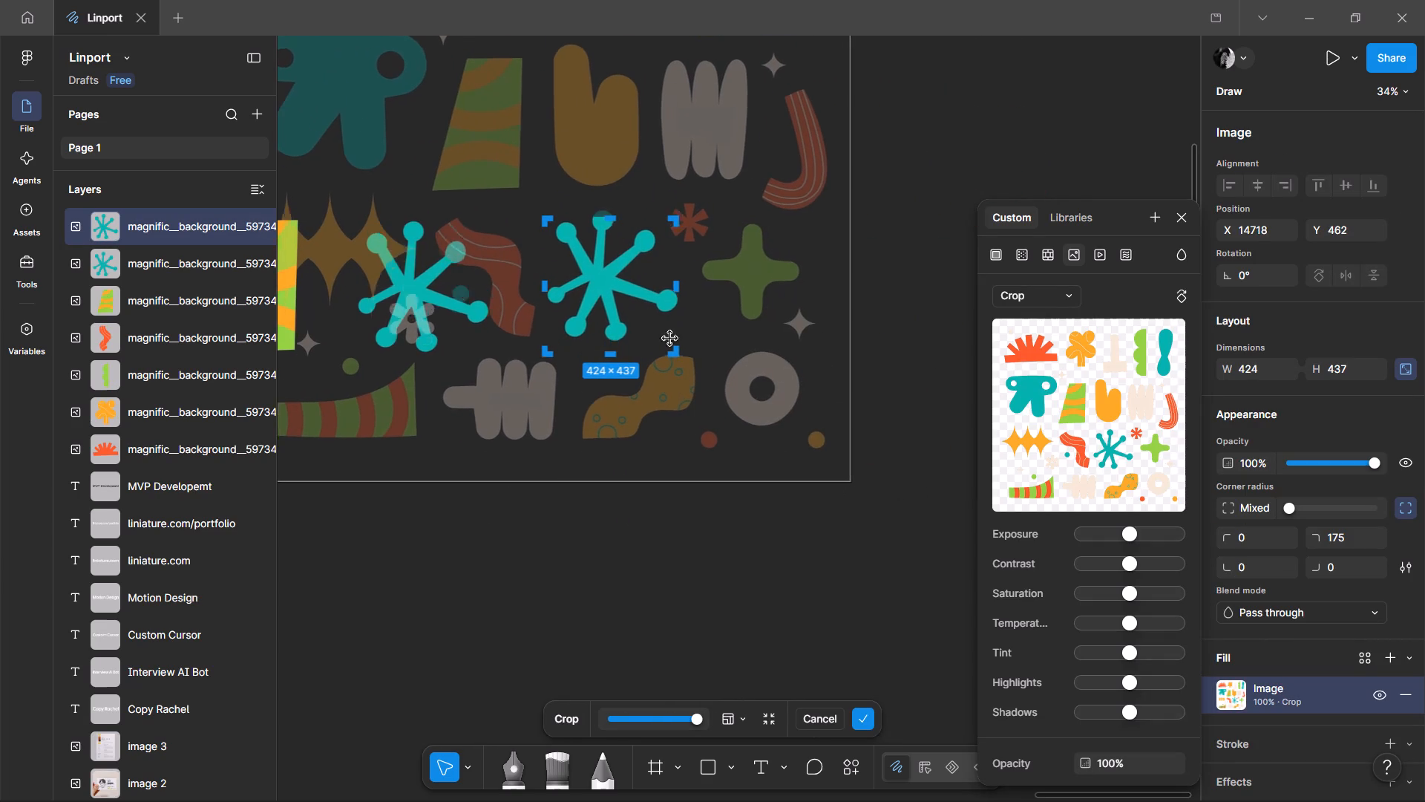
drag(670, 339, 646, 278)
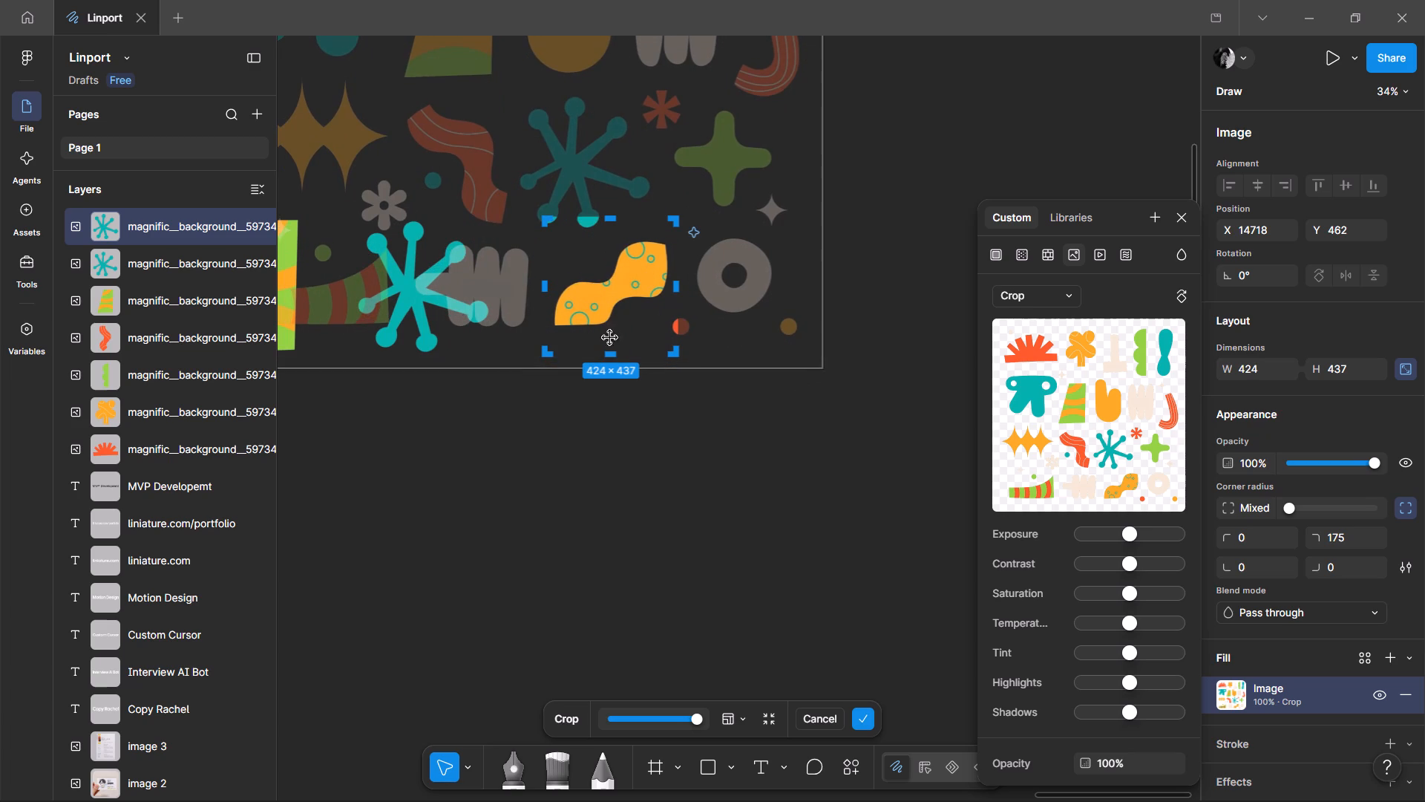
drag(616, 353, 615, 331)
click(660, 300)
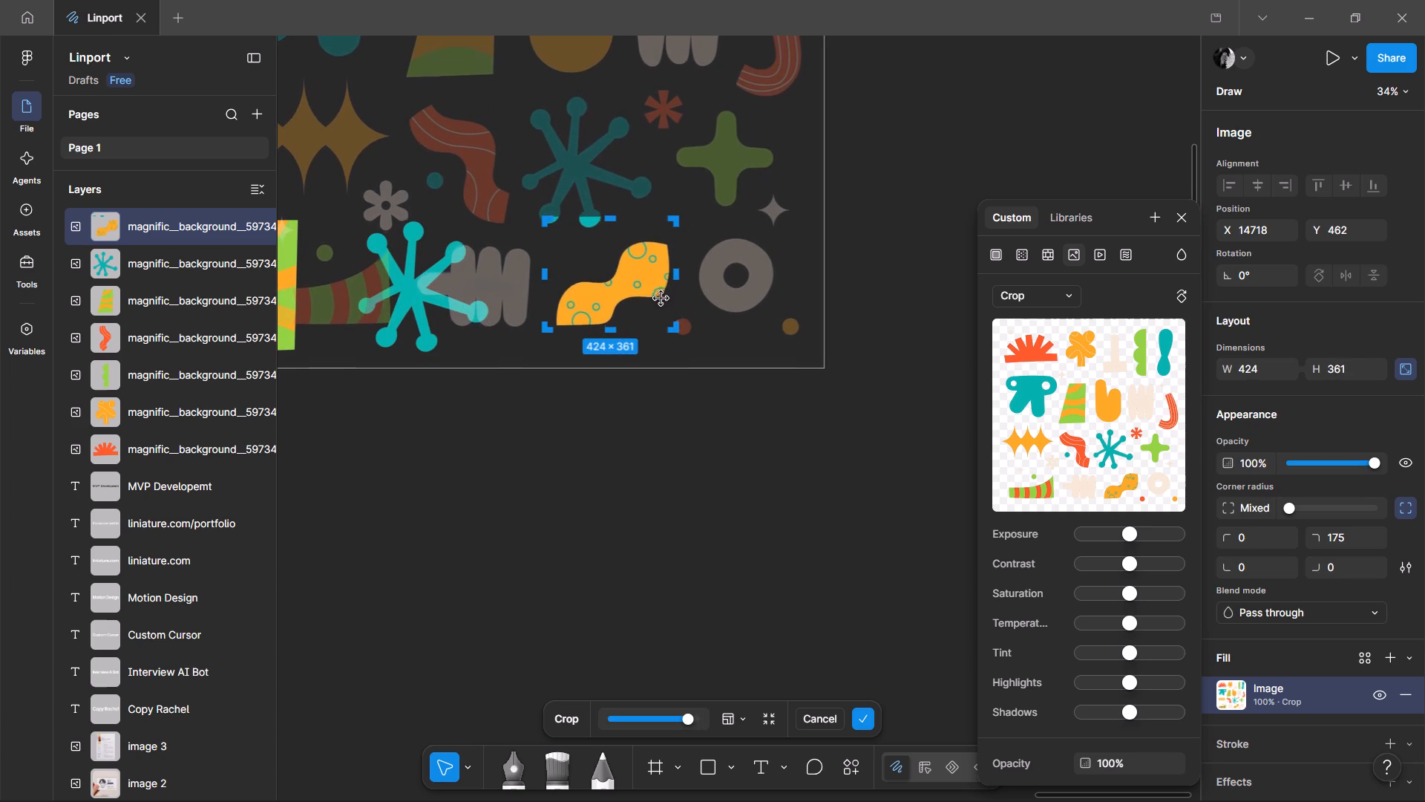
click(546, 269)
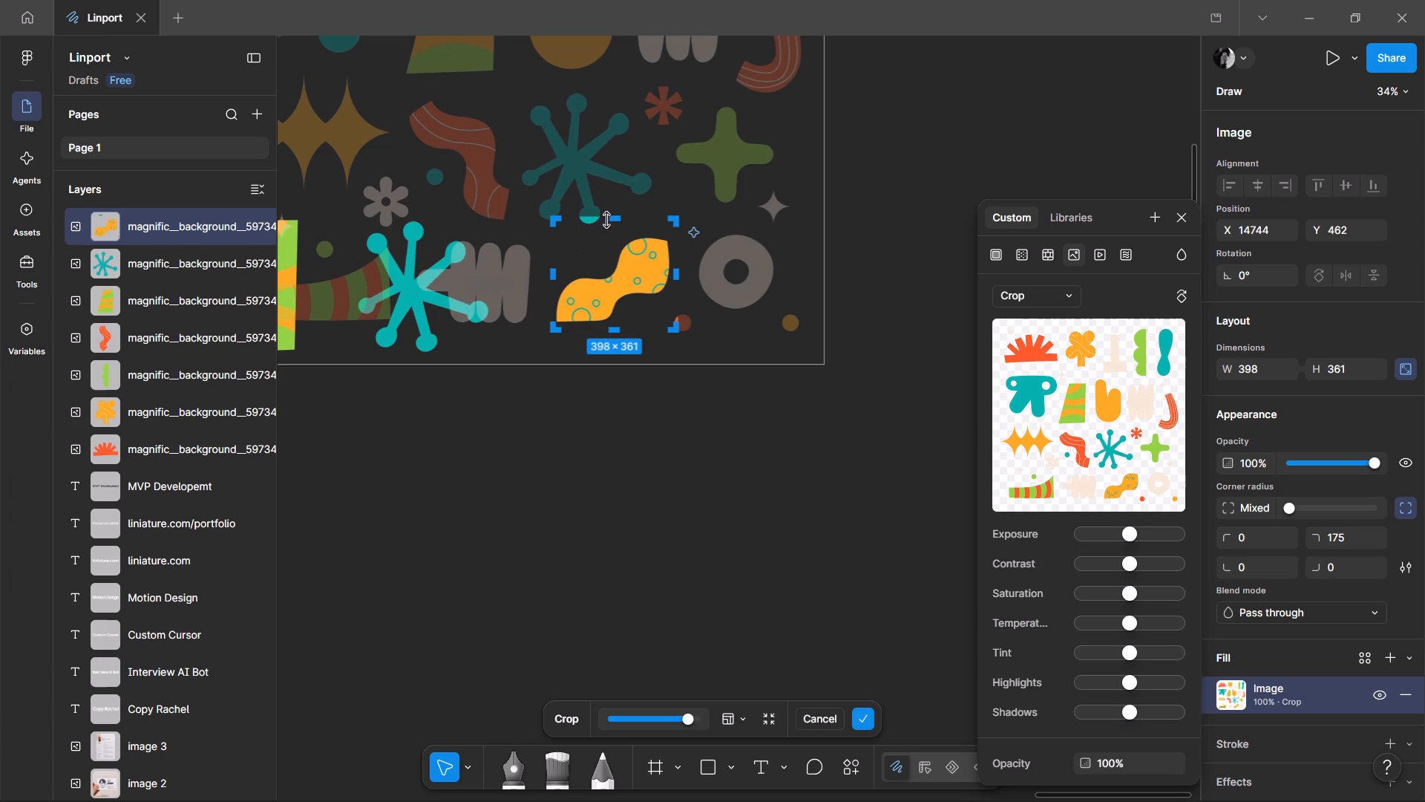
drag(612, 218, 612, 230)
click(678, 462)
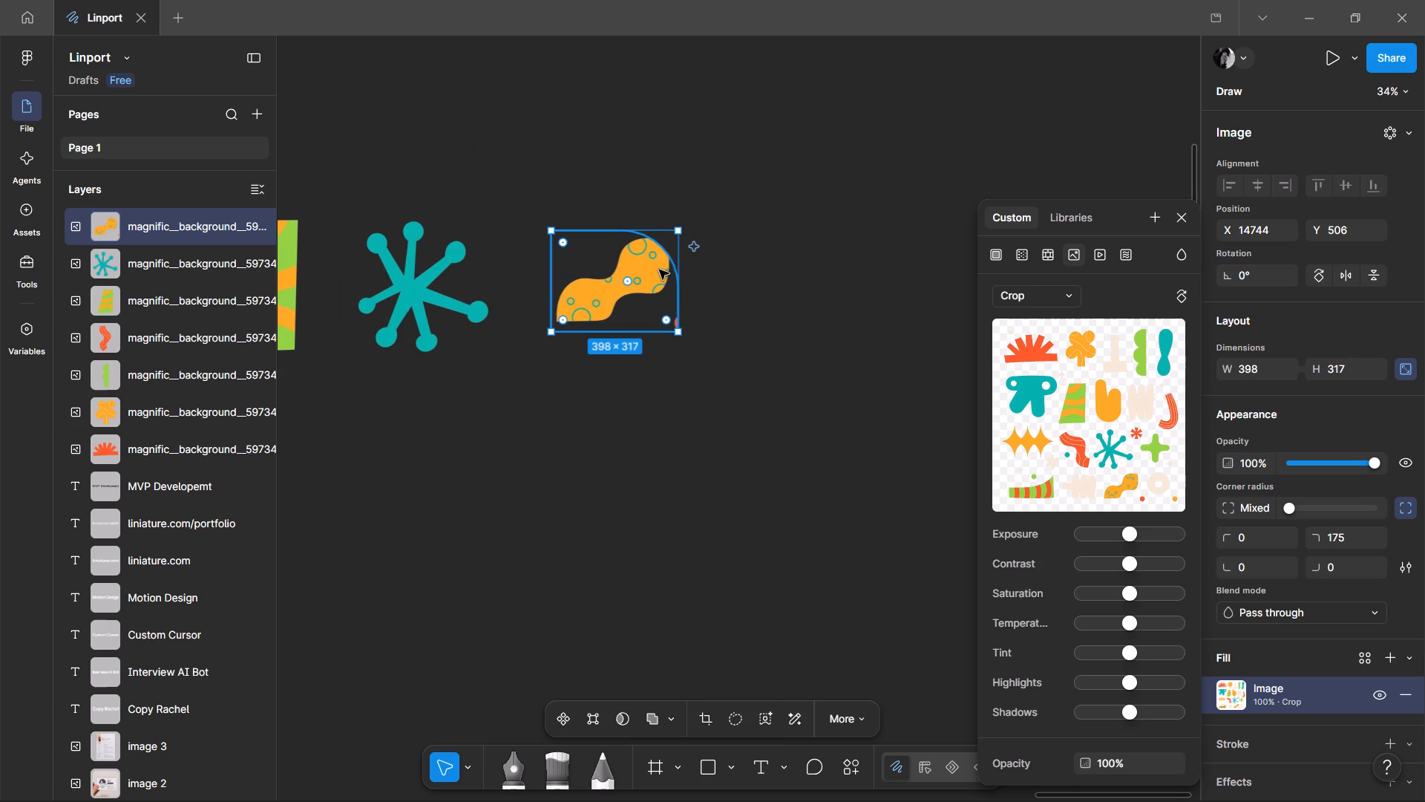
Reset the blob image's upper-right corner radius to 0, trim its right side slightly to remove the red fragment, and deselect it.
drag(629, 285, 691, 244)
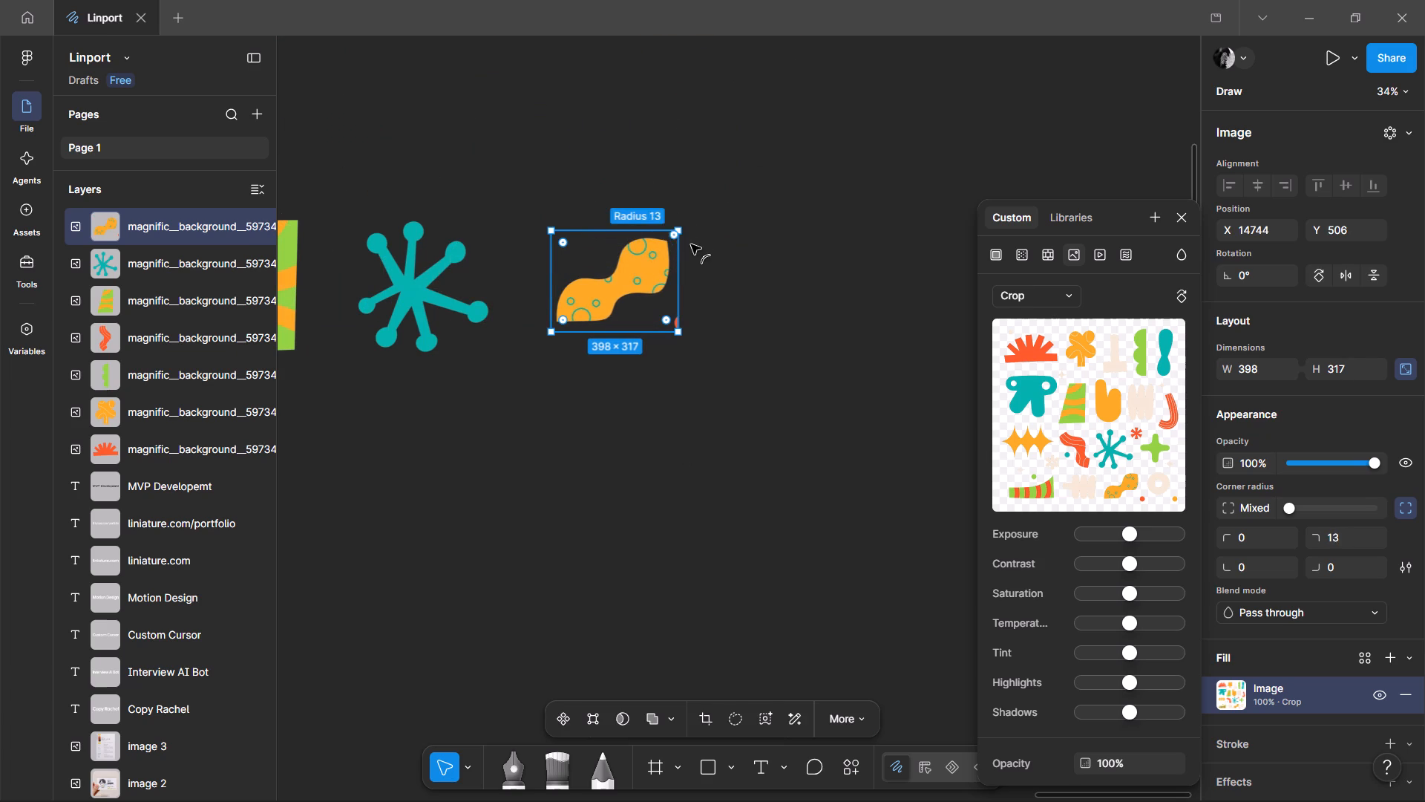
drag(691, 244, 707, 234)
ctrl+scroll(670, 293, up, 3)
ctrl+drag(694, 293, 677, 293)
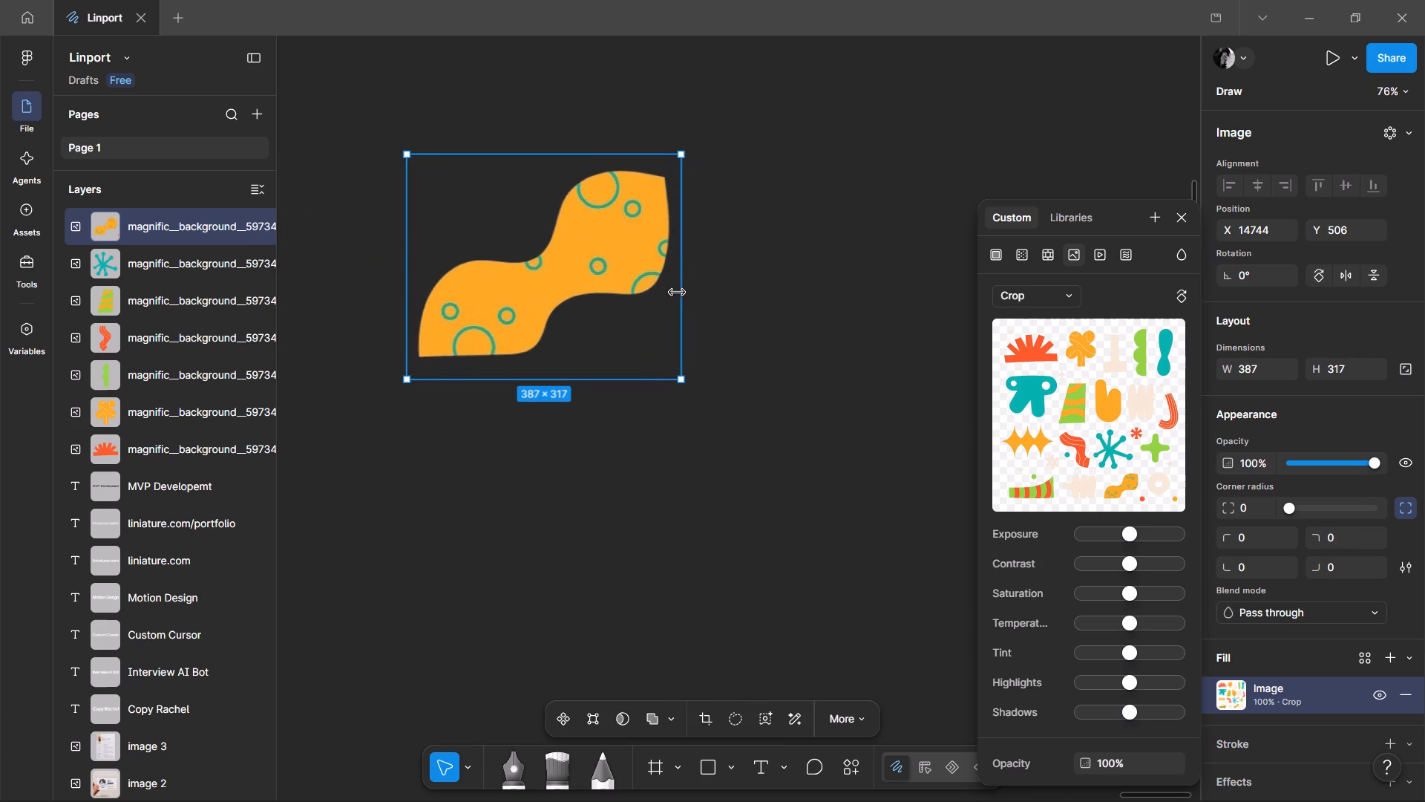
ctrl+drag(677, 293, 680, 292)
double_click(849, 328)
ctrl+scroll(851, 329, down, 5)
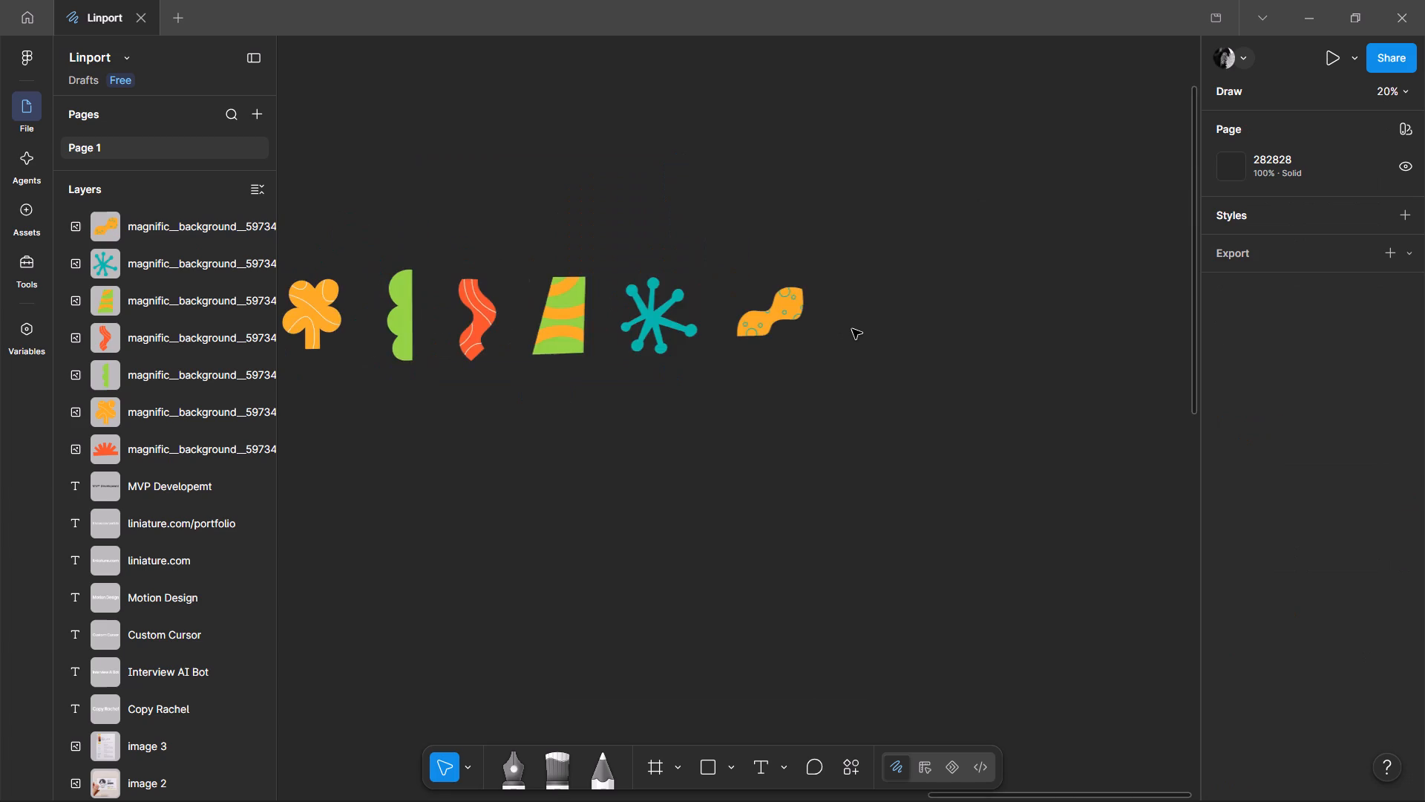
Move the red sunburst from the row into the MacBook Air - 18 frame at about X 81, Y 40.
middle_drag(783, 388, 969, 373)
ctrl+scroll(969, 373, down, 4)
ctrl+scroll(687, 310, up, 3)
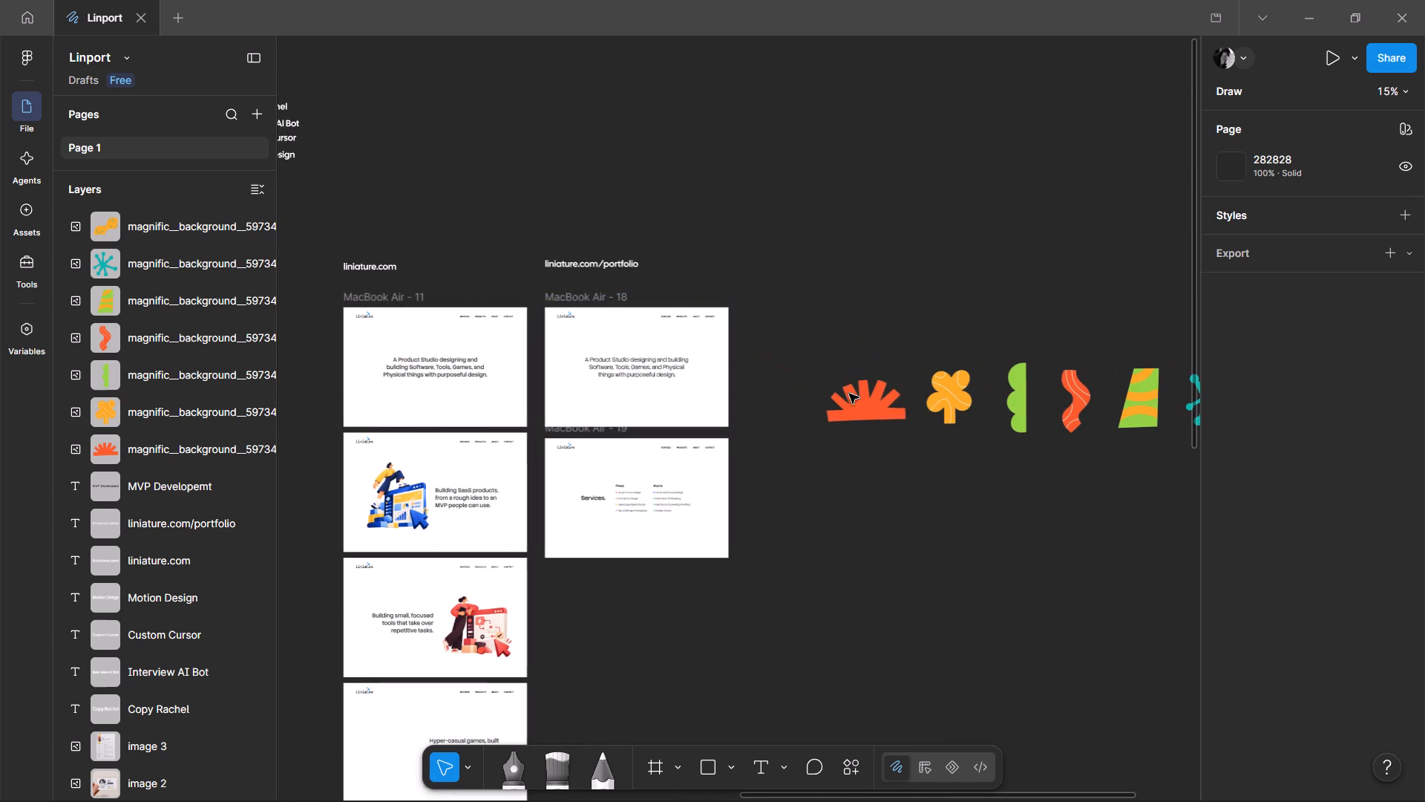
middle_drag(955, 451, 836, 427)
drag(752, 380, 559, 322)
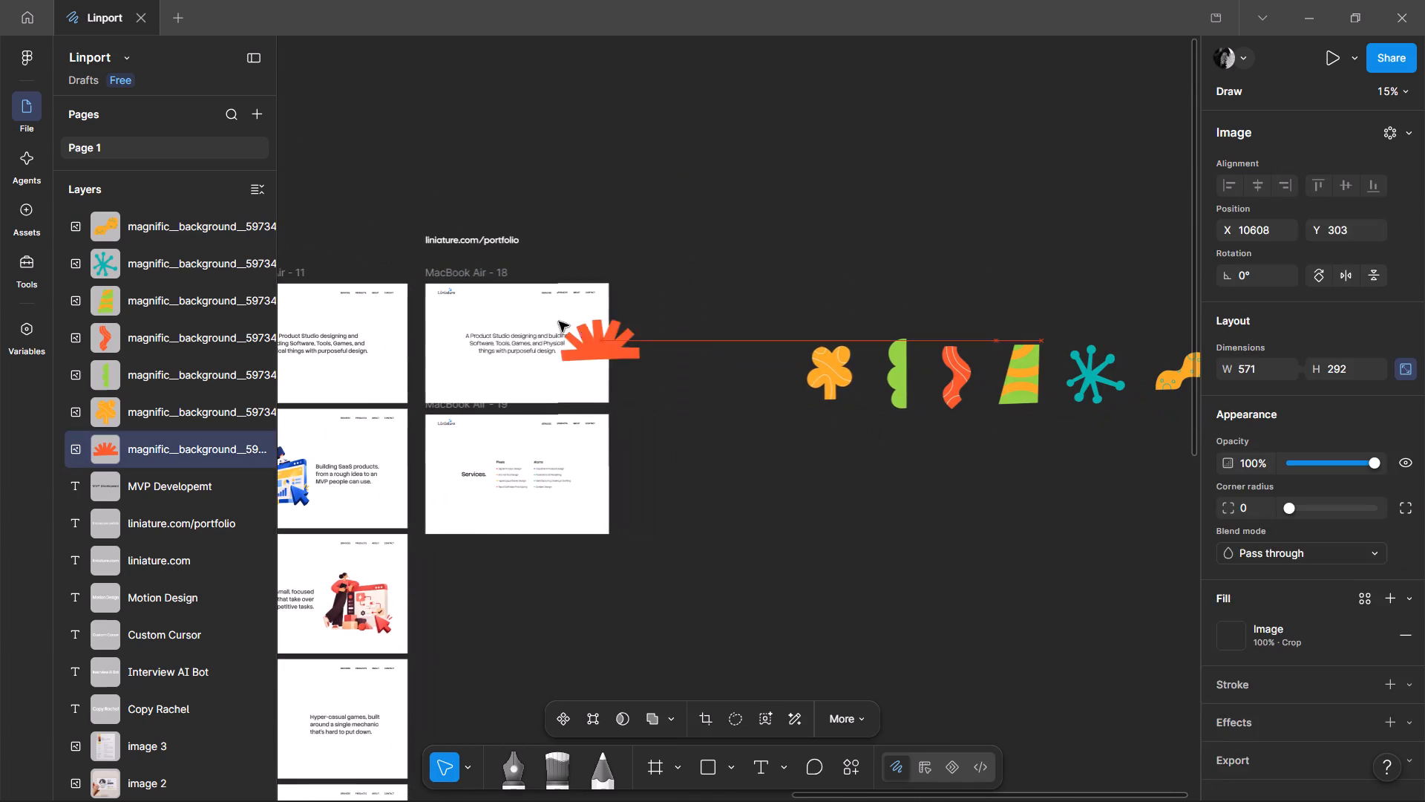
drag(559, 322, 486, 314)
ctrl+scroll(486, 314, up, 8)
ctrl+middle_drag(490, 318, 714, 376)
ctrl+middle_click(714, 376)
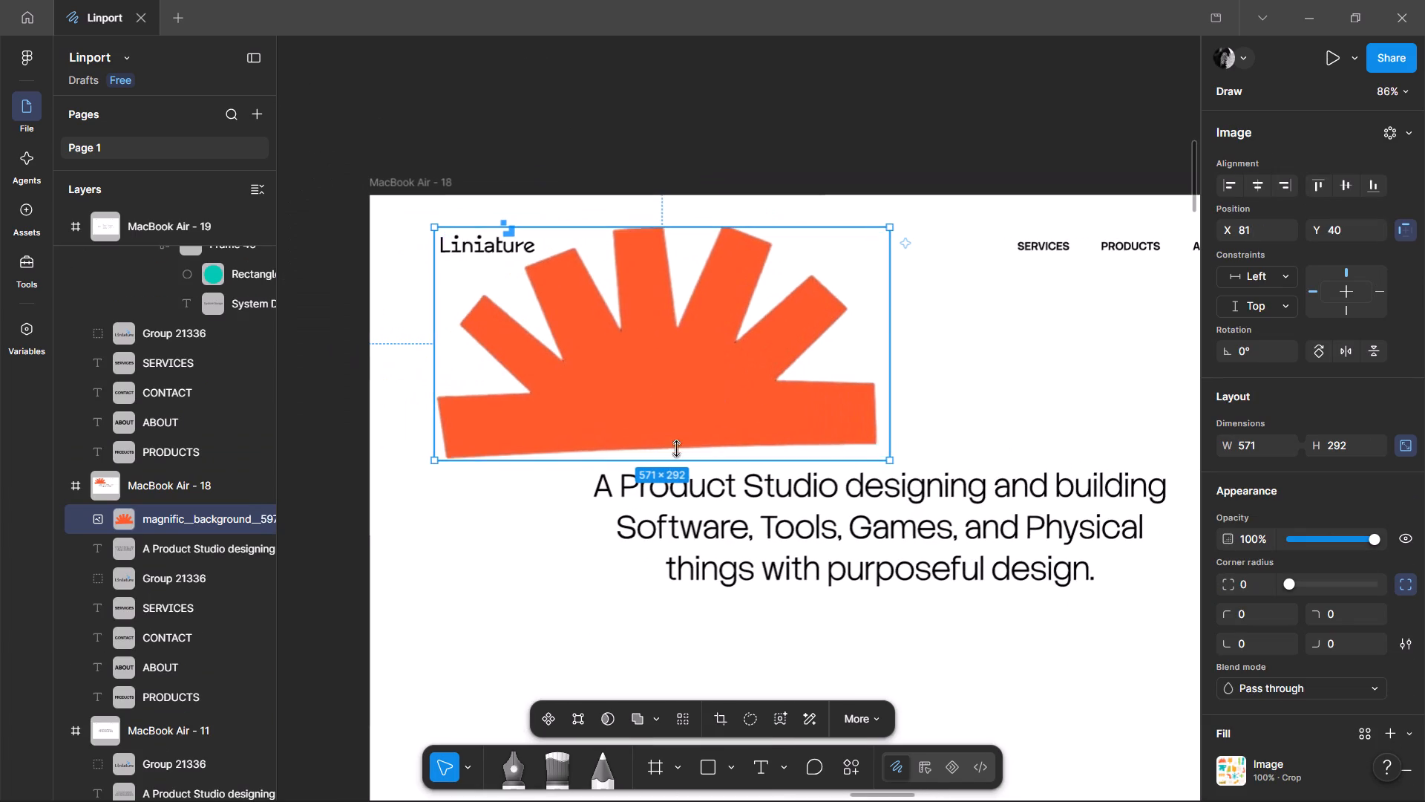
Set the font weight of the "A Product Studio designing…" heading in MacBook Air - 18 to Light and deselect it.
click(869, 485)
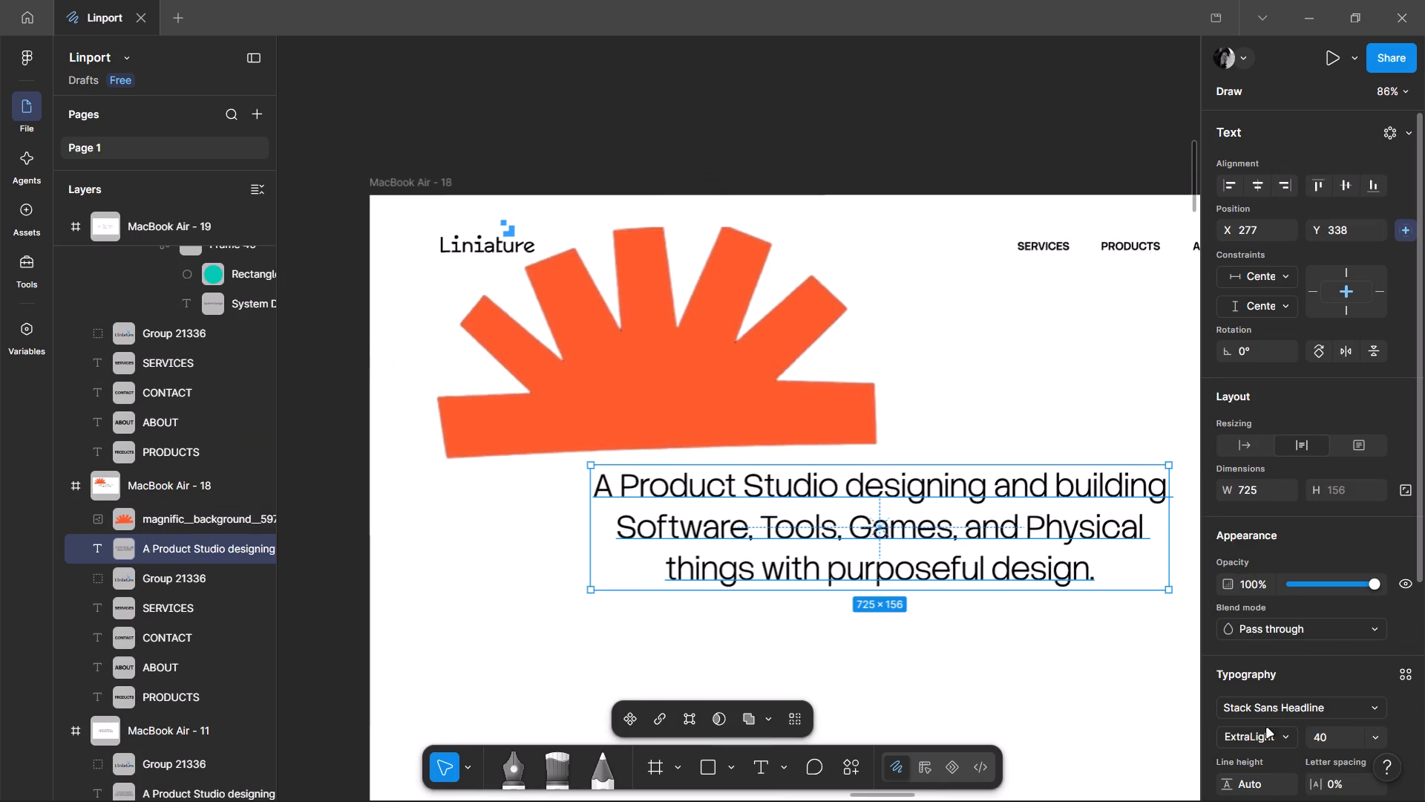
click(1267, 728)
click(1258, 545)
scroll(740, 488, down, 1)
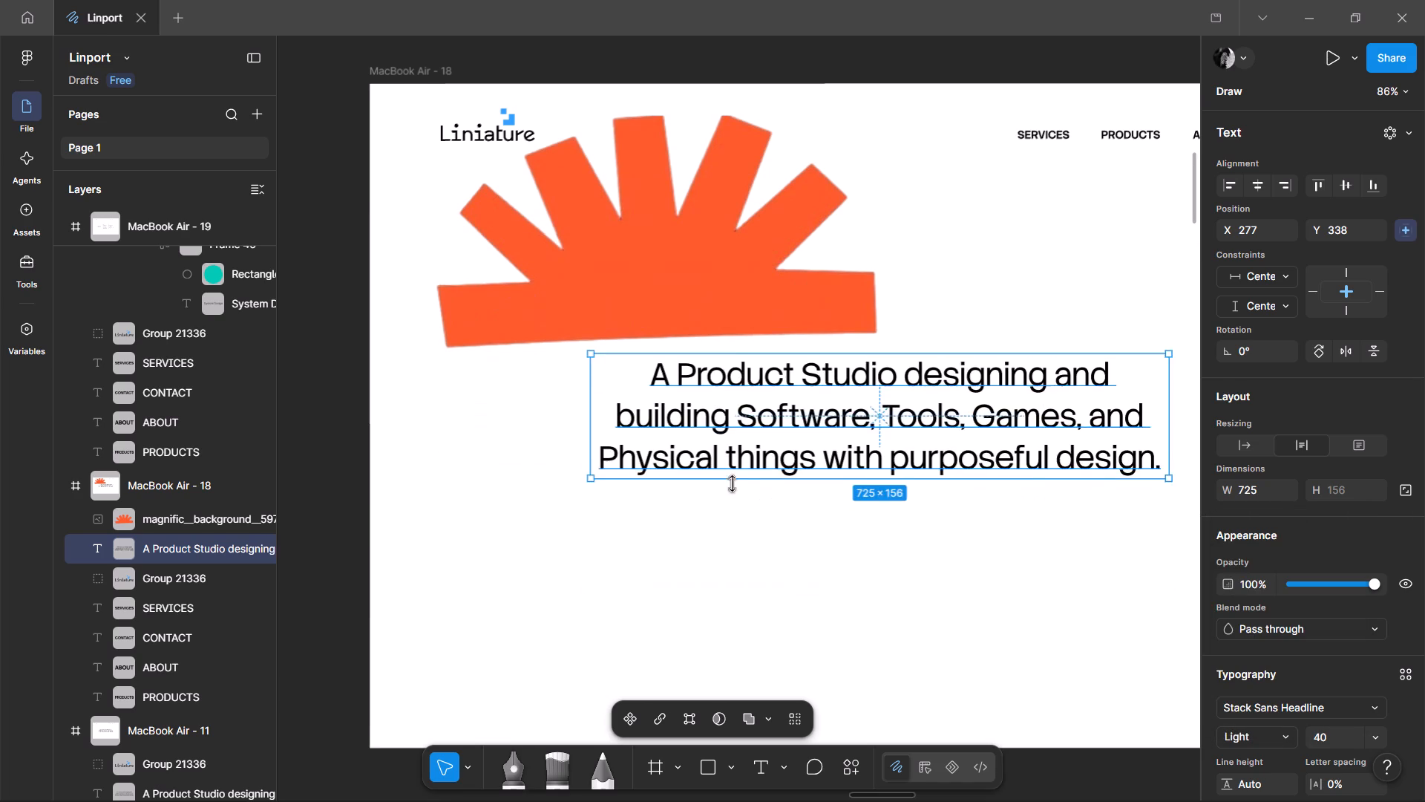
ctrl+scroll(667, 480, down, 1)
click(904, 125)
Scale the red sunburst in MacBook Air - 18 down to about 65 × 33, keeping it upright.
middle_drag(894, 269, 752, 223)
click(556, 243)
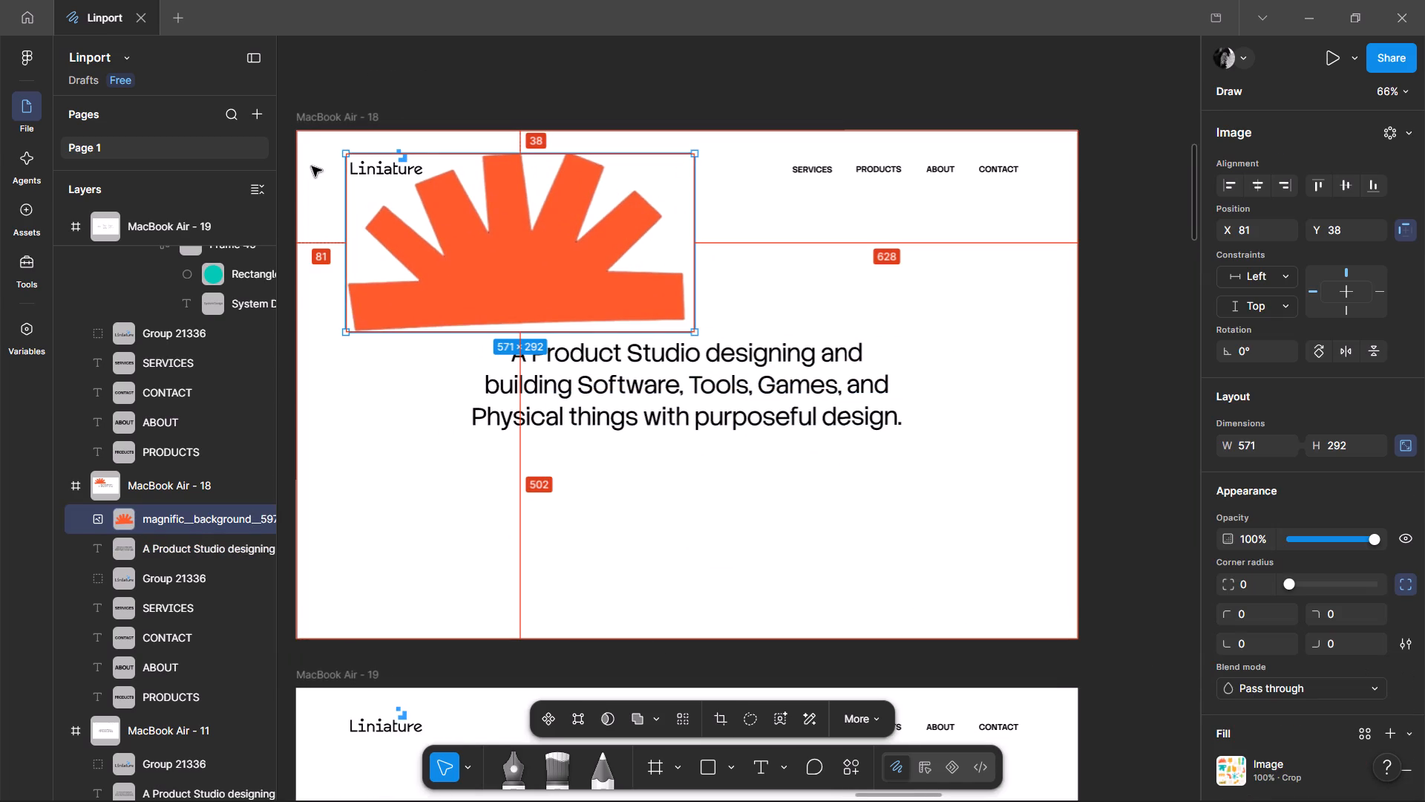
alt+shift+drag(347, 152, 543, 244)
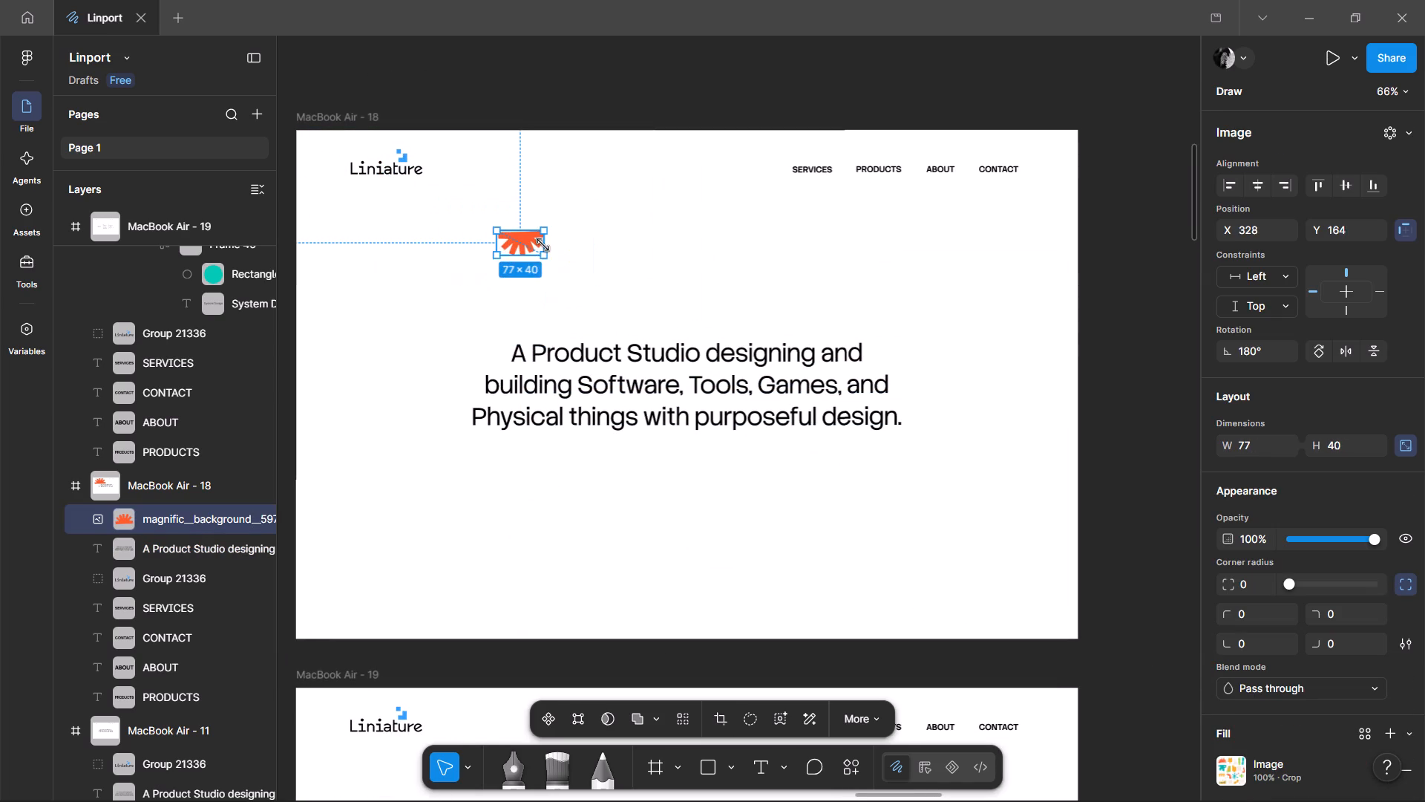
alt+shift+drag(543, 244, 514, 242)
ctrl+scroll(516, 249, up, 4)
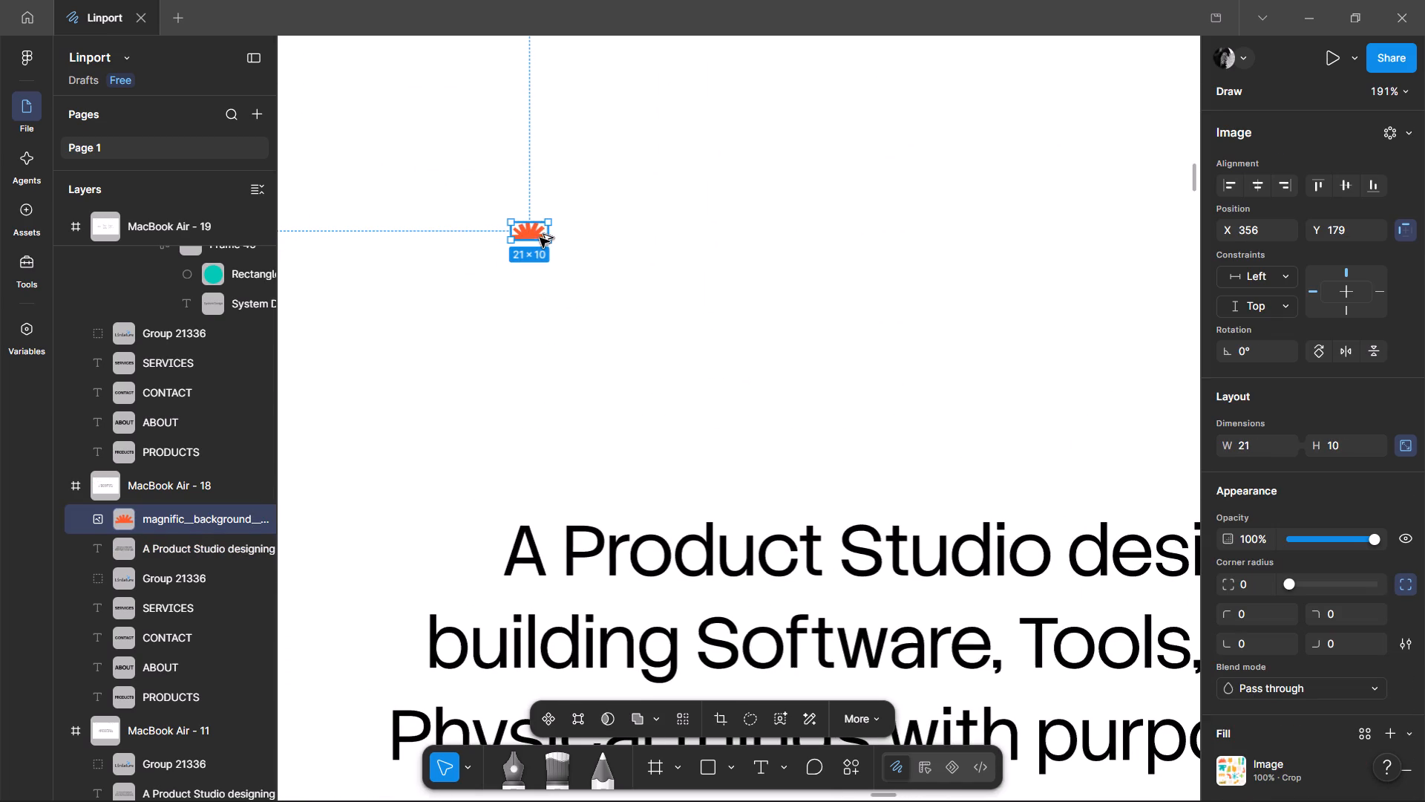
alt+shift+drag(540, 238, 548, 240)
key(ctrl+z)
shift+drag(551, 243, 577, 290)
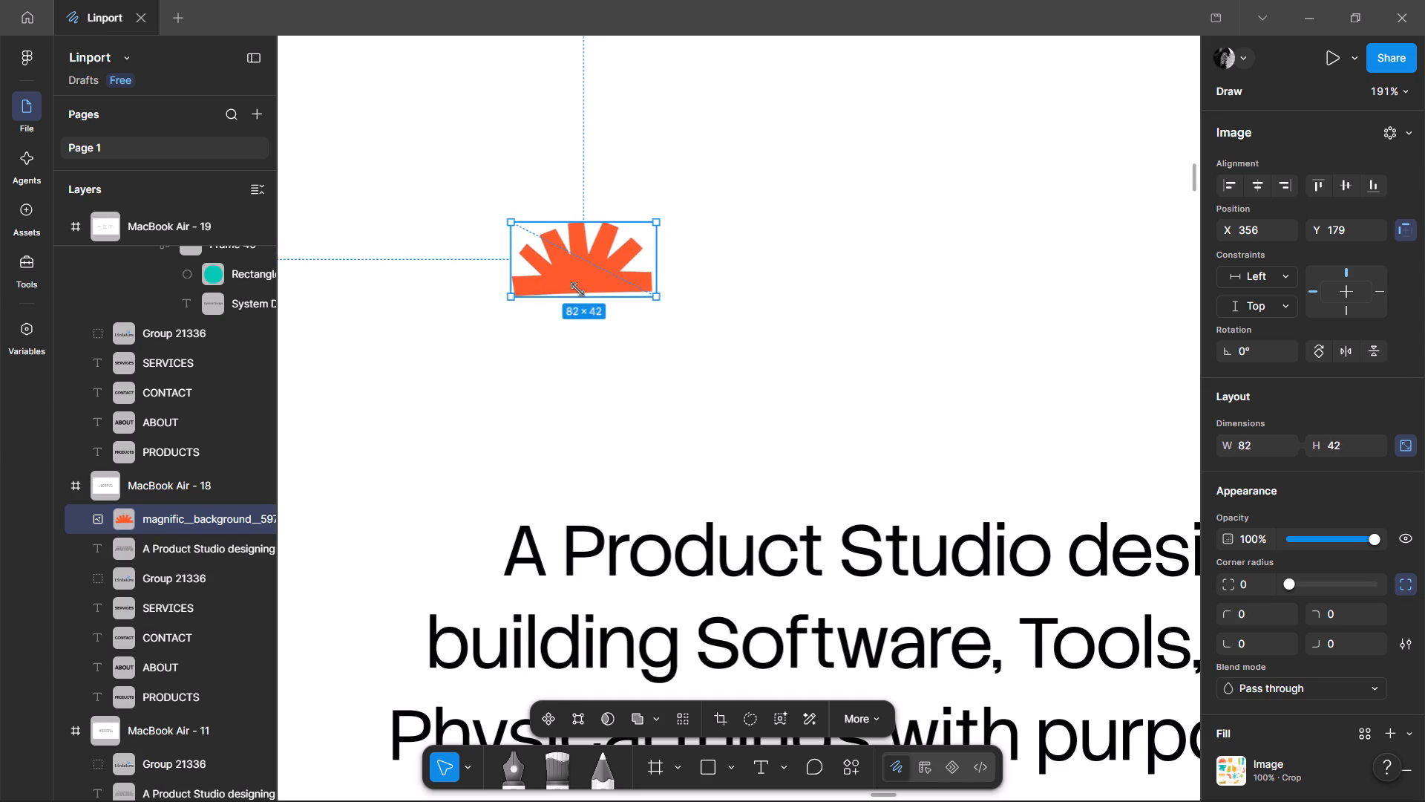
shift+drag(577, 290, 563, 277)
Place the sunburst just above the heading at about X 564, Y 291 and enlarge it to about 80 × 41.
drag(557, 257, 918, 491)
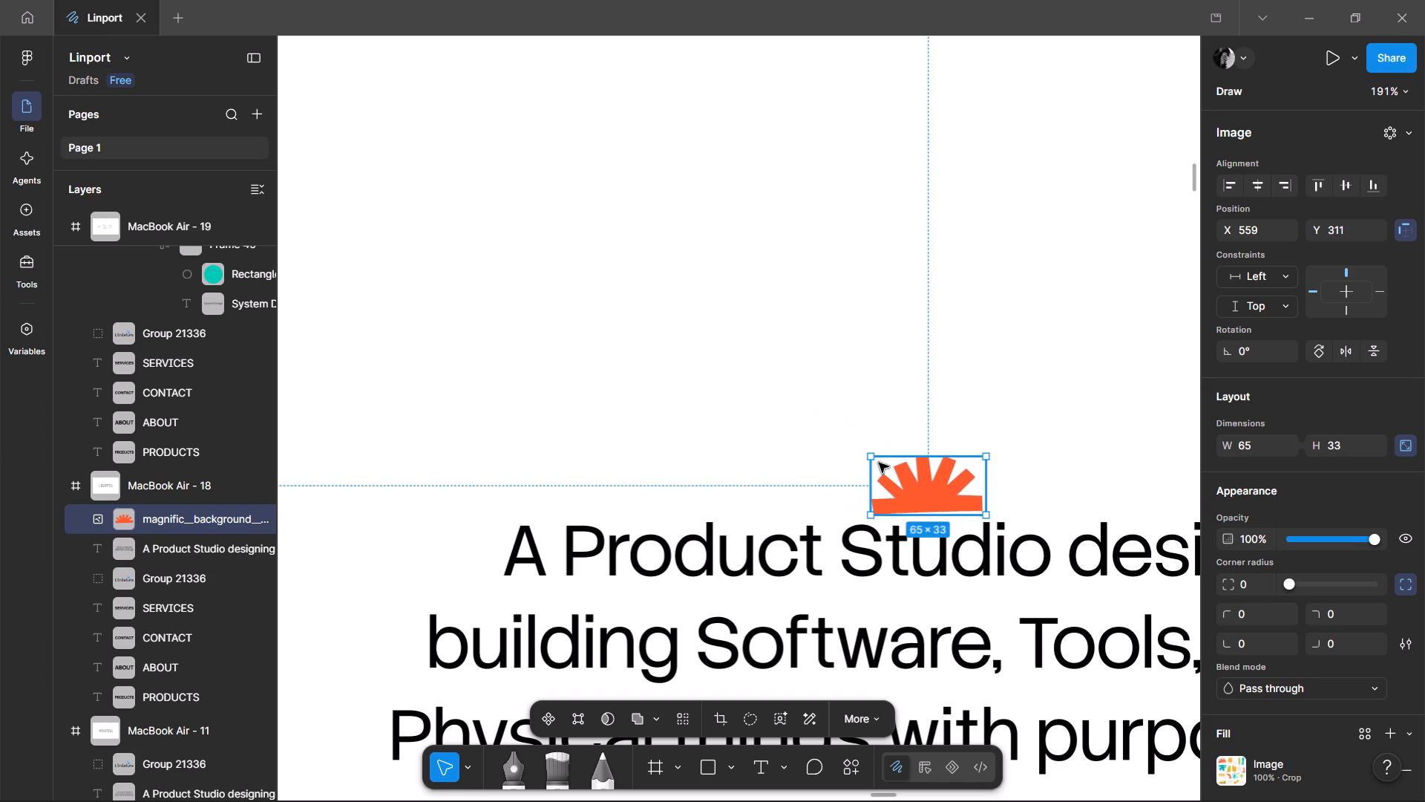
shift+drag(877, 456, 914, 472)
shift+drag(901, 468, 867, 442)
drag(920, 497, 957, 469)
ctrl+scroll(702, 285, down, 6)
ctrl+scroll(718, 306, up, 6)
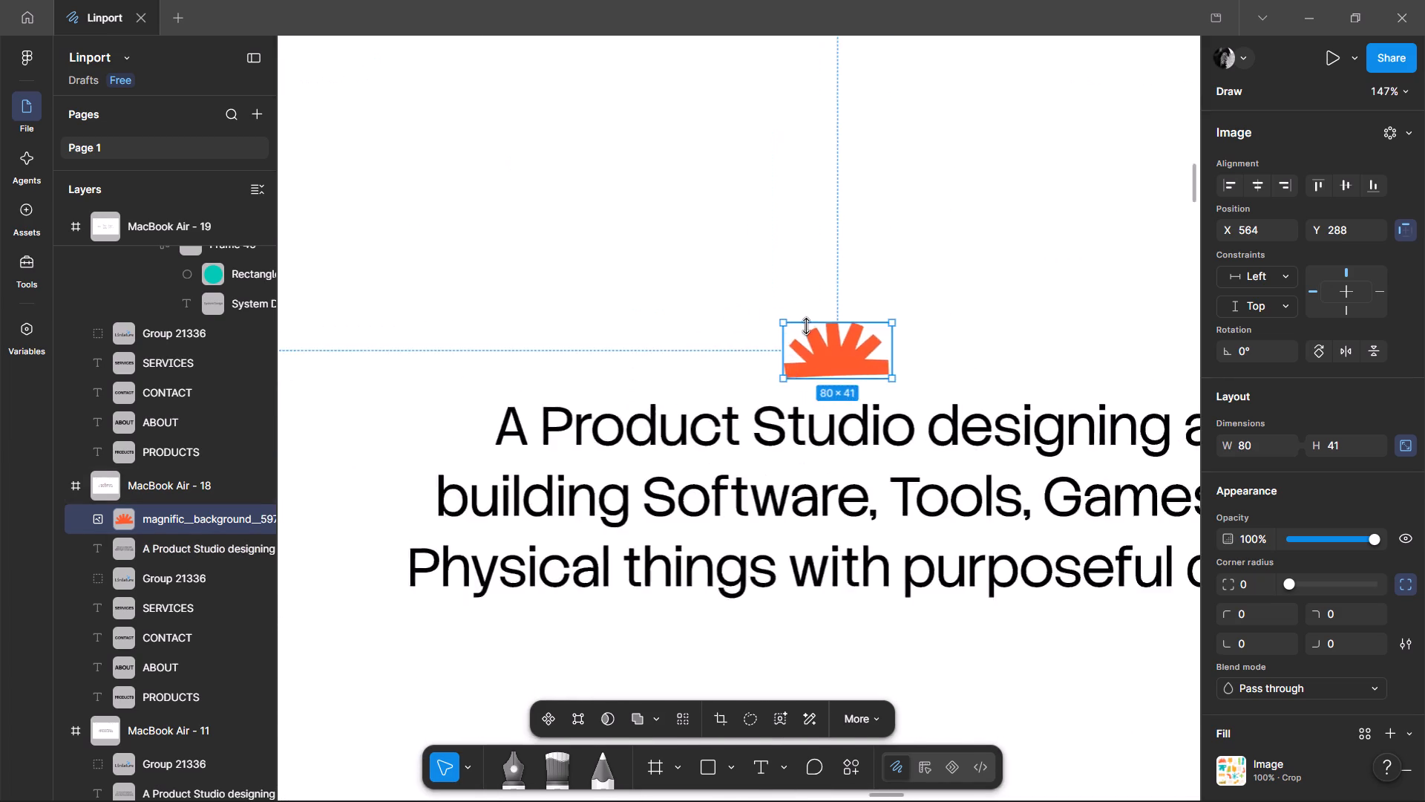
ctrl+scroll(807, 326, up, 1)
drag(822, 376, 821, 382)
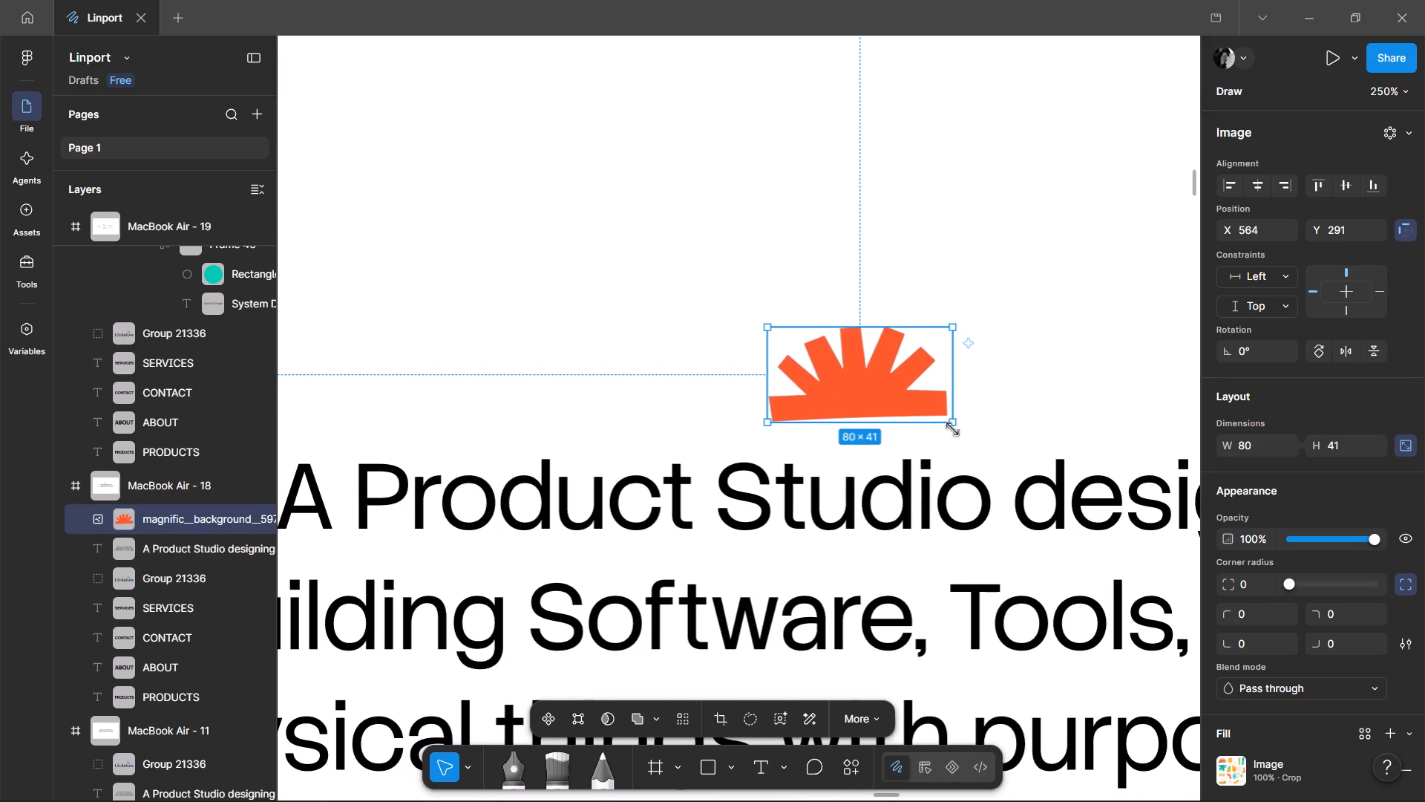
Rotate the sunburst by about -2° to level its base, lower it onto the heading's first line, and deselect it.
shift+drag(960, 429, 969, 441)
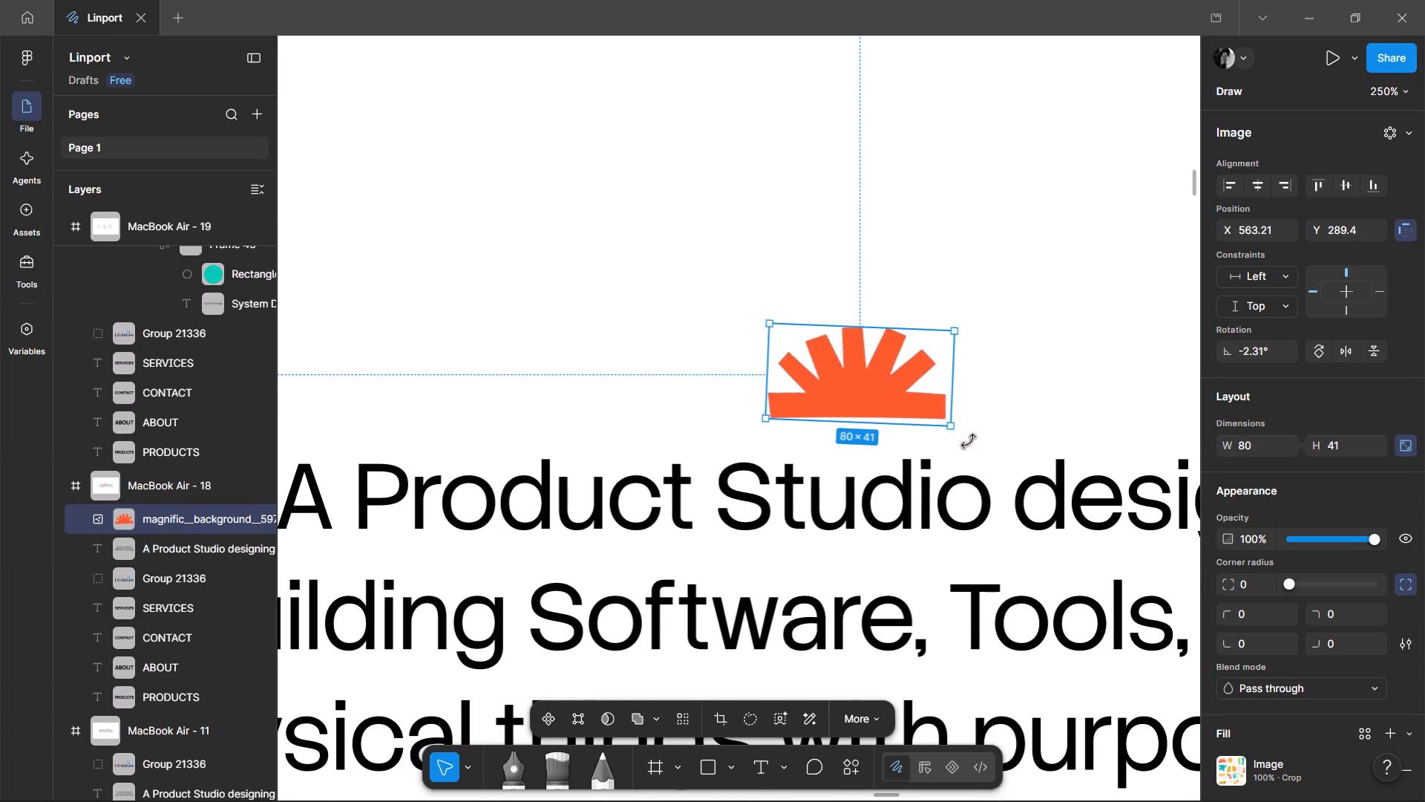
shift+drag(969, 441, 964, 442)
drag(882, 398, 882, 408)
ctrl+scroll(676, 309, down, 5)
ctrl+scroll(524, 249, down, 5)
click(854, 293)
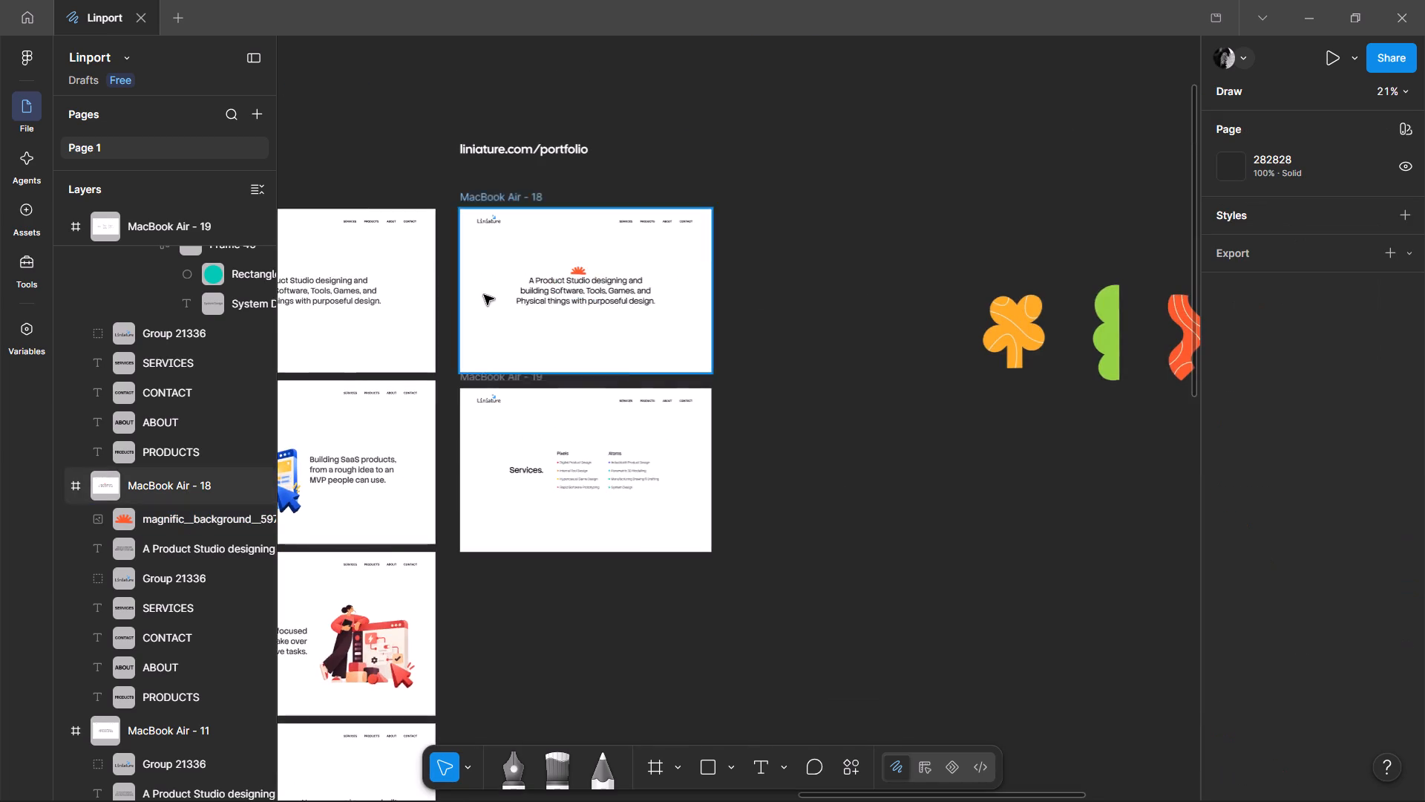
Move the orange flower from the row into the MacBook Air - 18 frame and scale it down to about 82 × 99.
ctrl+scroll(484, 295, up, 3)
ctrl+scroll(675, 238, down, 3)
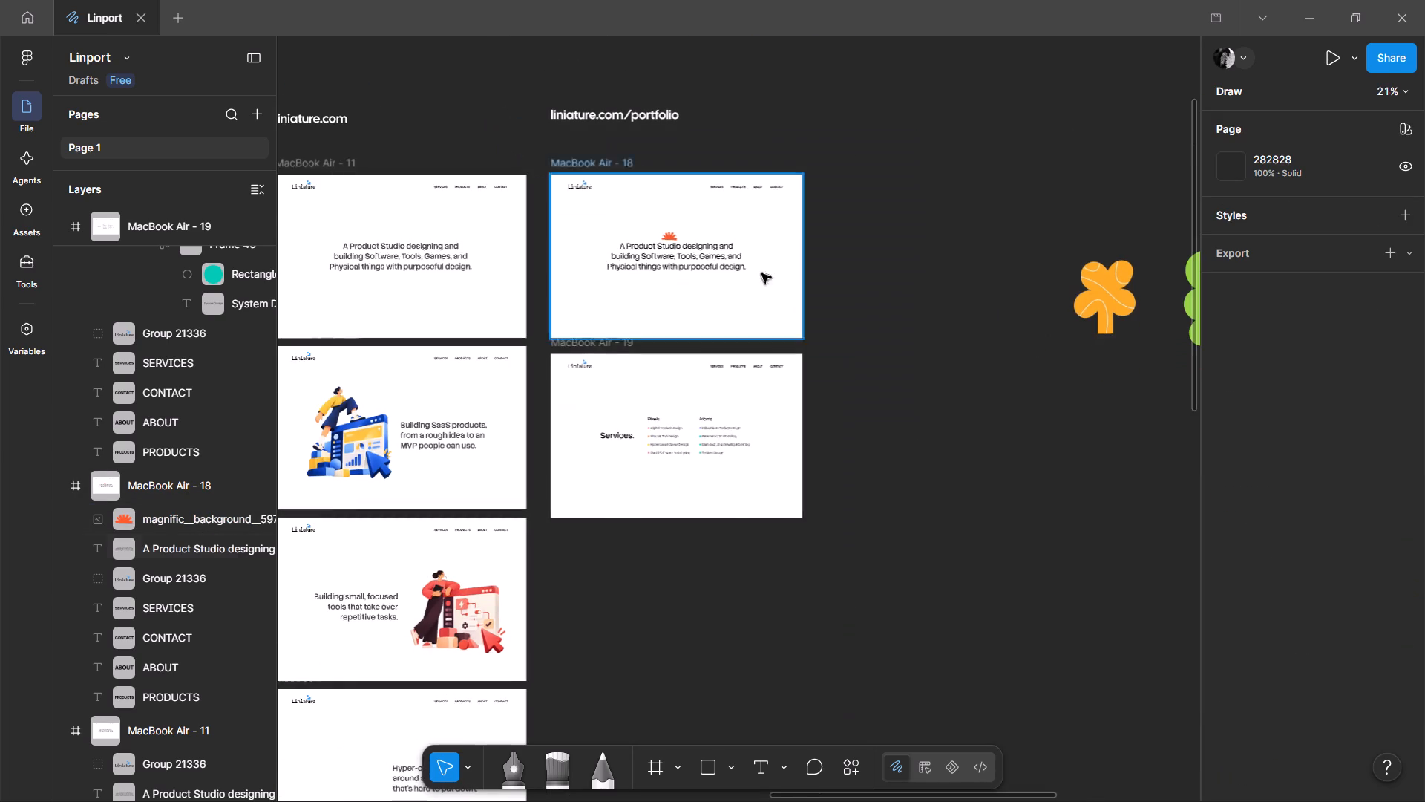
drag(1116, 296, 608, 235)
ctrl+scroll(607, 235, up, 4)
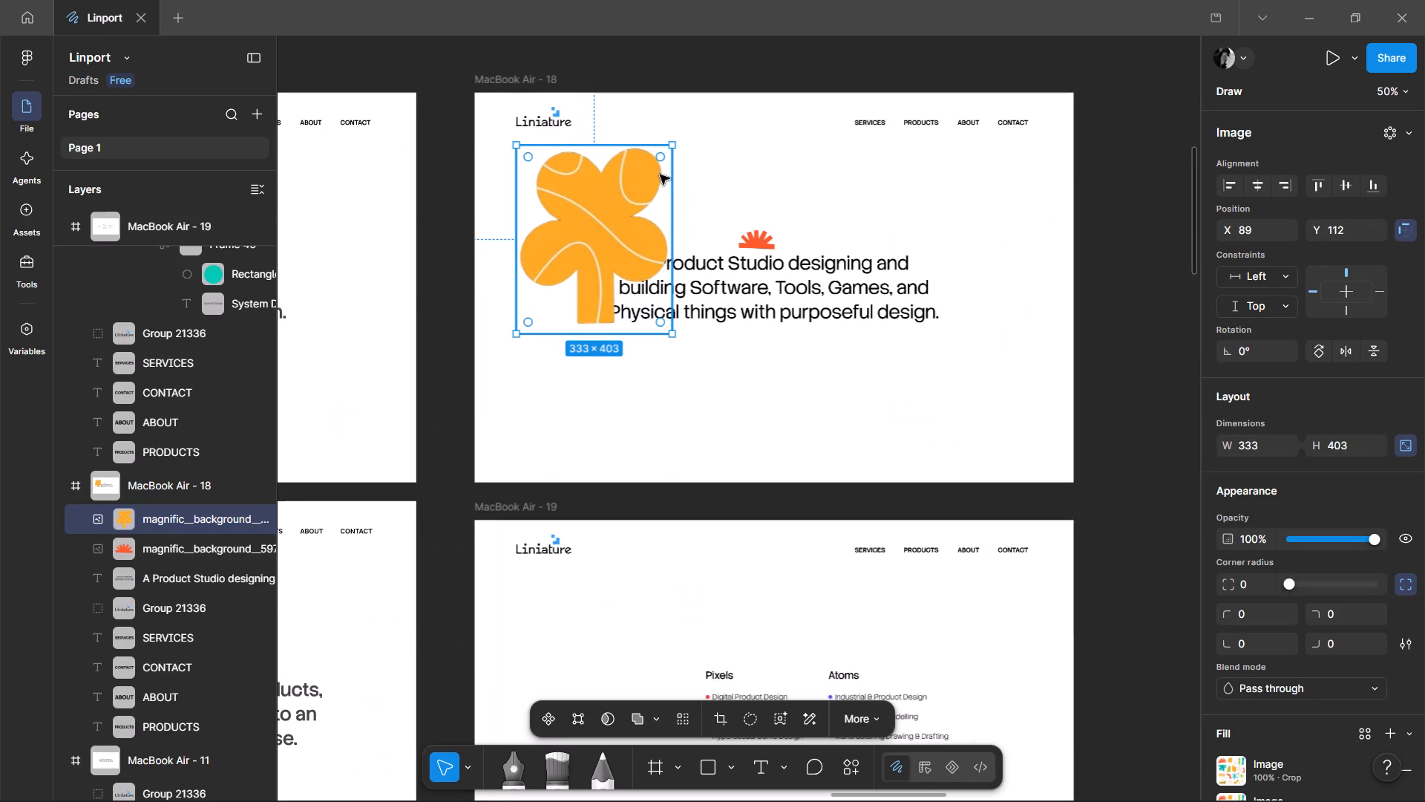
shift+drag(669, 147, 540, 284)
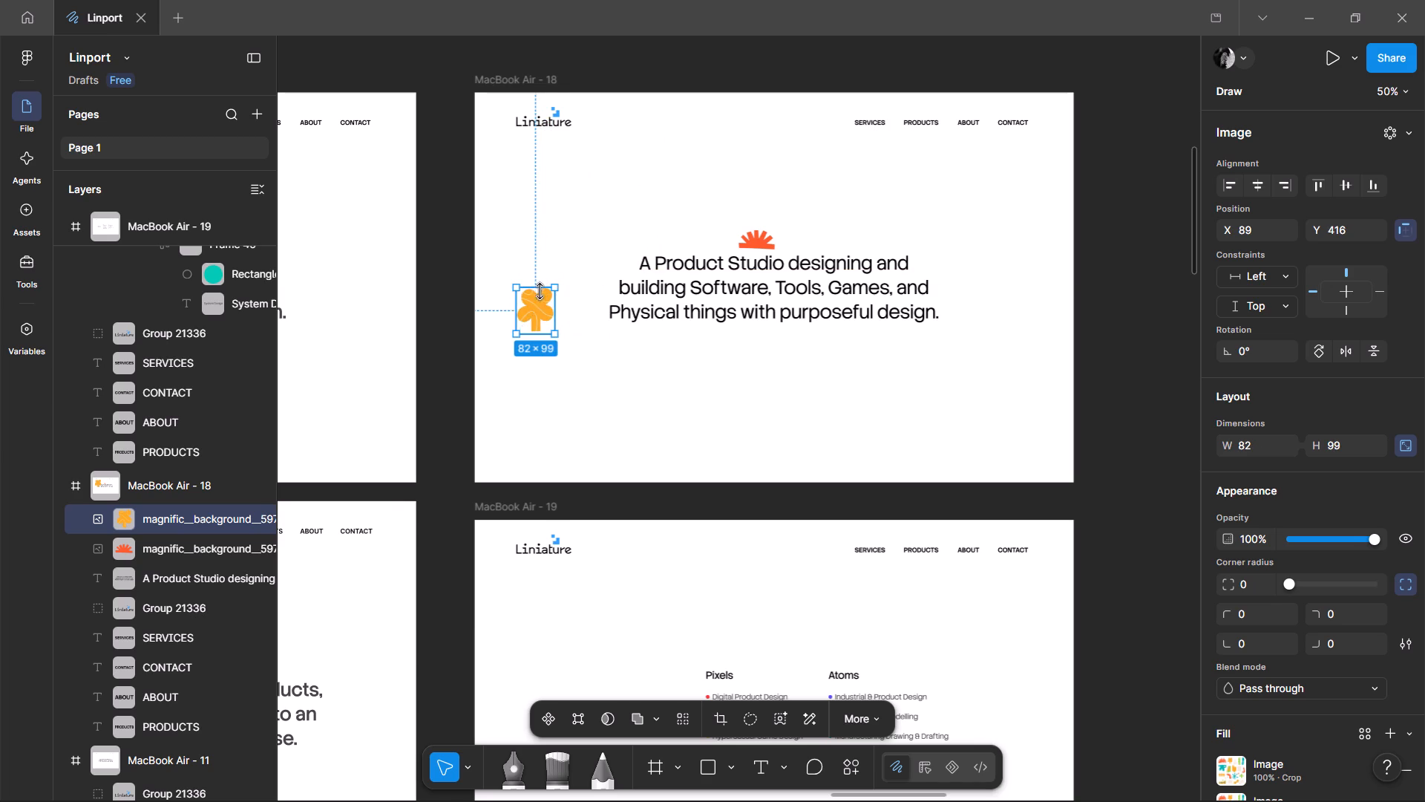
Place the orange flower above and left of the heading, rotate it to about -120°, and deselect it.
drag(534, 309, 577, 206)
shift+drag(607, 232, 591, 255)
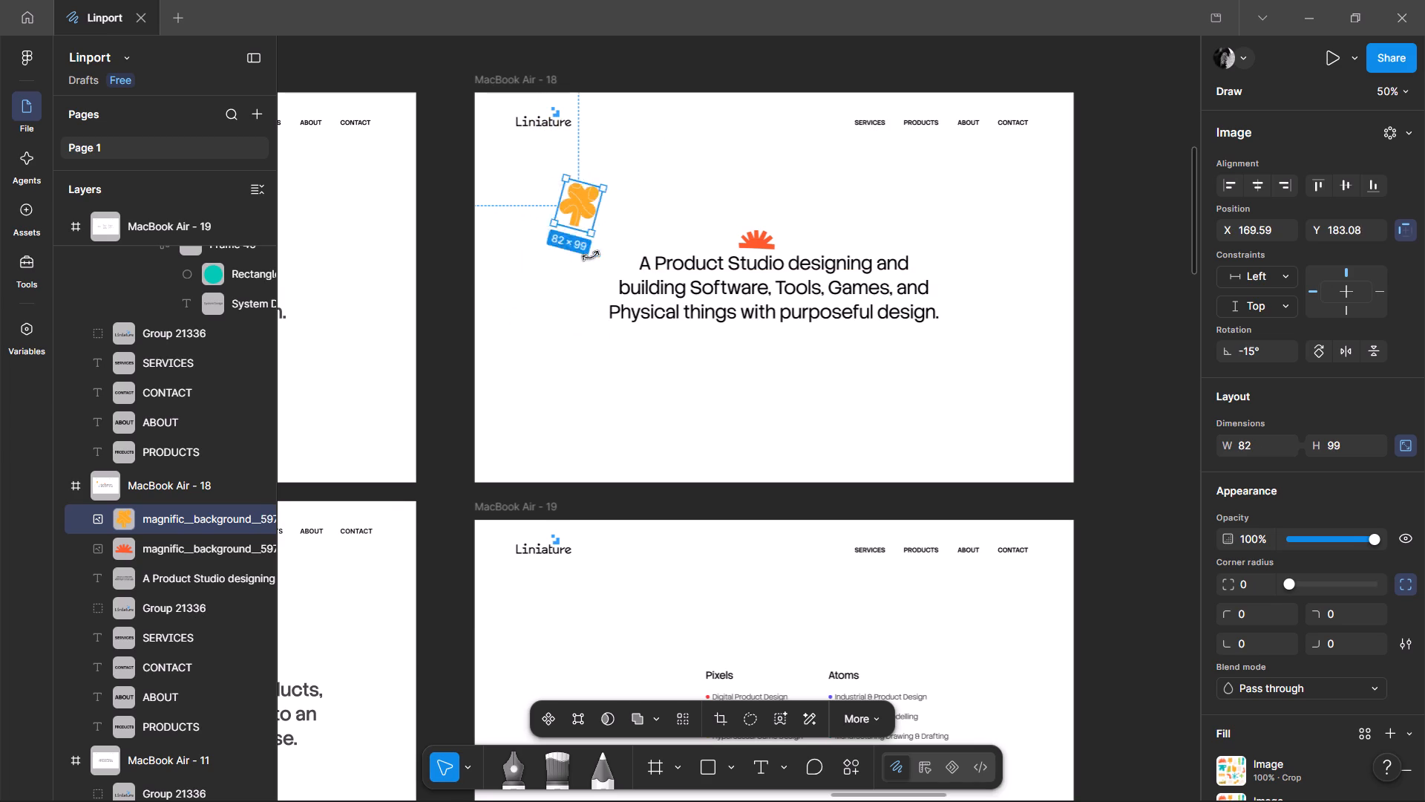
shift+drag(591, 255, 488, 232)
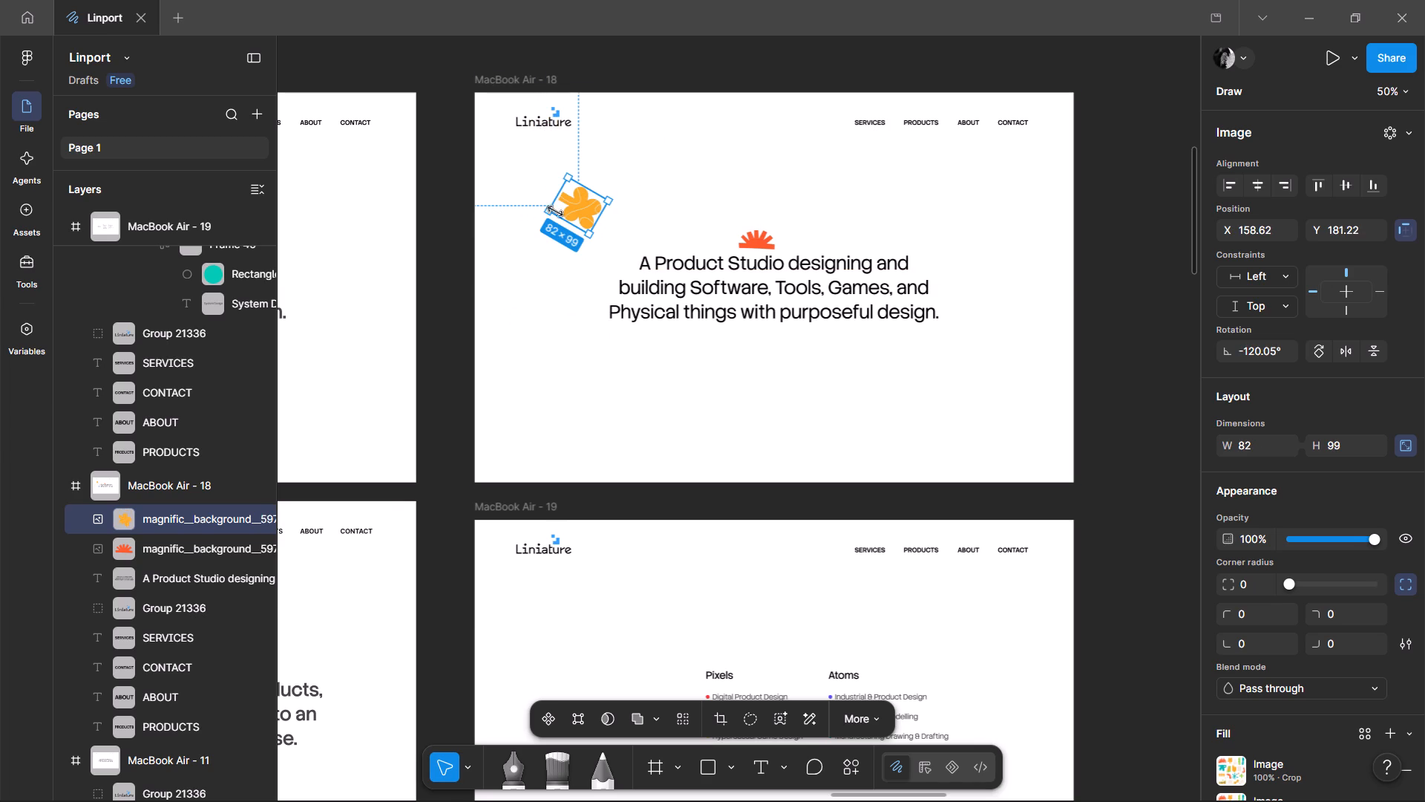
ctrl+scroll(499, 195, down, 2)
click(881, 305)
Move the green scalloped shape from the row into the MacBook Air - 18 frame and rotate it to 90°.
middle_drag(920, 313, 597, 360)
drag(1052, 332, 704, 332)
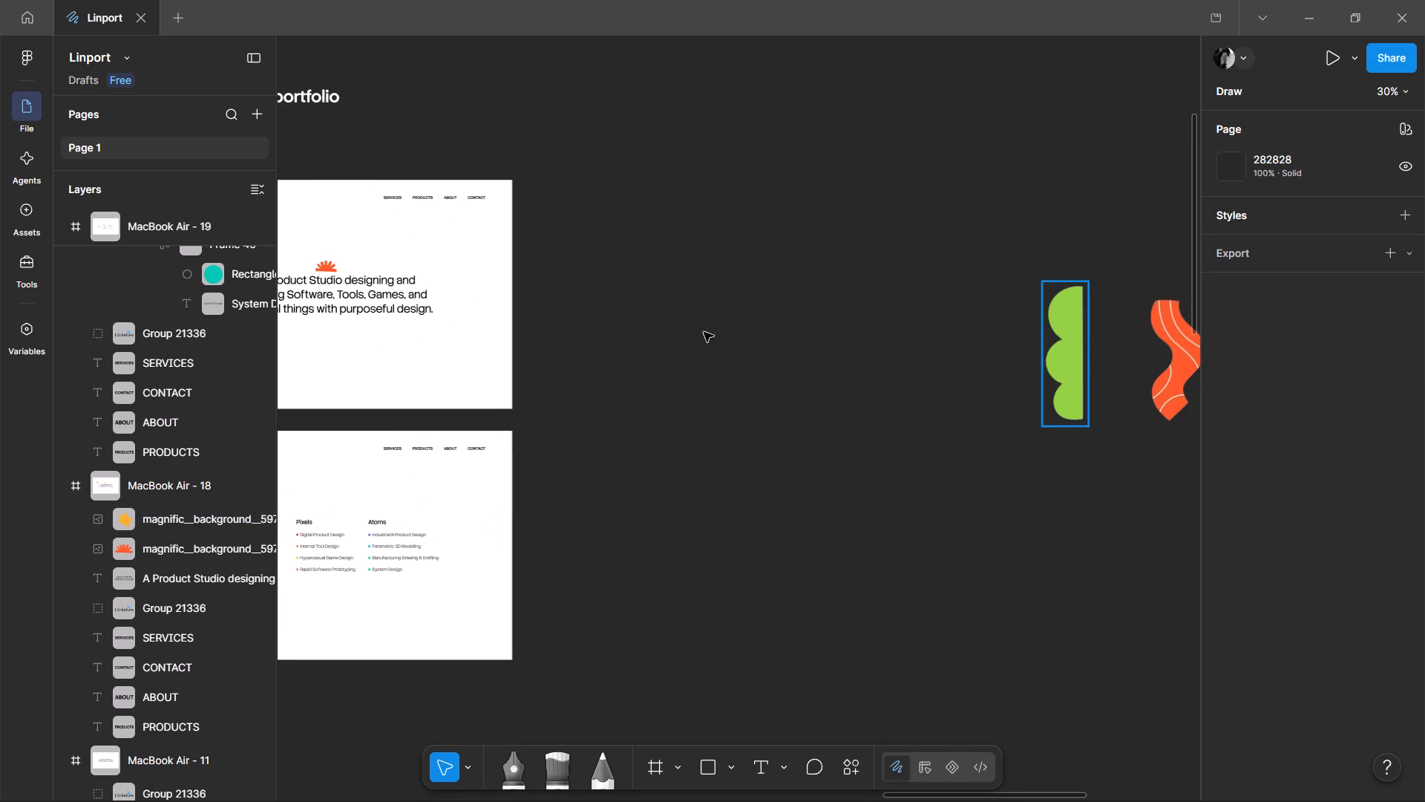
drag(704, 332, 430, 379)
middle_drag(441, 374, 690, 330)
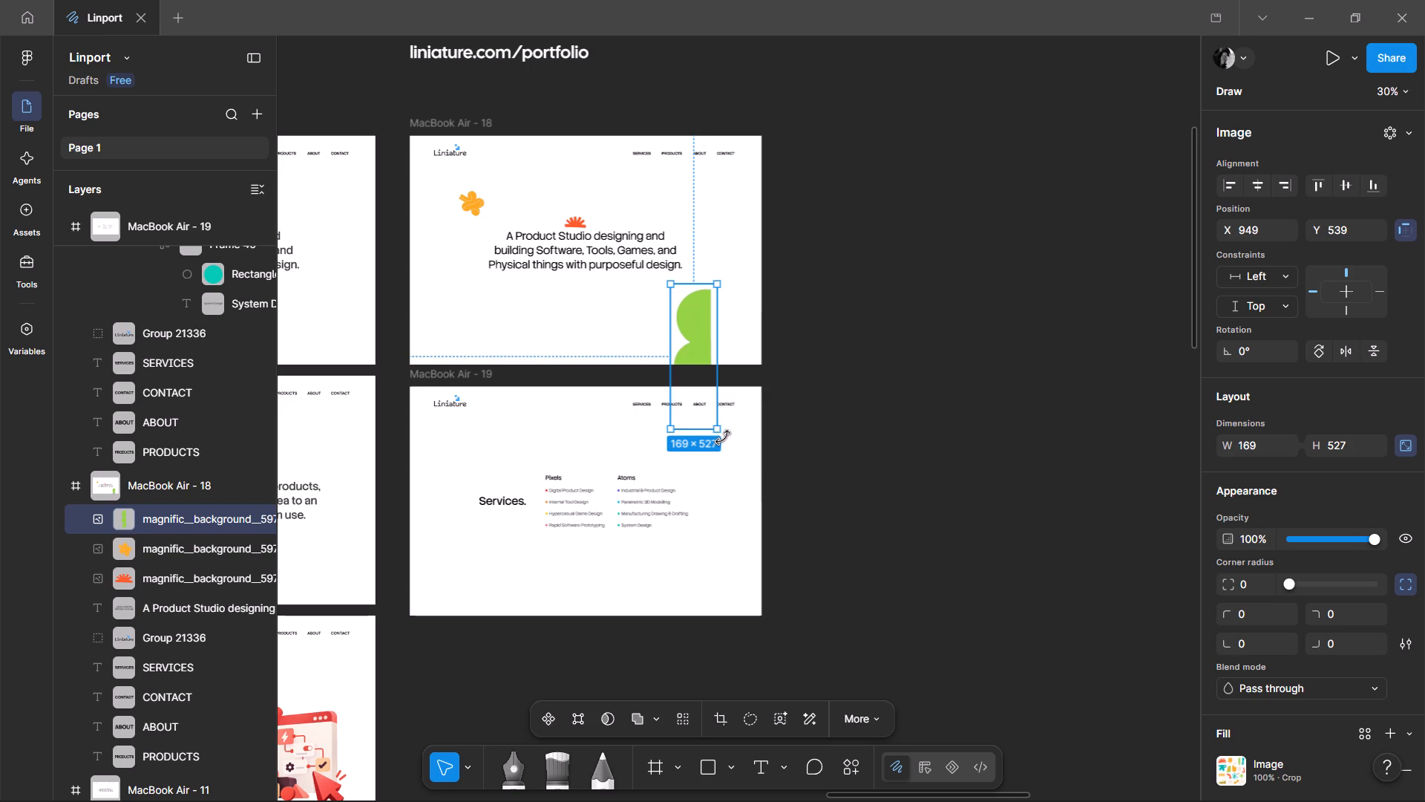
shift+drag(723, 437, 756, 325)
drag(681, 356, 546, 313)
Scale the green scalloped shape down to about 37 × 115 and place it below the left part of the heading.
ctrl+scroll(550, 312, up, 3)
shift+drag(410, 264, 650, 376)
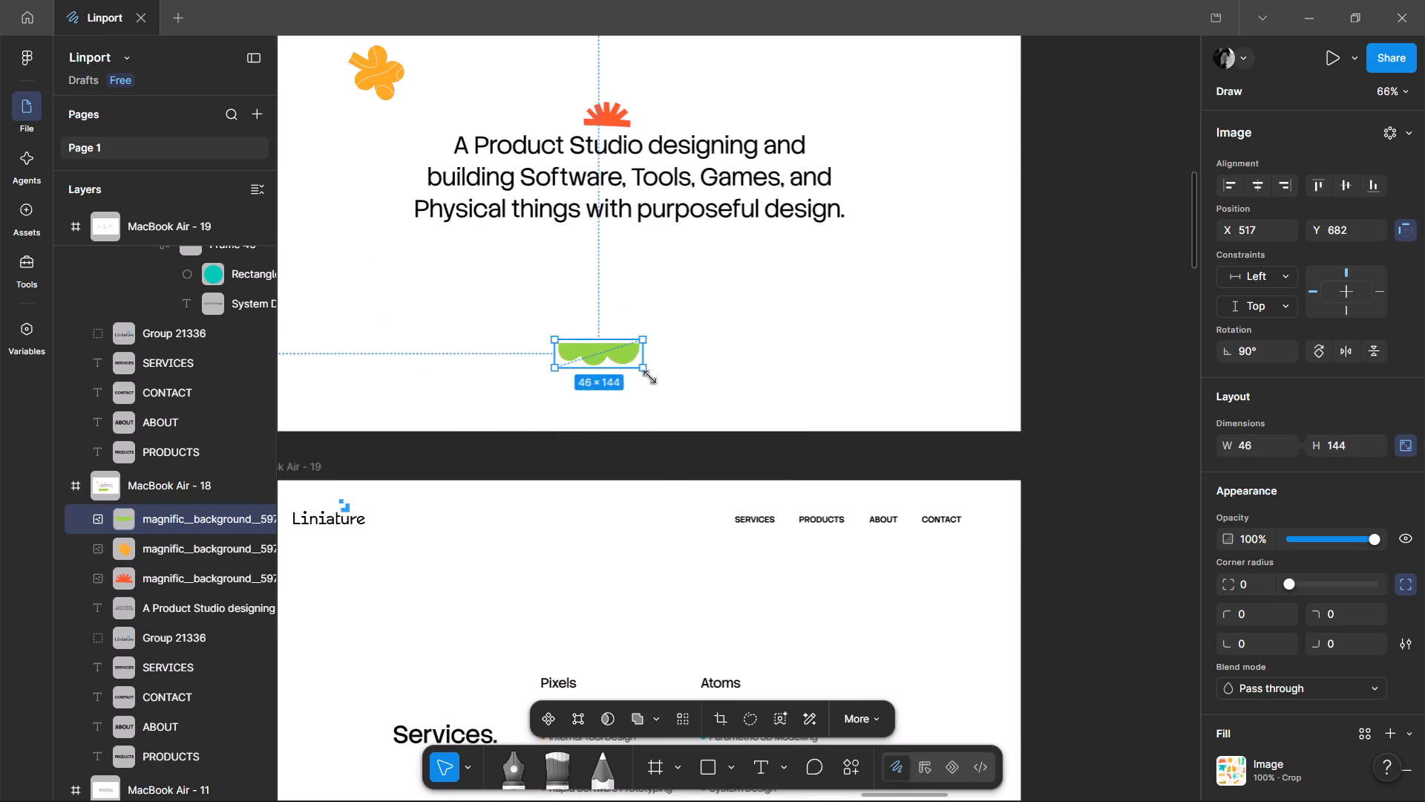
shift+drag(650, 376, 641, 325)
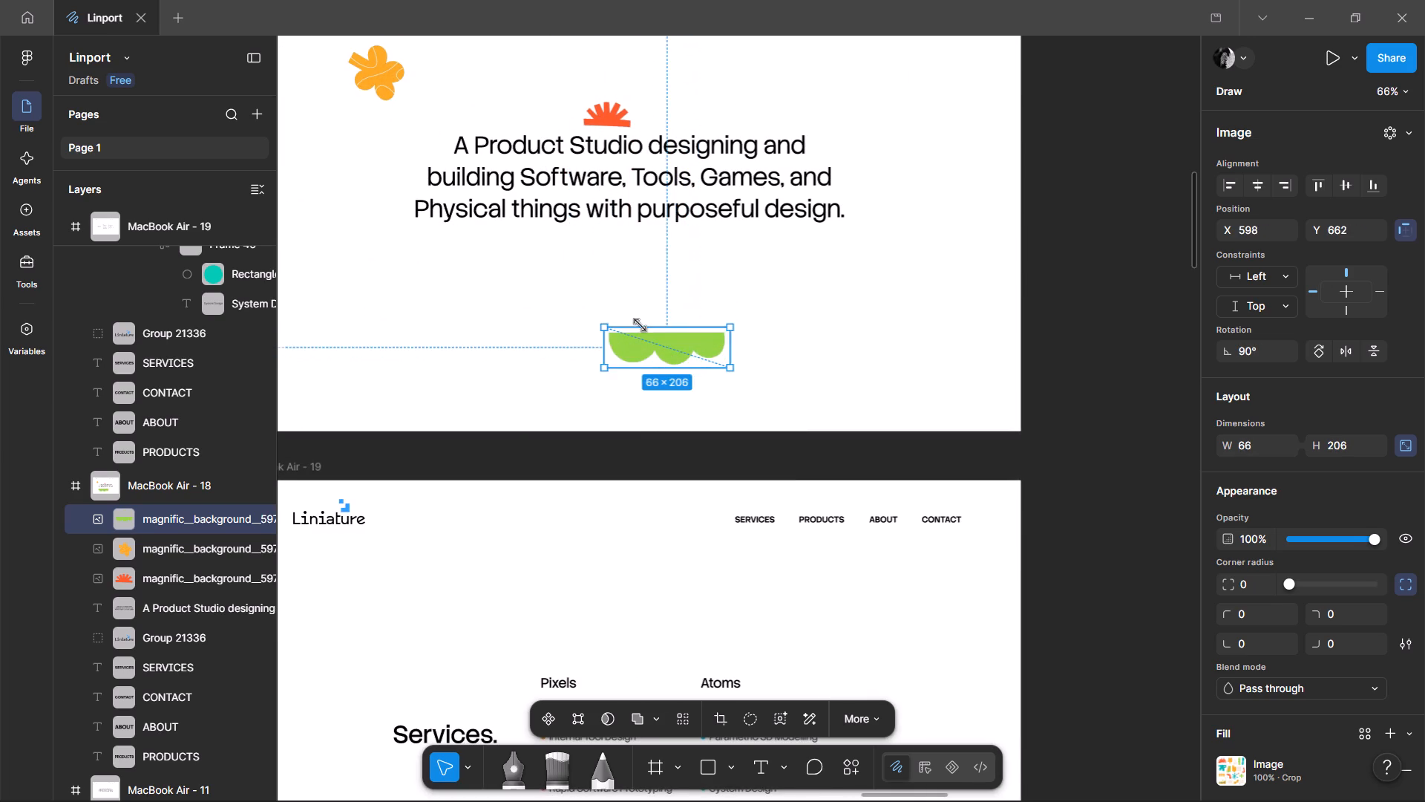
shift+drag(641, 325, 699, 345)
drag(702, 352, 606, 301)
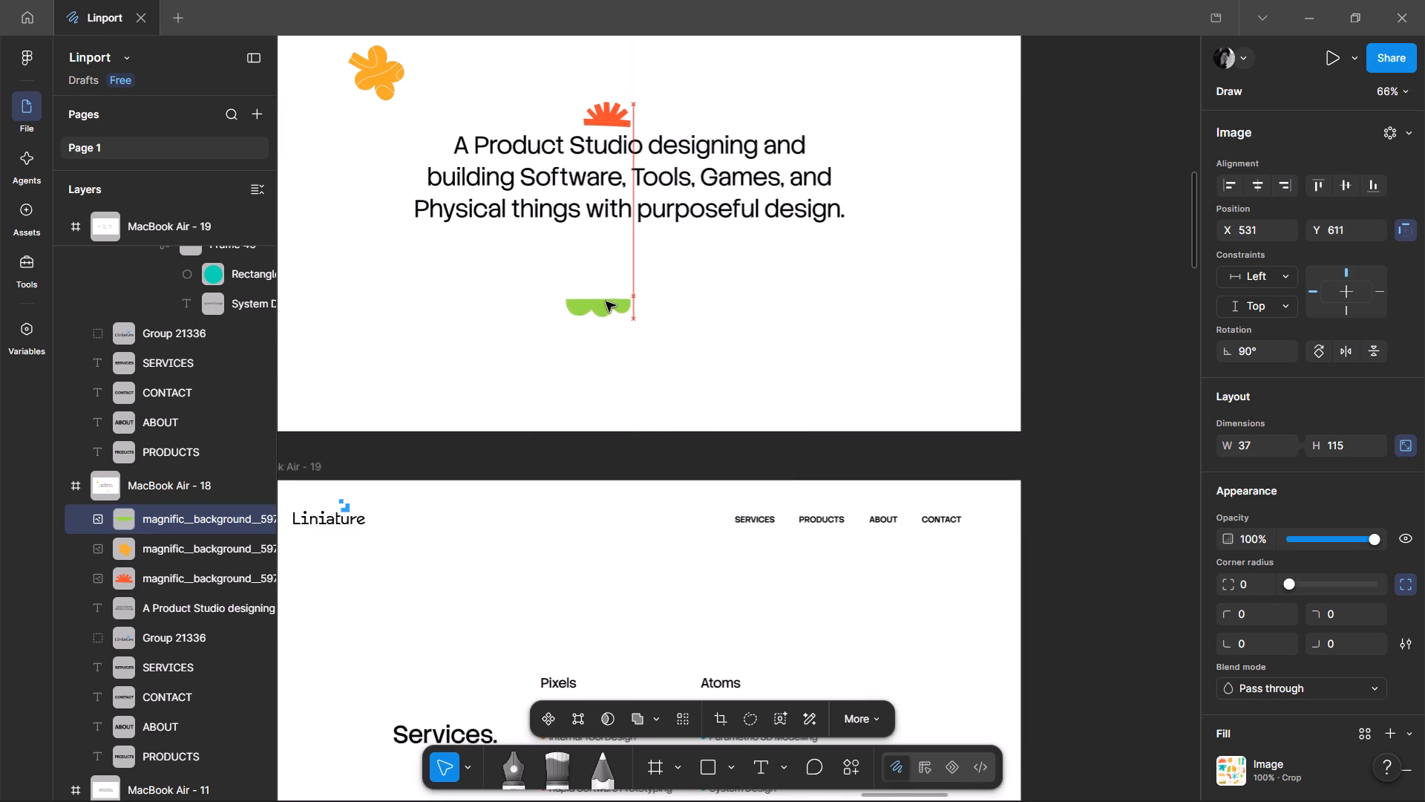
drag(606, 301, 516, 263)
Scale the orange flower above and left of the heading down slightly and deselect it.
click(397, 87)
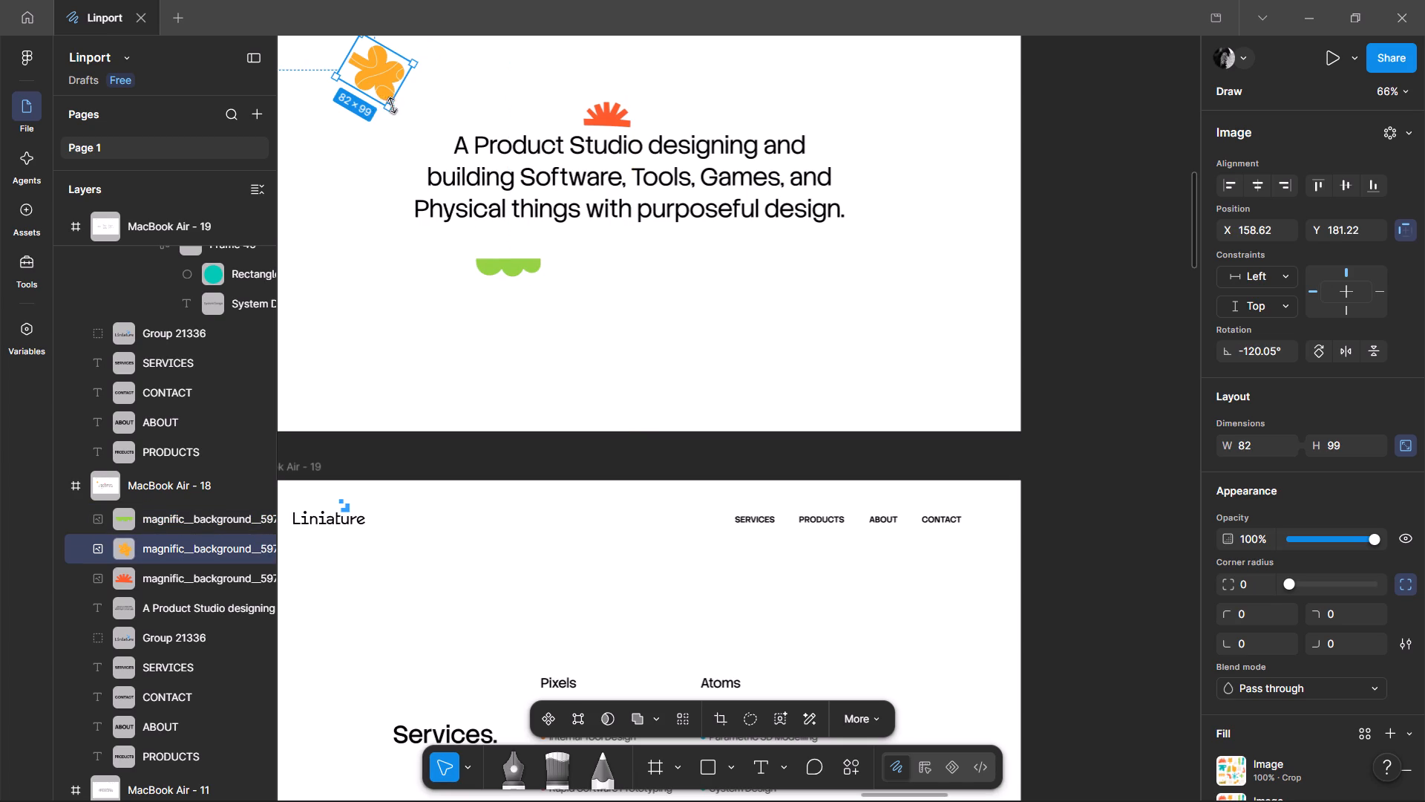
shift+drag(392, 105, 381, 92)
click(606, 349)
Move the red-orange wavy shape from the row into the MacBook Air - 18 frame and scale it down to about 71 × 149.
ctrl+scroll(603, 348, down, 5)
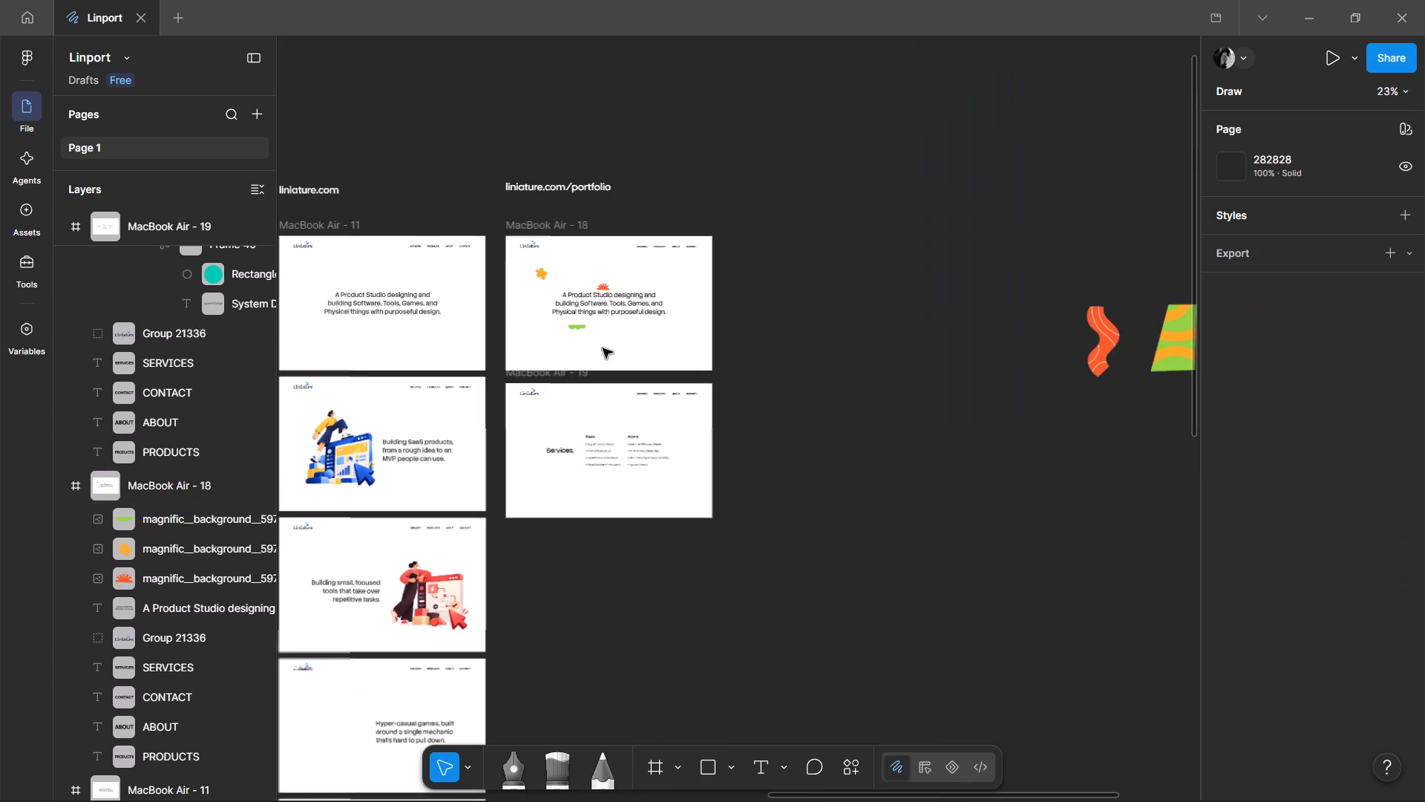
drag(1095, 342, 691, 312)
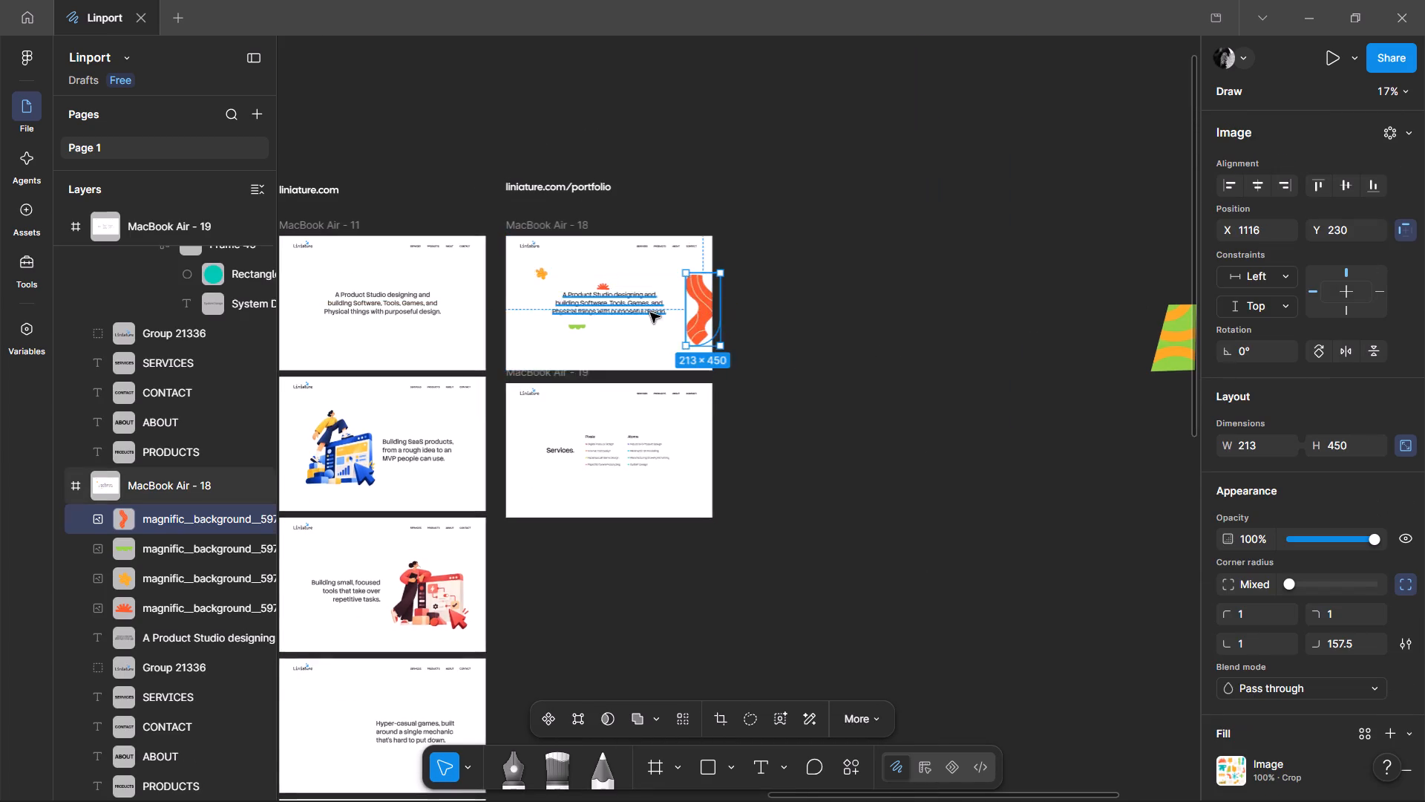
ctrl+scroll(650, 313, up, 5)
shift+drag(923, 167, 839, 272)
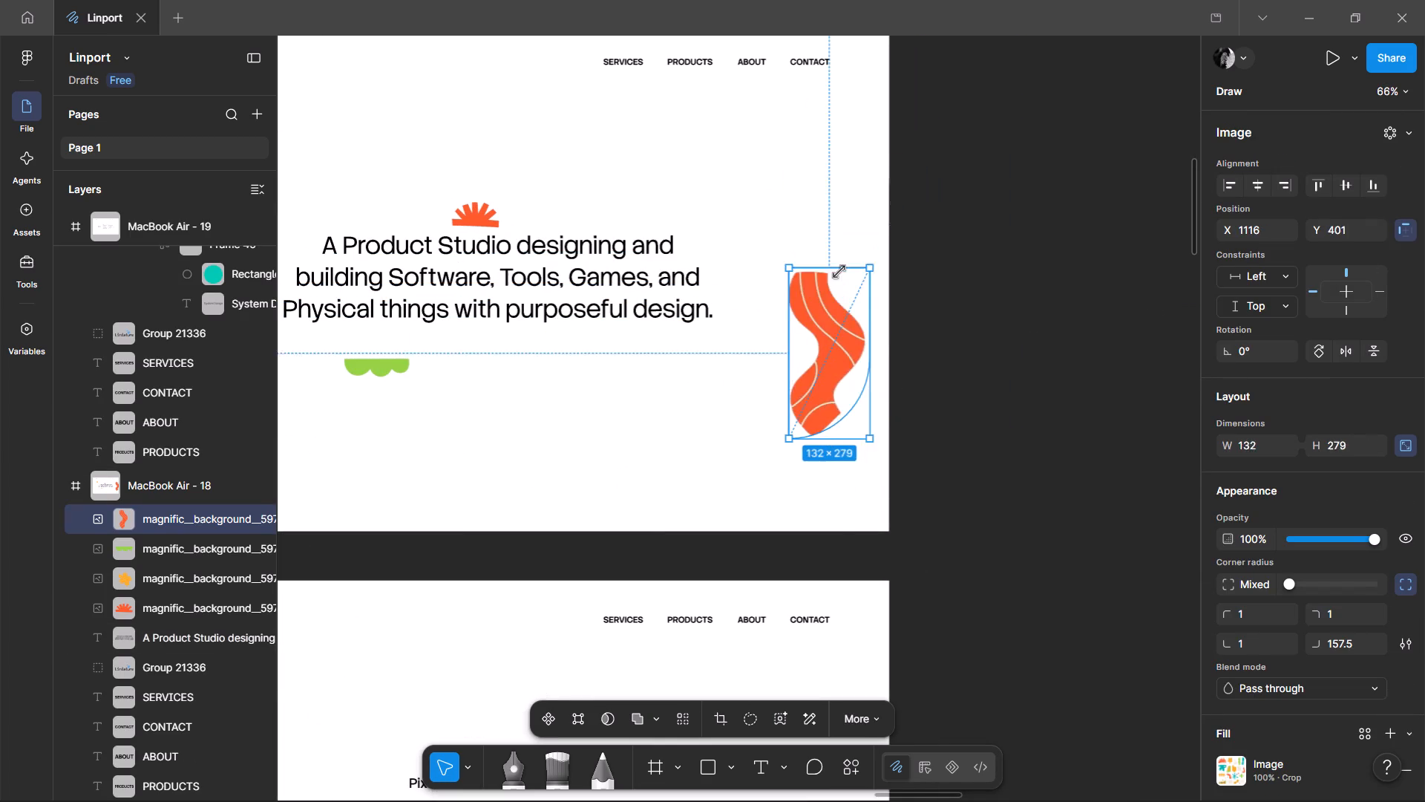
shift+drag(839, 272, 805, 348)
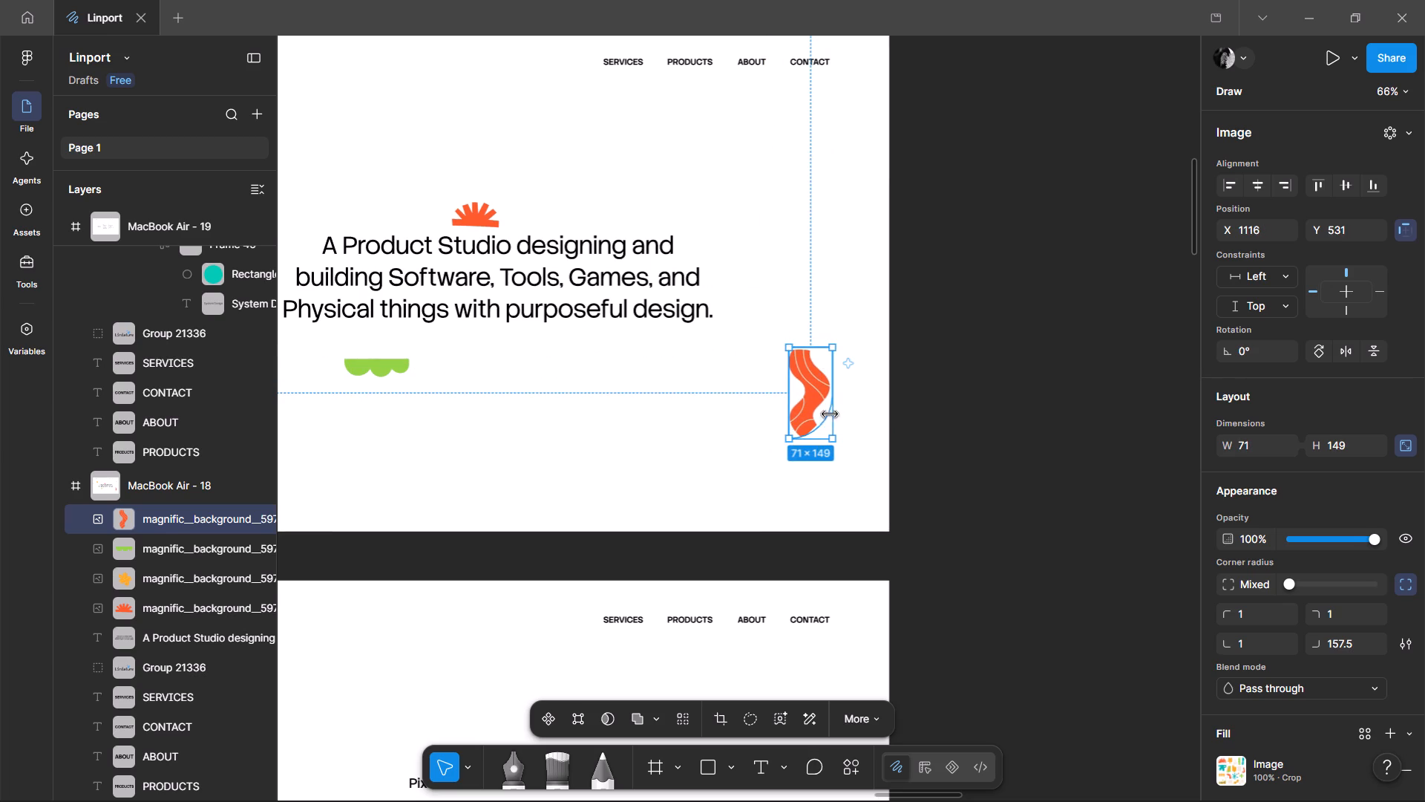
Rotate the wavy shape to about -31°, place it below and right of the heading, and scale it down to about 58 × 122.
drag(845, 446, 812, 469)
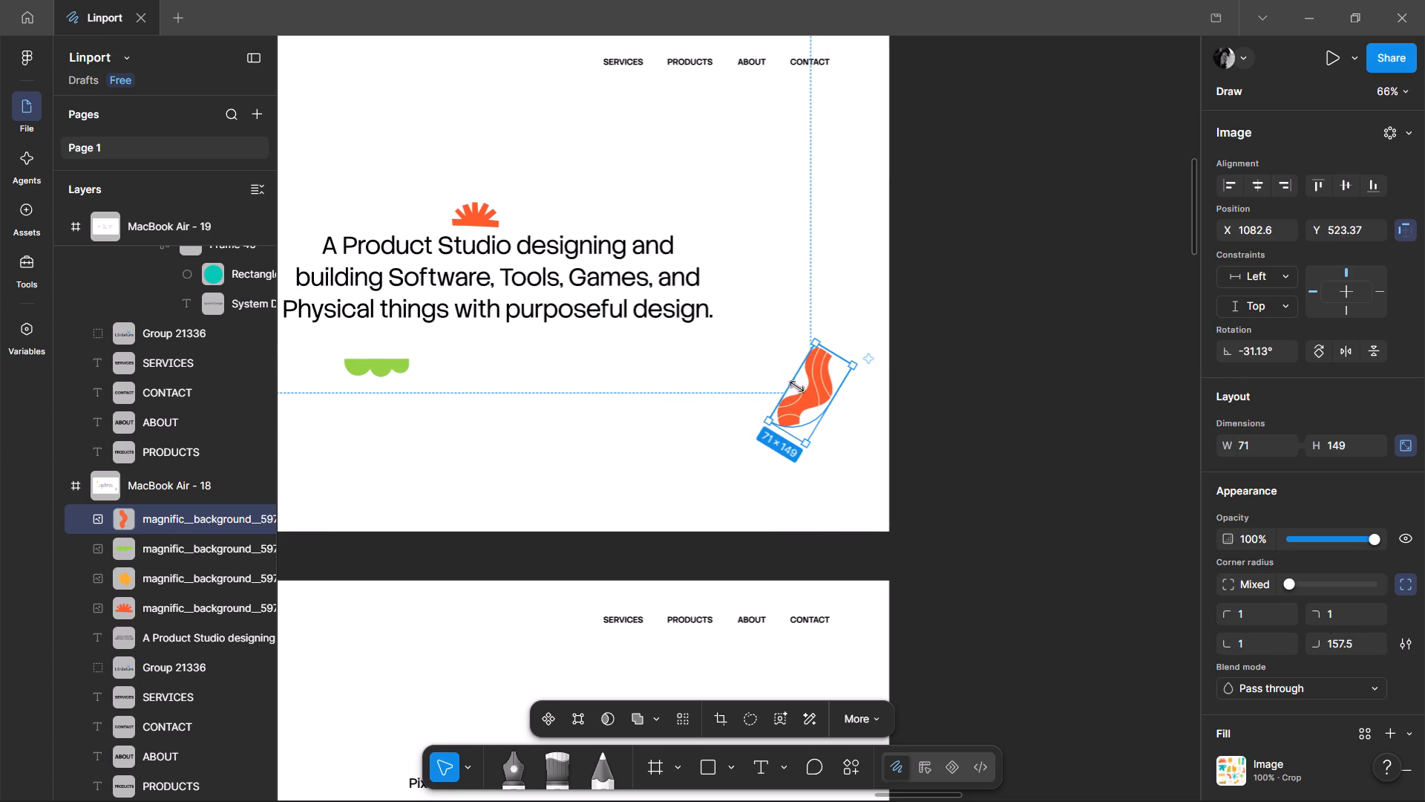
drag(800, 397, 755, 417)
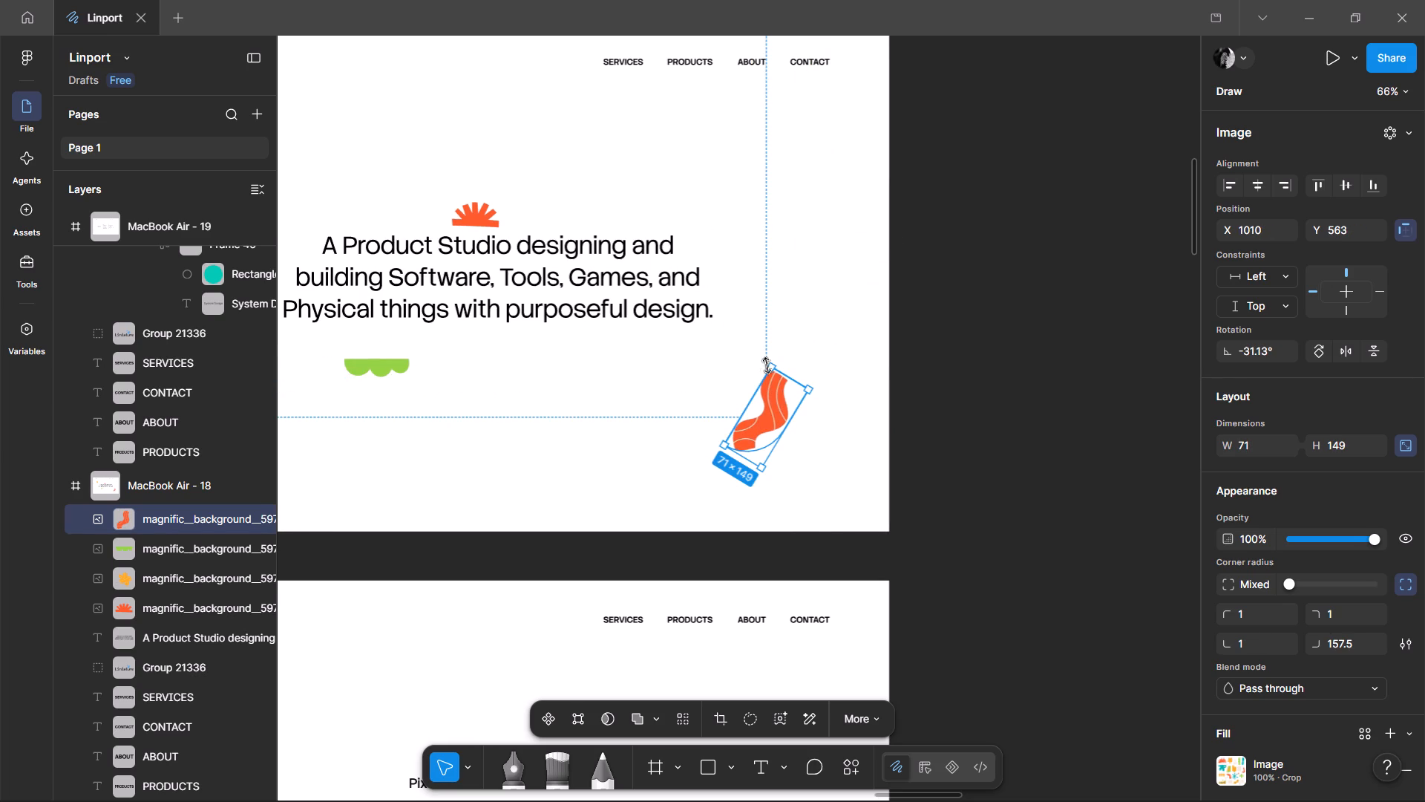
shift+drag(772, 368, 772, 386)
Enlarge the green scalloped shape to about 48 × 149, shift it left to about X 348, and deselect it.
click(402, 368)
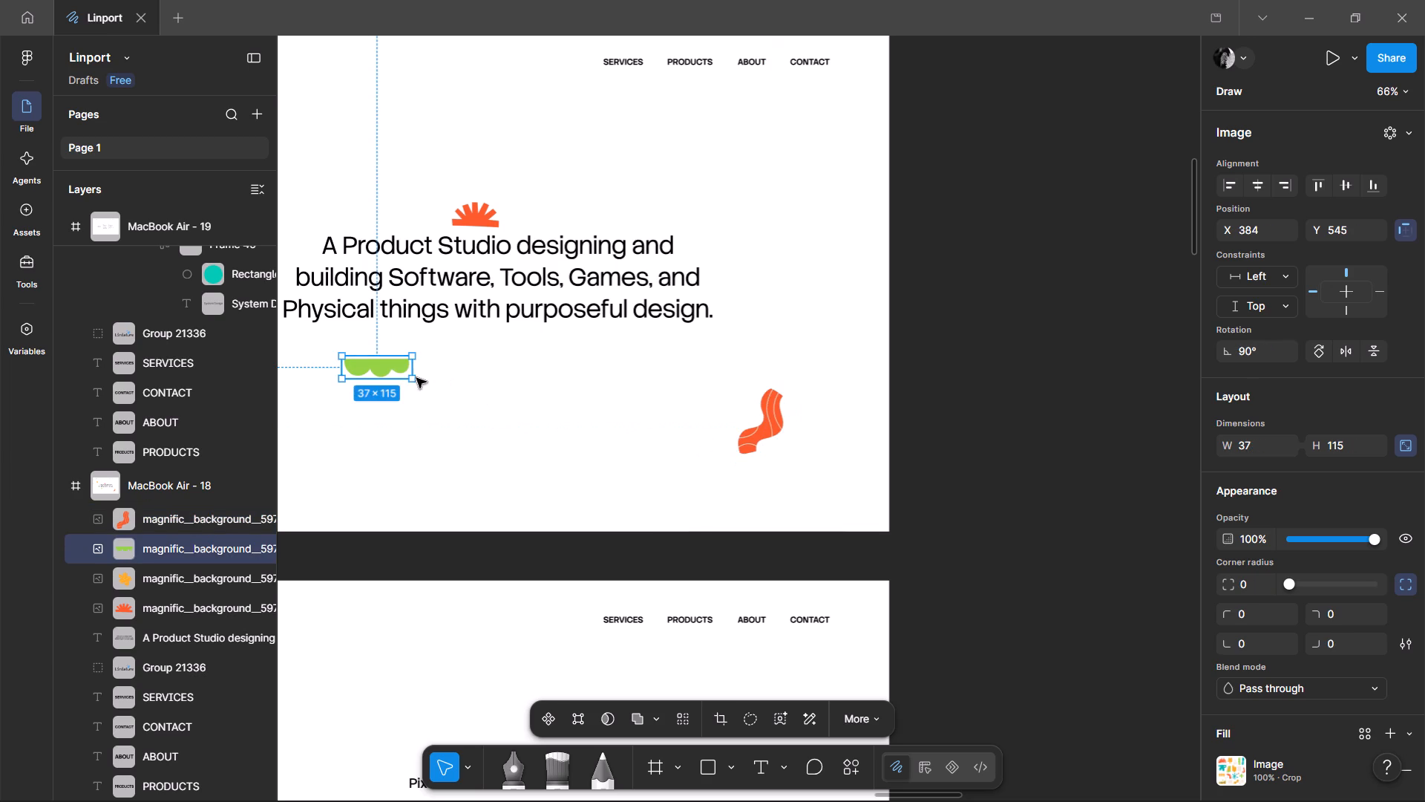
shift+drag(410, 378, 419, 380)
drag(402, 373, 399, 373)
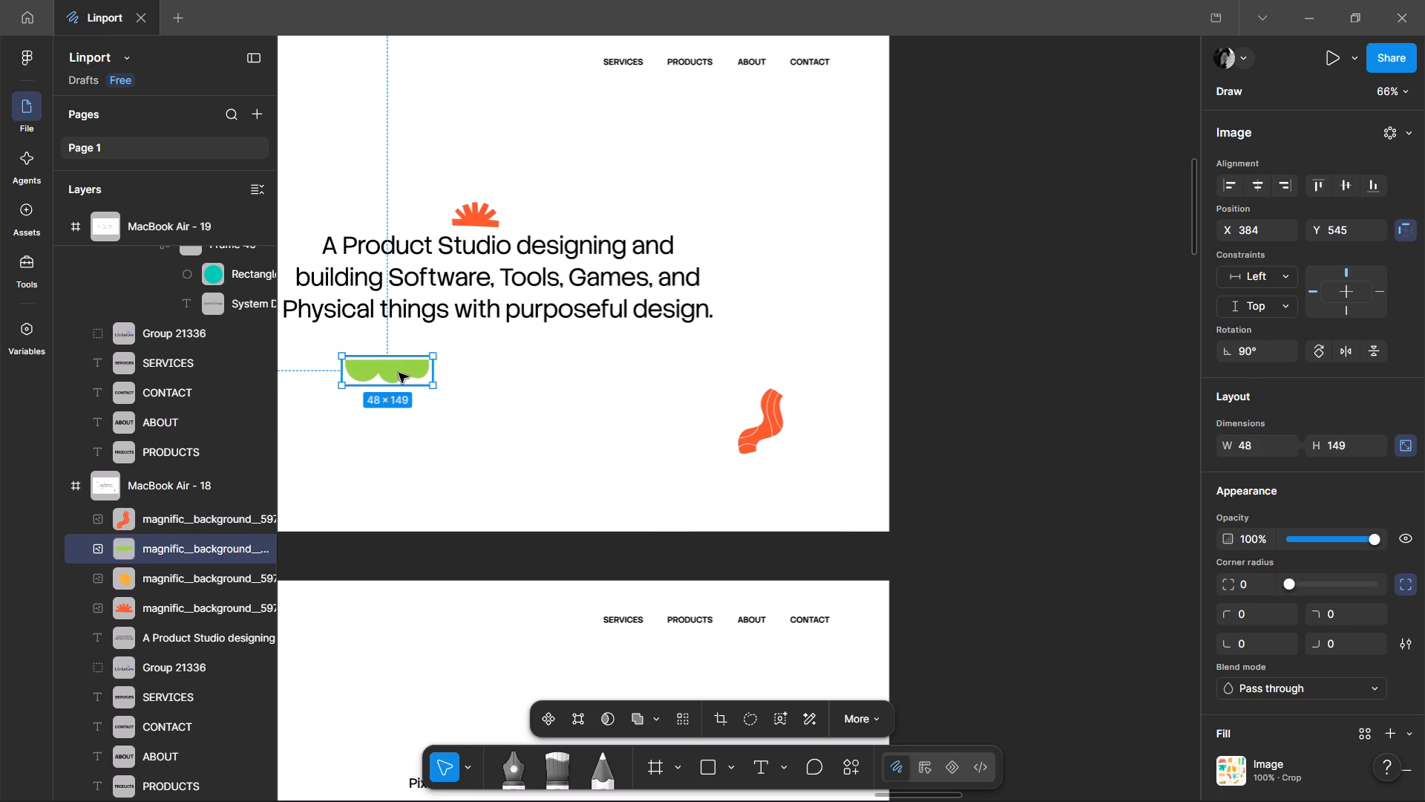
drag(399, 373, 380, 373)
ctrl+scroll(457, 335, down, 4)
click(695, 325)
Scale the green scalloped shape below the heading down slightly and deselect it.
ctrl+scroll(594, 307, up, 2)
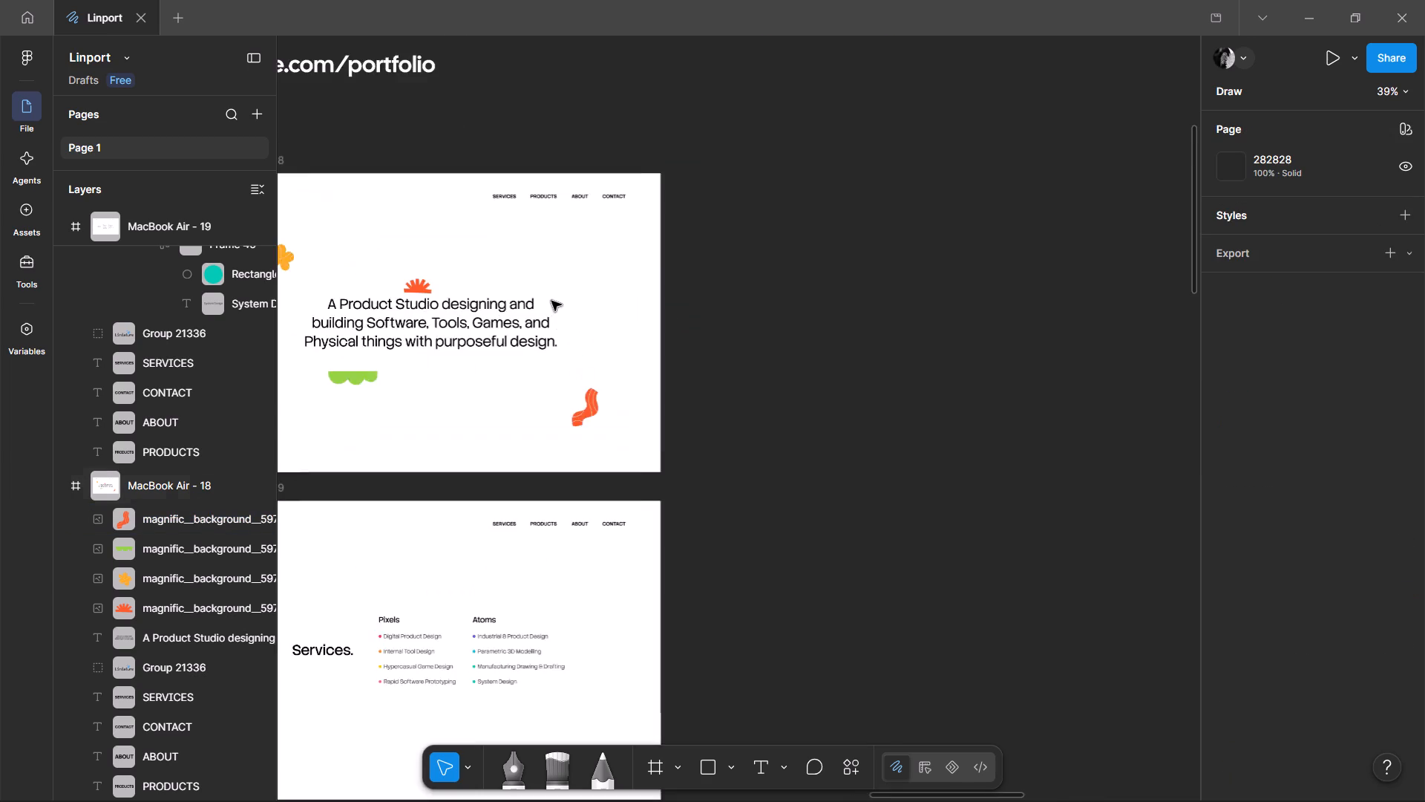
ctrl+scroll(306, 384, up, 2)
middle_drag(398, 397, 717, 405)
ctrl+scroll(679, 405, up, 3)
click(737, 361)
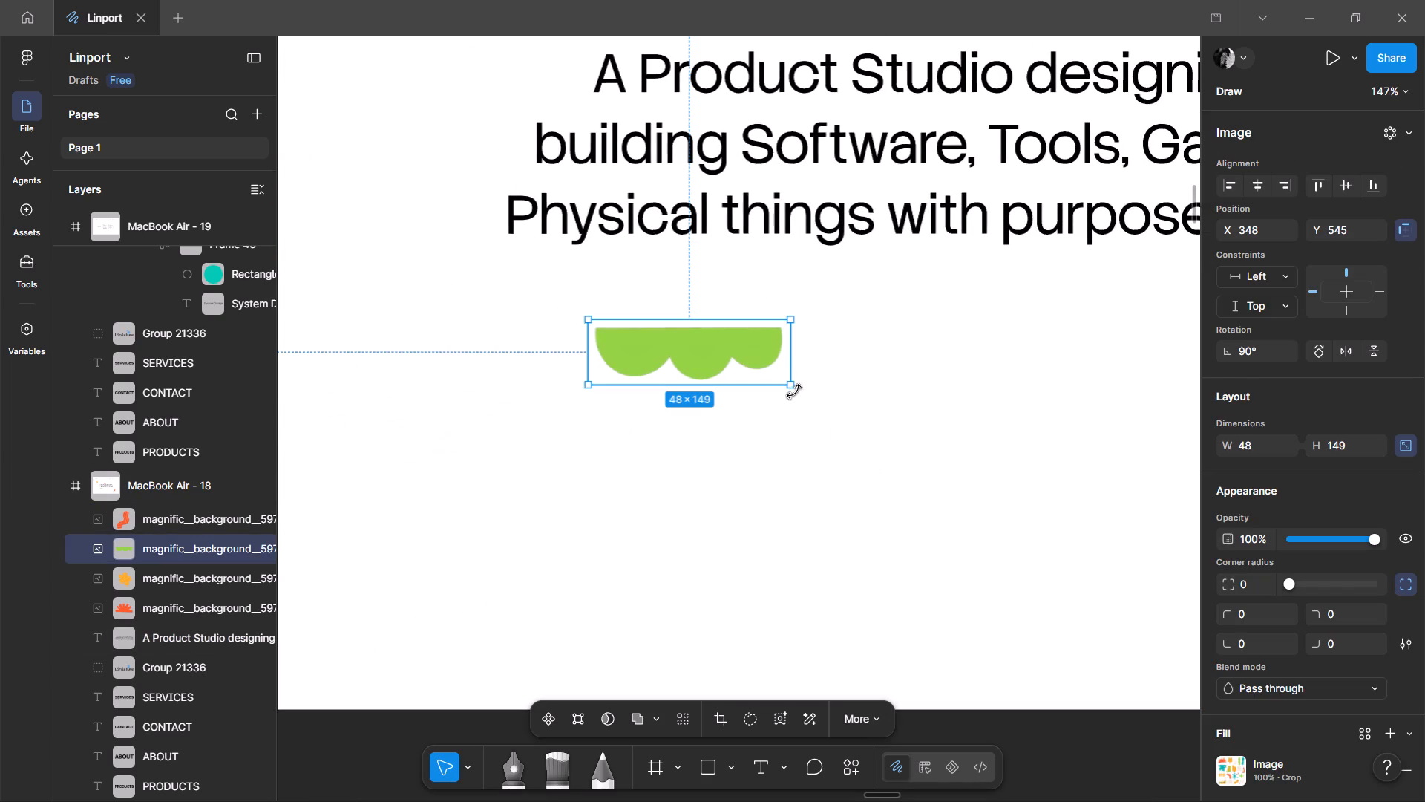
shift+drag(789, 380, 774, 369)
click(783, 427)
Move the green-orange striped trapezoid from the row into the frame, scale it down to about 92 × 134, and place it below the heading.
ctrl+scroll(573, 307, down, 5)
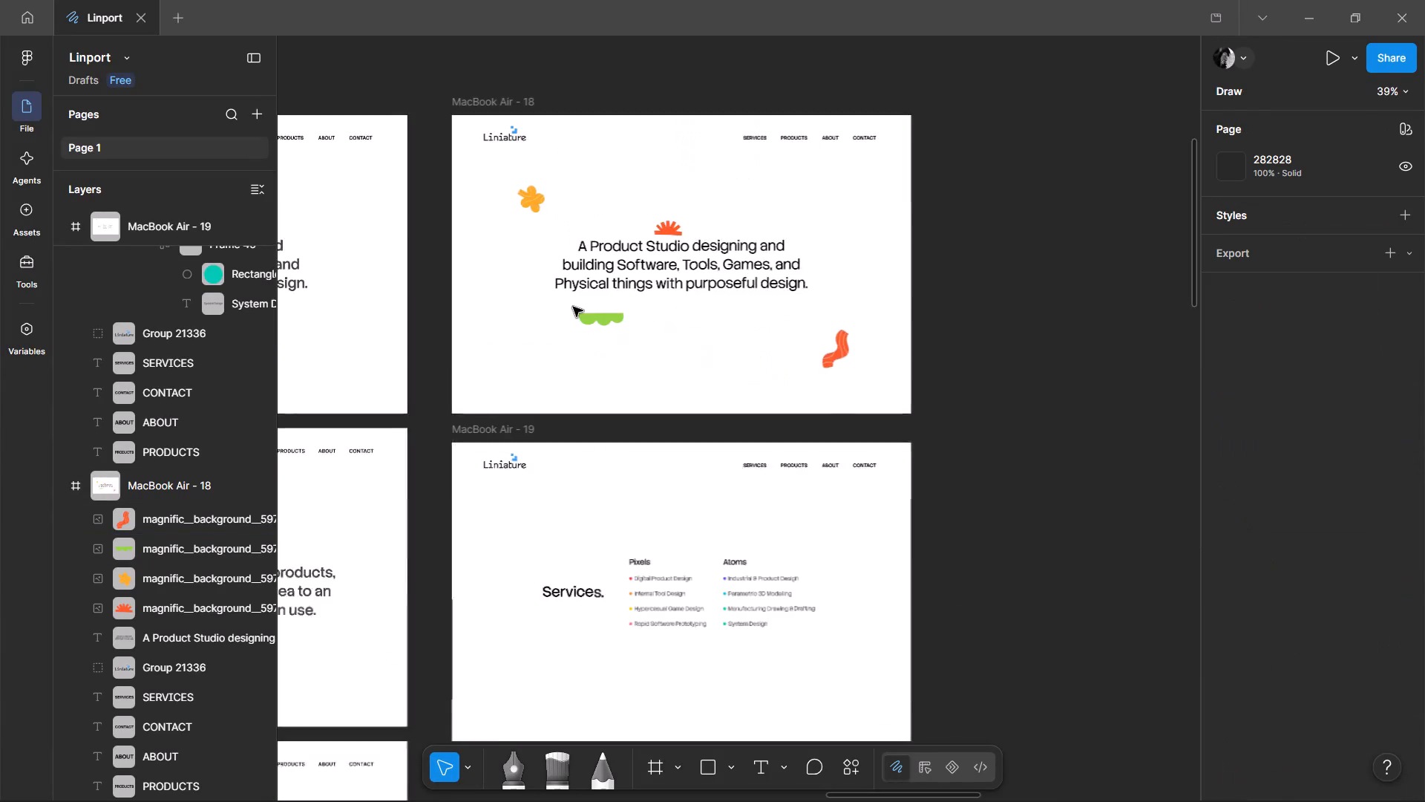
ctrl+scroll(573, 307, down, 2)
middle_drag(860, 351, 693, 325)
ctrl+scroll(688, 325, down, 2)
drag(1015, 296, 605, 296)
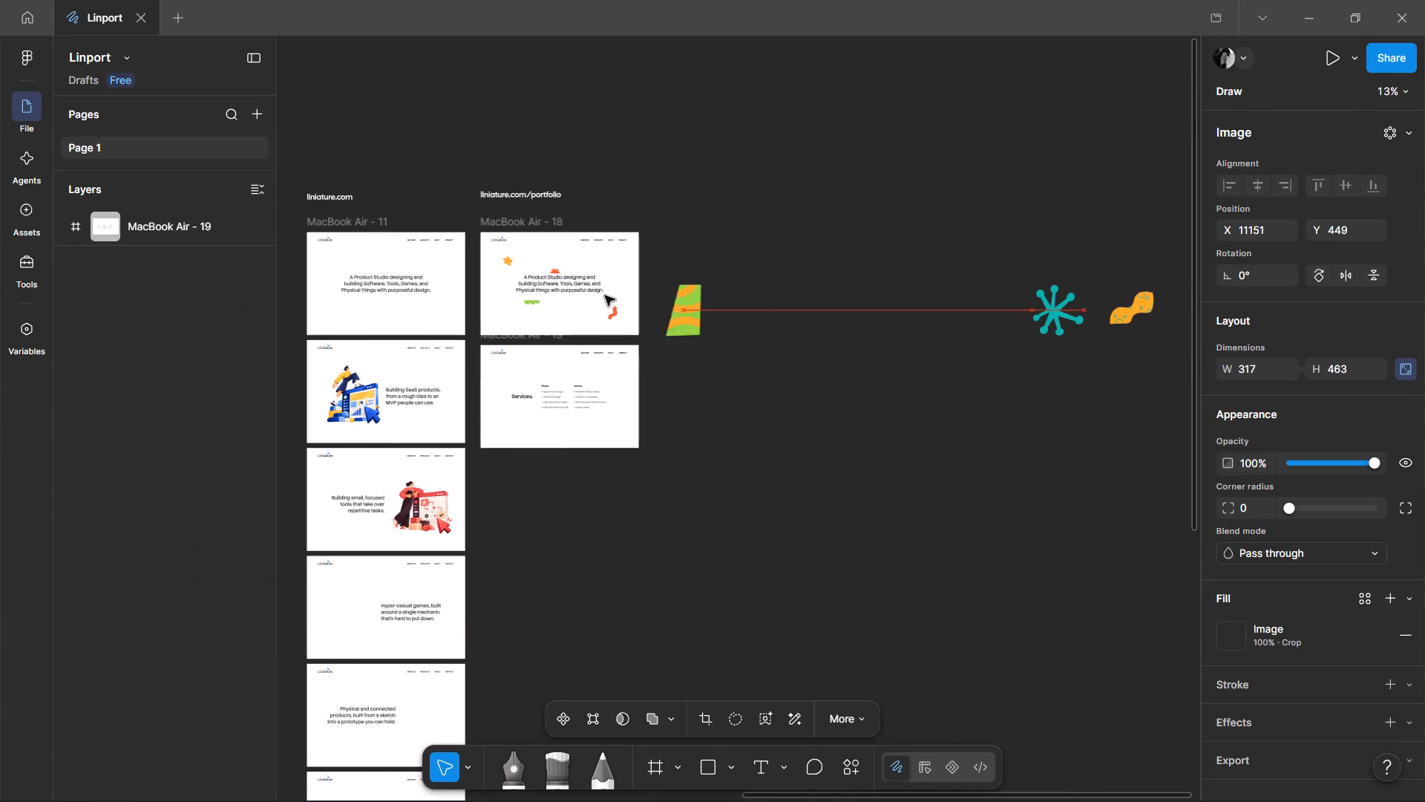
drag(605, 296, 525, 293)
ctrl+scroll(517, 287, up, 8)
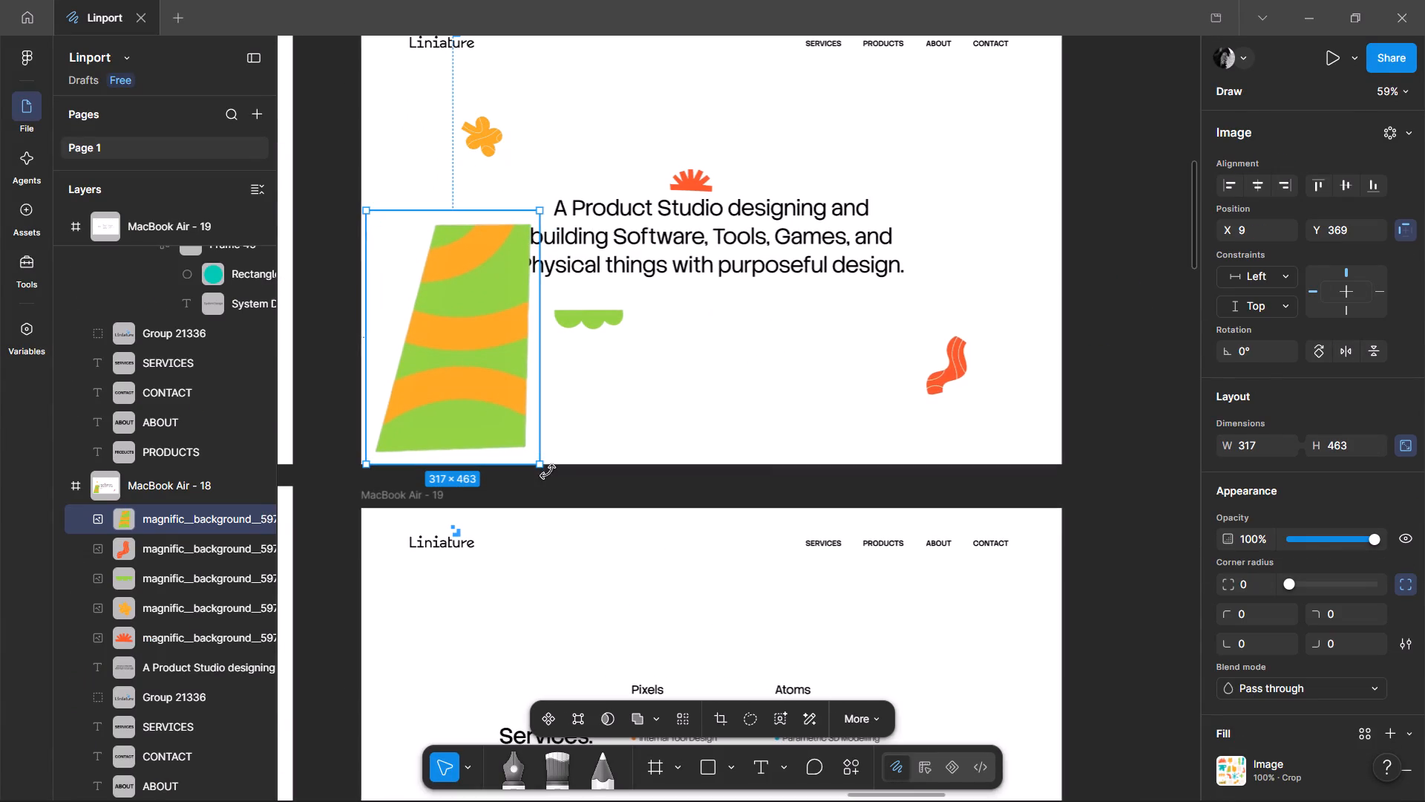
shift+drag(536, 469, 416, 281)
drag(387, 252, 454, 274)
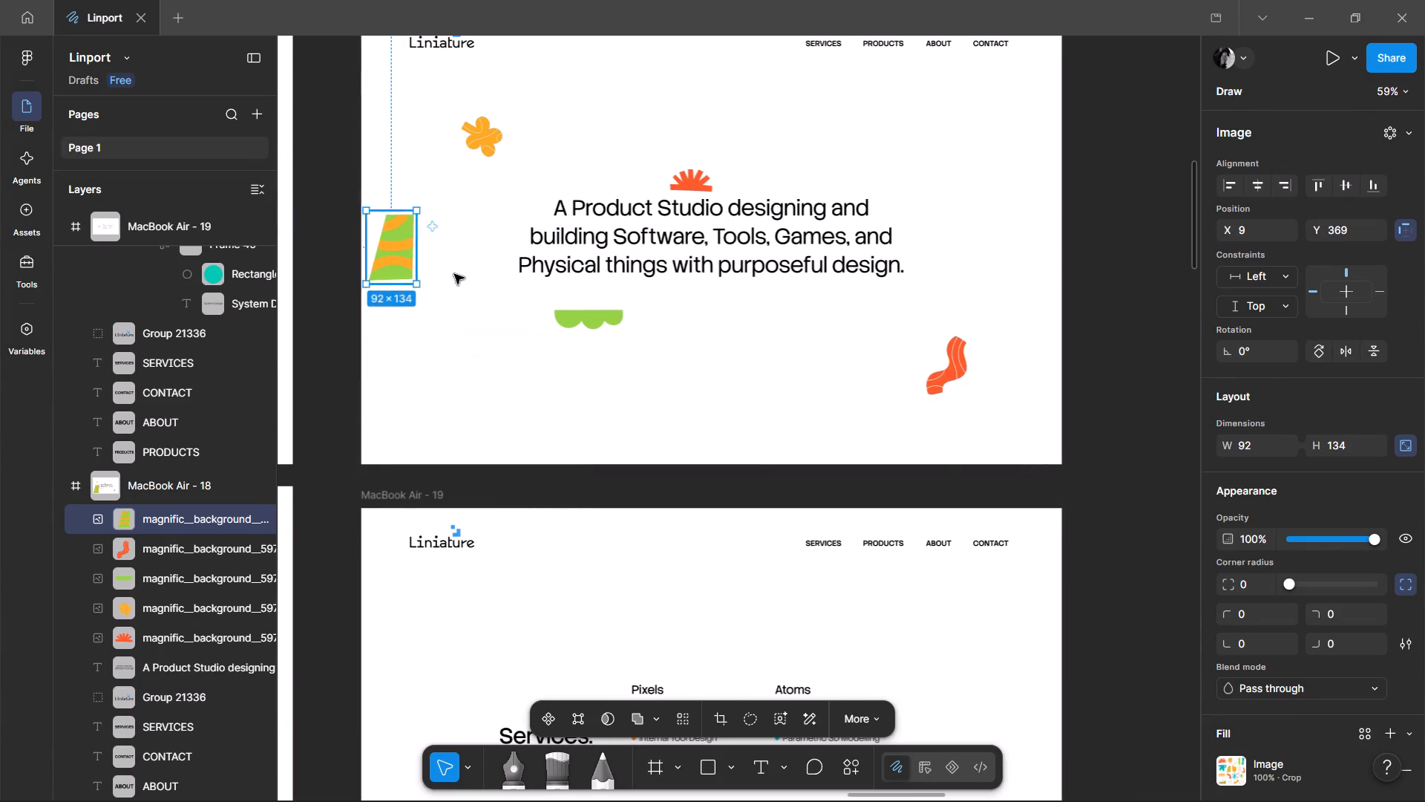
drag(454, 274, 770, 362)
Move the red-orange sunburst up, leaving more space above the heading.
drag(702, 172, 701, 165)
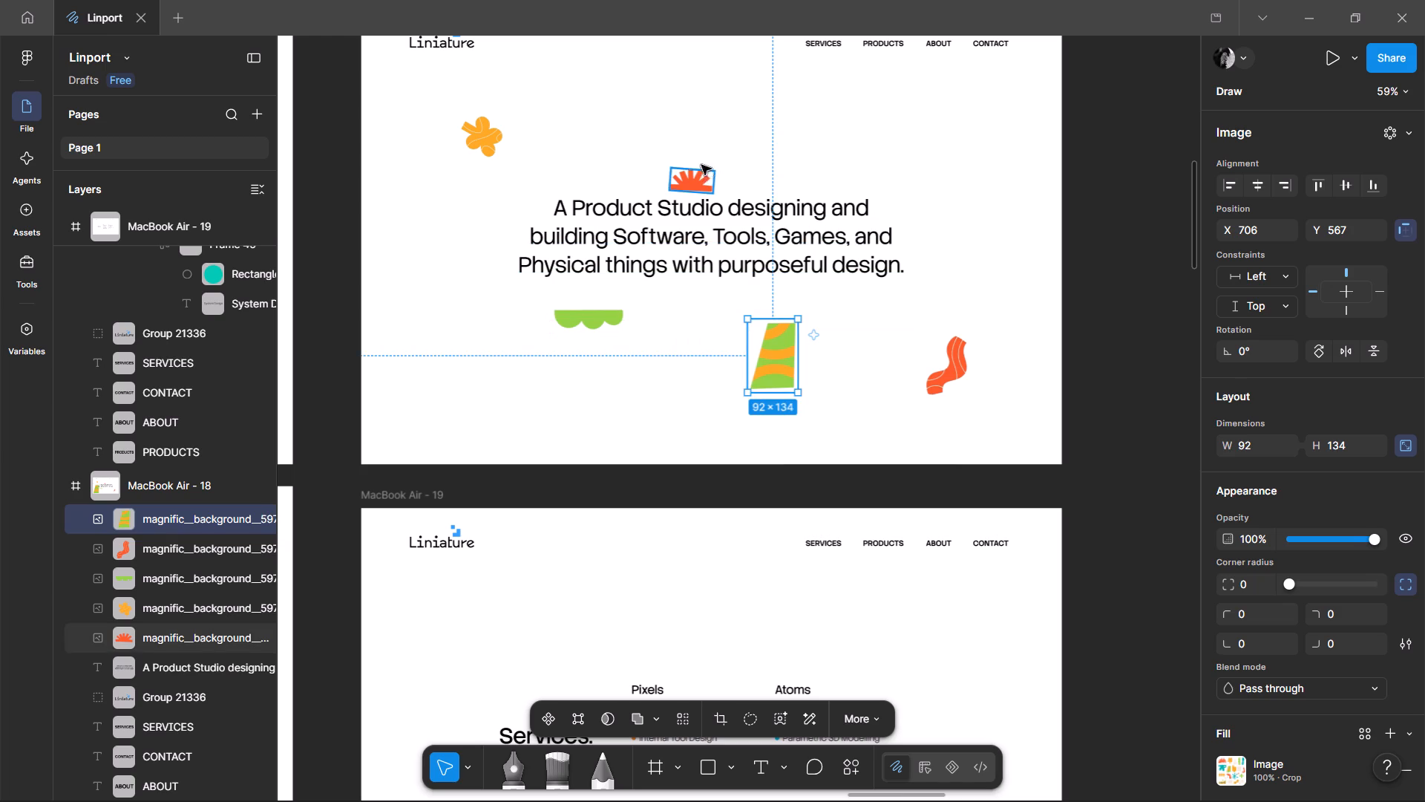
drag(701, 165, 699, 128)
Rotate the striped trapezoid to about -16° and scale it down to about 76 × 112.
click(784, 368)
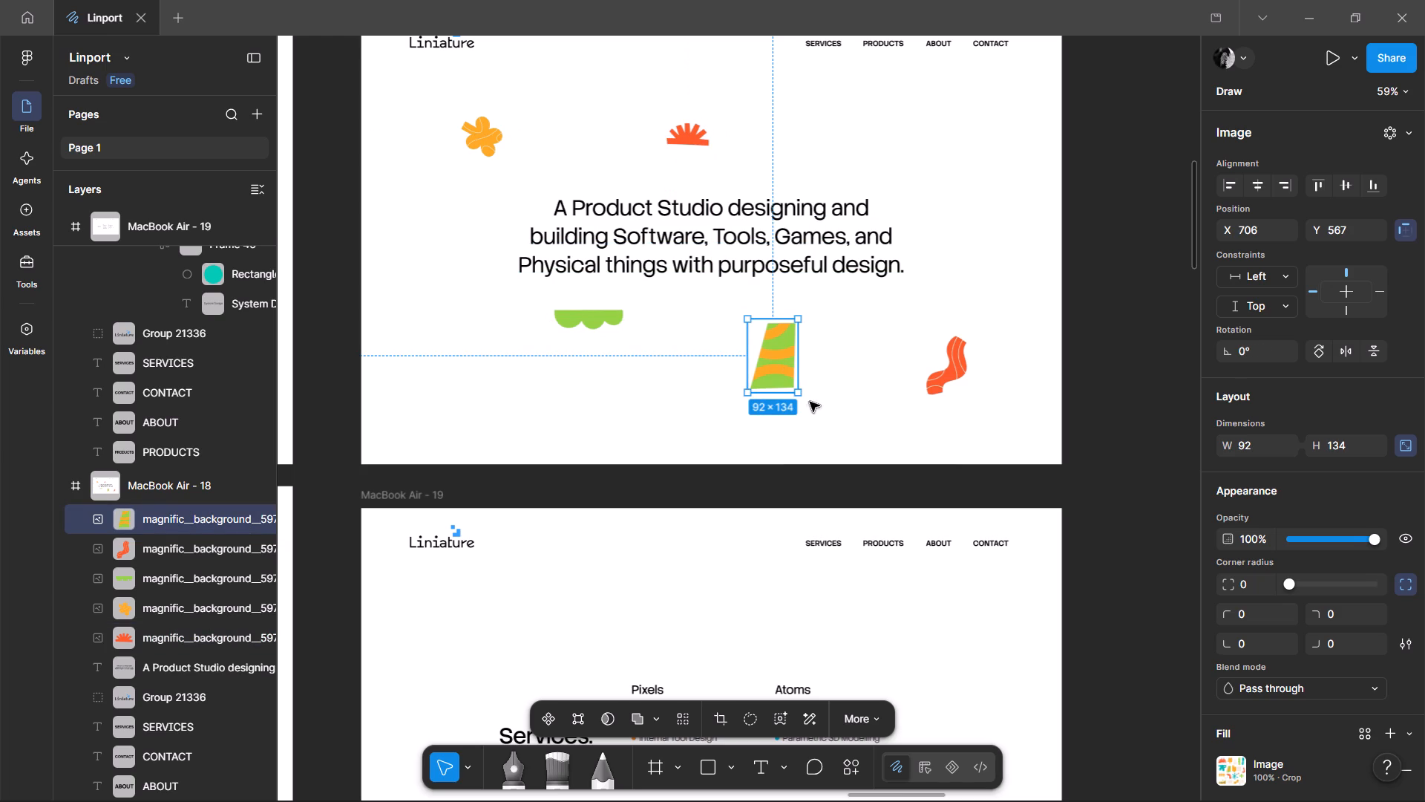
shift+drag(805, 400, 791, 409)
drag(787, 402, 783, 383)
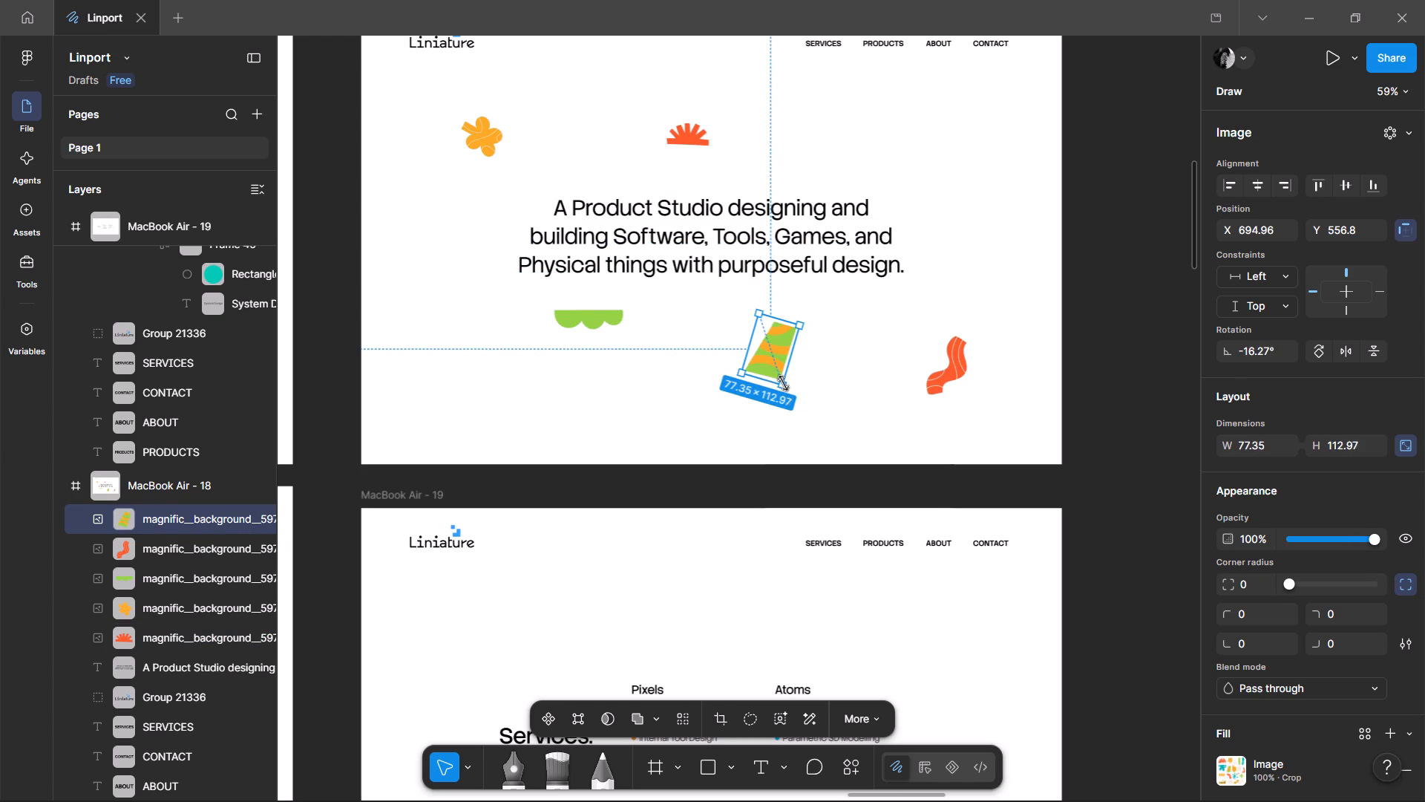
drag(783, 383, 782, 383)
Enlarge the green scalloped shape to about 49 × 150 and the red-orange sunburst to about 101 × 52.
click(576, 307)
shift+drag(624, 332, 634, 333)
click(624, 400)
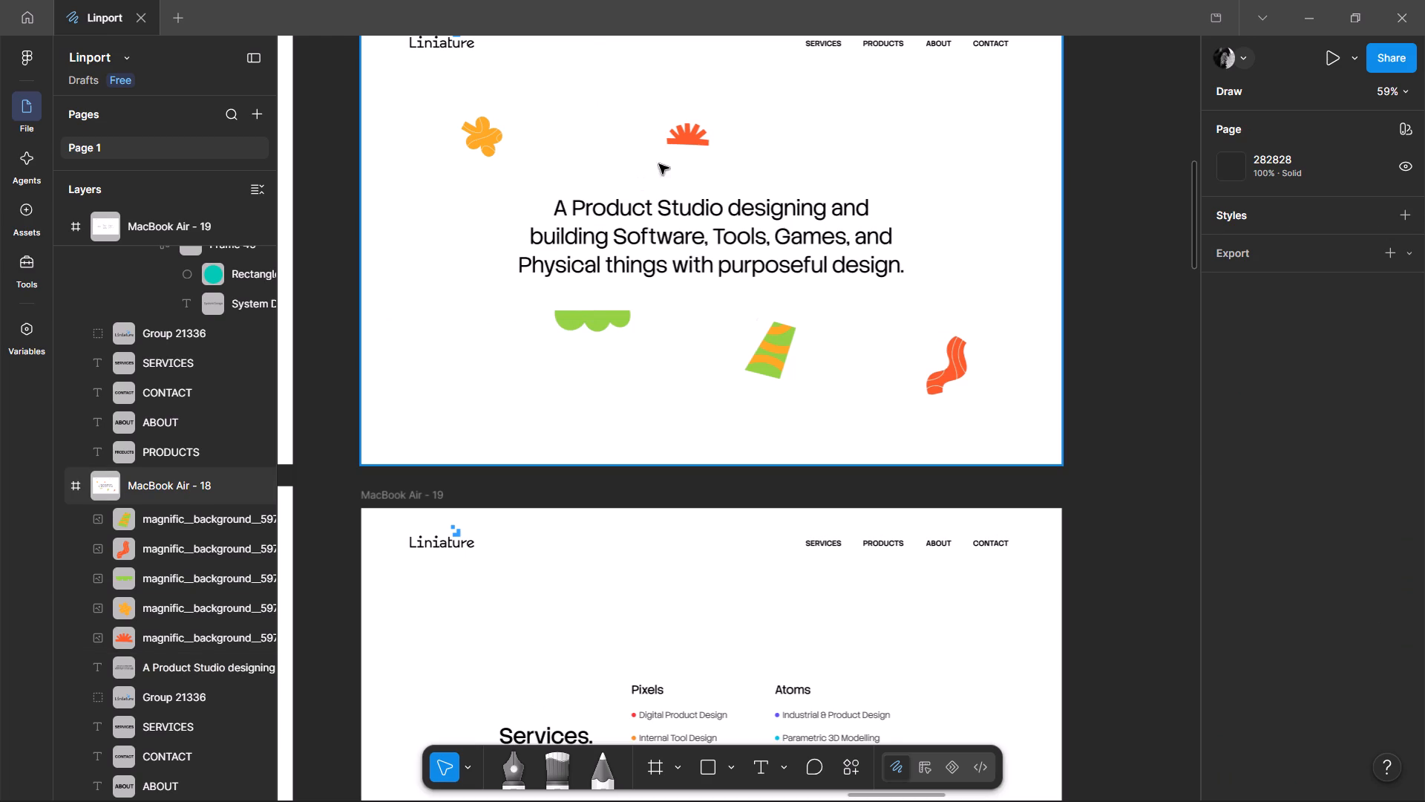
click(681, 138)
shift+drag(710, 146, 721, 153)
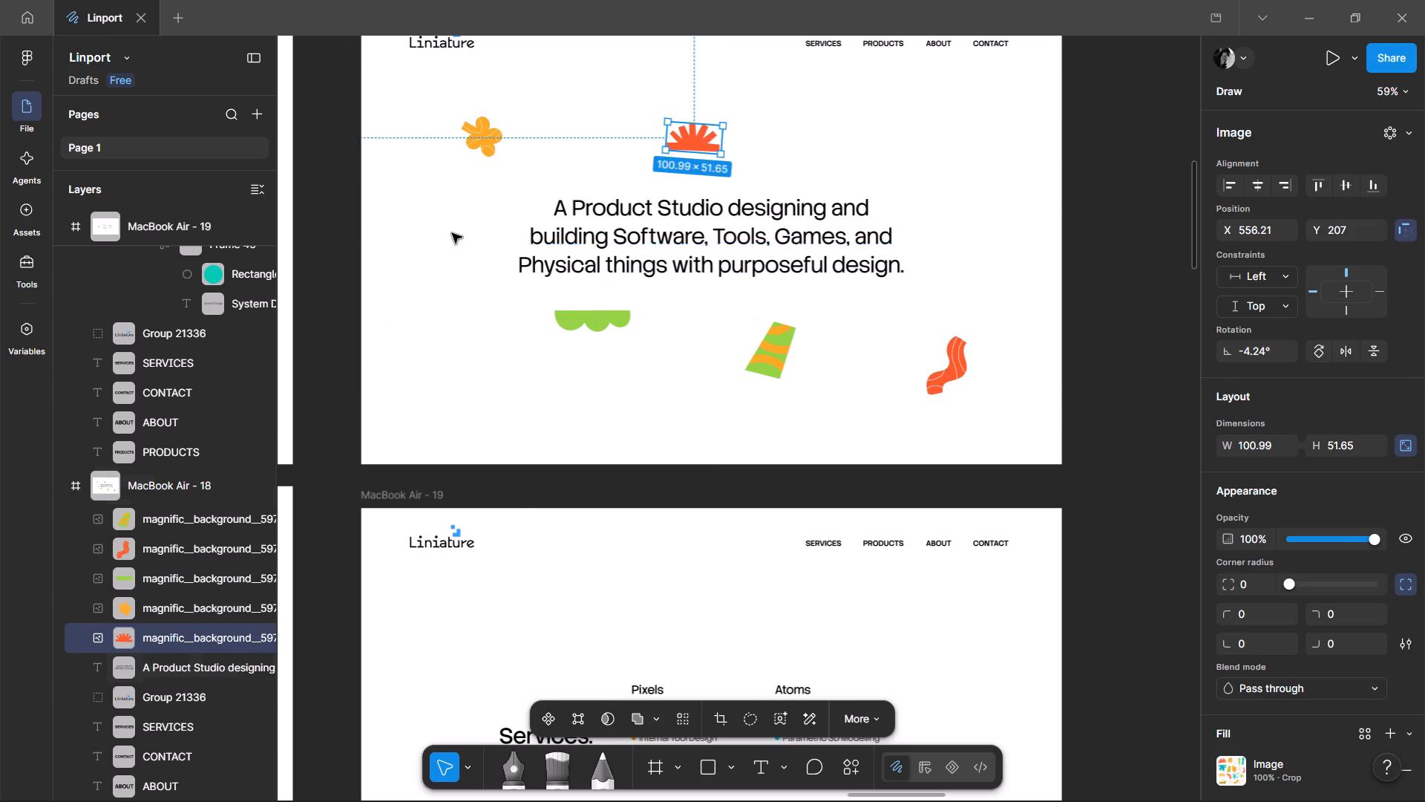
Move the teal starburst from the row onto the upper right part of the MacBook Air - 18 frame.
ctrl+scroll(452, 230, down, 2)
ctrl+scroll(726, 327, down, 3)
click(921, 325)
middle_drag(925, 336, 717, 350)
drag(1040, 326, 826, 327)
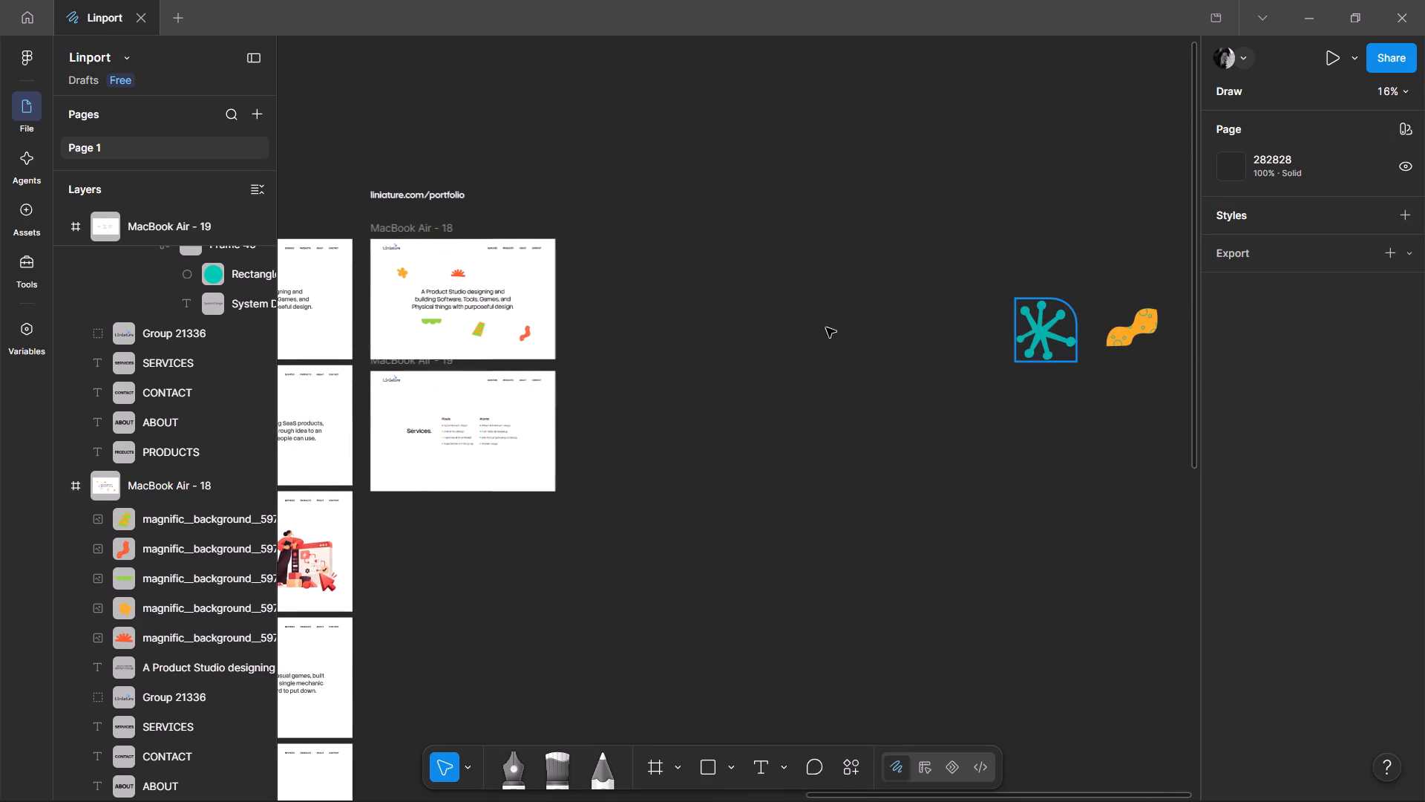
drag(826, 327, 546, 276)
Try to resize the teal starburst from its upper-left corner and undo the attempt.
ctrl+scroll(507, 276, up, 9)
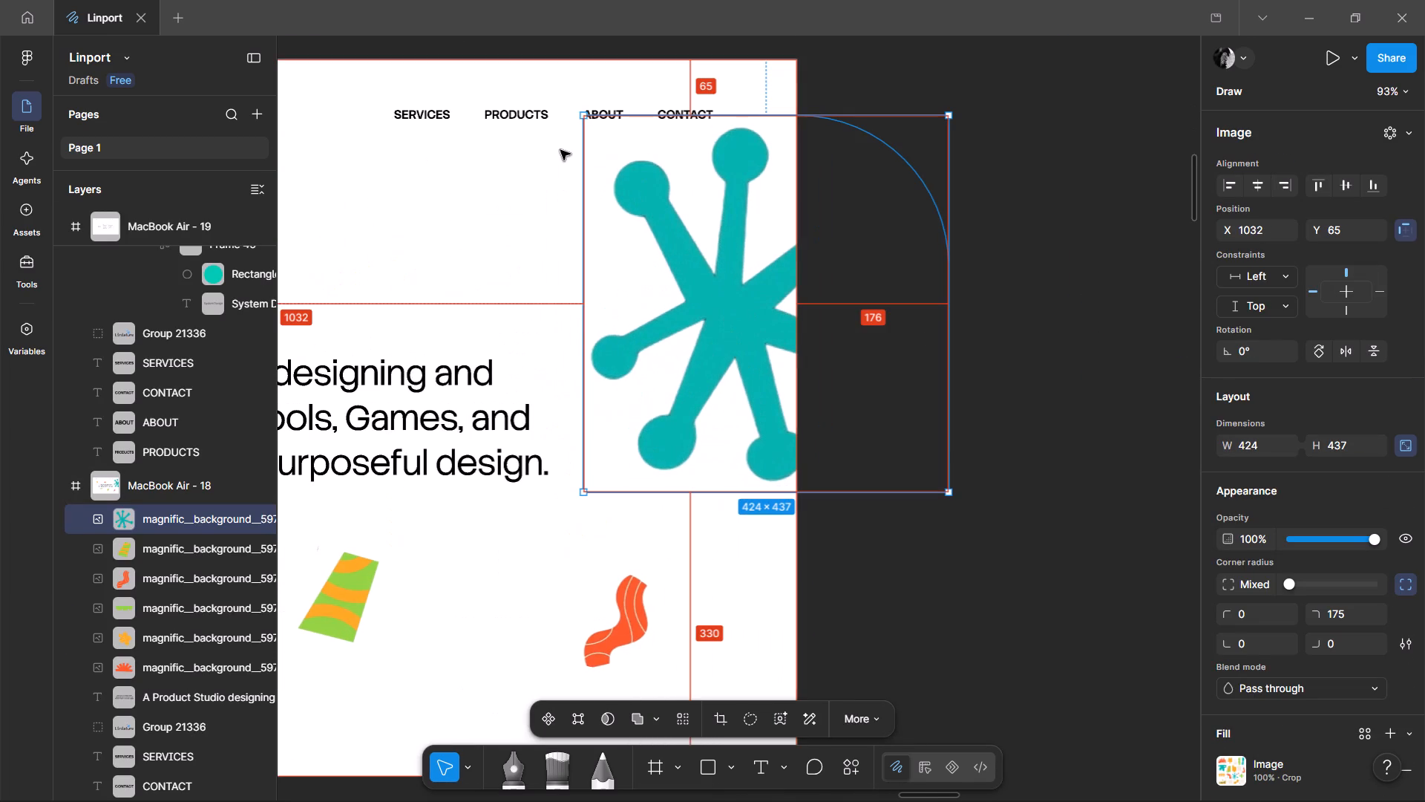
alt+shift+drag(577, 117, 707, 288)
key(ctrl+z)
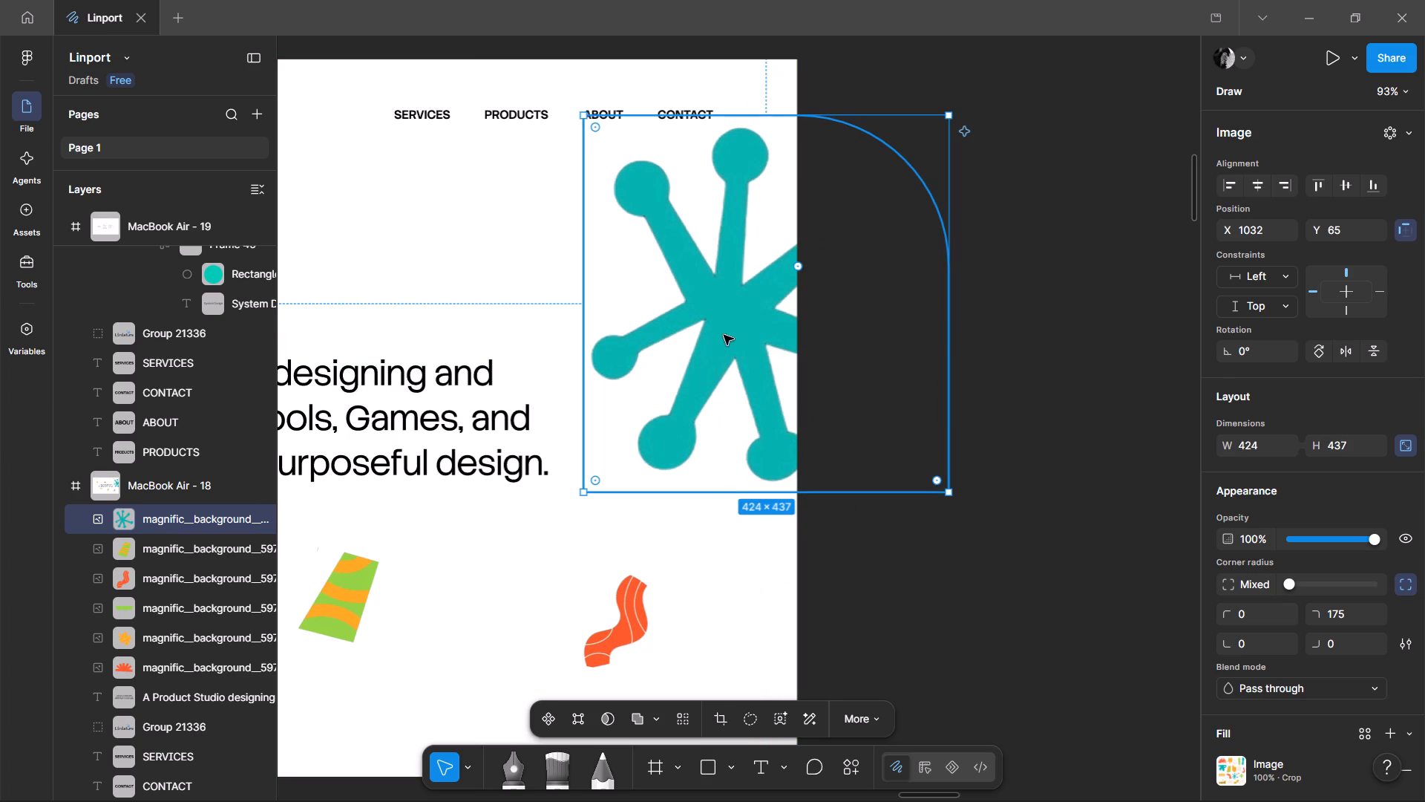
Scale the teal starburst proportionally with the Scale tool to about 174 × 179 and place it above and right of the heading.
key(k)
shift+drag(946, 498, 806, 344)
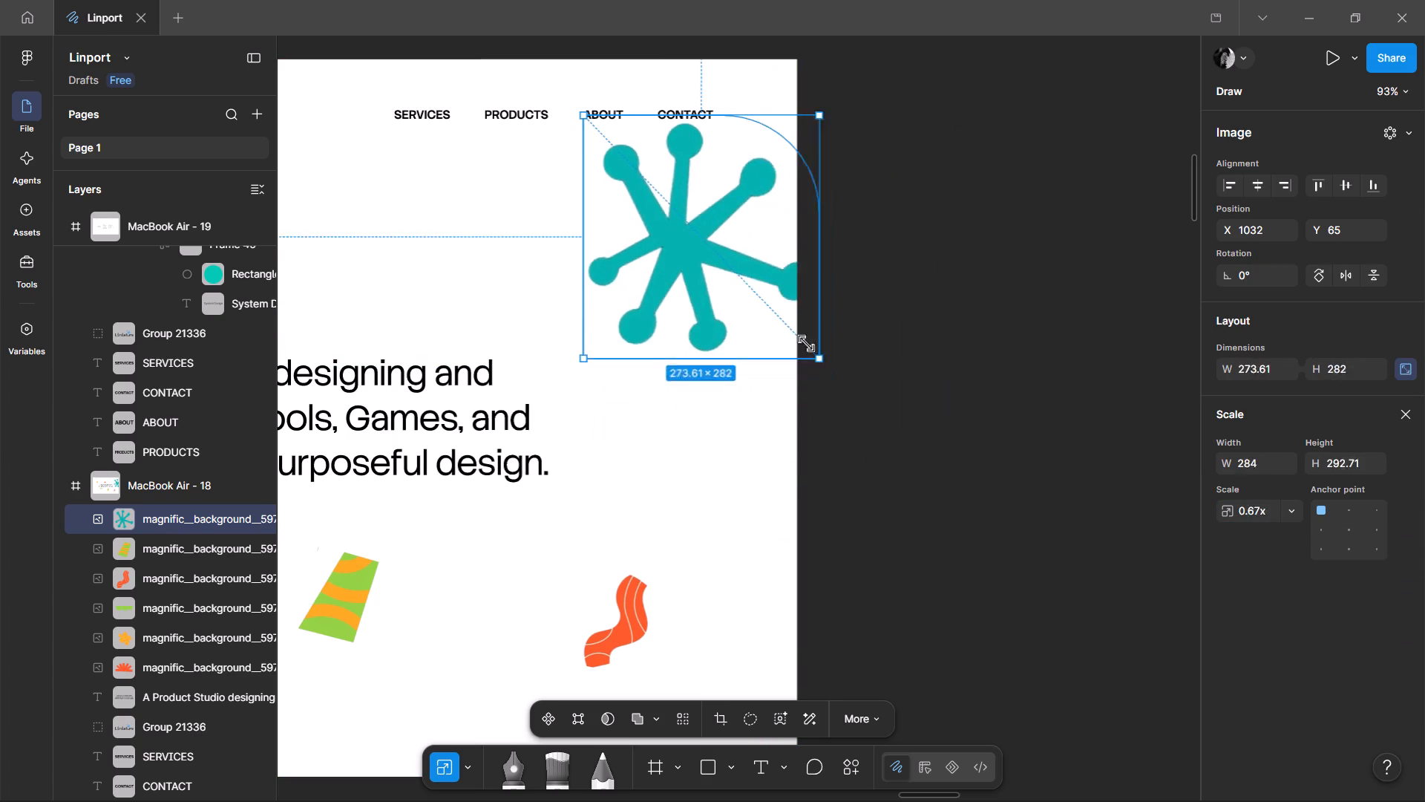
shift+drag(806, 344, 721, 269)
drag(634, 195, 619, 272)
Scale the teal starburst down further to about 119 × 123, position it at about X 1032, Y 175, and deselect it.
ctrl+scroll(623, 274, down, 5)
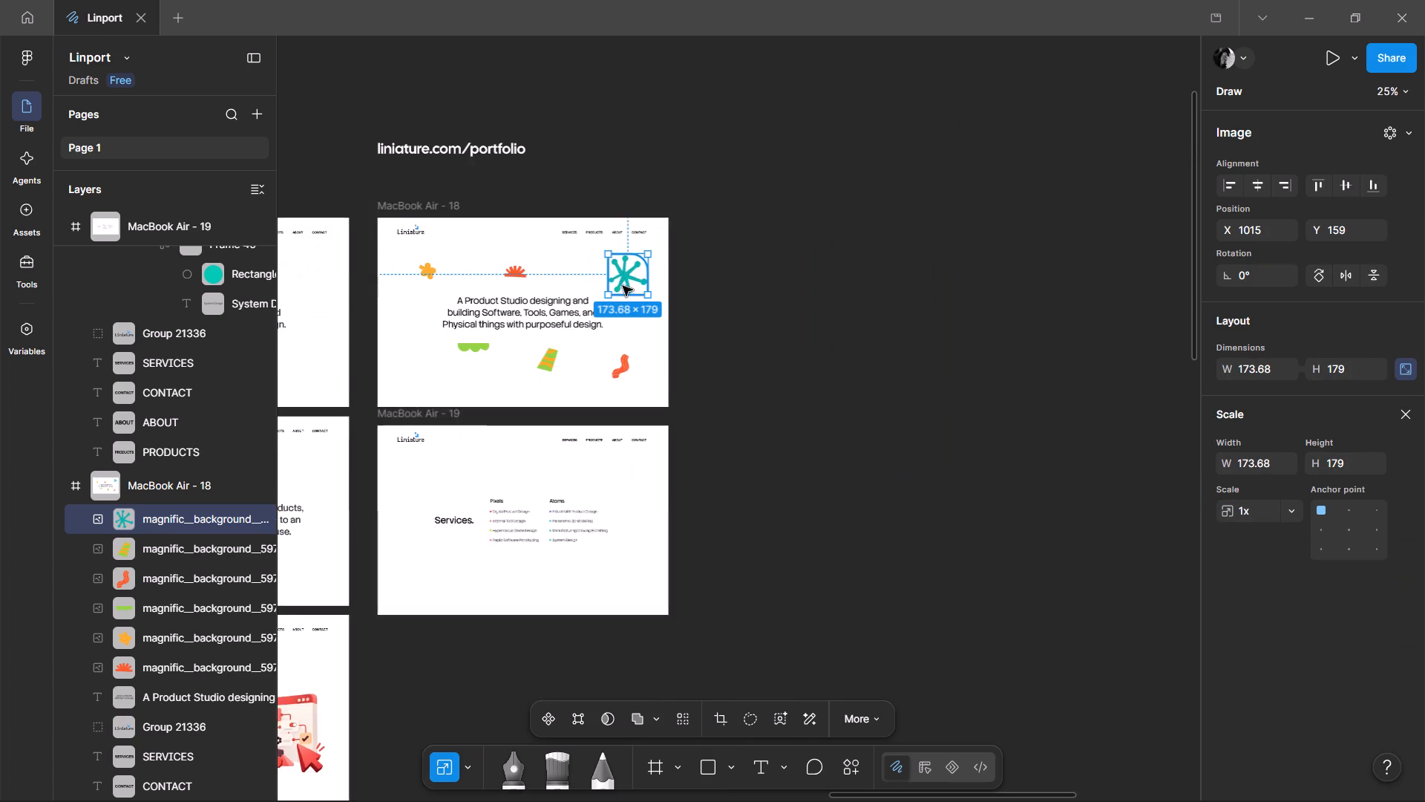
ctrl+middle_drag(623, 286, 727, 330)
ctrl+scroll(727, 330, up, 5)
shift+drag(826, 363, 734, 267)
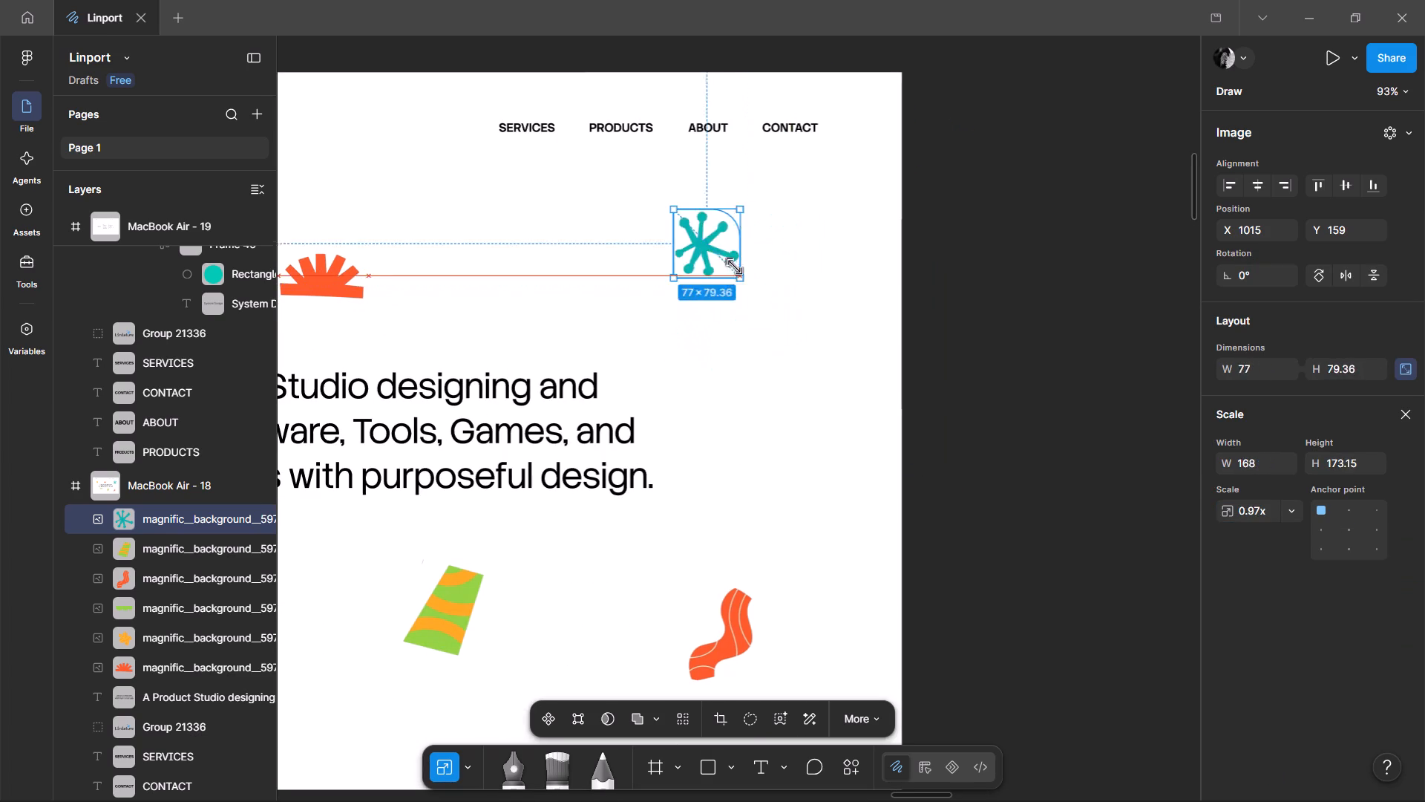
shift+drag(734, 267, 772, 307)
drag(730, 273, 744, 289)
click(864, 356)
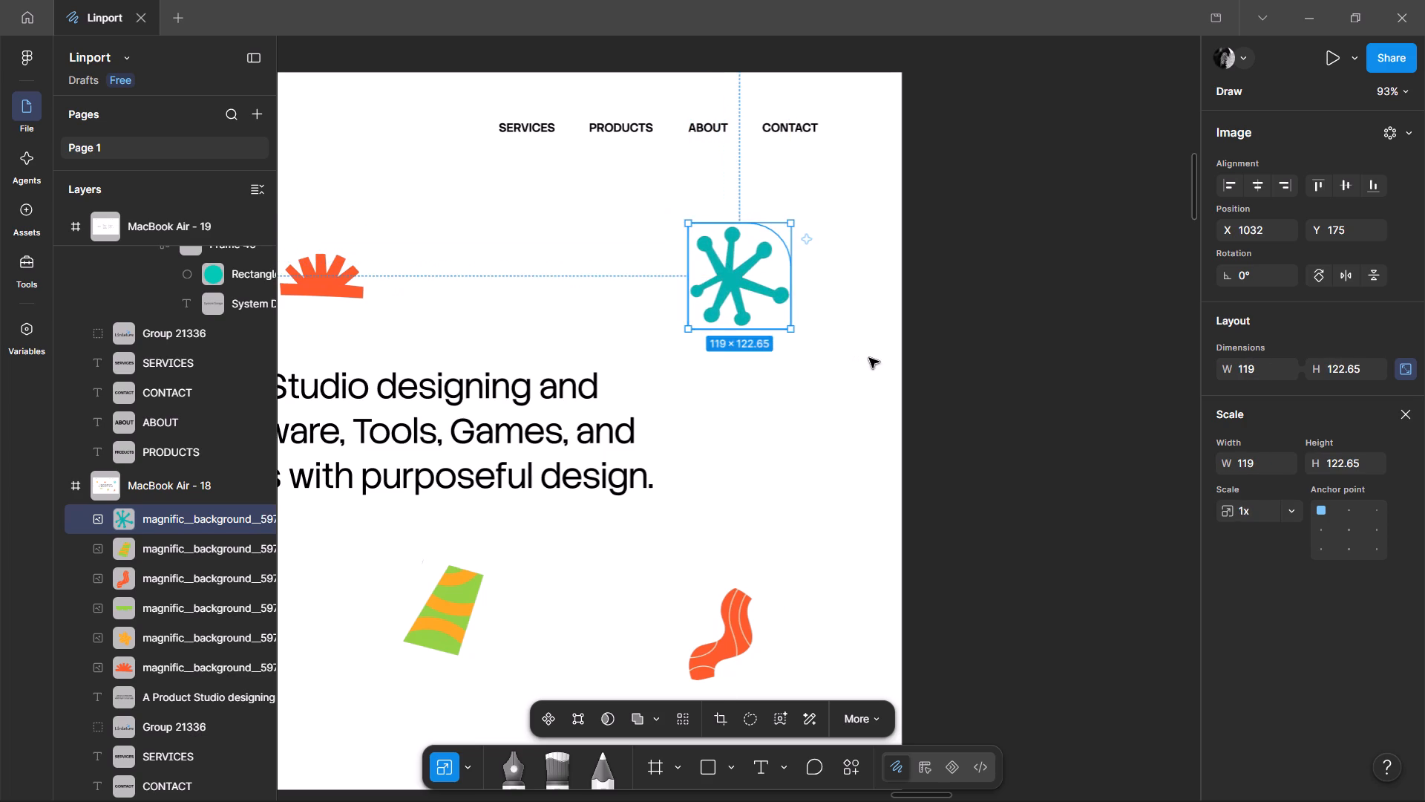
Move the green scalloped shape down and slightly left to about X 324, Y 593, and rotate it to about 80°.
ctrl+scroll(885, 348, down, 6)
ctrl+scroll(719, 374, up, 4)
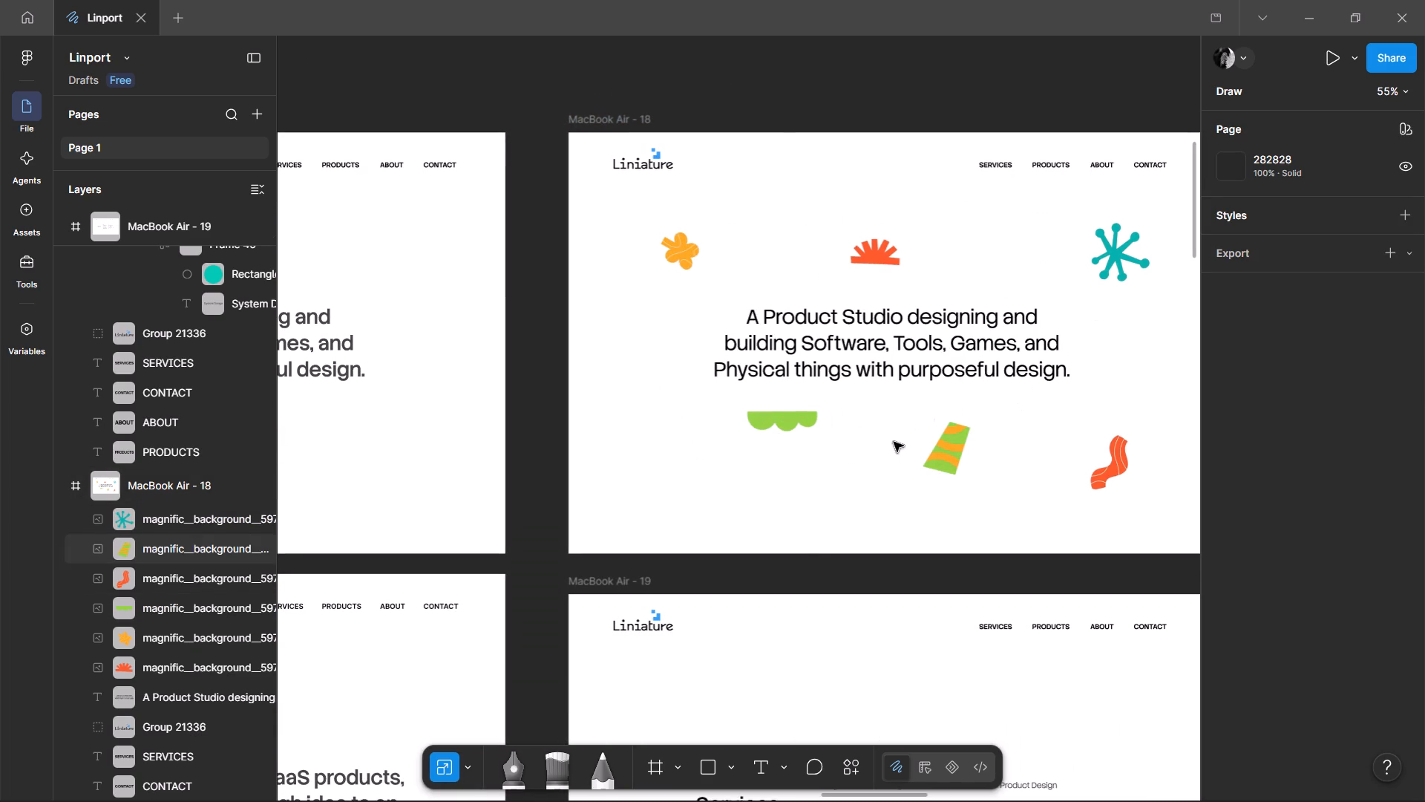
drag(797, 420, 787, 440)
click(822, 466)
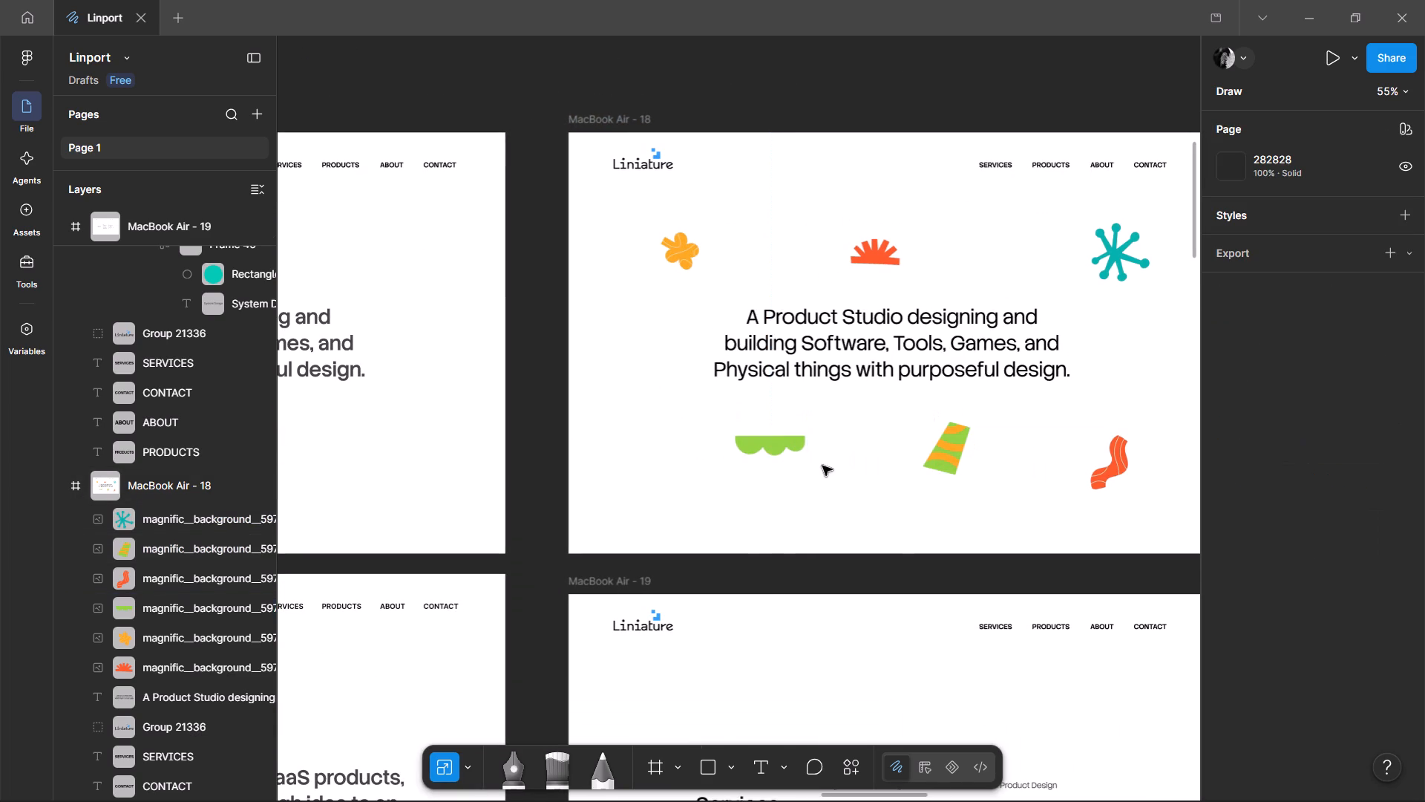
click(787, 442)
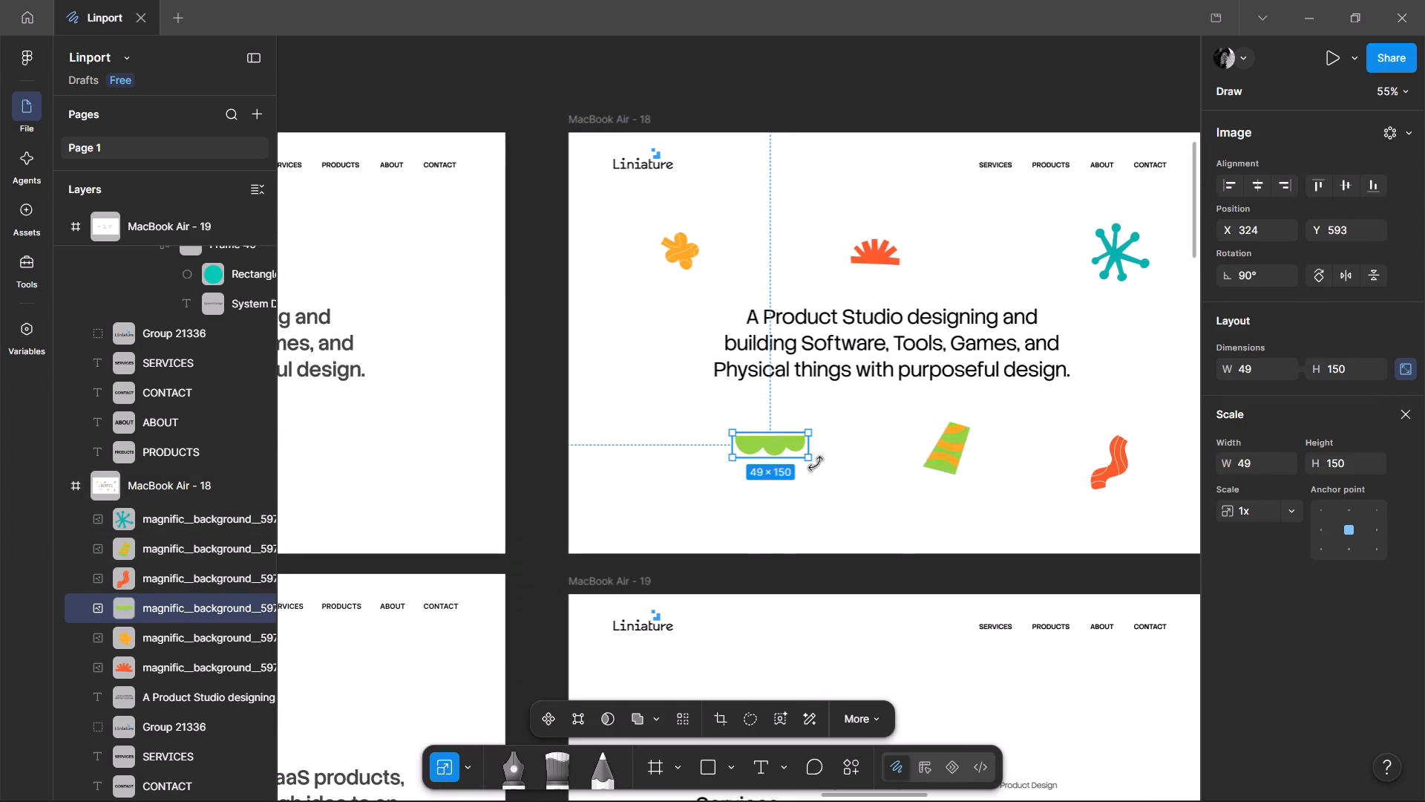
drag(816, 463, 816, 474)
Enlarge the orange flower to about 78 × 95 and shift it further left above the heading.
drag(669, 256, 664, 258)
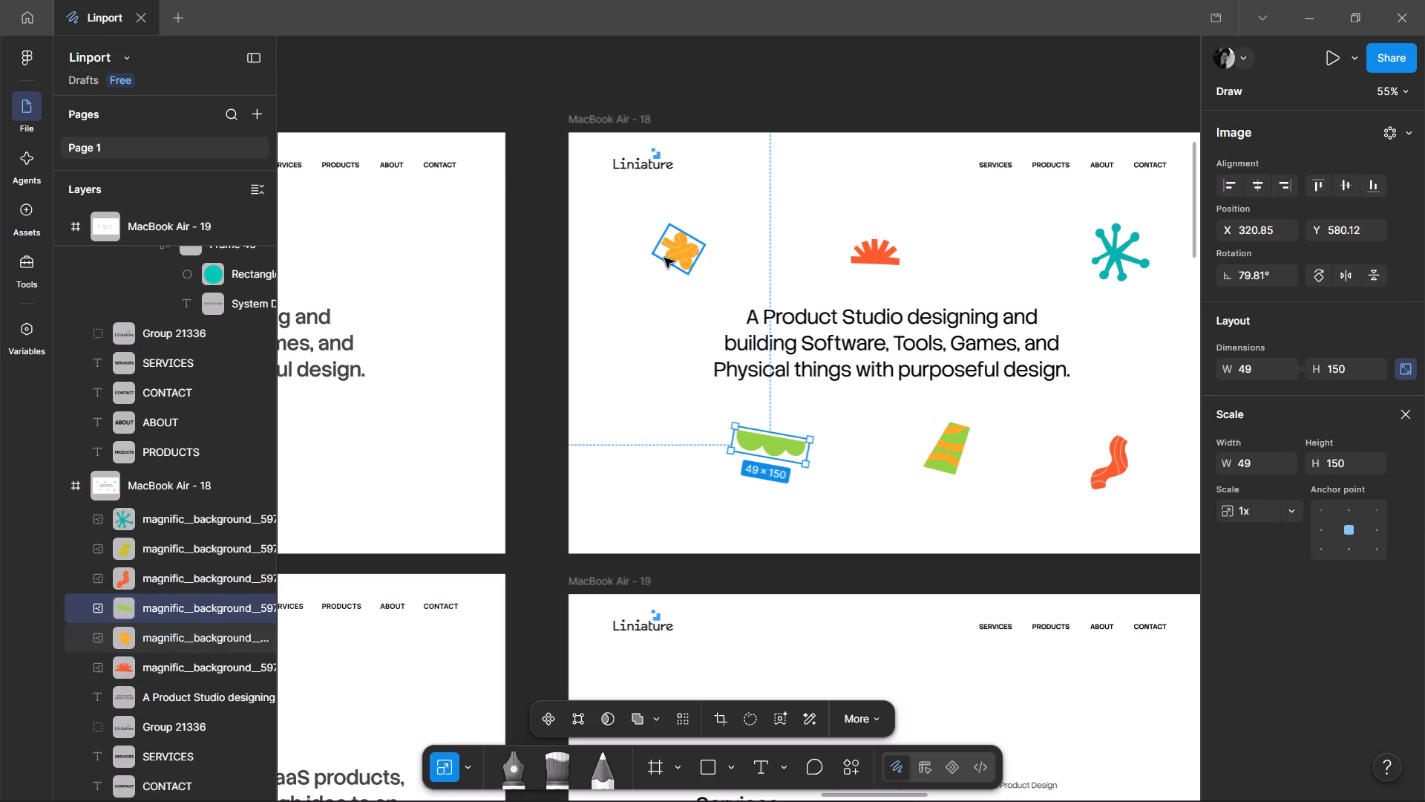
drag(664, 258, 661, 258)
click(682, 281)
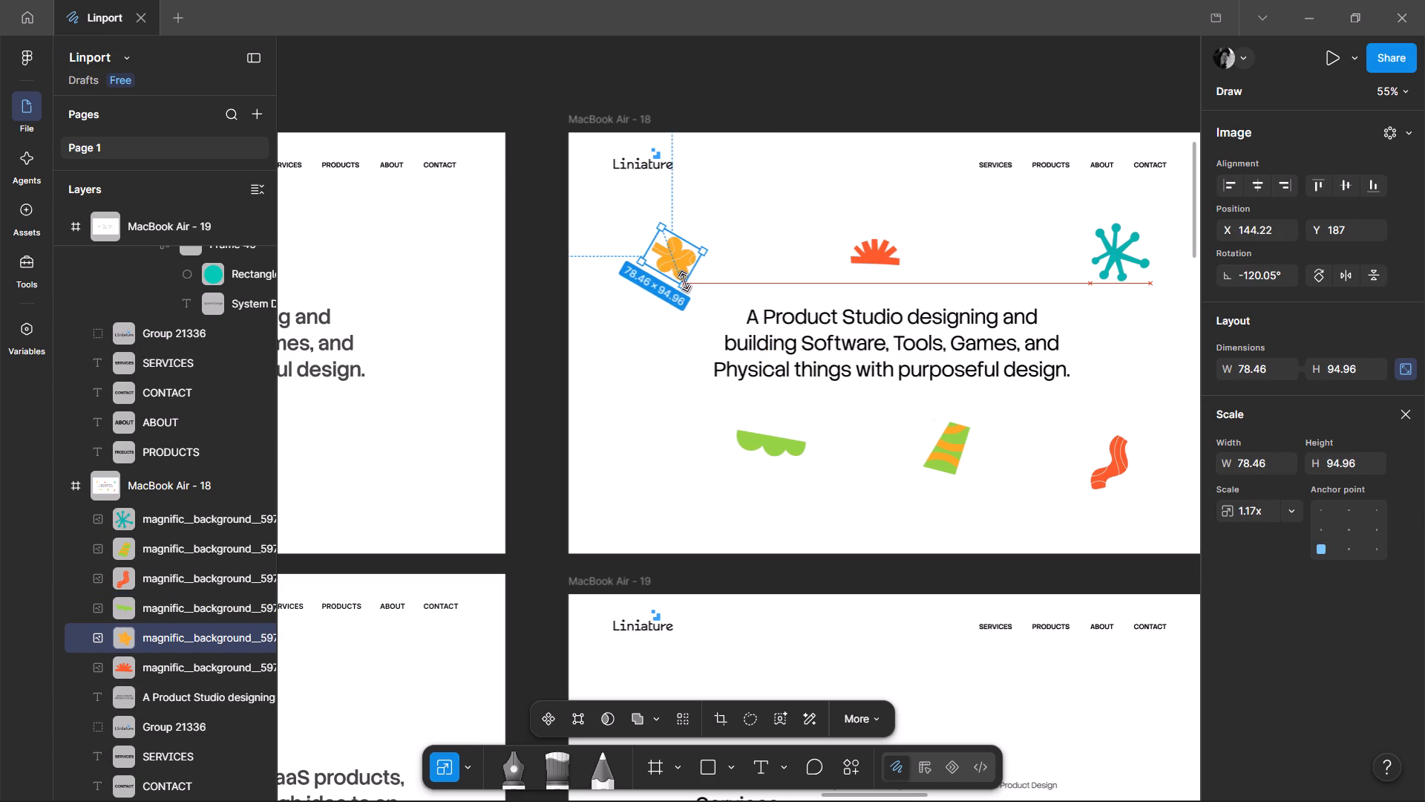
drag(678, 259, 657, 255)
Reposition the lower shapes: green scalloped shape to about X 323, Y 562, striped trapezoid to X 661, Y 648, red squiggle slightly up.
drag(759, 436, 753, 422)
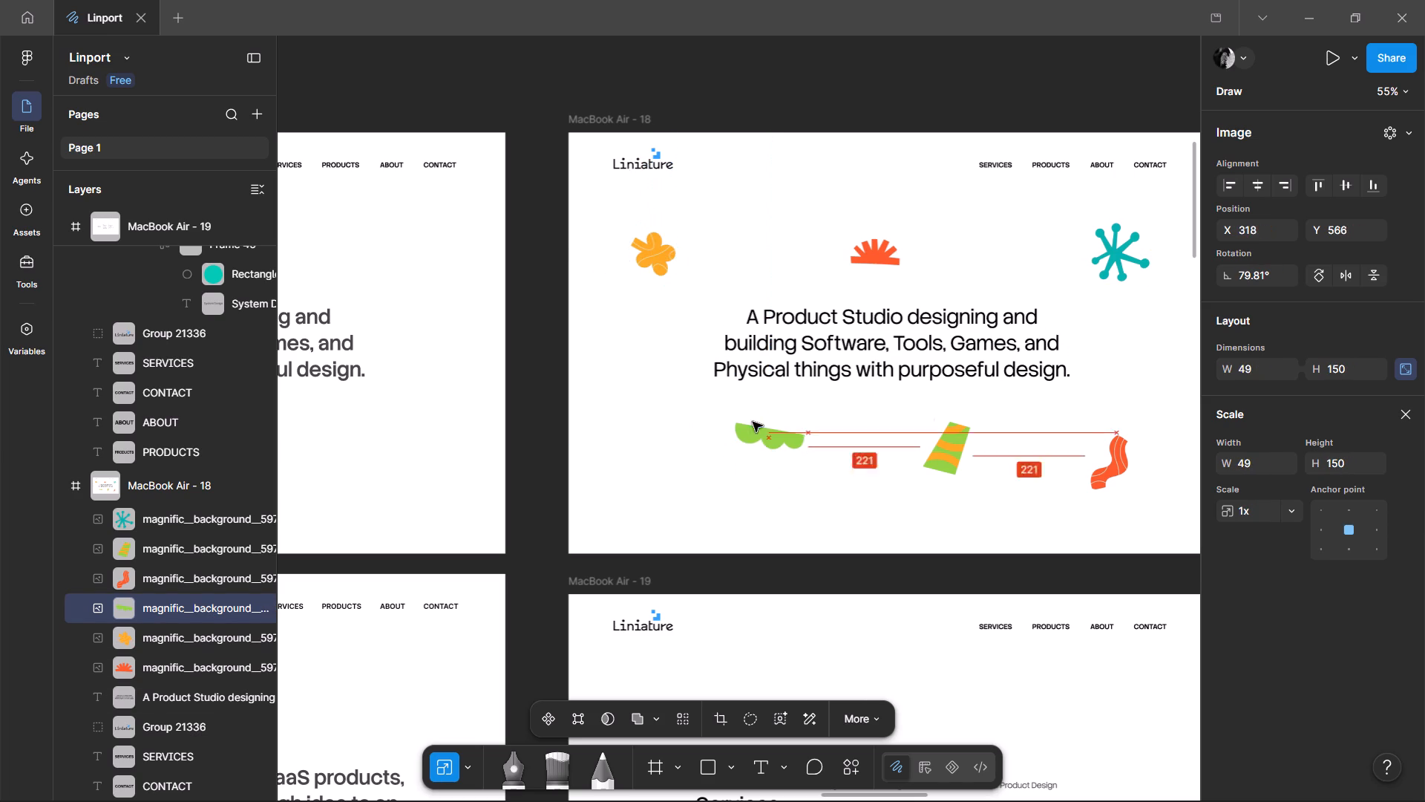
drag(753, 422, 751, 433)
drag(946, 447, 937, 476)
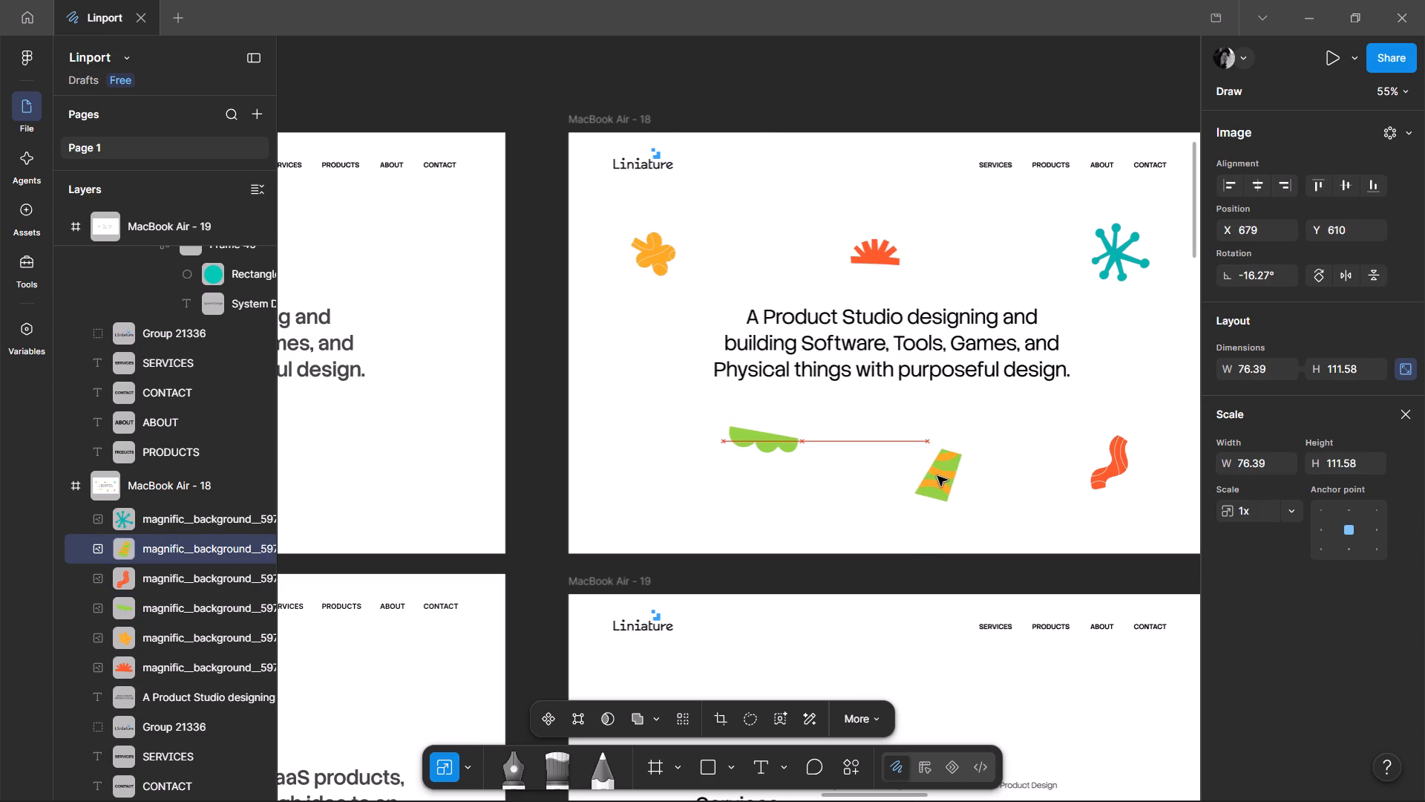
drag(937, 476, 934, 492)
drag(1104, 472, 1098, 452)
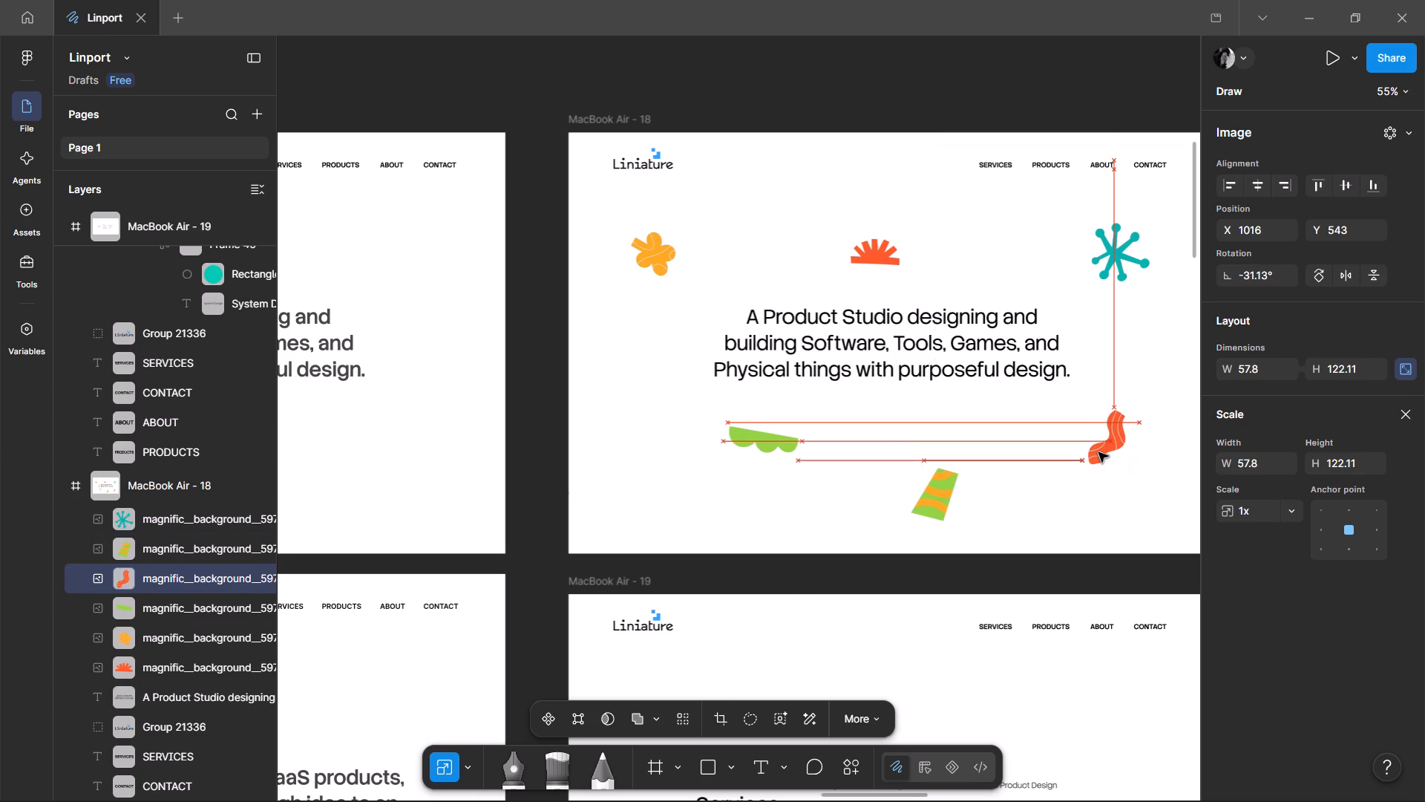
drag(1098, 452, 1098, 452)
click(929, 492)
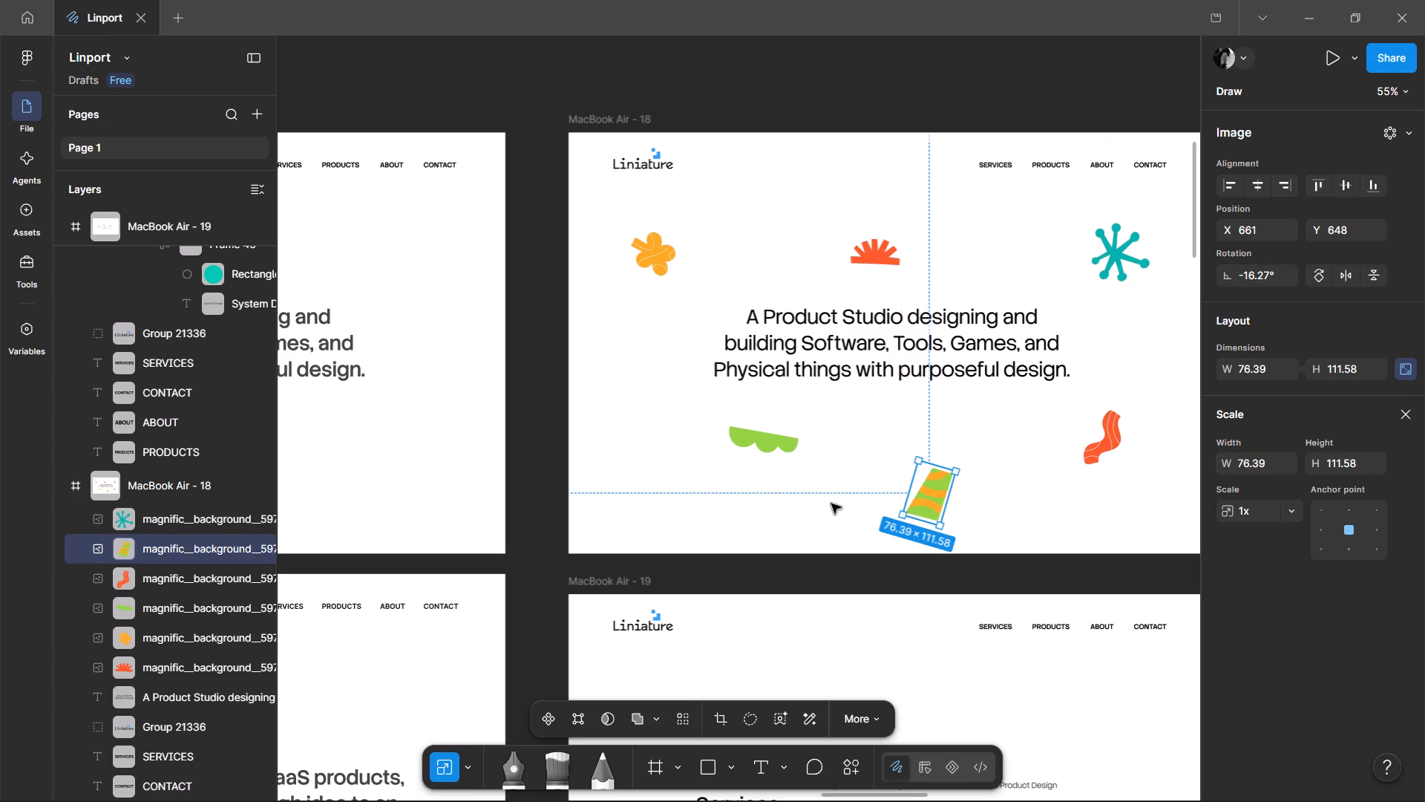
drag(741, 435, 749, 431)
Bring the spotted orange wavy shape into the lower-left area of MacBook Air - 18 and scale it to about 188 × 155.
ctrl+scroll(673, 372, down, 2)
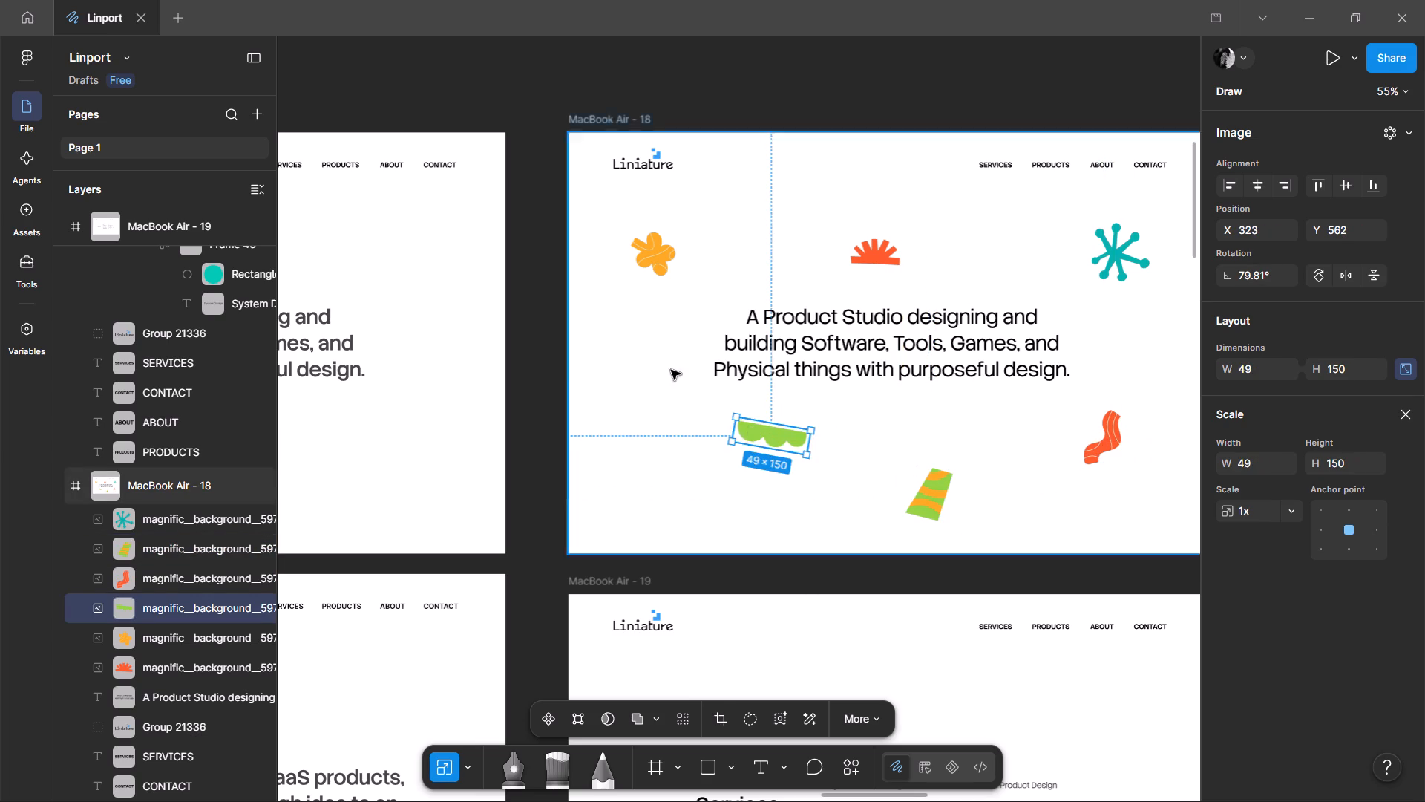
ctrl+scroll(671, 370, down, 2)
click(1059, 387)
middle_drag(1009, 385, 597, 346)
scroll(575, 346, down, 1)
ctrl+scroll(931, 325, down, 1)
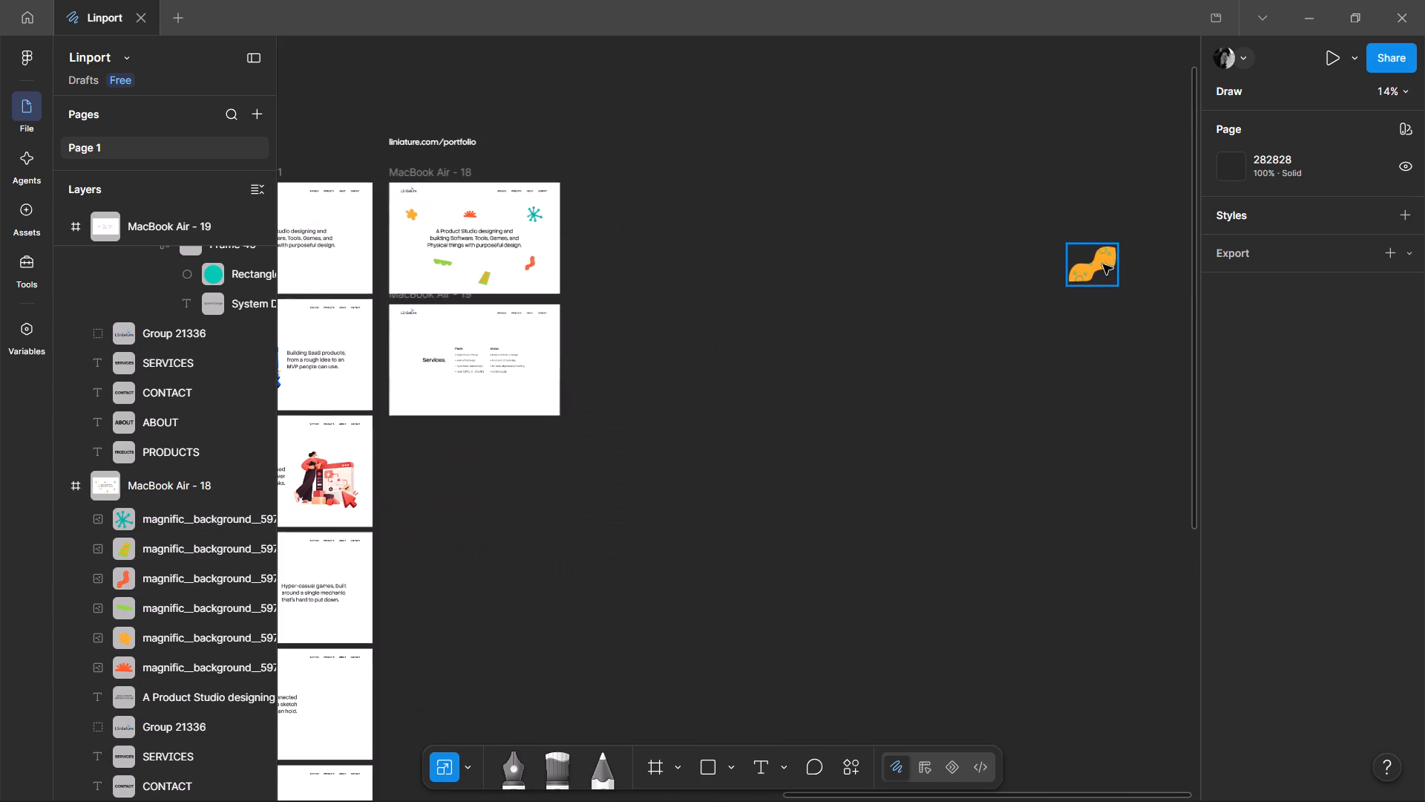
drag(1088, 258, 396, 276)
ctrl+scroll(422, 236, up, 4)
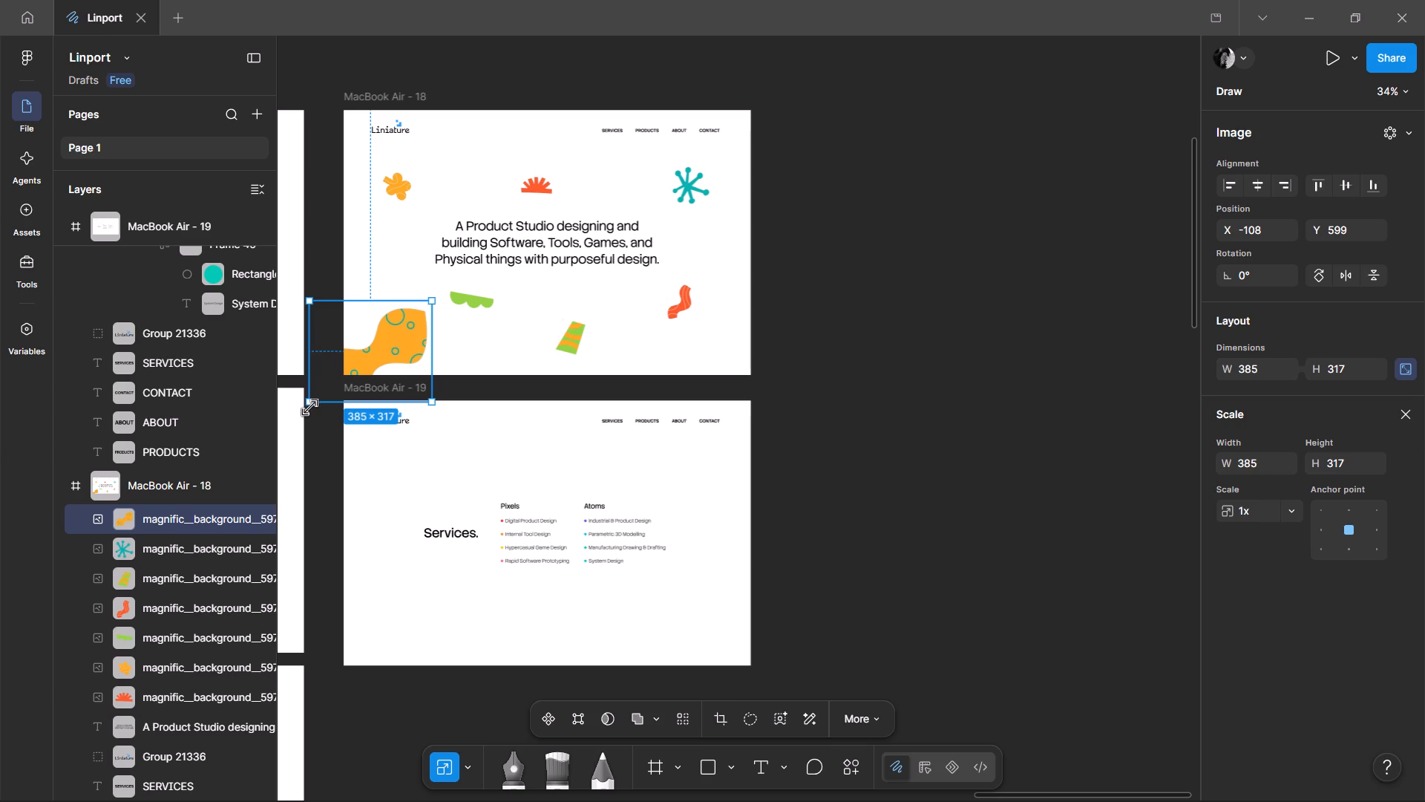
drag(309, 406, 371, 342)
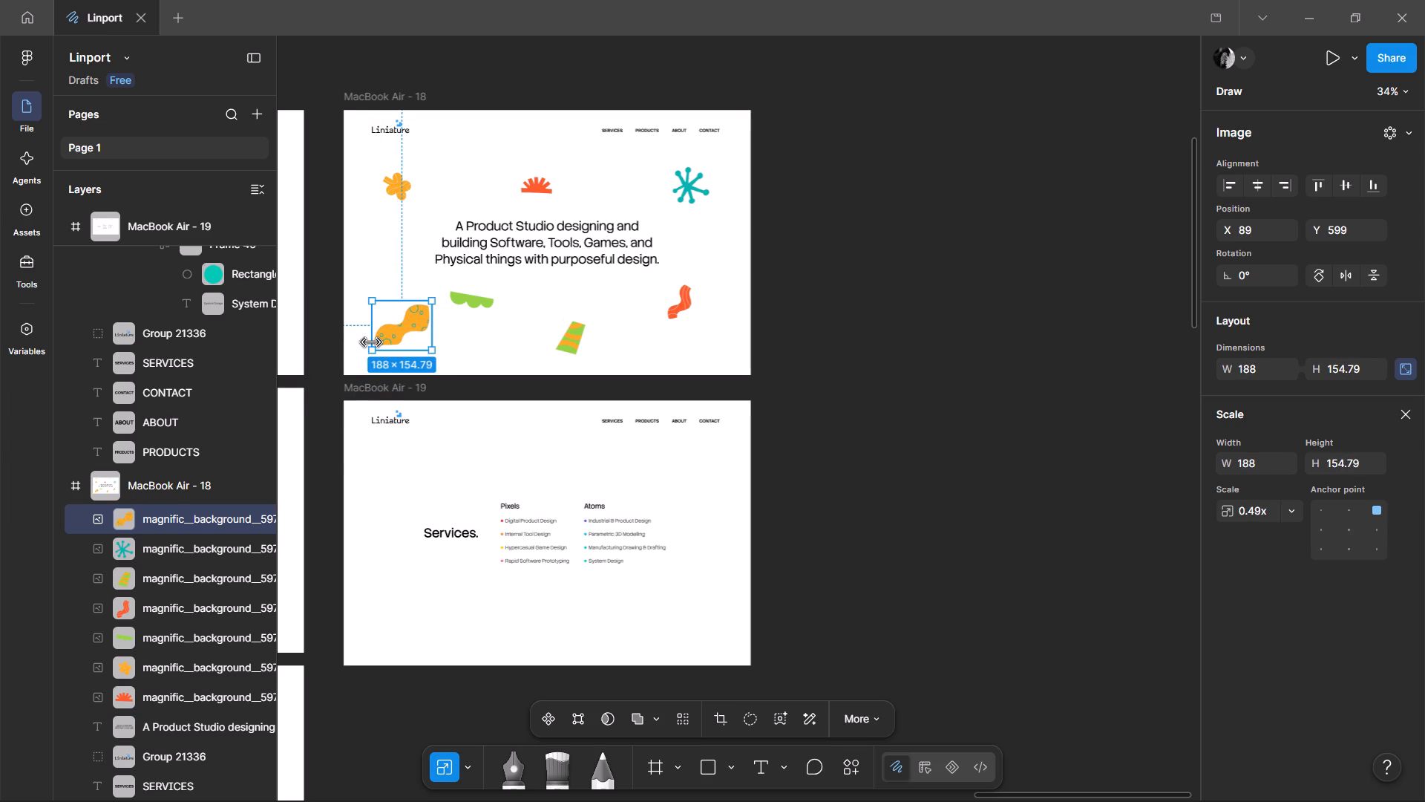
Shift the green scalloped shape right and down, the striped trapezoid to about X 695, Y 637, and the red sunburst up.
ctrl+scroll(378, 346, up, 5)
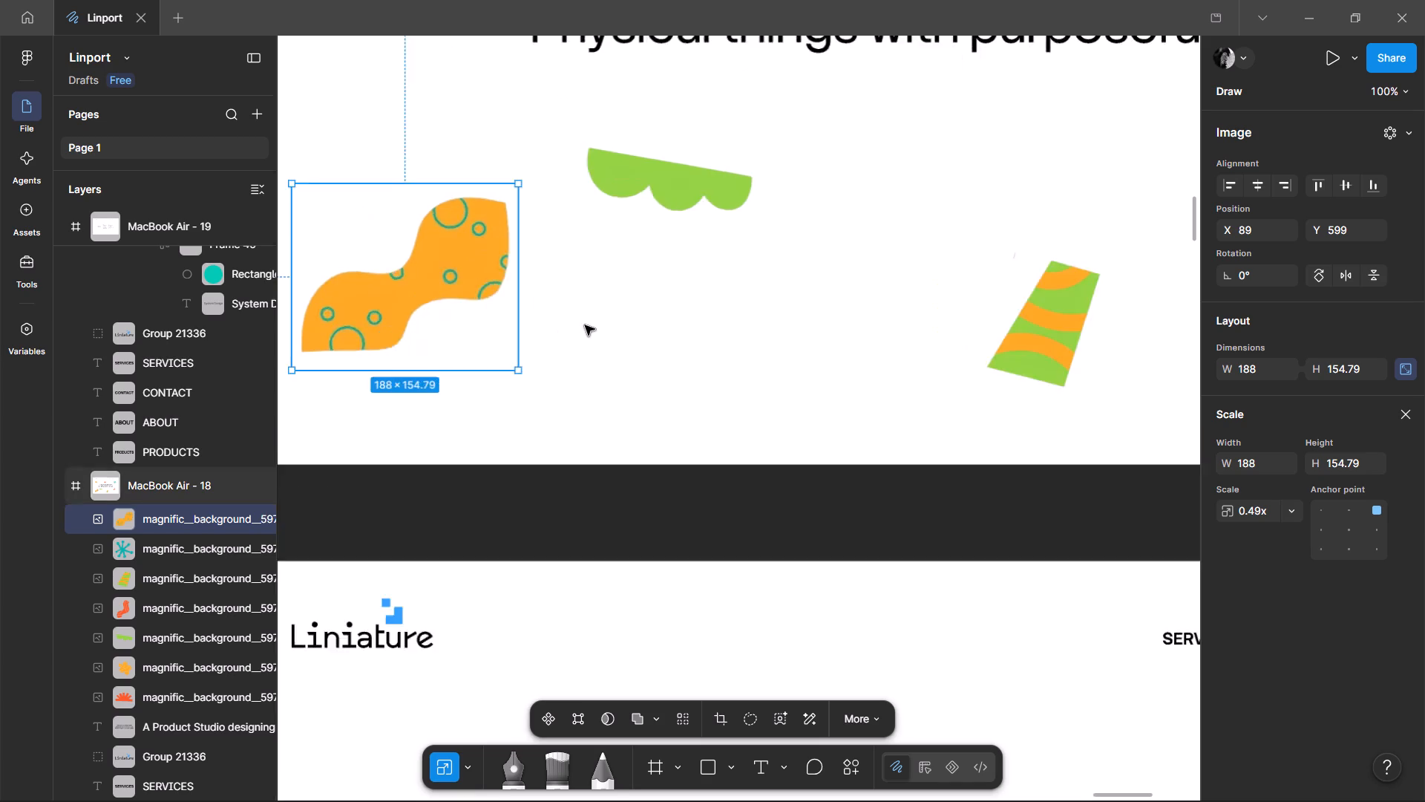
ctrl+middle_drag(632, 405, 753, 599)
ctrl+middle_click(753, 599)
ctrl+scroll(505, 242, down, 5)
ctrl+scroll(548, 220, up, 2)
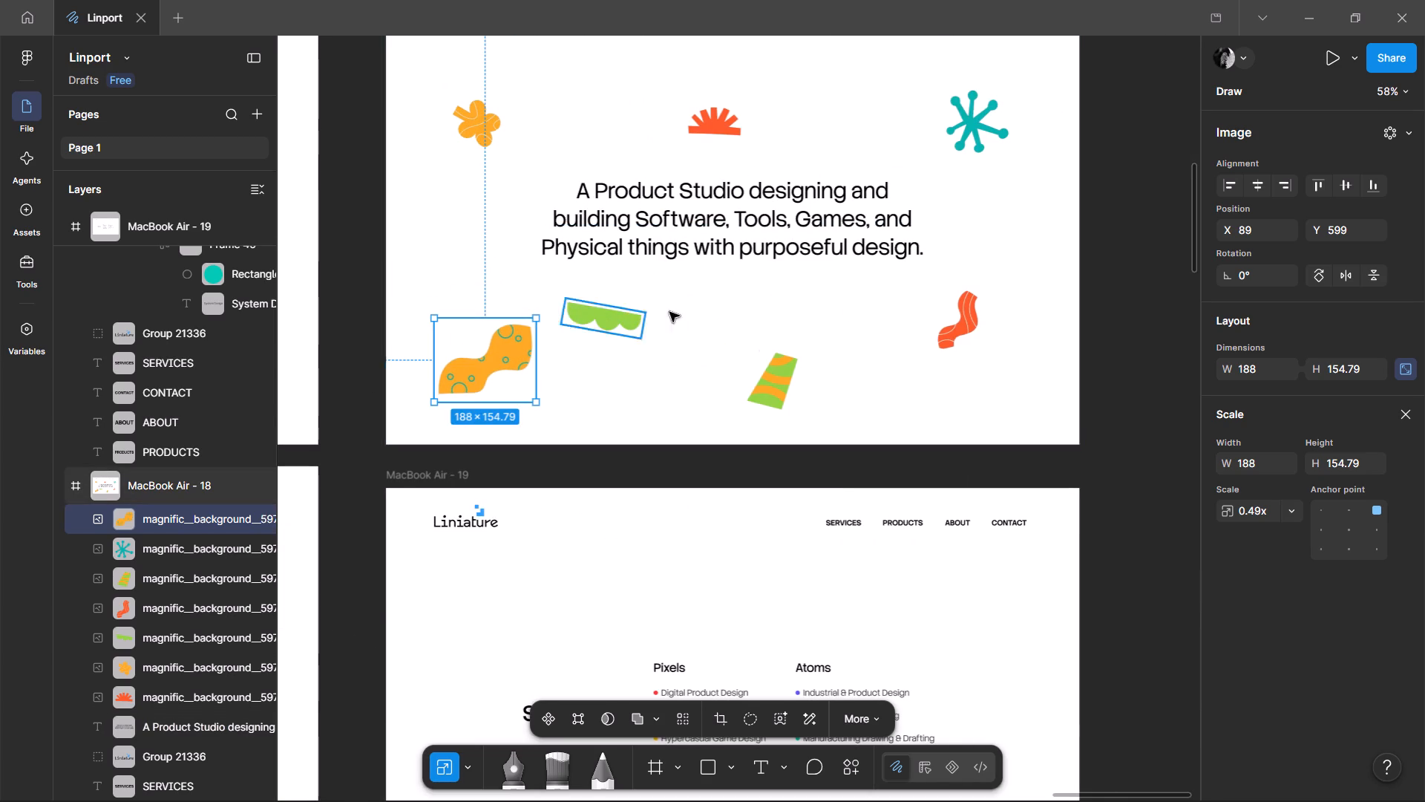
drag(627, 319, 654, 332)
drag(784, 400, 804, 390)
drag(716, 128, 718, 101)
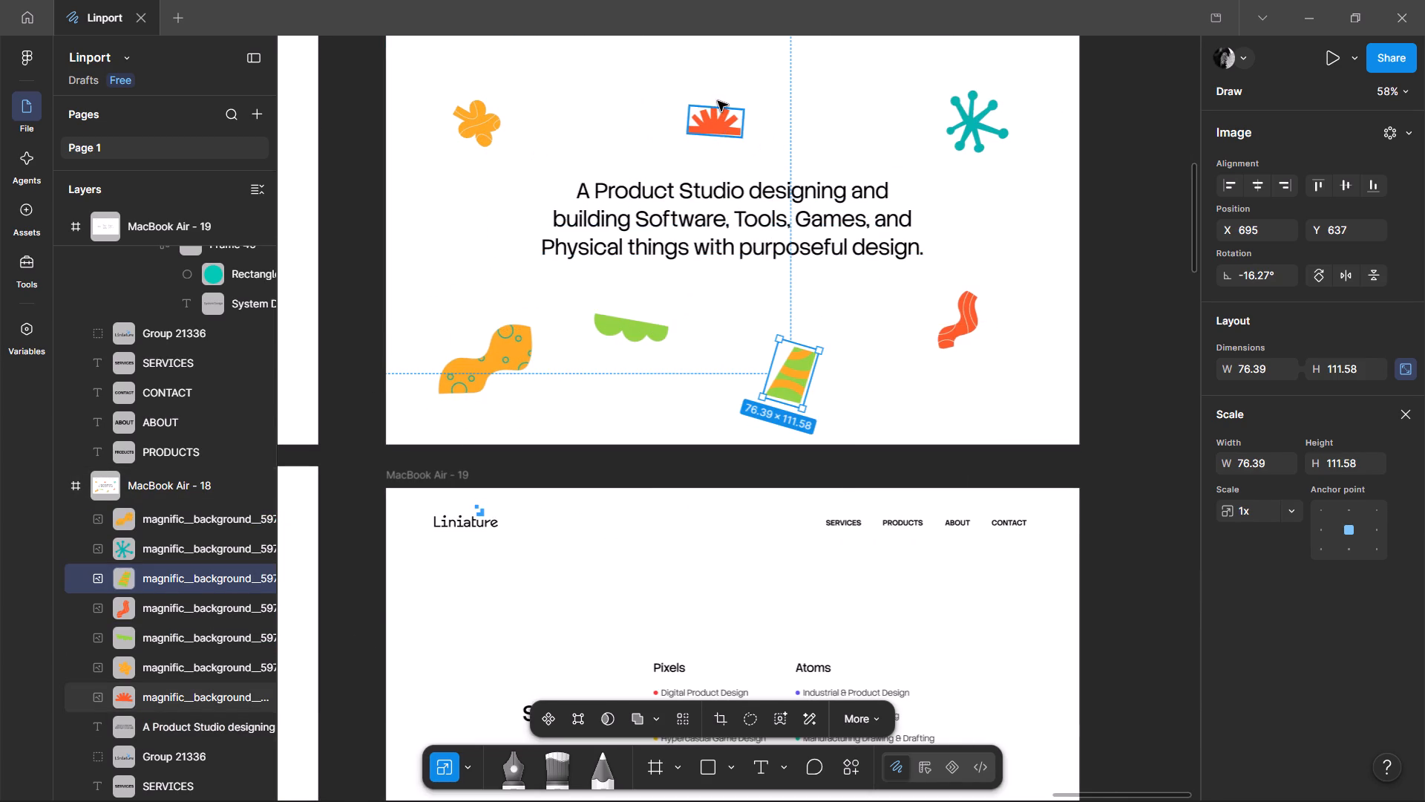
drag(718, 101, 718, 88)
Scale the spotted orange wavy shape to about 142 × 117, rotate it to about 39°, and place it left of the heading.
click(499, 342)
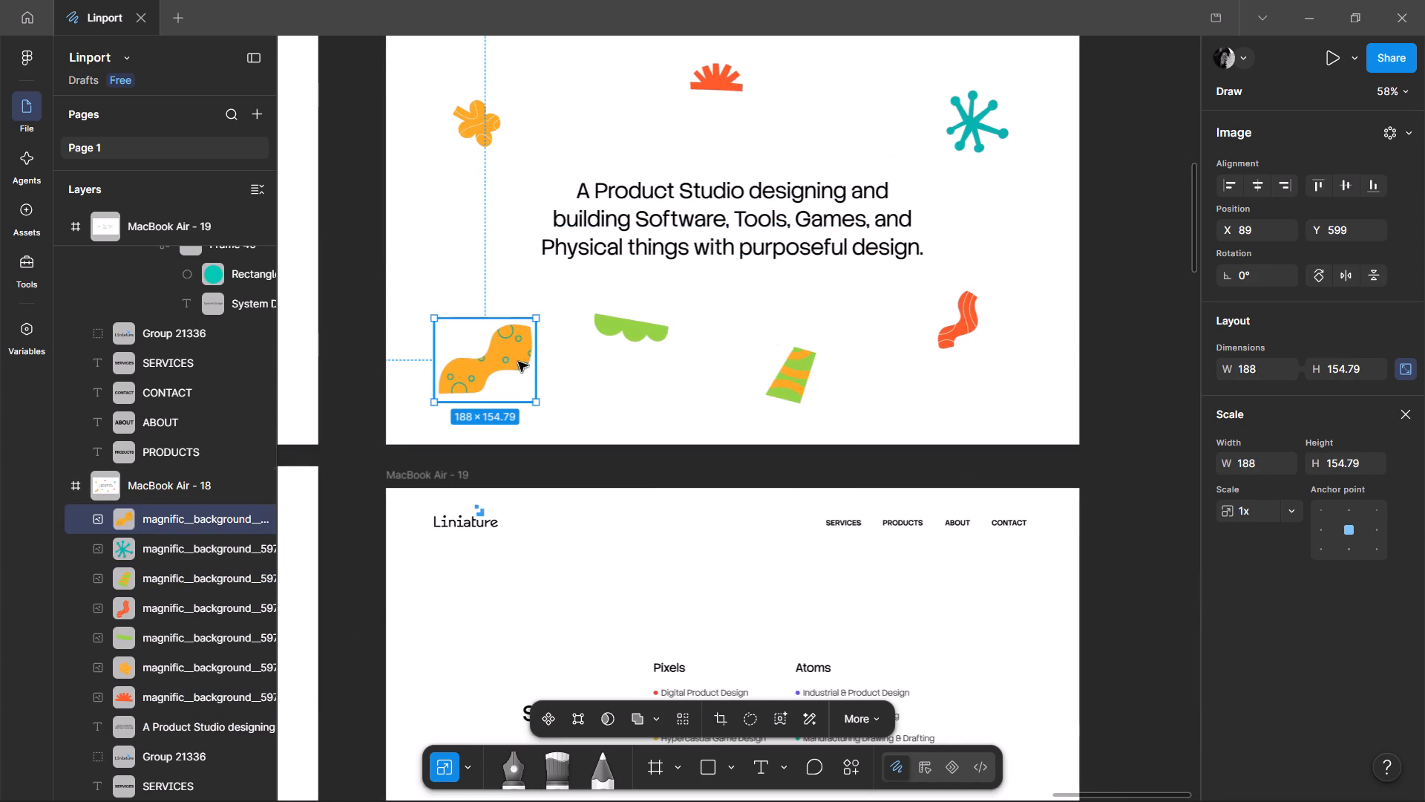
shift+drag(534, 401, 512, 382)
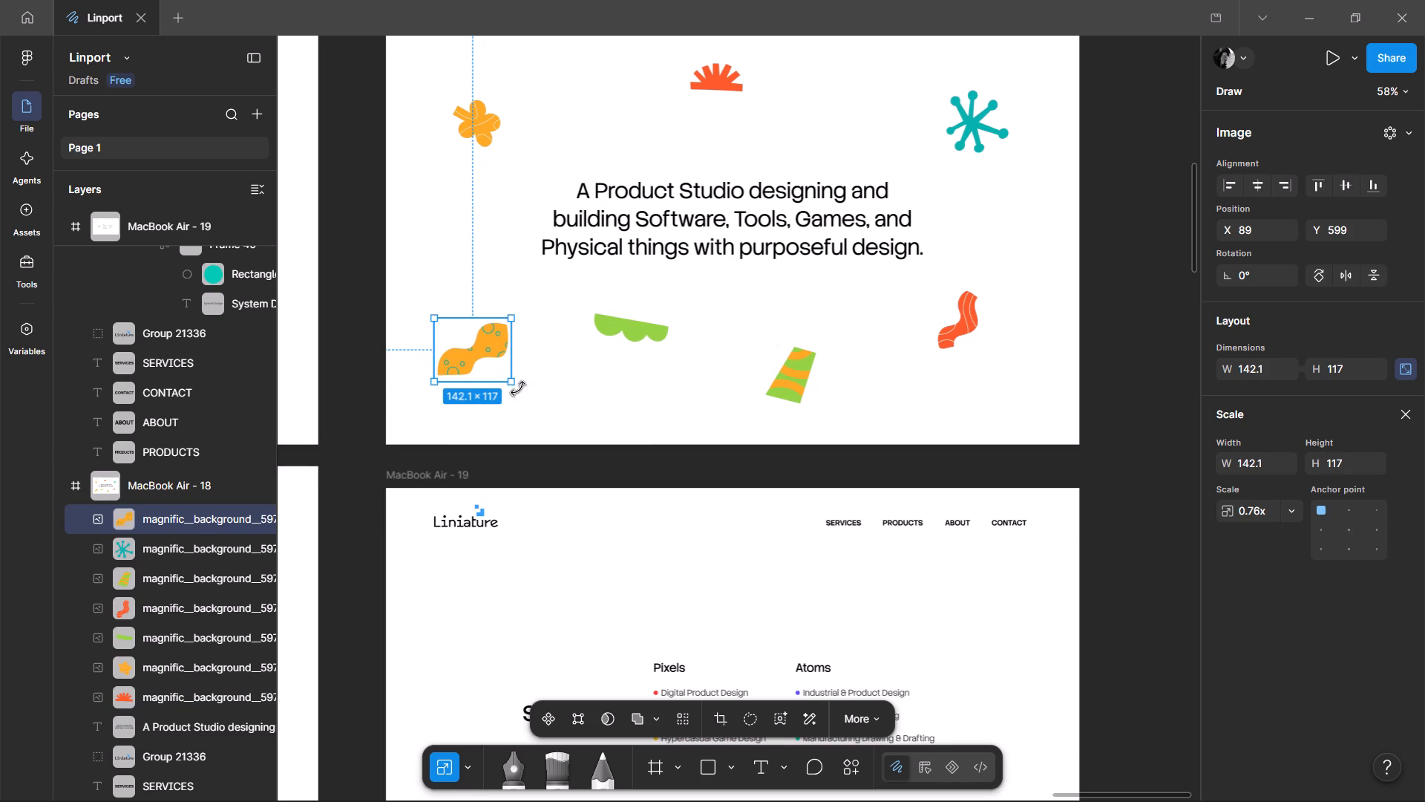
drag(518, 388, 528, 351)
drag(470, 365, 439, 310)
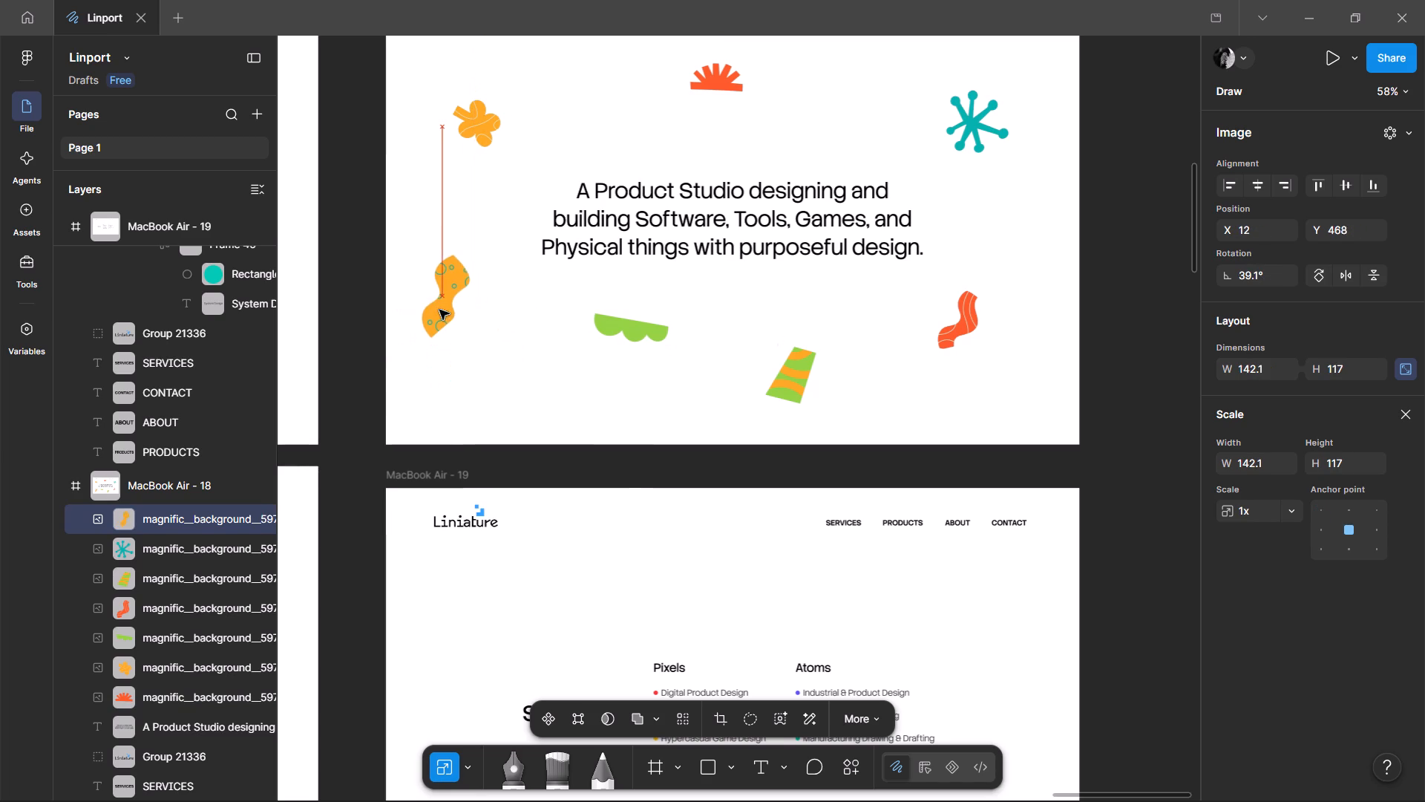
drag(439, 310, 443, 310)
Spread the lower shapes: green scalloped shape to about X 323, Y 691, striped trapezoid to X 690, Y 562, red squiggle to X 1043, Y 632.
drag(646, 330, 620, 388)
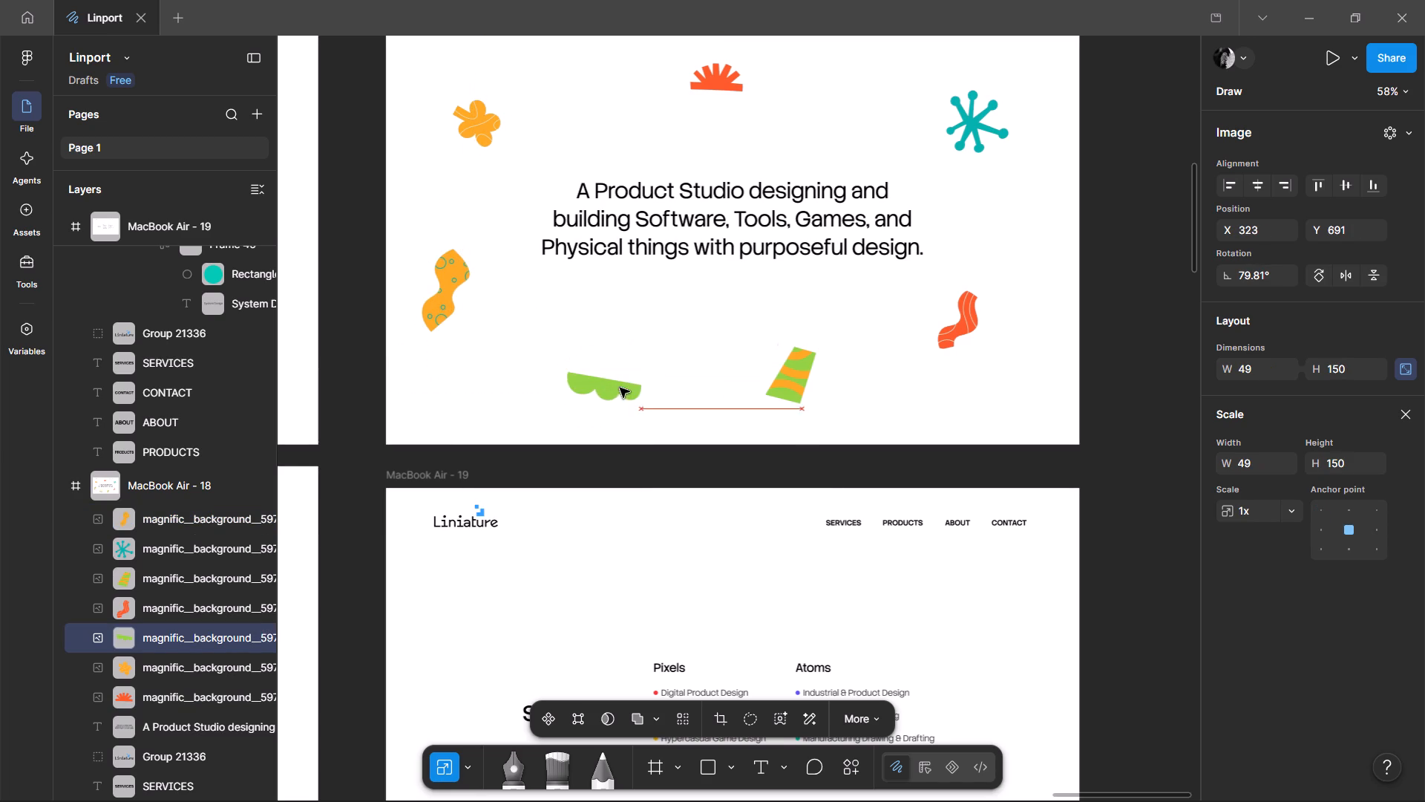
drag(790, 371, 787, 327)
drag(966, 337, 988, 385)
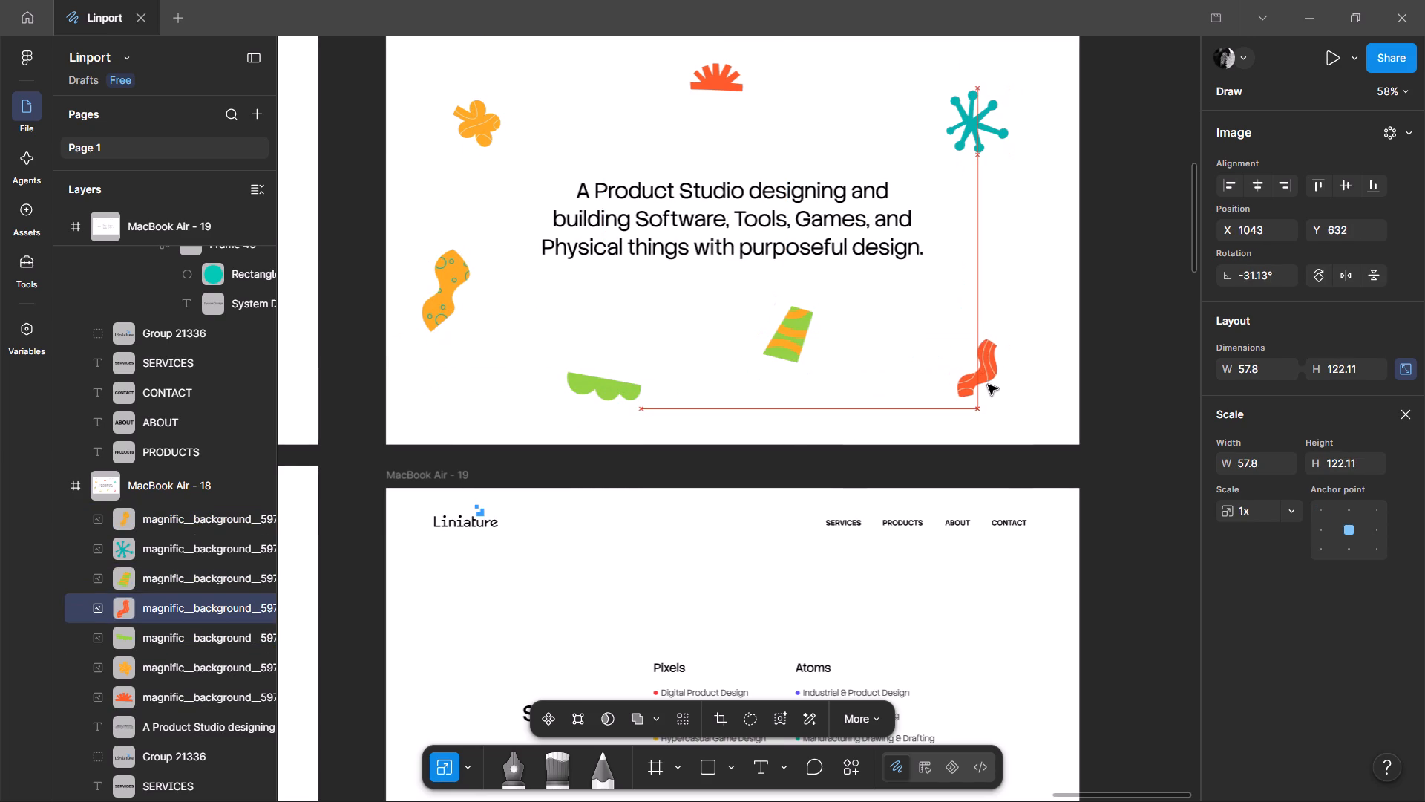
drag(988, 385, 988, 385)
Scale the spotted orange wavy shape down to about 99 × 81 and position it at about X 85, Y 437.
middle_drag(928, 302, 972, 471)
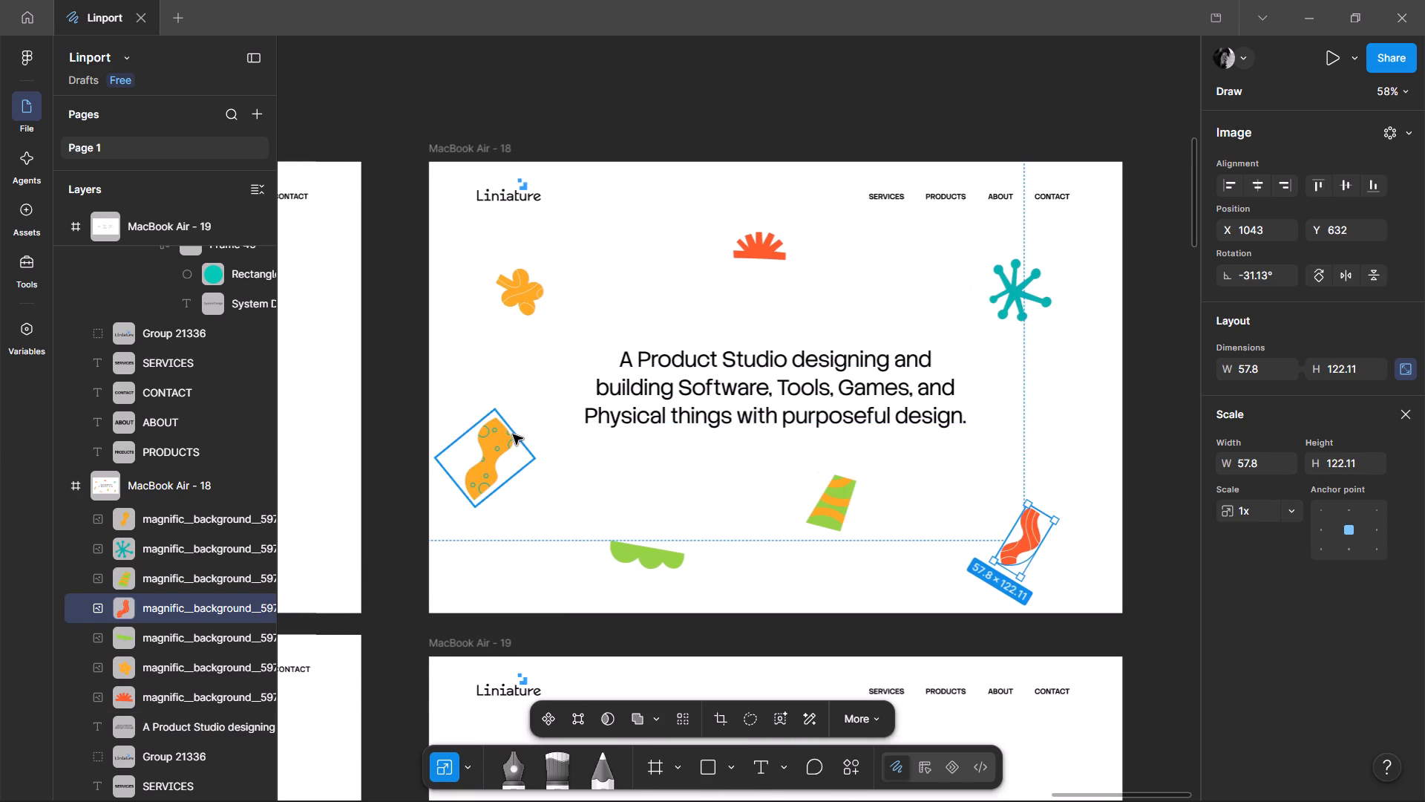
drag(512, 434, 525, 415)
shift+drag(505, 386, 506, 408)
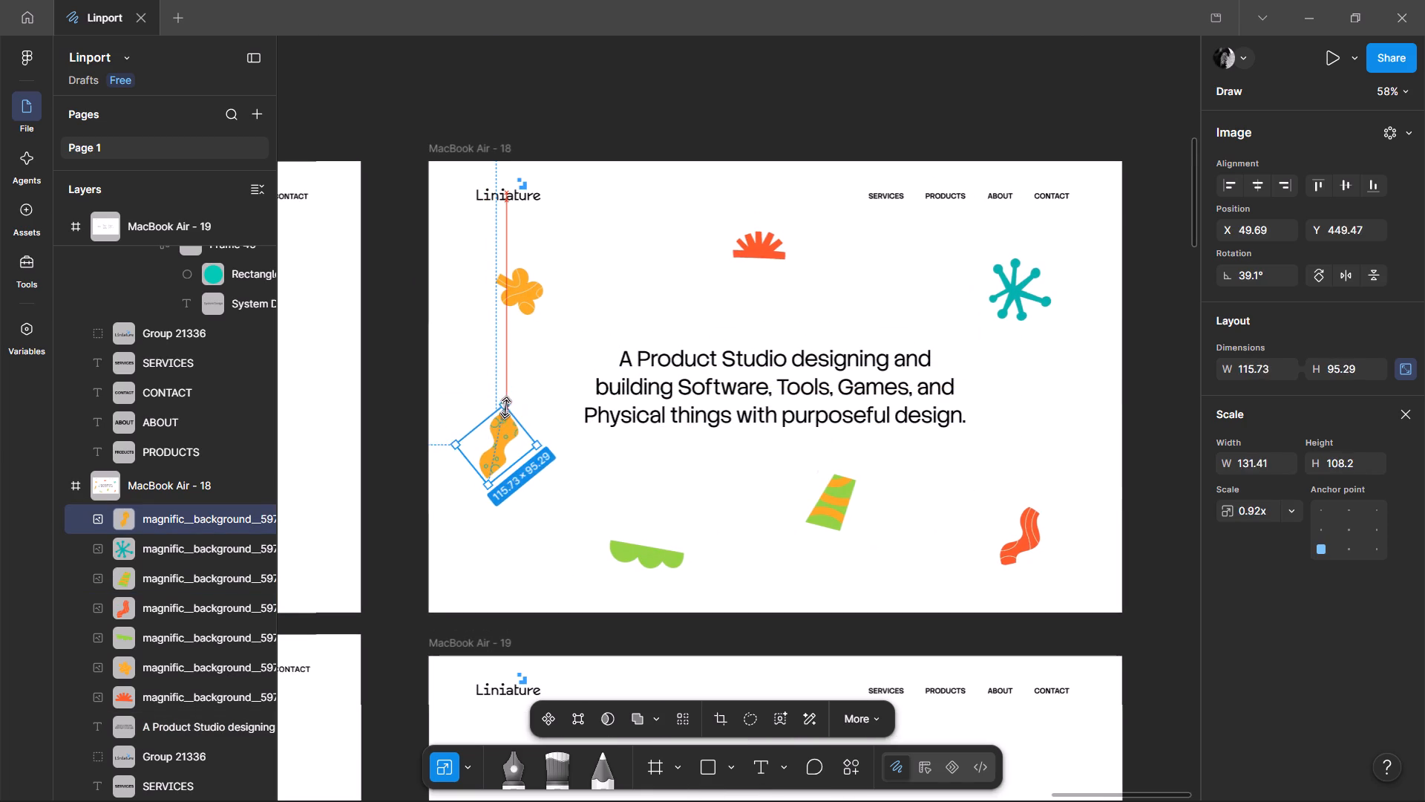
shift+drag(506, 408, 506, 420)
drag(507, 439, 520, 425)
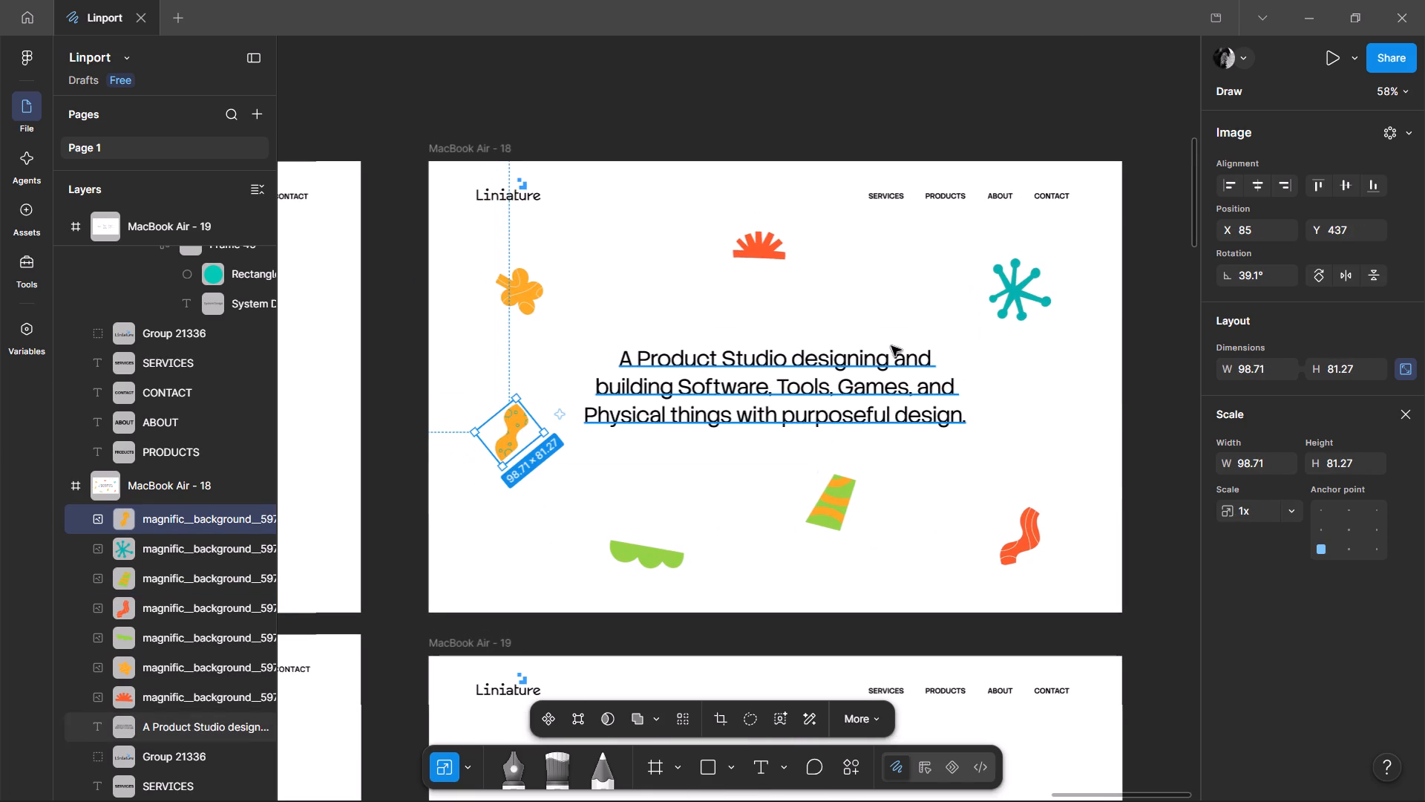
Move the red sunburst slightly down and right, the orange flower to X 171, Y 150, and the green scalloped shape to X 301, Y 664.
drag(762, 245, 781, 259)
drag(510, 282, 547, 270)
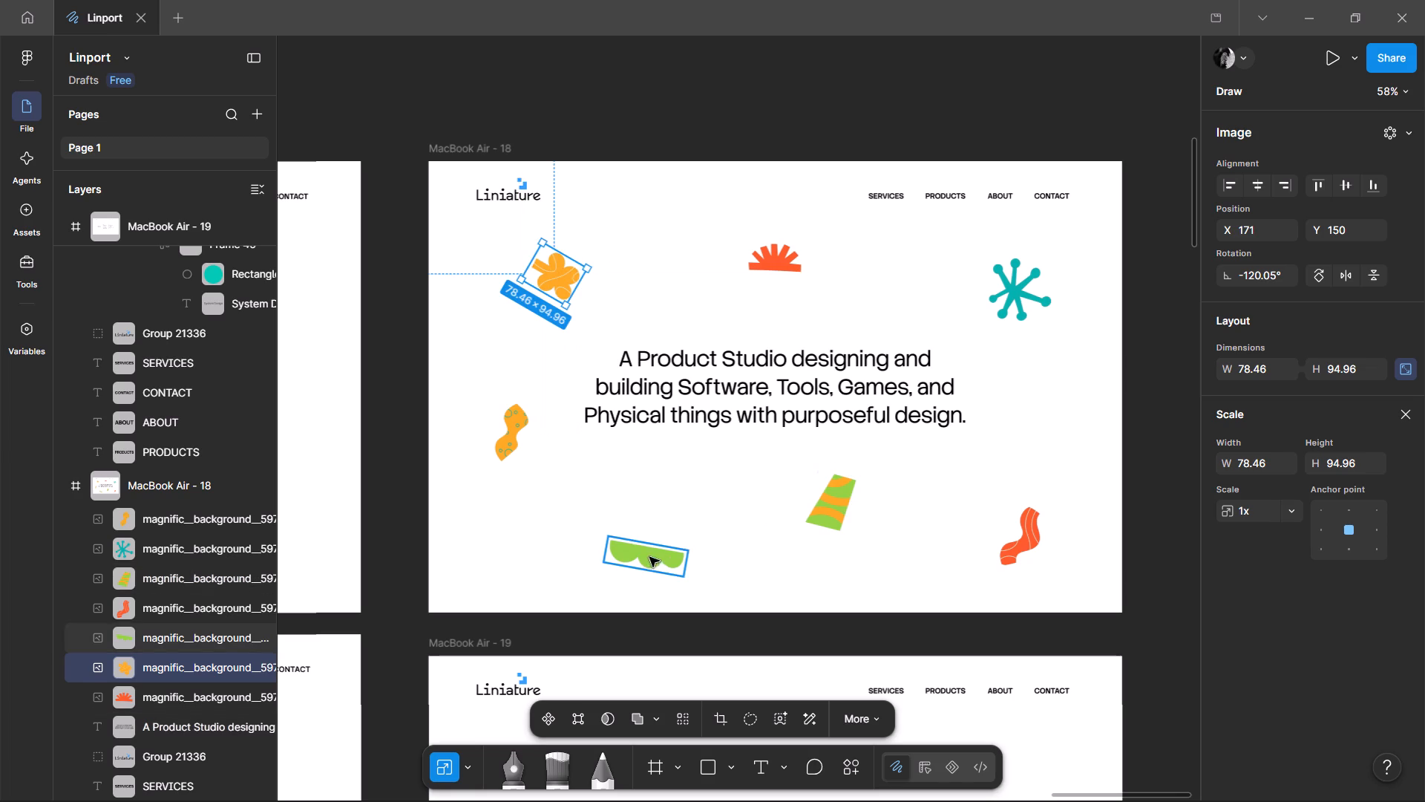
drag(649, 557, 637, 544)
click(1048, 325)
click(1105, 400)
Scale the orange flower down around its centre to about 61 × 74.
ctrl+scroll(836, 196, down, 2)
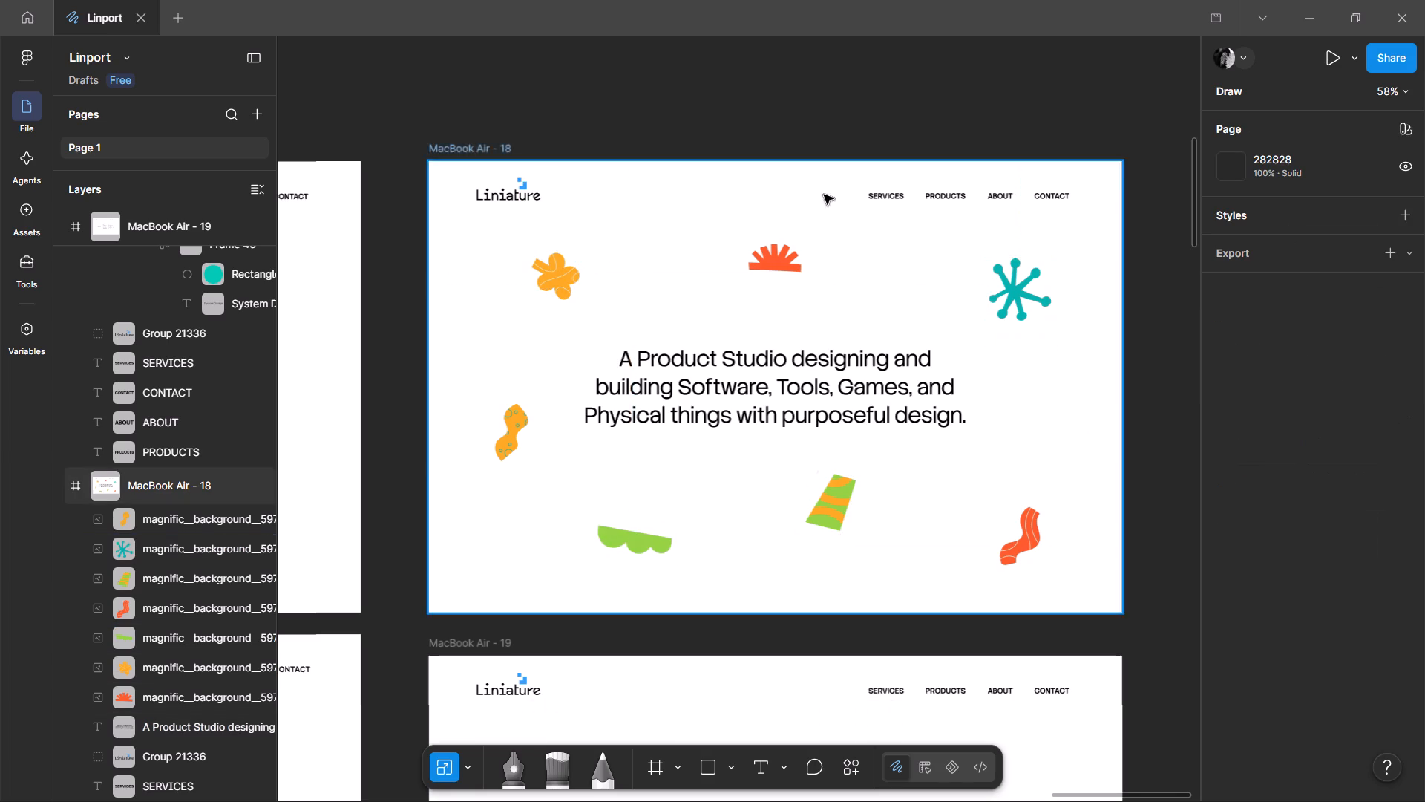
ctrl+scroll(824, 195, down, 3)
ctrl+scroll(891, 275, up, 4)
middle_drag(1030, 249, 1067, 382)
ctrl+scroll(514, 264, up, 3)
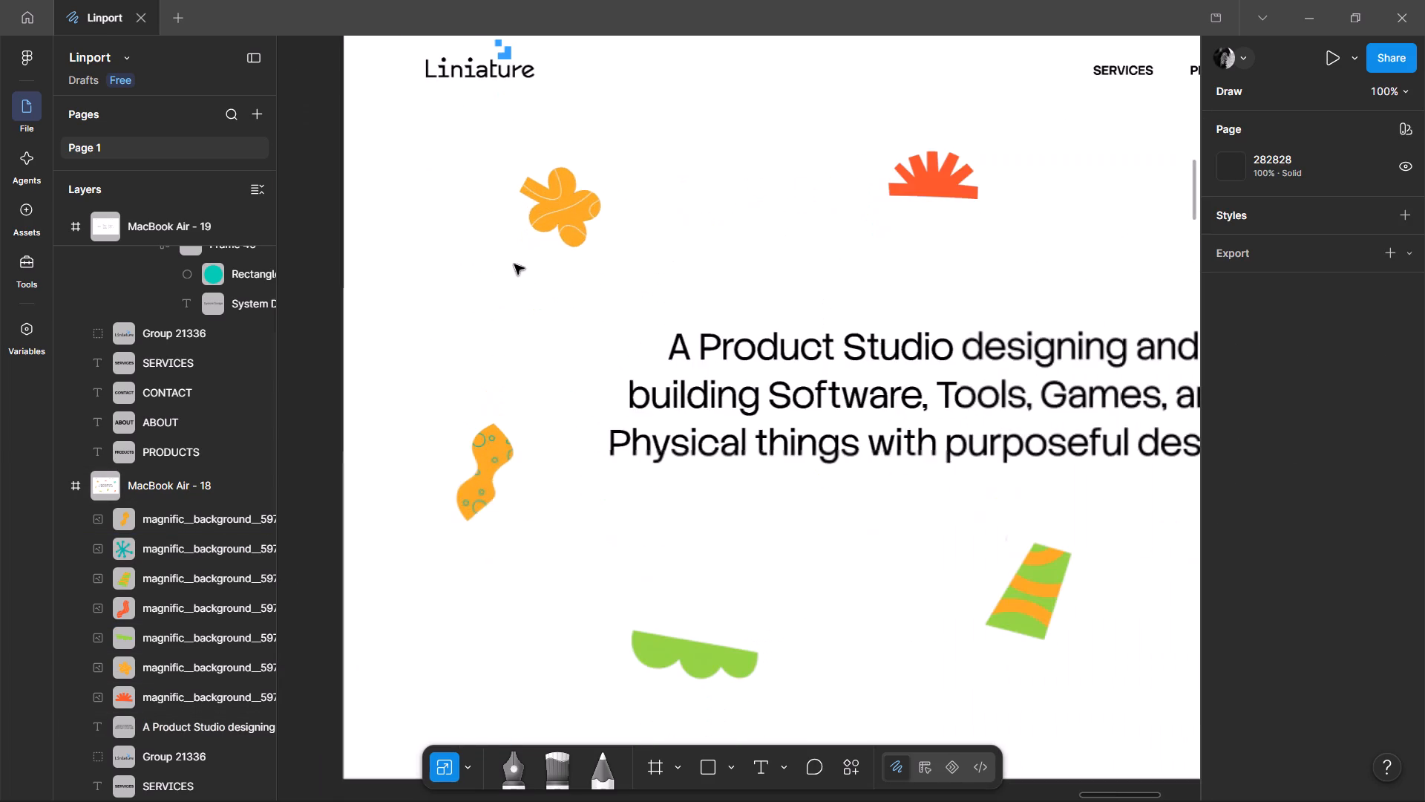
ctrl+scroll(439, 223, down, 1)
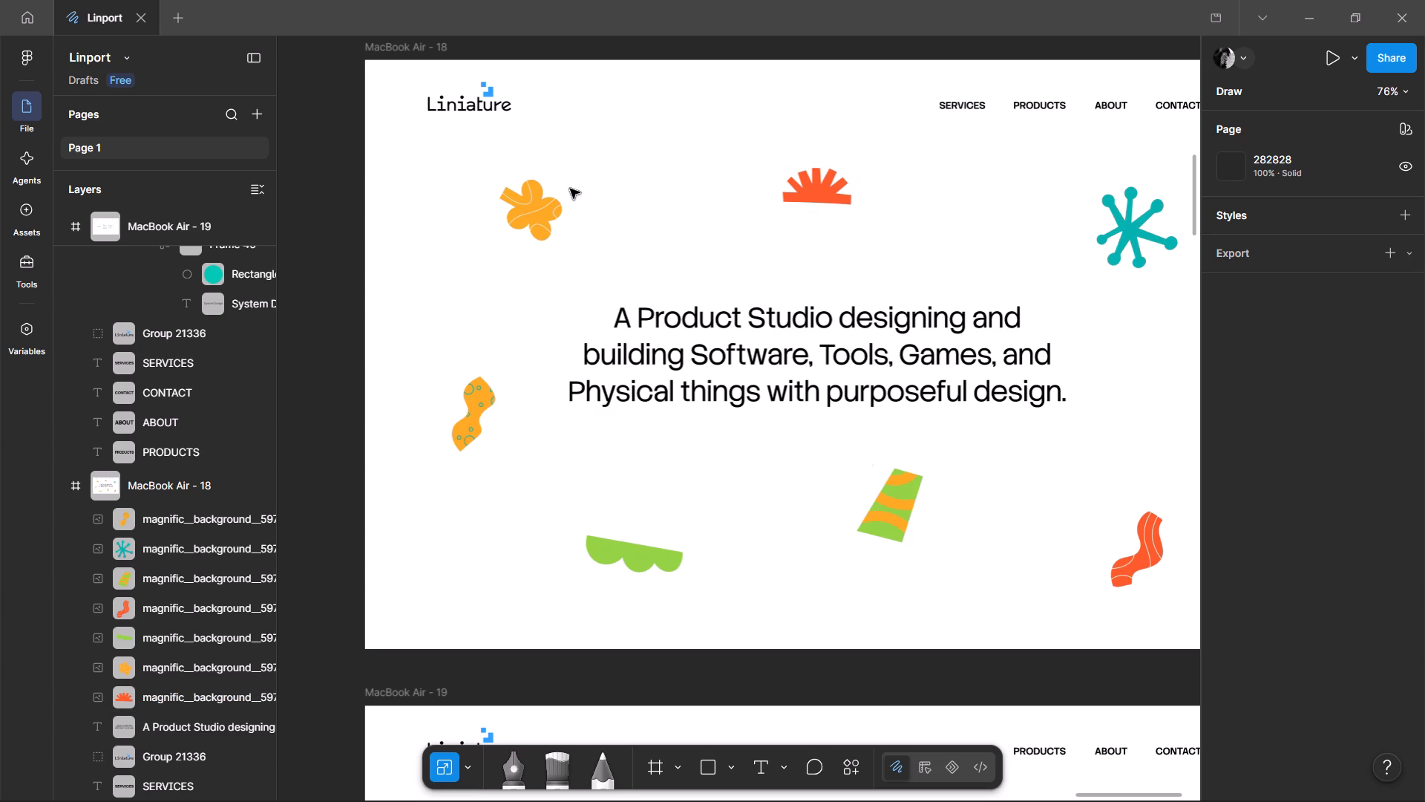
click(551, 212)
alt+shift+drag(544, 248, 543, 233)
Scale the red sunburst above the heading down around its centre to about 86 × 44.
click(833, 184)
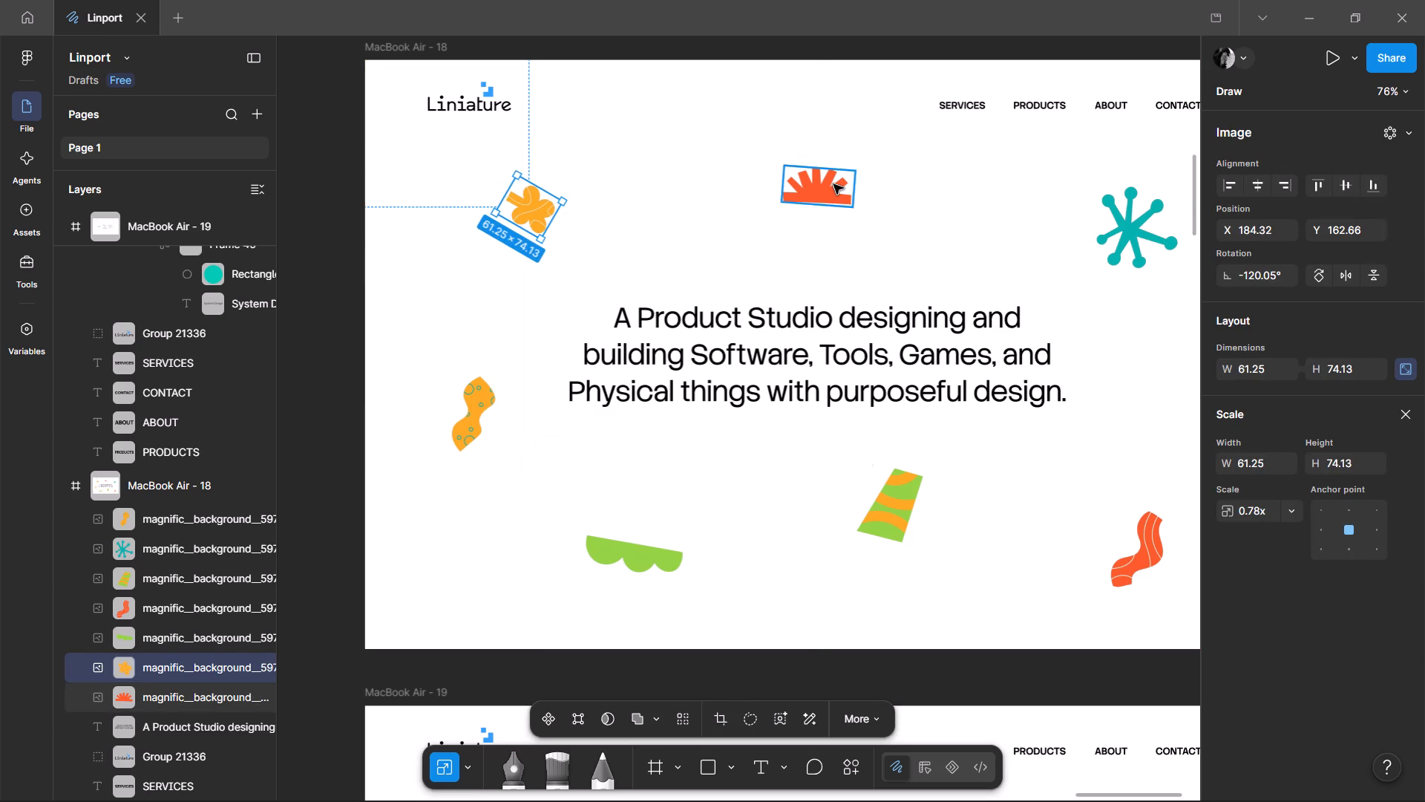
alt+shift+drag(853, 210, 845, 200)
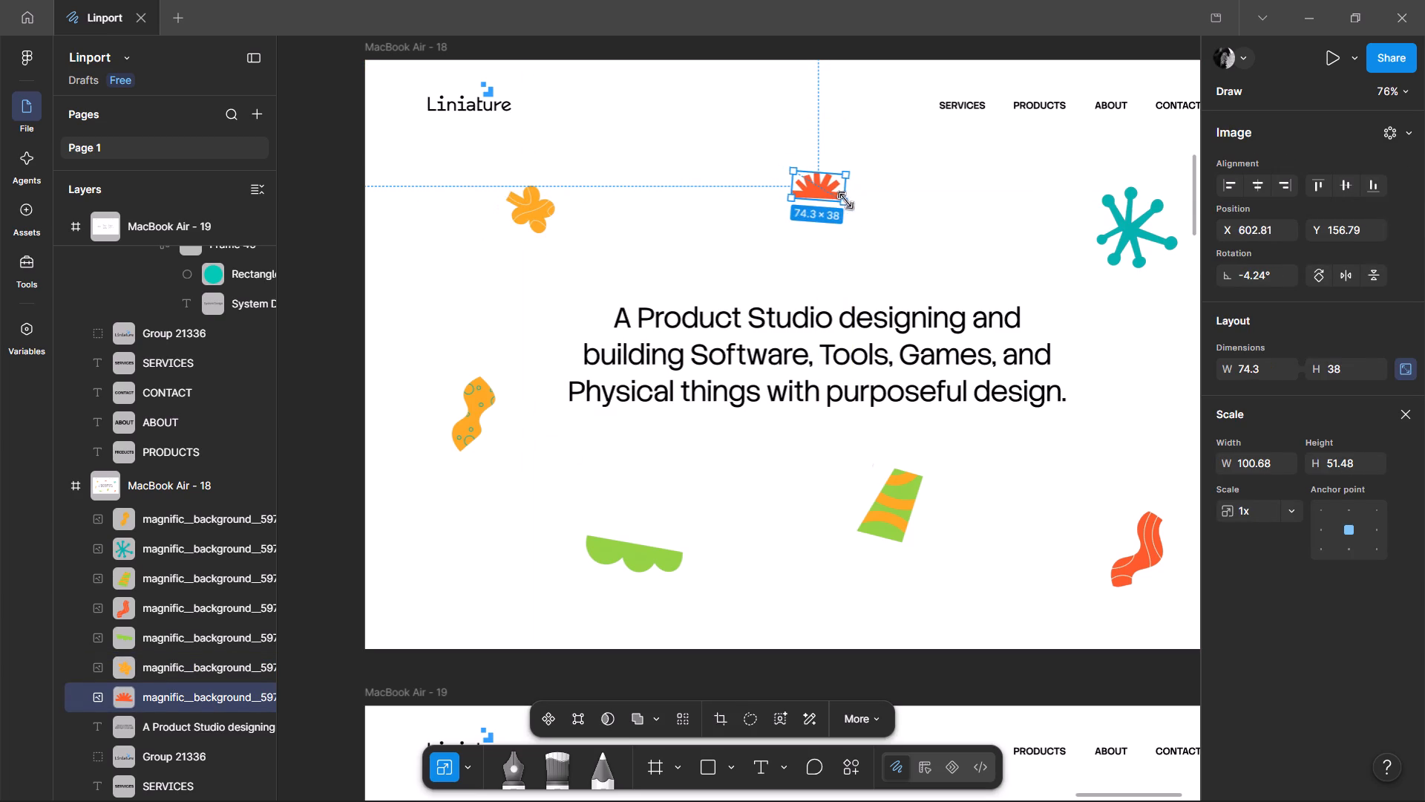
alt+shift+drag(845, 200, 848, 200)
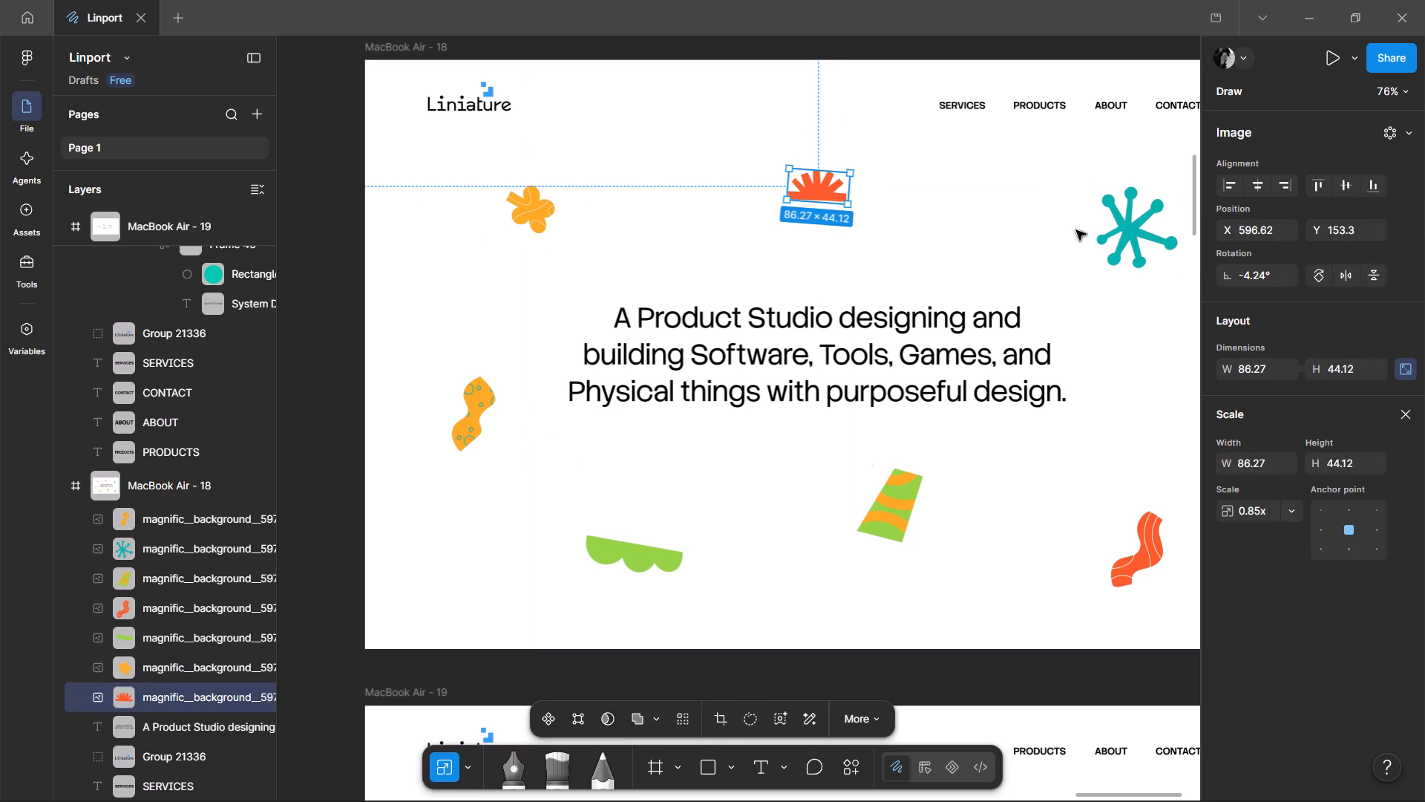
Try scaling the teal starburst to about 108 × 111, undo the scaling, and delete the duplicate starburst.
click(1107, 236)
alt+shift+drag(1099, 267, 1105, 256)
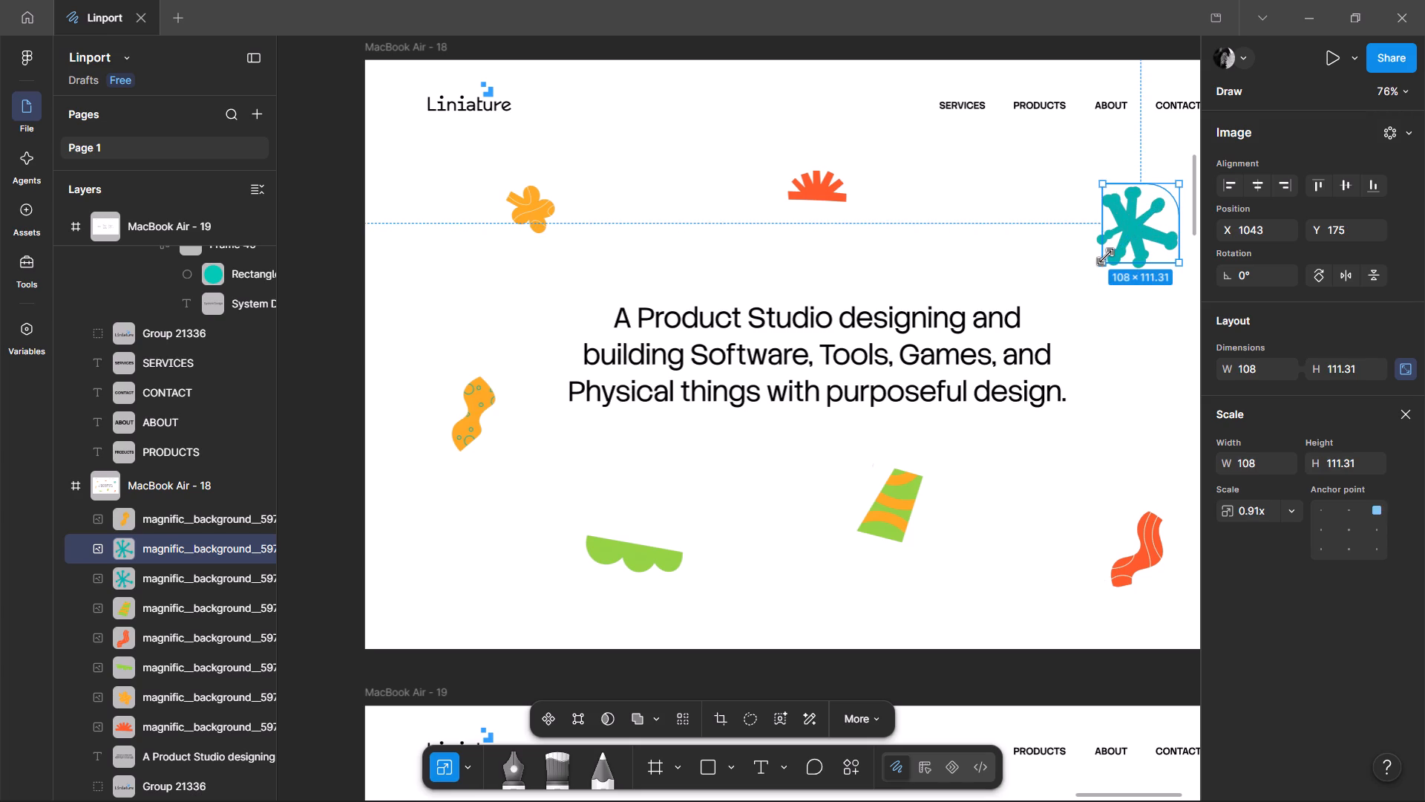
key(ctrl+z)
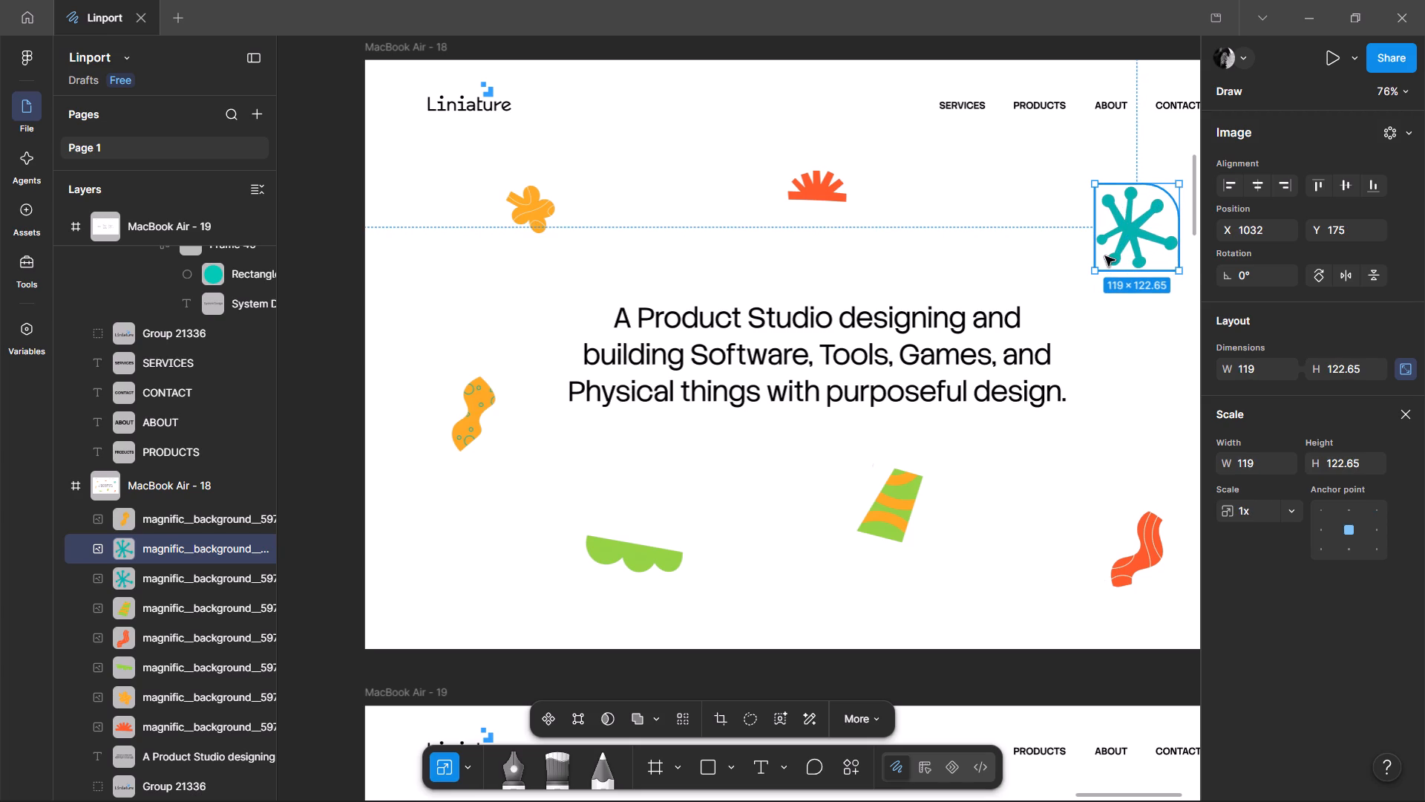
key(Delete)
Scale the teal starburst down proportionally with the Scale tool and deselect it.
click(1135, 238)
key(k)
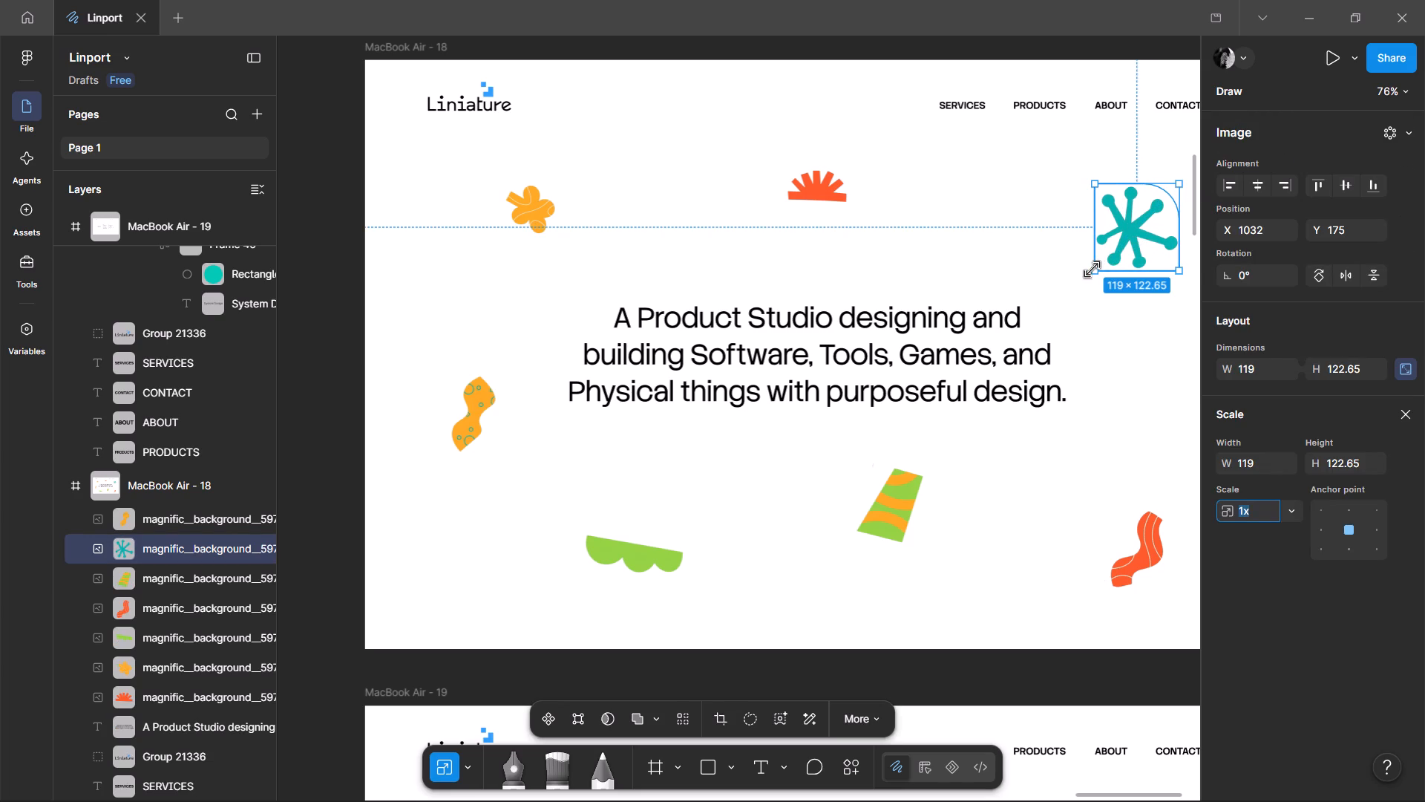
shift+drag(1092, 270, 1119, 247)
click(994, 265)
Scale the striped trapezoid below the heading down to about 70 × 102 with the Scale tool, and exit scaling.
scroll(704, 141, down, 2)
ctrl+scroll(654, 226, down, 3)
middle_drag(875, 221, 866, 304)
ctrl+scroll(700, 267, up, 3)
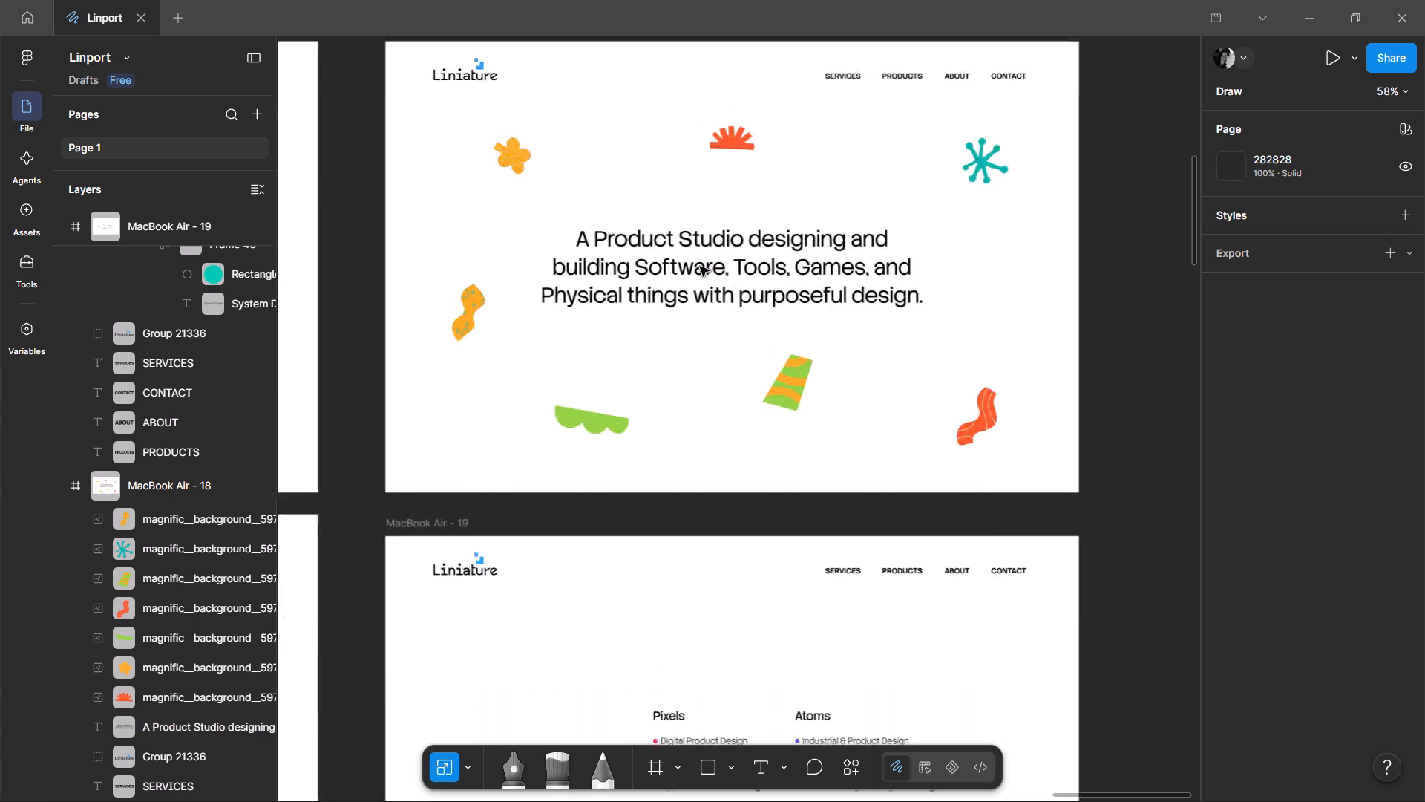
click(813, 385)
key(k)
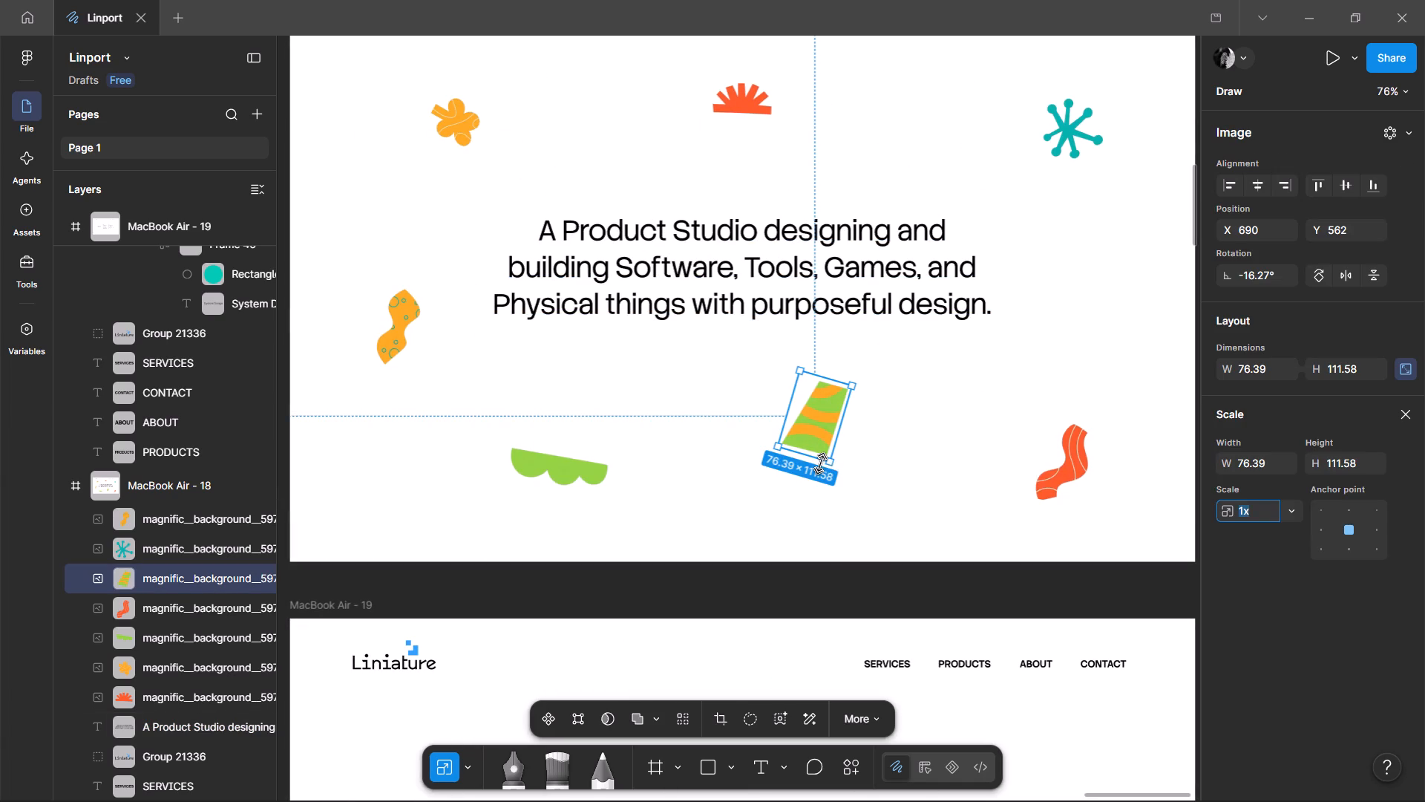
shift+drag(828, 463, 820, 451)
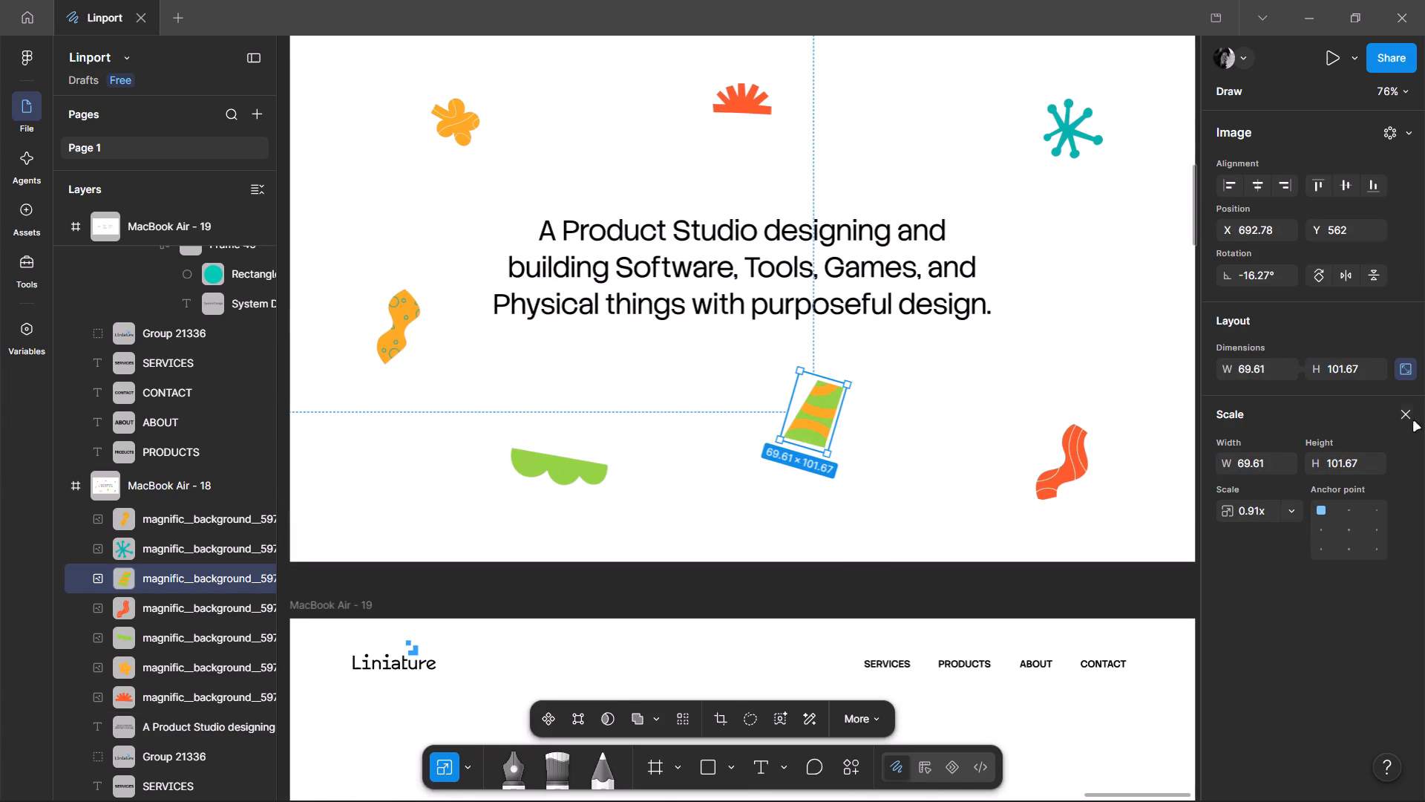
click(1389, 414)
click(1409, 415)
Scale the red squiggle in the frame's lower-right area down slightly with the Scale tool.
click(1056, 461)
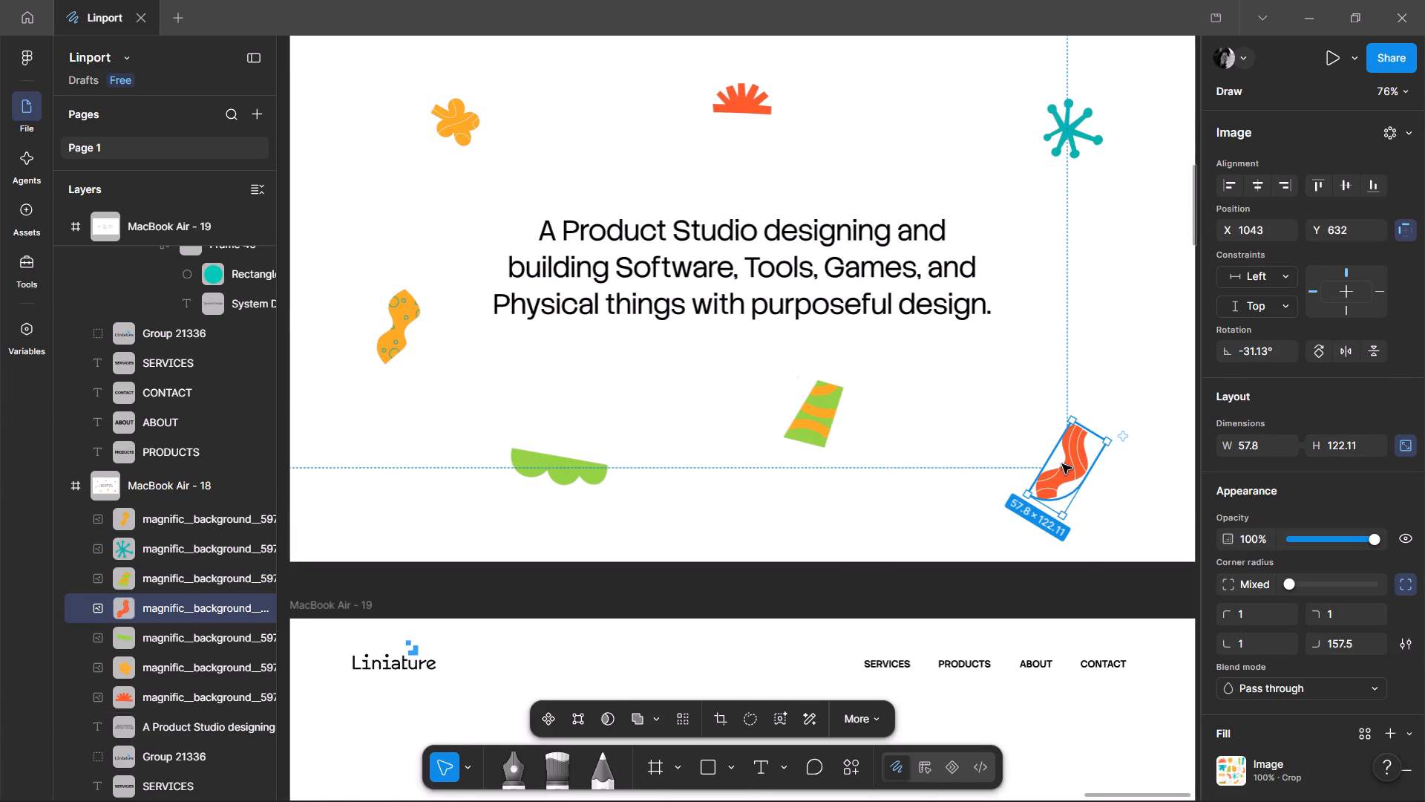
key(k)
shift+click(1061, 509)
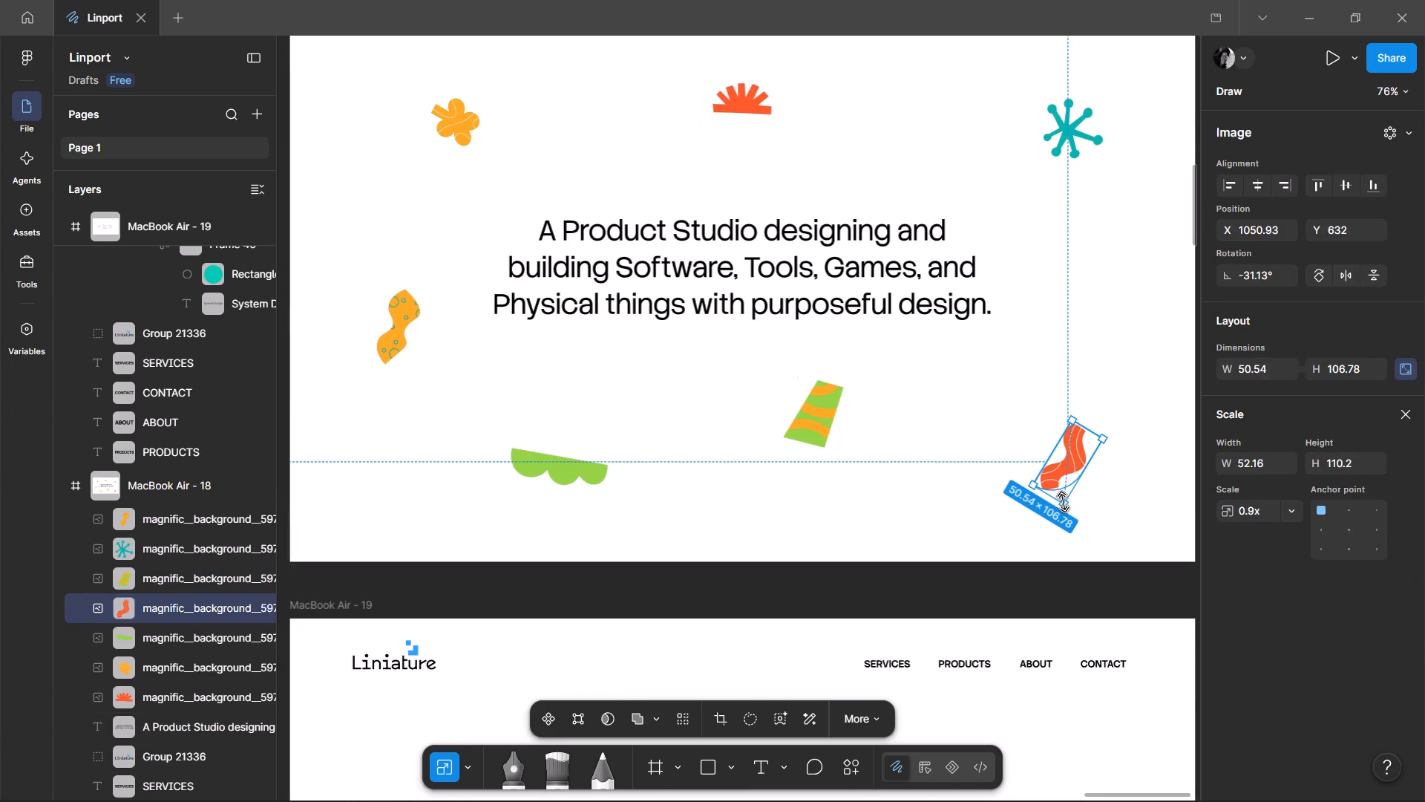
click(893, 513)
Scale the green scalloped shape at the frame's lower left down to about 38 × 119, and deselect it.
click(549, 457)
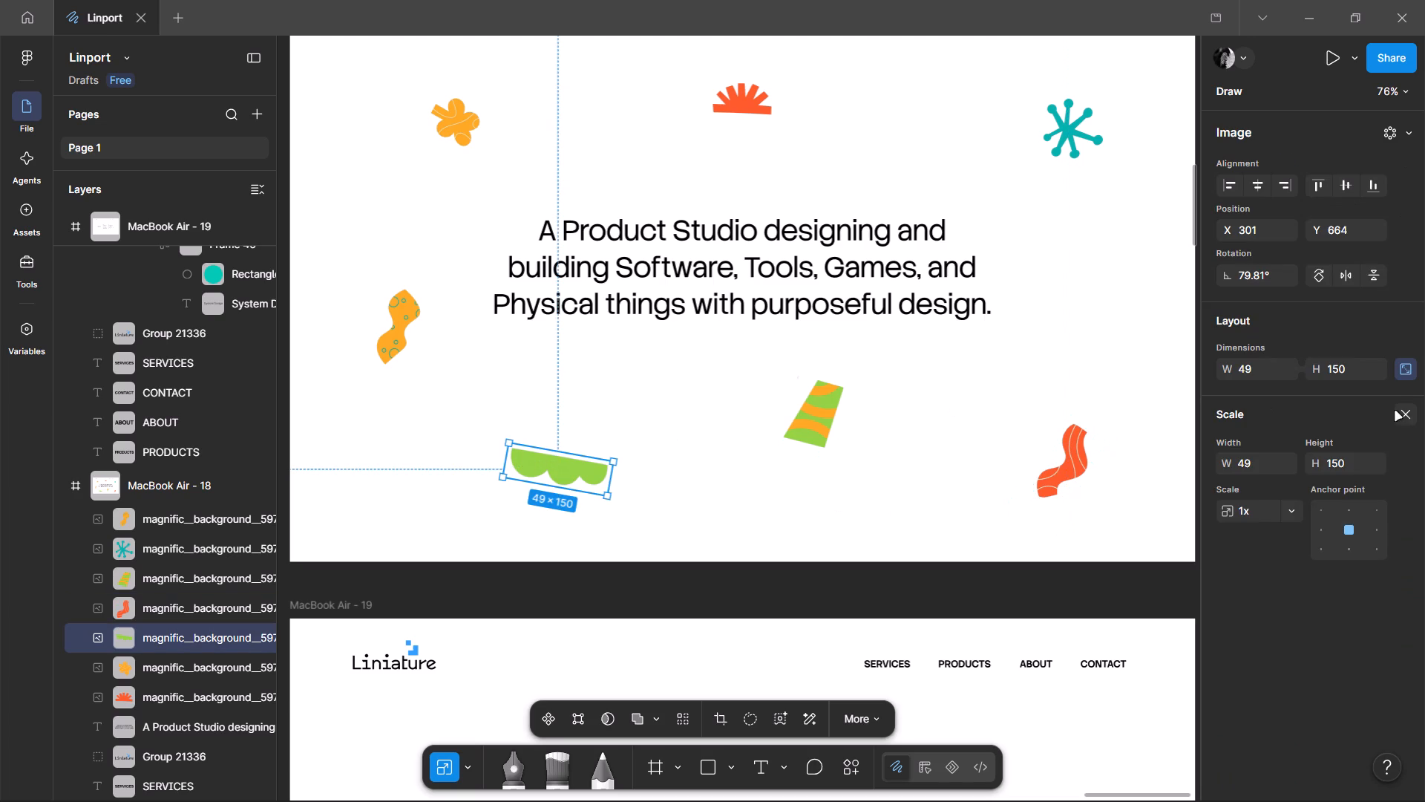
shift+drag(613, 497, 593, 486)
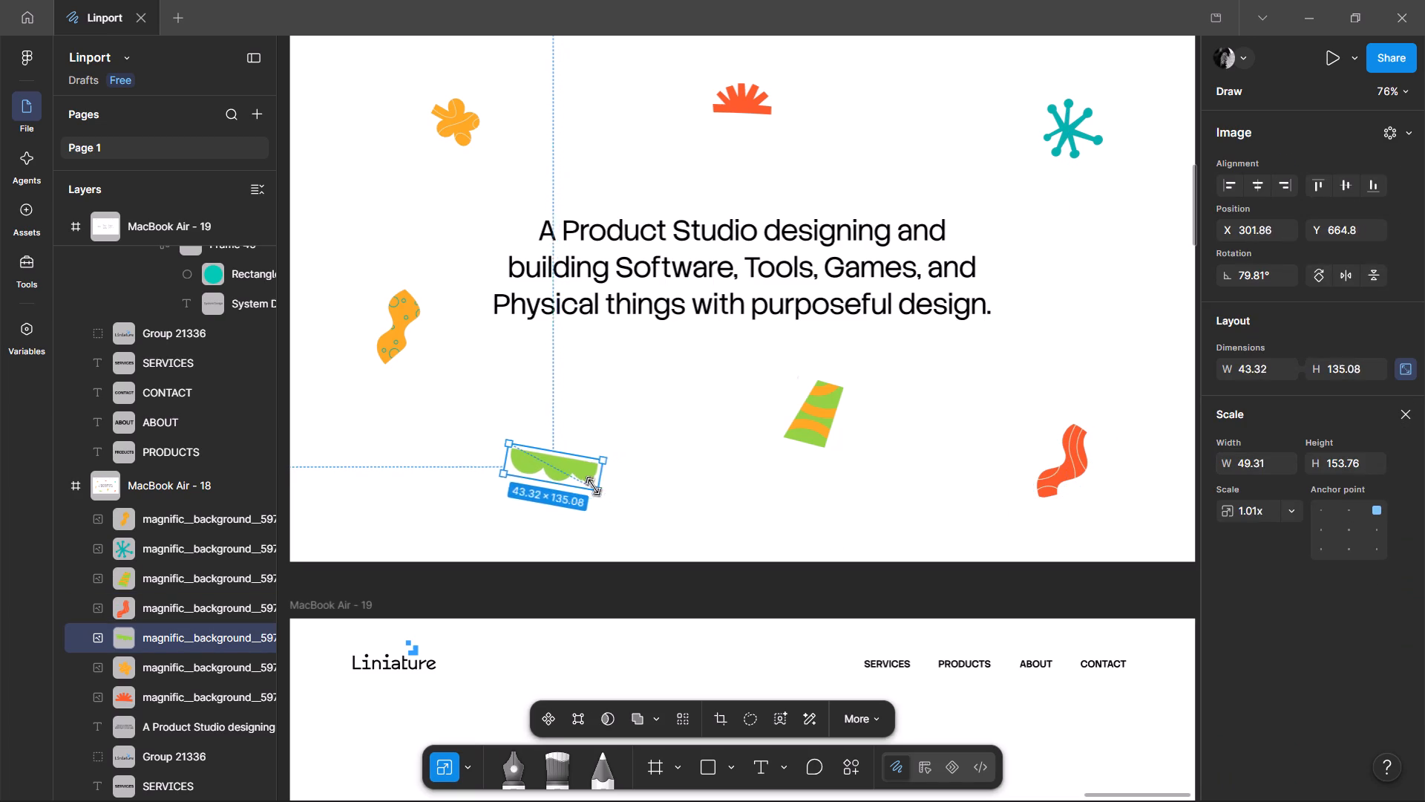
shift+drag(593, 486, 586, 484)
click(722, 456)
Nudge the striped trapezoid, and move the teal starburst to about X 1074, Y 248 and the red sunburst to about X 660, Y 164.
ctrl+scroll(771, 207, down, 3)
ctrl+scroll(791, 264, up, 3)
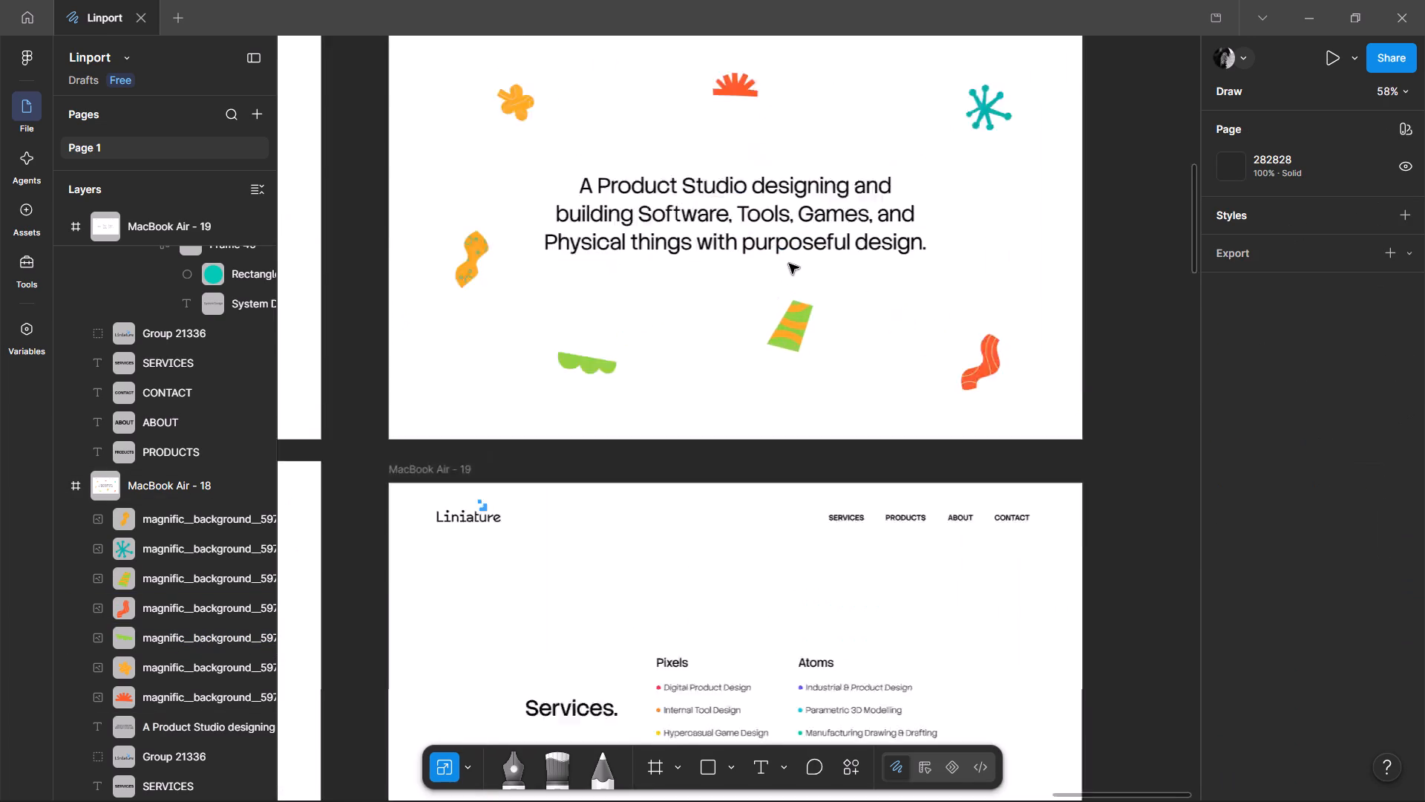
drag(794, 332, 785, 347)
ctrl+scroll(920, 272, down, 3)
drag(985, 172, 988, 195)
ctrl+scroll(790, 177, up, 2)
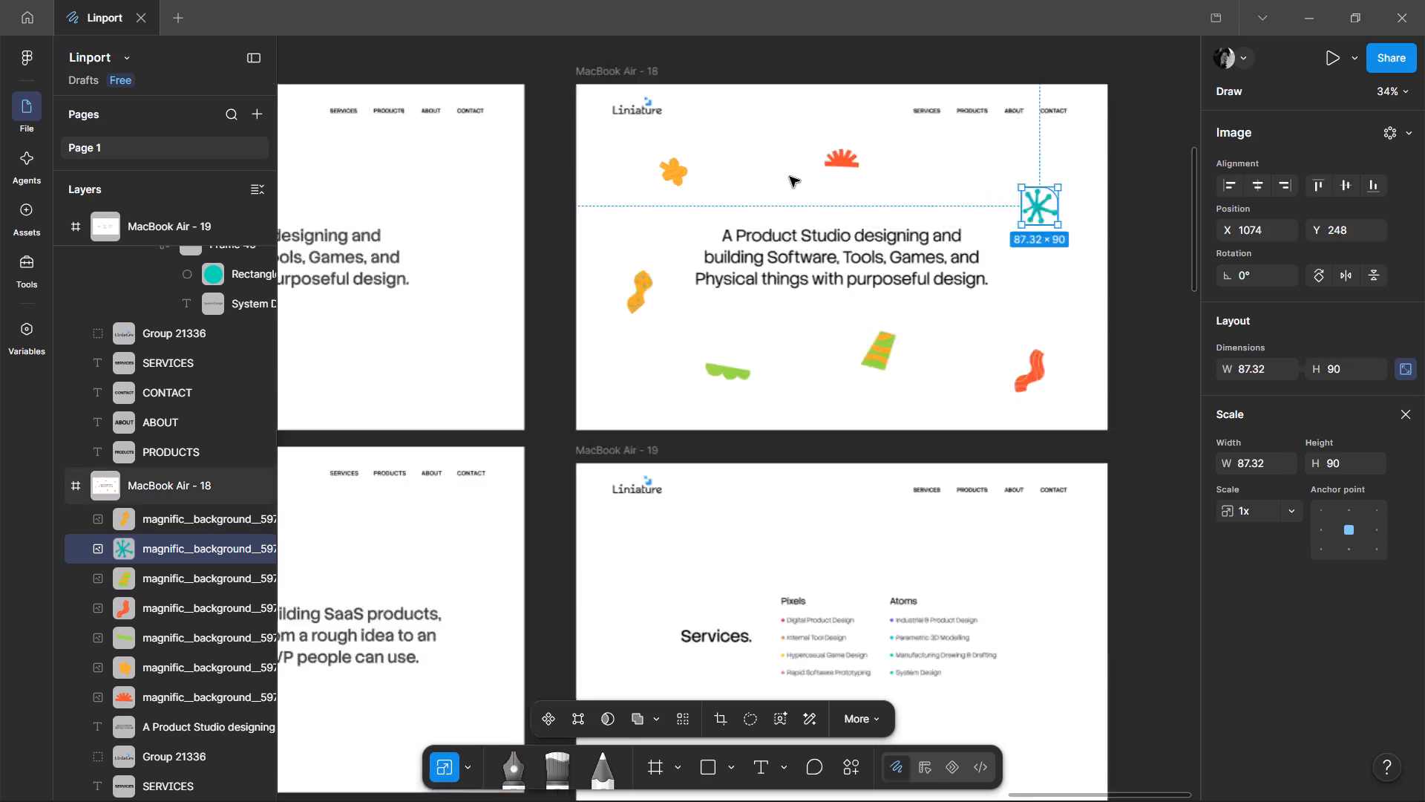
drag(862, 154, 896, 160)
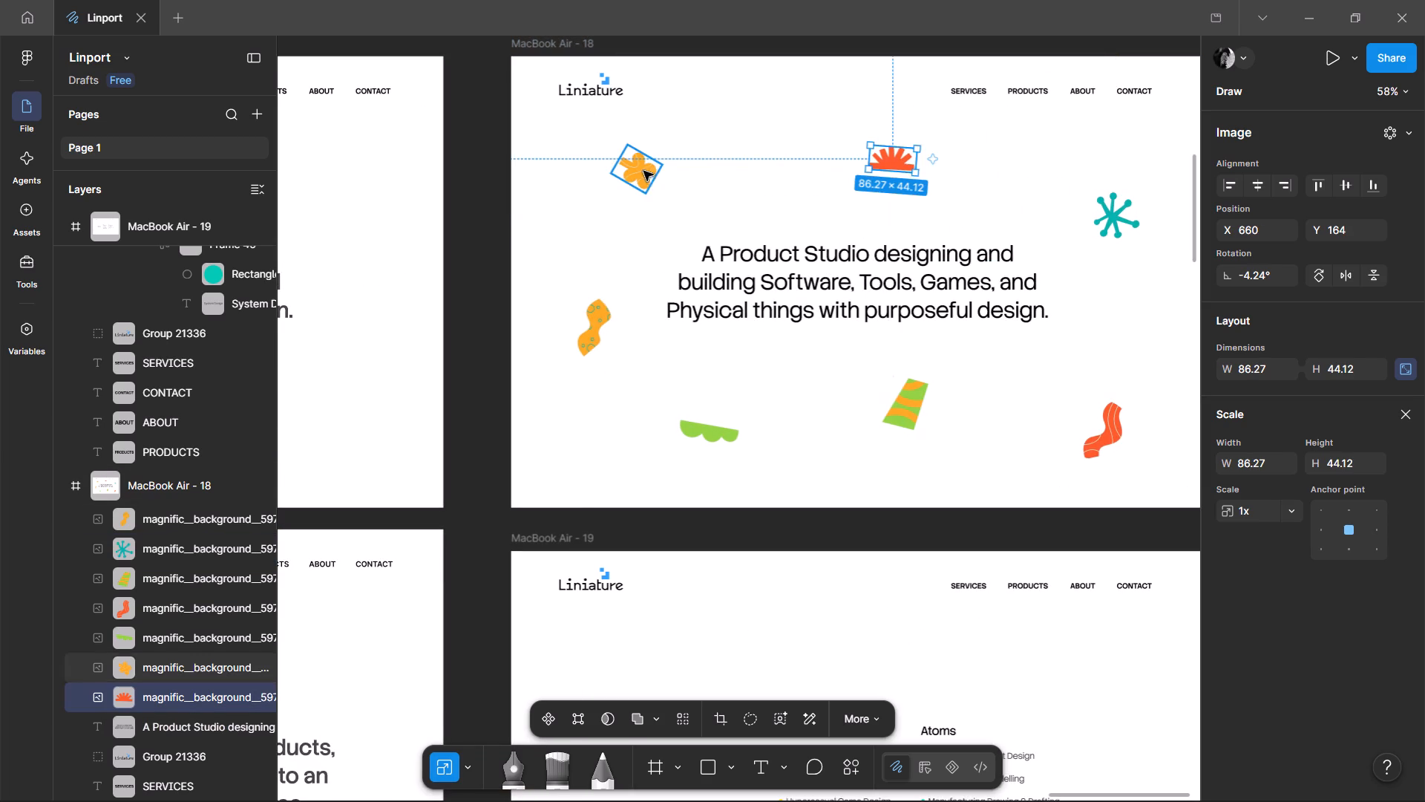
Shift the orange flower and green scalloped shape, moving the dotted wavy shape to about X 73, Y 367 and the striped trapezoid to X 660, Y 588.
drag(643, 171, 671, 149)
drag(607, 298, 601, 259)
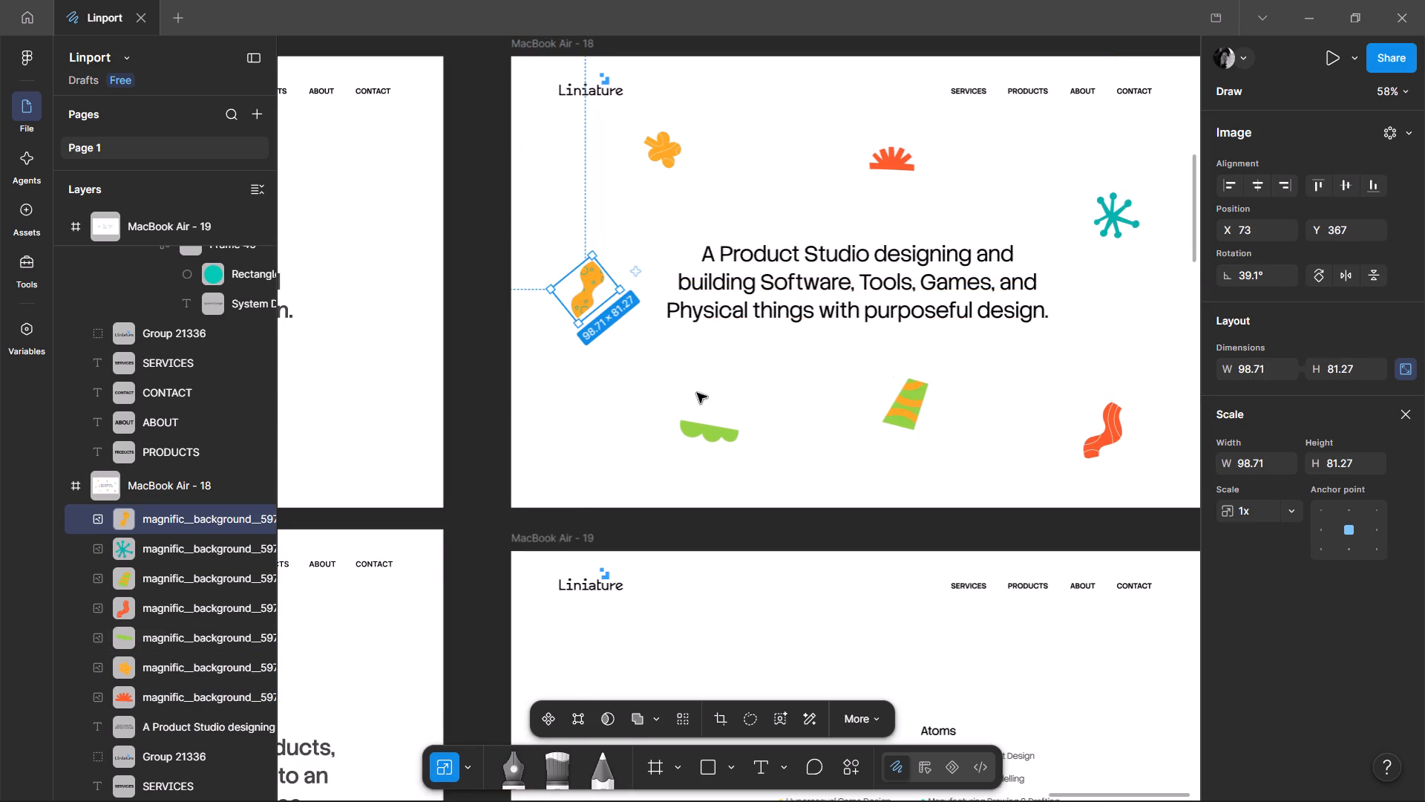
drag(712, 443, 701, 449)
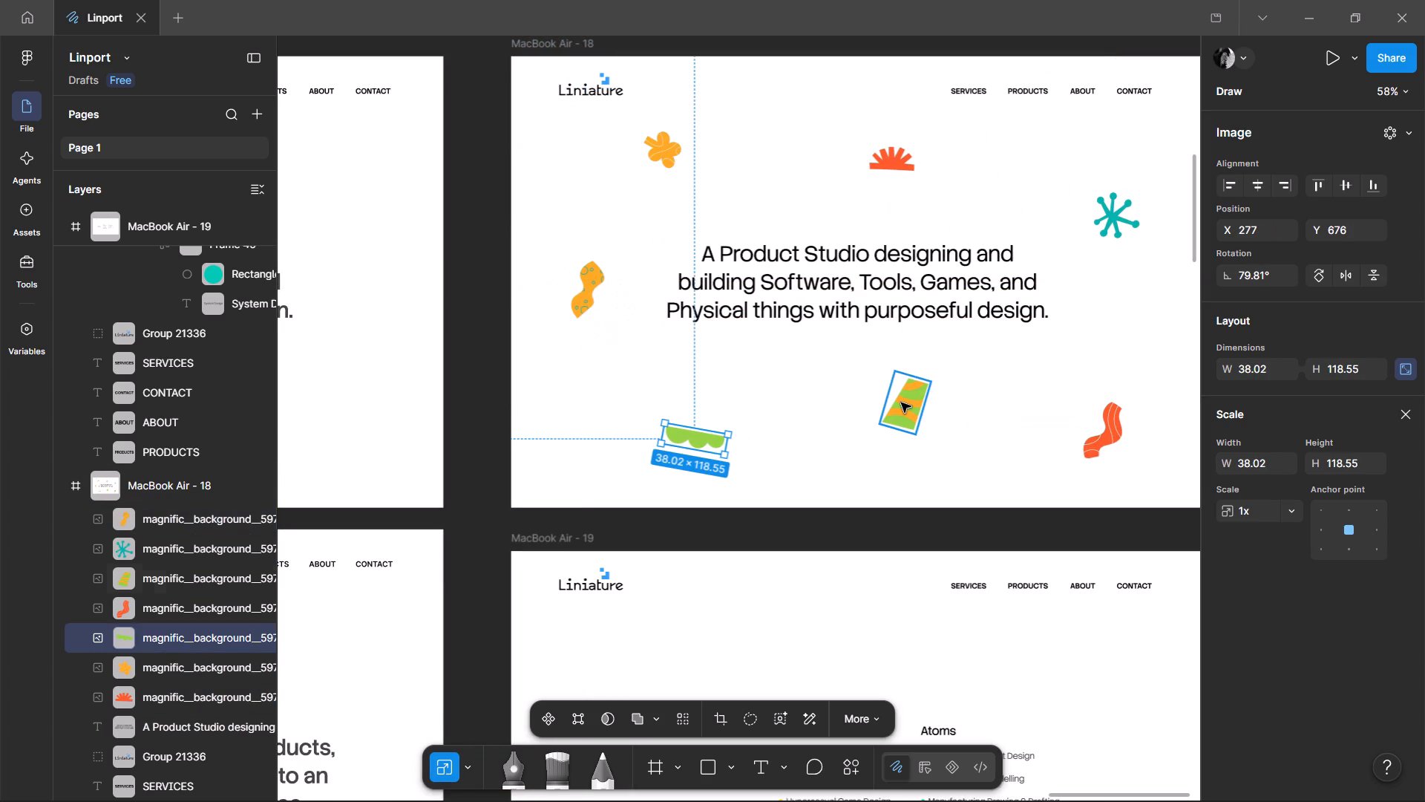
drag(900, 402, 891, 407)
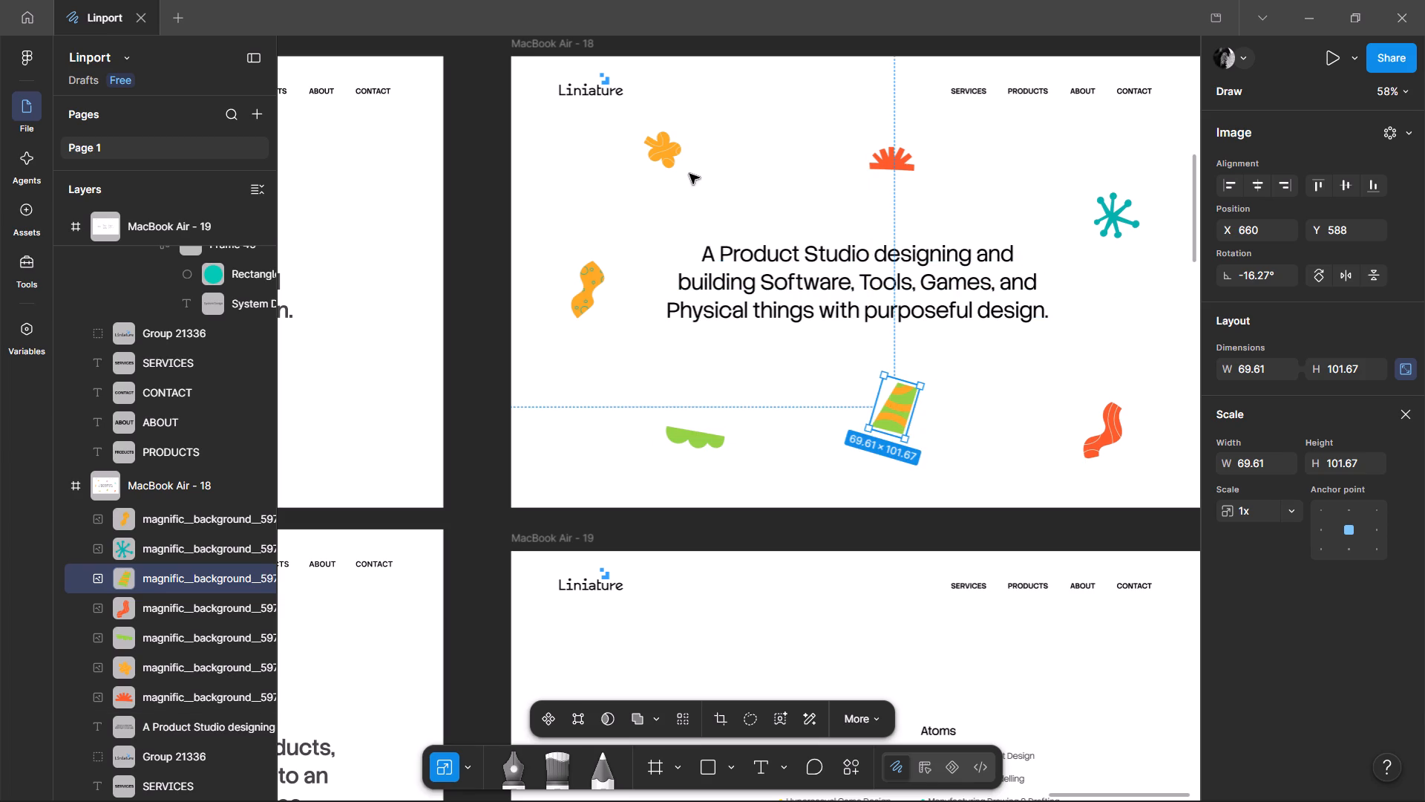
Reposition the orange flower at about X 292, Y 152, red squiggle at X 1057, Y 575 and green scalloped shape at X 250, Y 659; deselect.
drag(668, 153, 703, 166)
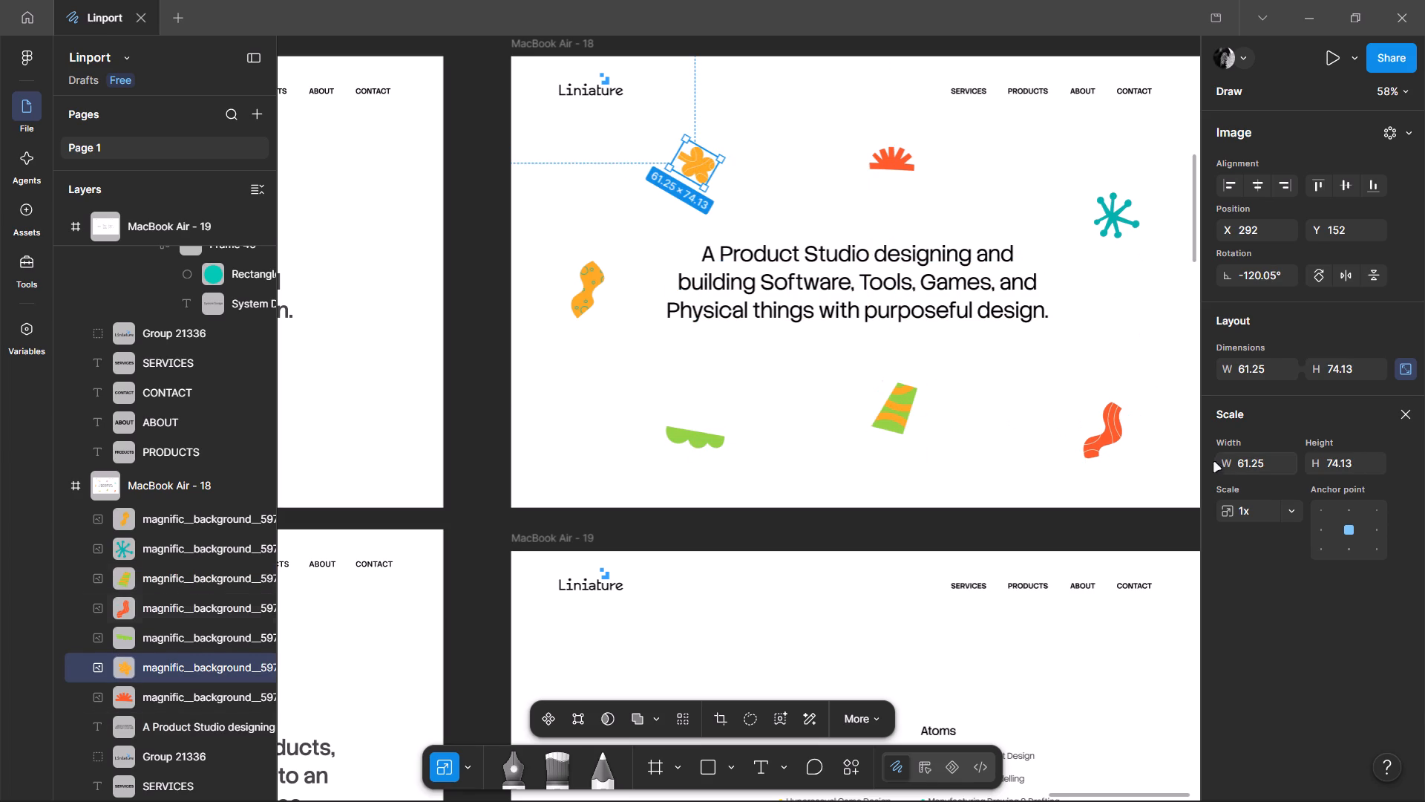
drag(1114, 429, 1121, 395)
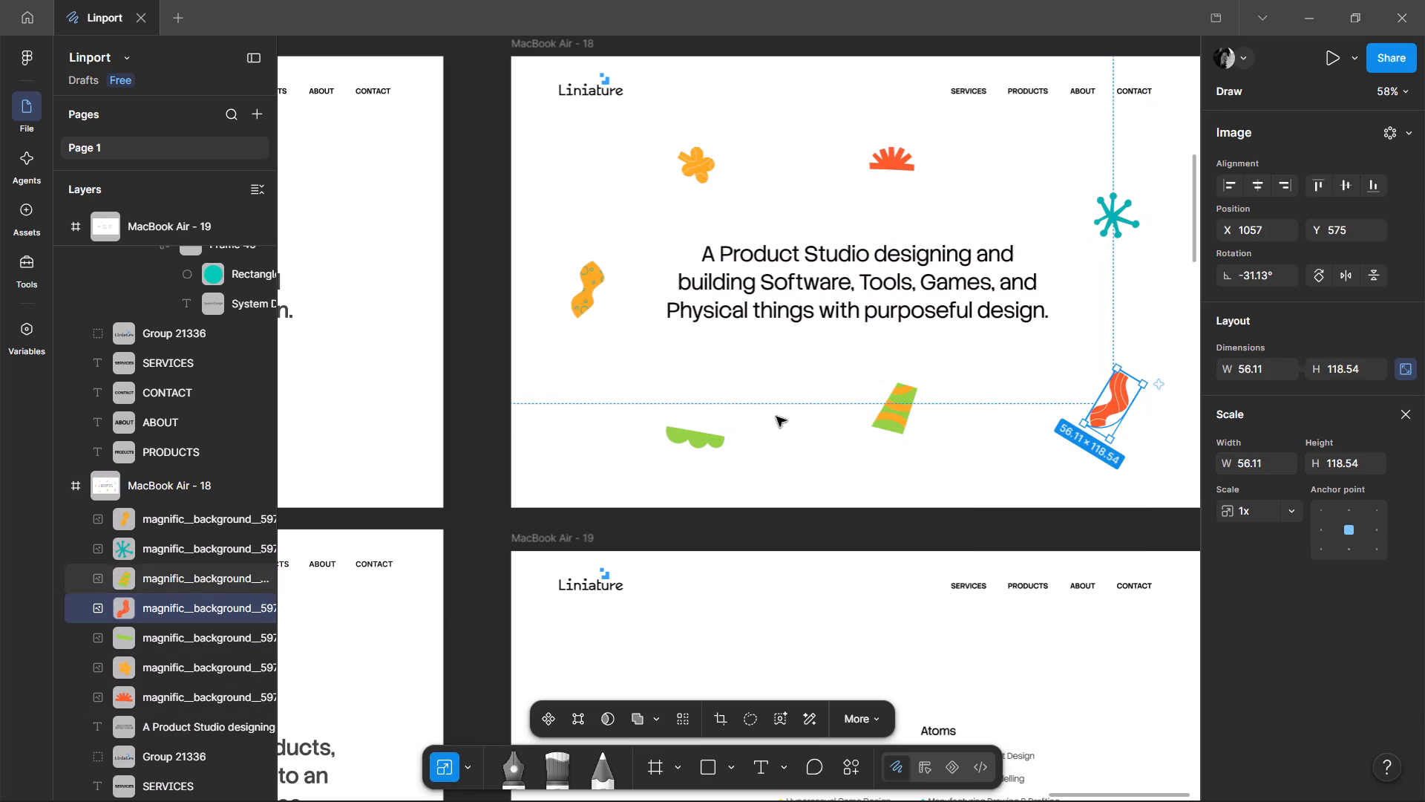
drag(695, 440, 684, 421)
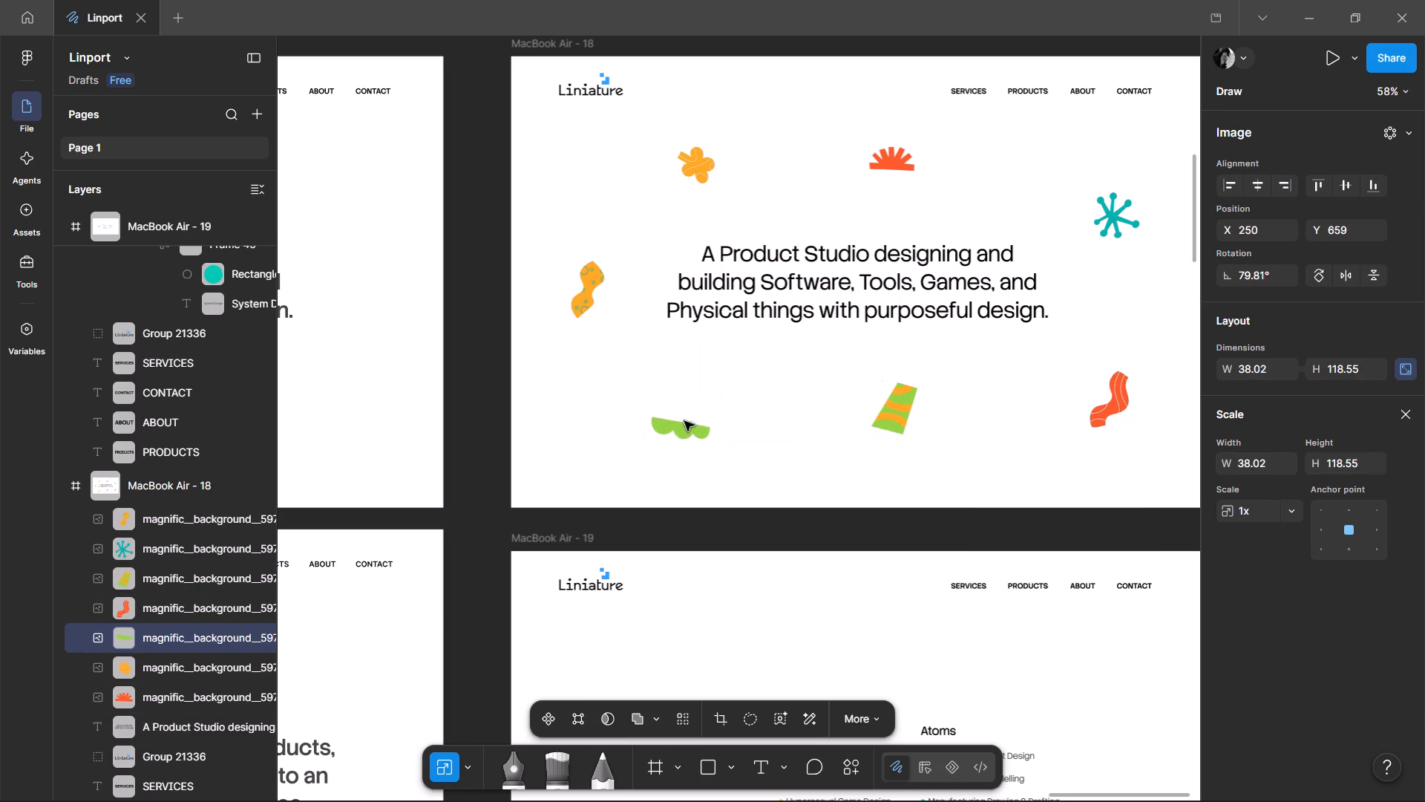
drag(684, 421, 685, 421)
ctrl+scroll(698, 293, down, 3)
click(1207, 354)
click(1057, 330)
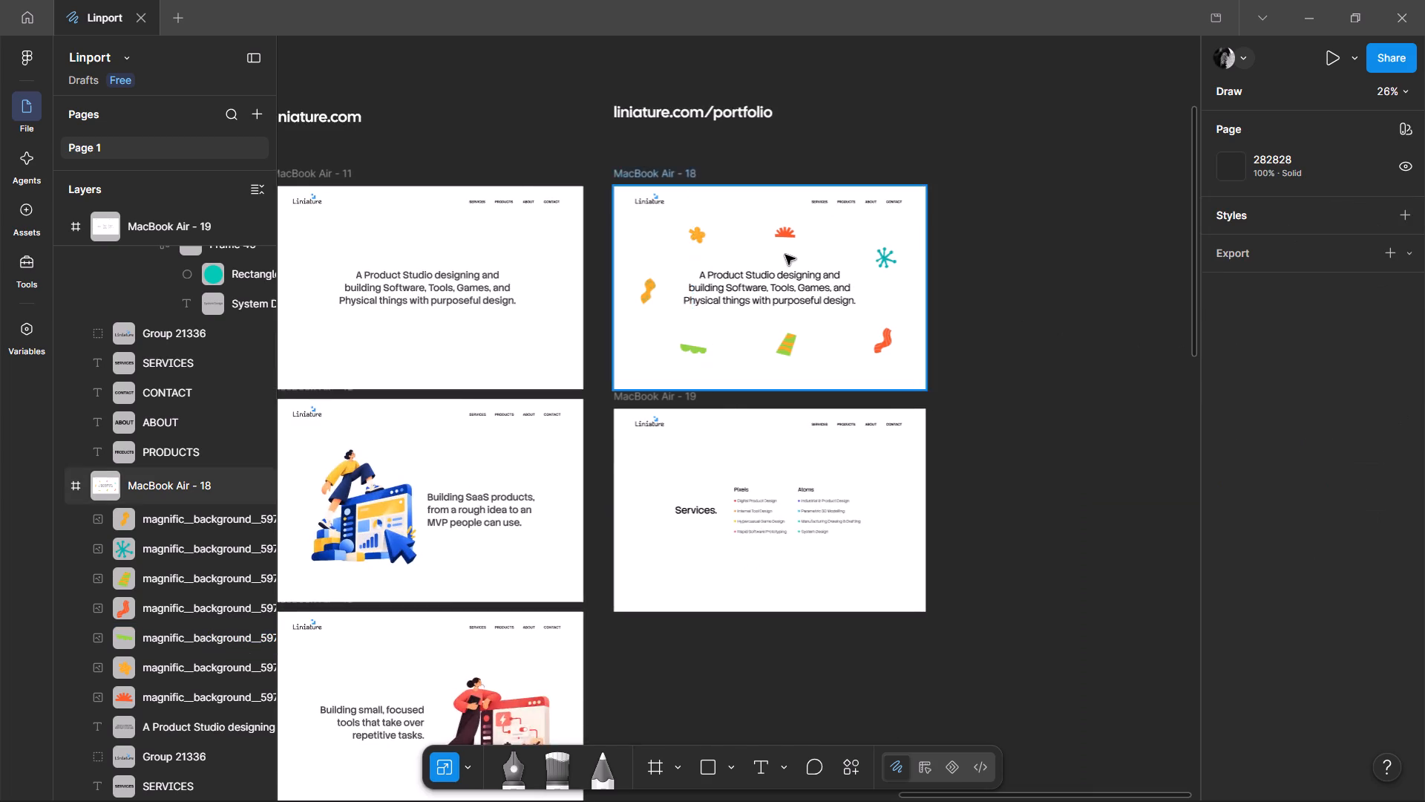
Examine the arrangement of shapes and the Liniature logo in the MacBook Air - 18 frame, both overall and close up.
ctrl+scroll(785, 255, up, 6)
ctrl+scroll(785, 252, down, 2)
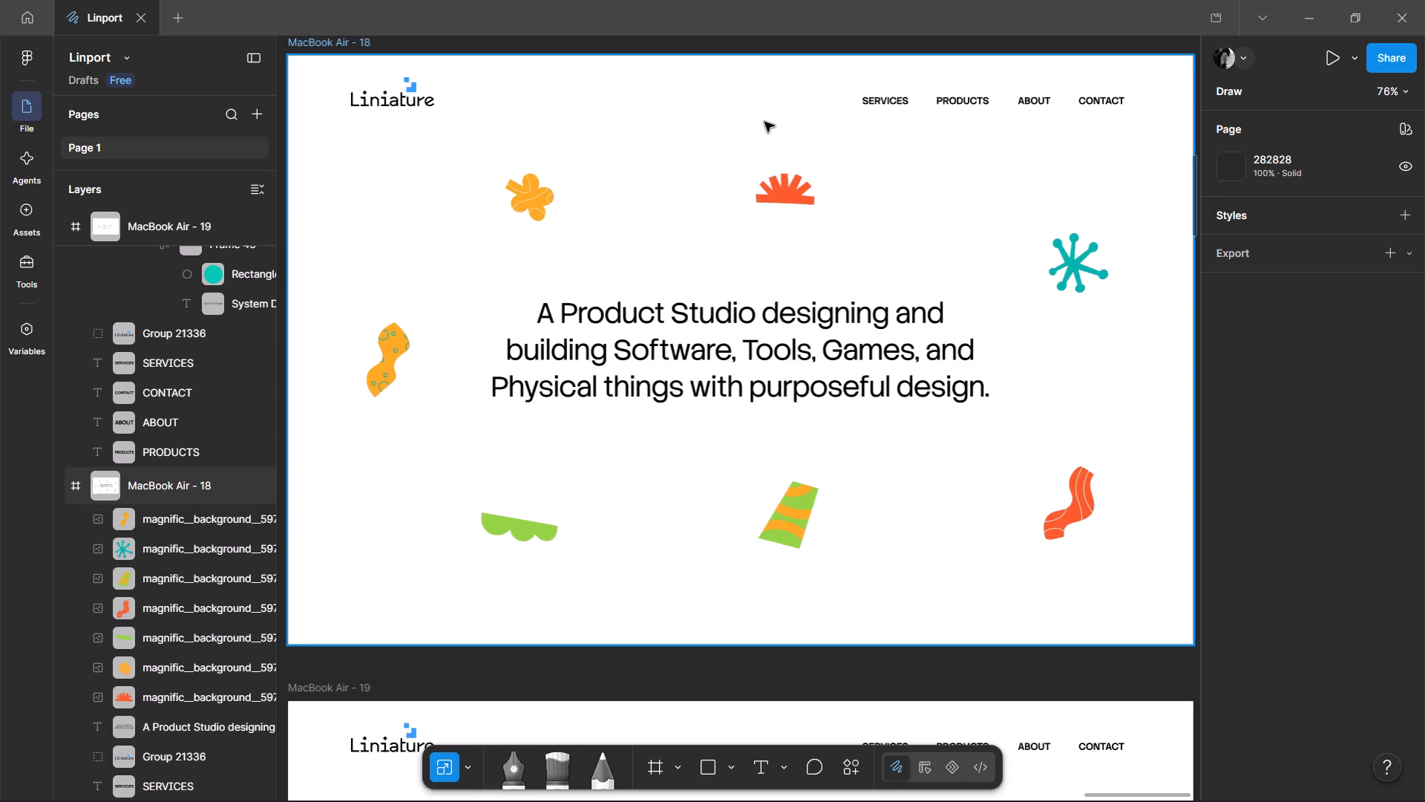
ctrl+scroll(637, 80, down, 2)
ctrl+scroll(474, 58, up, 5)
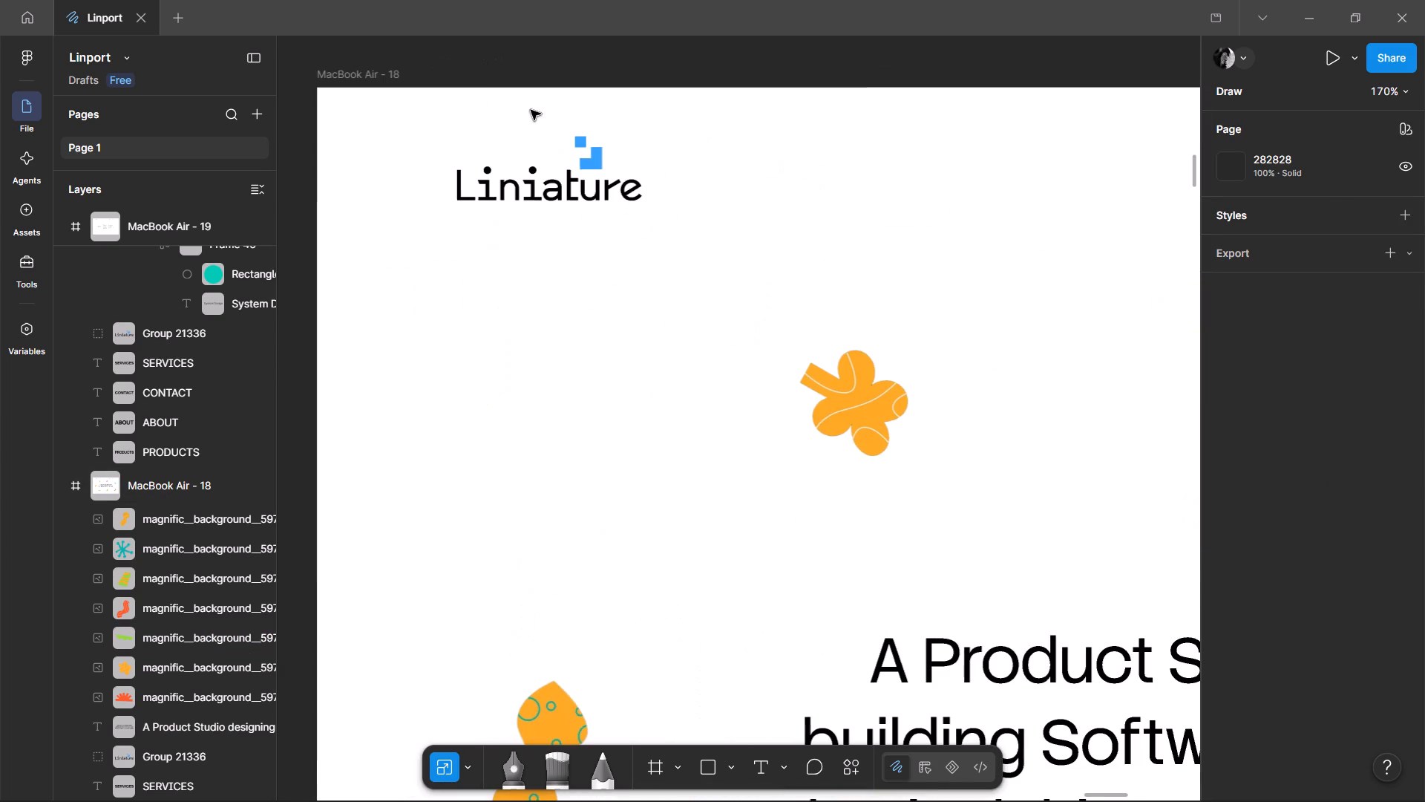
ctrl+scroll(576, 129, down, 2)
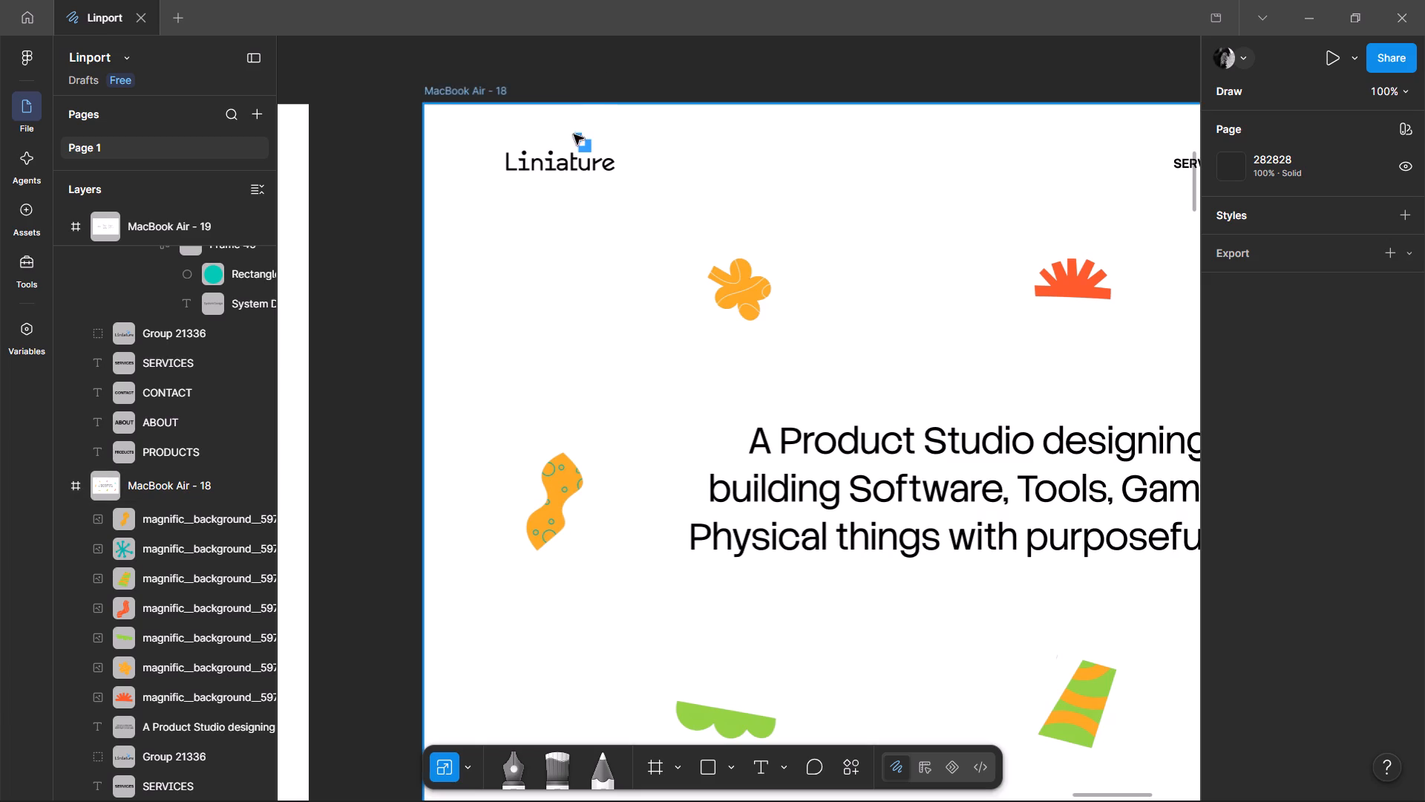
ctrl+scroll(574, 140, up, 5)
ctrl+scroll(578, 130, down, 10)
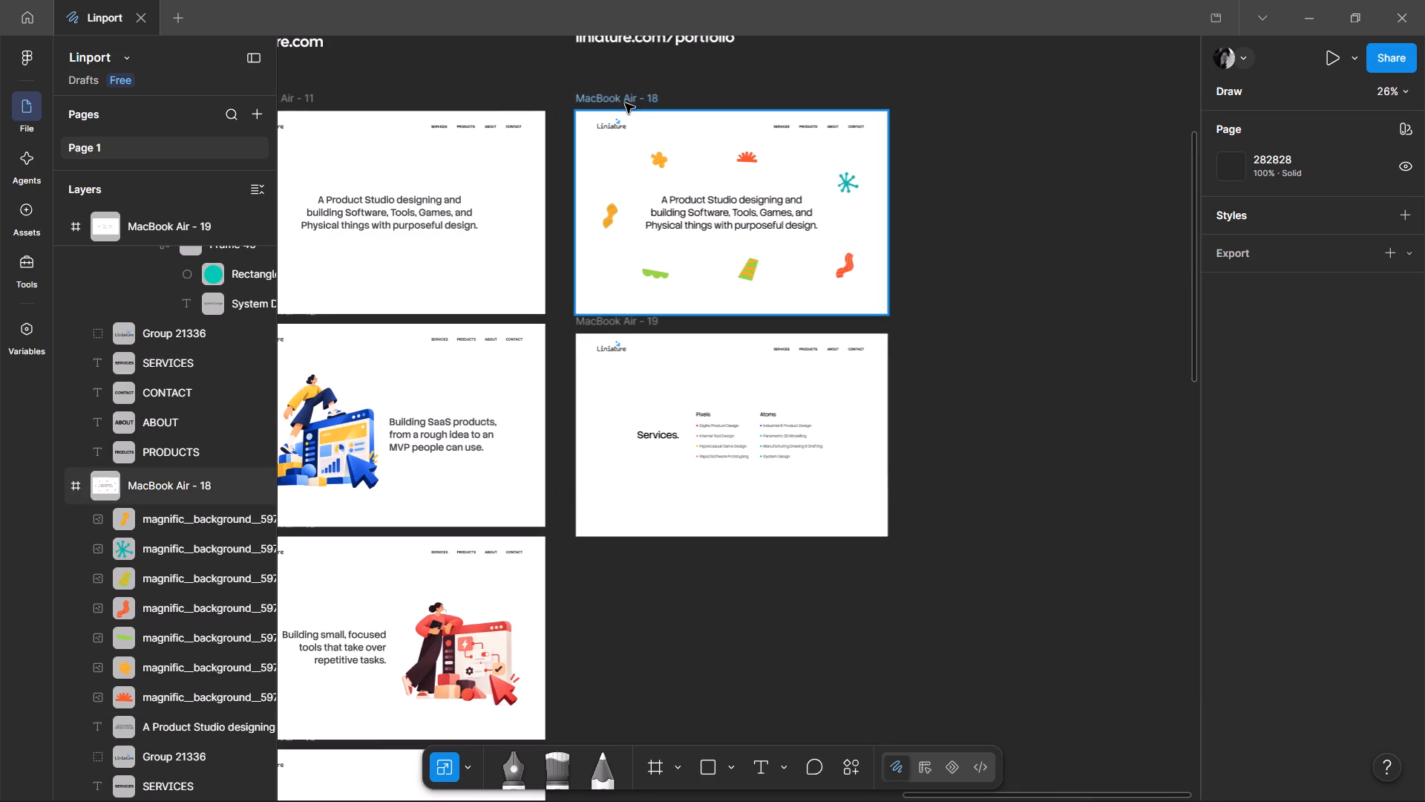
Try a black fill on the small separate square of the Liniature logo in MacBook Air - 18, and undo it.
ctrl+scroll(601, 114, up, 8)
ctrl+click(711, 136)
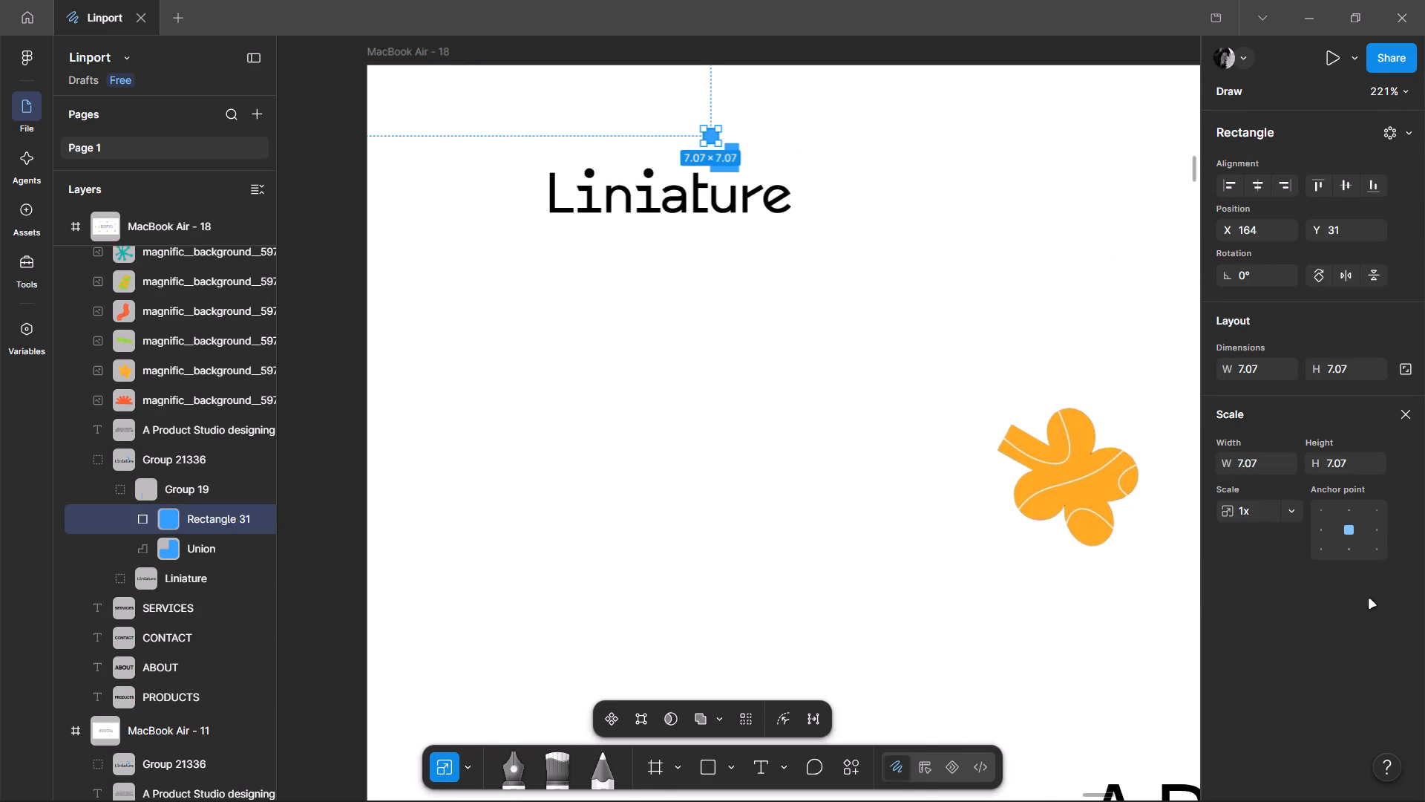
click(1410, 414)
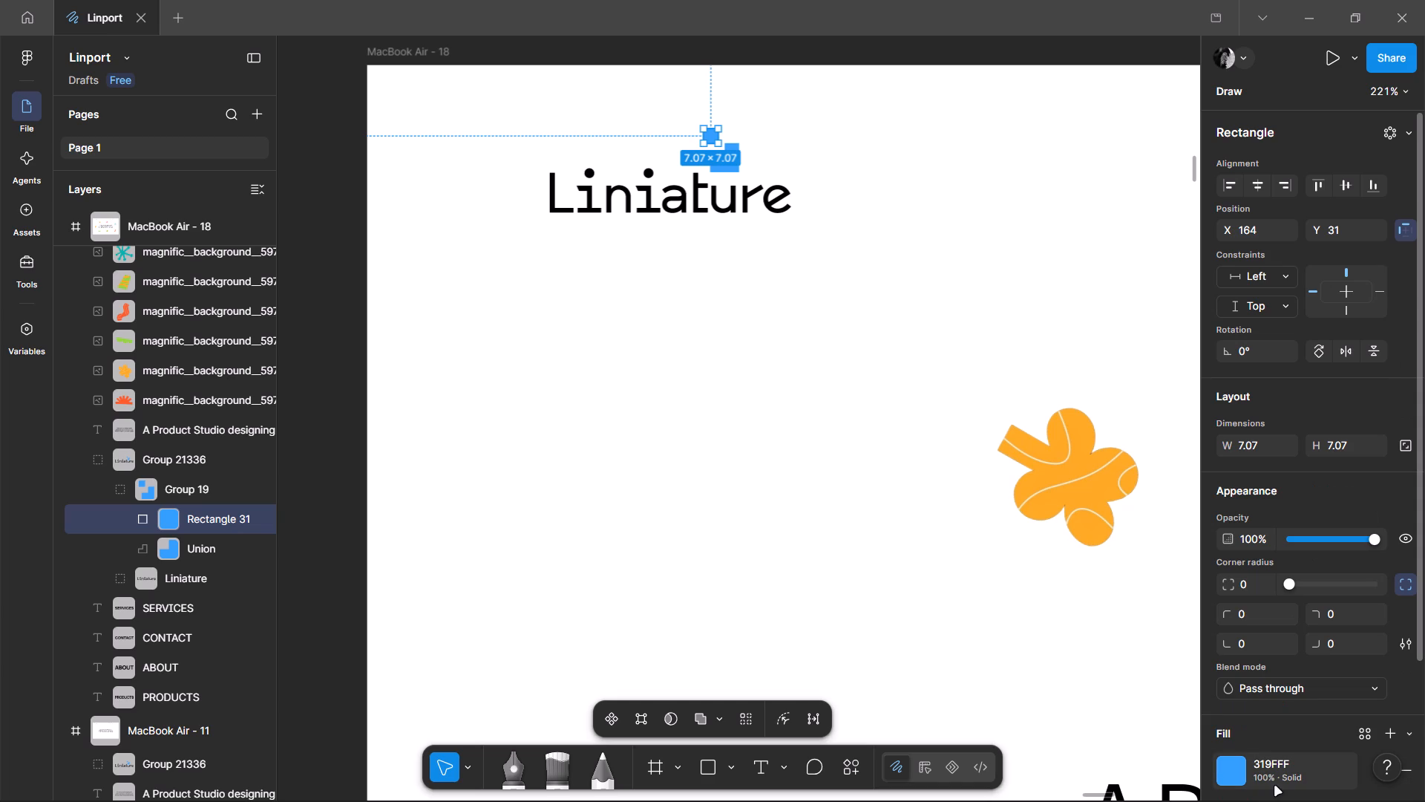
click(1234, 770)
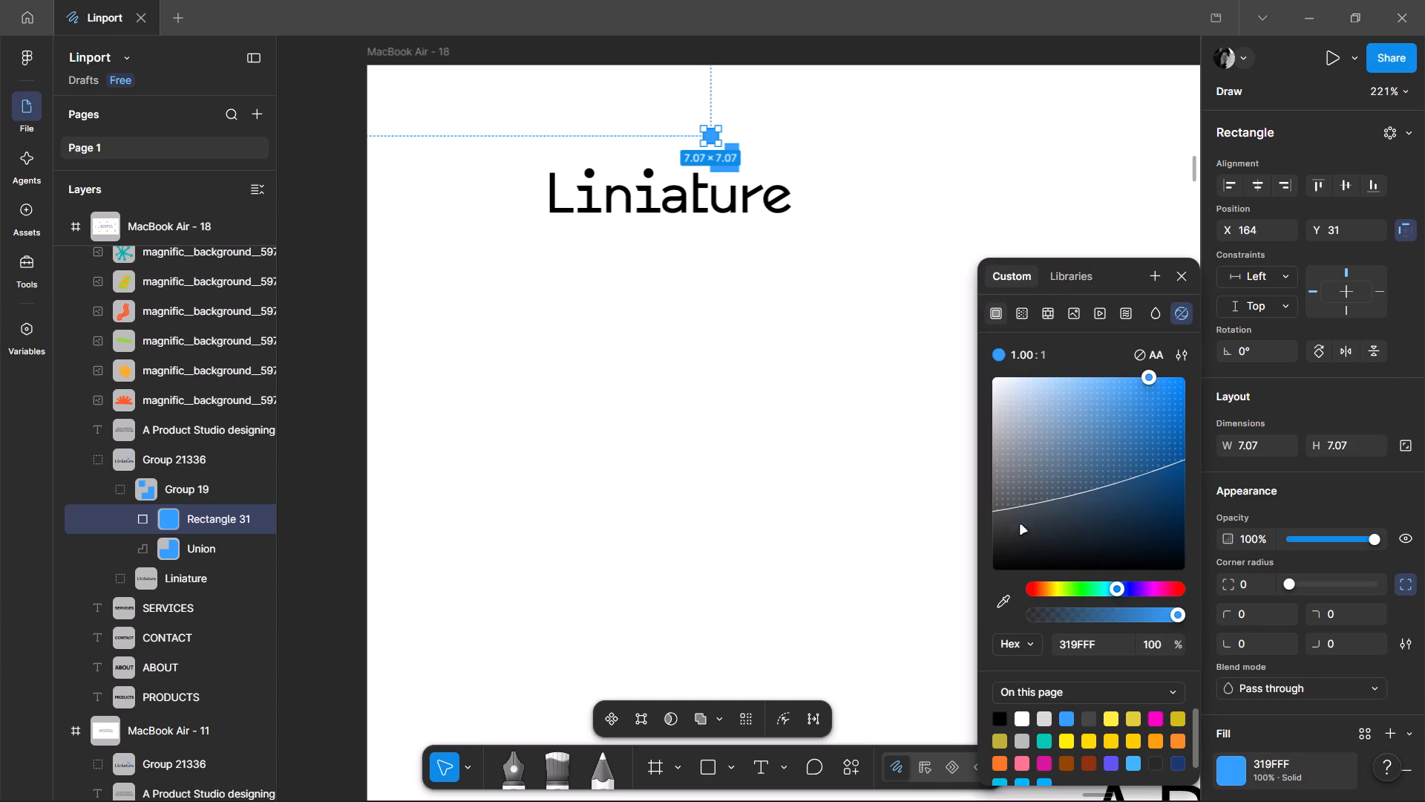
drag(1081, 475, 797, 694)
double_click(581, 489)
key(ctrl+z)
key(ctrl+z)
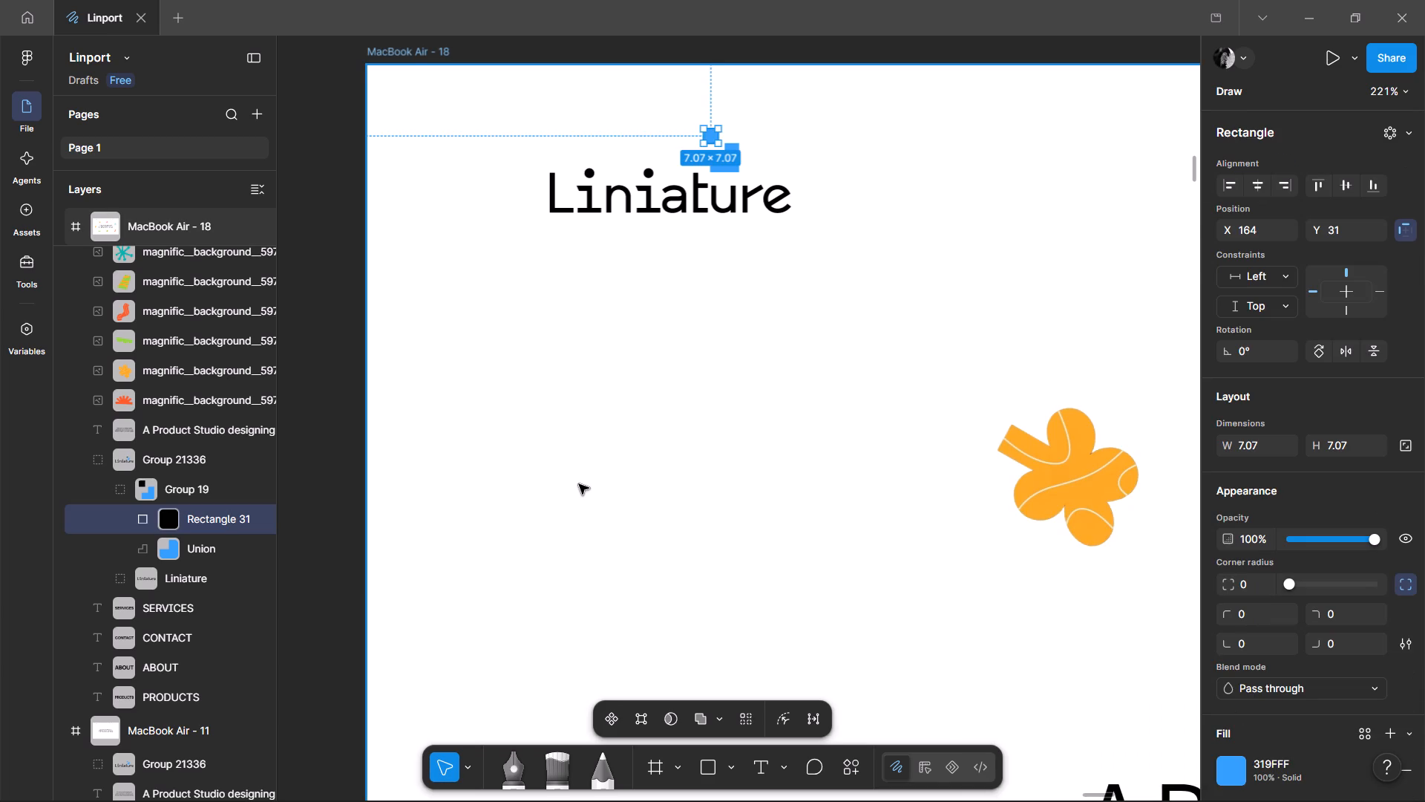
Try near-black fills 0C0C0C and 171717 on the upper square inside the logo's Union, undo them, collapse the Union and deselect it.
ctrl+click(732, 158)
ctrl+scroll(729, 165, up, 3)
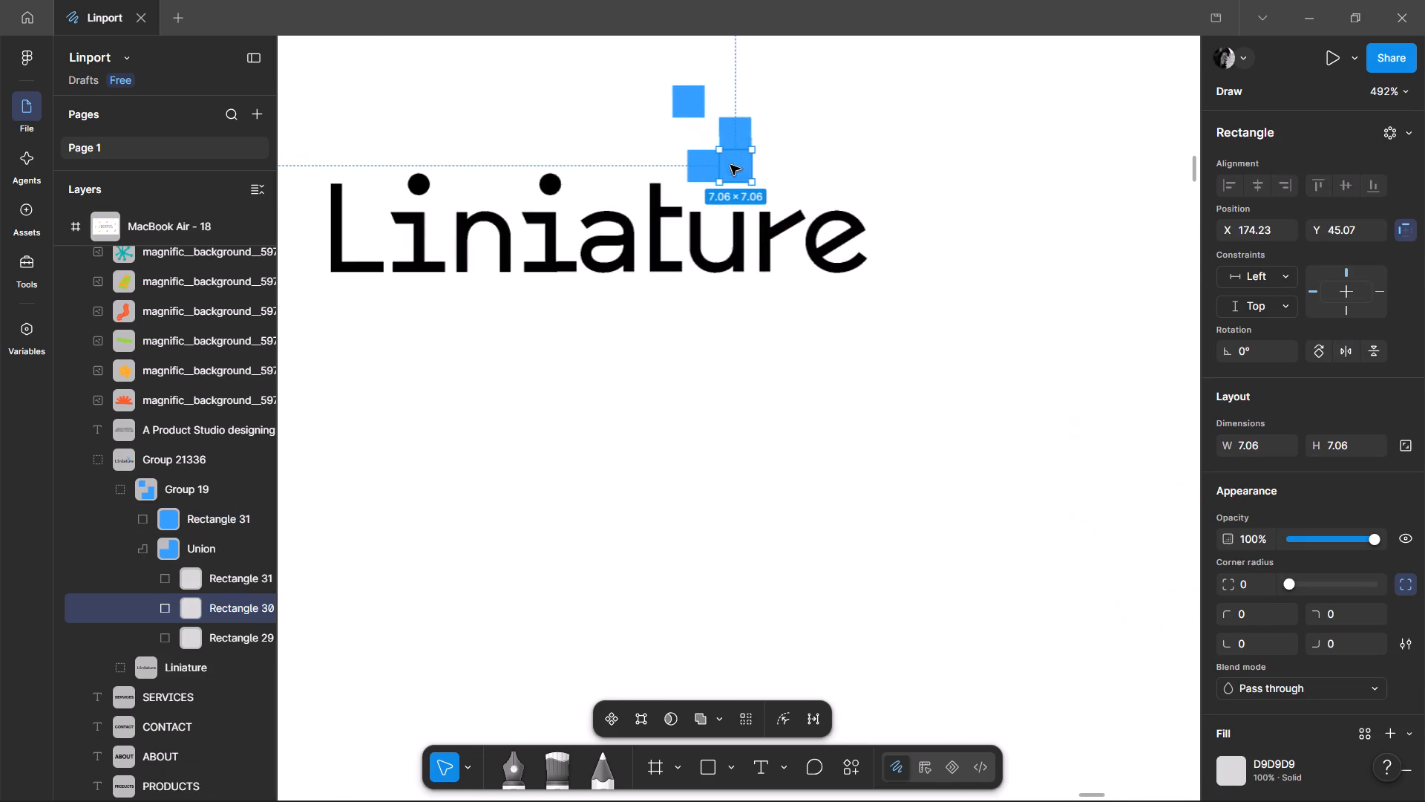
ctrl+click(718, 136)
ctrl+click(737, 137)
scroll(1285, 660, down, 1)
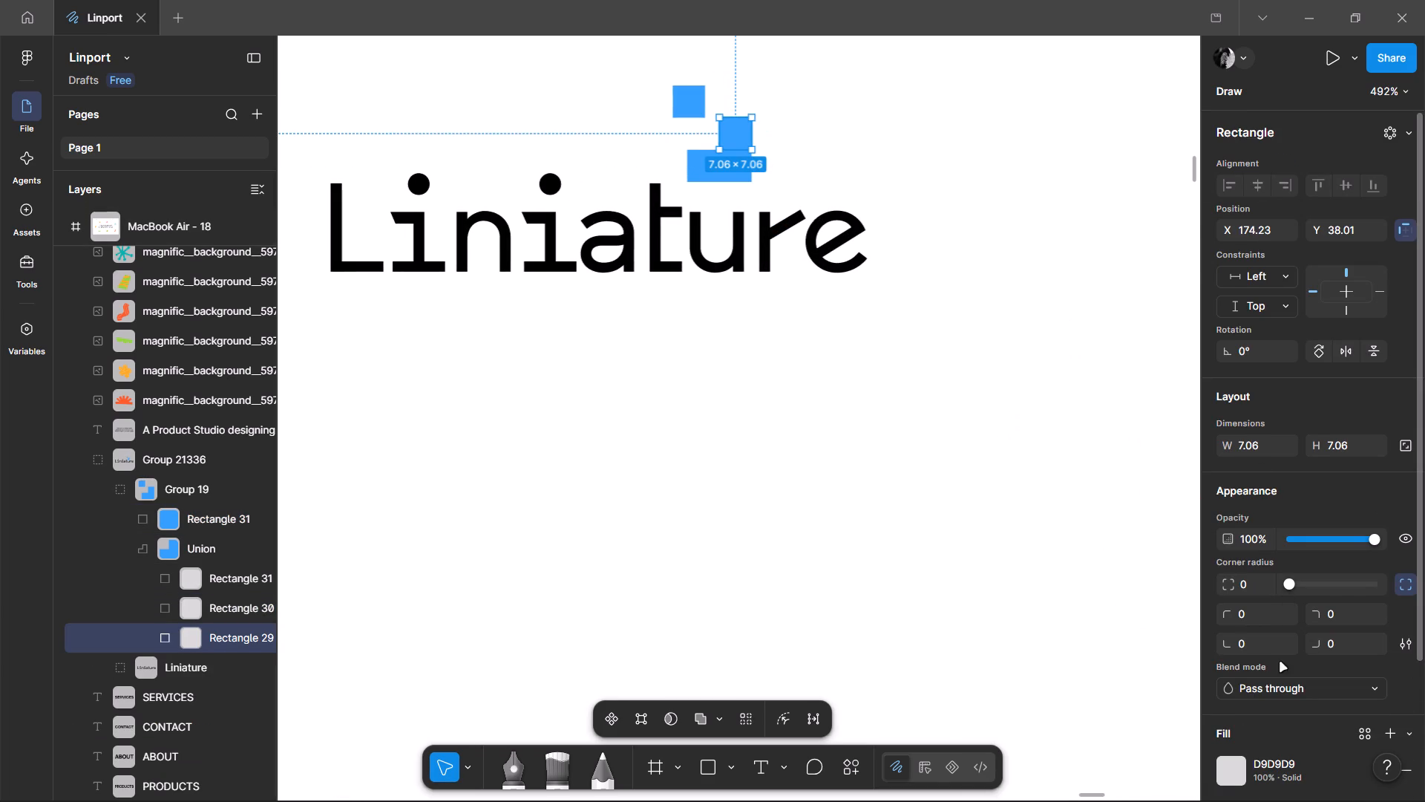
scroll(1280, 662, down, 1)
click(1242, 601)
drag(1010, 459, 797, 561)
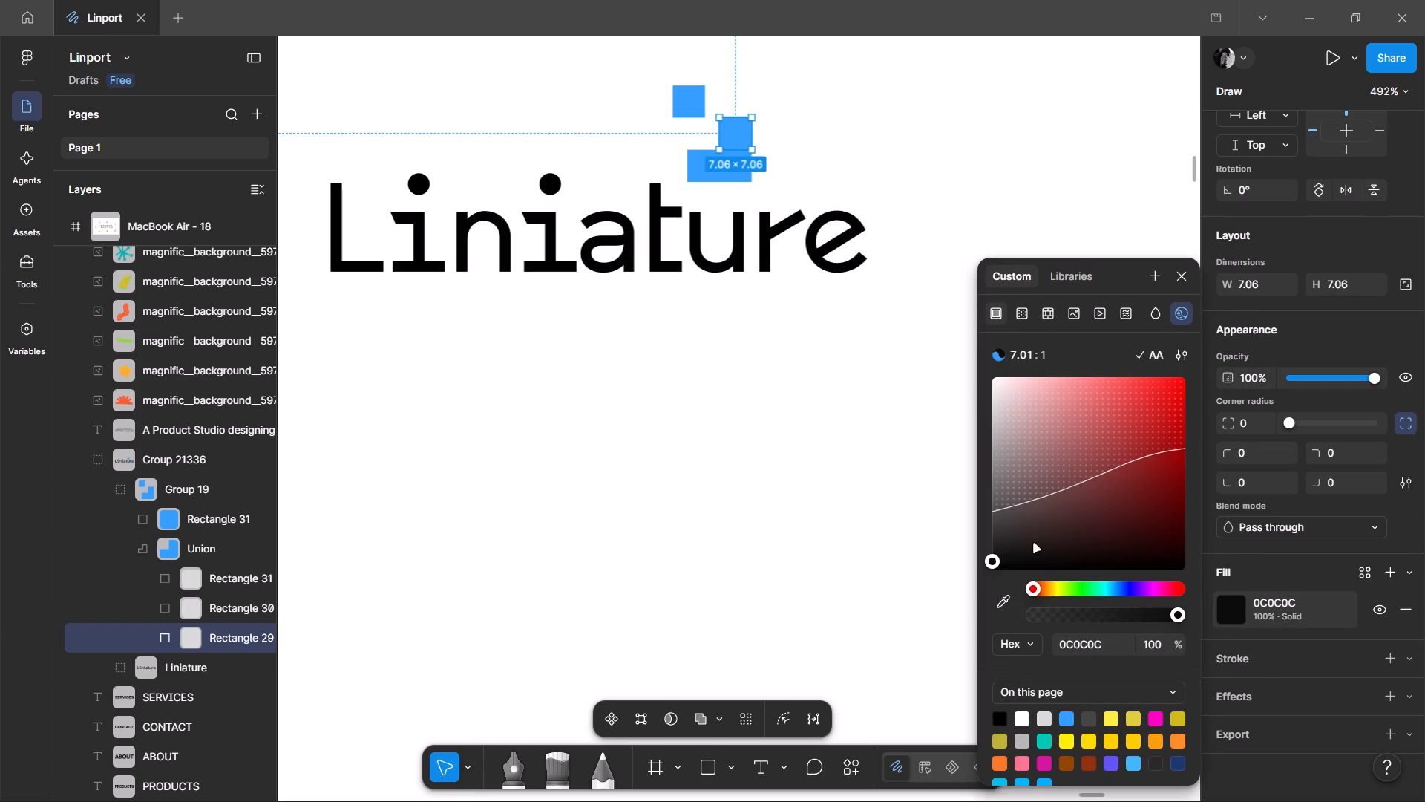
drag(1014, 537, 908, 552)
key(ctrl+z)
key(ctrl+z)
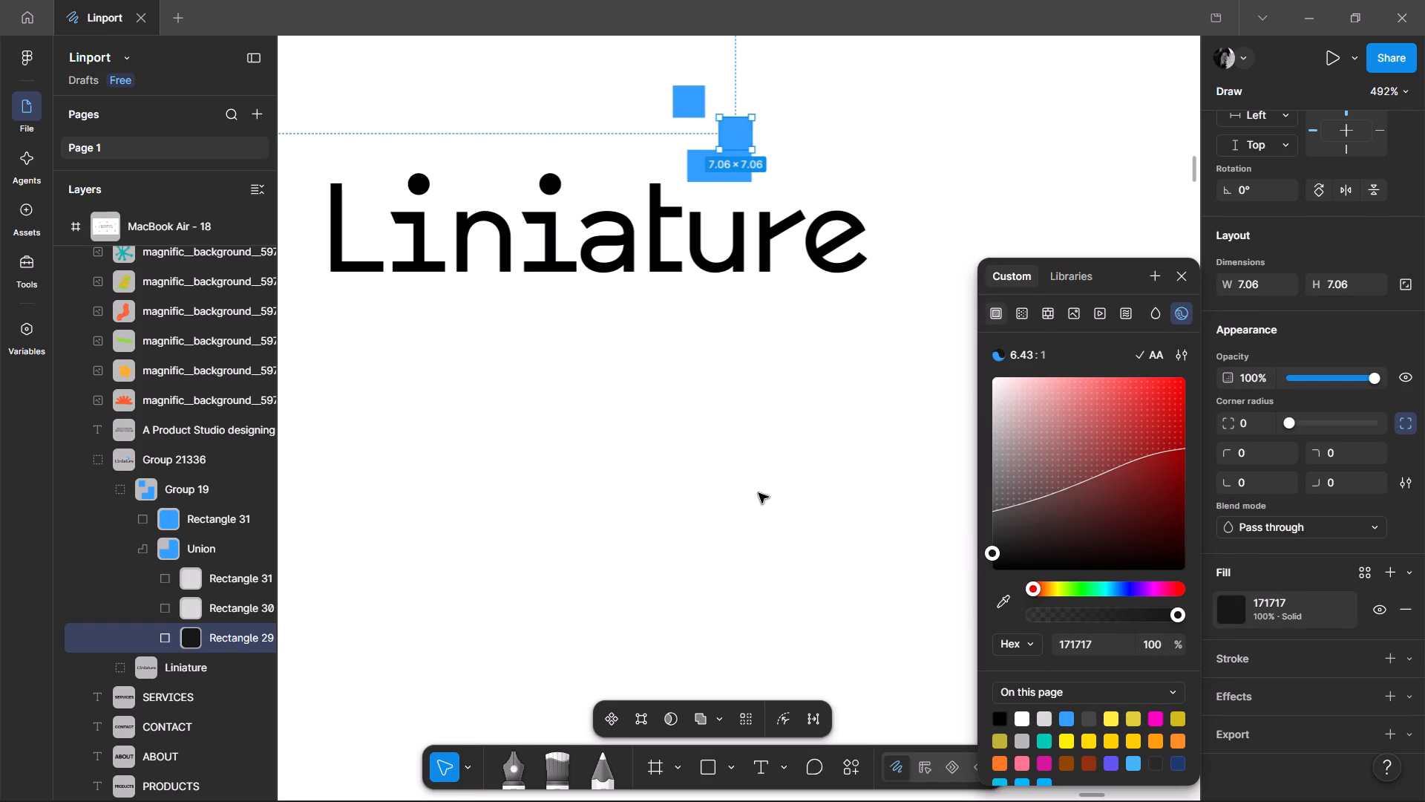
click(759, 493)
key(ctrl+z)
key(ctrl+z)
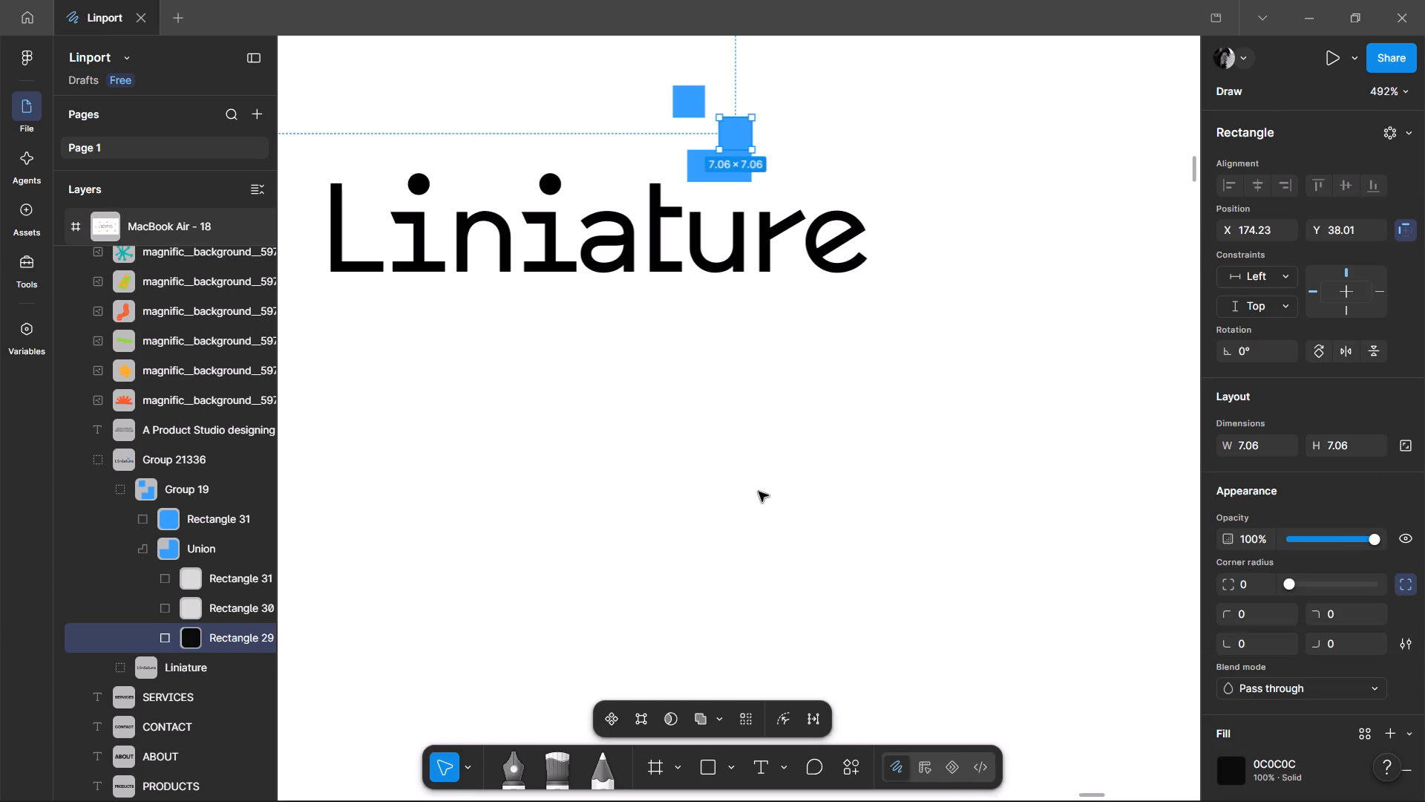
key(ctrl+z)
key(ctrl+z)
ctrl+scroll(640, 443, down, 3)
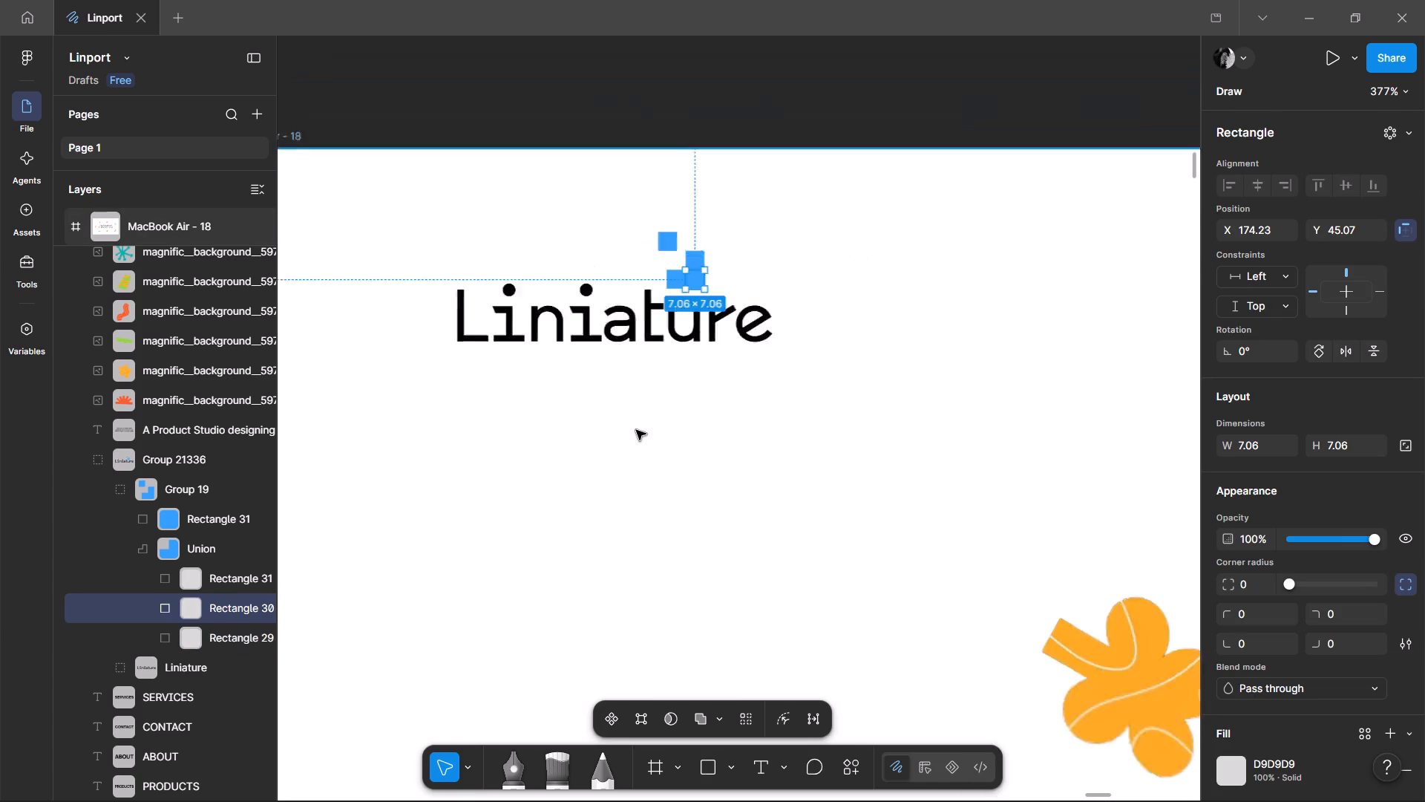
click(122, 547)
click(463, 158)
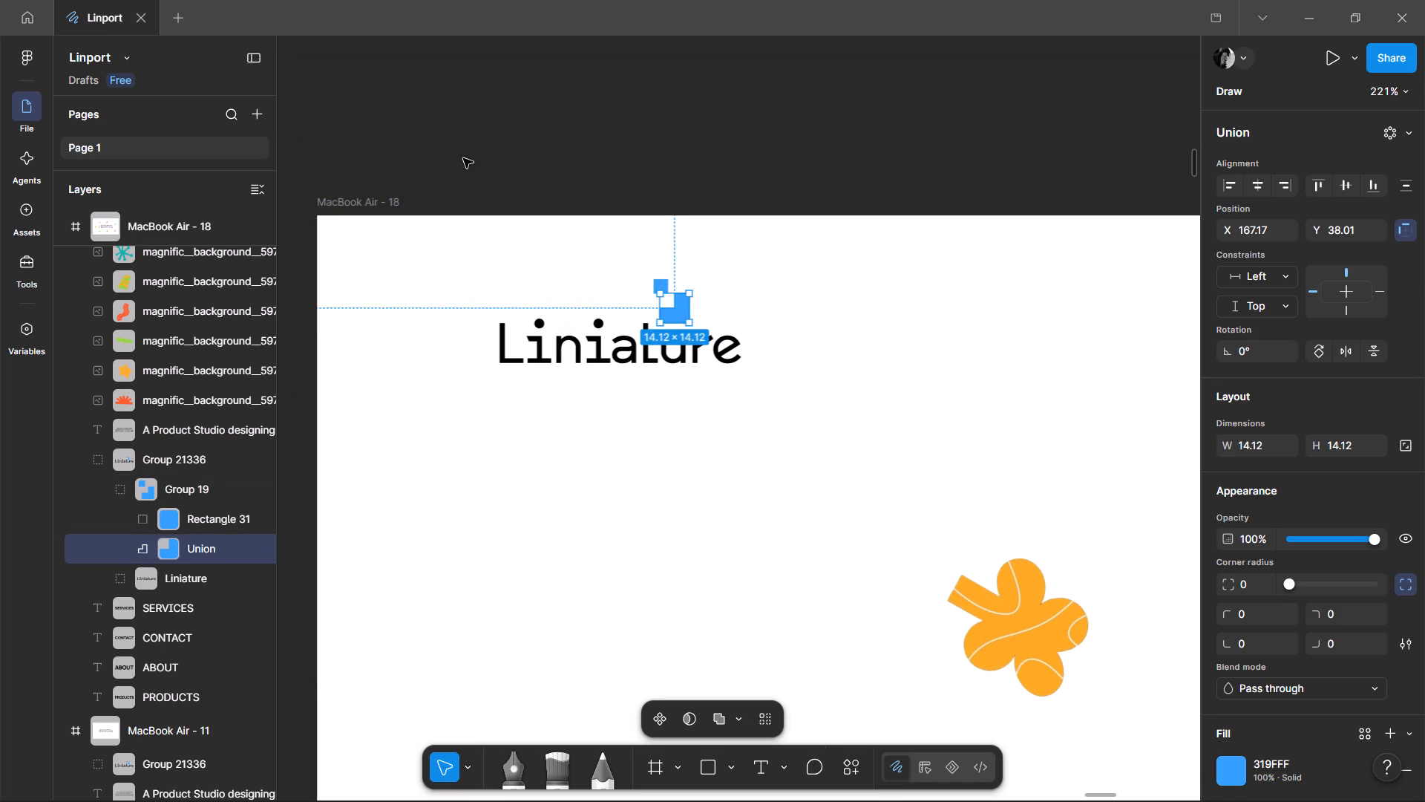
Examine the spacing and balance of the shapes around the MacBook Air - 18 heading, alongside the neighbouring frames.
ctrl+scroll(675, 118, down, 3)
middle_drag(844, 371, 641, 205)
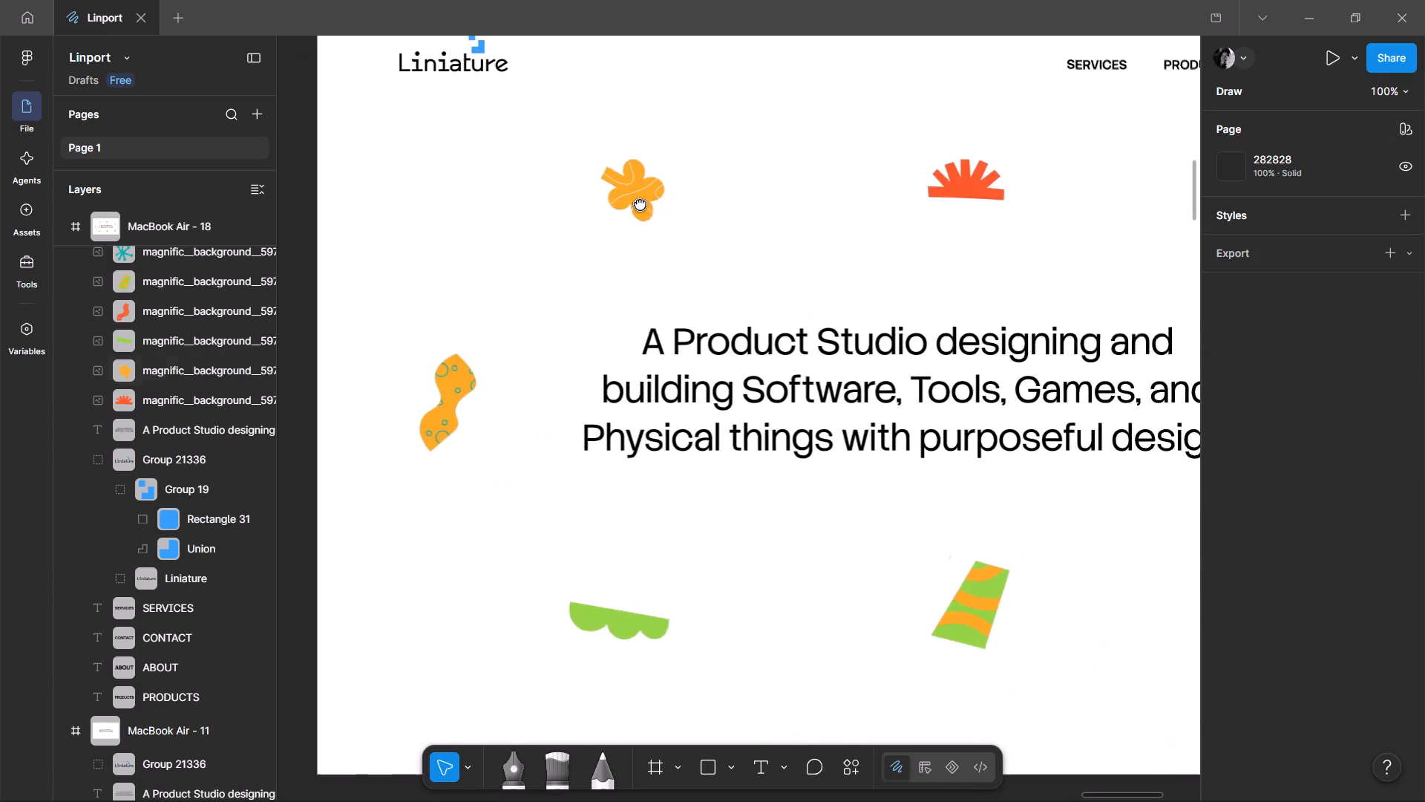
ctrl+scroll(641, 192, down, 4)
middle_drag(1045, 405, 1055, 492)
ctrl+scroll(791, 441, up, 4)
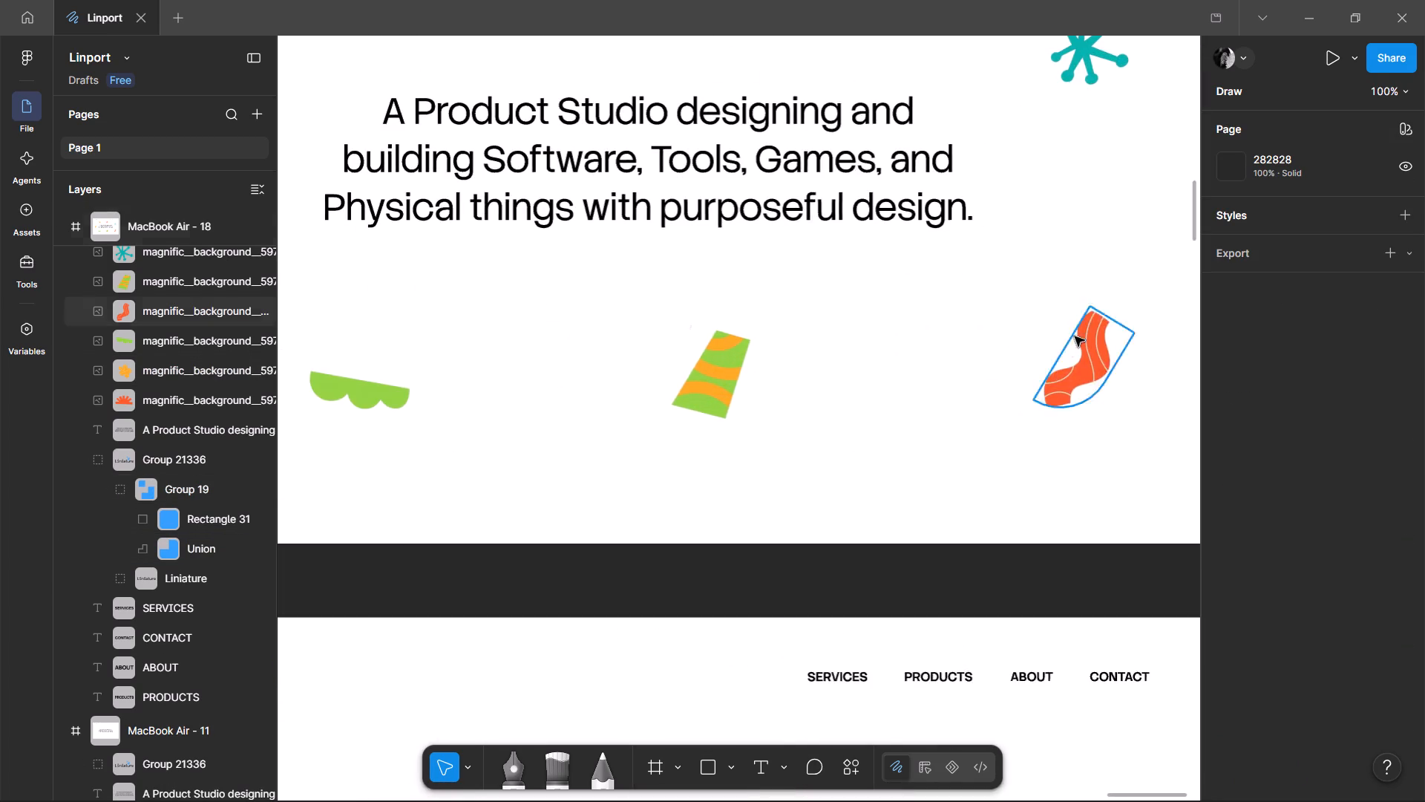
middle_drag(1075, 336, 862, 550)
ctrl+scroll(794, 117, up, 4)
ctrl+scroll(800, 116, down, 6)
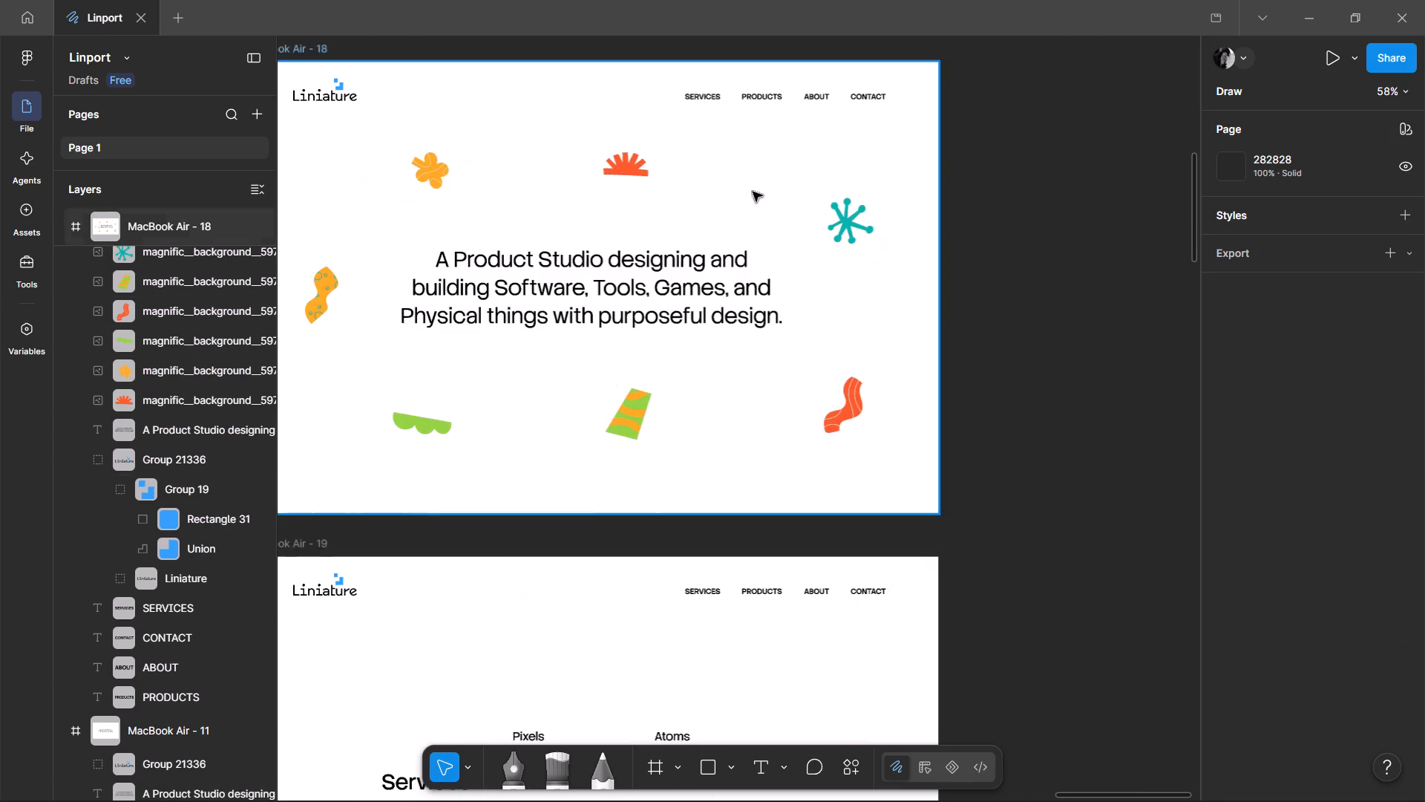
middle_drag(682, 239, 848, 244)
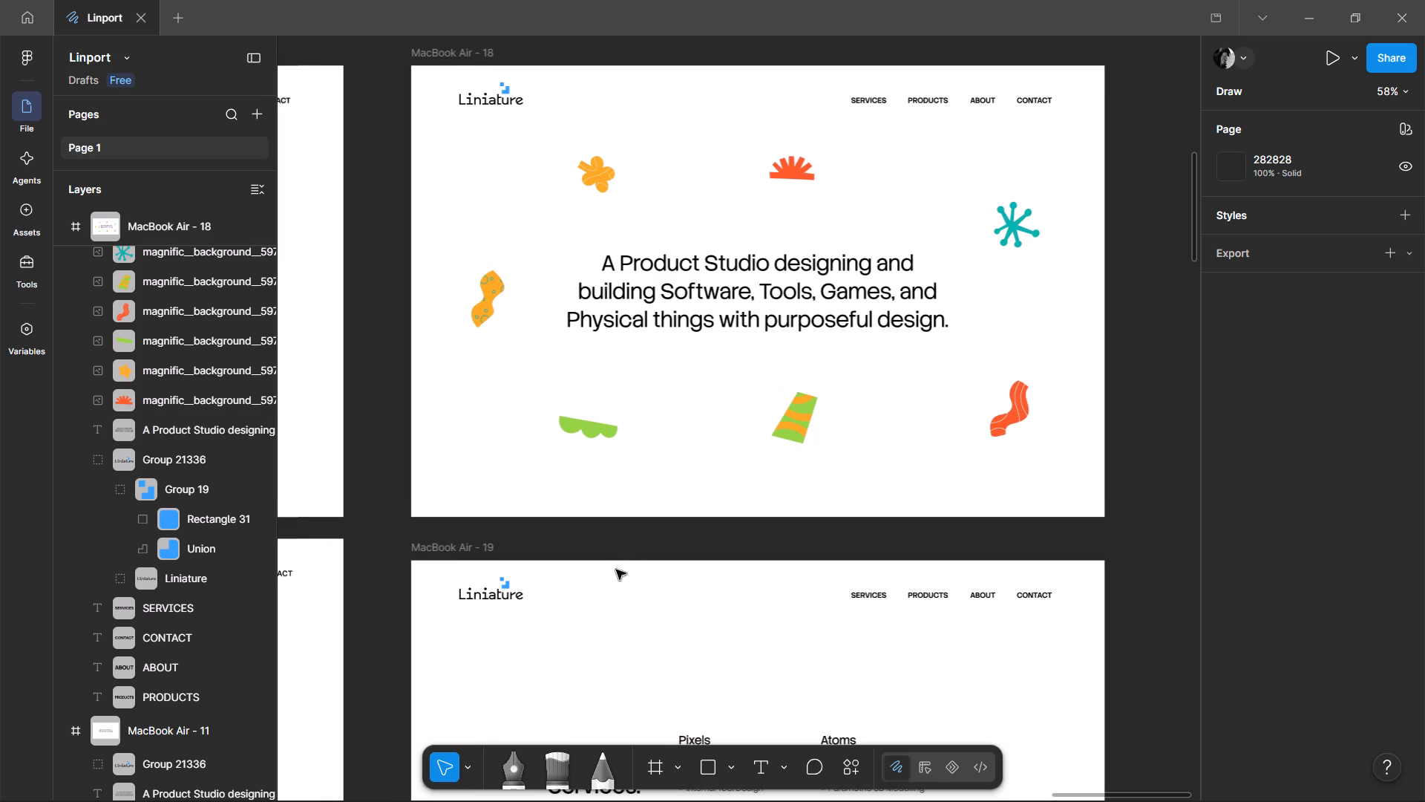
ctrl+scroll(694, 379, up, 3)
ctrl+scroll(692, 363, down, 1)
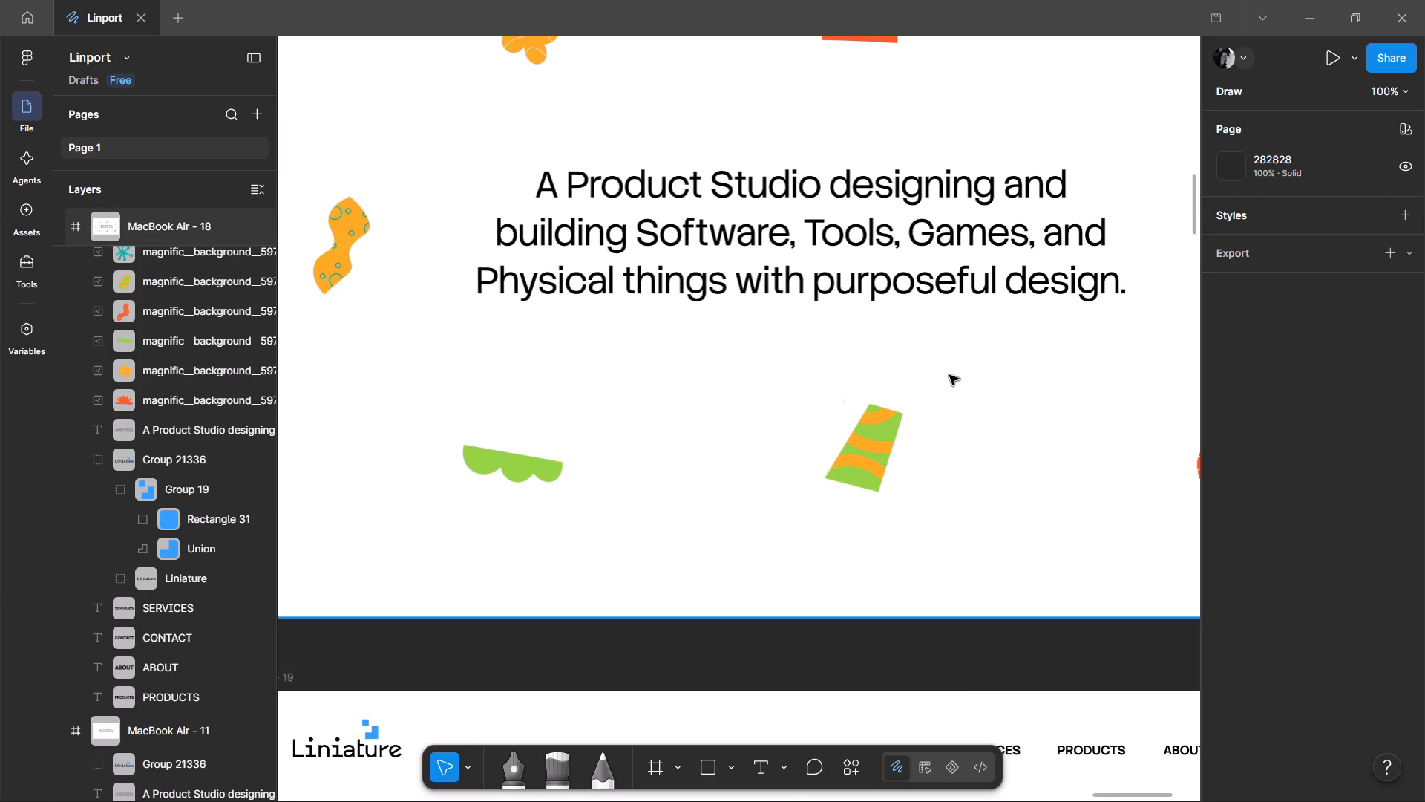
ctrl+scroll(969, 356, down, 3)
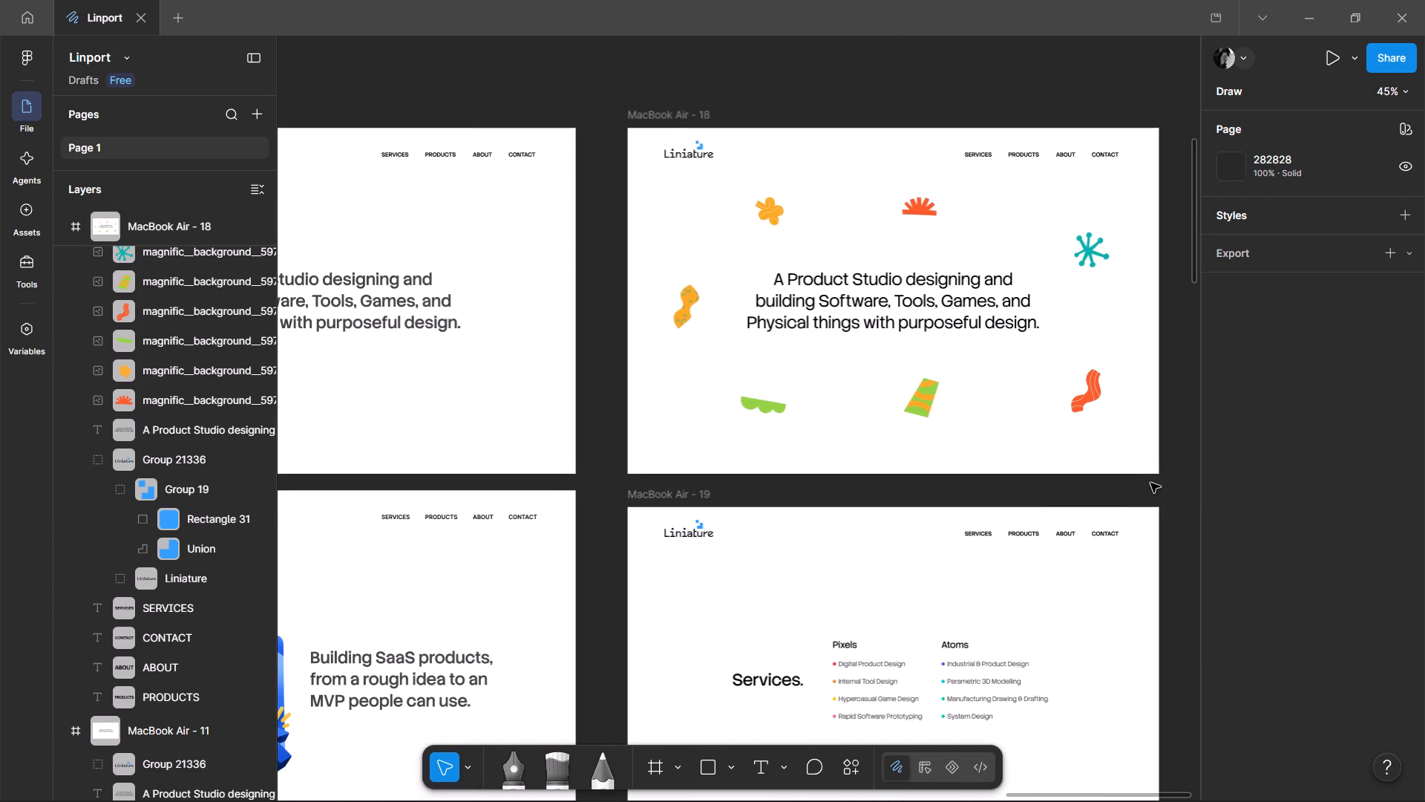
middle_drag(1150, 491, 943, 487)
middle_click(943, 487)
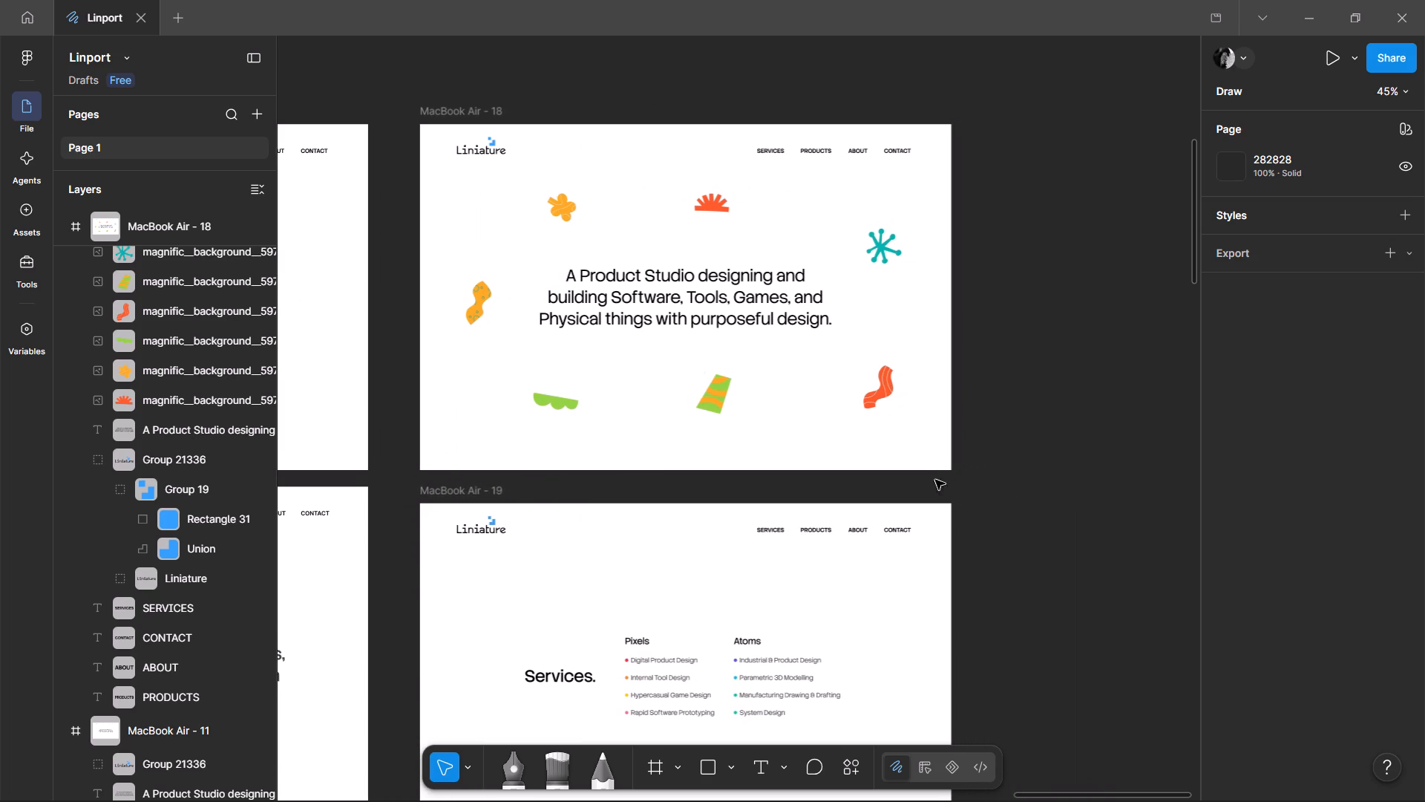
ctrl+scroll(678, 266, up, 4)
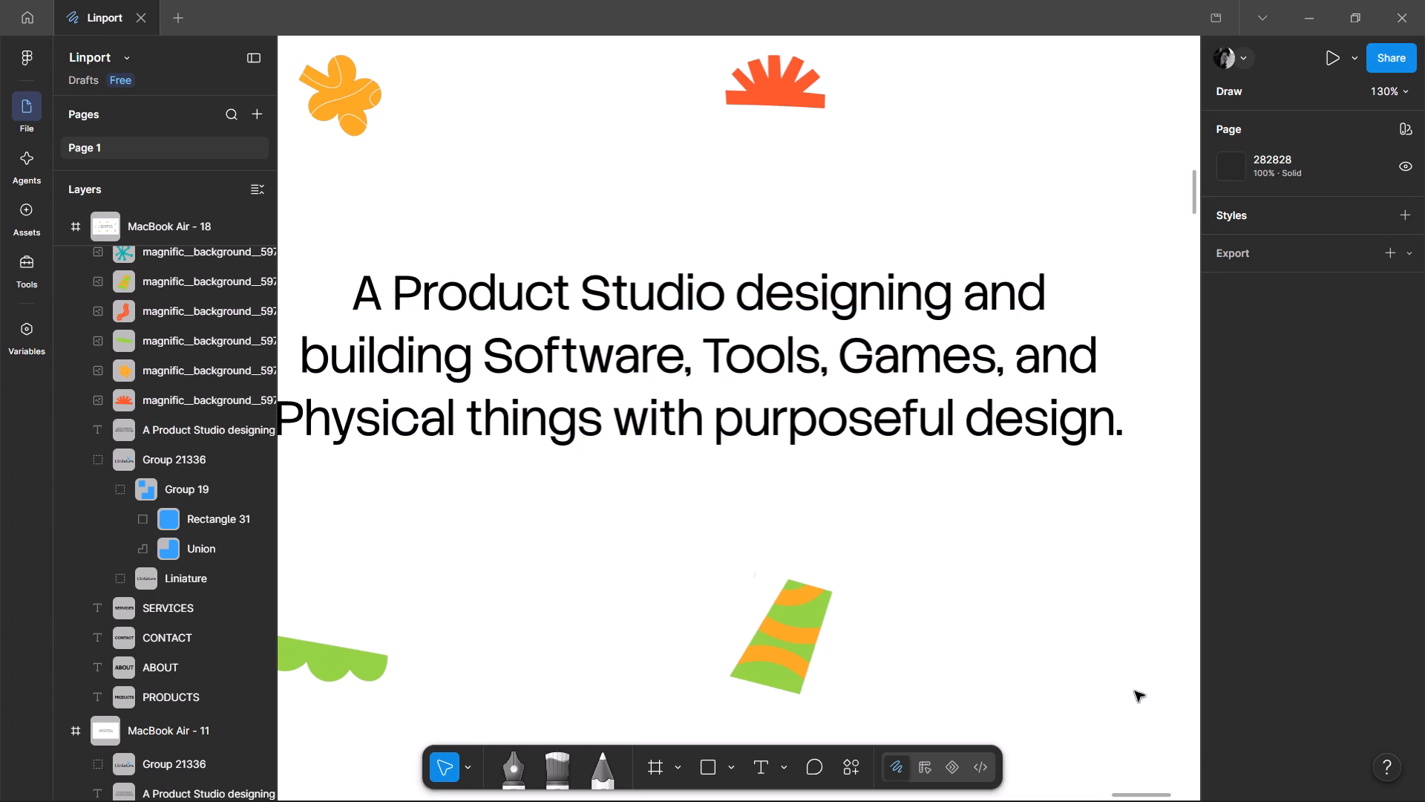
Insert a comma after "Studio" in the heading of the MacBook Air - 18 frame and leave text editing.
double_click(710, 299)
click(725, 296)
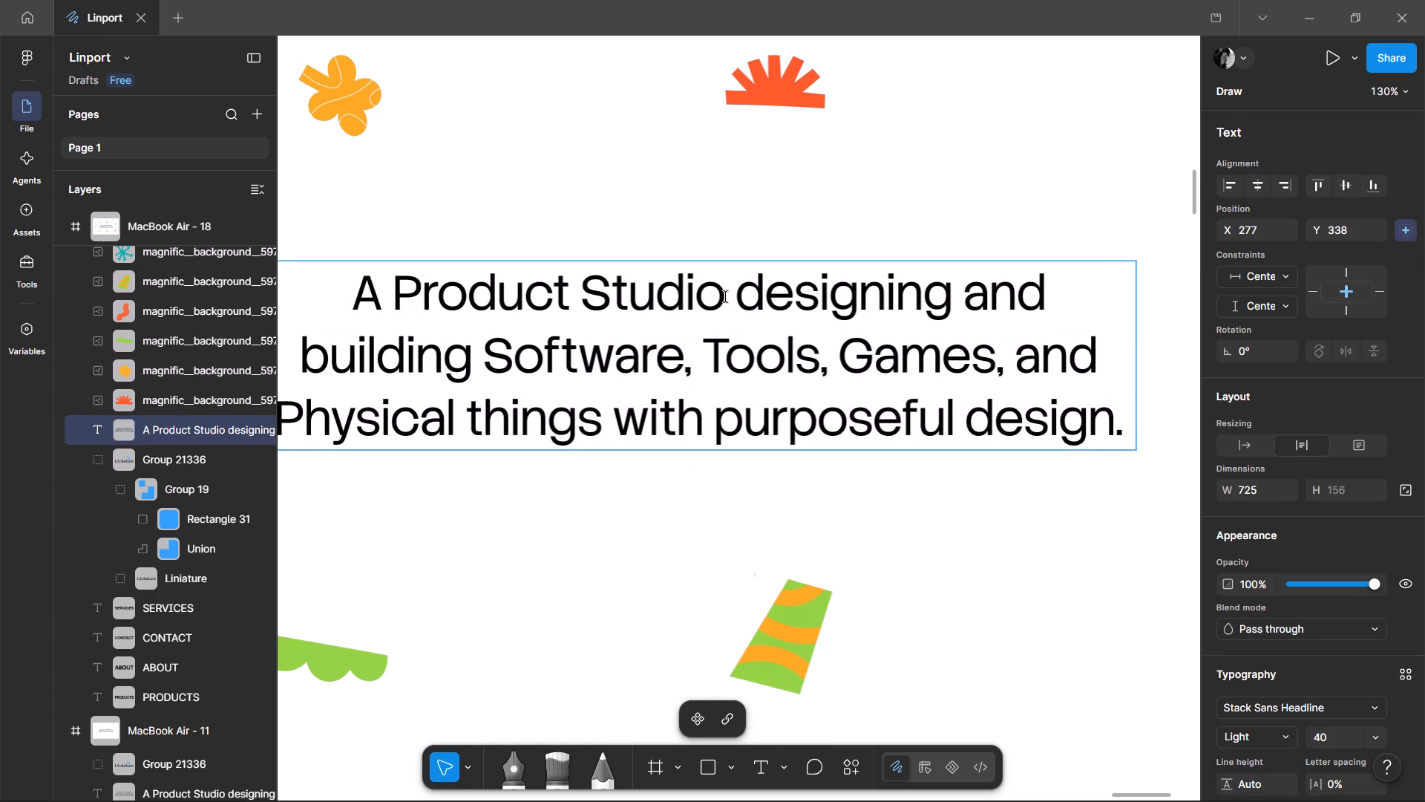
key(comma)
ctrl+scroll(735, 285, down, 3)
double_click(668, 460)
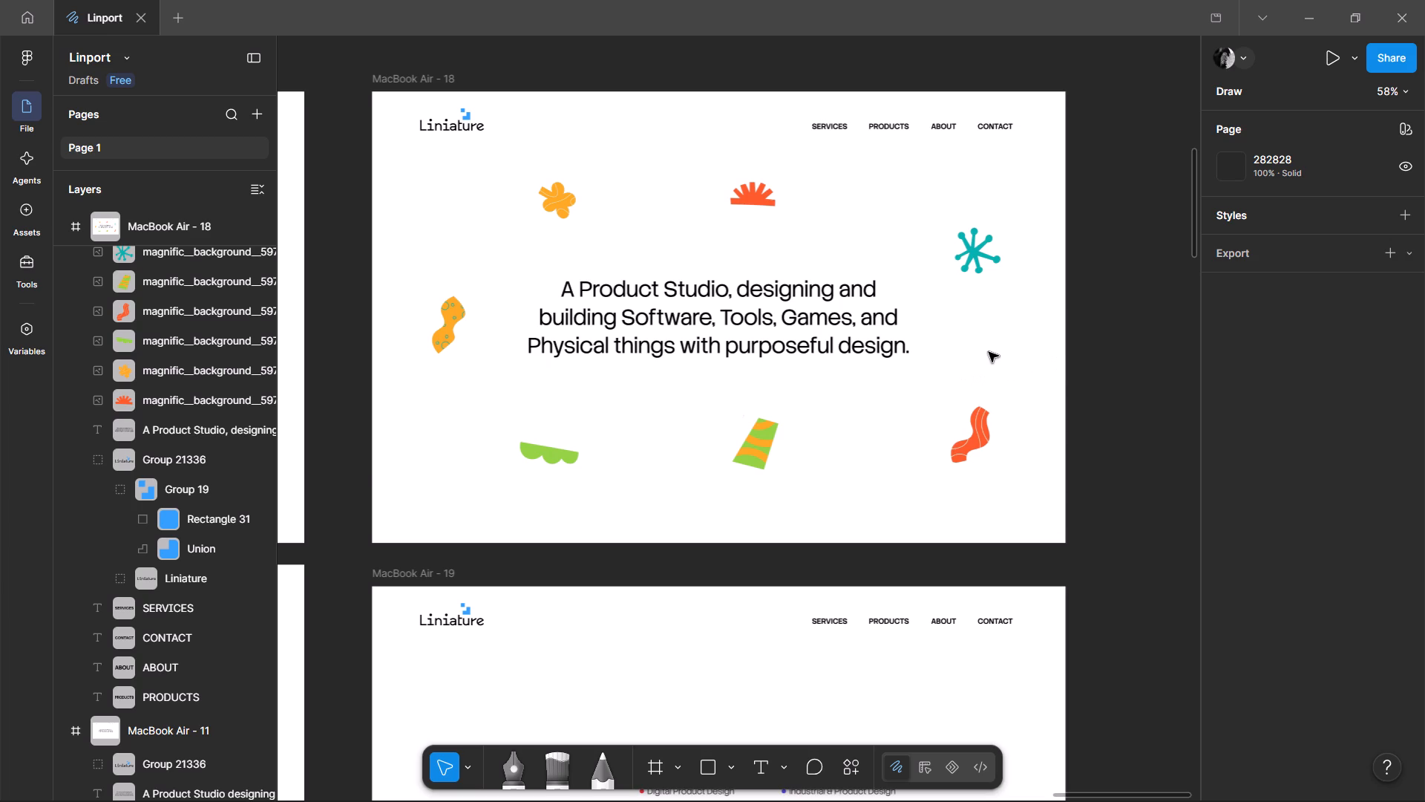
Examine the Services heading and the Pixels and Atoms lists in the MacBook Air - 19 frame, overall and close up.
scroll(989, 352, down, 4)
ctrl+scroll(714, 359, up, 1)
ctrl+scroll(714, 359, down, 1)
ctrl+drag(931, 541, 513, 301)
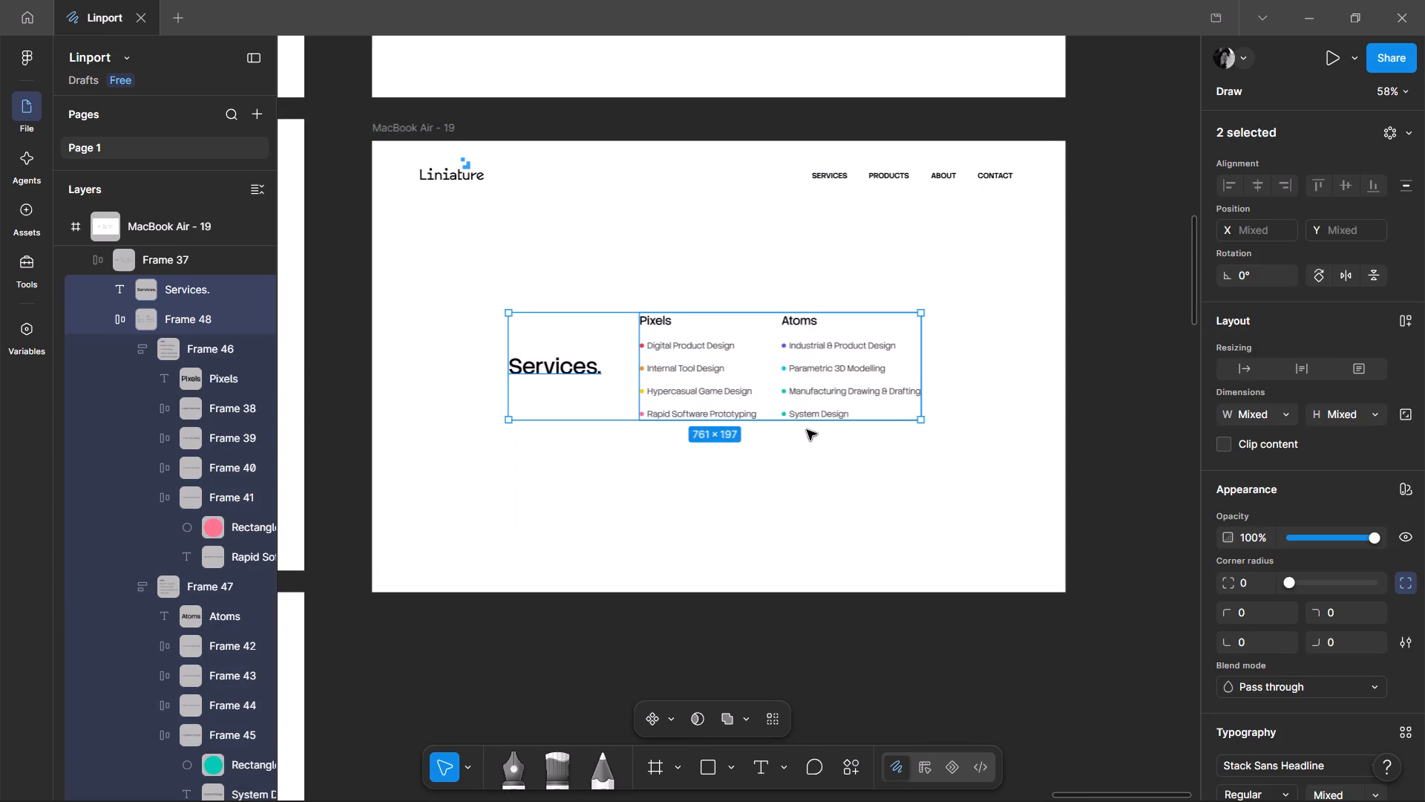
ctrl+click(974, 646)
ctrl+scroll(710, 461, up, 3)
ctrl+middle_drag(710, 461, 704, 594)
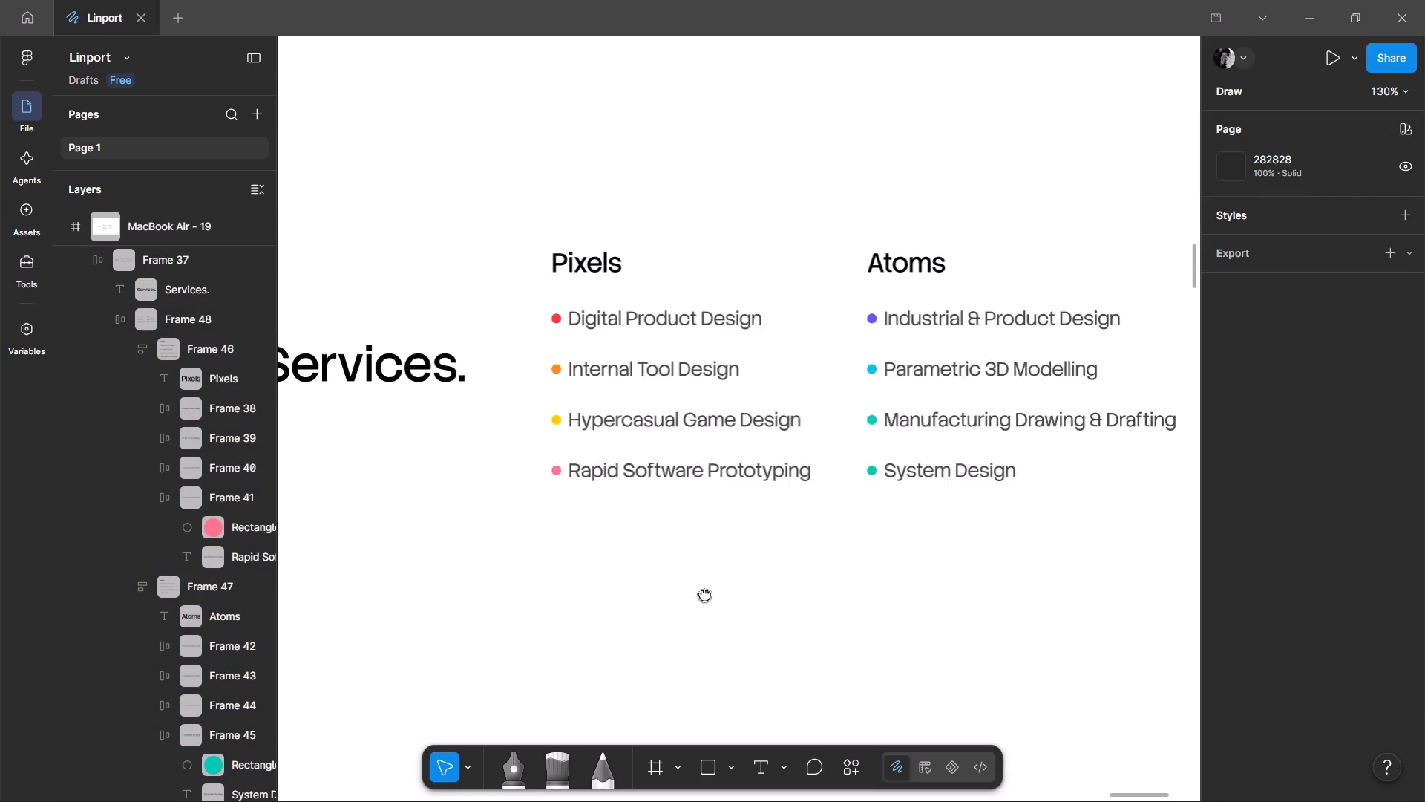
ctrl+middle_drag(704, 594, 704, 595)
ctrl+scroll(709, 588, down, 1)
middle_drag(709, 585, 721, 525)
ctrl+scroll(721, 525, down, 2)
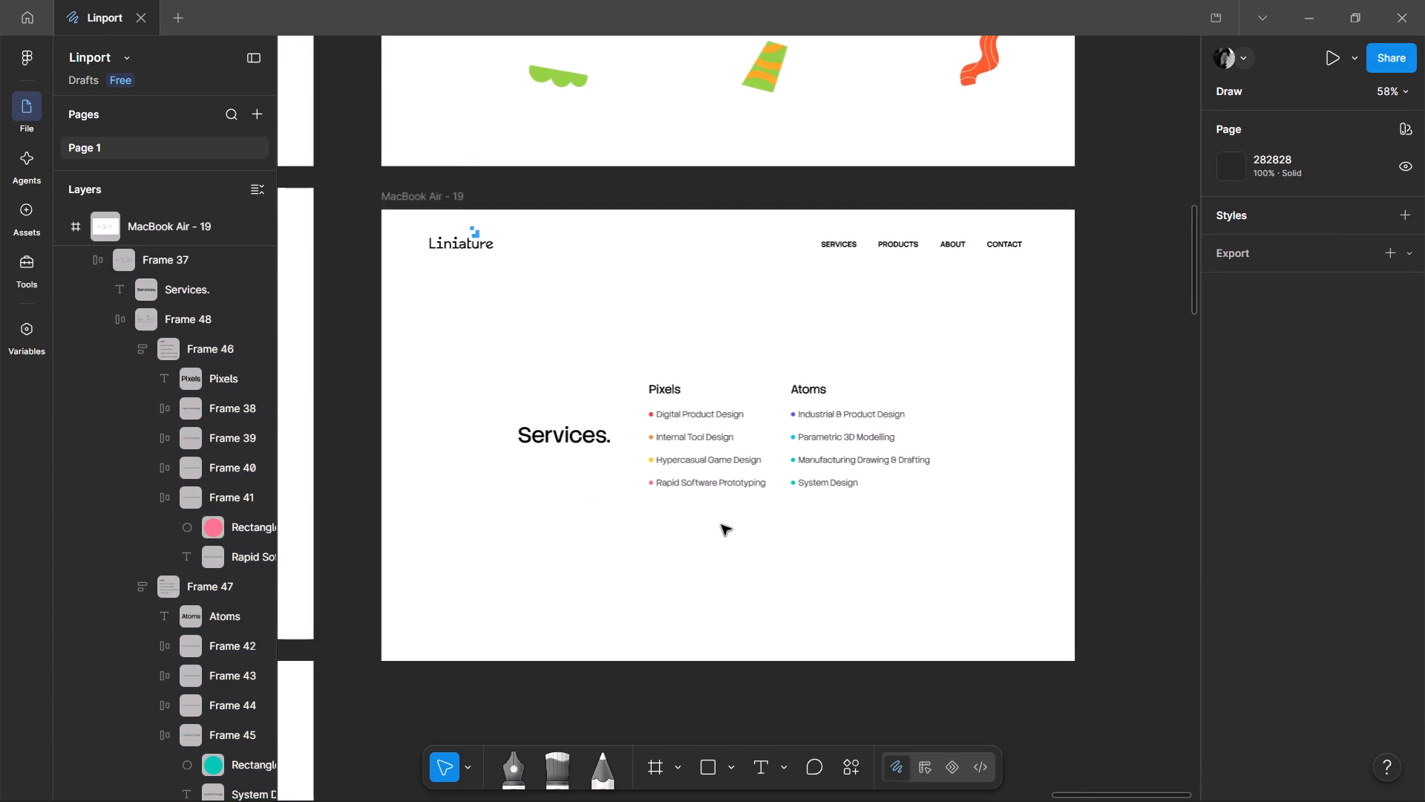
Compare the MacBook Air - 18 and MacBook Air - 19 frames with each other and with the neighbouring liniature.com frames.
ctrl+scroll(721, 525, down, 1)
click(1014, 483)
scroll(1013, 483, up, 3)
scroll(1013, 483, down, 2)
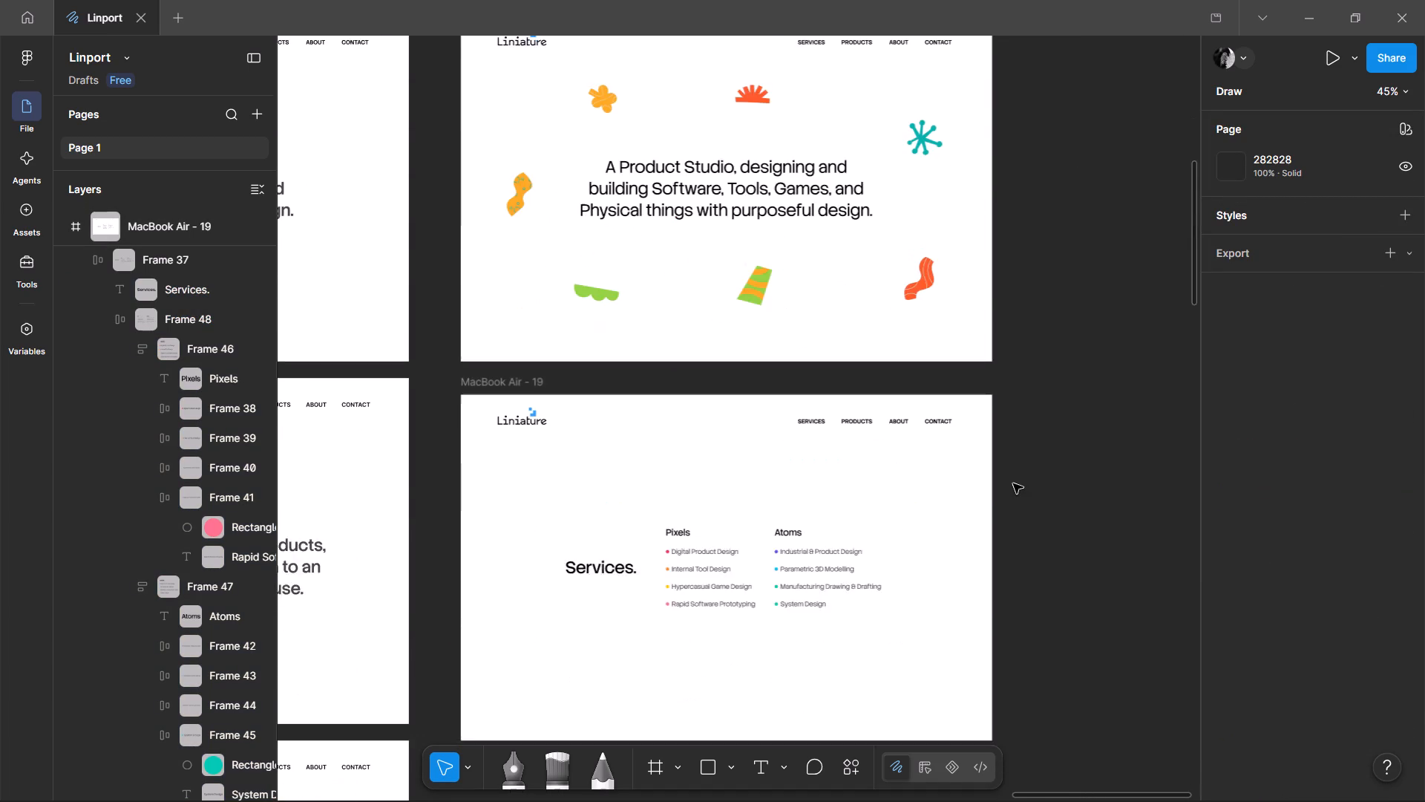
scroll(1013, 483, down, 3)
middle_drag(790, 521, 1206, 463)
ctrl+scroll(968, 428, down, 4)
middle_drag(1036, 448, 795, 543)
ctrl+scroll(773, 325, up, 2)
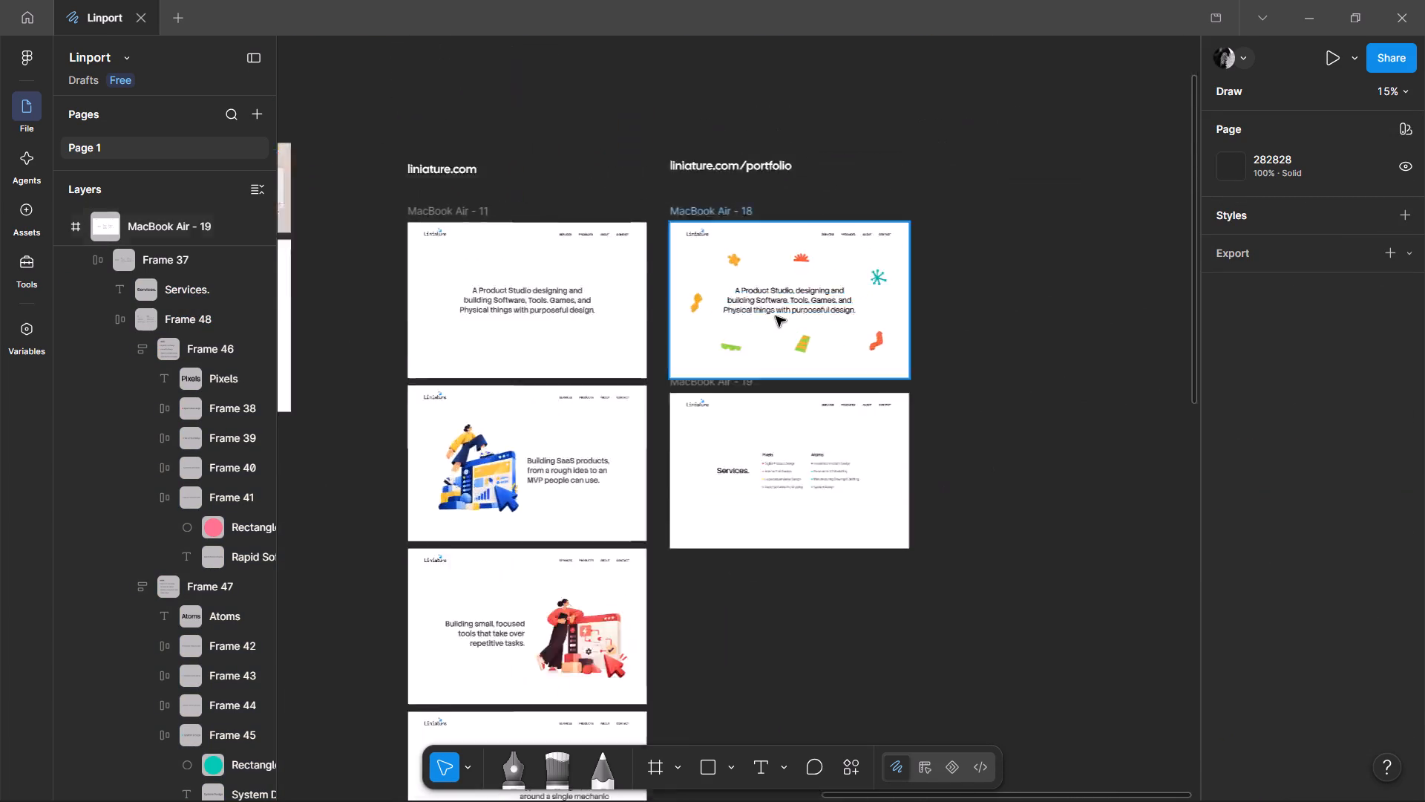
ctrl+scroll(776, 316, up, 5)
ctrl+middle_drag(926, 372, 895, 473)
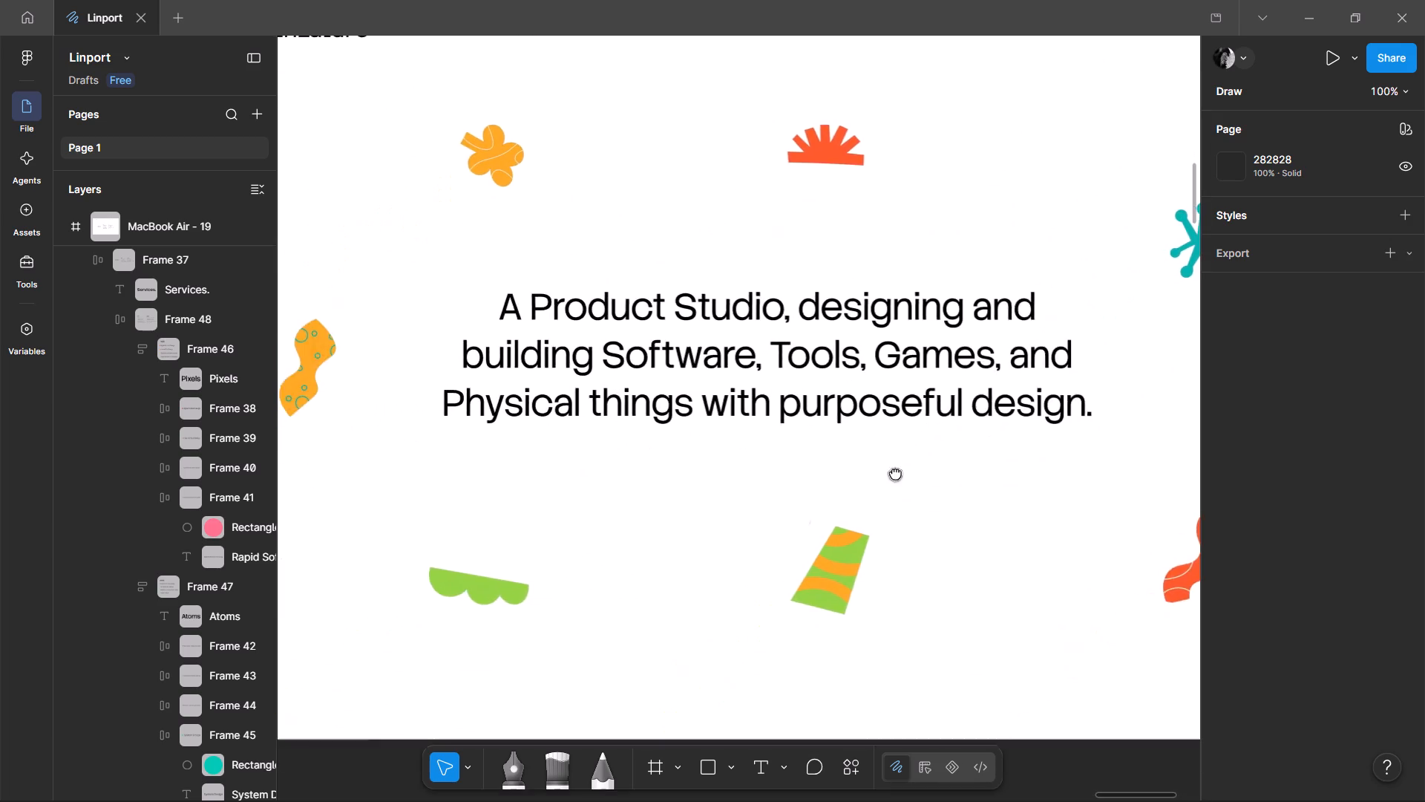
ctrl+middle_click(895, 473)
ctrl+scroll(895, 473, up, 1)
ctrl+scroll(895, 470, down, 3)
middle_drag(951, 532, 931, 117)
middle_click(931, 115)
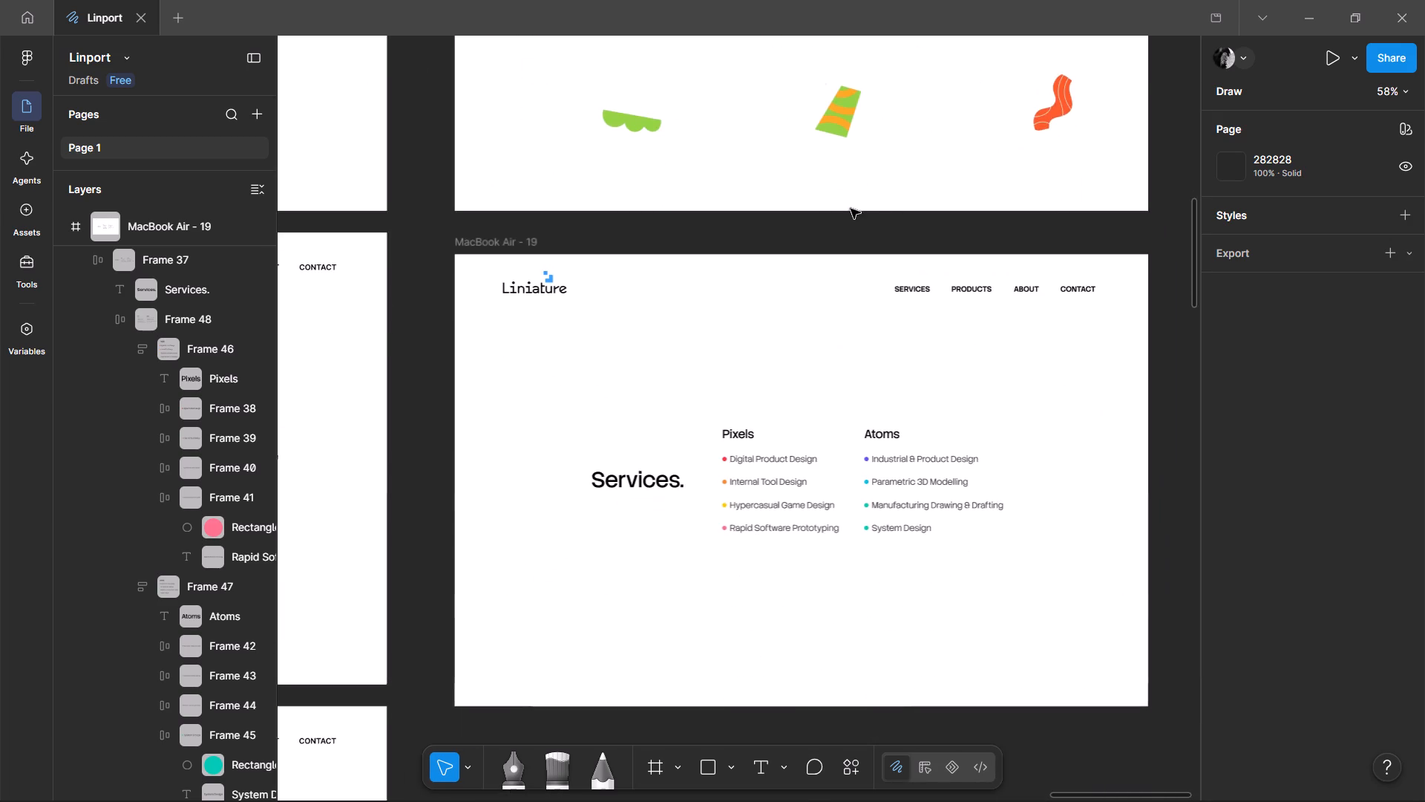
Inspect the text properties of the MacBook Air - 18 heading and the Parametric 3D Modelling item in MacBook Air - 19.
scroll(851, 209, up, 1)
ctrl+click(860, 146)
ctrl+click(864, 129)
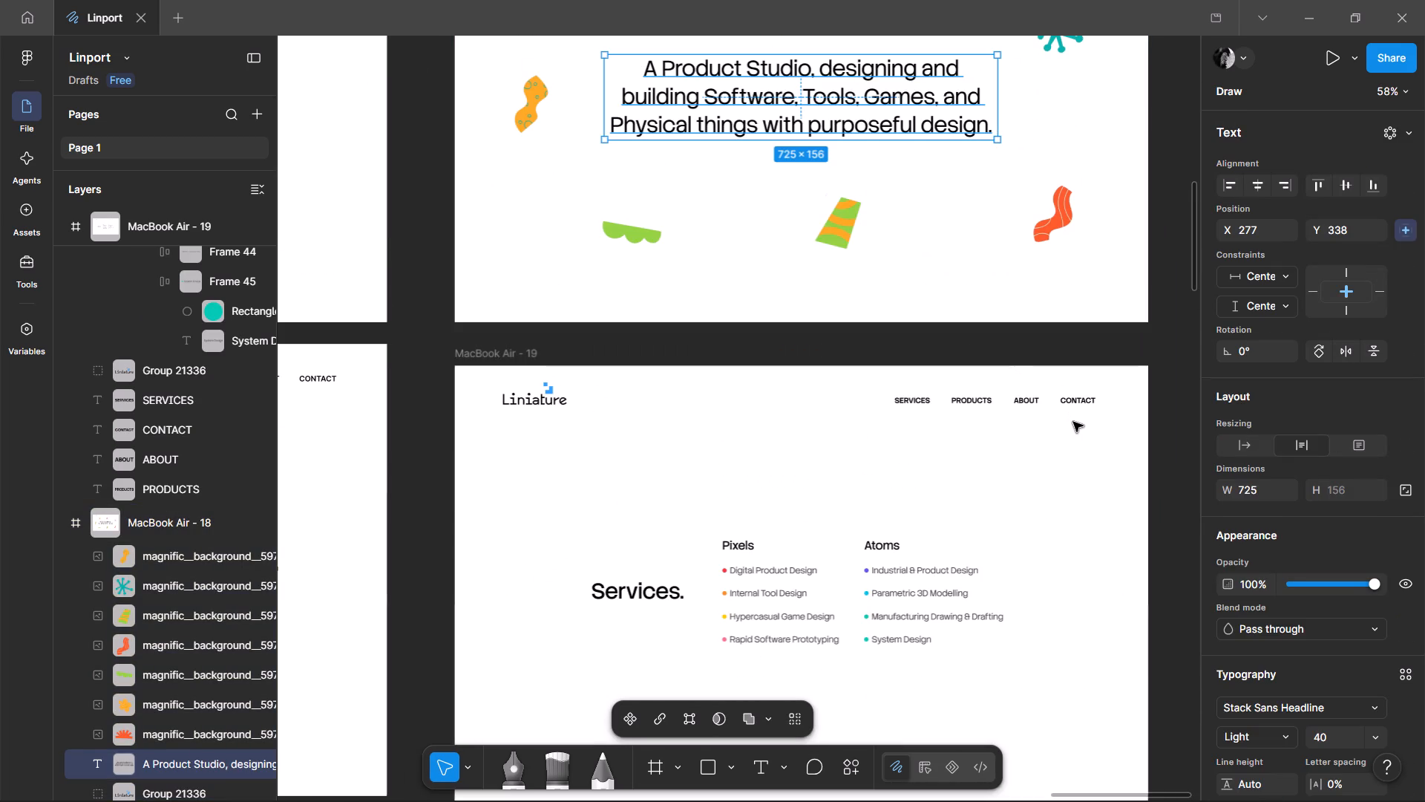
click(1121, 348)
ctrl+click(920, 584)
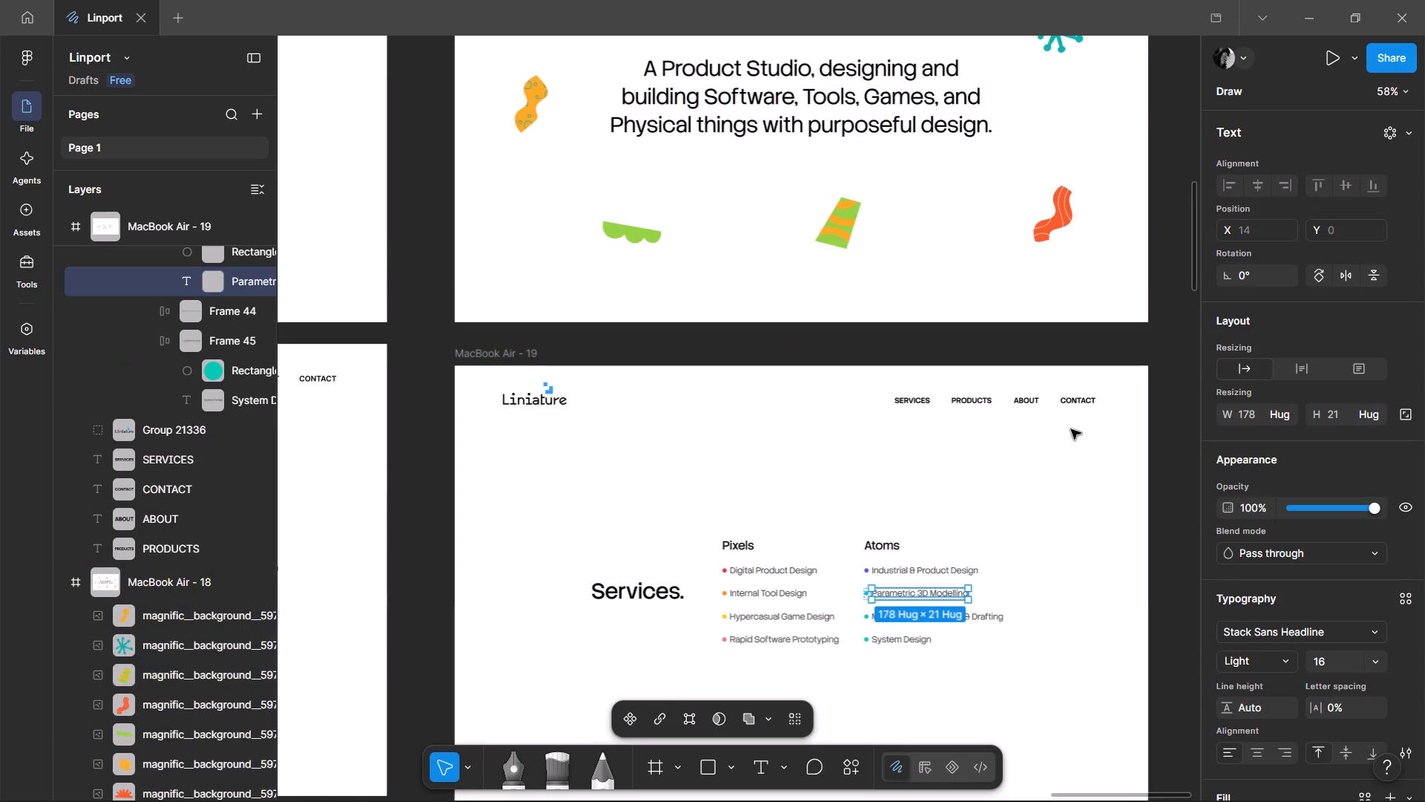
click(1115, 372)
Collapse all layers of the page.
click(258, 185)
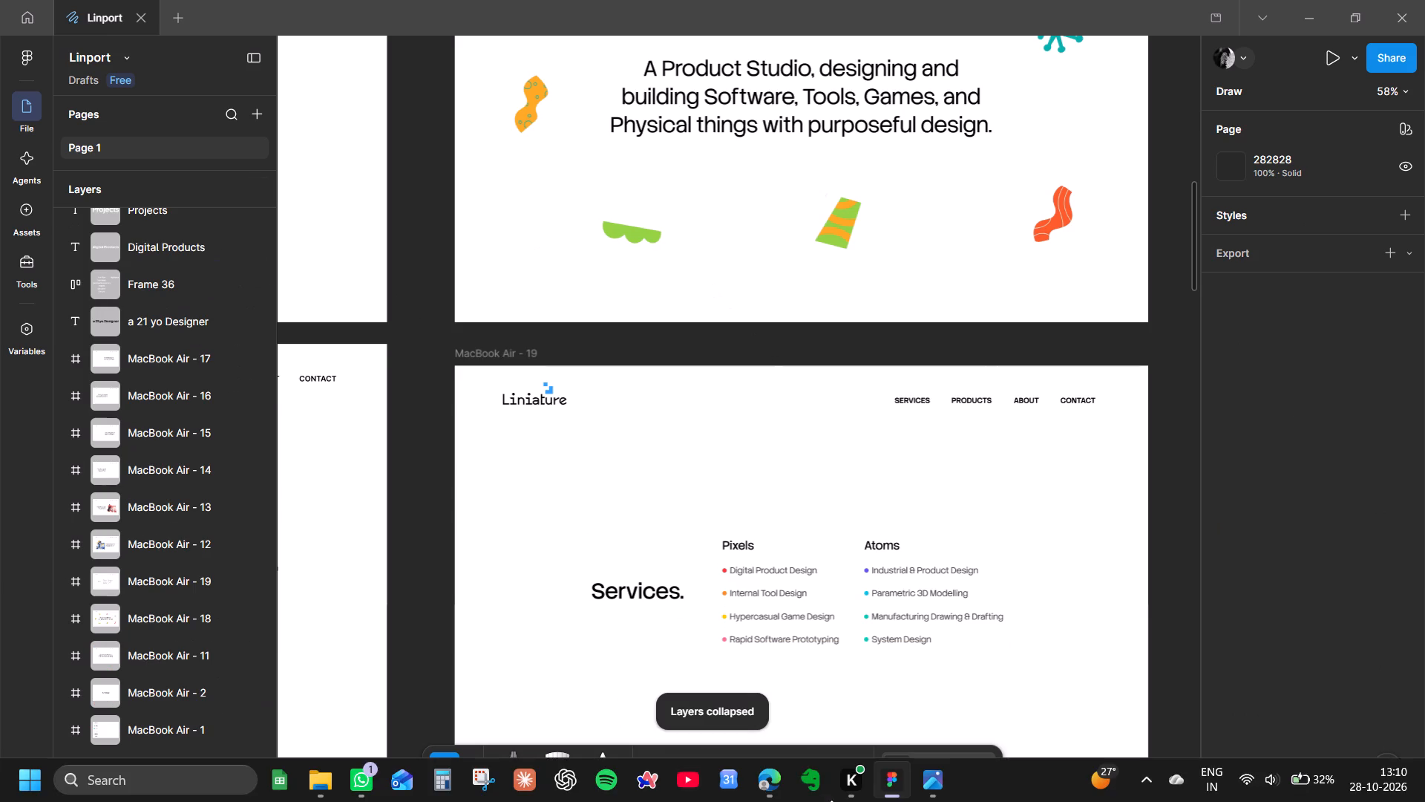
Inspect the MacBook Air - 18 heading up close and check its typography settings.
ctrl+scroll(829, 594, up, 5)
ctrl+scroll(829, 593, down, 3)
scroll(840, 399, up, 6)
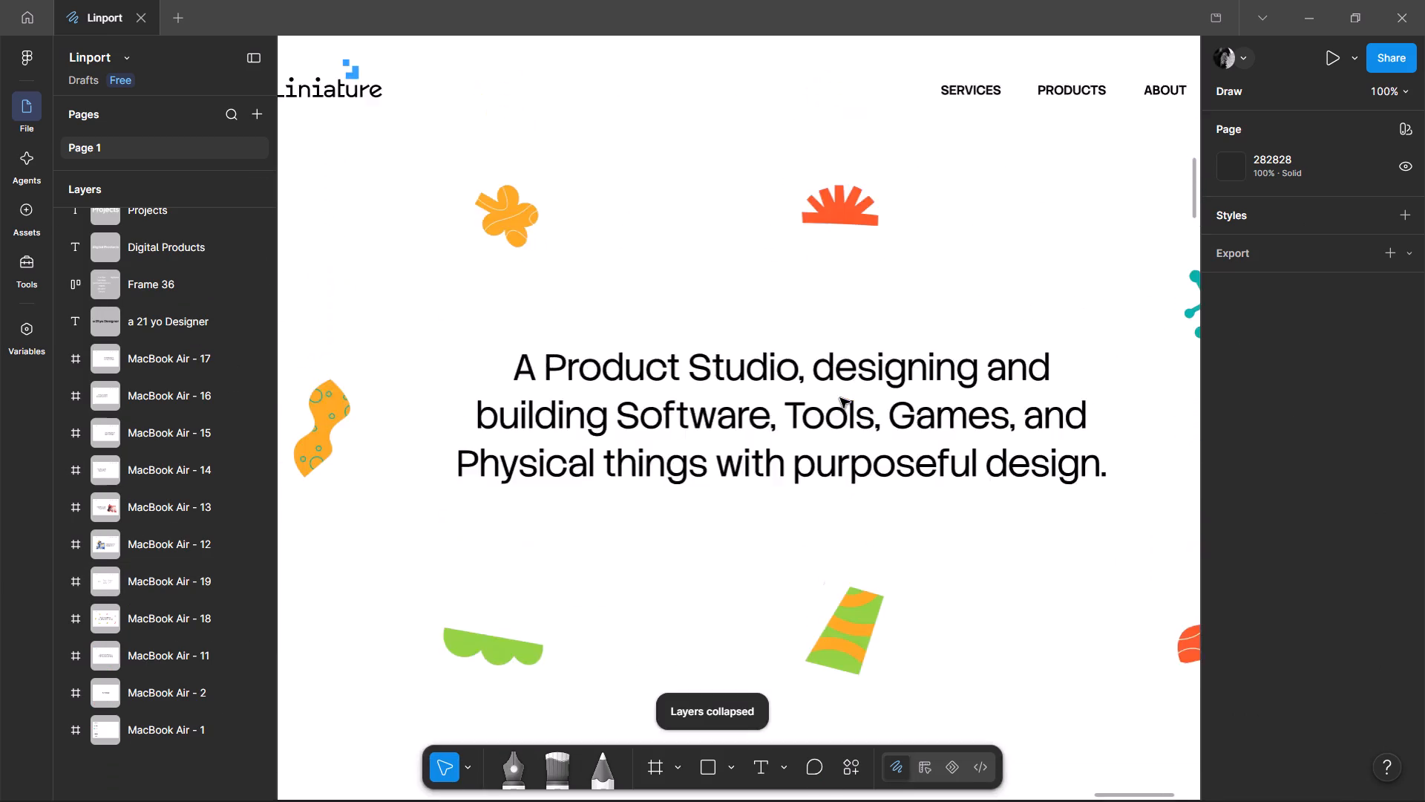
ctrl+scroll(840, 398, down, 2)
ctrl+scroll(840, 399, up, 2)
ctrl+click(832, 414)
ctrl+scroll(617, 367, down, 1)
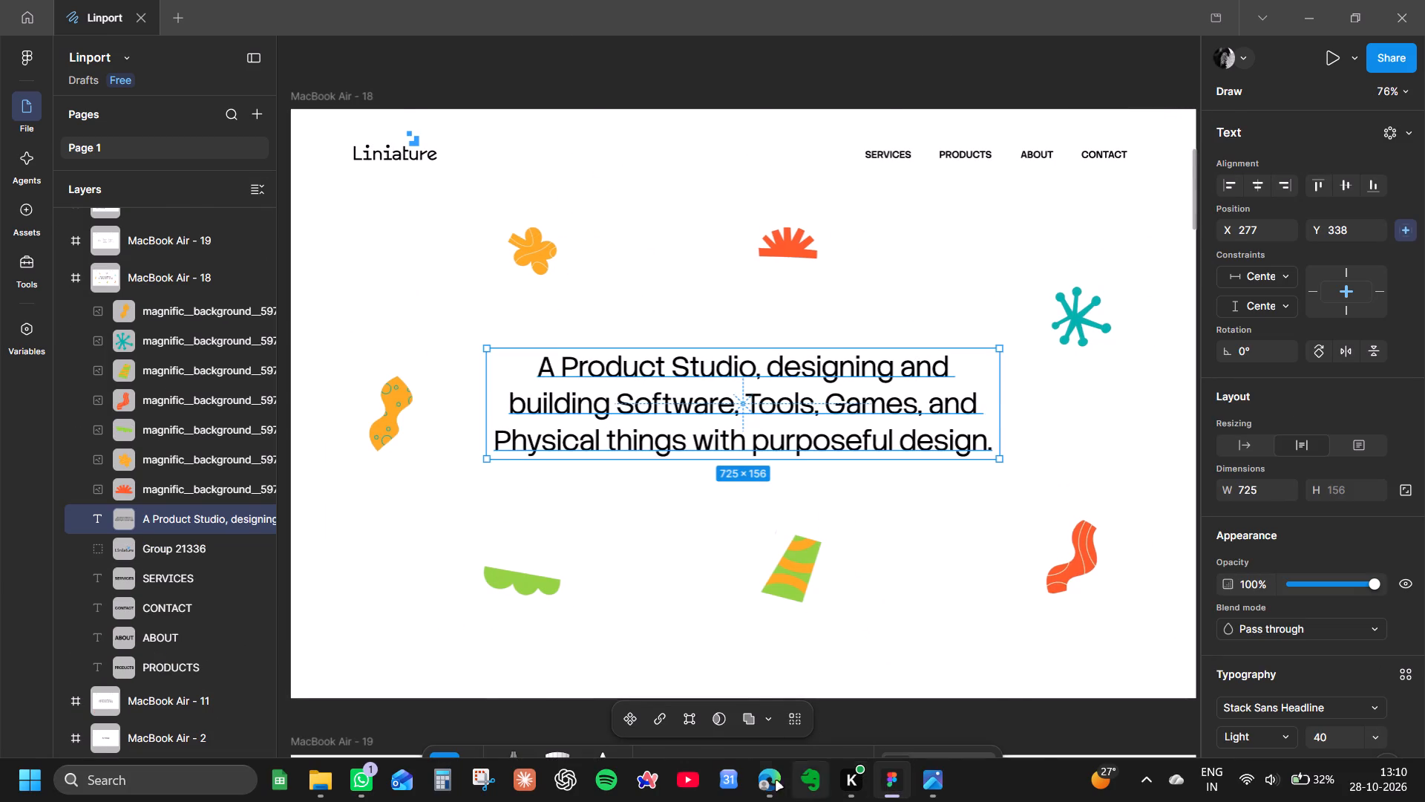
Switch to Microsoft Edge, search for "google fonts" in a new tab and open the Google Fonts site.
click(765, 784)
click(1245, 23)
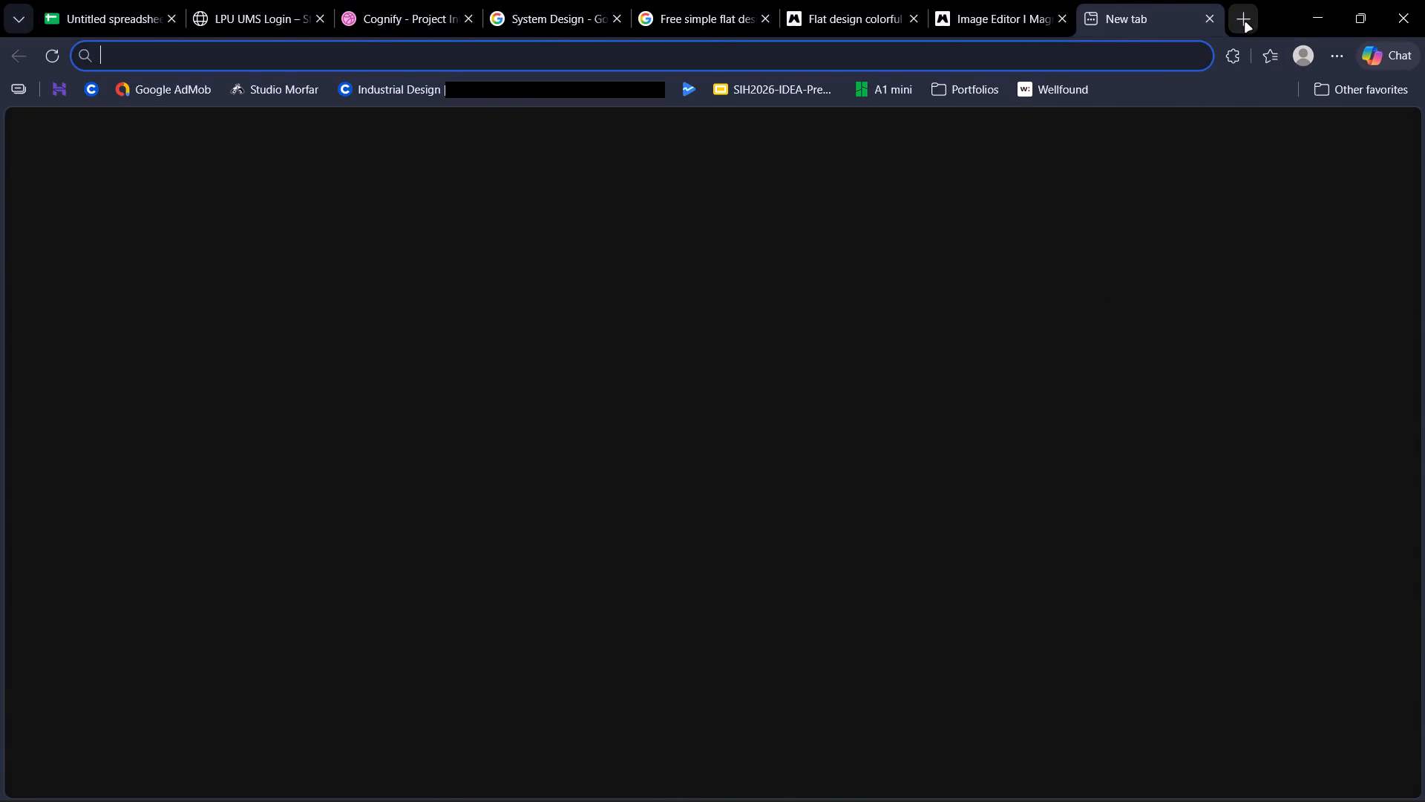
text(google fonts)
key(Return)
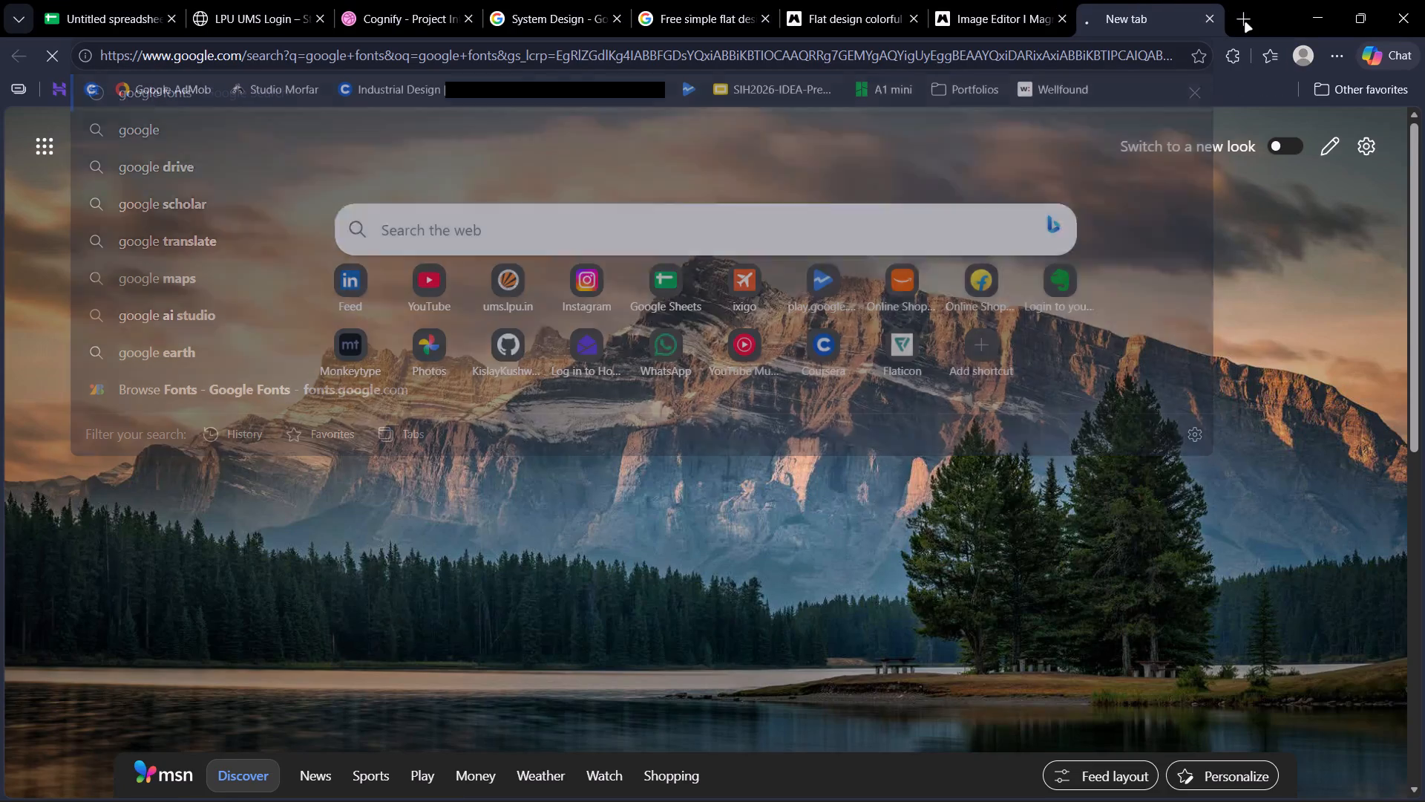
click(385, 321)
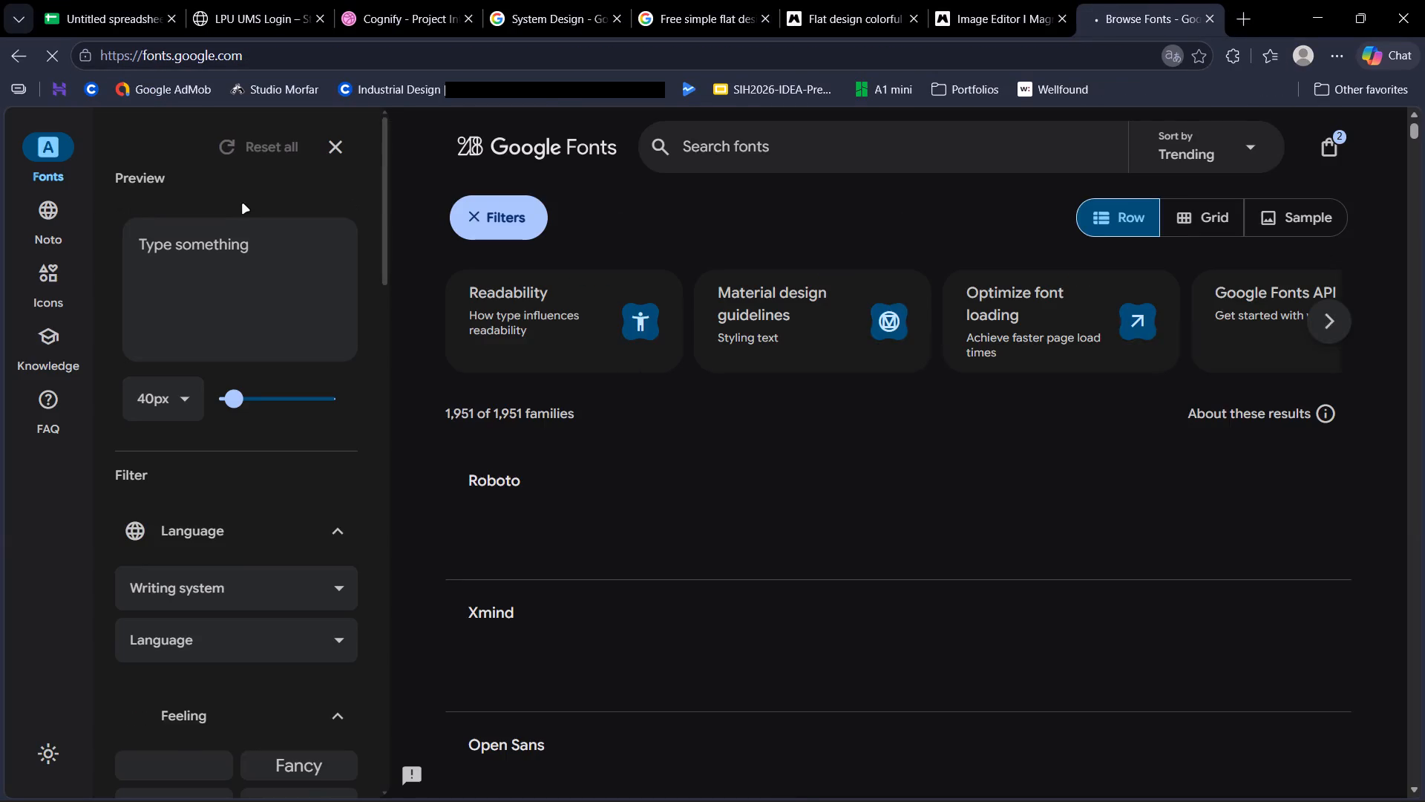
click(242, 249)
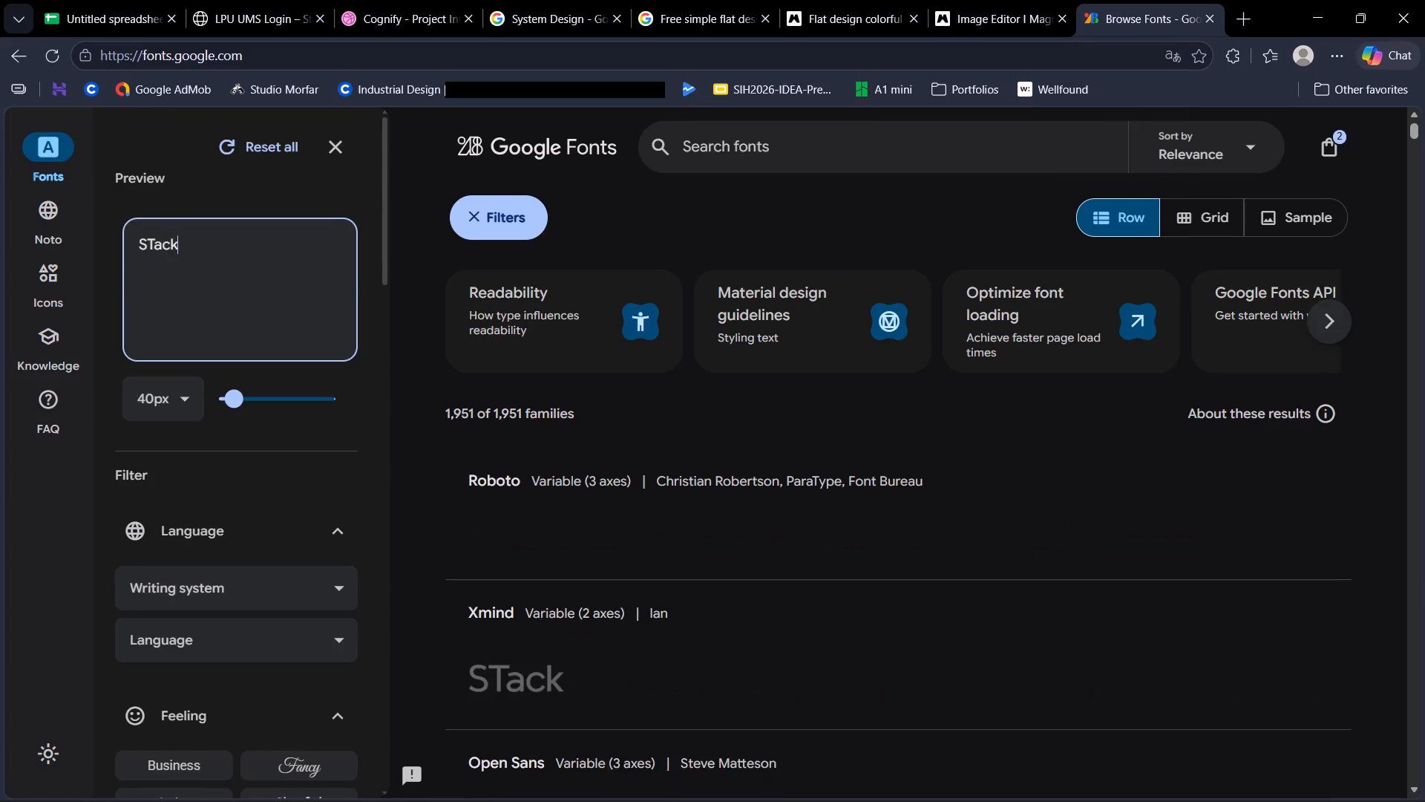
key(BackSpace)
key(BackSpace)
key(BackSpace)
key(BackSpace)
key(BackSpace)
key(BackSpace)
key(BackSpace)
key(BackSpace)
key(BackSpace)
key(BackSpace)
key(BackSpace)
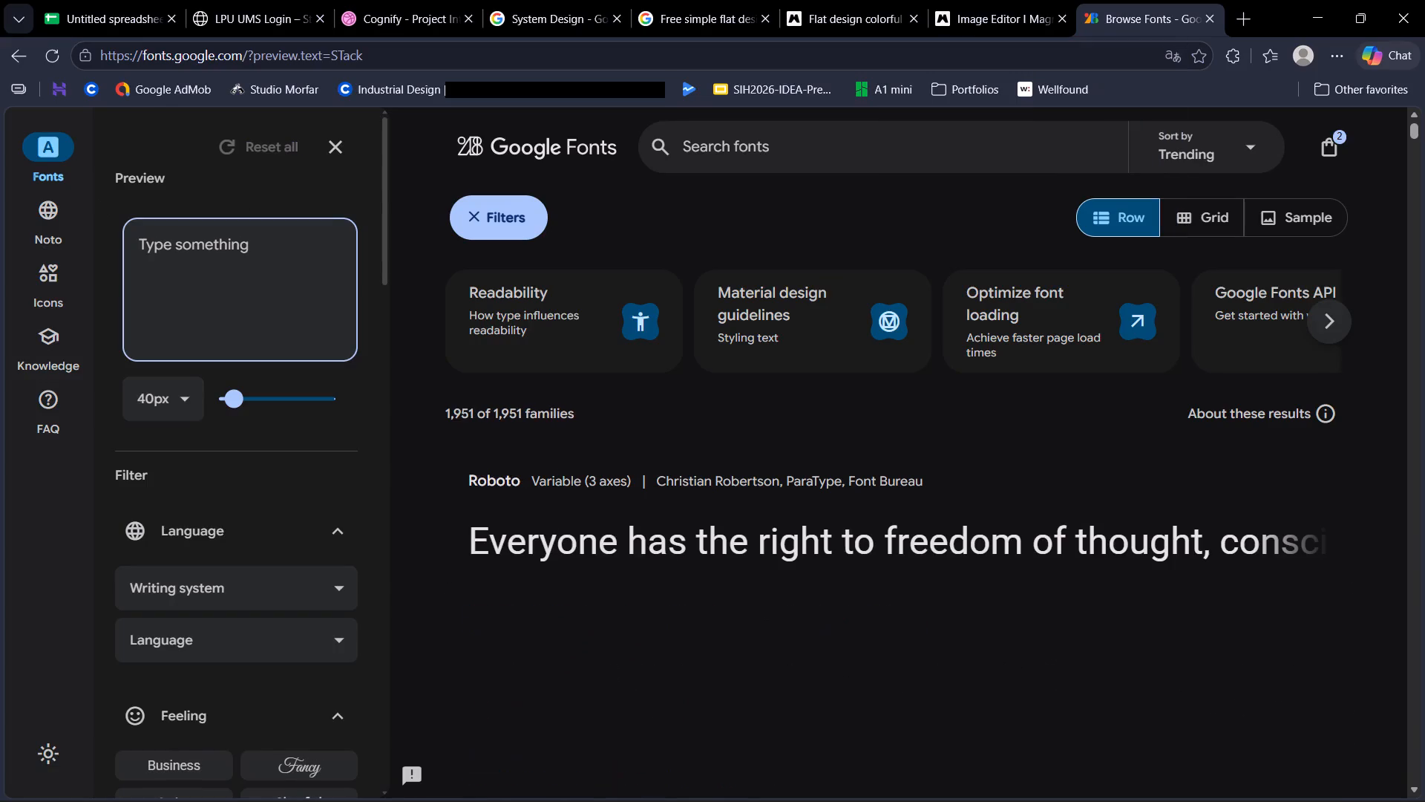
Search the Google Fonts families for "stack sans".
click(754, 164)
click(753, 151)
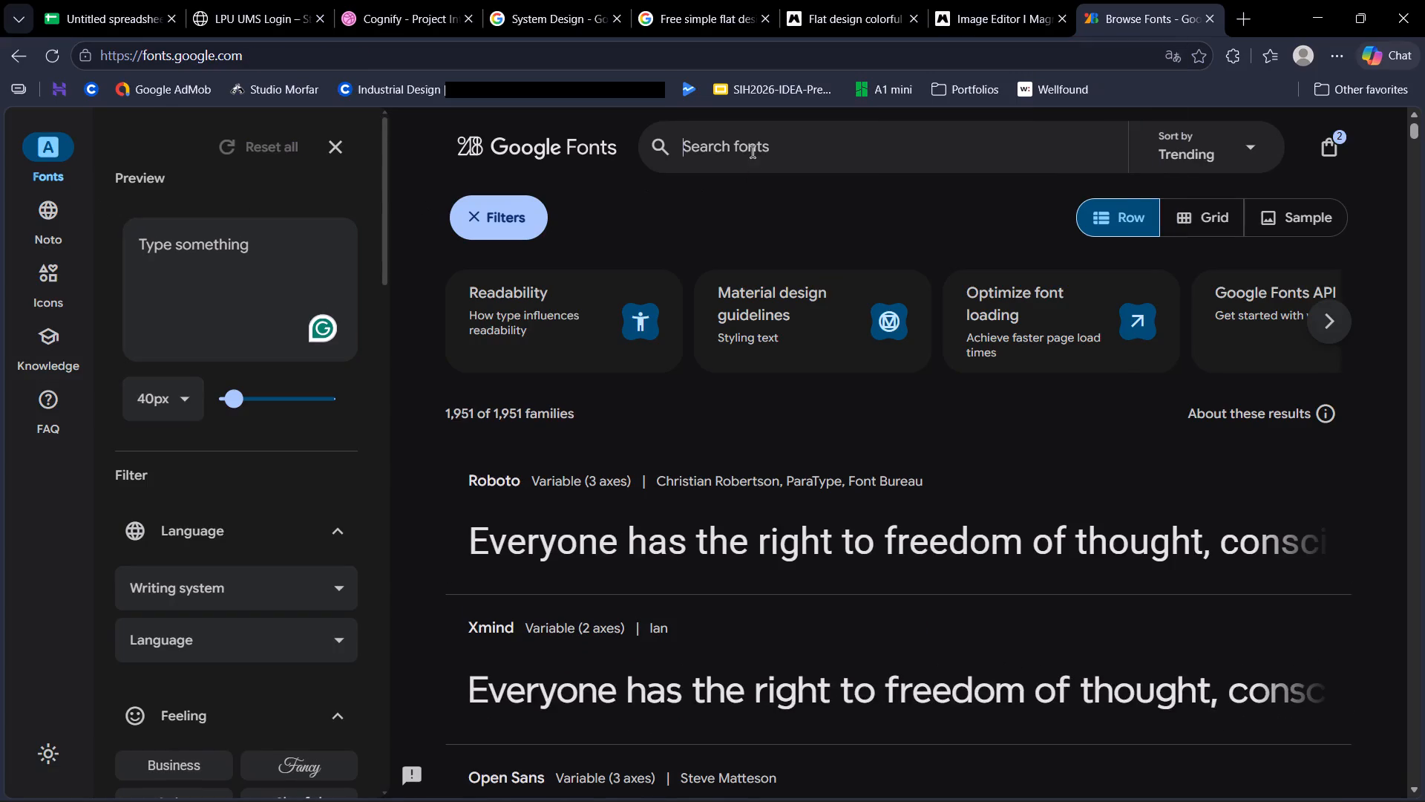
text(stack)
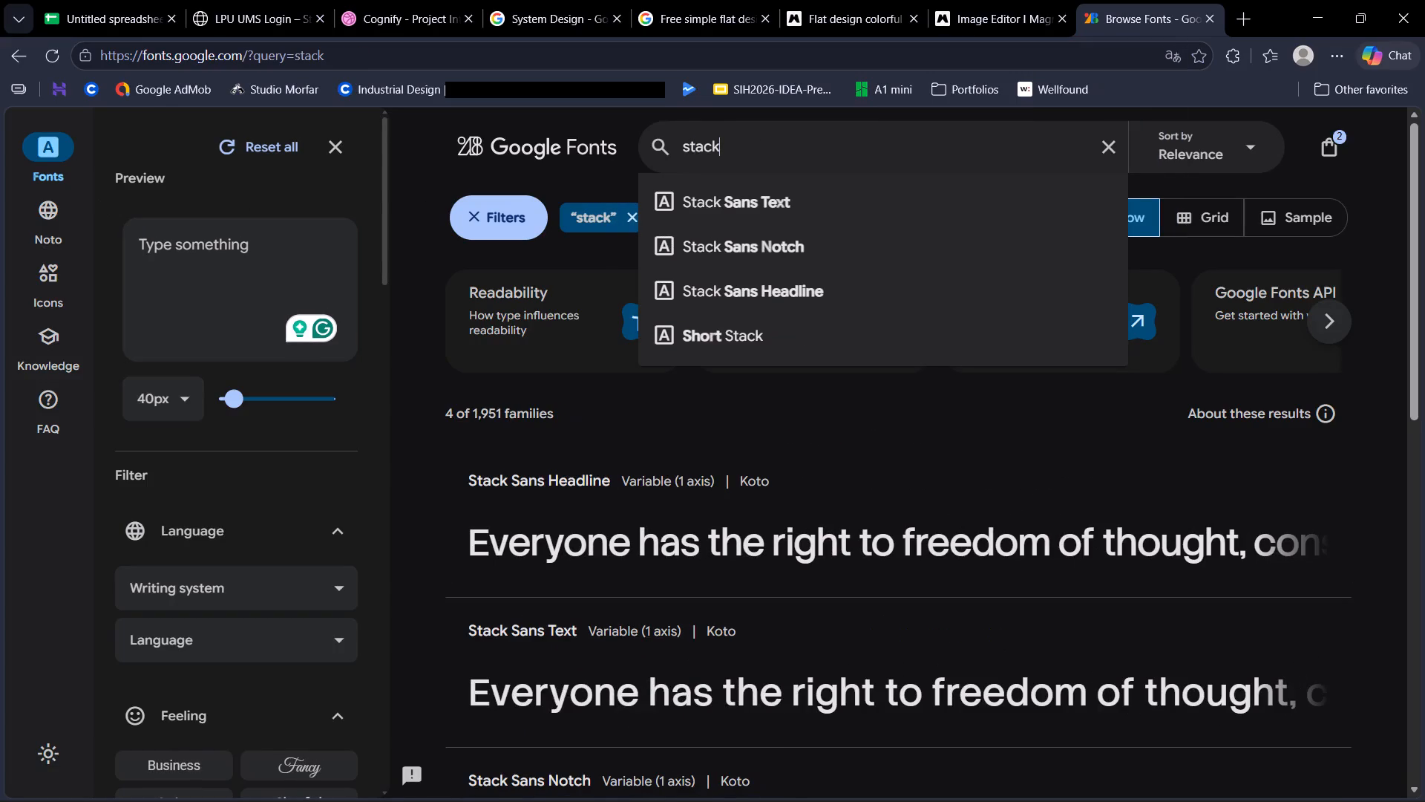
key(space)
text(sans)
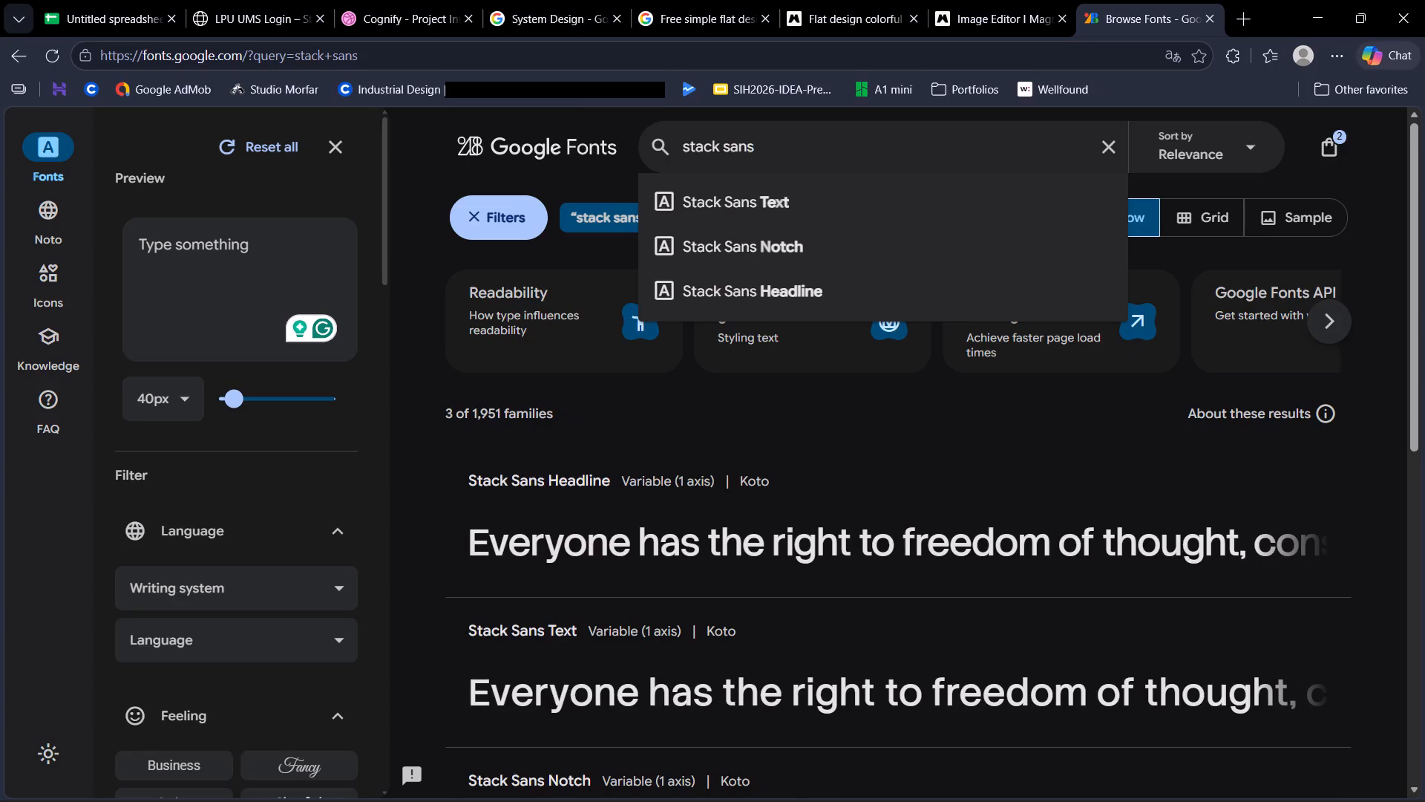
Return to Figma, deselect the heading and review the MacBook Air - 18 and MacBook Air - 19 frames.
key(alt+Tab)
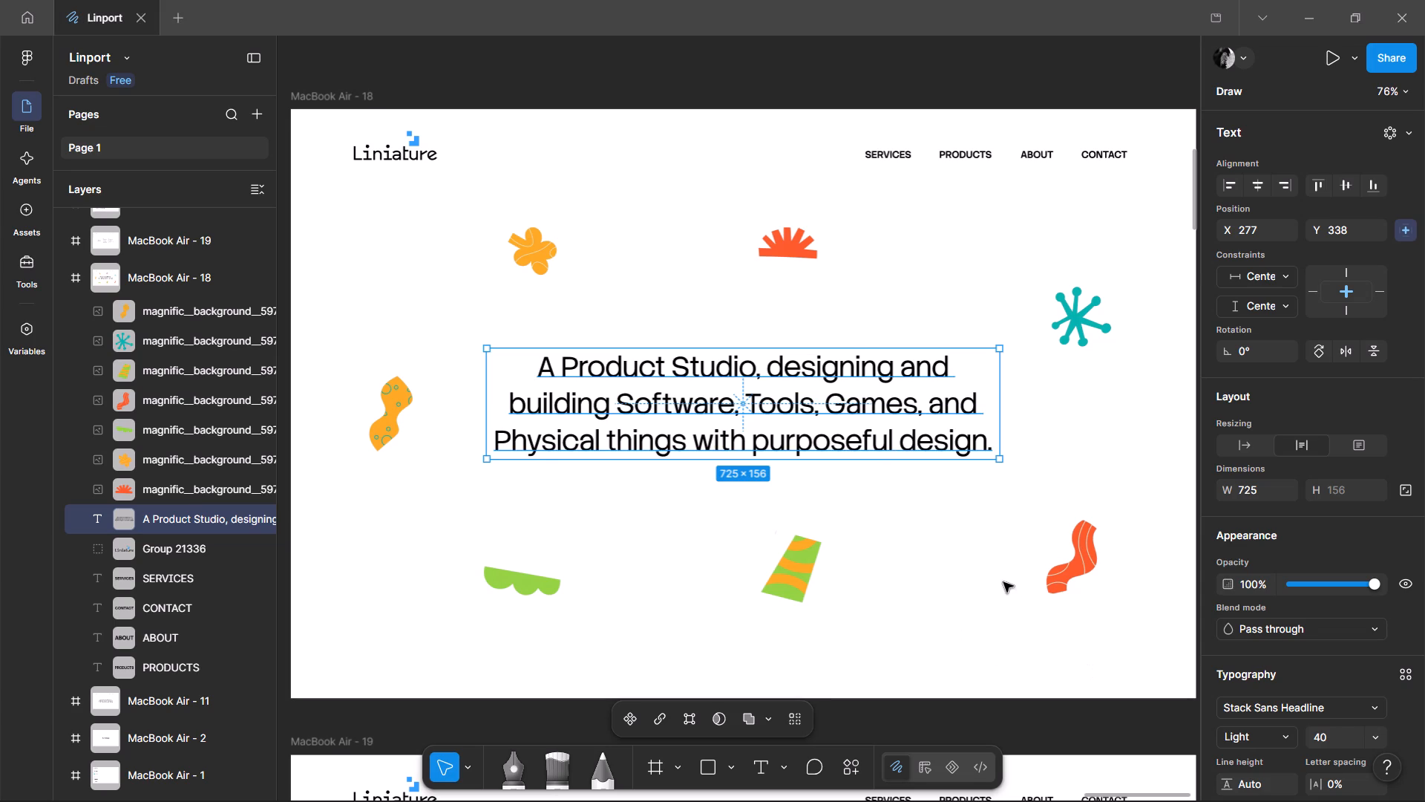
click(1000, 581)
middle_drag(940, 561, 926, 229)
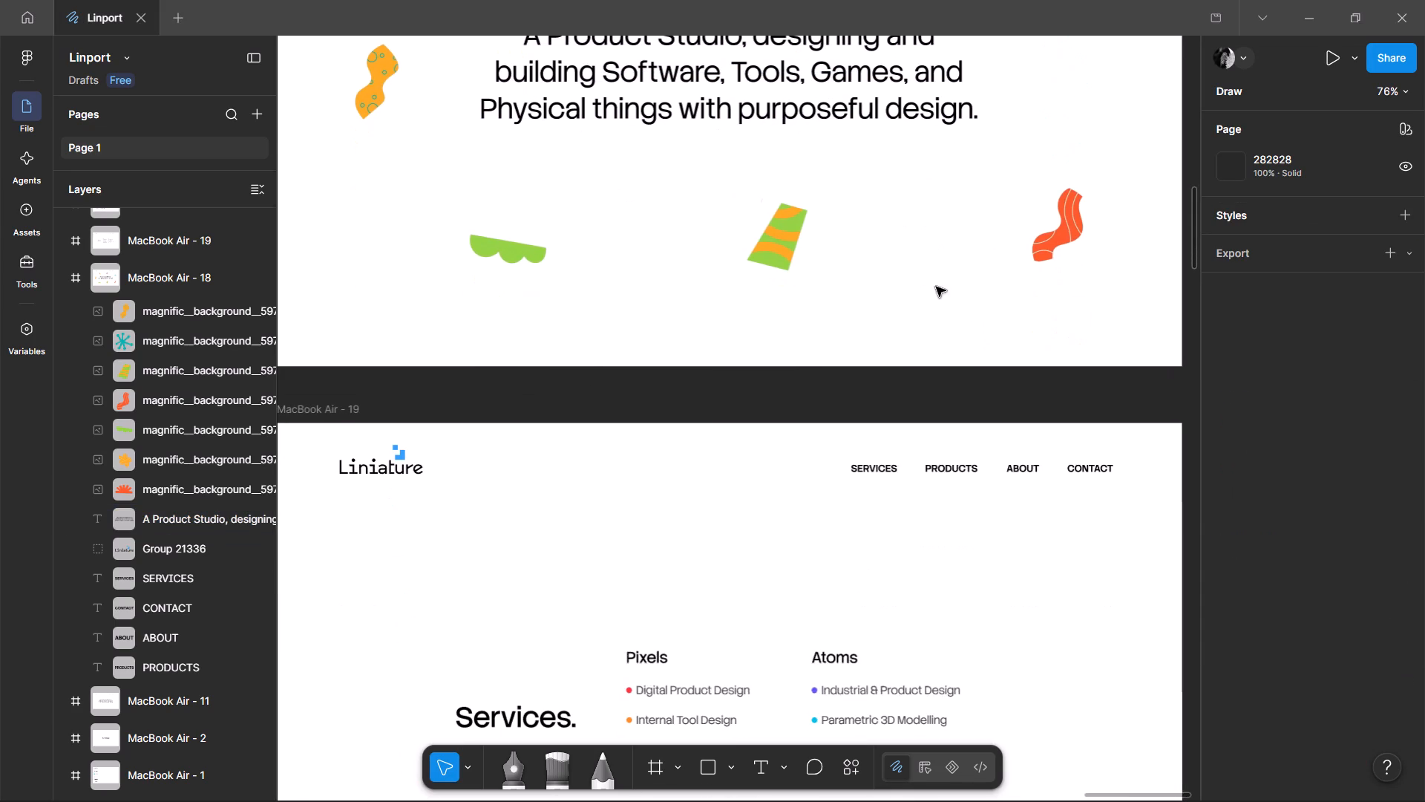
scroll(936, 287, down, 4)
ctrl+scroll(609, 200, up, 4)
ctrl+scroll(609, 199, down, 6)
scroll(692, 251, up, 4)
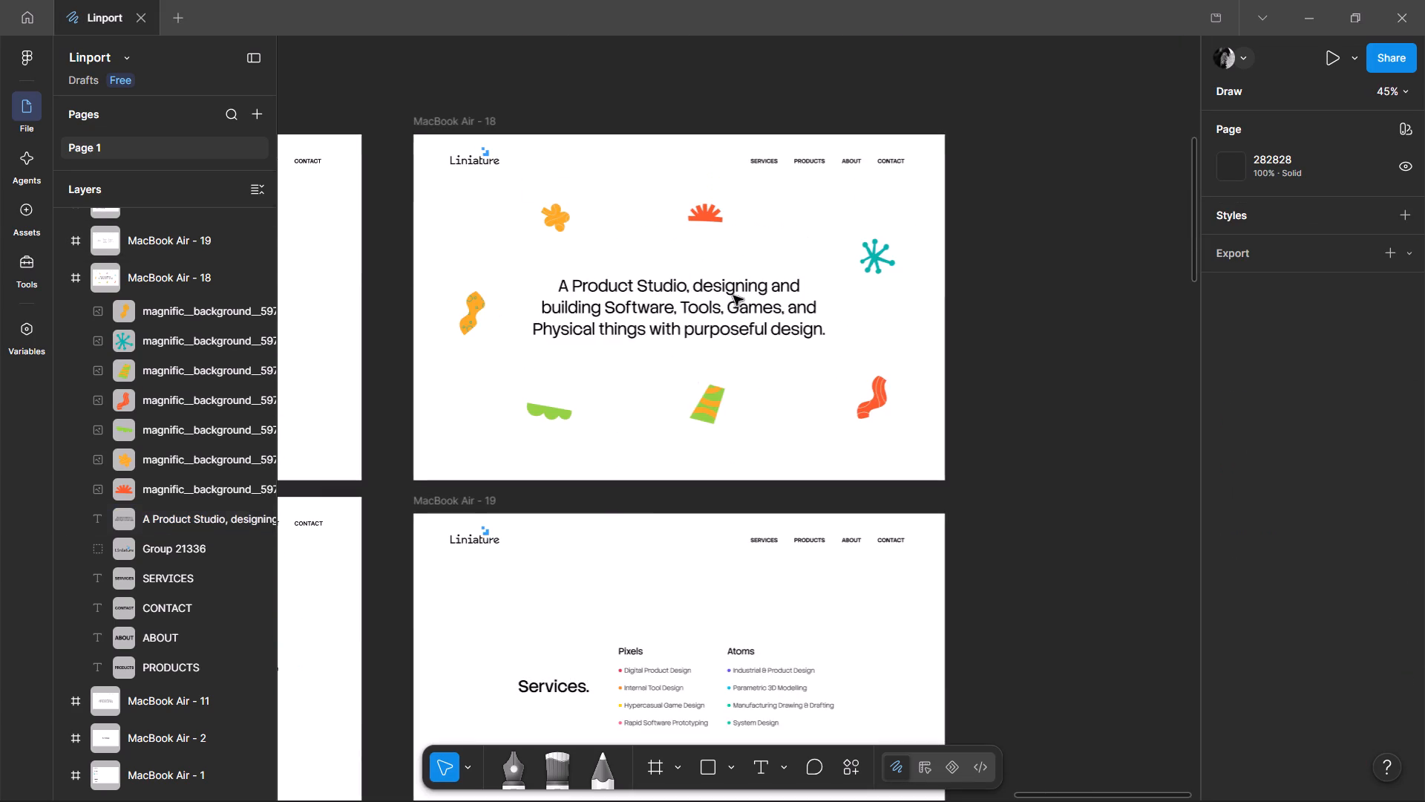
ctrl+scroll(597, 343, up, 2)
scroll(678, 343, up, 3)
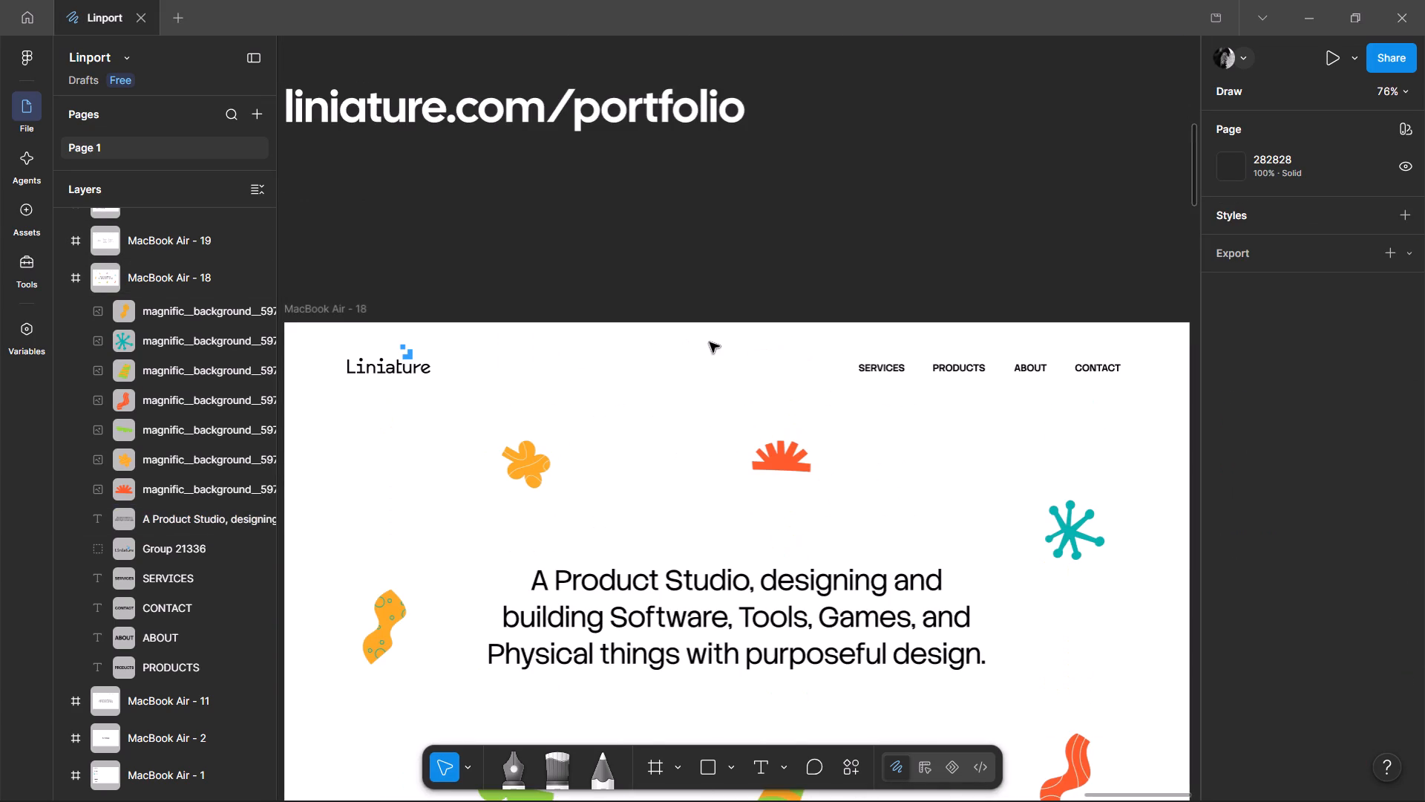
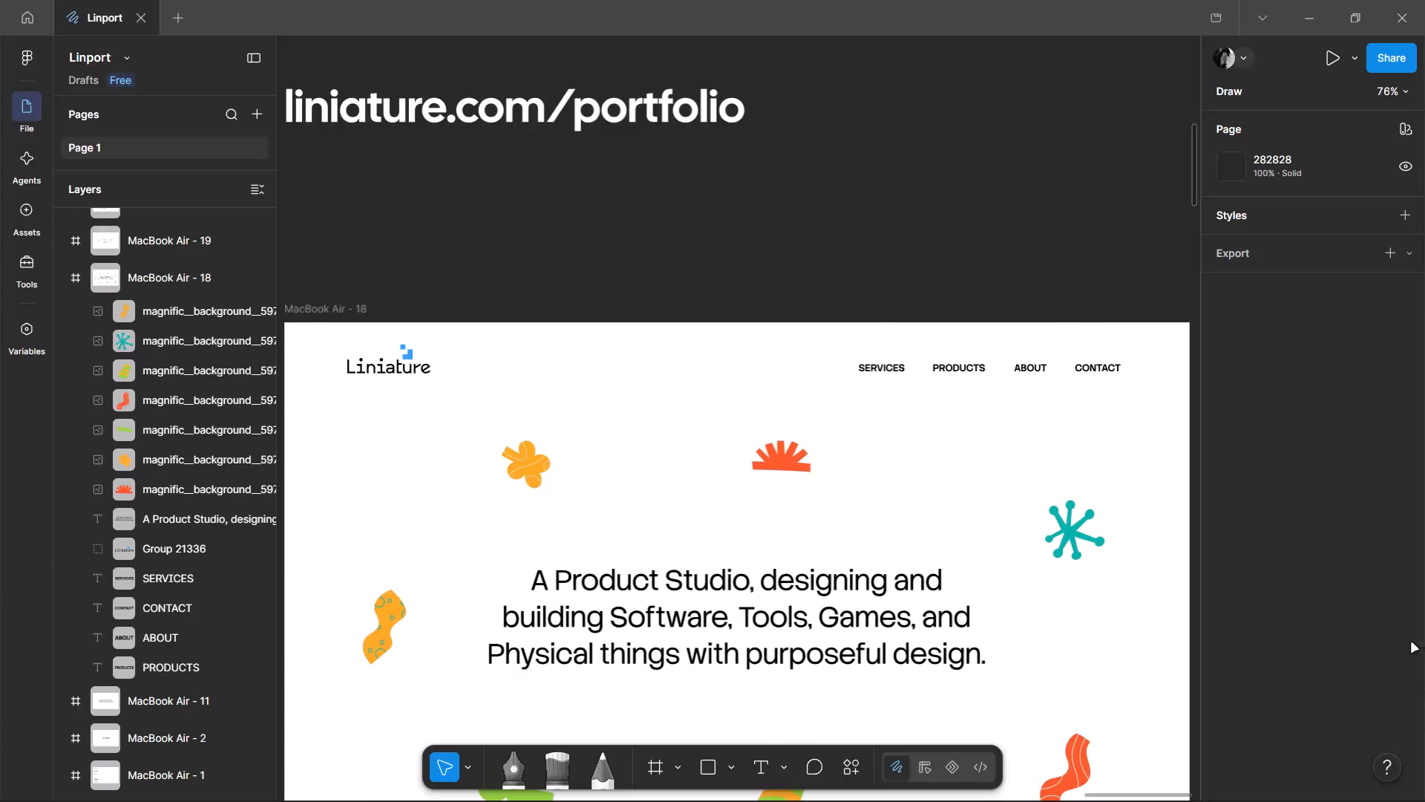
Leave Figma and go through the open windows to find the flat design colorful retro geometric shapes page.
key(alt+Tab)
key(alt+Tab)
key(alt+Tab)
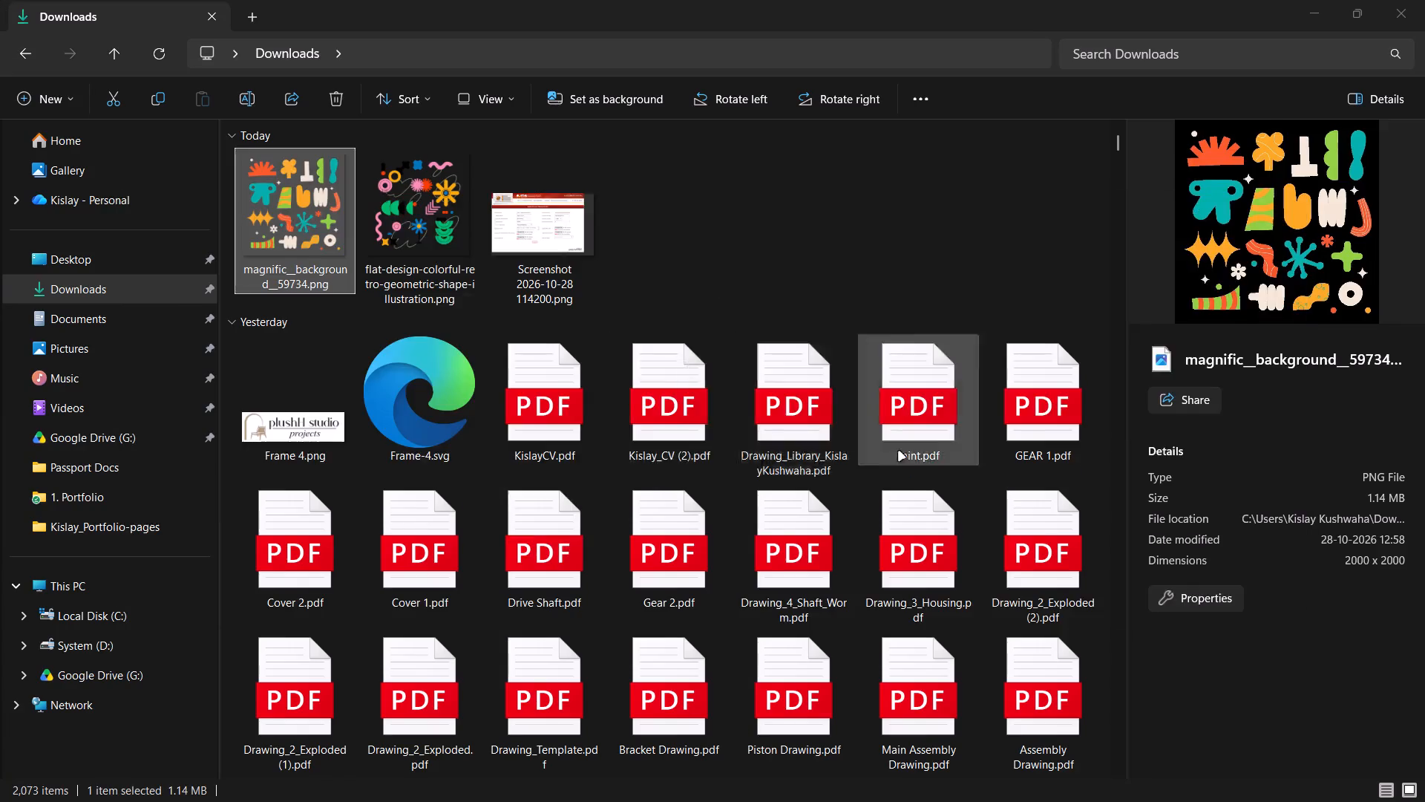
key(alt+Tab)
key(alt+Tab)
key(alt+Tab)
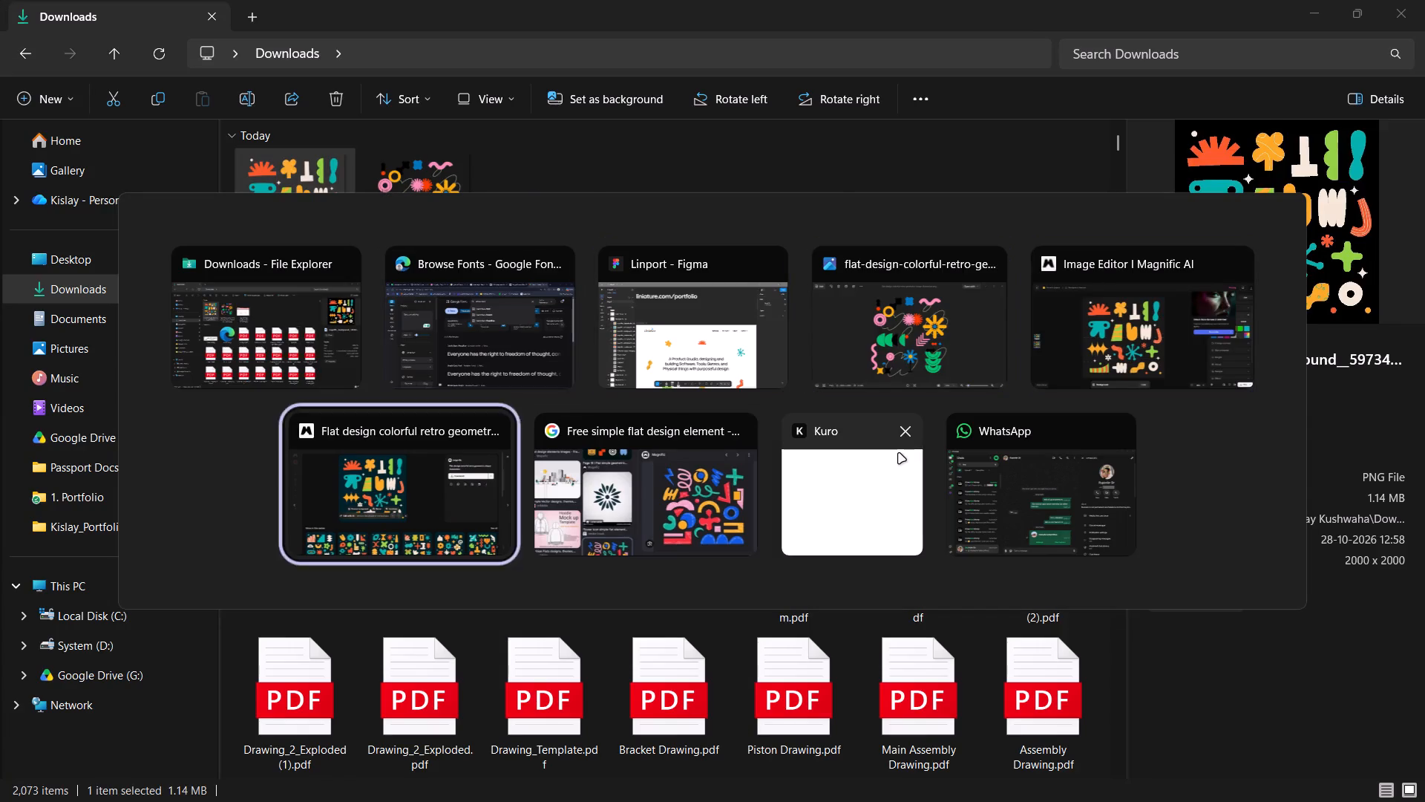